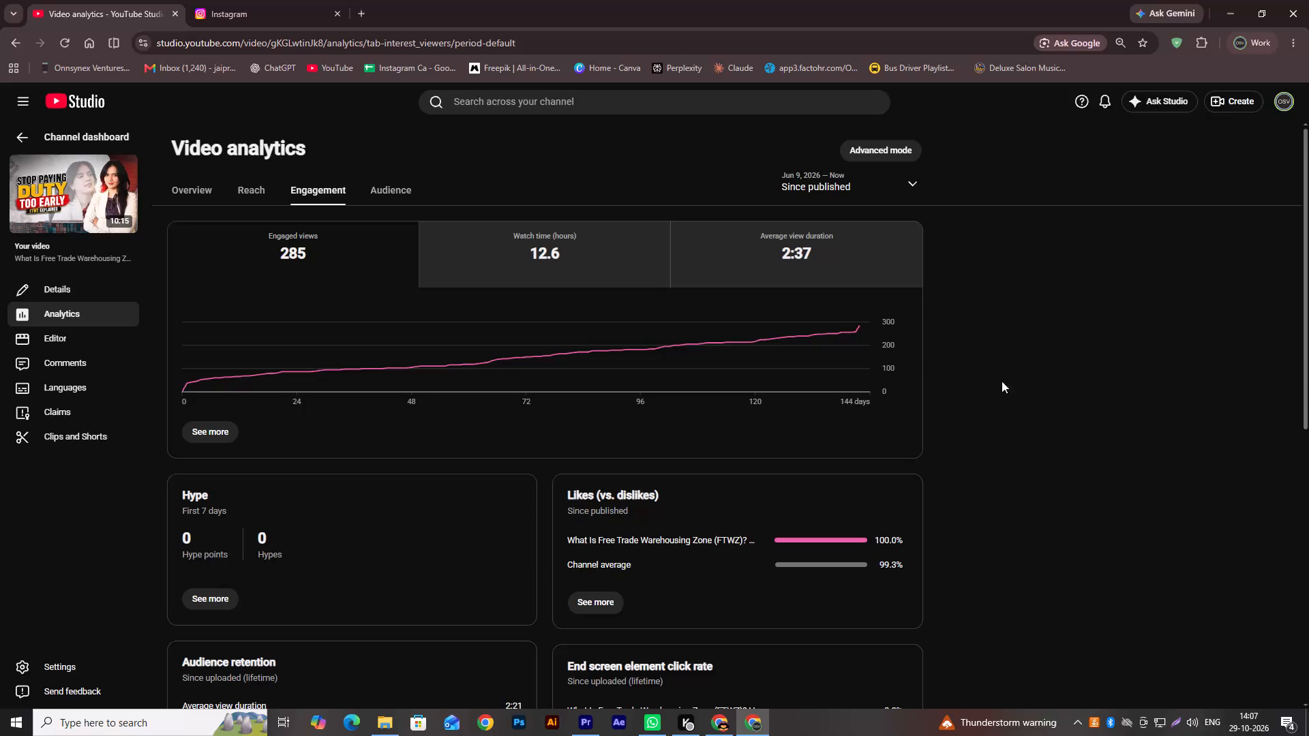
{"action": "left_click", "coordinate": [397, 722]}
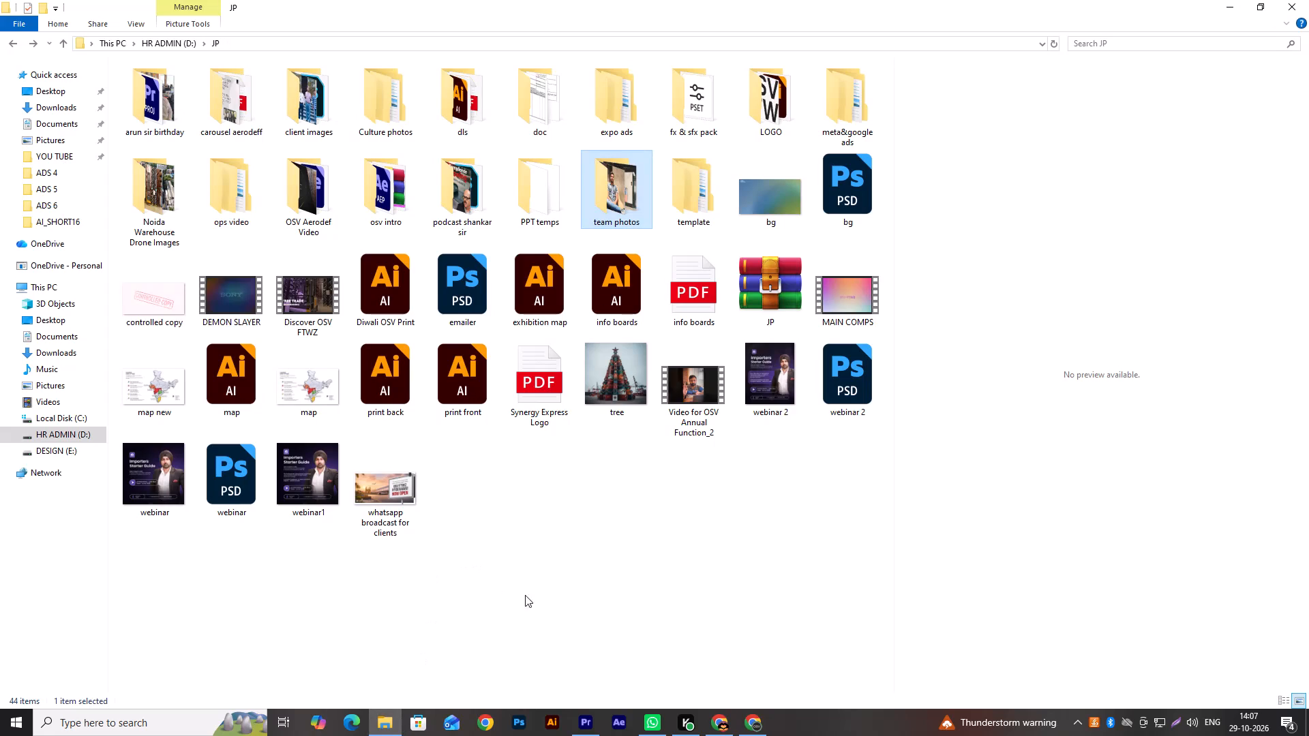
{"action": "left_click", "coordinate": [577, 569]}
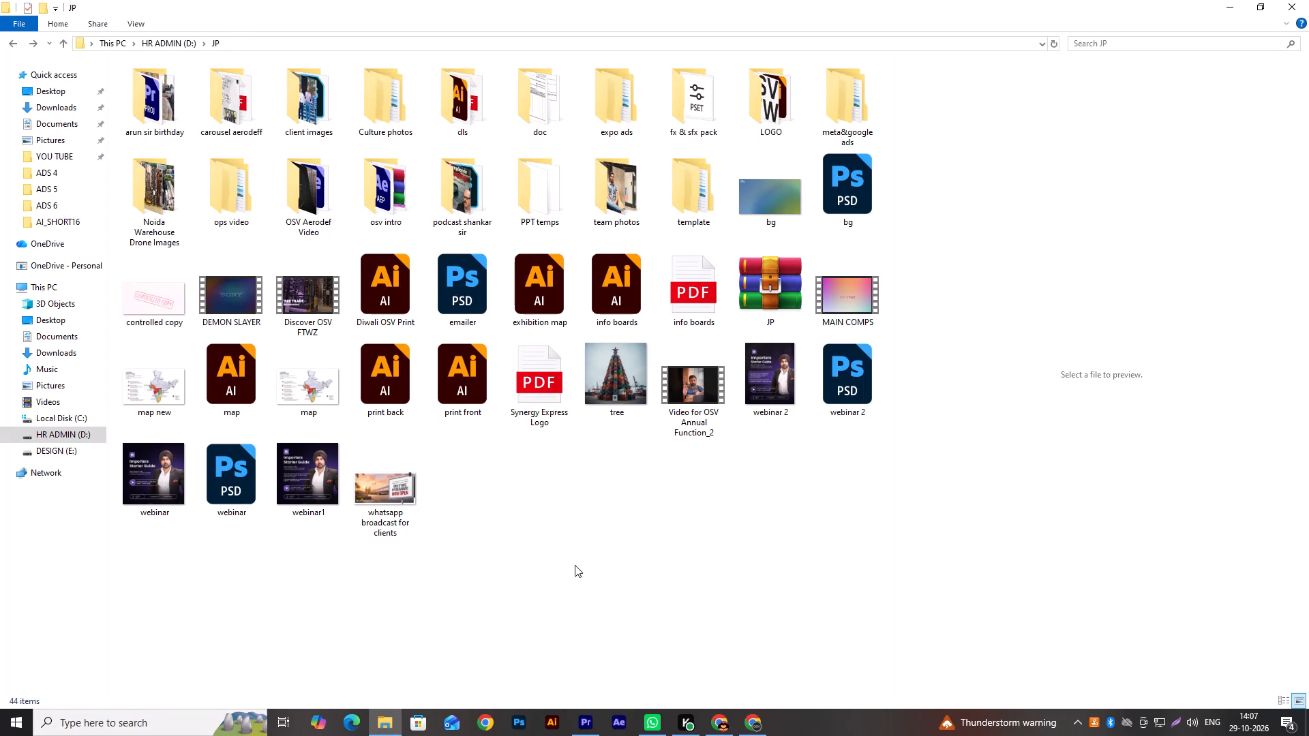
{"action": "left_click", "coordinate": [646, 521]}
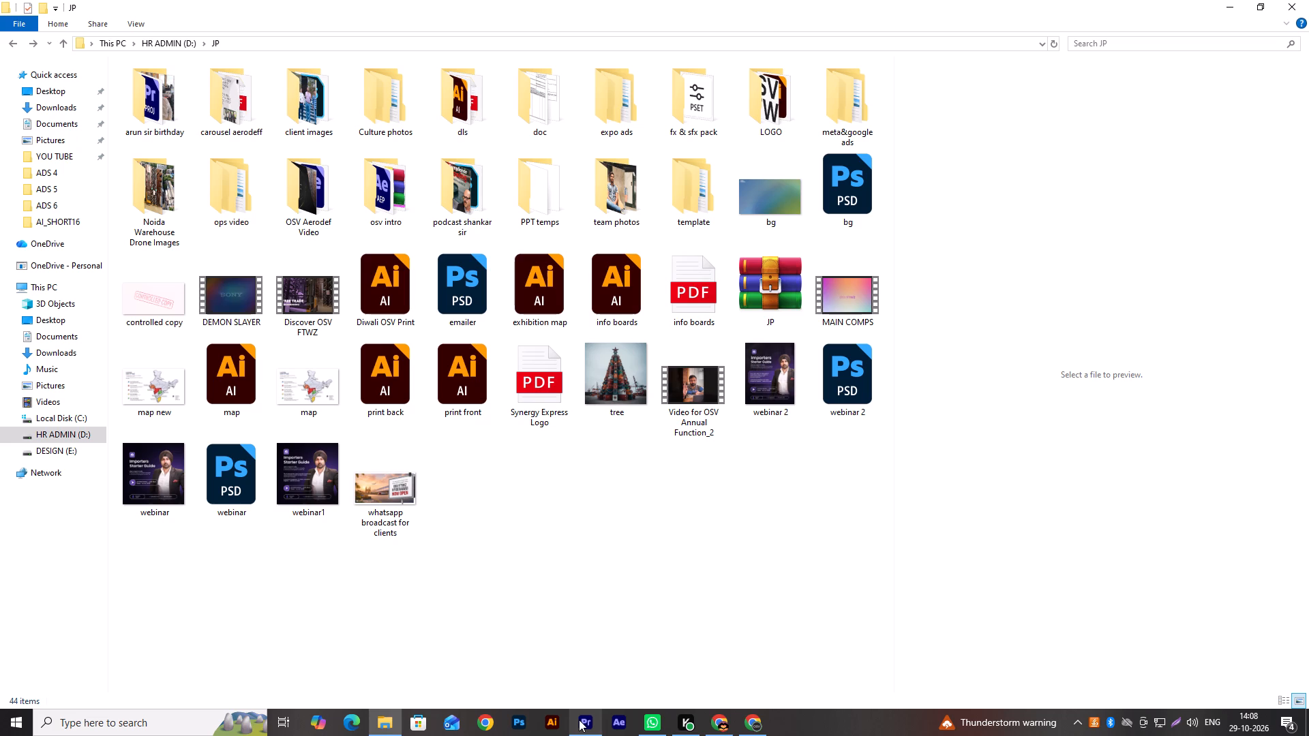
Switch to Adobe Premiere, where the ADS 6 project is open.
{"action": "left_click", "coordinate": [580, 720]}
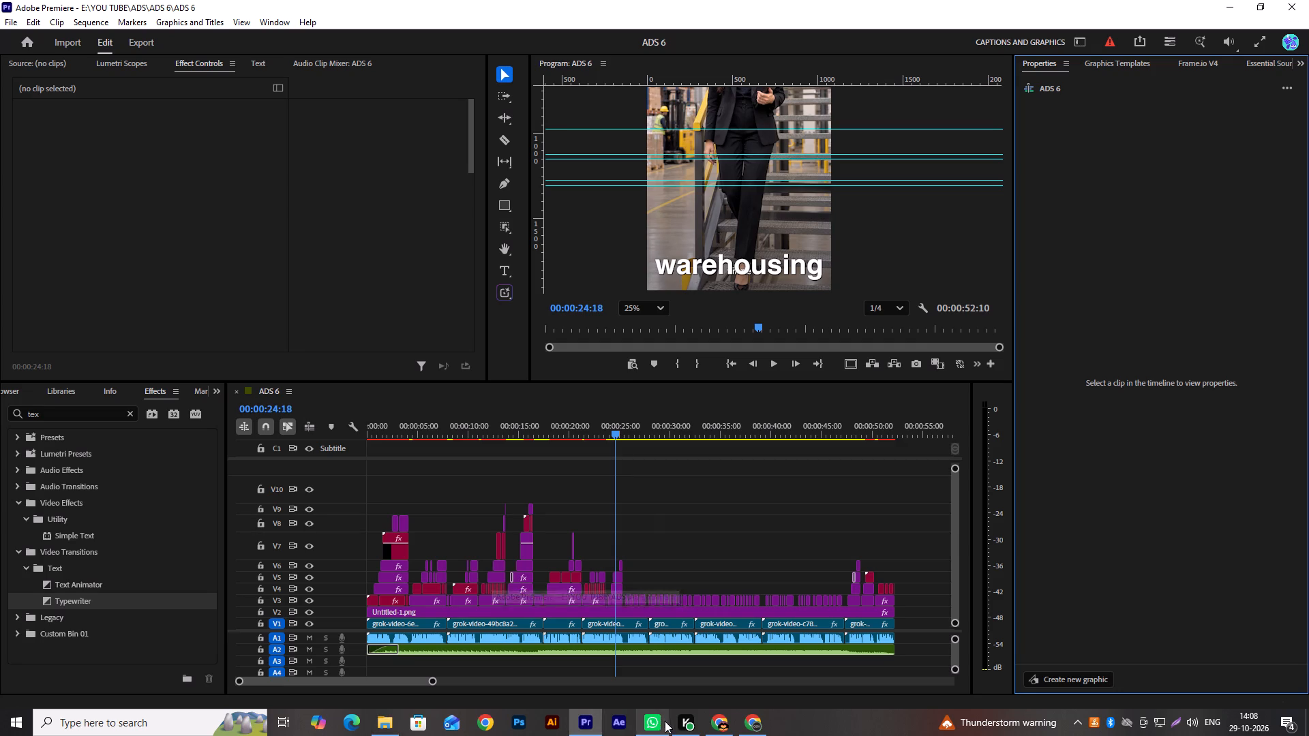
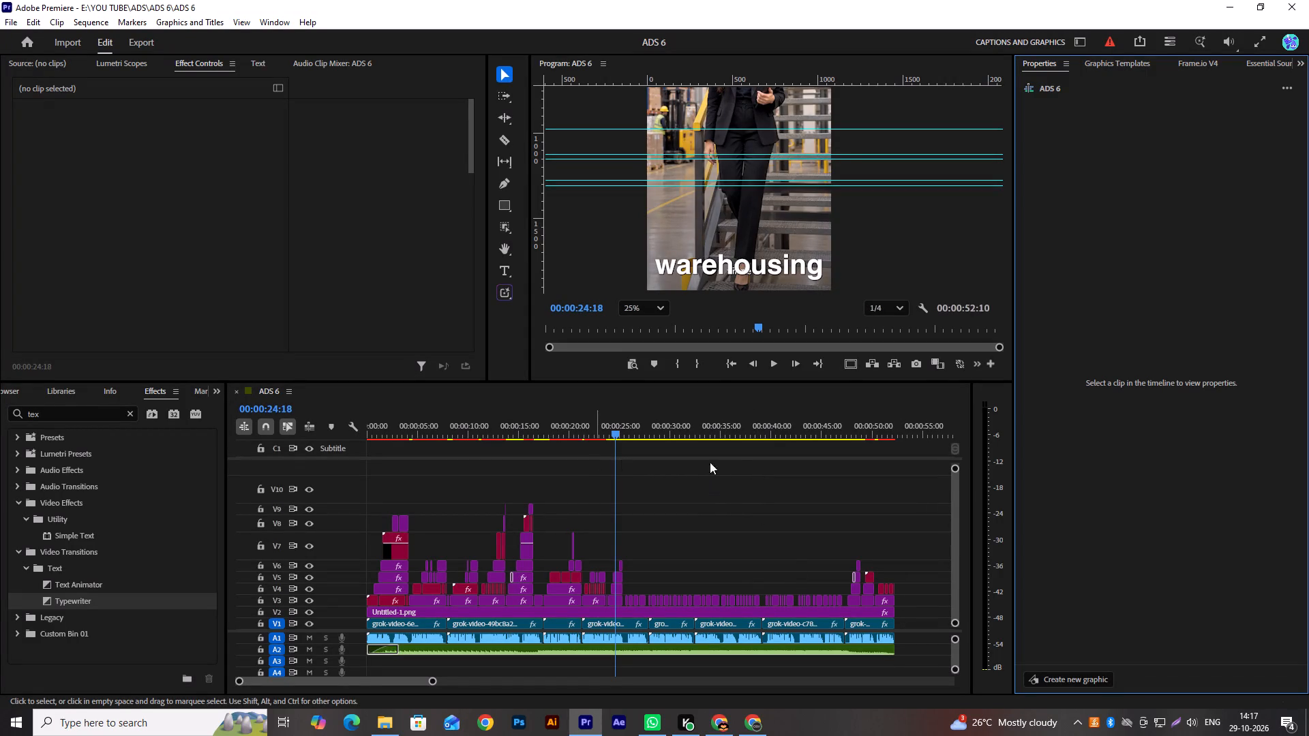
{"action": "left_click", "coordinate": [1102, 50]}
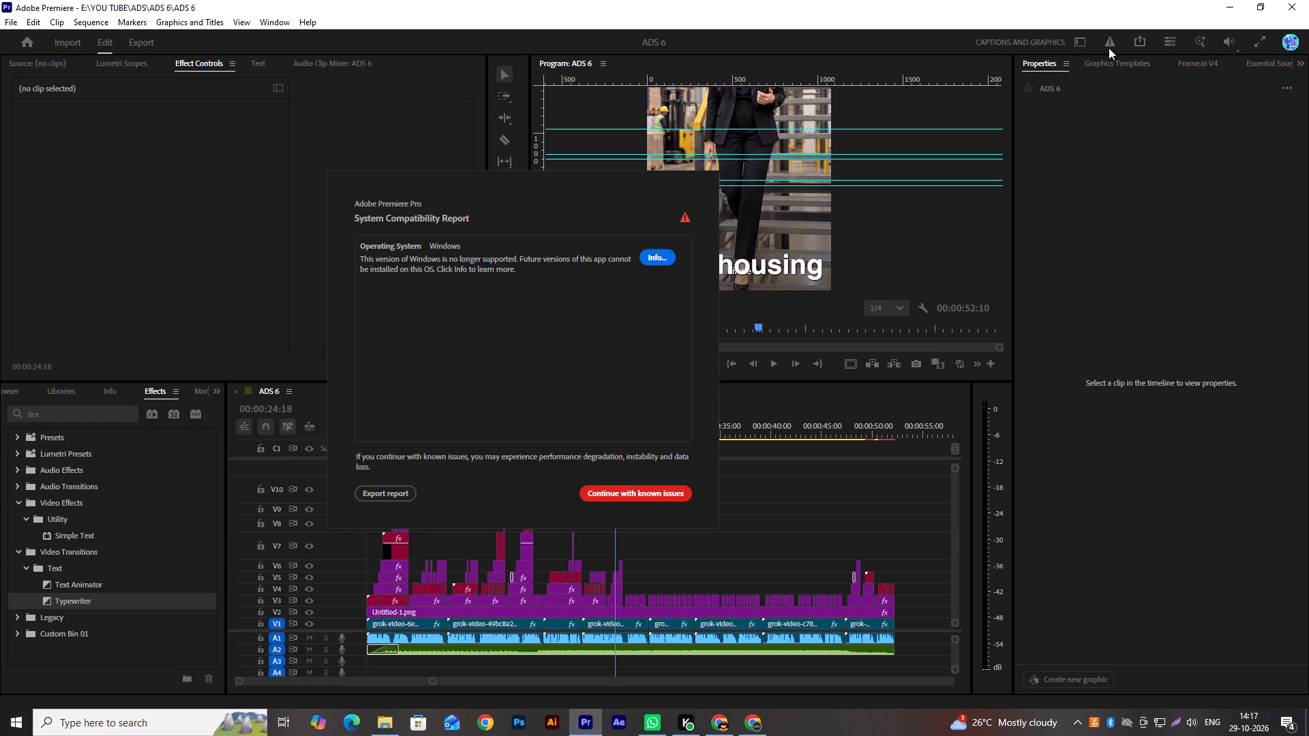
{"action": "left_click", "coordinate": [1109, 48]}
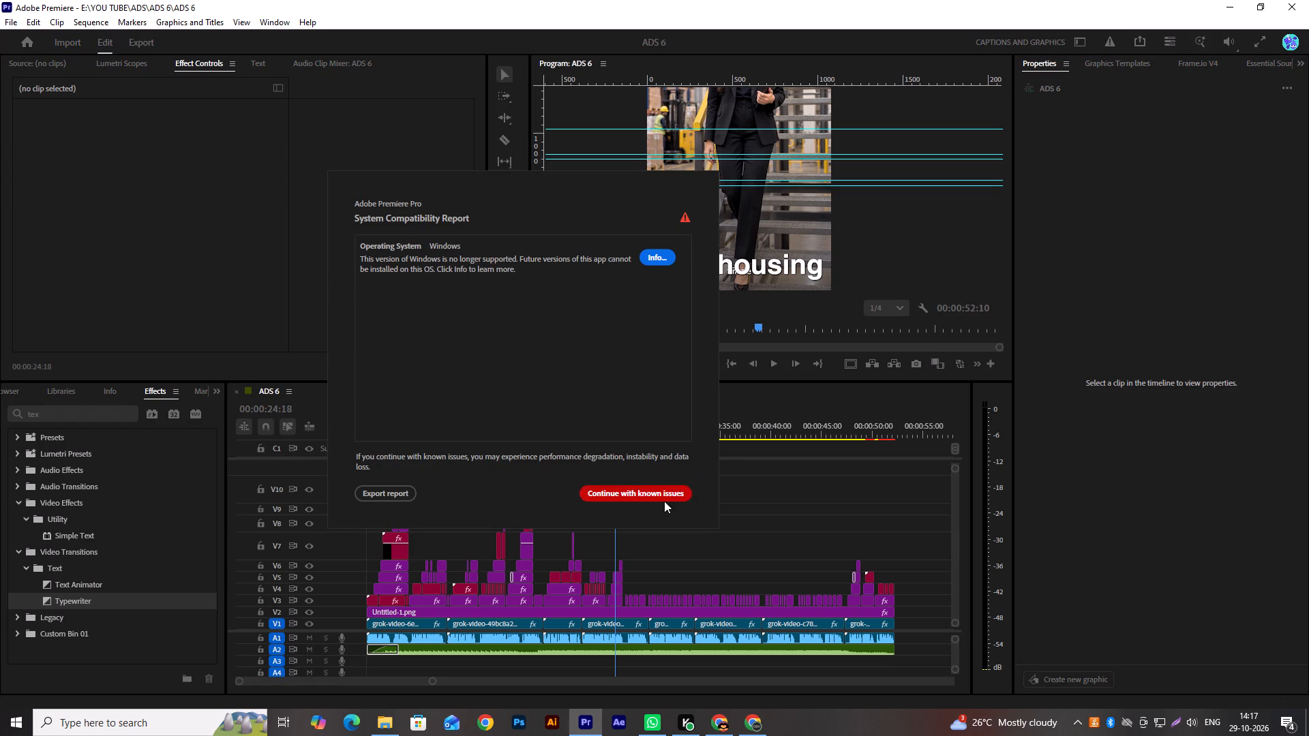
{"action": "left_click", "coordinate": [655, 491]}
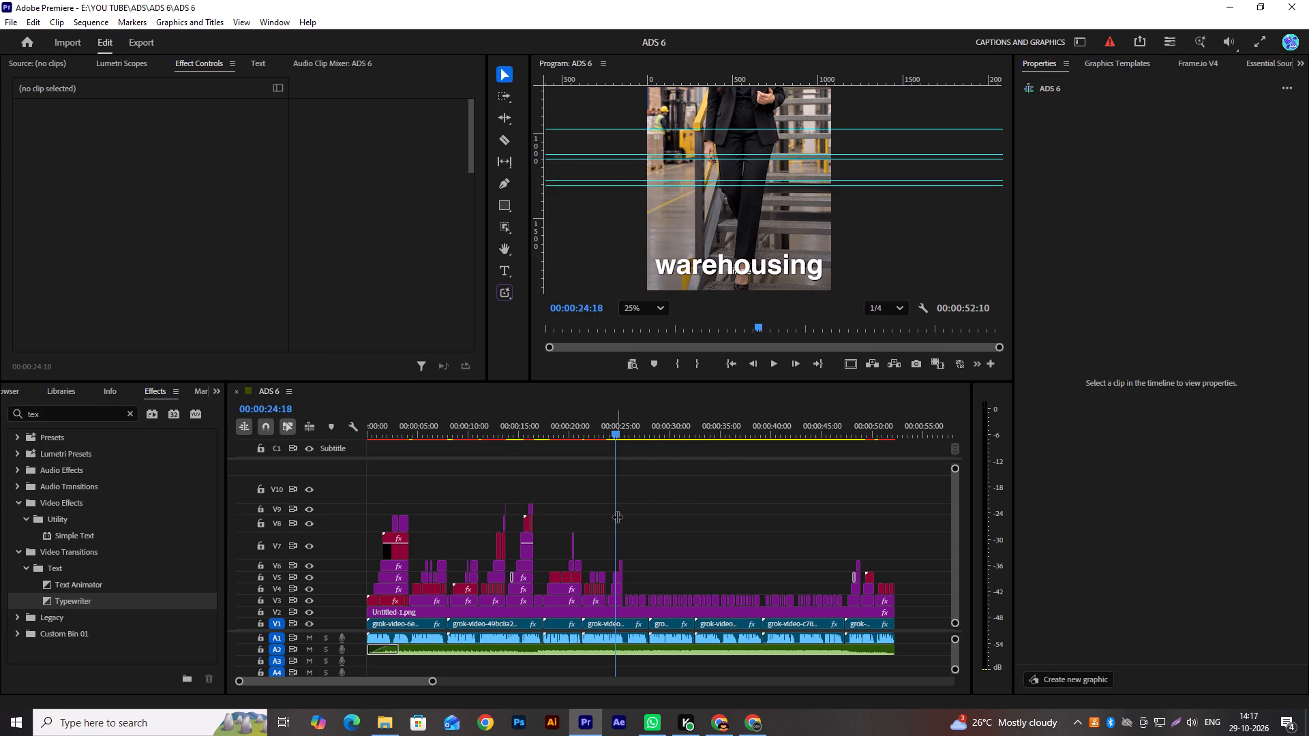
Review the caption sequence between about 22 and 25 seconds, from the Pharmaceutical title to the free trade warehousing zone words.
{"action": "scroll", "coordinate": [617, 517], "scroll_direction": "up", "scroll_amount": 20, "text": "alt"}
{"action": "scroll", "coordinate": [691, 526], "scroll_direction": "down", "scroll_amount": 1, "text": "alt"}
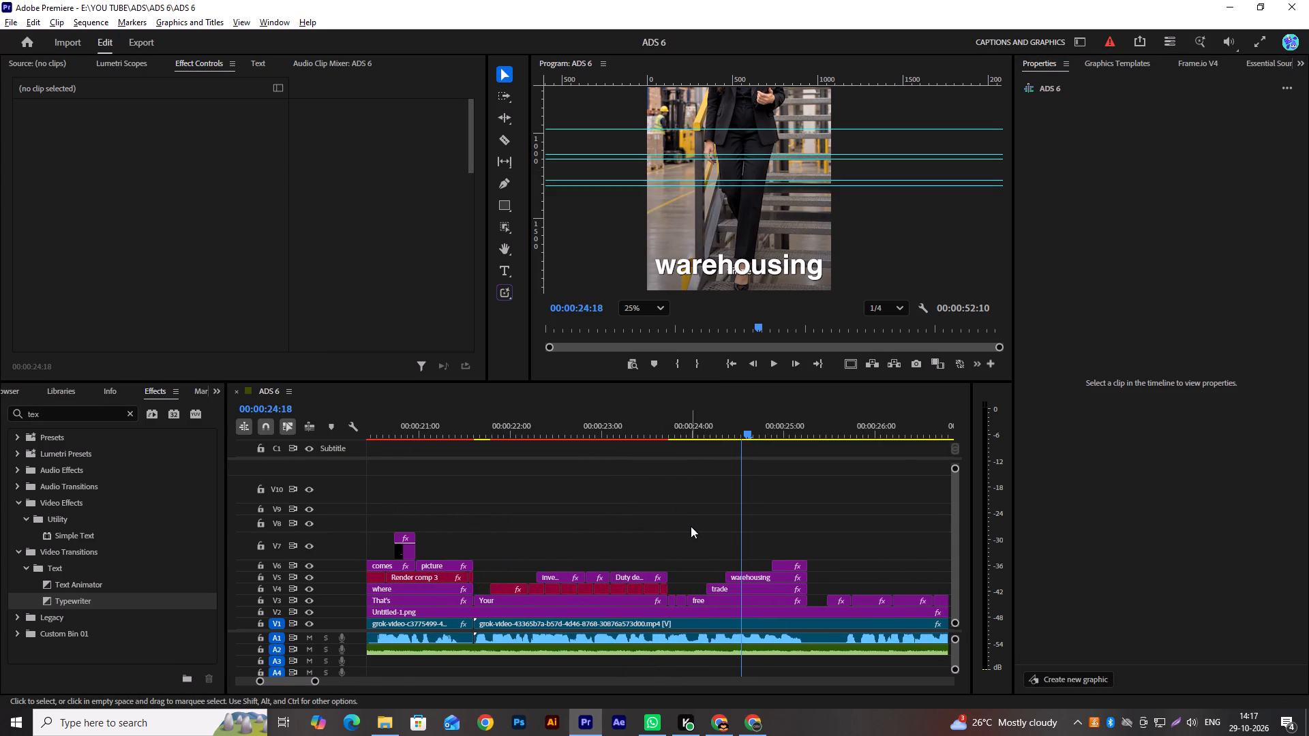
{"action": "left_click_drag", "start_coordinate": [586, 433], "coordinate": [532, 459]}
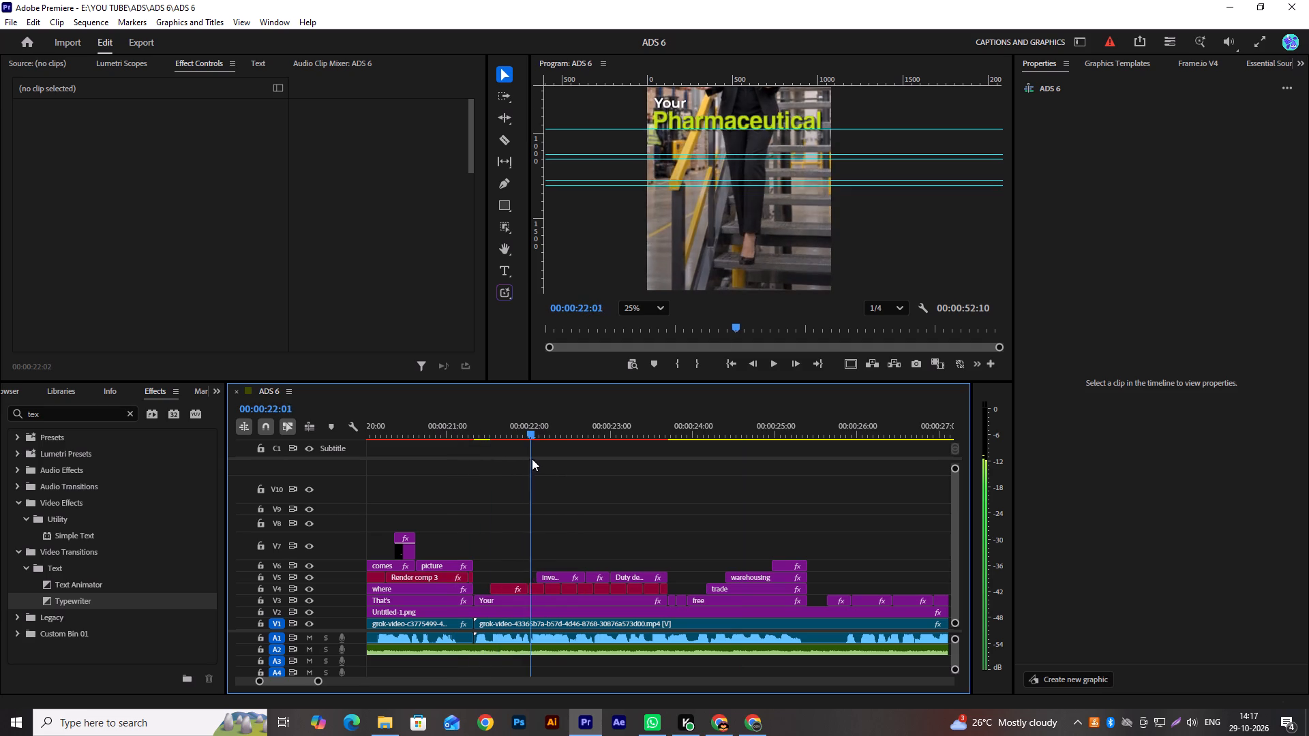
{"action": "left_click_drag", "start_coordinate": [532, 459], "coordinate": [590, 472]}
{"action": "scroll", "coordinate": [693, 477], "scroll_direction": "down", "scroll_amount": 3}
{"action": "key", "text": "space"}
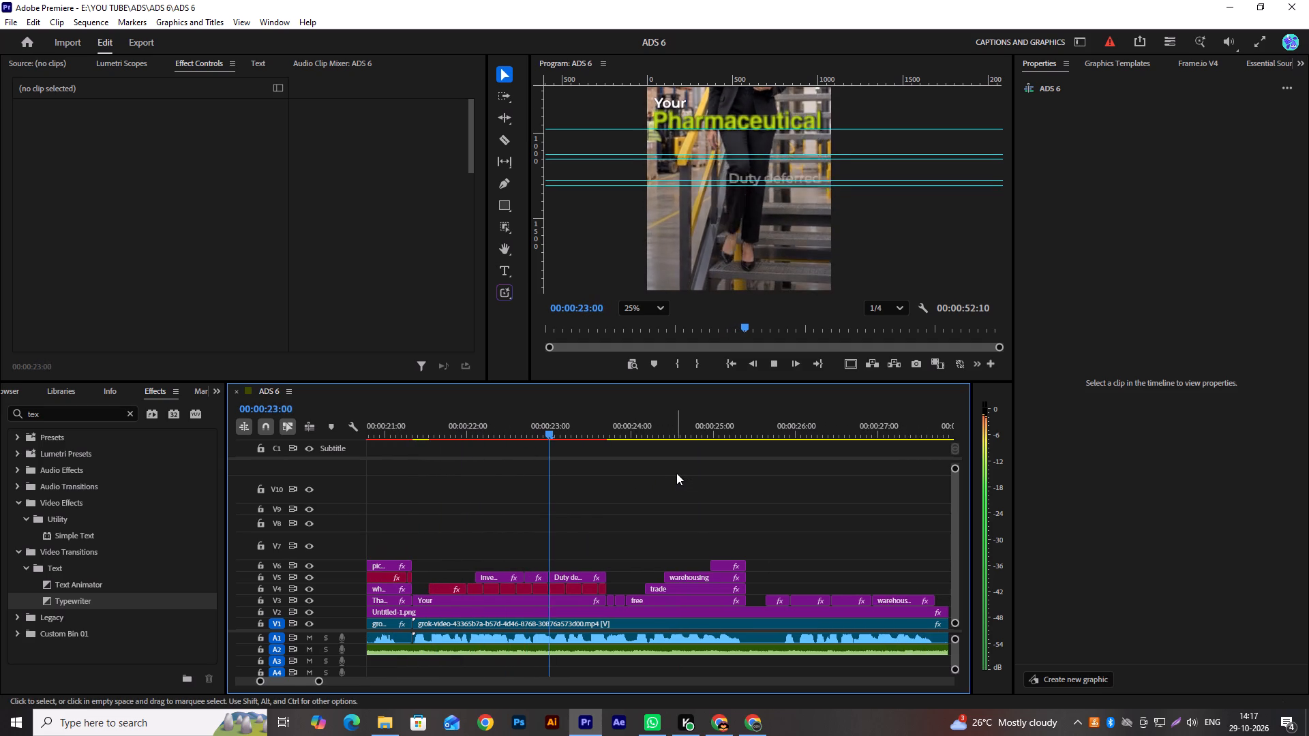
{"action": "scroll", "coordinate": [675, 472], "scroll_direction": "down", "scroll_amount": 2}
{"action": "key", "text": "space"}
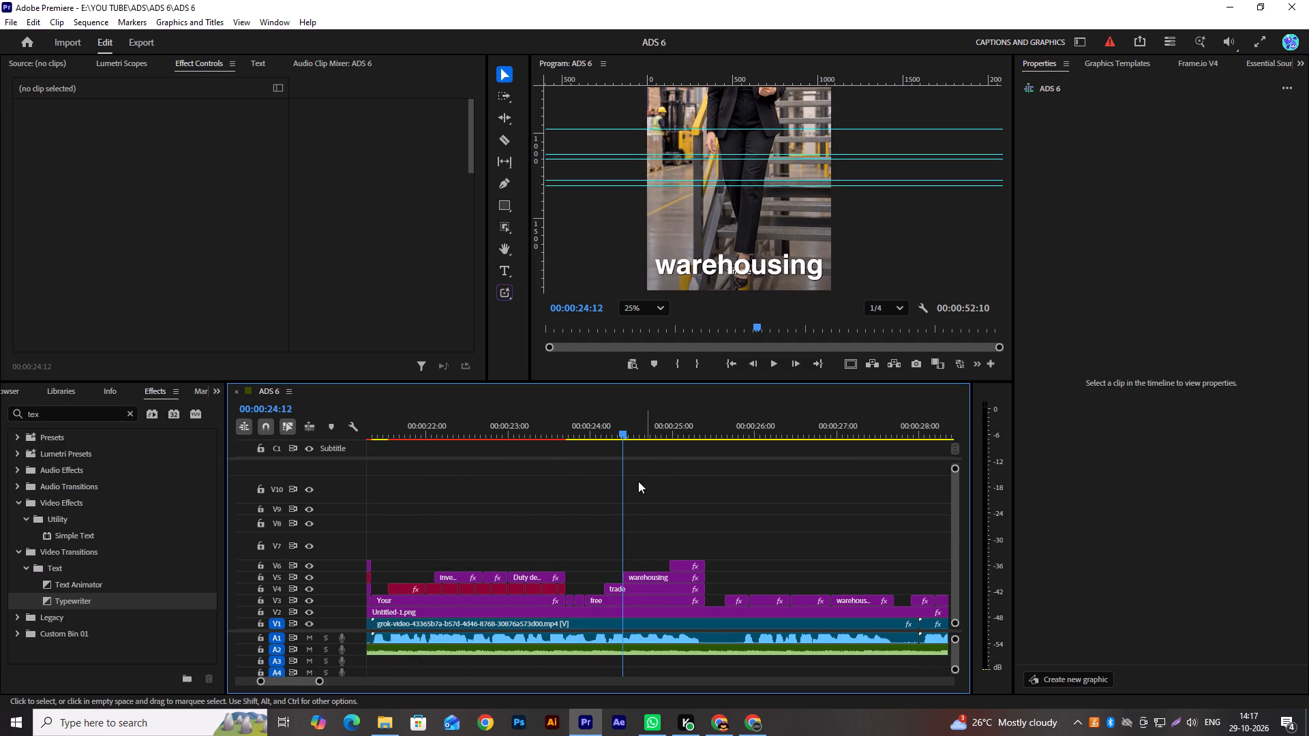
{"action": "scroll", "coordinate": [613, 538], "scroll_direction": "up", "scroll_amount": 7, "text": "alt"}
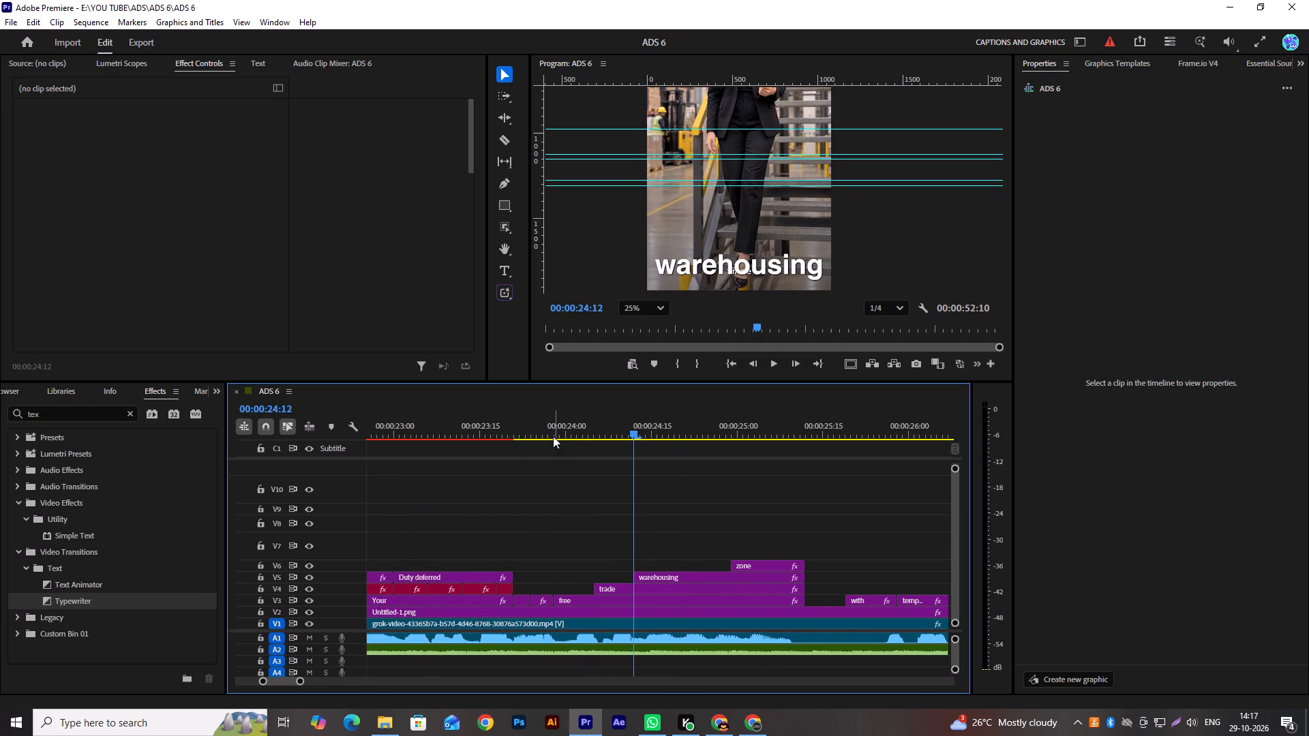
{"action": "left_click_drag", "start_coordinate": [554, 430], "coordinate": [610, 471]}
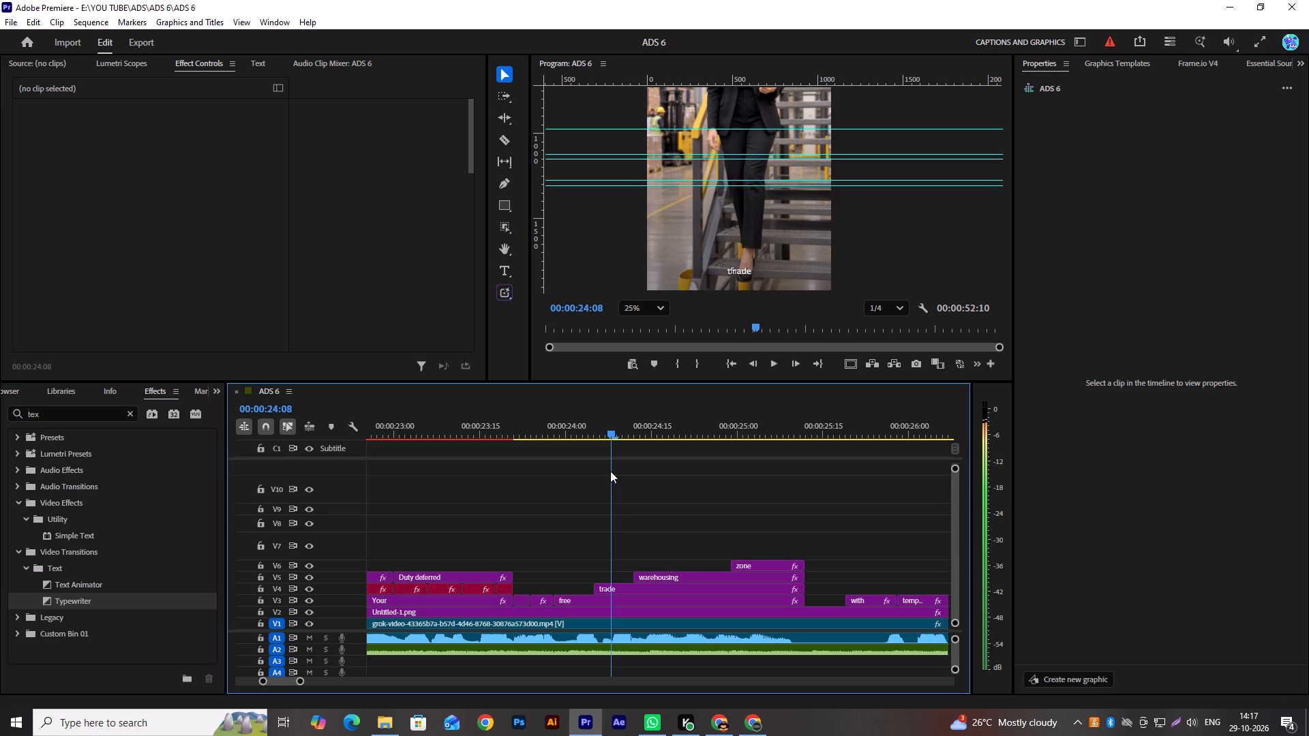
{"action": "left_click_drag", "start_coordinate": [610, 471], "coordinate": [612, 471]}
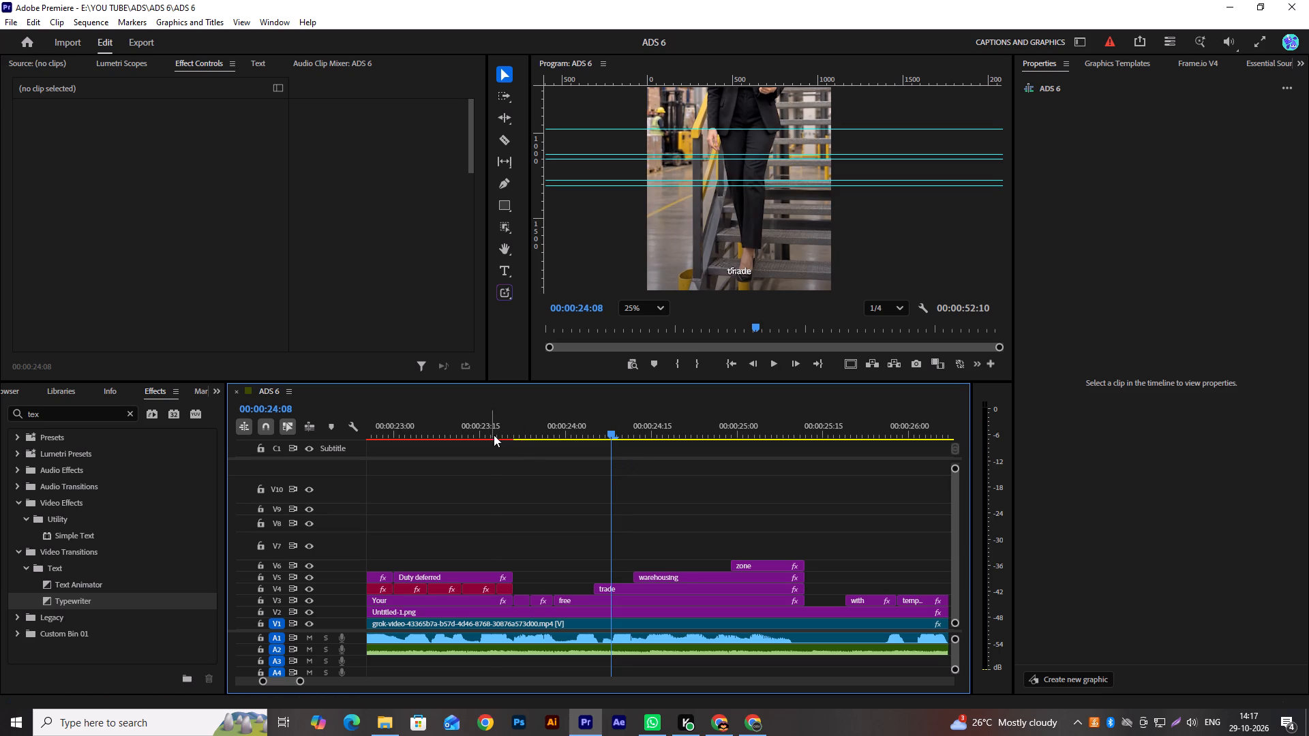
{"action": "left_click_drag", "start_coordinate": [492, 433], "coordinate": [705, 479]}
Copy the colour code BCDE15 from the Pharmaceutical title clip on V4, leaving that clip's colour unedited.
{"action": "left_click", "coordinate": [685, 570]}
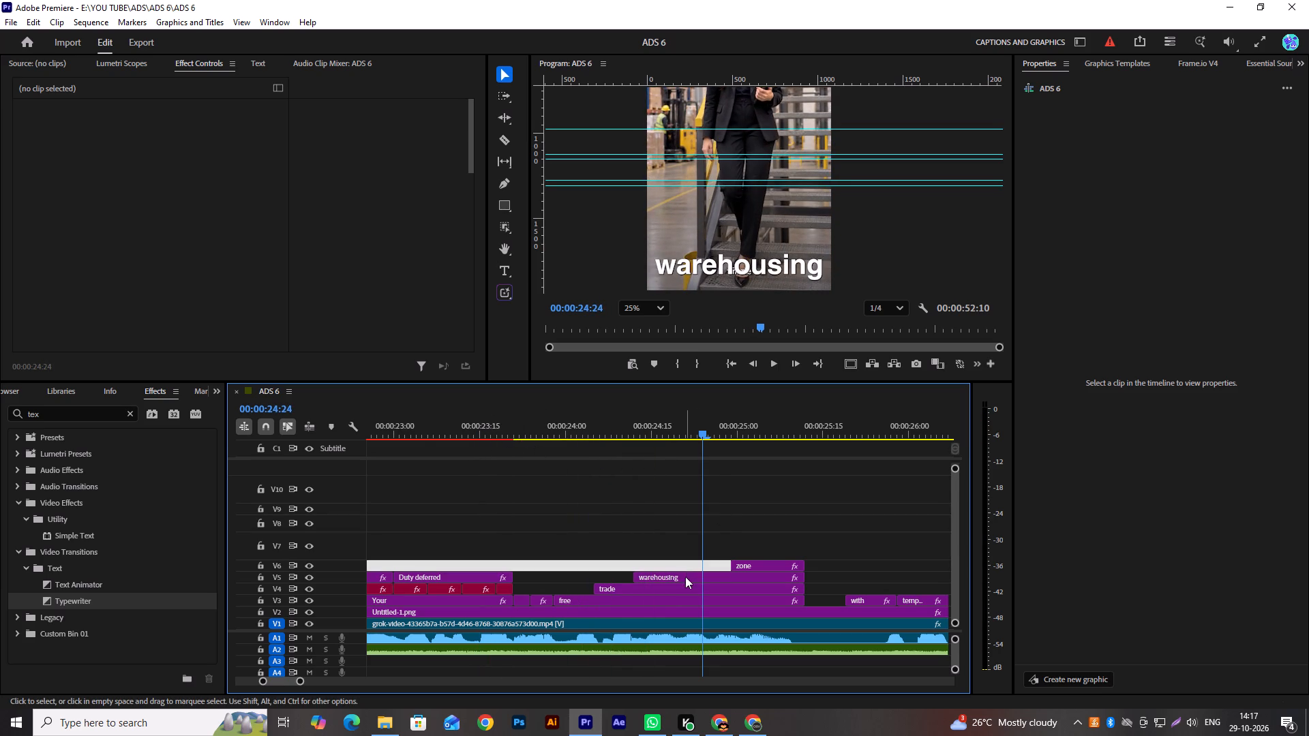
{"action": "left_click", "coordinate": [685, 577]}
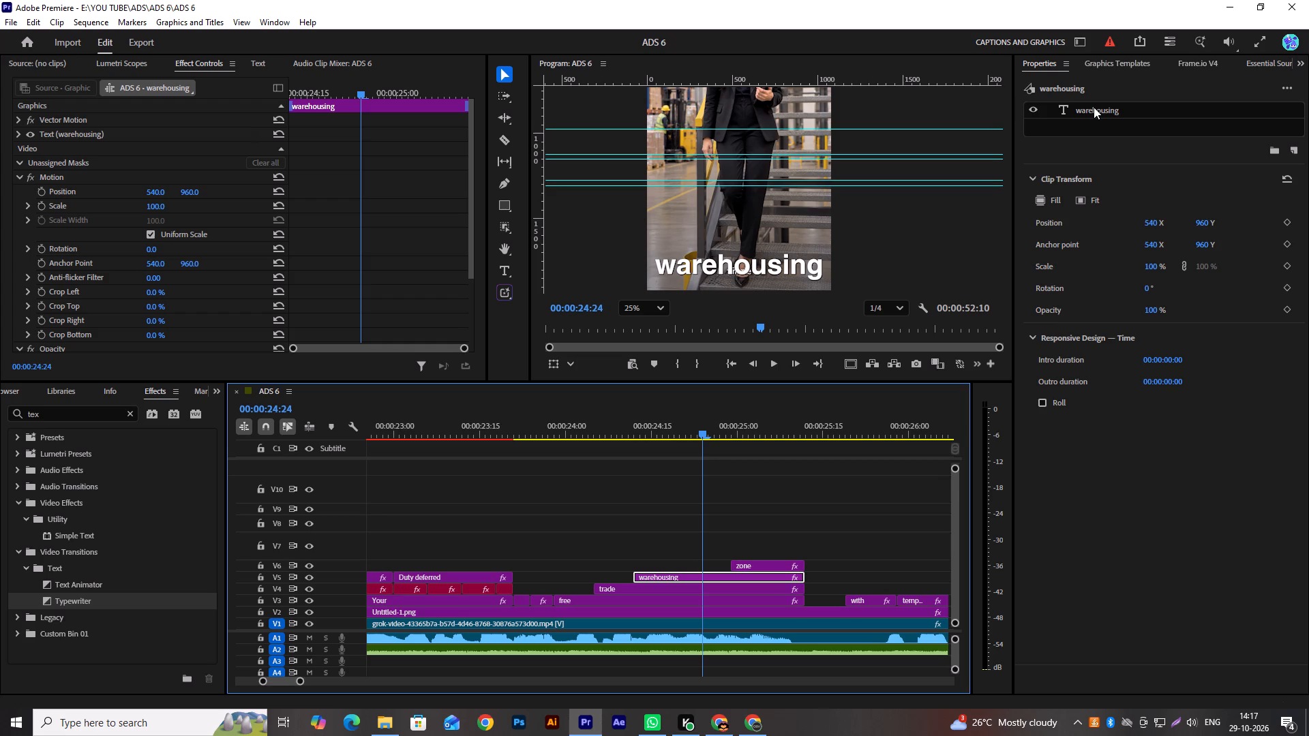
{"action": "left_click", "coordinate": [1094, 107]}
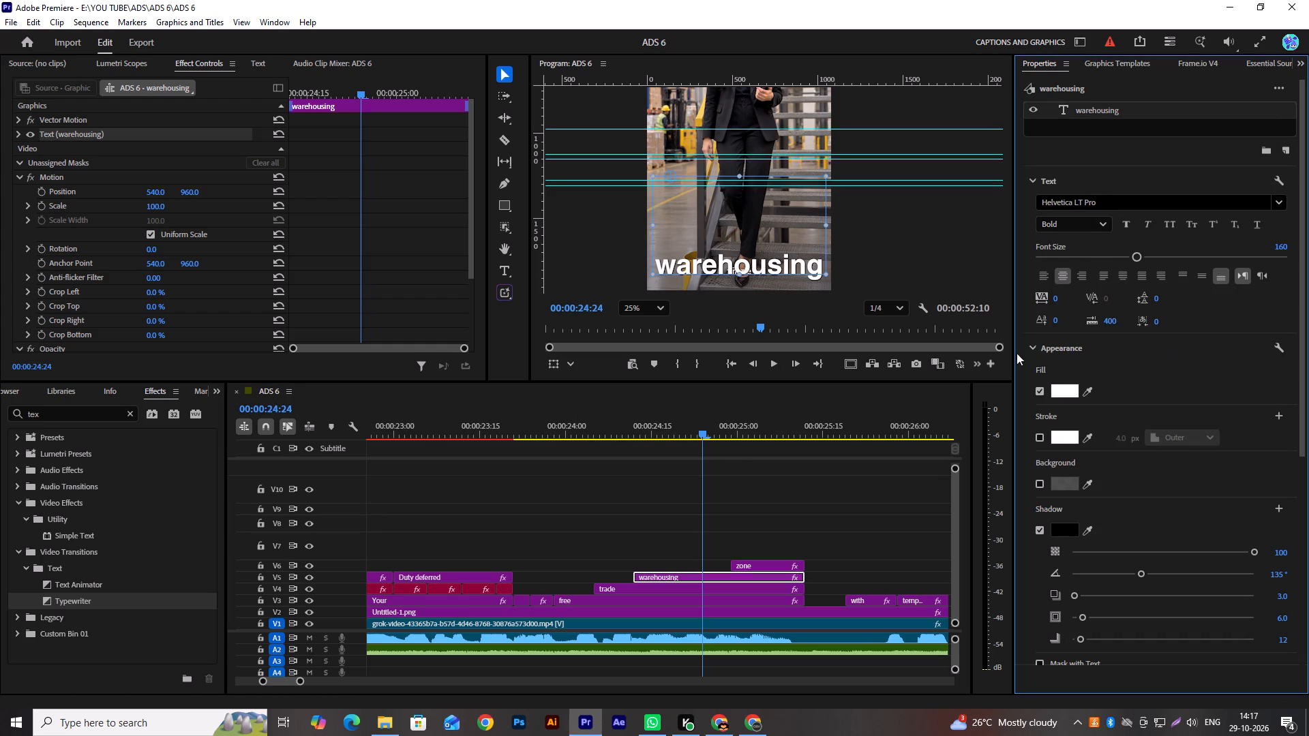
{"action": "left_click", "coordinate": [470, 588]}
{"action": "left_click", "coordinate": [1033, 234]}
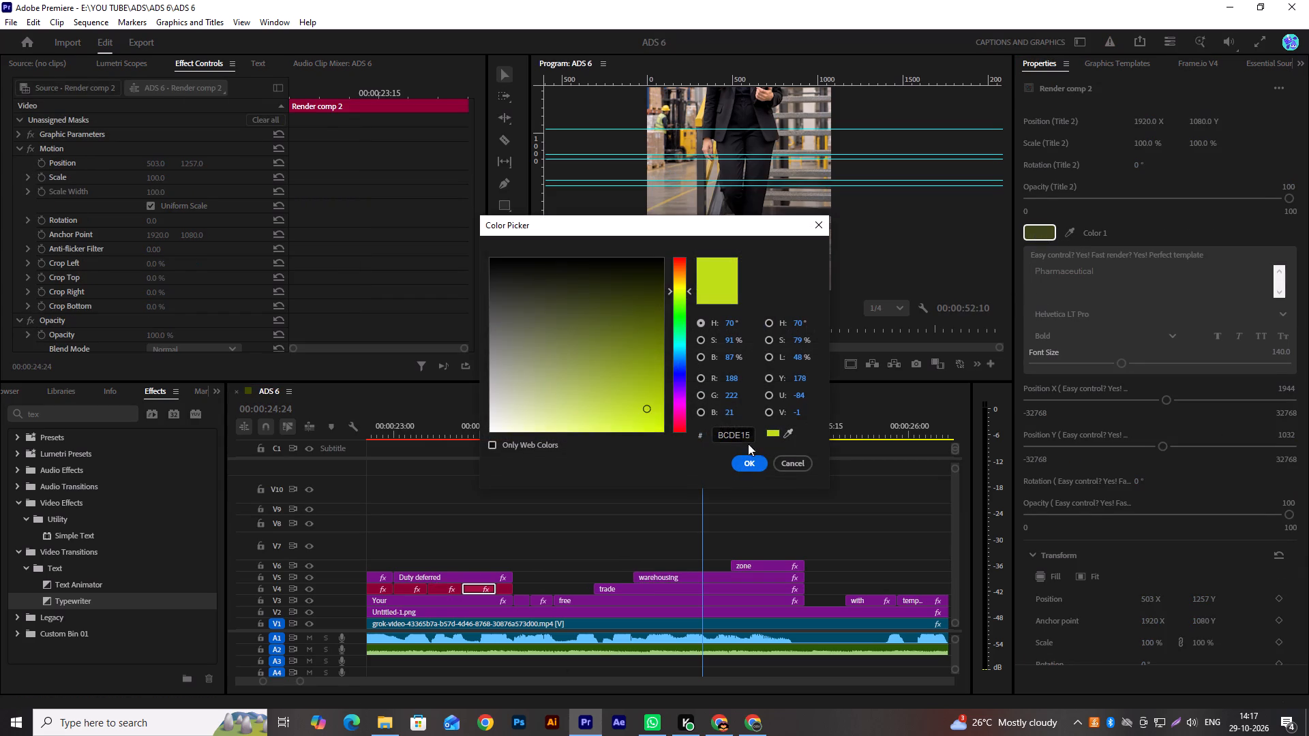
{"action": "left_click", "coordinate": [734, 431]}
{"action": "key", "text": "ctrl+a"}
{"action": "key", "text": "ctrl+c"}
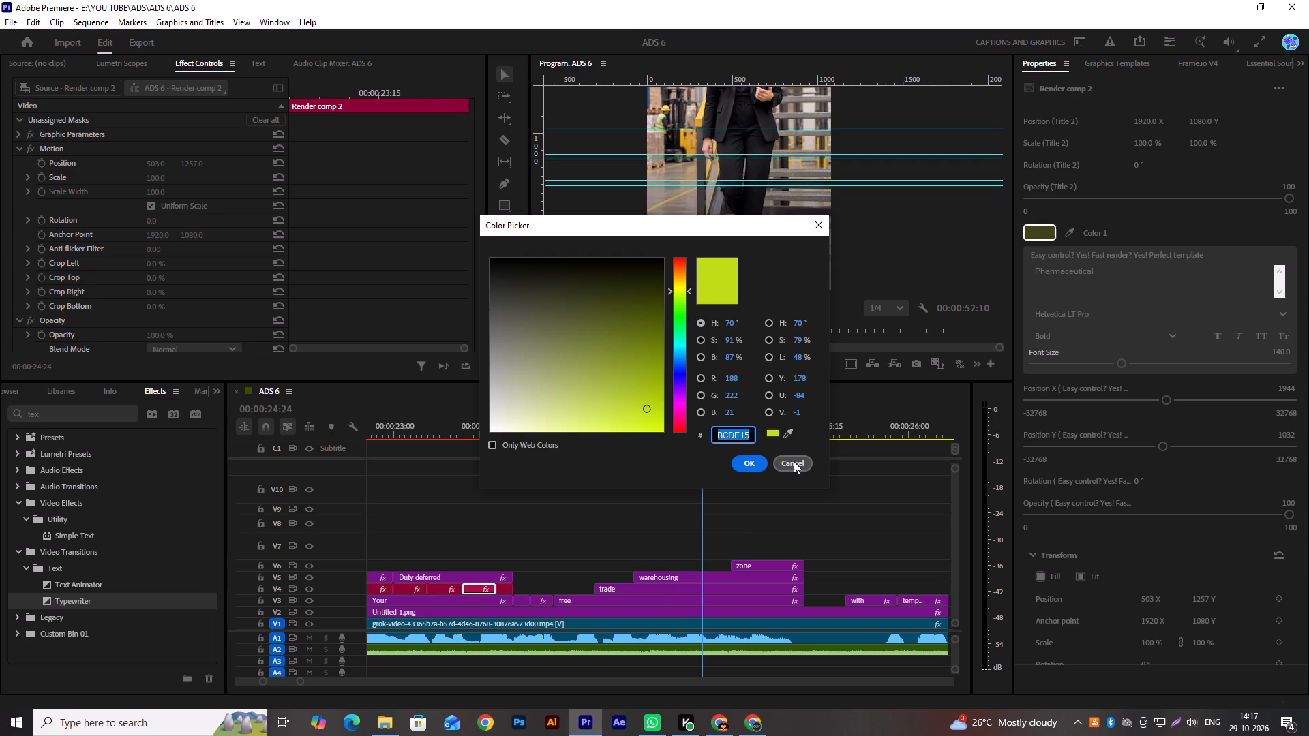
{"action": "left_click", "coordinate": [794, 461]}
Set the fill colour of the warehousing text on V5 to BCDE15.
{"action": "left_click", "coordinate": [661, 579]}
{"action": "left_click", "coordinate": [1075, 108]}
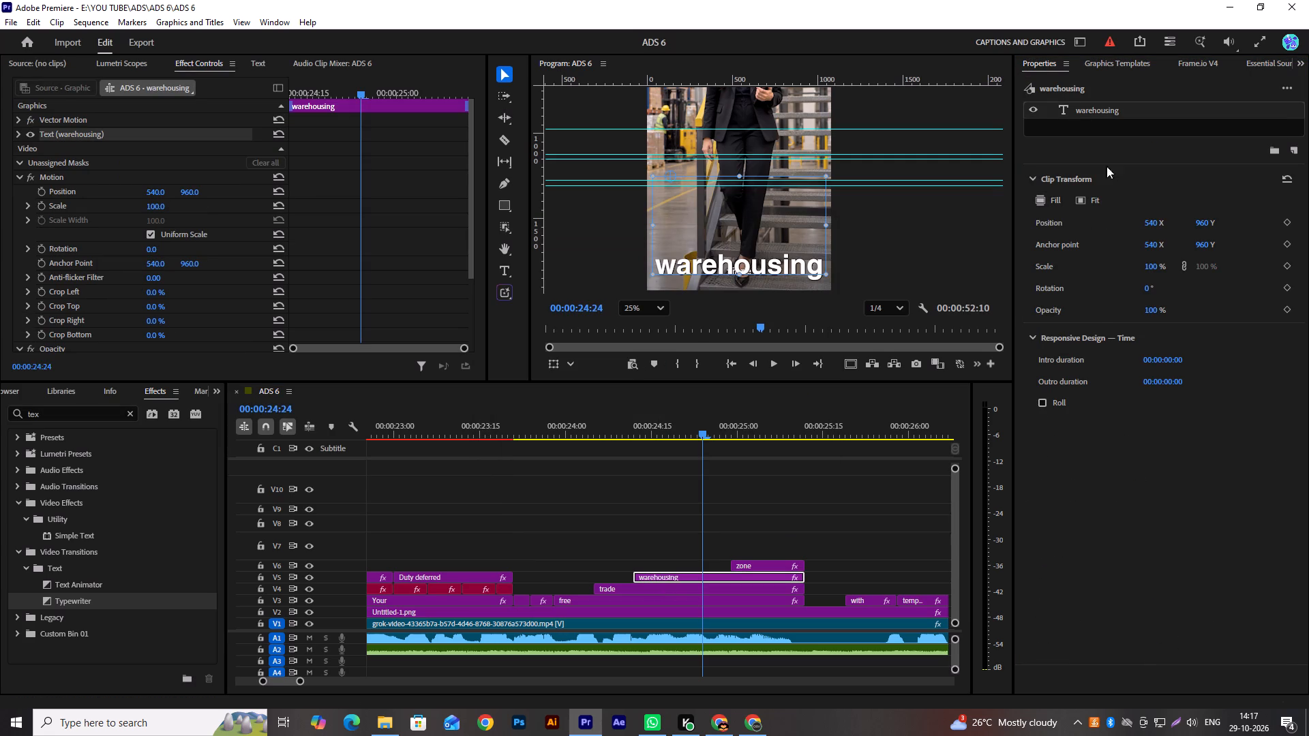
{"action": "left_click", "coordinate": [1072, 391]}
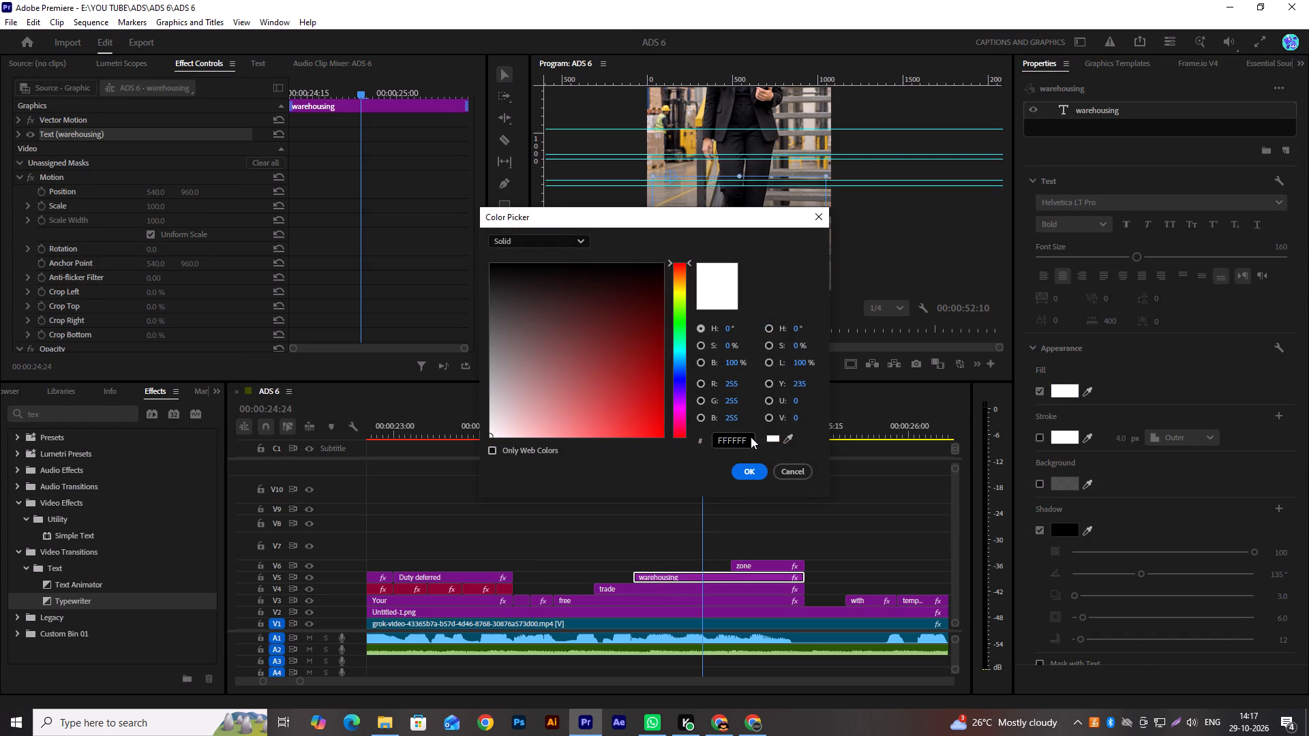
{"action": "left_click", "coordinate": [751, 437]}
{"action": "left_click", "coordinate": [750, 442]}
{"action": "left_click", "coordinate": [734, 436]}
{"action": "key", "text": "ctrl+a"}
{"action": "key", "text": "ctrl+v"}
{"action": "left_click", "coordinate": [752, 470]}
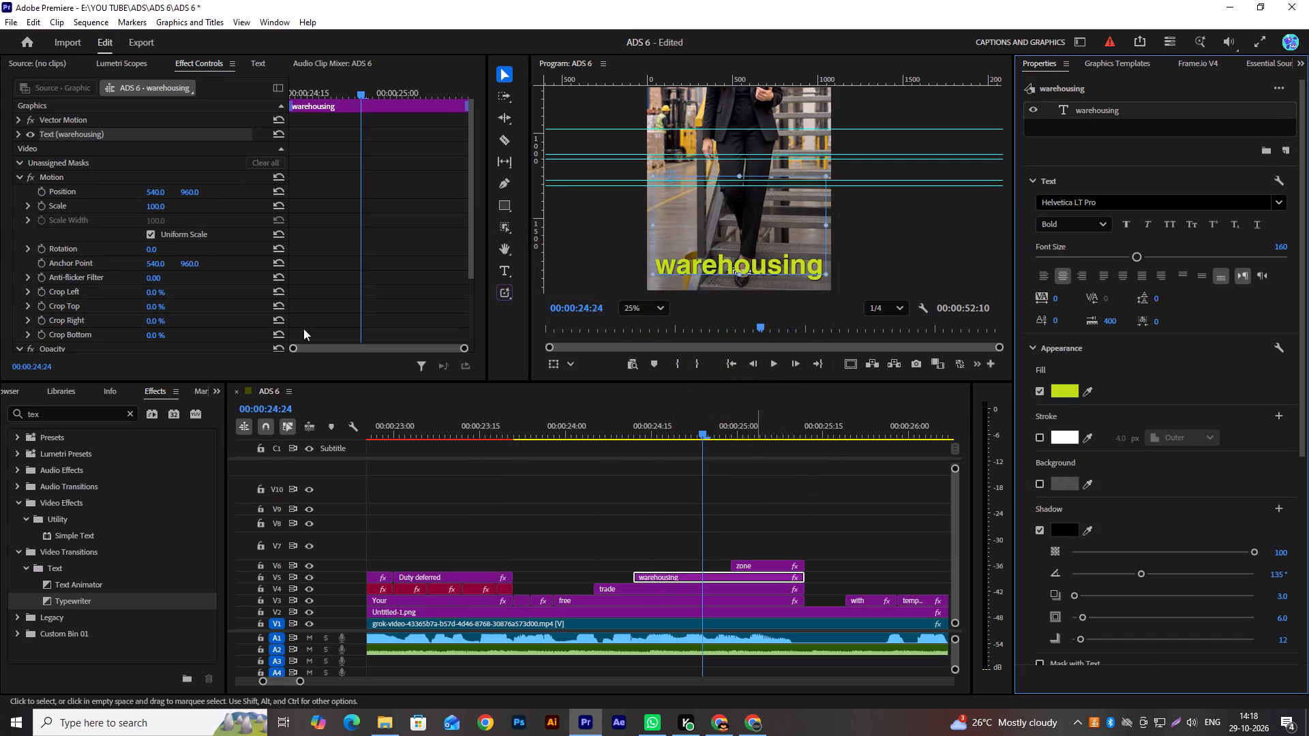
Copy a Drop Shadow effect from the Duty deferred caption and paste it three times onto the warehousing clip.
{"action": "left_click", "coordinate": [451, 574]}
{"action": "left_click", "coordinate": [1116, 151]}
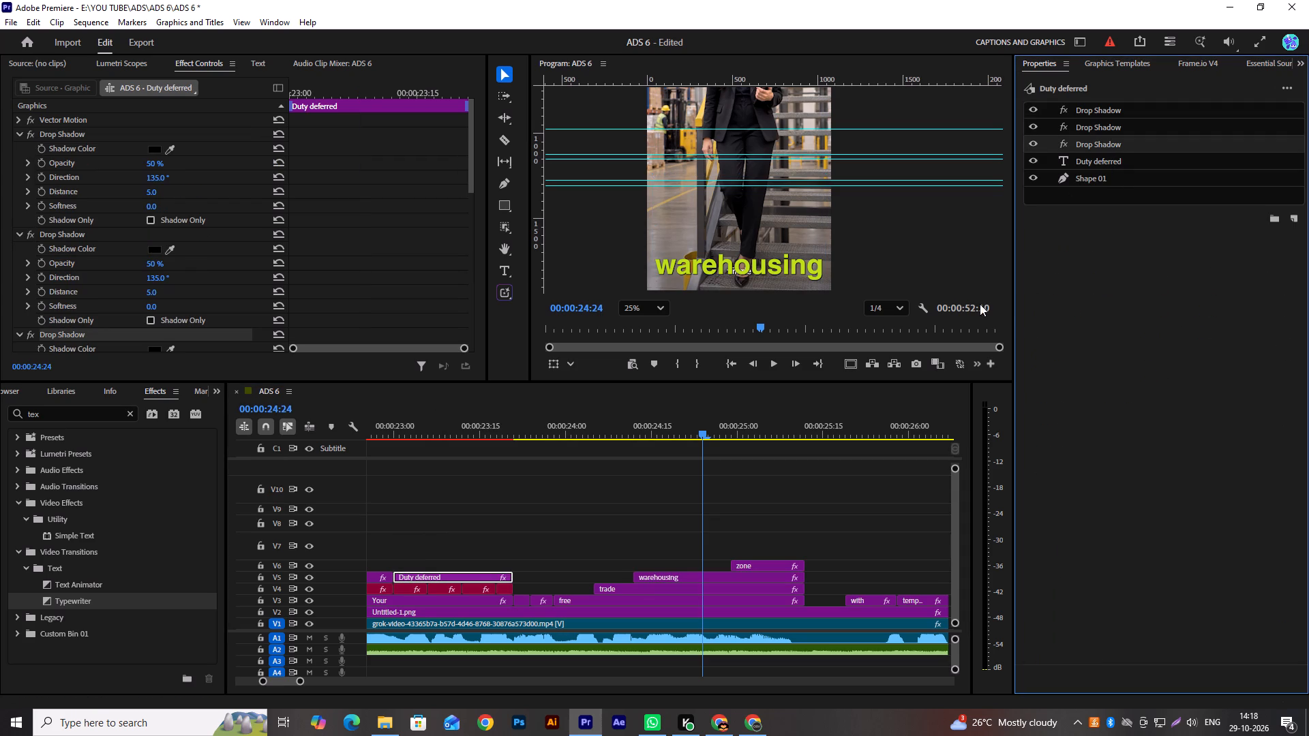
{"action": "key", "text": "ctrl+c"}
{"action": "left_click", "coordinate": [683, 577]}
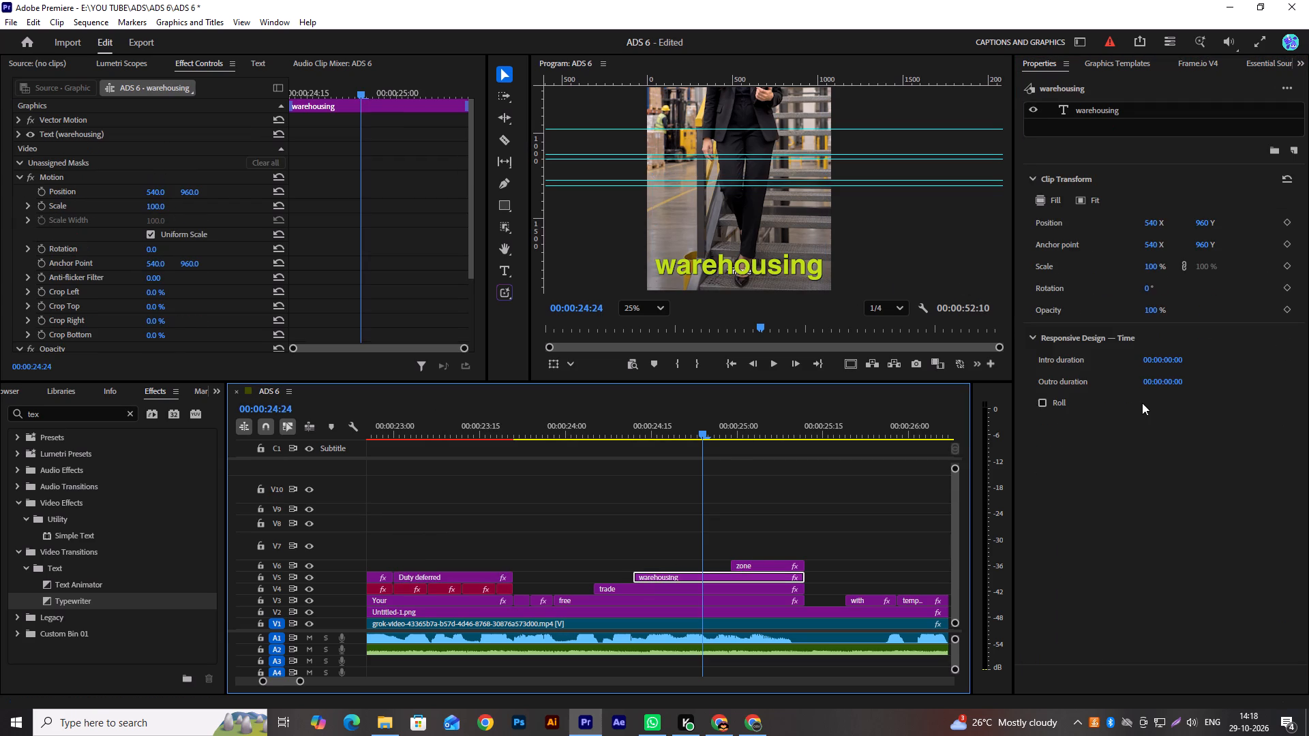
{"action": "key", "text": "ctrl+v"}
{"action": "key", "text": "ctrl+v"}
{"action": "key", "text": "ctrl+v"}
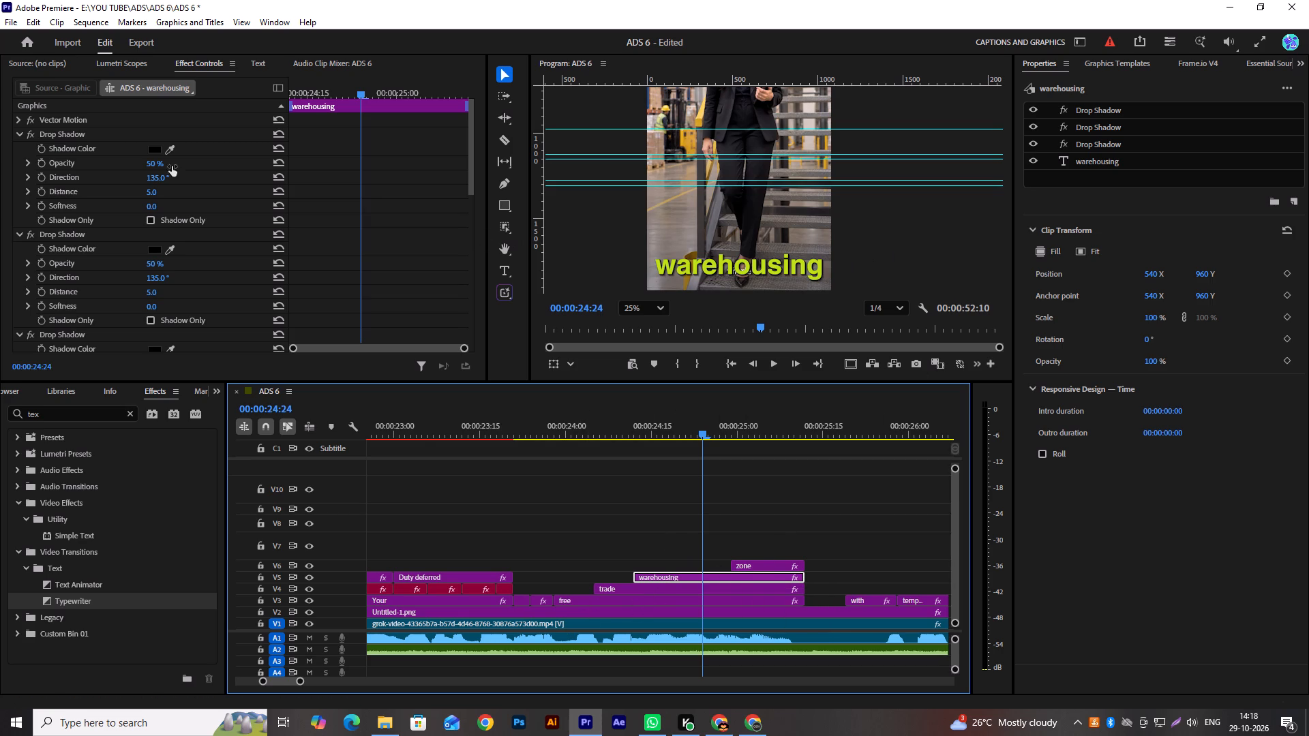
Raise the warehousing text to the upper part of the frame by setting its vertical Motion position to 112.
{"action": "scroll", "coordinate": [350, 222], "scroll_direction": "down", "scroll_amount": 16}
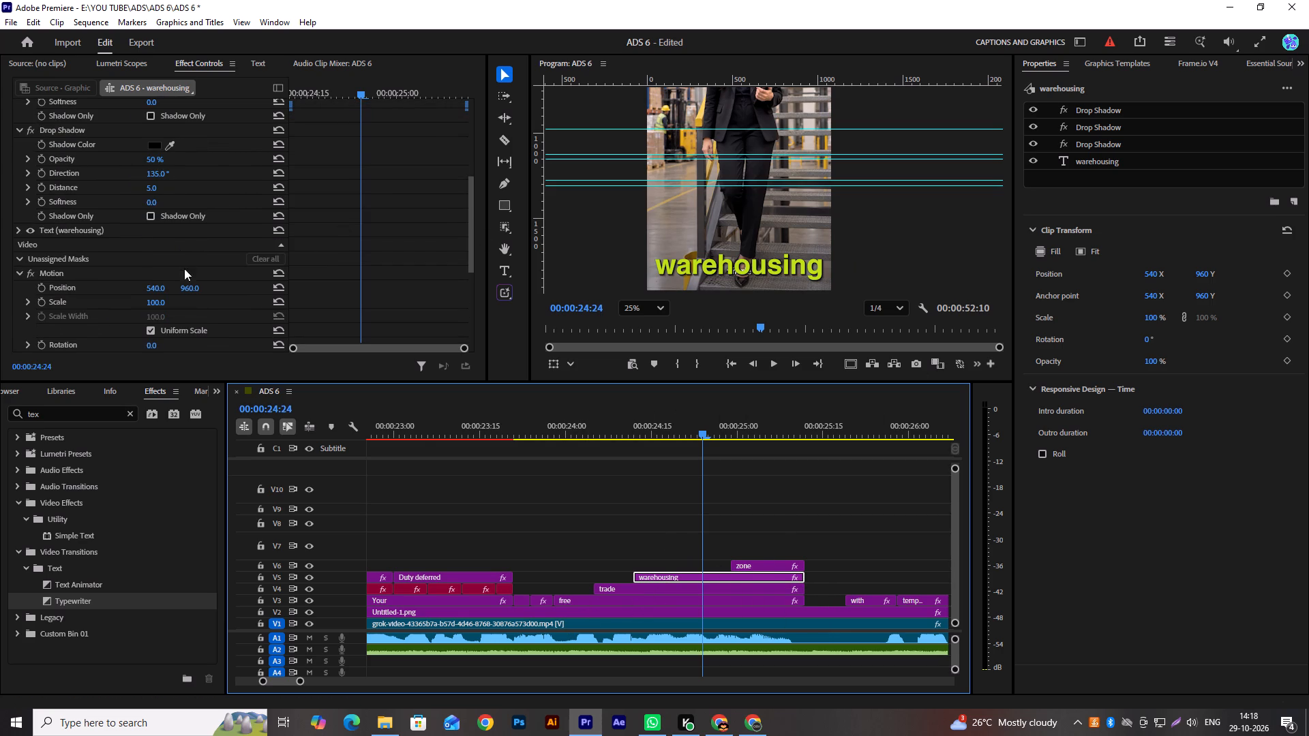
{"action": "left_click_drag", "start_coordinate": [190, 275], "coordinate": [74, 294]}
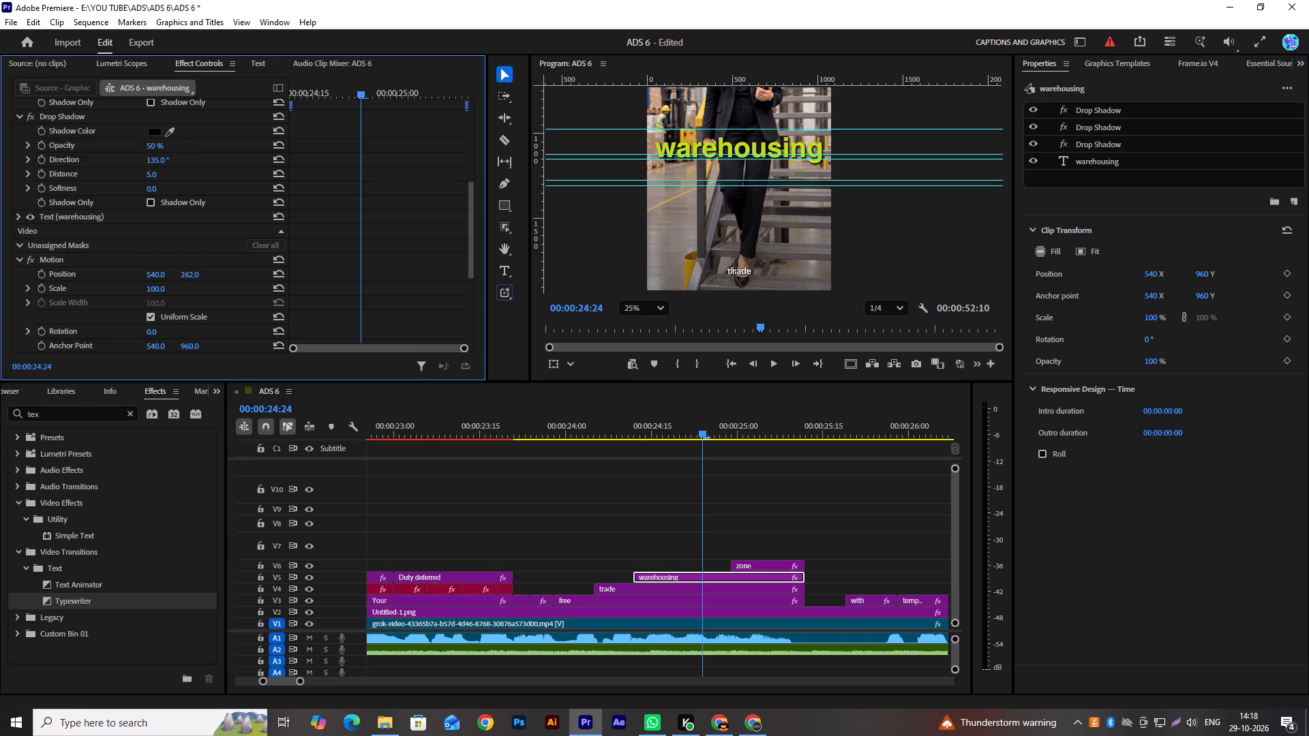
{"action": "left_click_drag", "start_coordinate": [74, 294], "coordinate": [172, 273]}
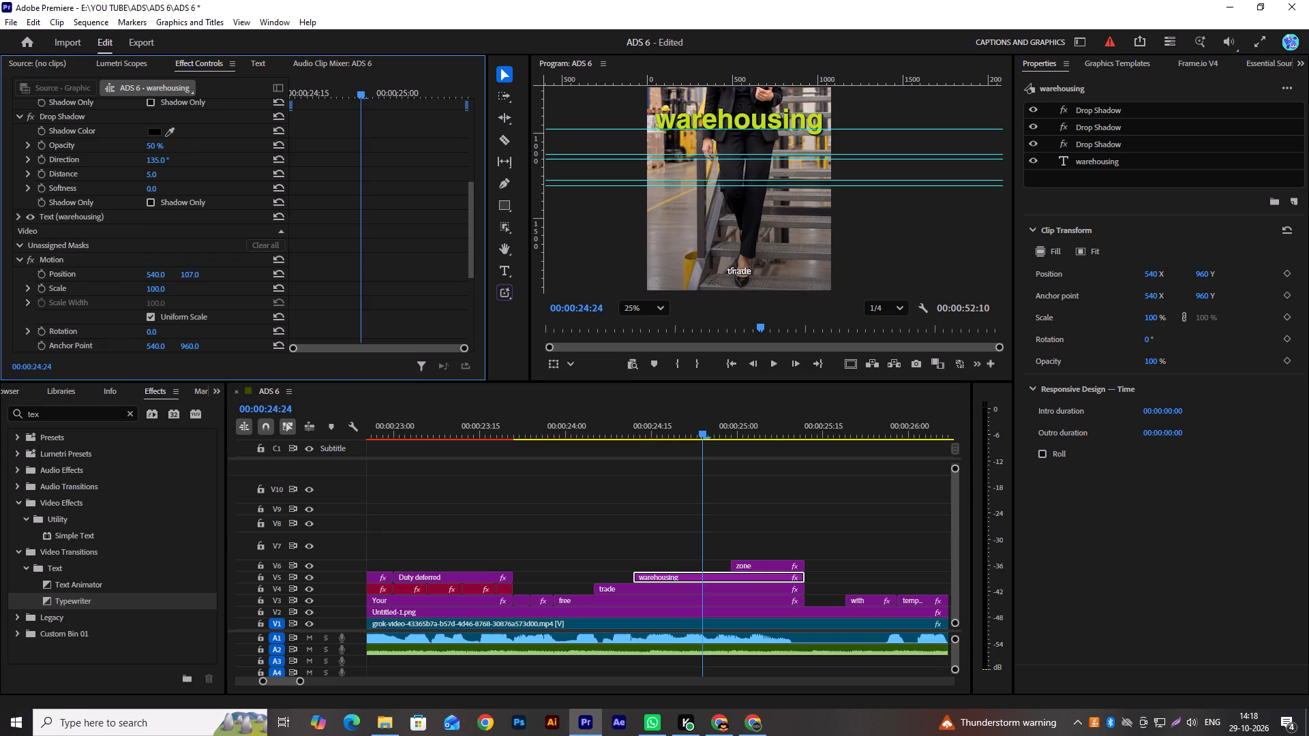
{"action": "left_click_drag", "start_coordinate": [172, 273], "coordinate": [175, 273]}
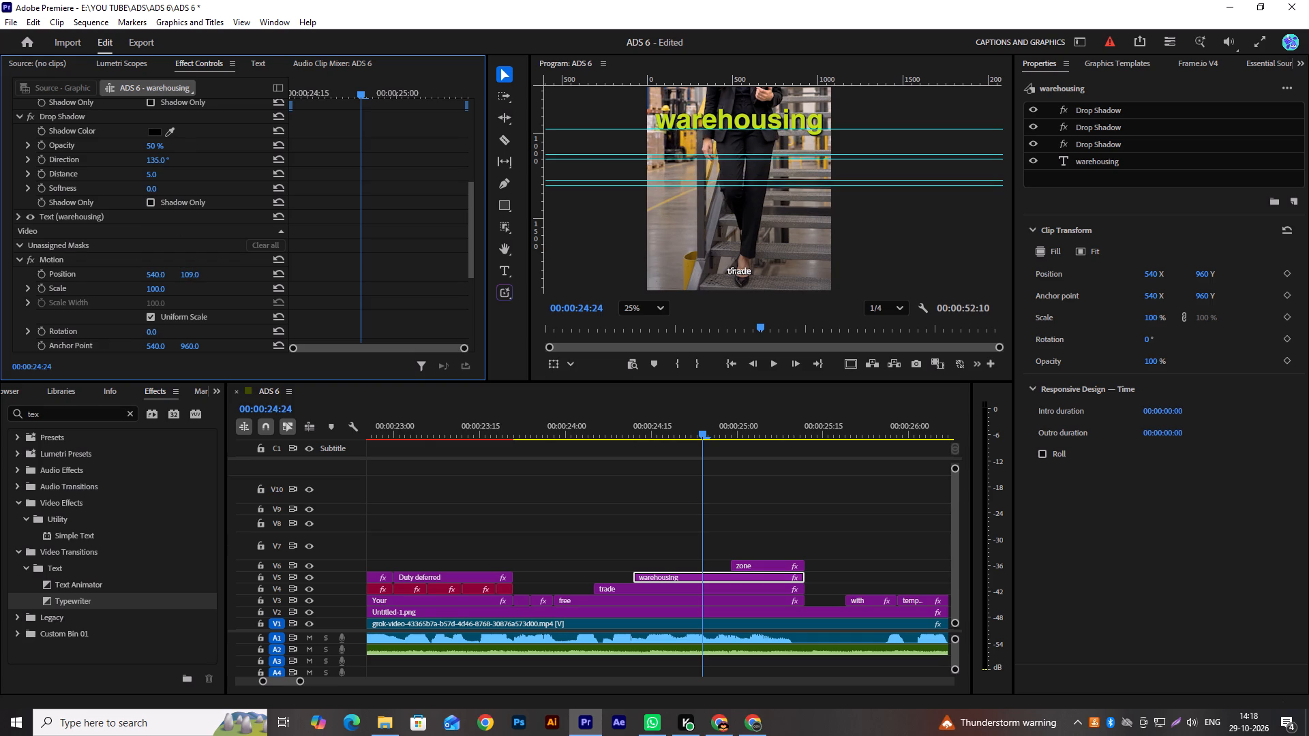
{"action": "left_click_drag", "start_coordinate": [175, 273], "coordinate": [177, 273]}
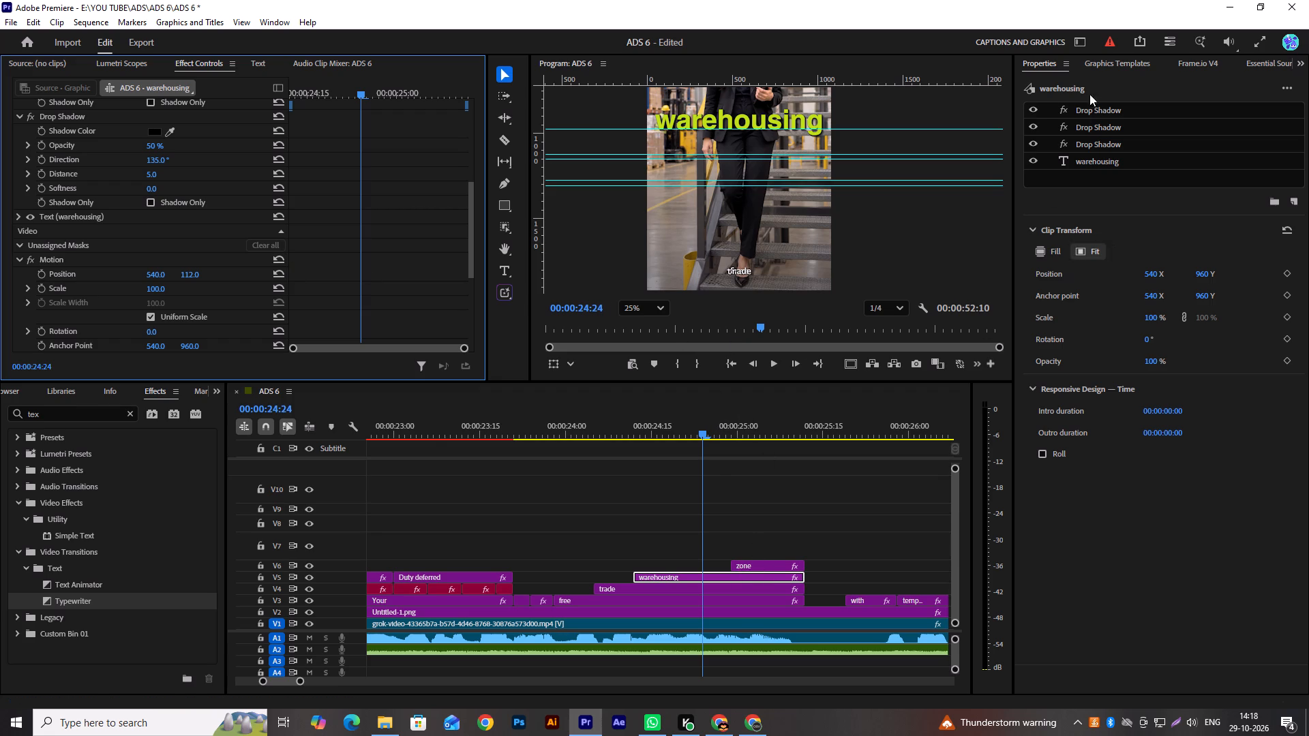
Duplicate the warehousing clip onto V7, placing the copy so that it ends where the original on V5 begins.
{"action": "left_click", "coordinate": [1100, 65]}
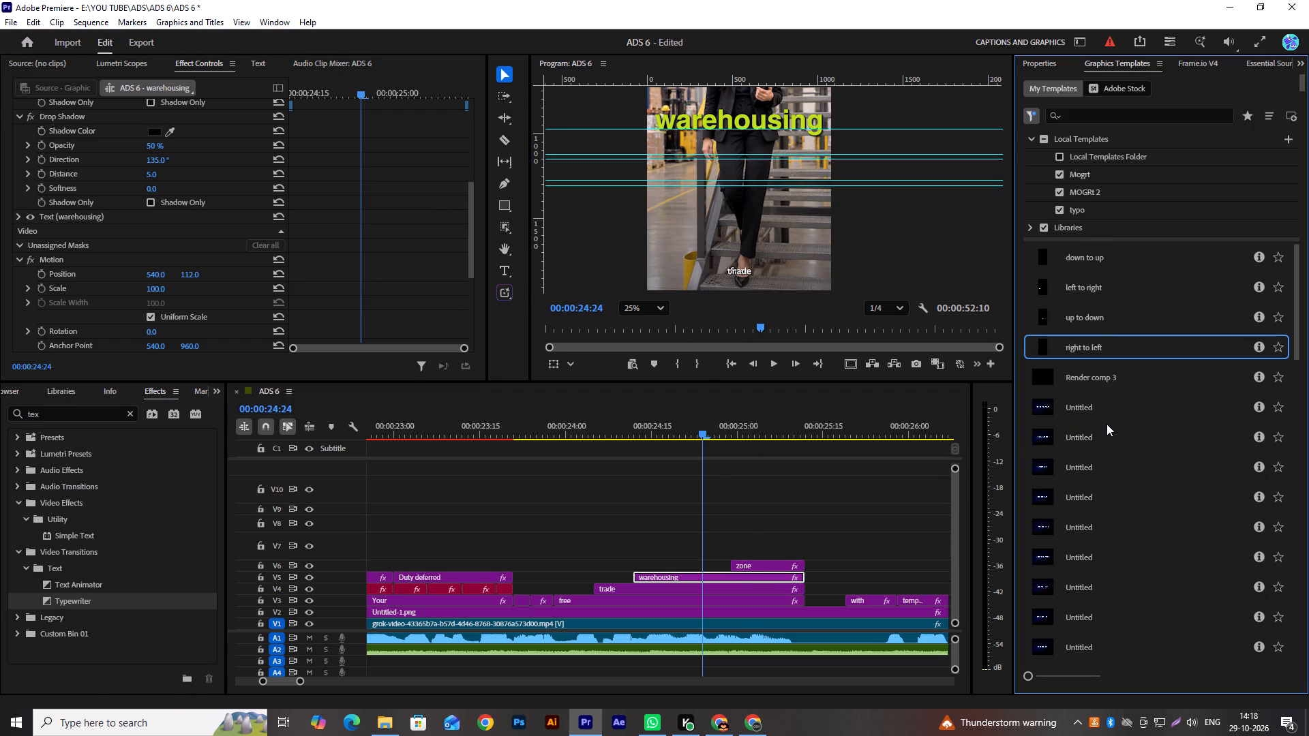
{"action": "left_click_drag", "start_coordinate": [600, 431], "coordinate": [554, 431]}
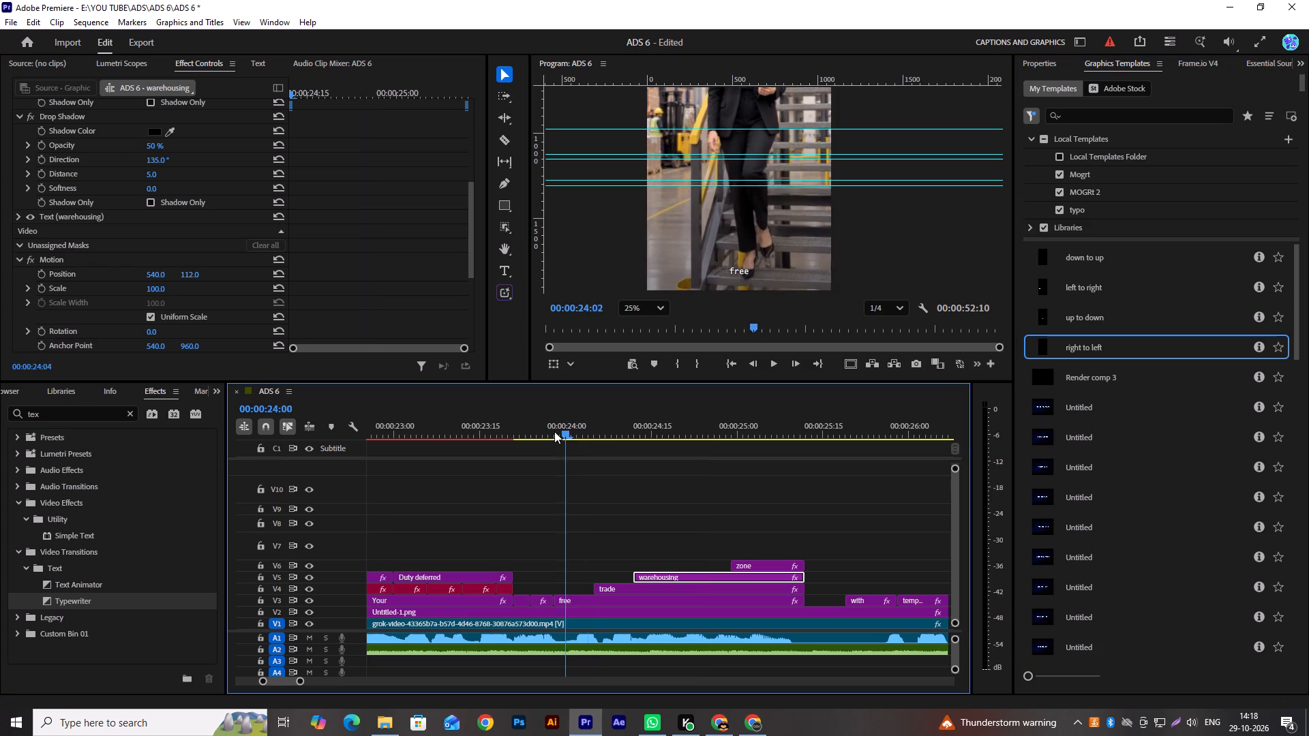
{"action": "left_click_drag", "start_coordinate": [554, 431], "coordinate": [621, 436]}
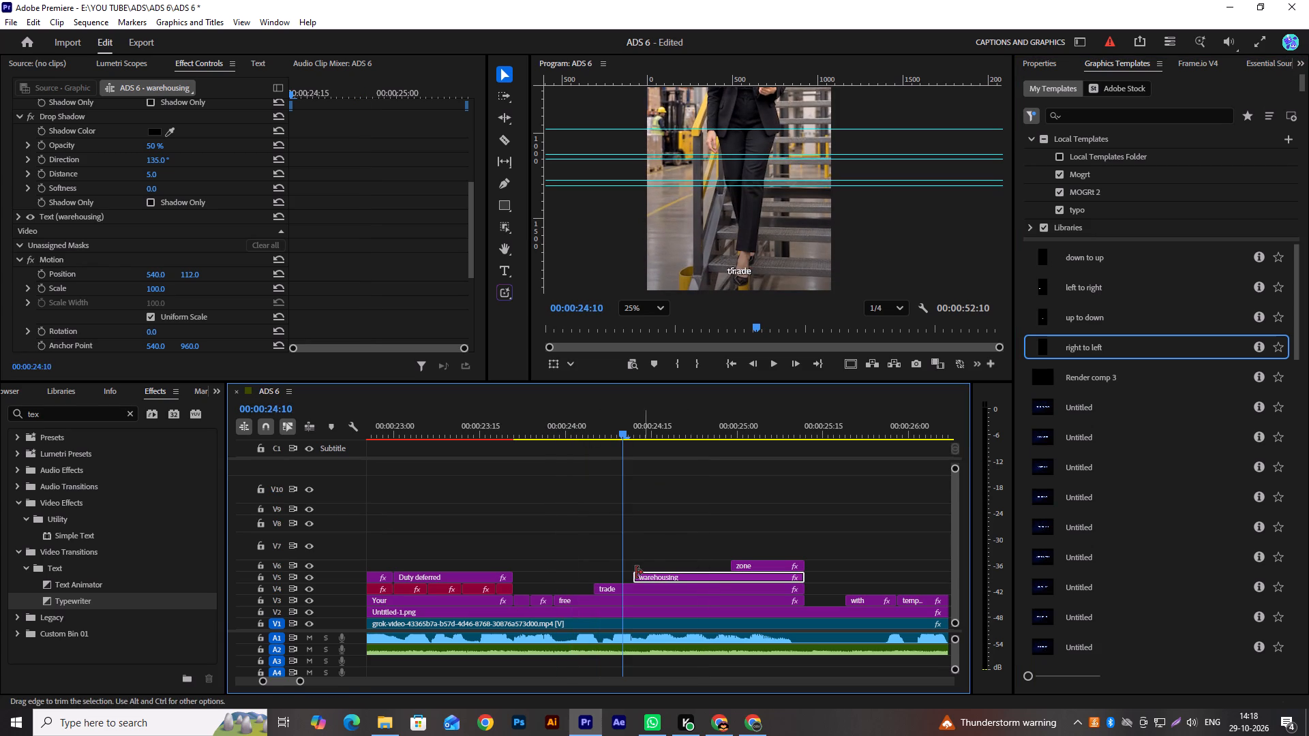
{"action": "left_click_drag", "start_coordinate": [757, 575], "coordinate": [662, 533], "text": "alt"}
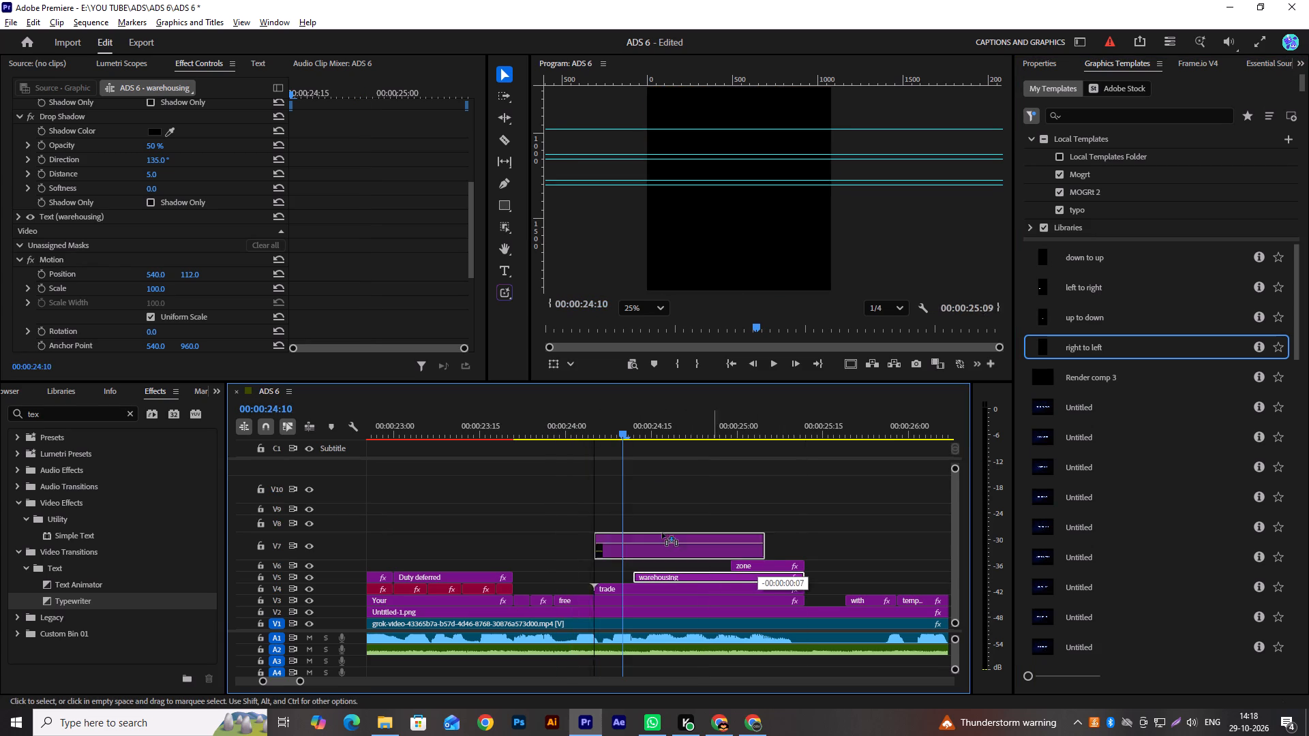
{"action": "left_click_drag", "start_coordinate": [662, 533], "coordinate": [592, 536], "text": "alt"}
{"action": "scroll", "coordinate": [586, 538], "scroll_direction": "up", "scroll_amount": 4}
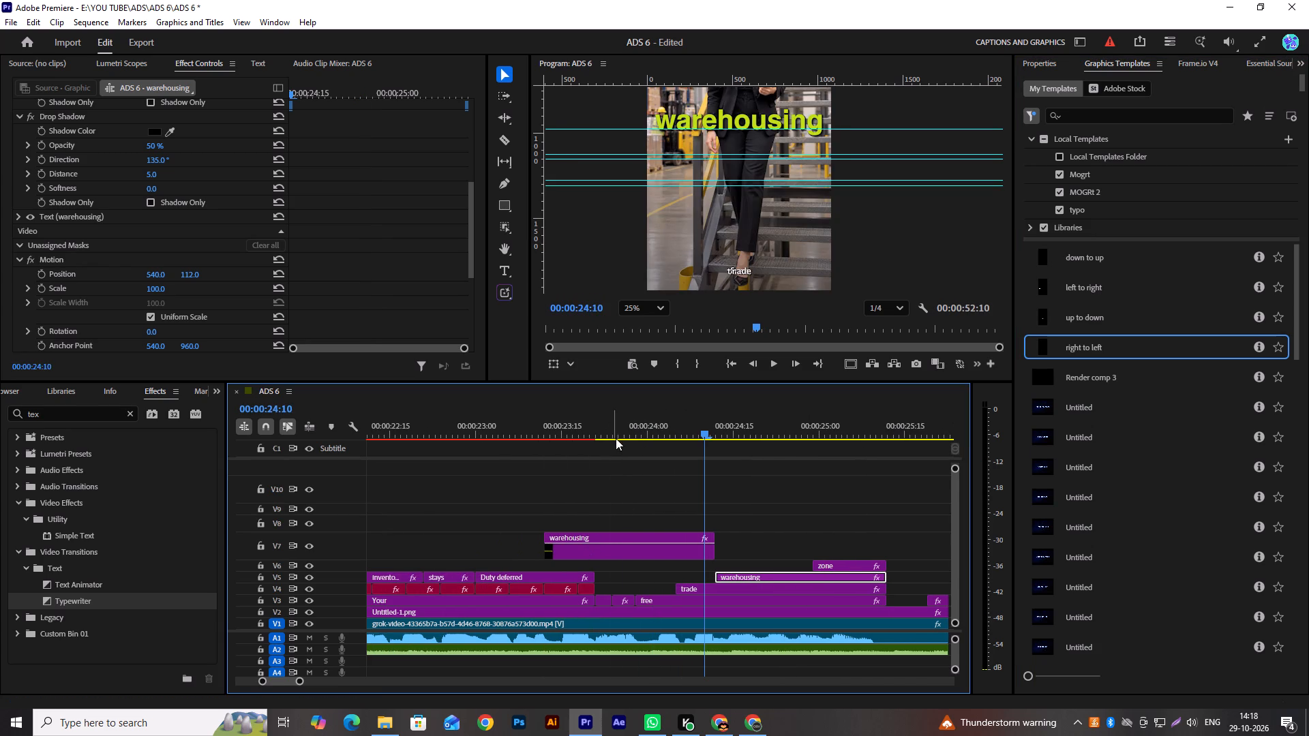
Set the "in" caption on V3 to the Montserrat SemiBold font at size 80.
{"action": "left_click", "coordinate": [616, 438]}
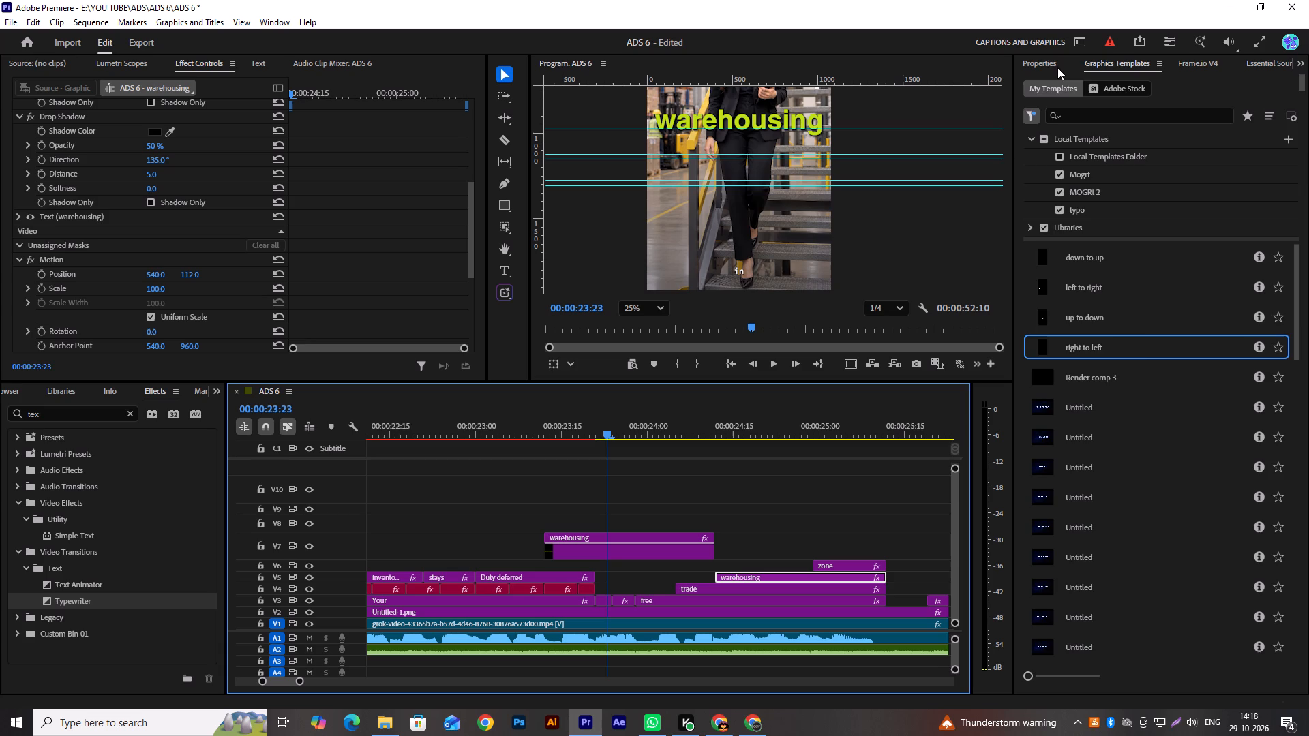
{"action": "left_click", "coordinate": [1042, 62]}
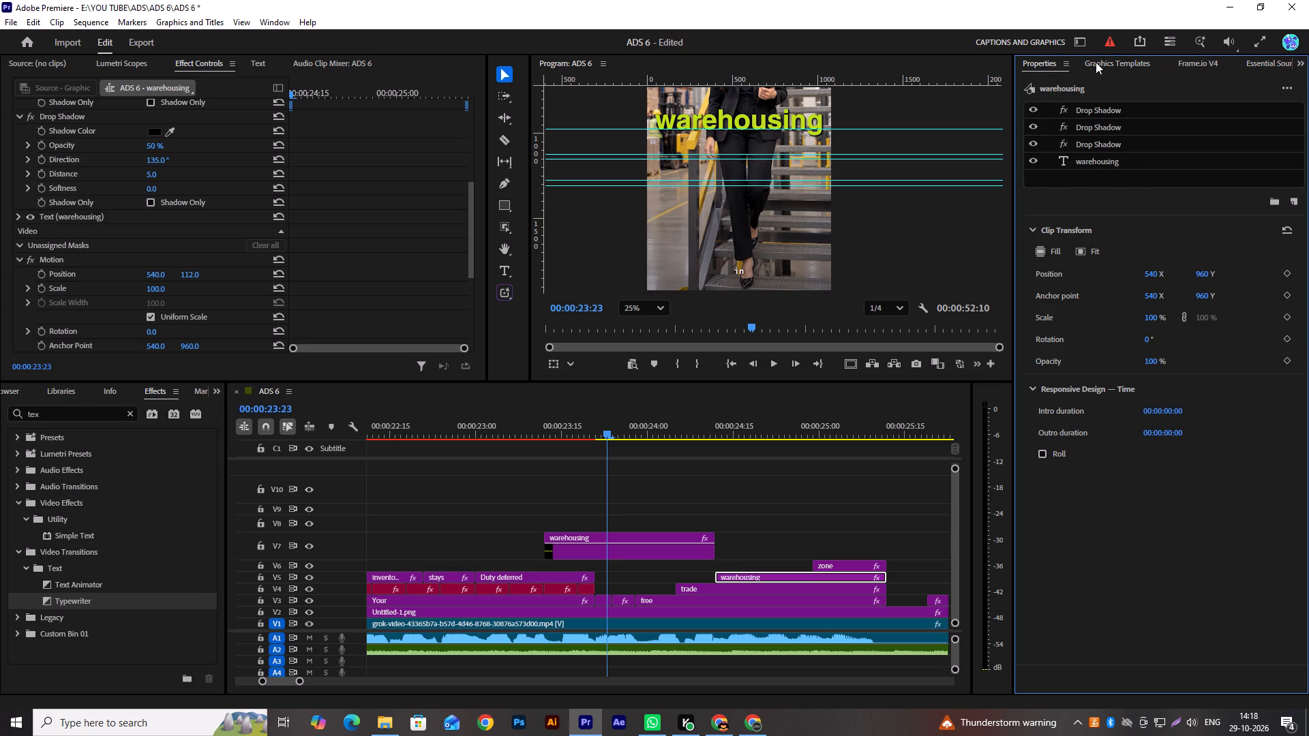
{"action": "left_click", "coordinate": [1098, 62]}
{"action": "left_click", "coordinate": [1044, 59]}
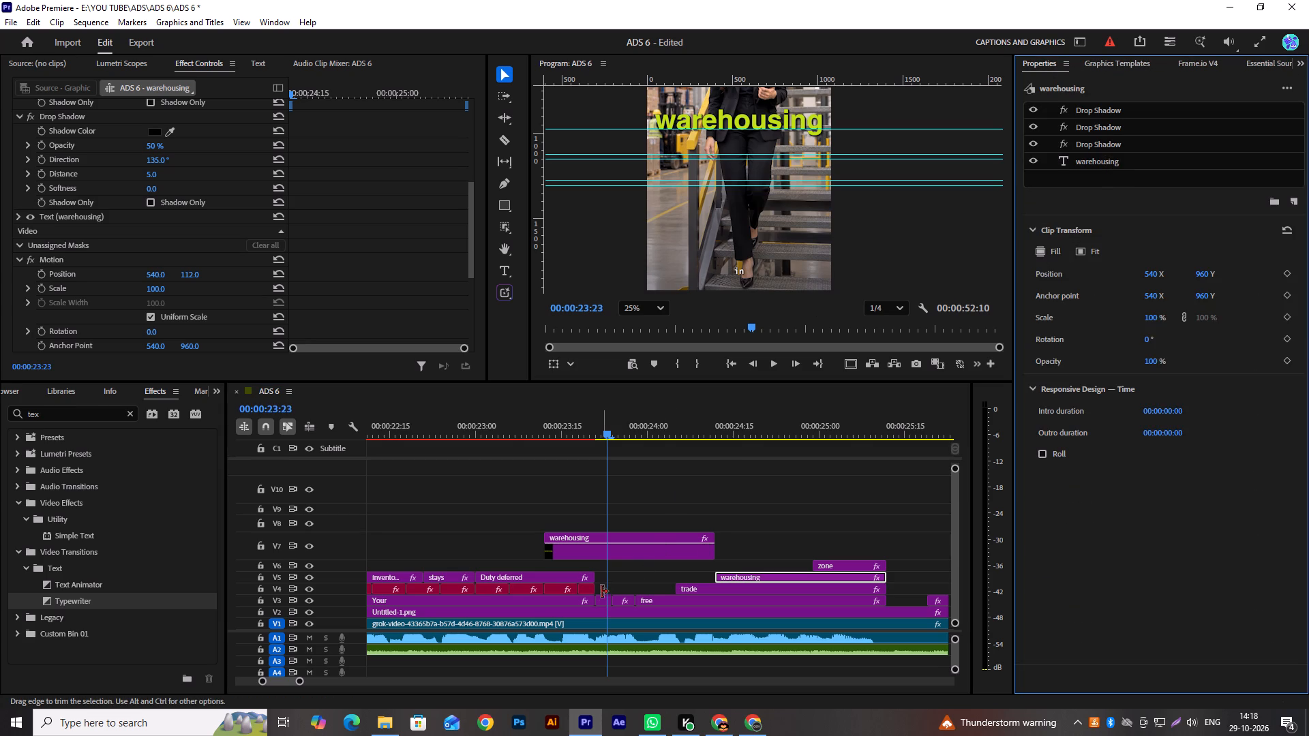
{"action": "scroll", "coordinate": [657, 613], "scroll_direction": "up", "scroll_amount": 5, "text": "alt"}
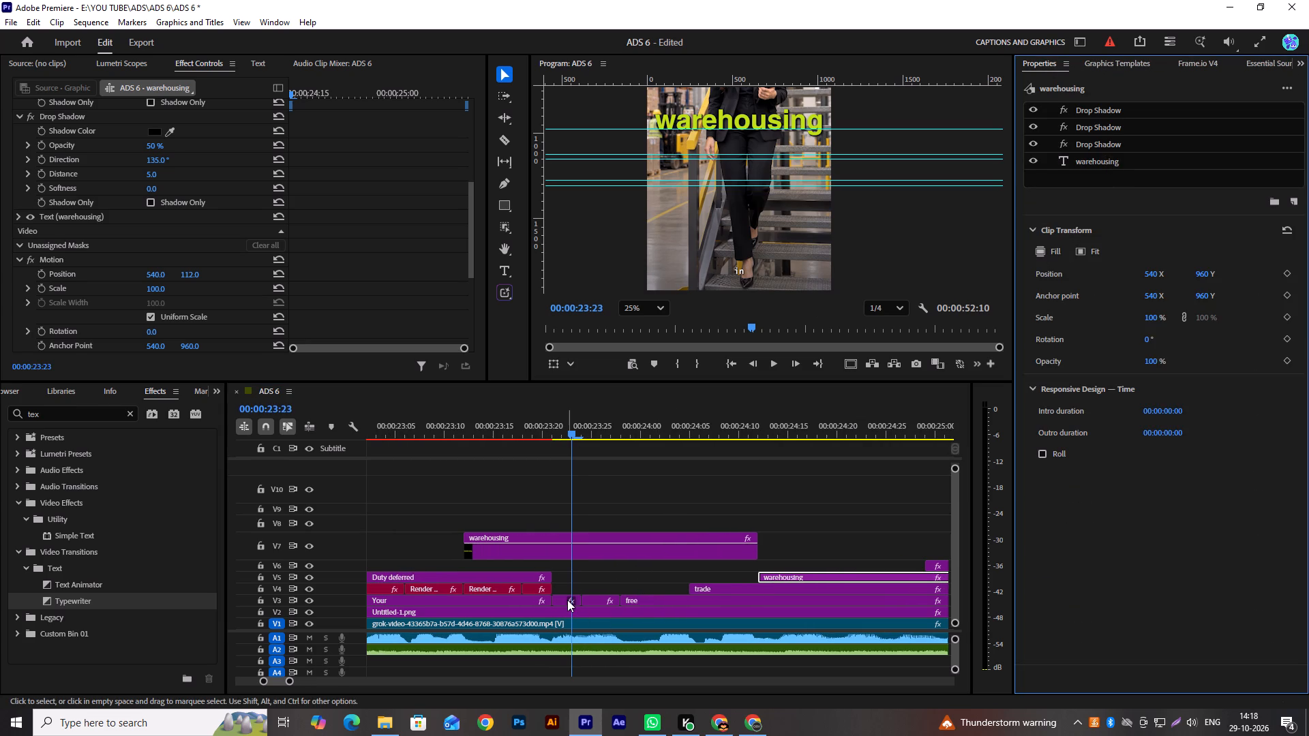
{"action": "left_click", "coordinate": [567, 600]}
{"action": "left_click", "coordinate": [1092, 112]}
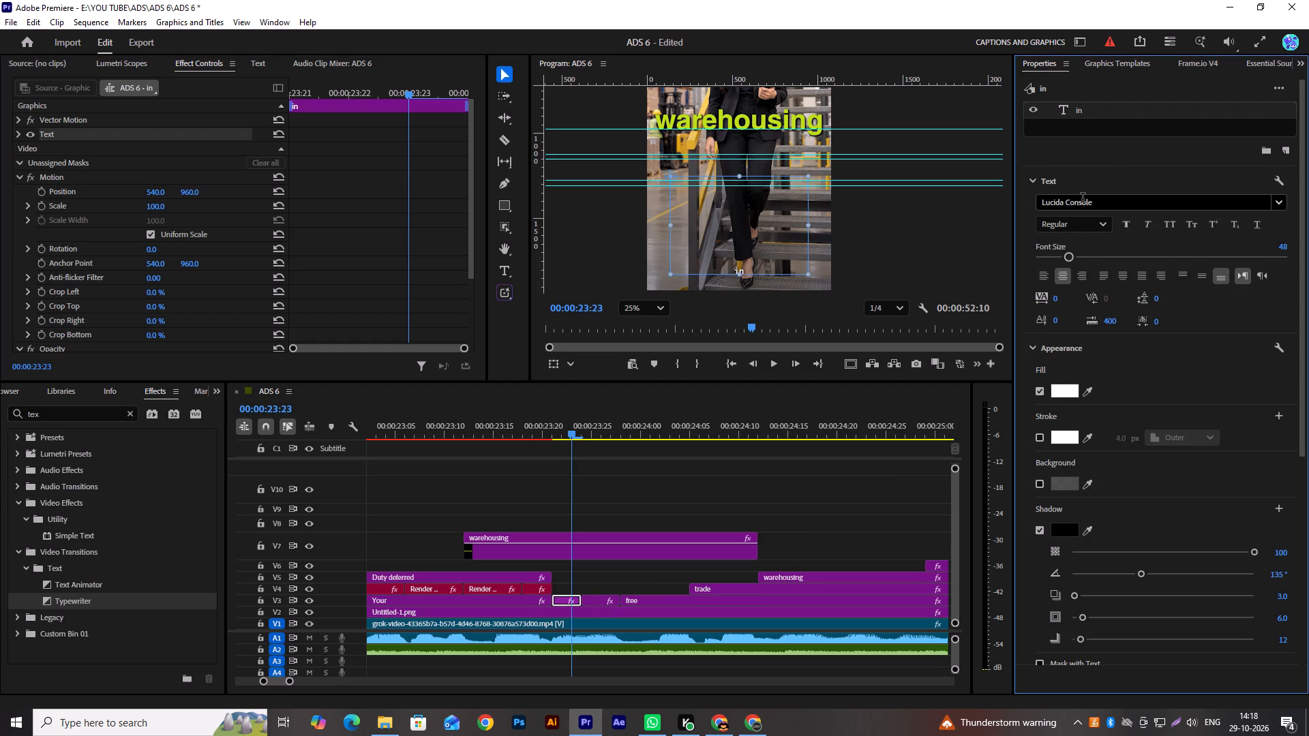
{"action": "left_click", "coordinate": [1086, 199]}
{"action": "type", "text": "mont"}
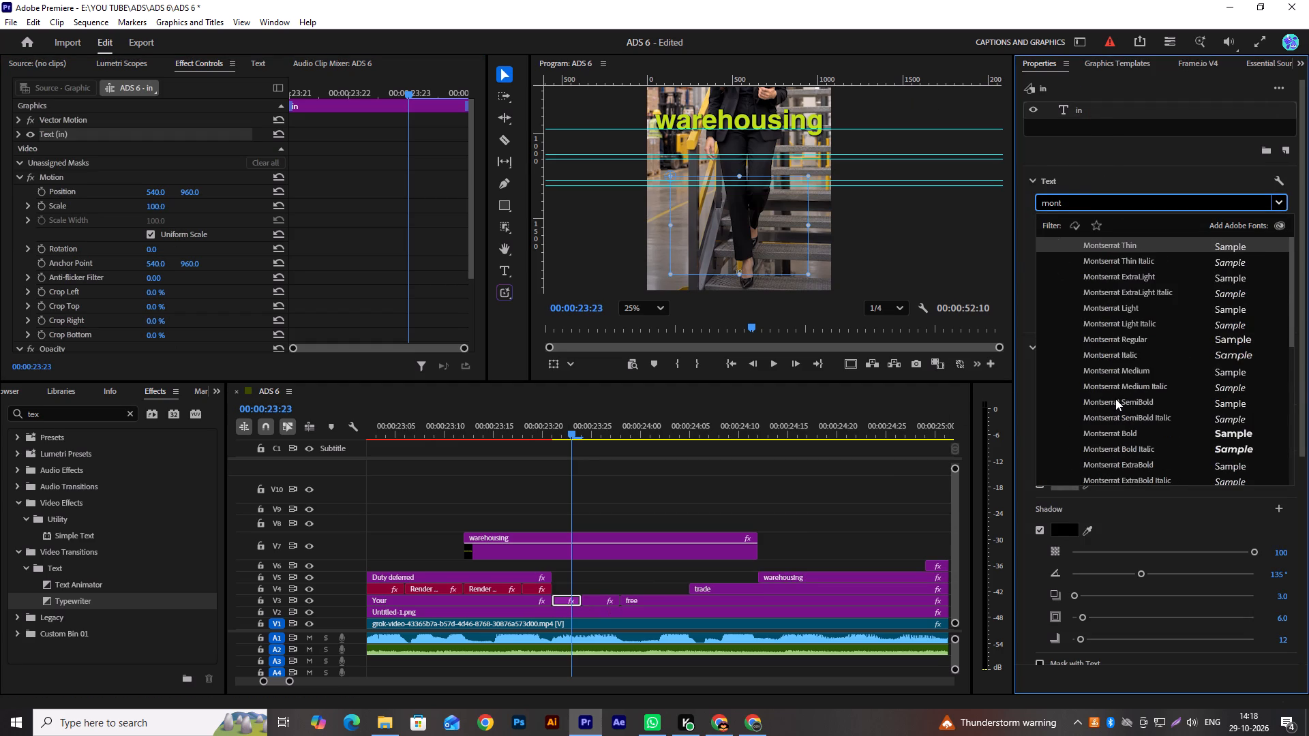
{"action": "left_click", "coordinate": [1115, 399]}
{"action": "left_click", "coordinate": [1283, 245]}
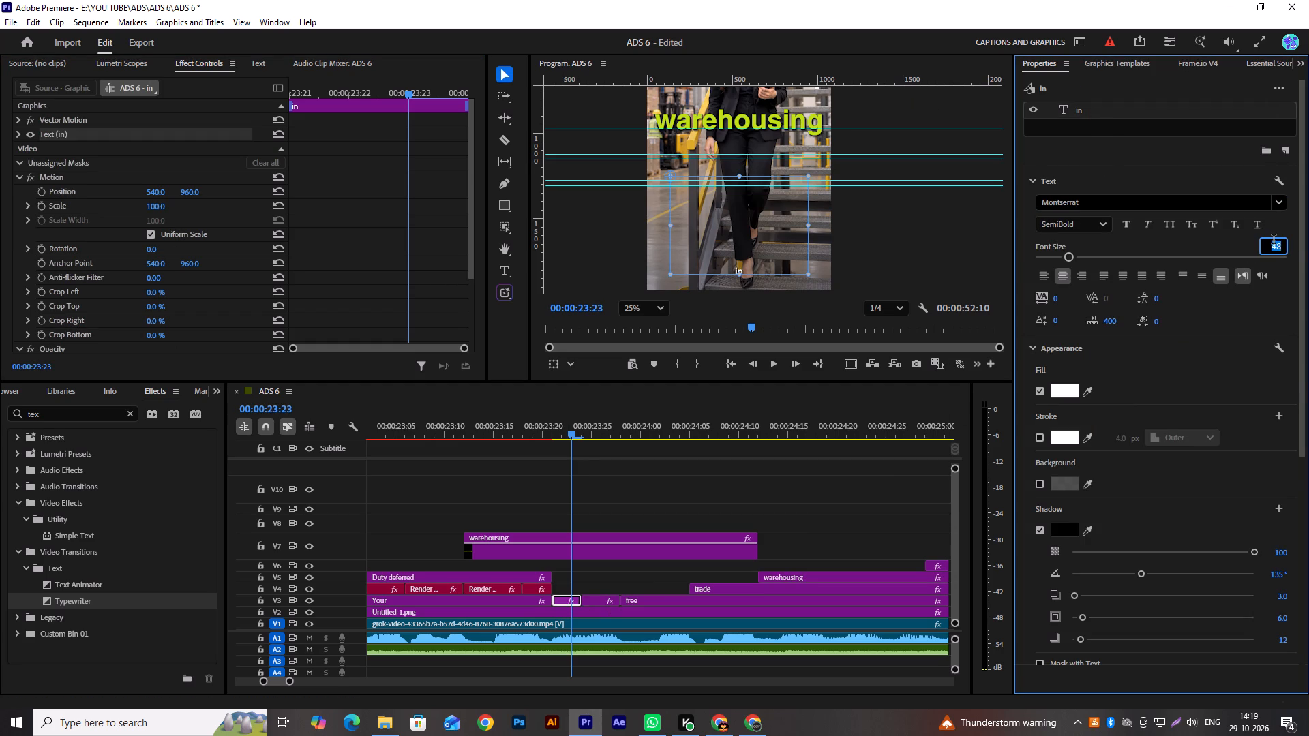
{"action": "type", "text": "80"}
{"action": "key", "text": "Return"}
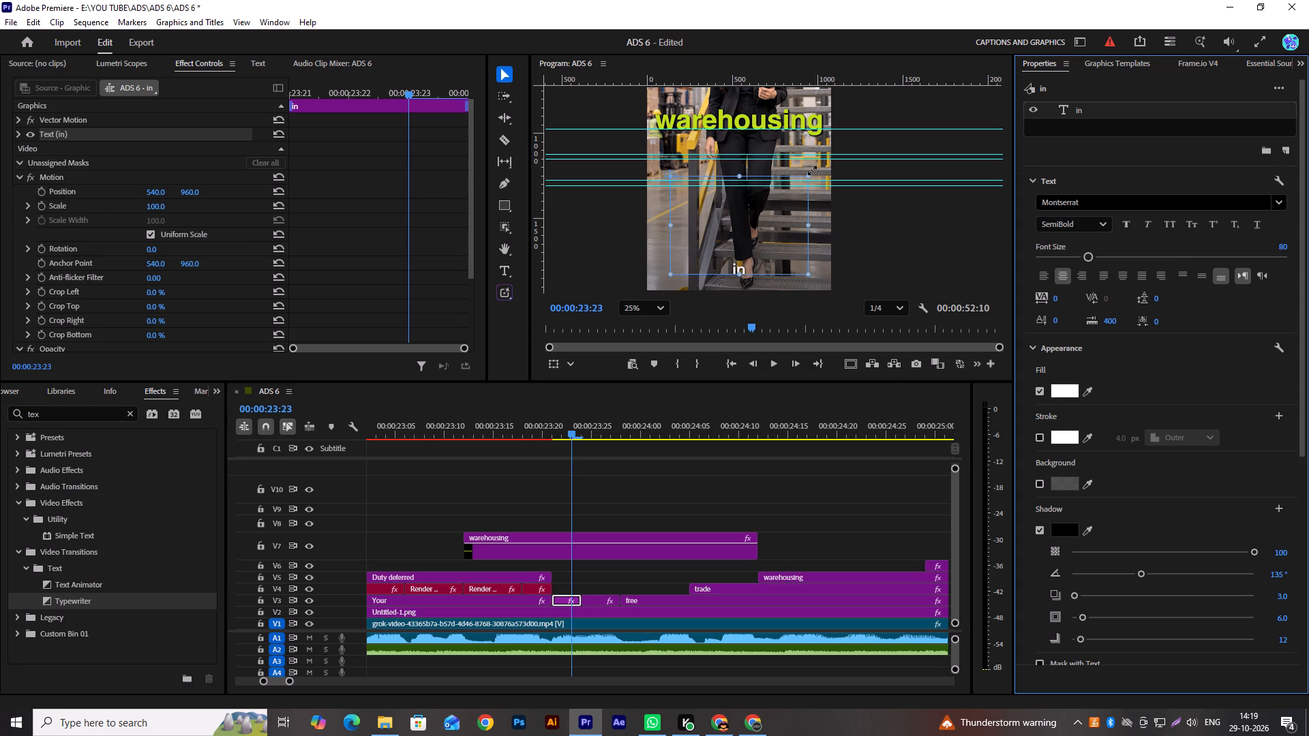
Move the "in" text above the start of the warehousing title, to a Motion position of about 103, -42.
{"action": "scroll", "coordinate": [747, 129], "scroll_direction": "down", "scroll_amount": 8}
{"action": "scroll", "coordinate": [749, 102], "scroll_direction": "up", "scroll_amount": 16}
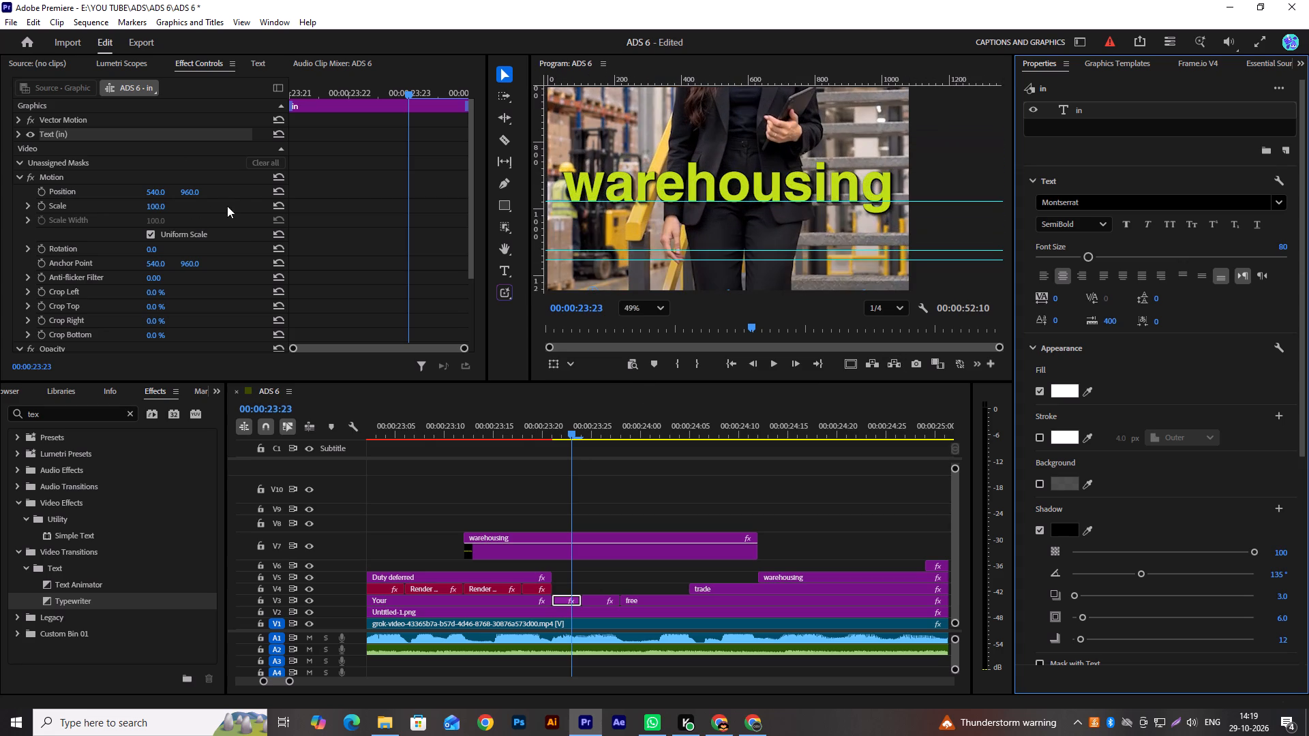
{"action": "left_click_drag", "start_coordinate": [194, 191], "coordinate": [98, 210]}
{"action": "left_click_drag", "start_coordinate": [155, 193], "coordinate": [112, 200]}
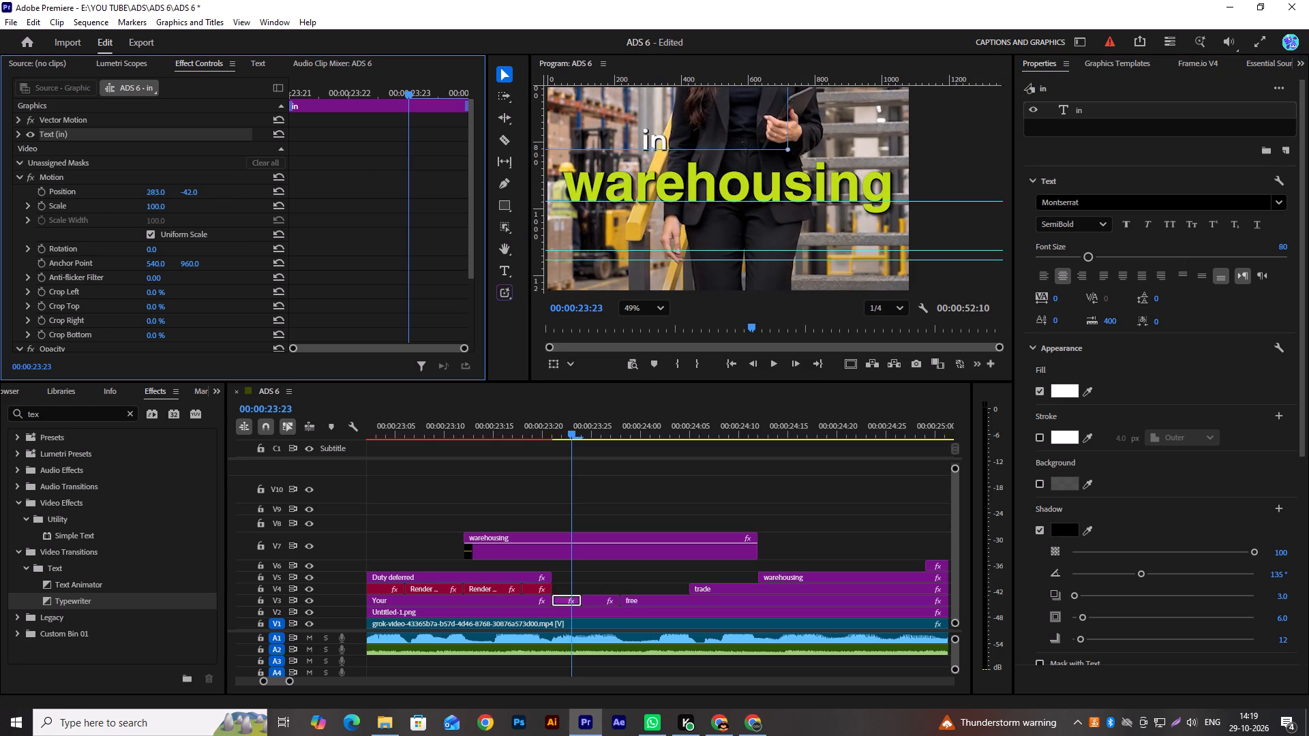
{"action": "left_click_drag", "start_coordinate": [112, 200], "coordinate": [12, 223]}
Paste the copied Drop Shadow effect three times onto the "in" caption.
{"action": "key", "text": "ctrl+v"}
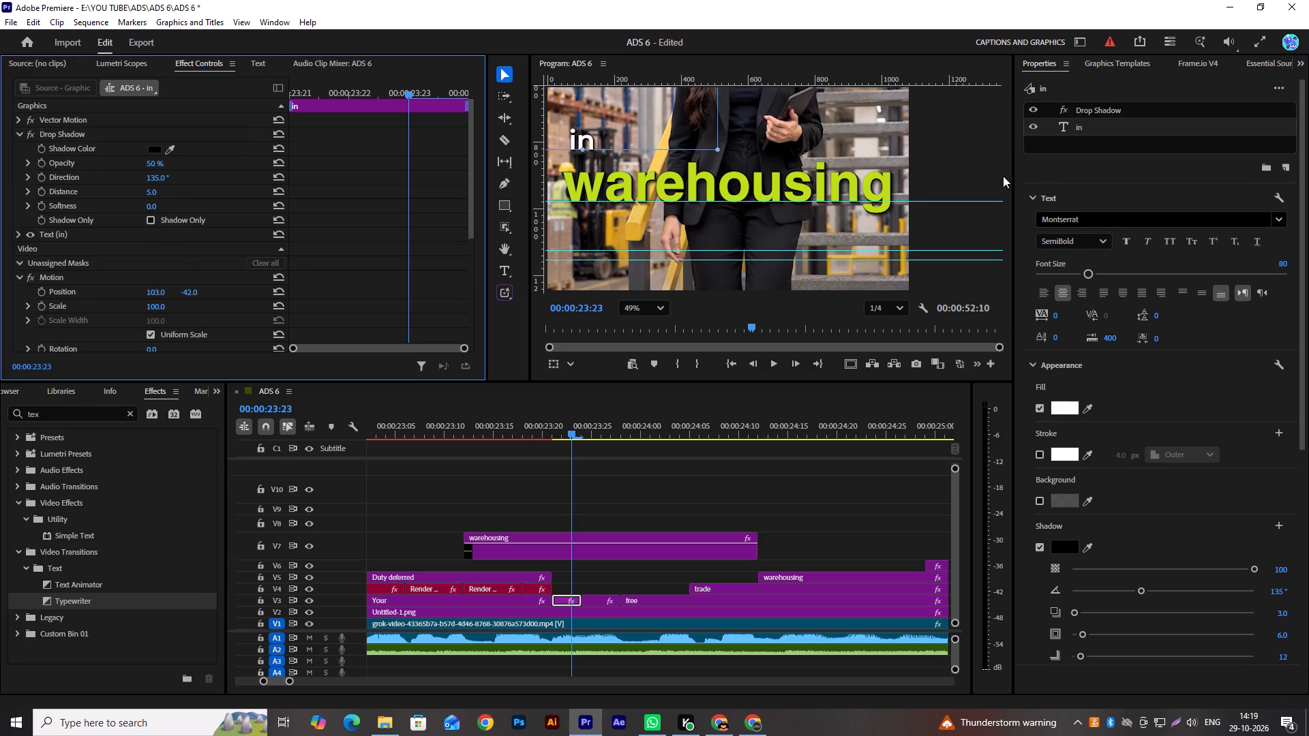
{"action": "key", "text": "ctrl+v"}
{"action": "key", "text": "ctrl+v"}
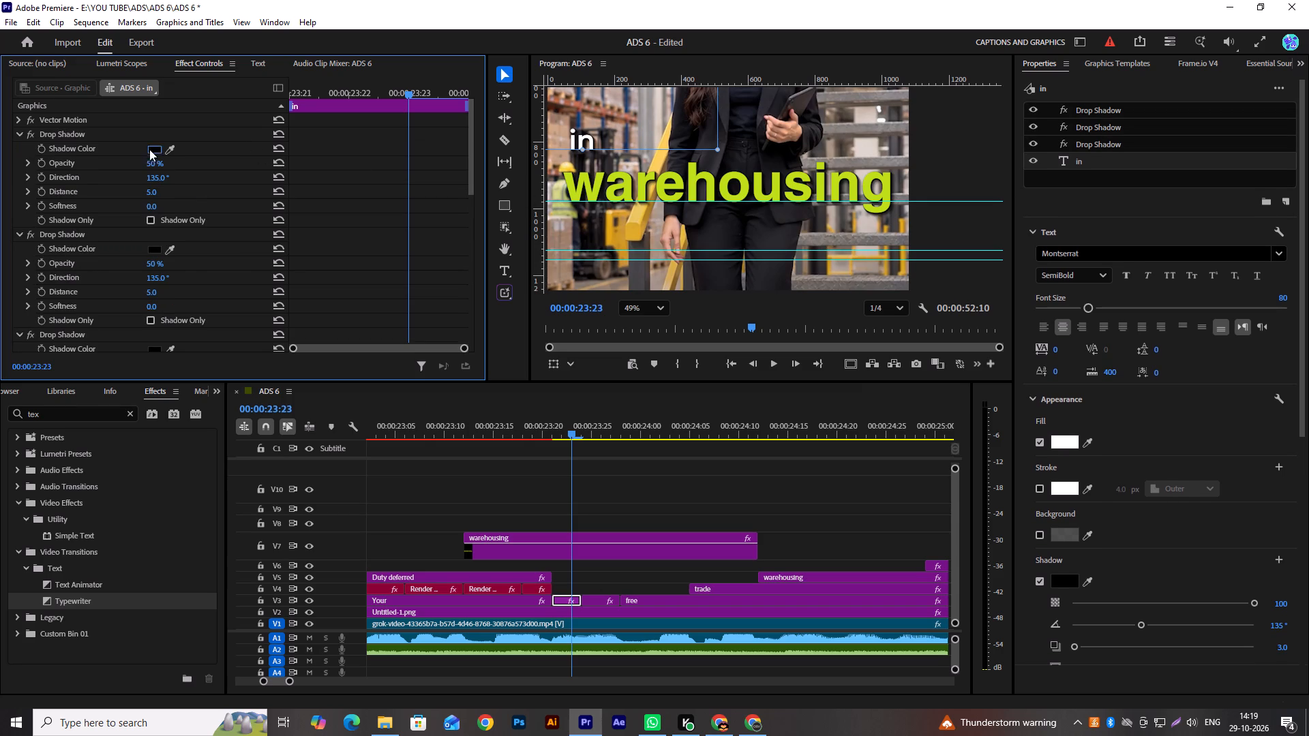
Fine-tune the "in" text close above the first letters of warehousing, with its Motion position at 76, 7.
{"action": "scroll", "coordinate": [303, 212], "scroll_direction": "down", "scroll_amount": 13}
{"action": "scroll", "coordinate": [298, 243], "scroll_direction": "up", "scroll_amount": 1}
{"action": "scroll", "coordinate": [297, 243], "scroll_direction": "down", "scroll_amount": 1}
{"action": "scroll", "coordinate": [190, 281], "scroll_direction": "down", "scroll_amount": 4}
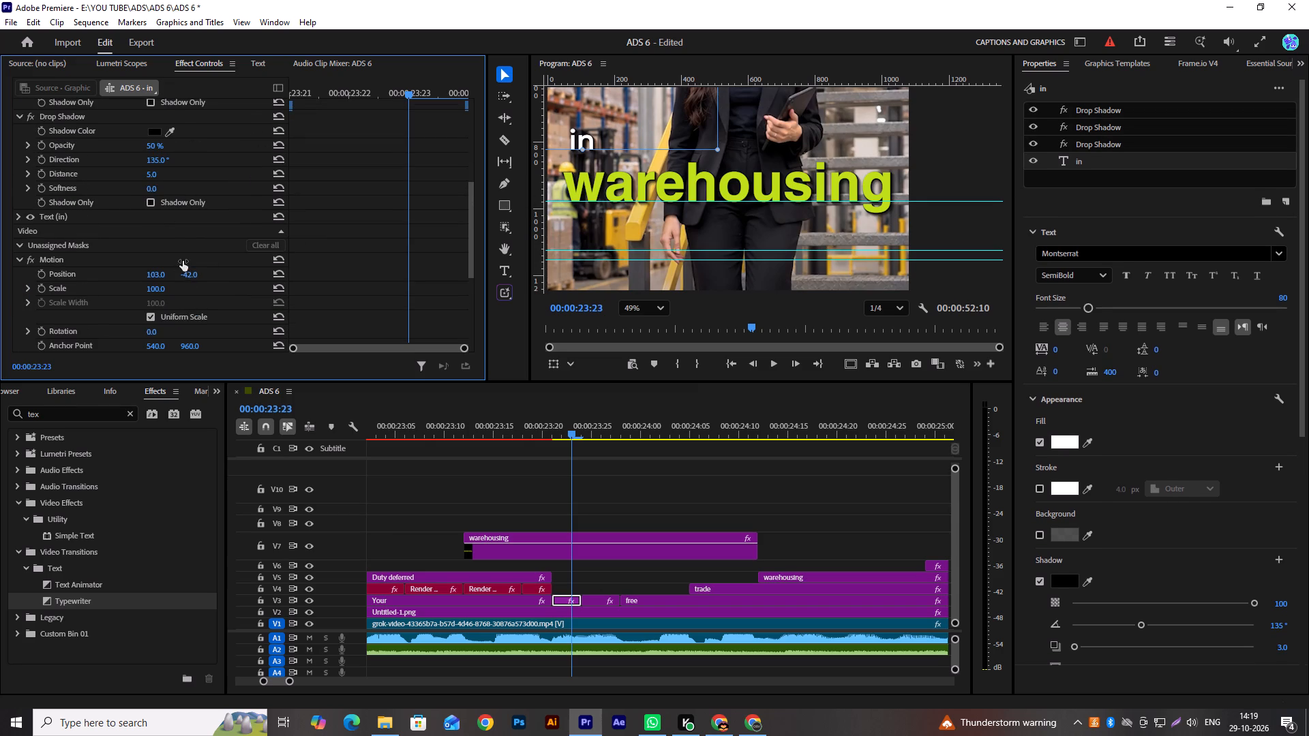
{"action": "left_click_drag", "start_coordinate": [184, 259], "coordinate": [217, 259]}
{"action": "left_click_drag", "start_coordinate": [155, 262], "coordinate": [132, 256]}
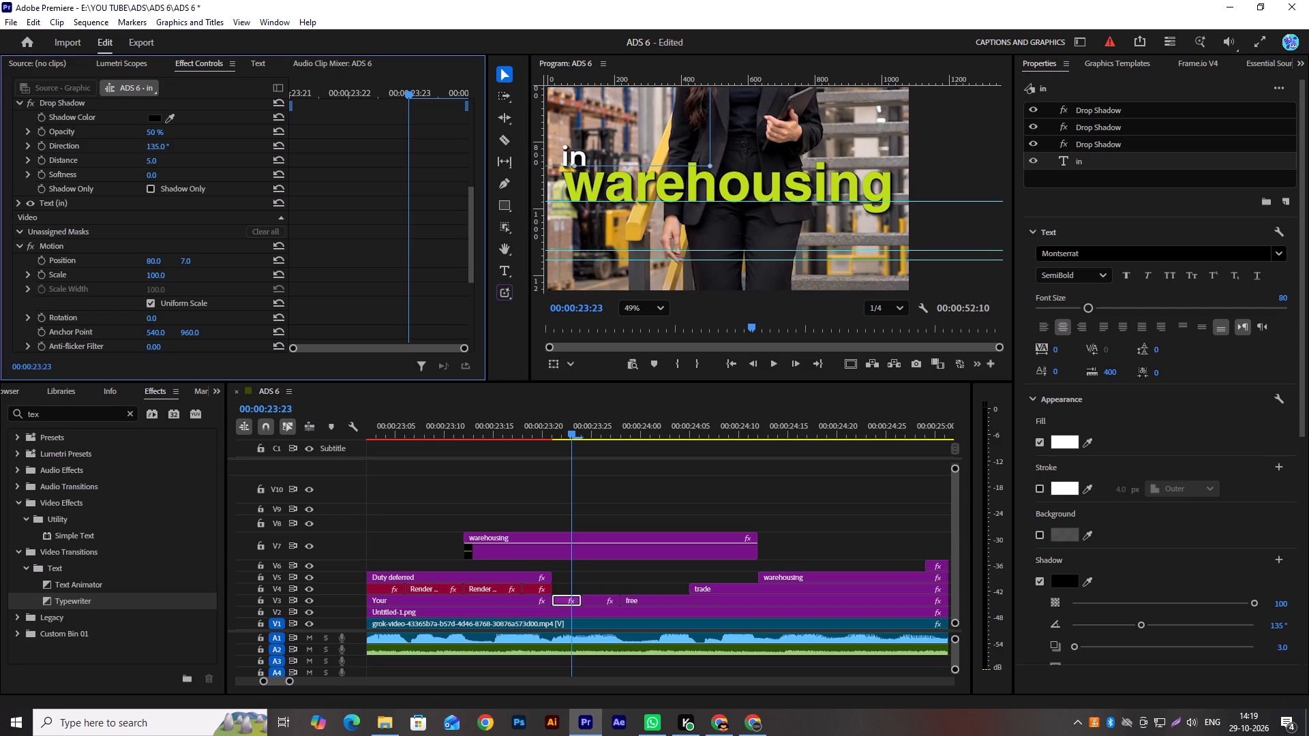
{"action": "left_click_drag", "start_coordinate": [132, 256], "coordinate": [130, 256]}
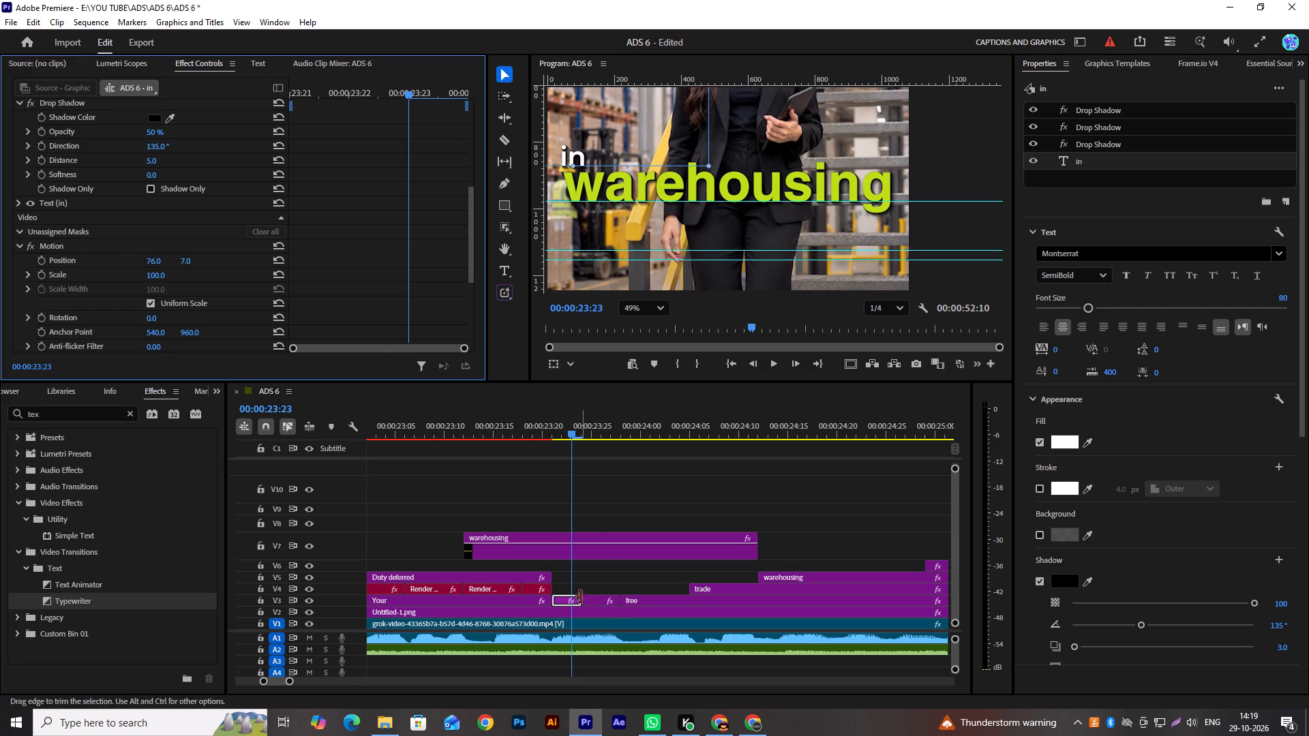
Copy the Motion settings of the "in" caption and paste them onto the "our" clip on V3.
{"action": "left_click", "coordinate": [81, 259]}
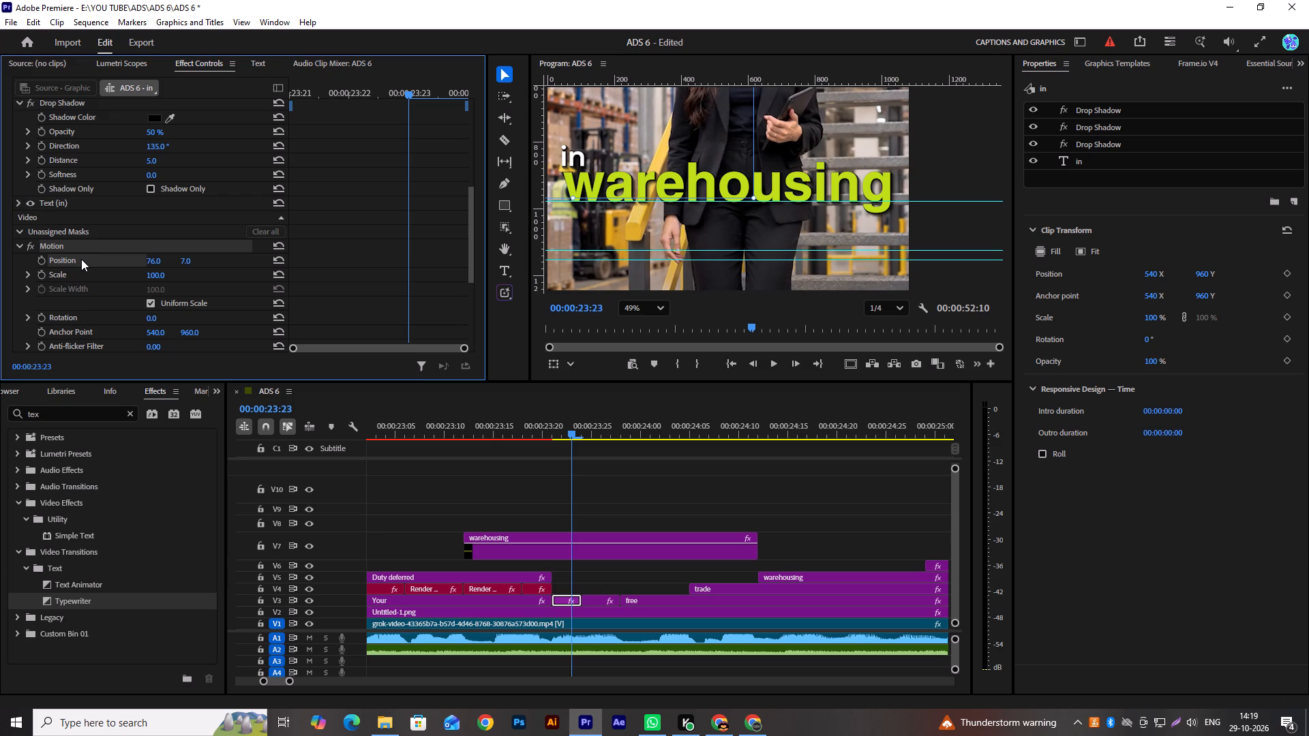
{"action": "key", "text": "ctrl+c"}
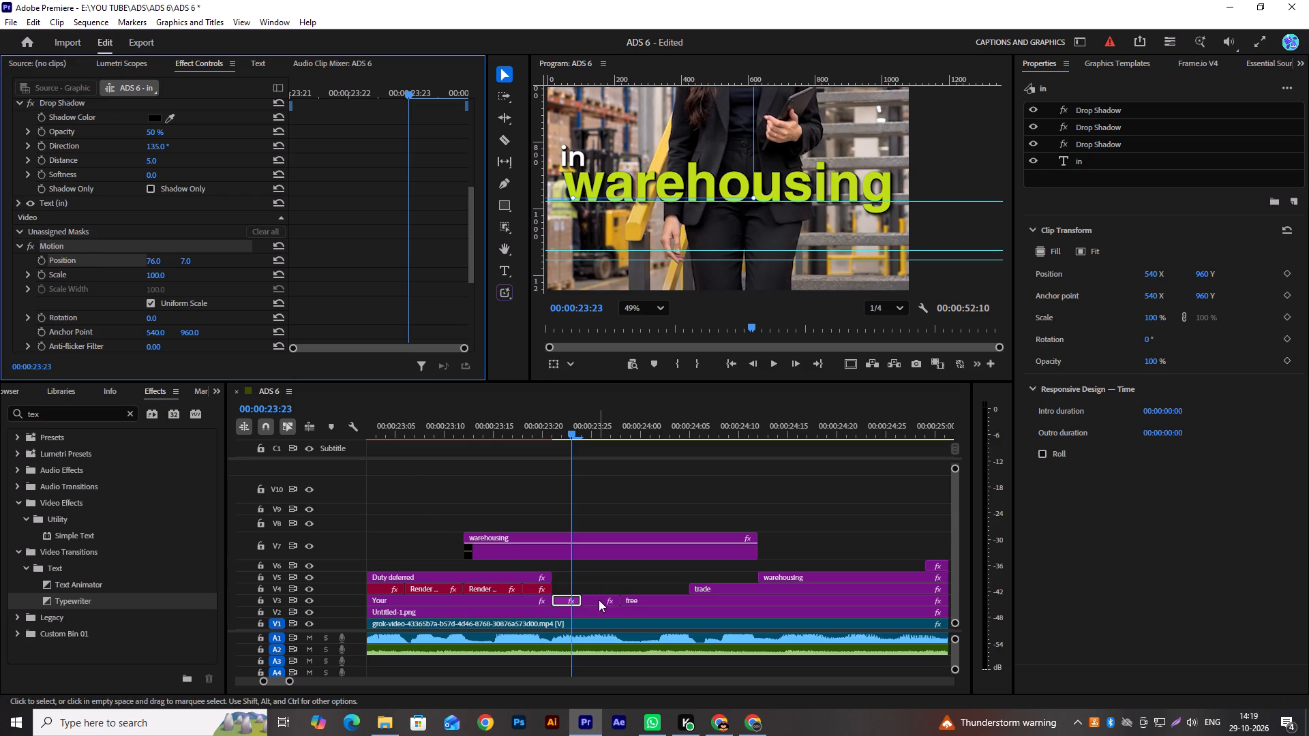
{"action": "left_click", "coordinate": [599, 600]}
{"action": "key", "text": "ctrl+v"}
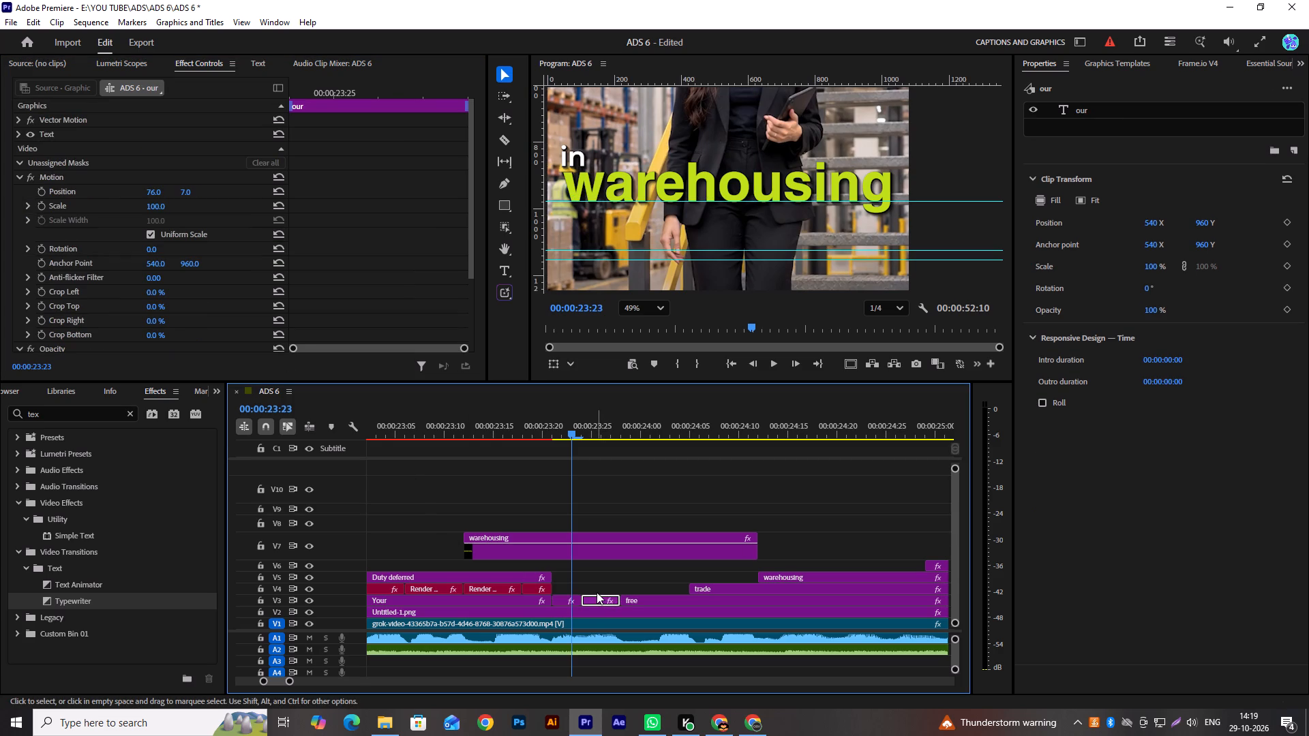
Move the "our" clip up to V4 and extend the "in" clip on V3 so it ends where "free" begins.
{"action": "left_click_drag", "start_coordinate": [600, 436], "coordinate": [575, 450]}
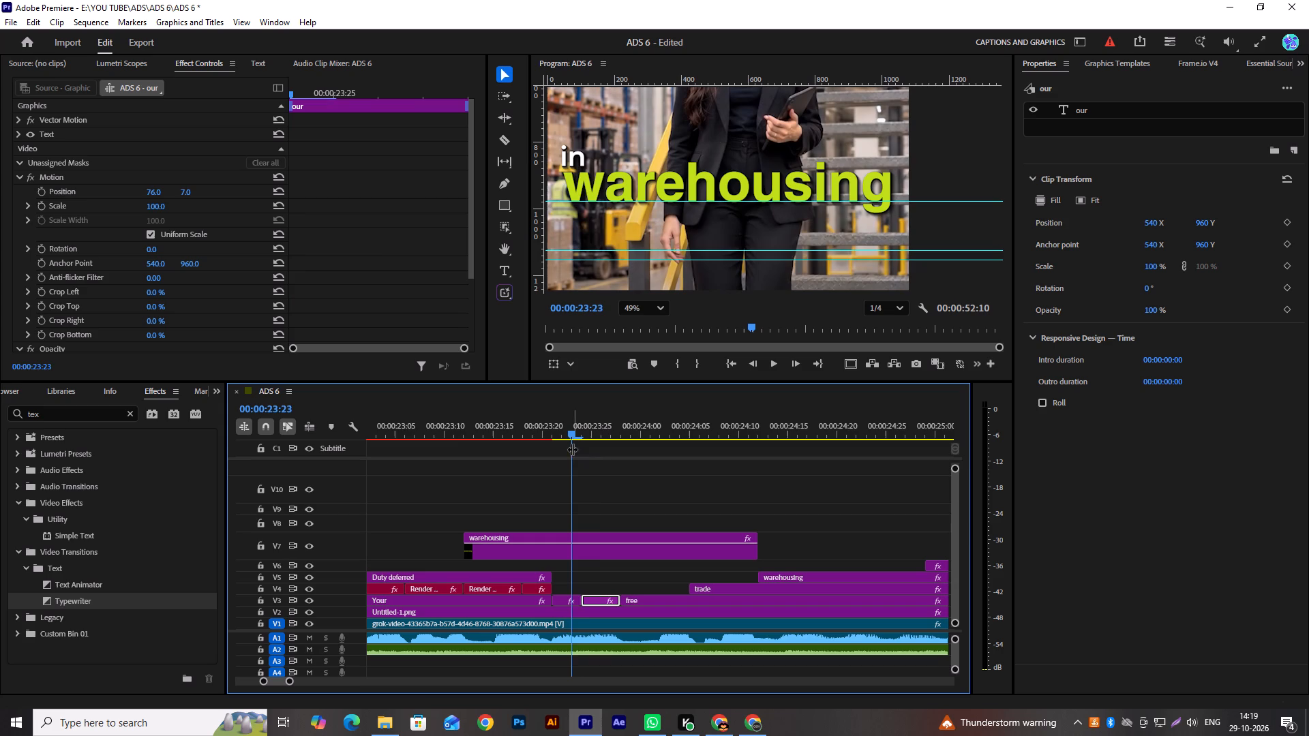
{"action": "left_click_drag", "start_coordinate": [595, 600], "coordinate": [595, 589]}
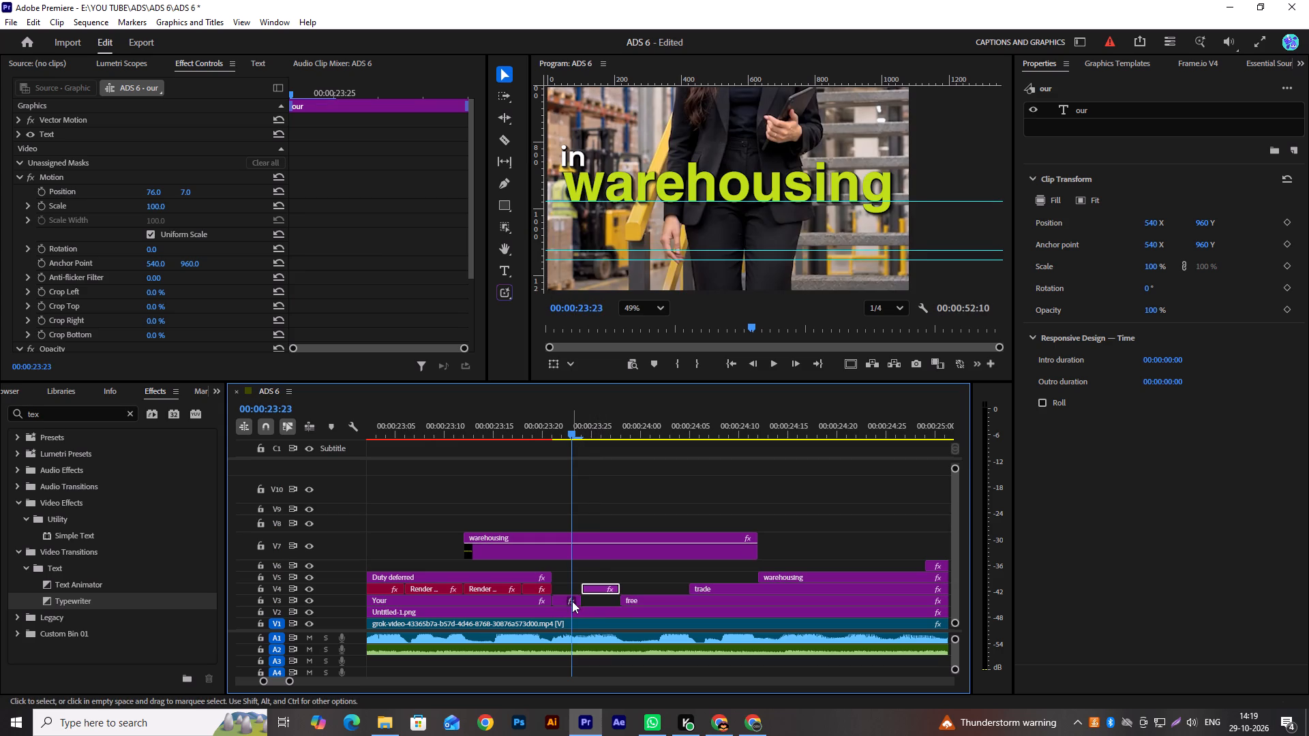
{"action": "left_click_drag", "start_coordinate": [576, 597], "coordinate": [601, 599]}
{"action": "left_click_drag", "start_coordinate": [601, 599], "coordinate": [605, 599]}
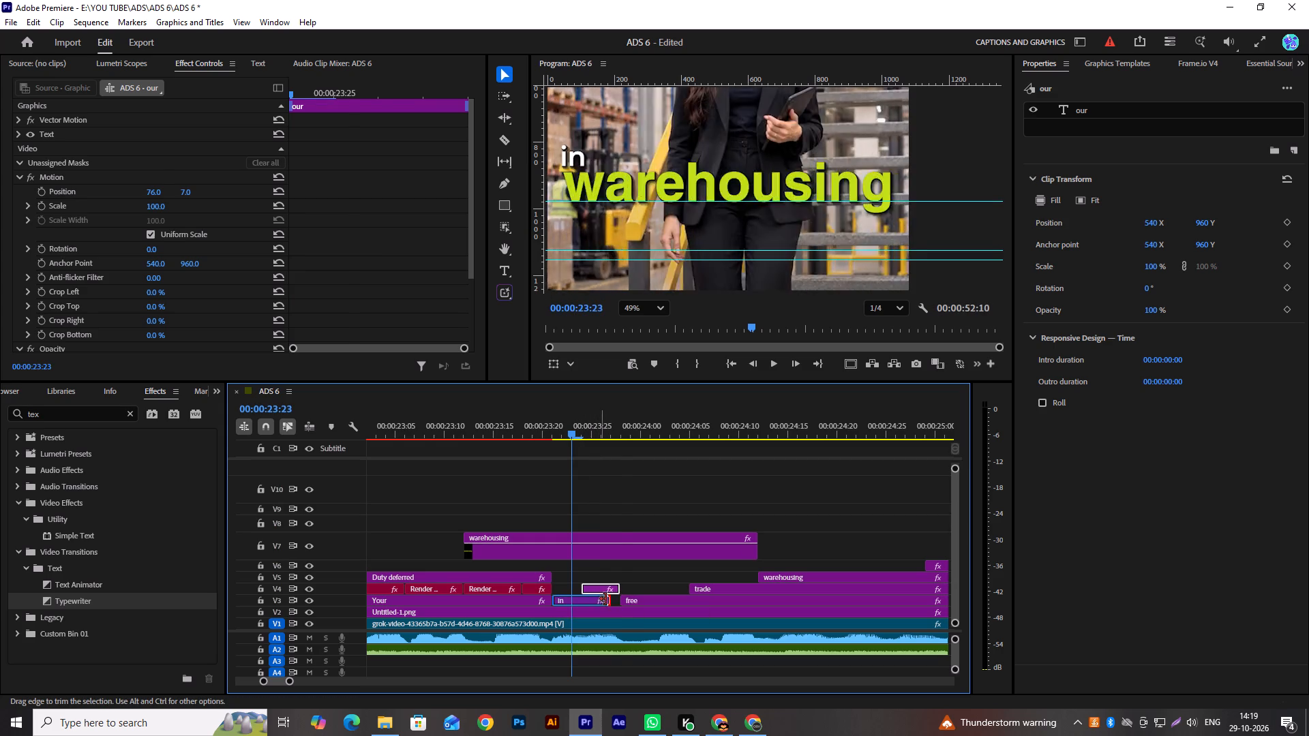
{"action": "left_click_drag", "start_coordinate": [605, 599], "coordinate": [608, 599]}
Set the "our" caption on V4 to the Montserrat SemiBold font at size 80.
{"action": "left_click", "coordinate": [603, 587]}
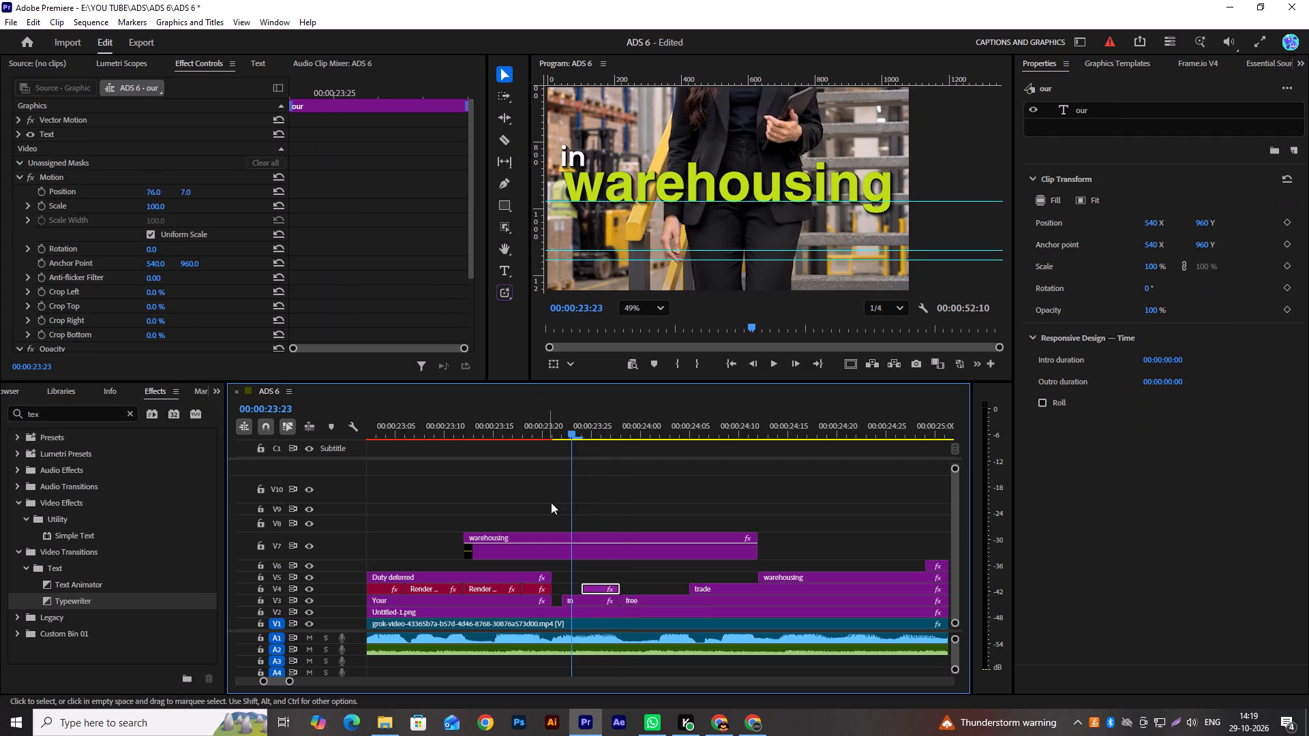
{"action": "left_click", "coordinate": [603, 436]}
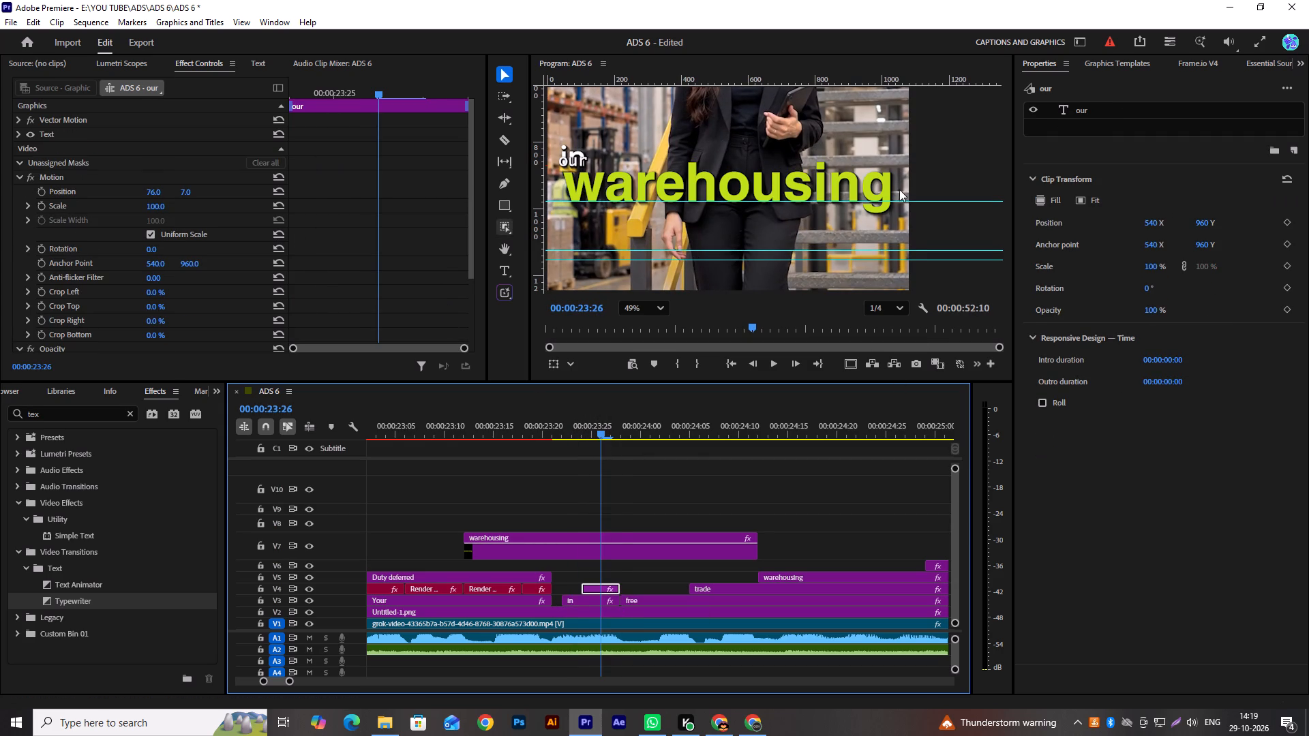
{"action": "left_click", "coordinate": [1094, 114]}
{"action": "left_click", "coordinate": [1108, 202]}
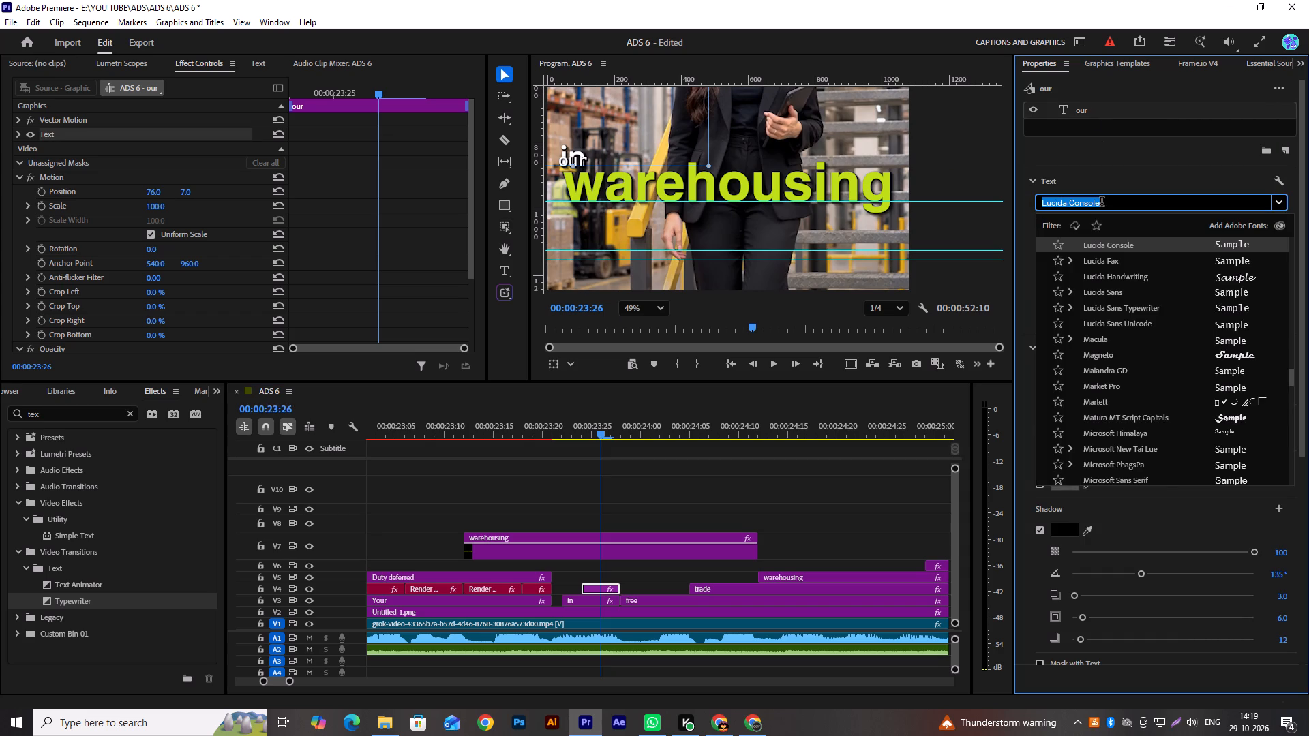
{"action": "type", "text": "mont"}
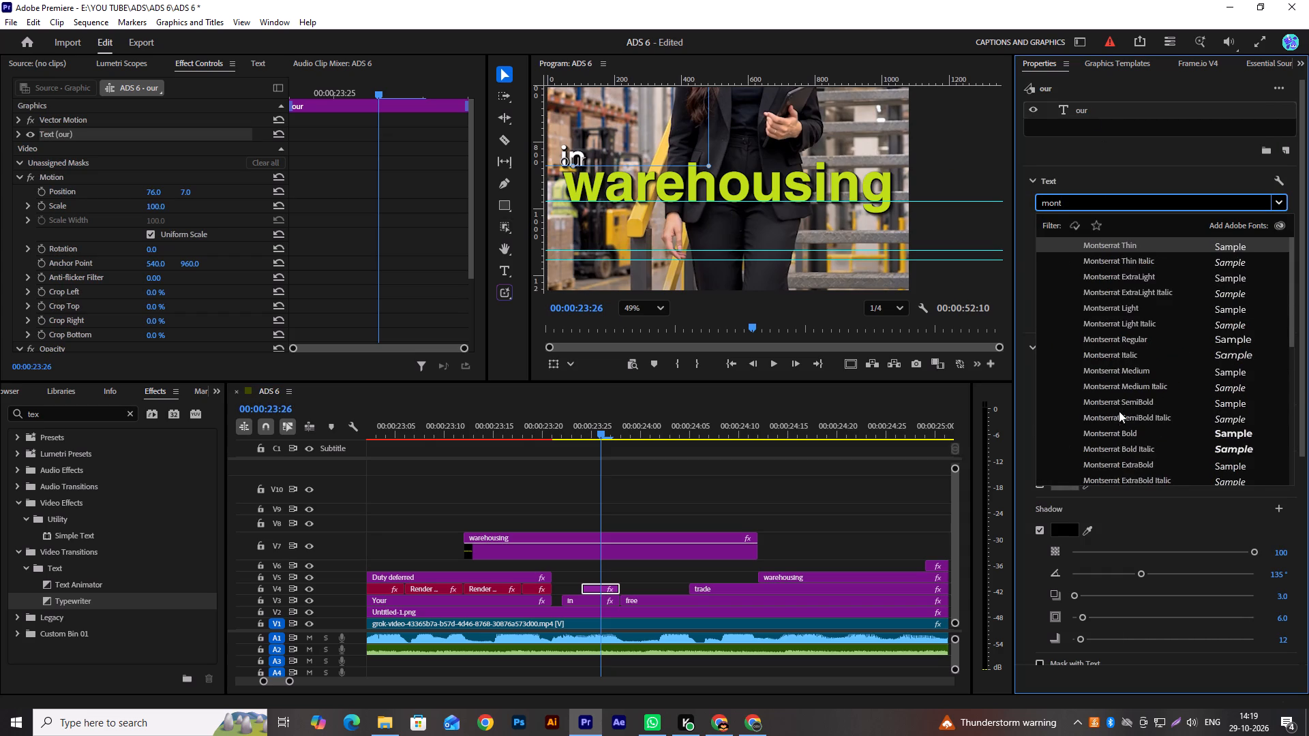
{"action": "left_click", "coordinate": [1123, 402]}
{"action": "left_click", "coordinate": [1282, 247]}
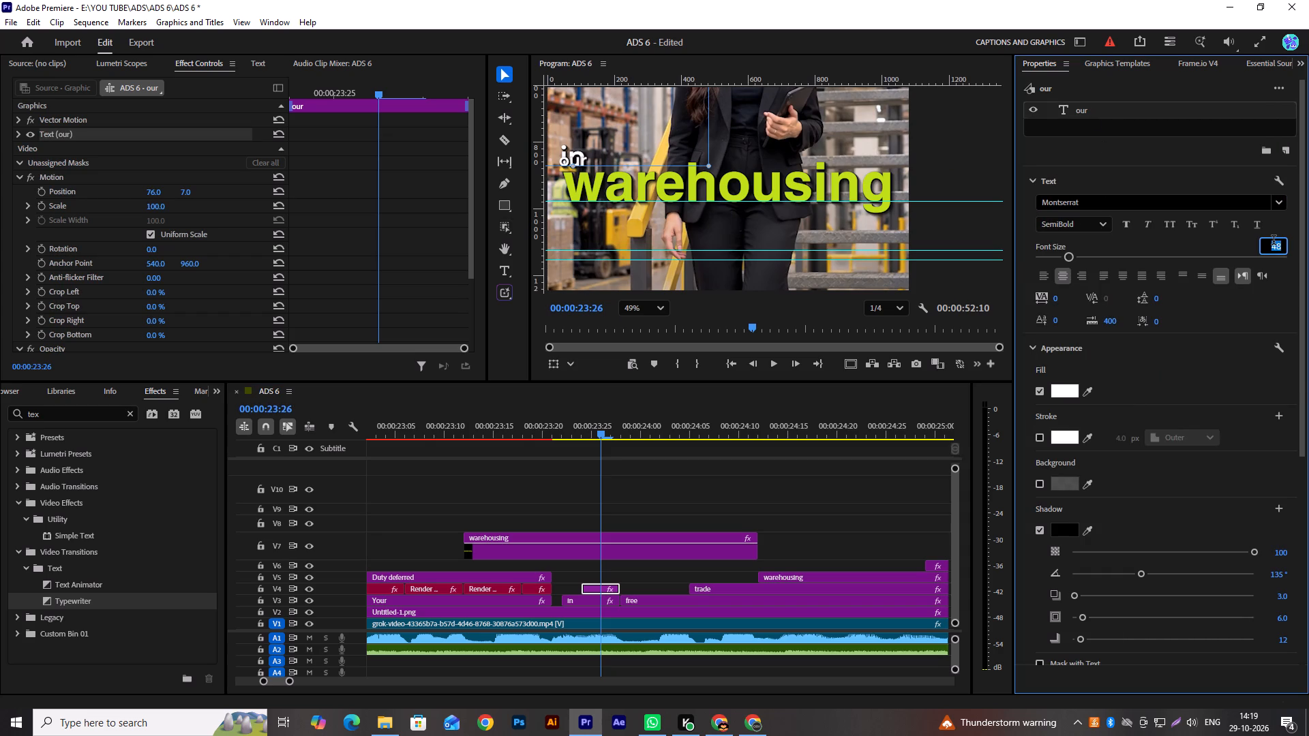
{"action": "type", "text": "80"}
{"action": "key", "text": "Return"}
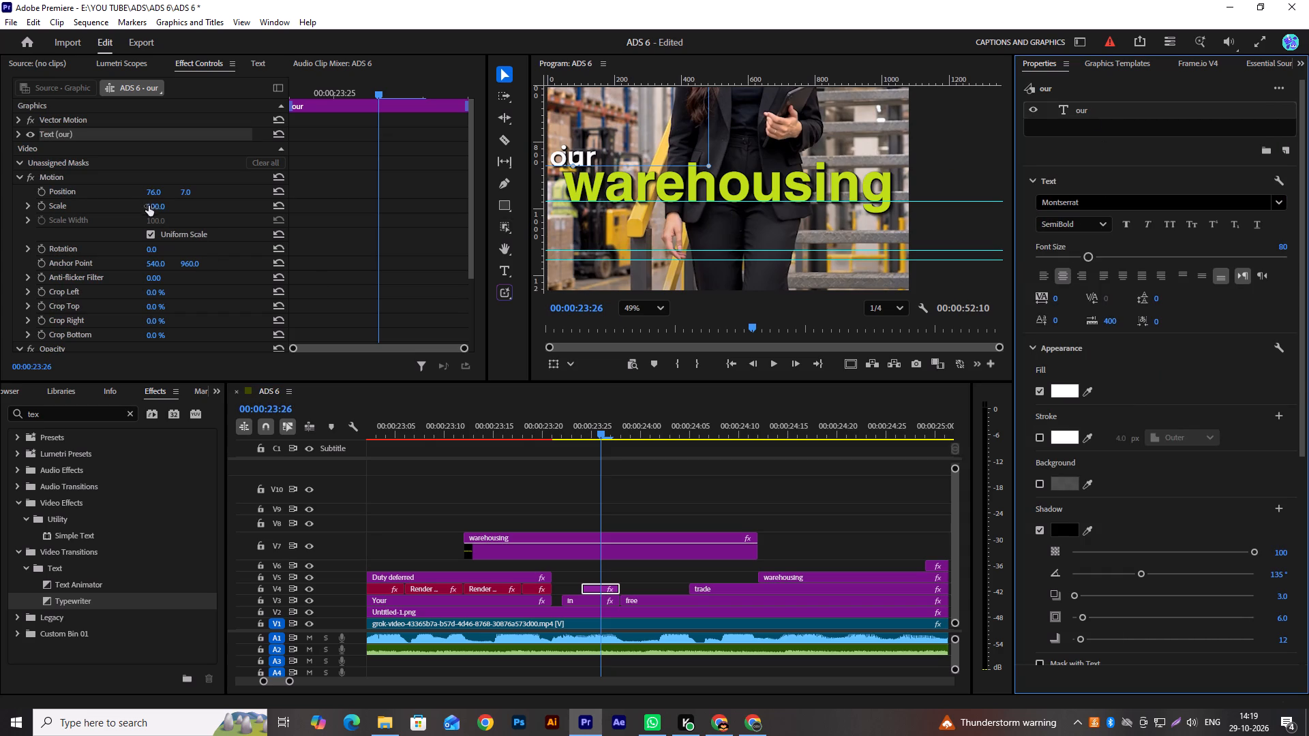
Place "our" beside "in" above warehousing by setting its horizontal Motion position to 210, and play back the captions.
{"action": "left_click_drag", "start_coordinate": [148, 189], "coordinate": [237, 199]}
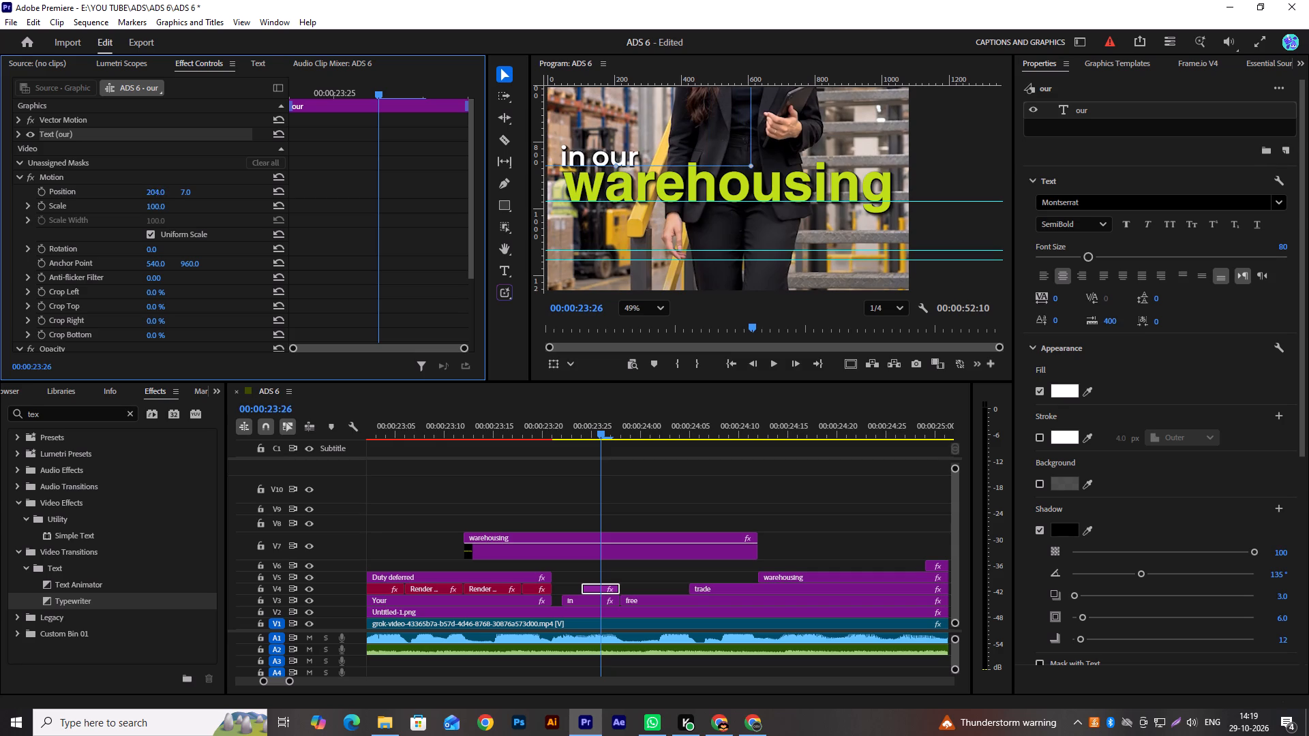
{"action": "left_click_drag", "start_coordinate": [237, 199], "coordinate": [241, 200]}
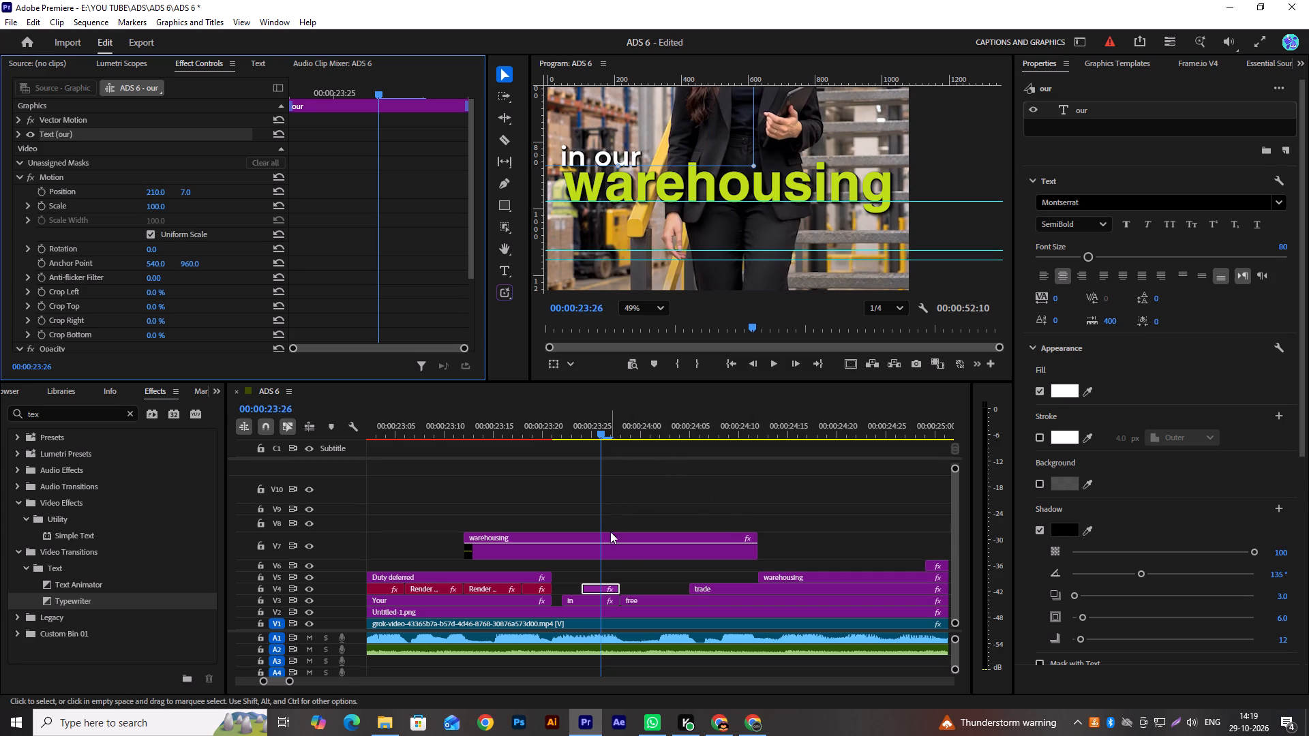
{"action": "scroll", "coordinate": [633, 523], "scroll_direction": "down", "scroll_amount": 3}
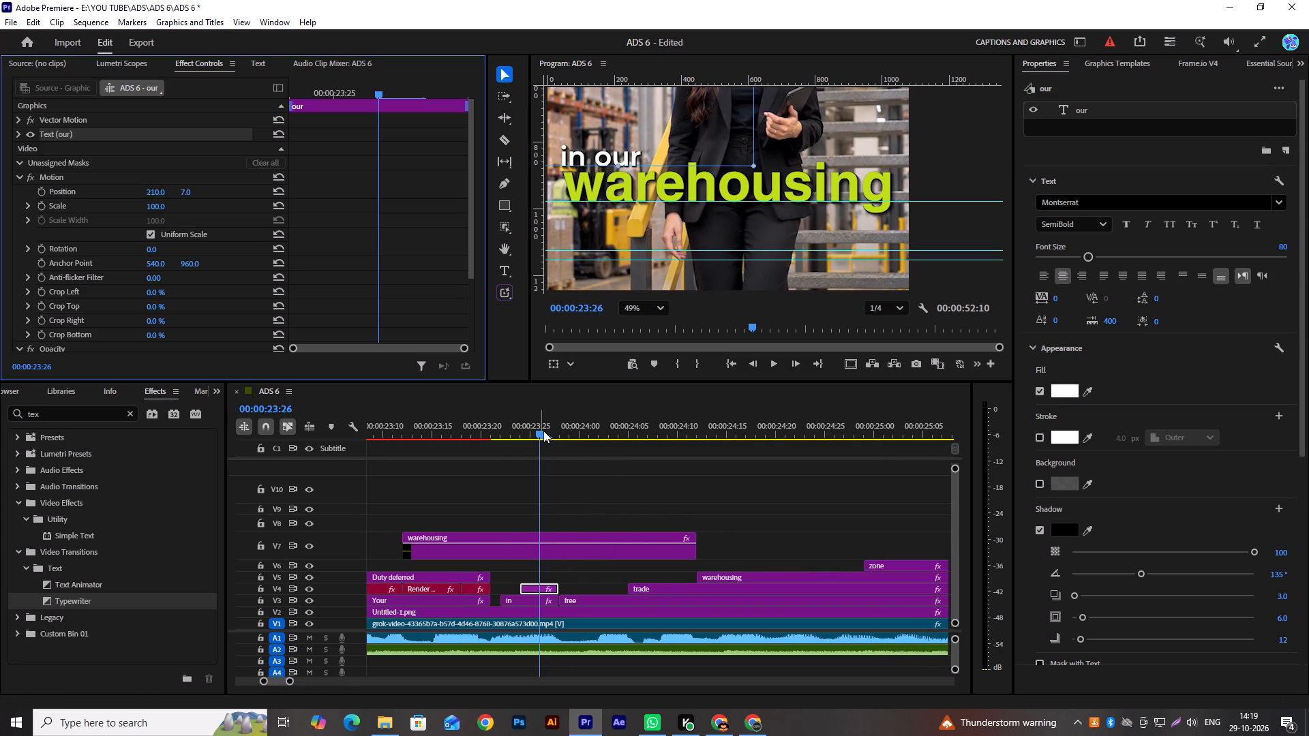
{"action": "left_click_drag", "start_coordinate": [542, 430], "coordinate": [541, 431]}
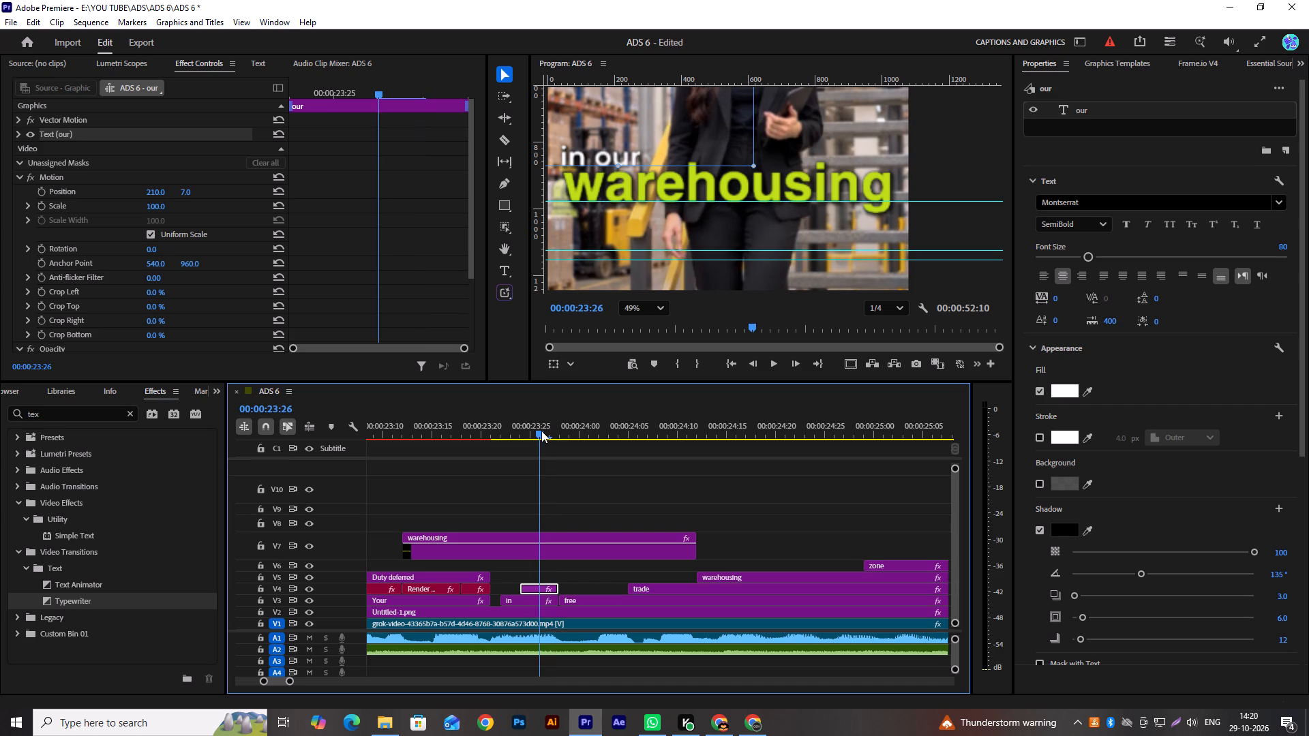
{"action": "left_click_drag", "start_coordinate": [541, 431], "coordinate": [468, 444]}
{"action": "key", "text": "space"}
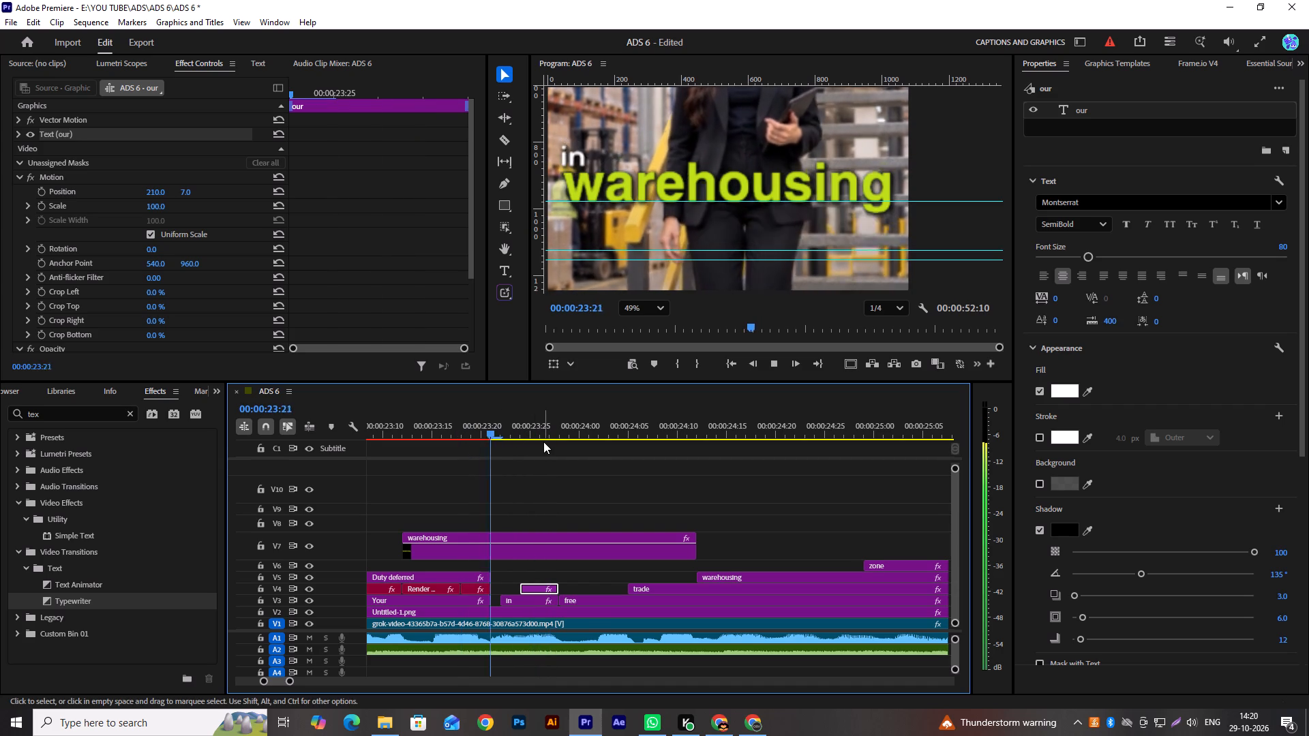
{"action": "key", "text": "space"}
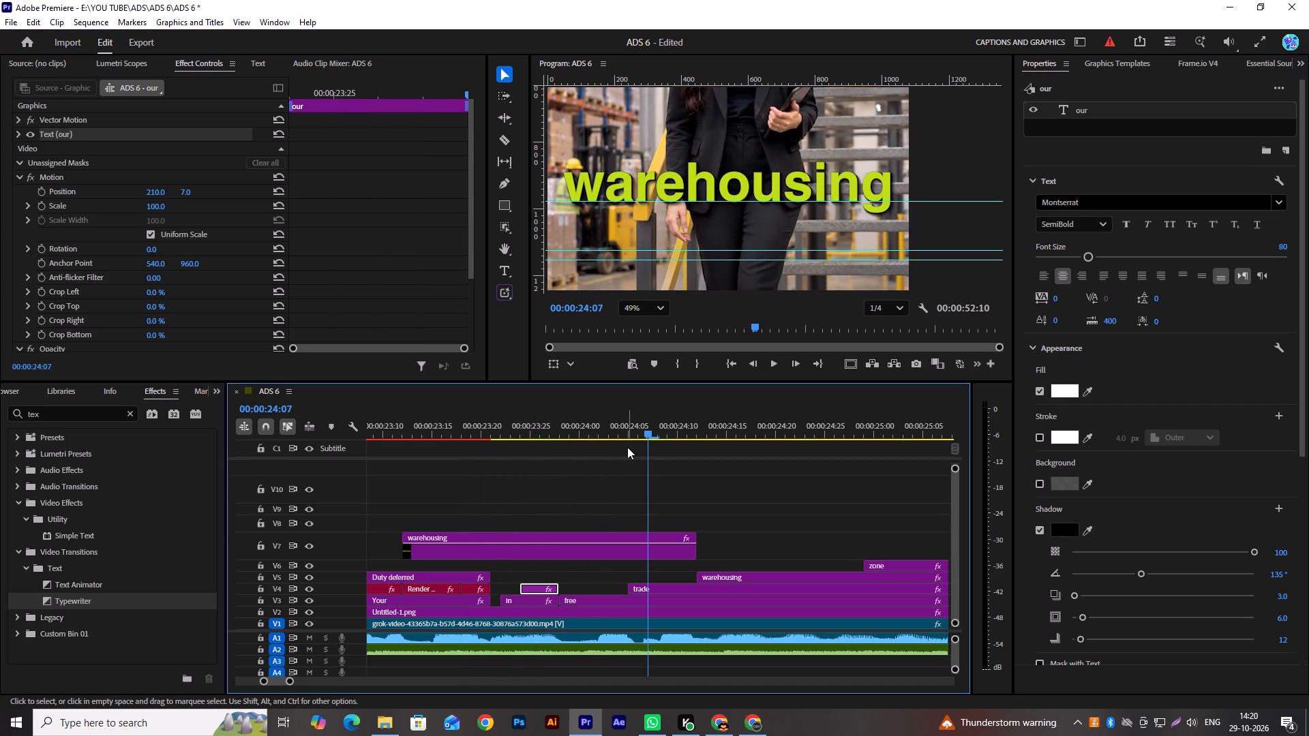
Add the "right to left" graphics template on V8, starting where the "free" caption begins.
{"action": "left_click_drag", "start_coordinate": [637, 438], "coordinate": [570, 445]}
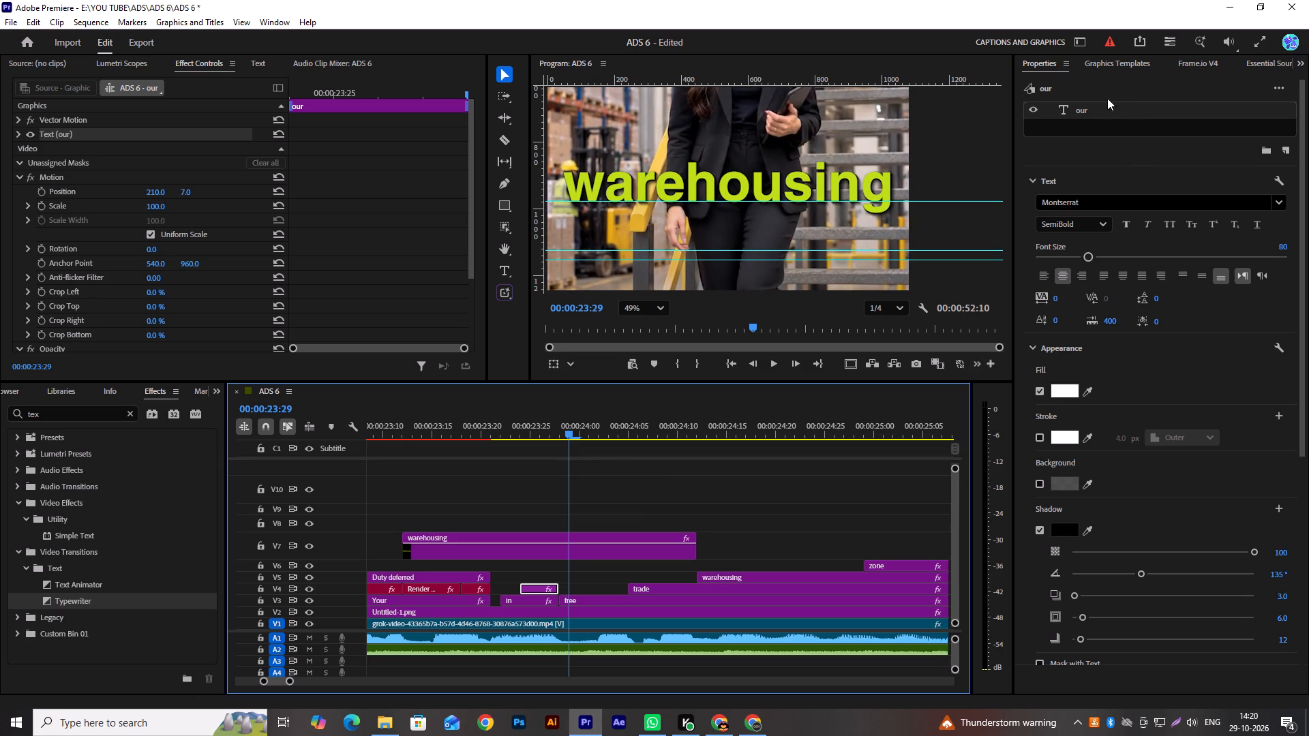
{"action": "left_click", "coordinate": [1126, 65]}
{"action": "scroll", "coordinate": [1126, 444], "scroll_direction": "down", "scroll_amount": 1}
{"action": "scroll", "coordinate": [1124, 439], "scroll_direction": "up", "scroll_amount": 2}
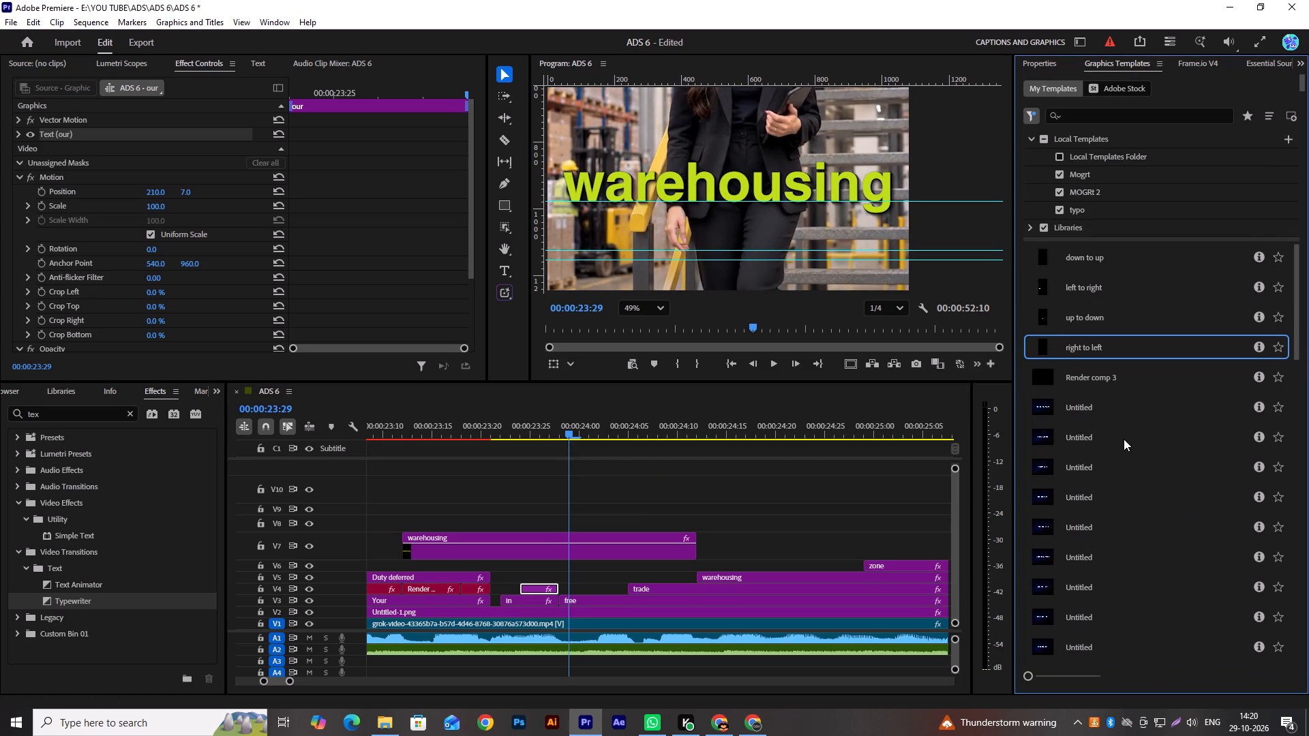
{"action": "scroll", "coordinate": [1124, 439], "scroll_direction": "up", "scroll_amount": 6}
{"action": "scroll", "coordinate": [1098, 352], "scroll_direction": "up", "scroll_amount": 2}
{"action": "left_click_drag", "start_coordinate": [1106, 350], "coordinate": [579, 511]}
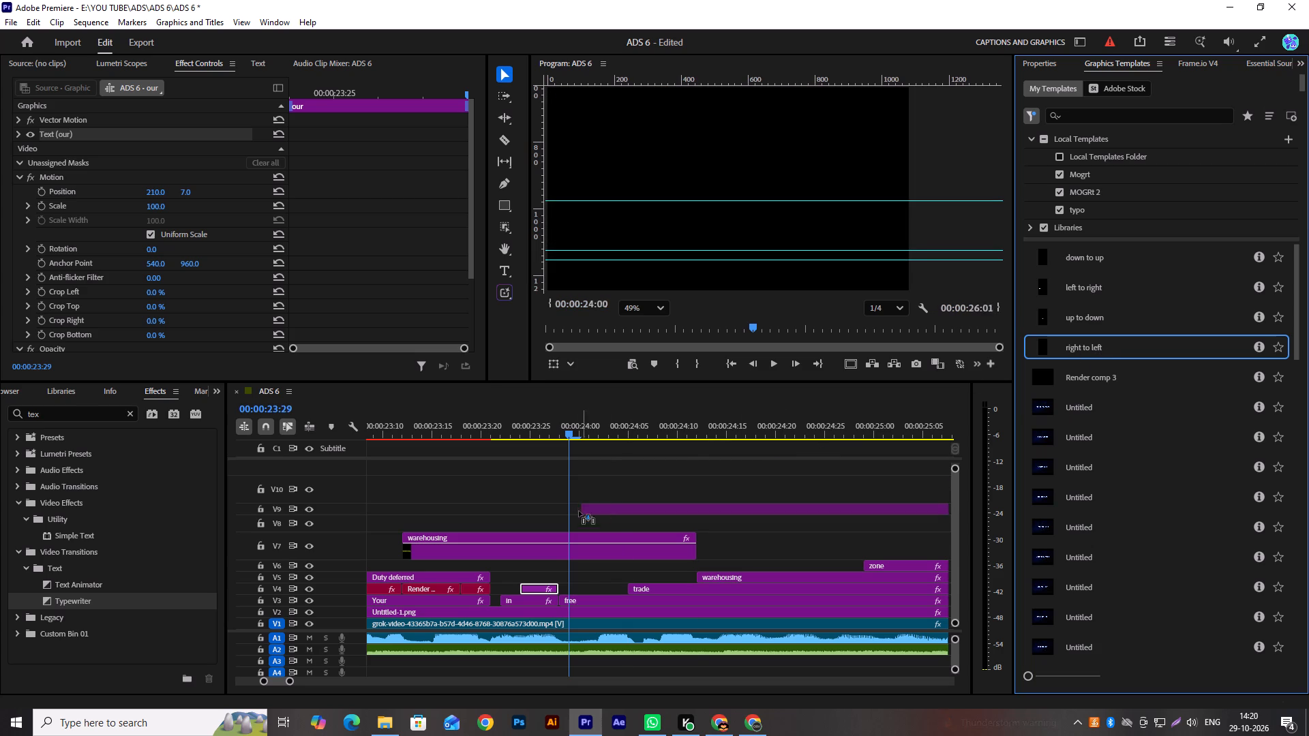
{"action": "left_click_drag", "start_coordinate": [579, 511], "coordinate": [558, 517]}
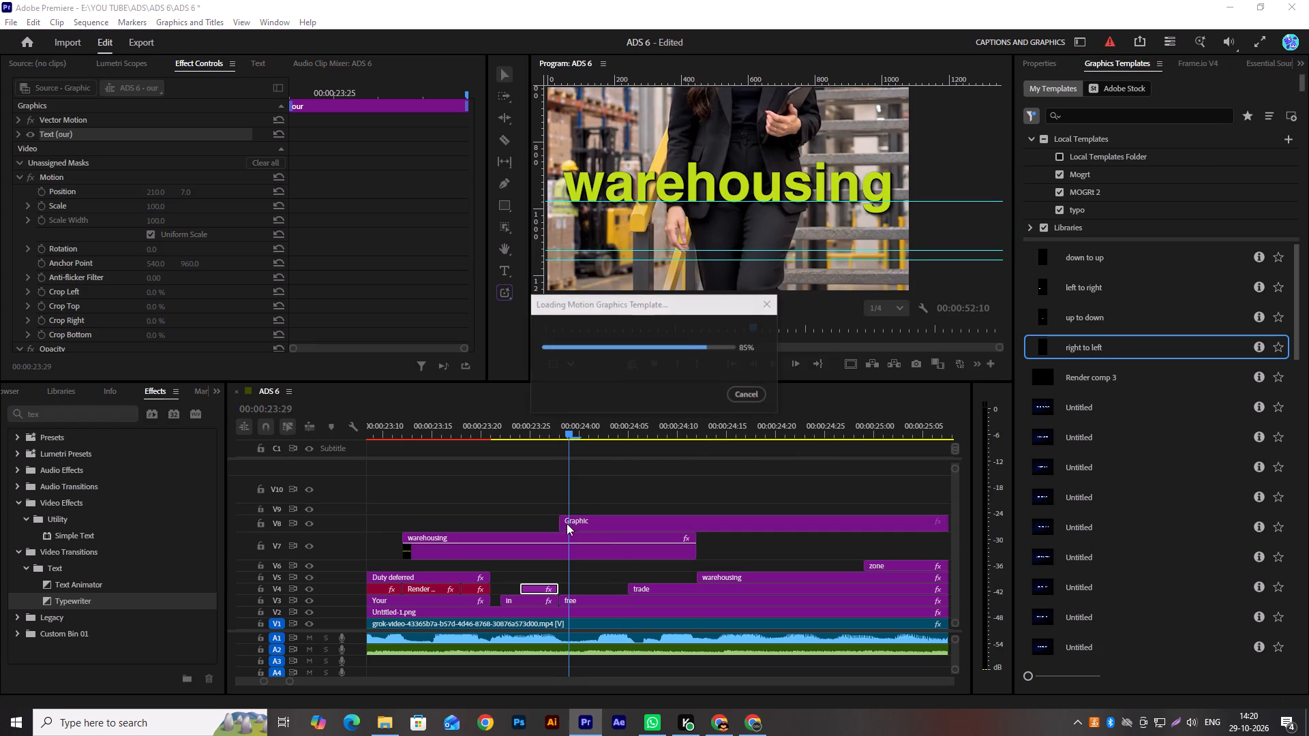
Replace the new template's "imports" text with "Free".
{"action": "left_click", "coordinate": [590, 523]}
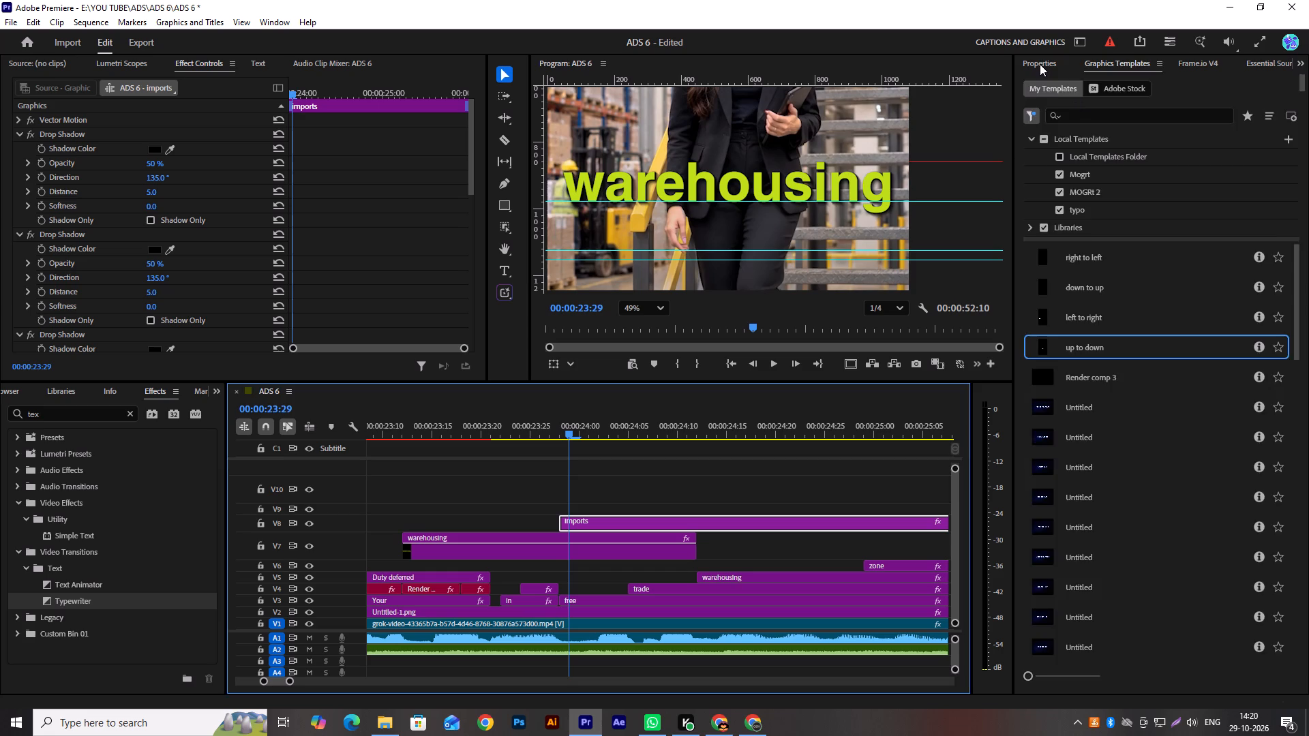
{"action": "left_click", "coordinate": [1040, 64]}
{"action": "double_click", "coordinate": [1096, 160]}
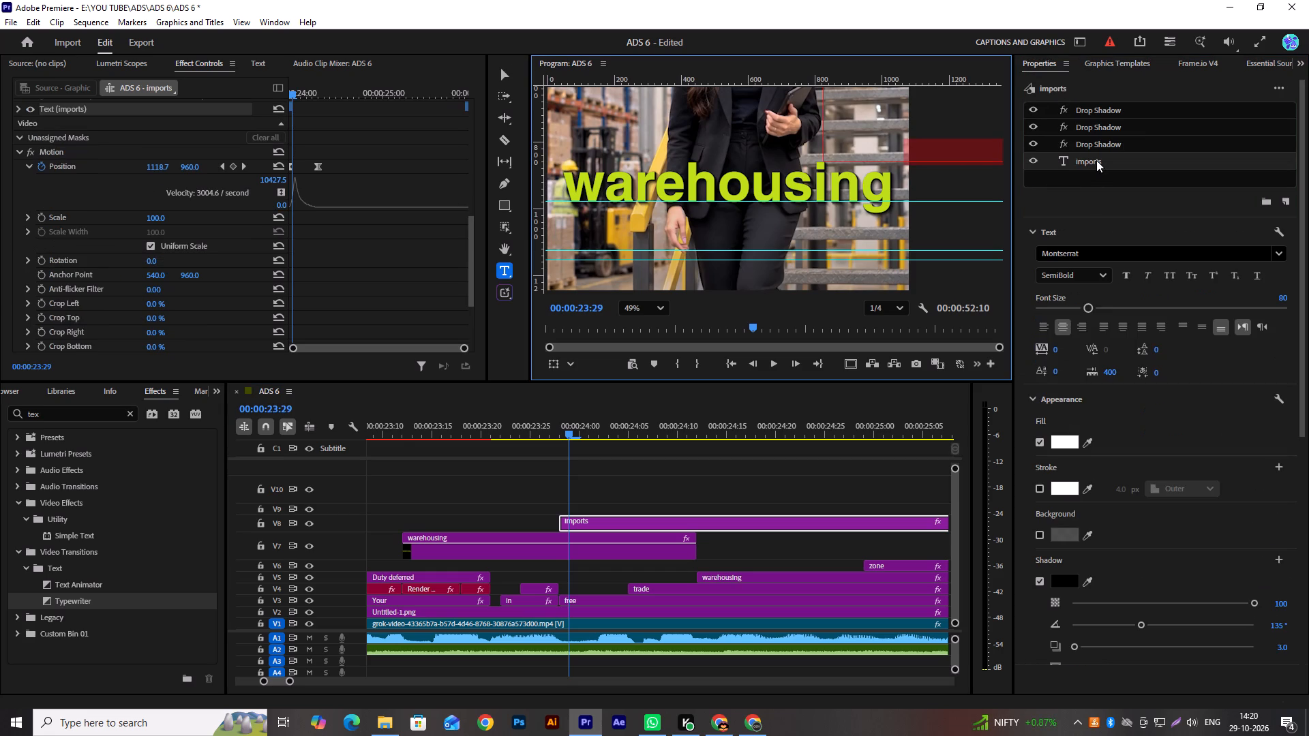
{"action": "type", "text": "Free"}
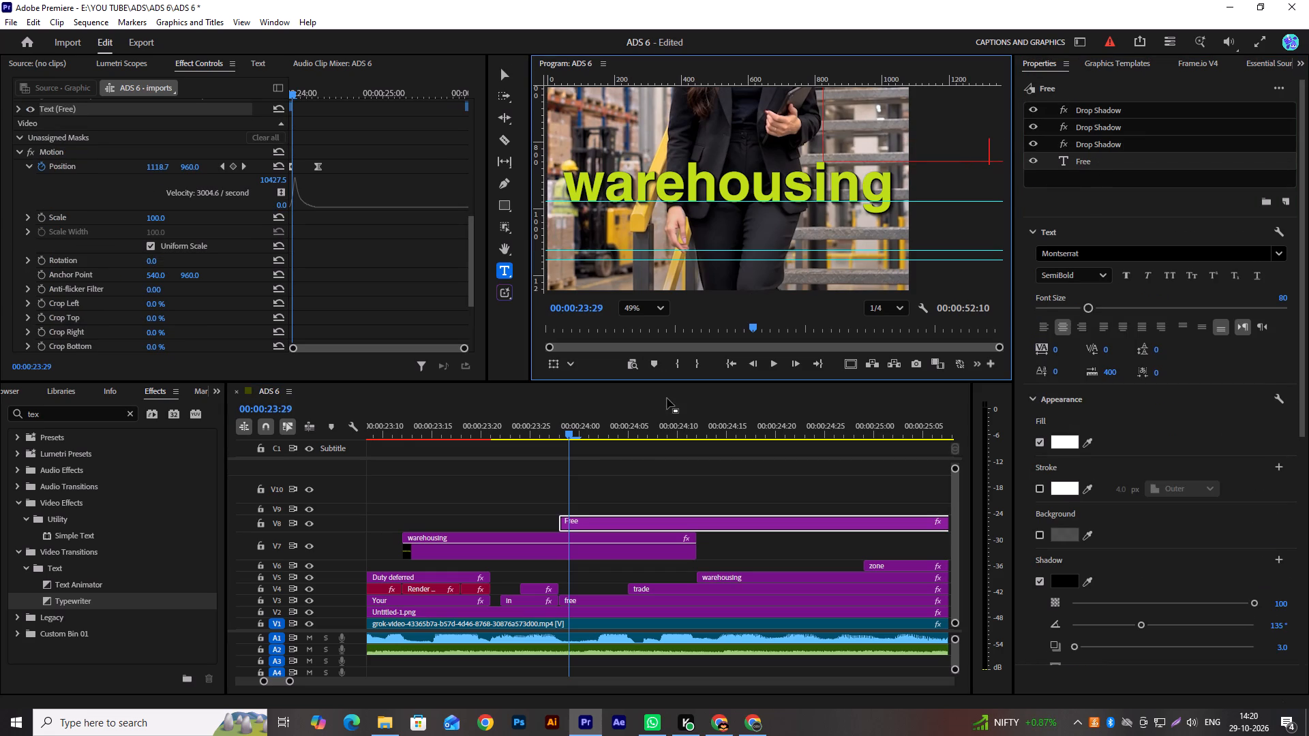
Set the horizontal position of the "Free" caption's ending Motion keyframe to 21 and check the slide-in.
{"action": "left_click_drag", "start_coordinate": [573, 434], "coordinate": [608, 432]}
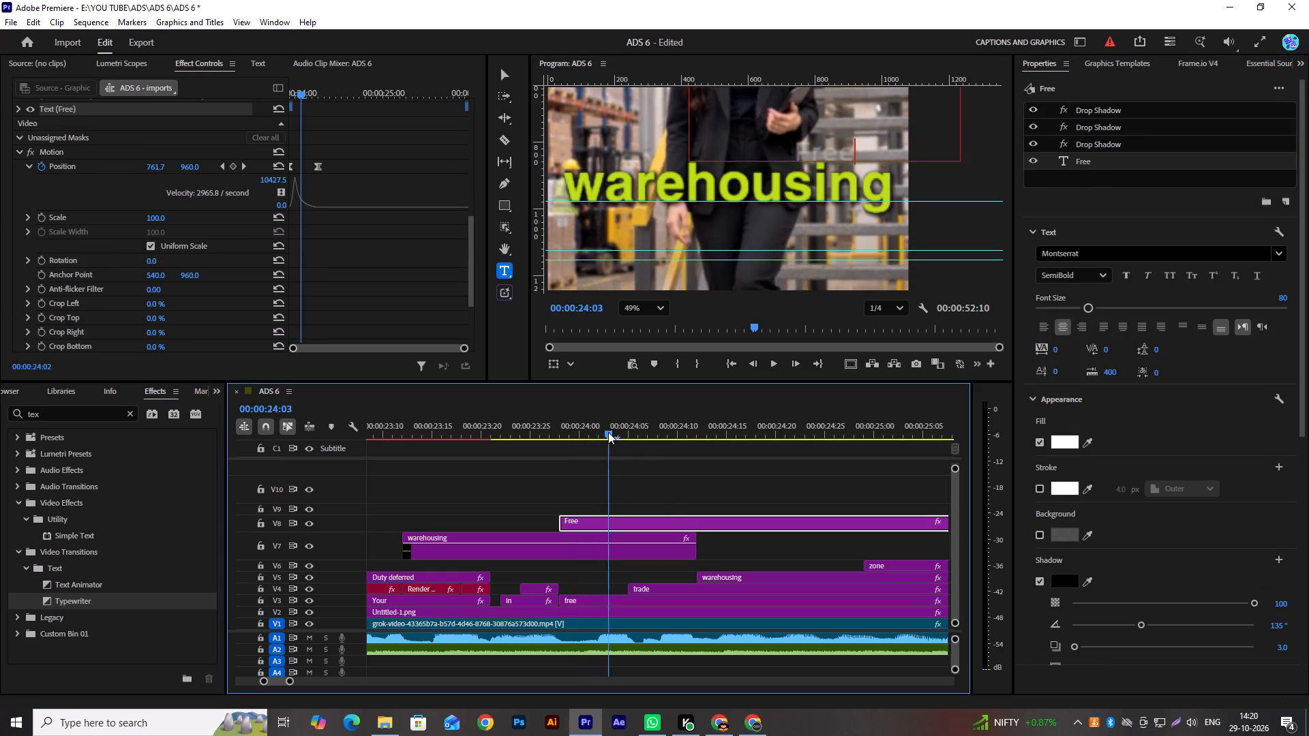
{"action": "left_click_drag", "start_coordinate": [608, 432], "coordinate": [657, 438]}
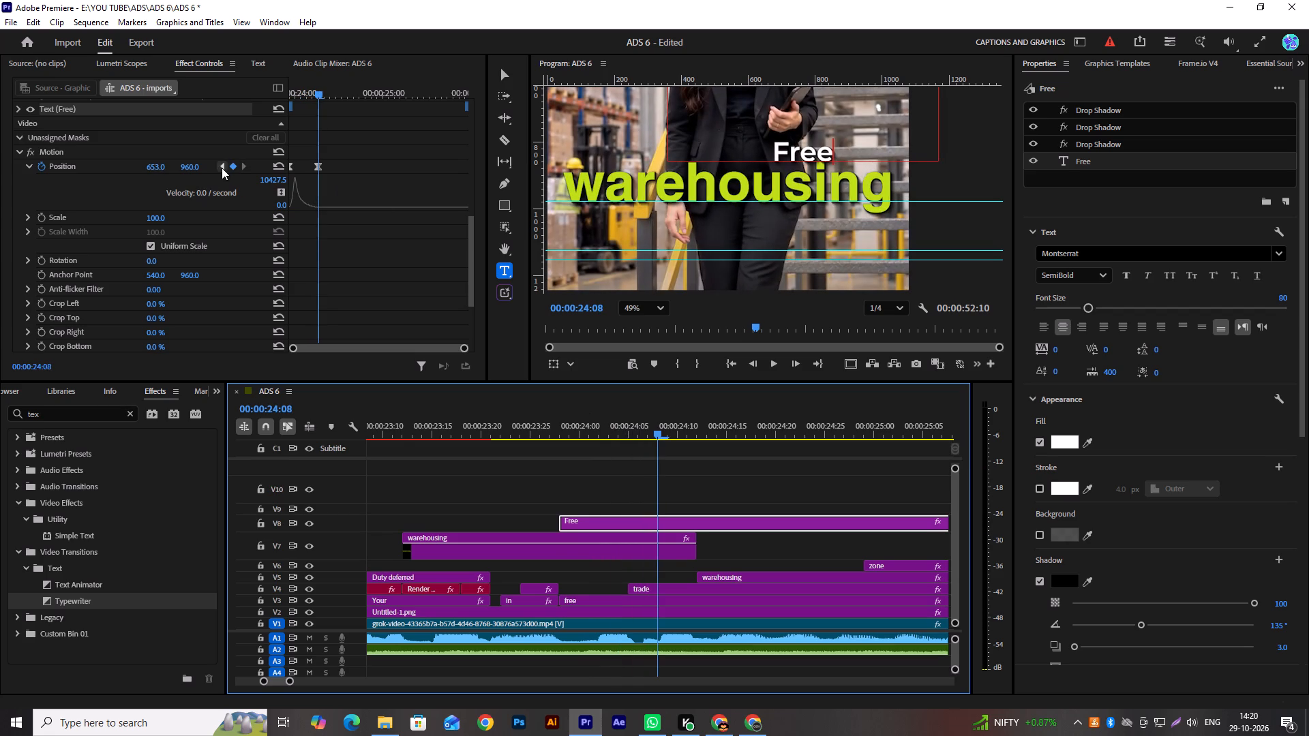
{"action": "left_click", "coordinate": [222, 168]}
{"action": "left_click", "coordinate": [245, 170]}
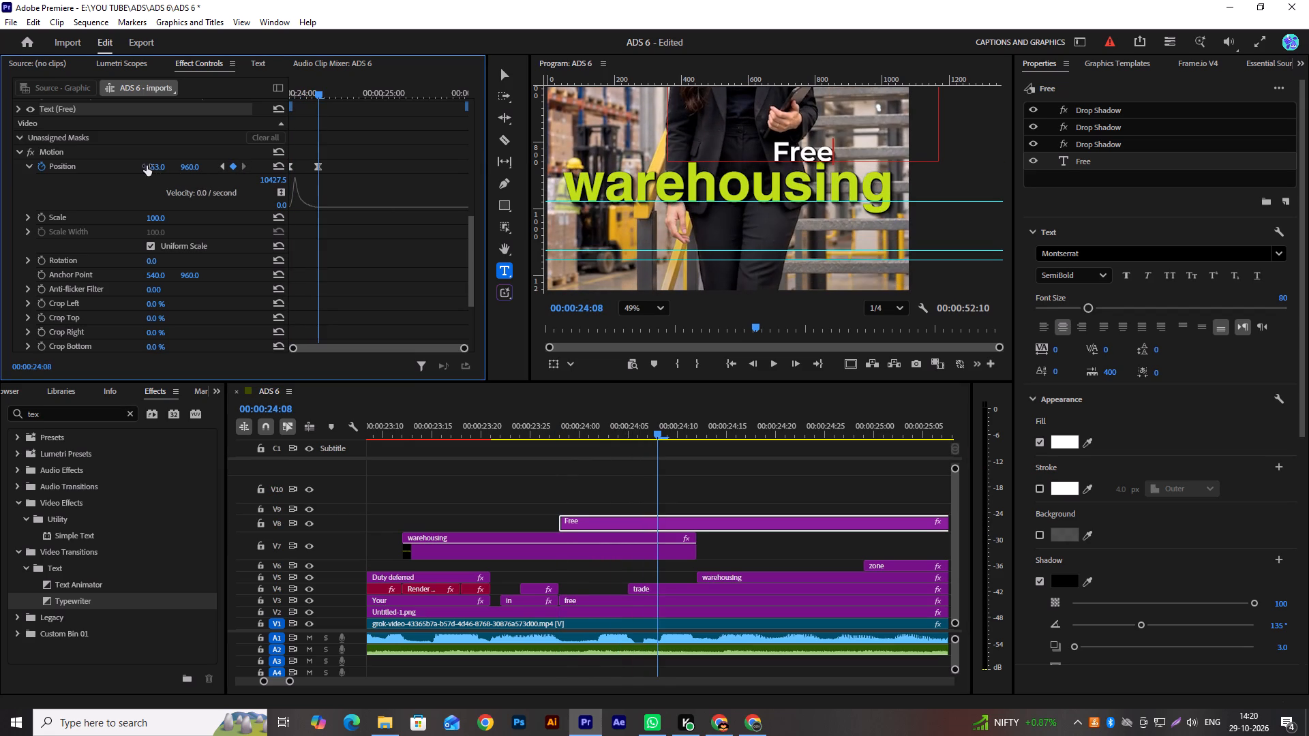
{"action": "left_click_drag", "start_coordinate": [160, 167], "coordinate": [44, 191]}
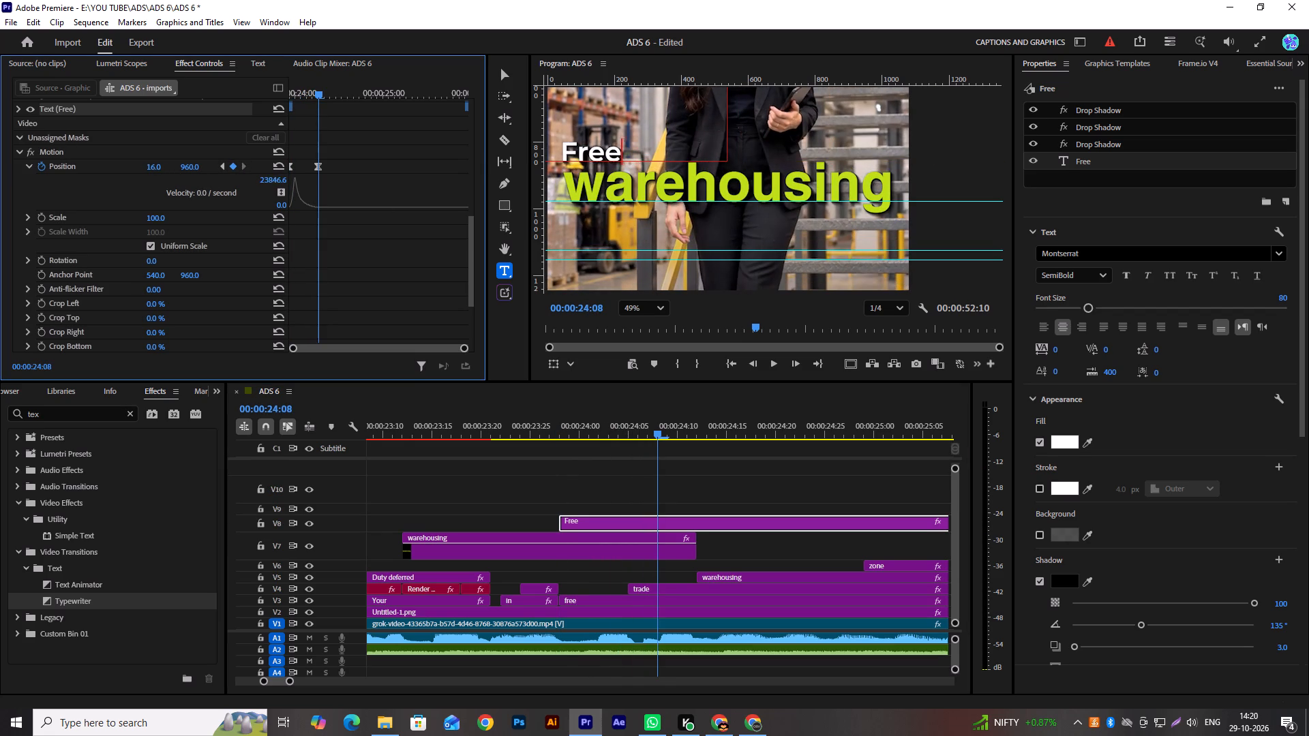
{"action": "left_click_drag", "start_coordinate": [44, 191], "coordinate": [48, 190]}
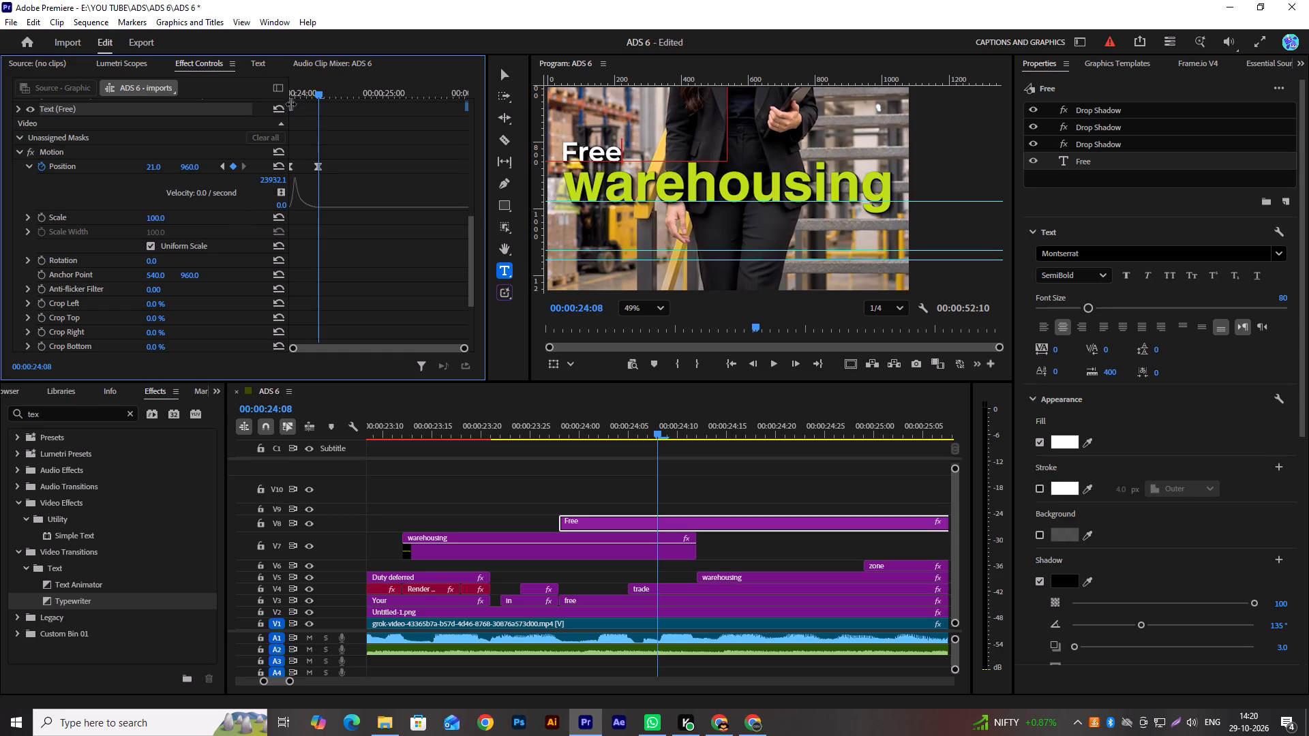
{"action": "left_click_drag", "start_coordinate": [316, 95], "coordinate": [308, 96]}
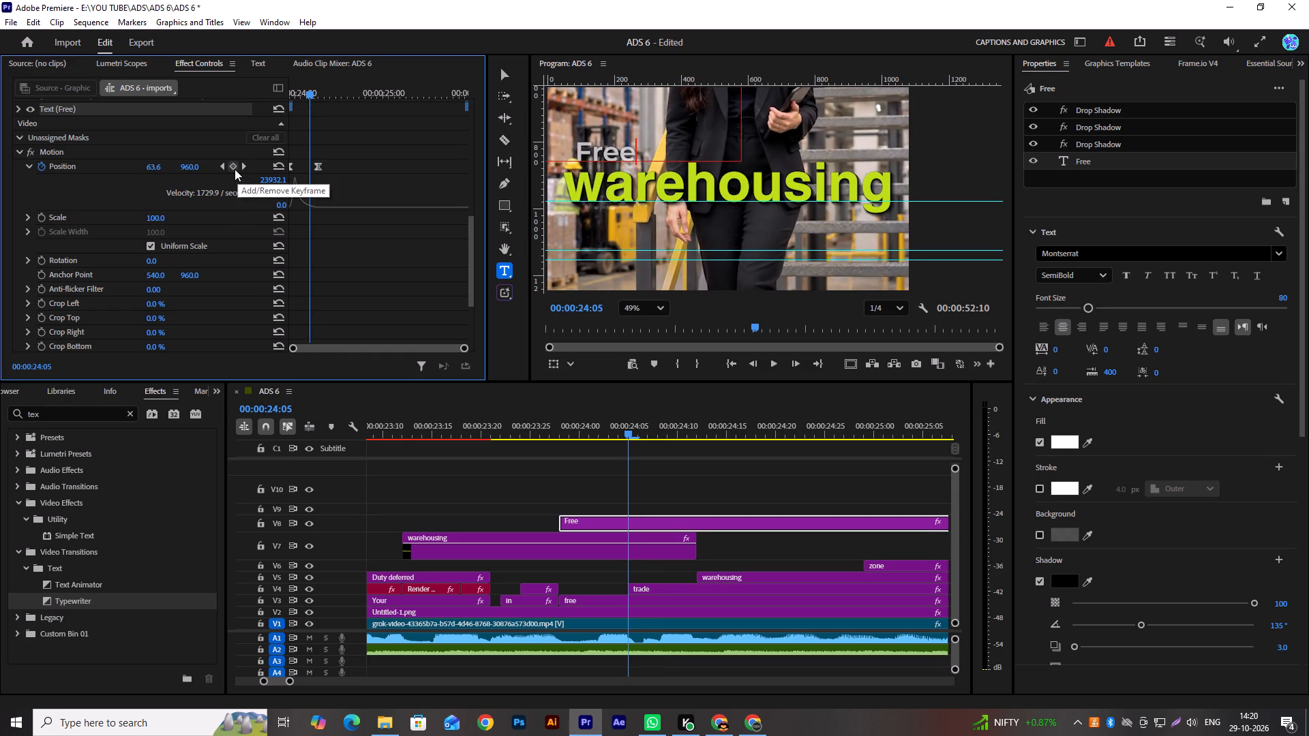
{"action": "left_click", "coordinate": [227, 166]}
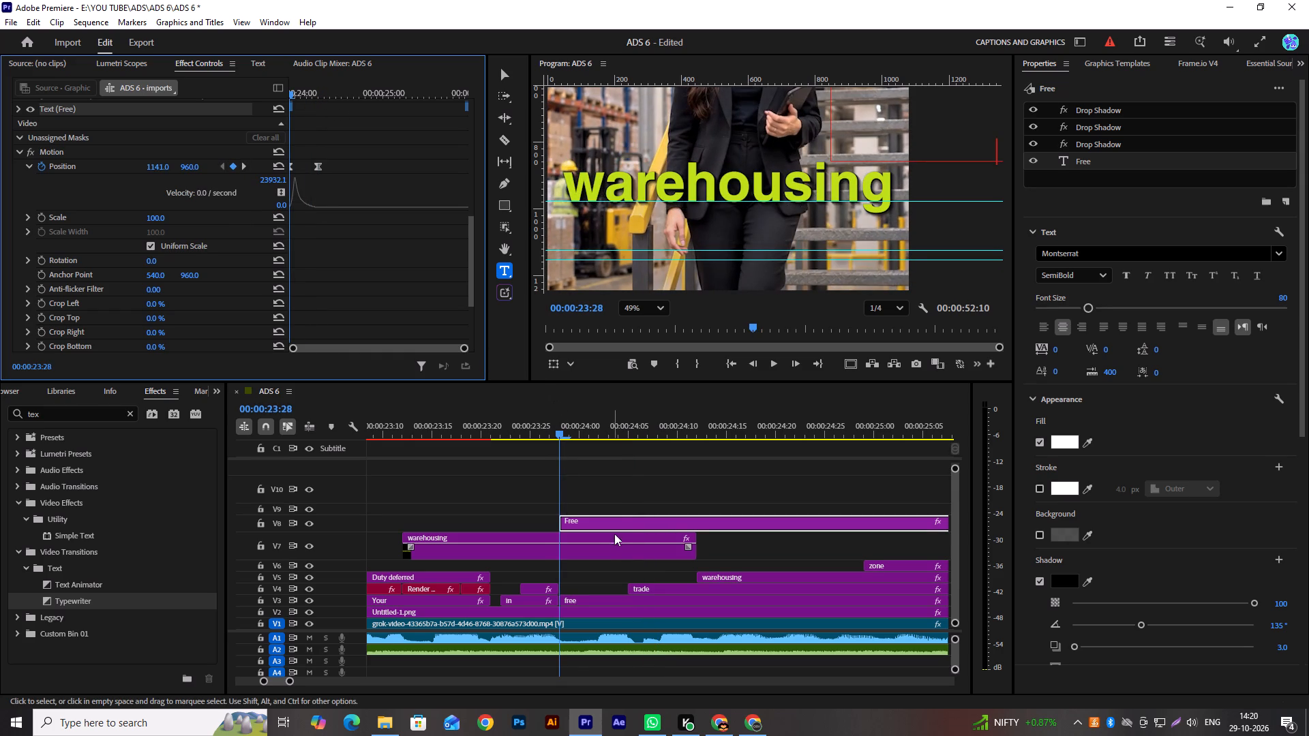
Trim the "Free" clip on V8 so it ends together with the "zone" caption.
{"action": "scroll", "coordinate": [614, 504], "scroll_direction": "down", "scroll_amount": 4, "text": "alt"}
{"action": "scroll", "coordinate": [637, 502], "scroll_direction": "down", "scroll_amount": 5}
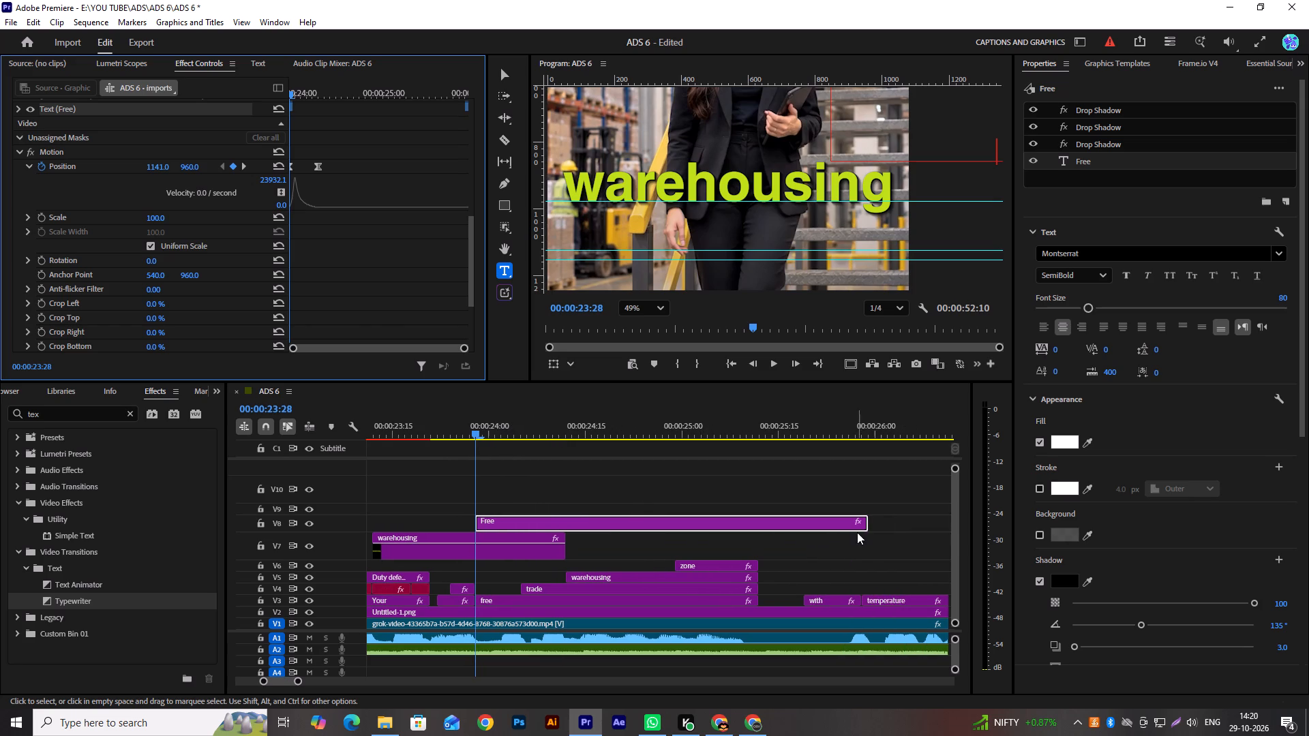
{"action": "left_click_drag", "start_coordinate": [862, 526], "coordinate": [774, 523]}
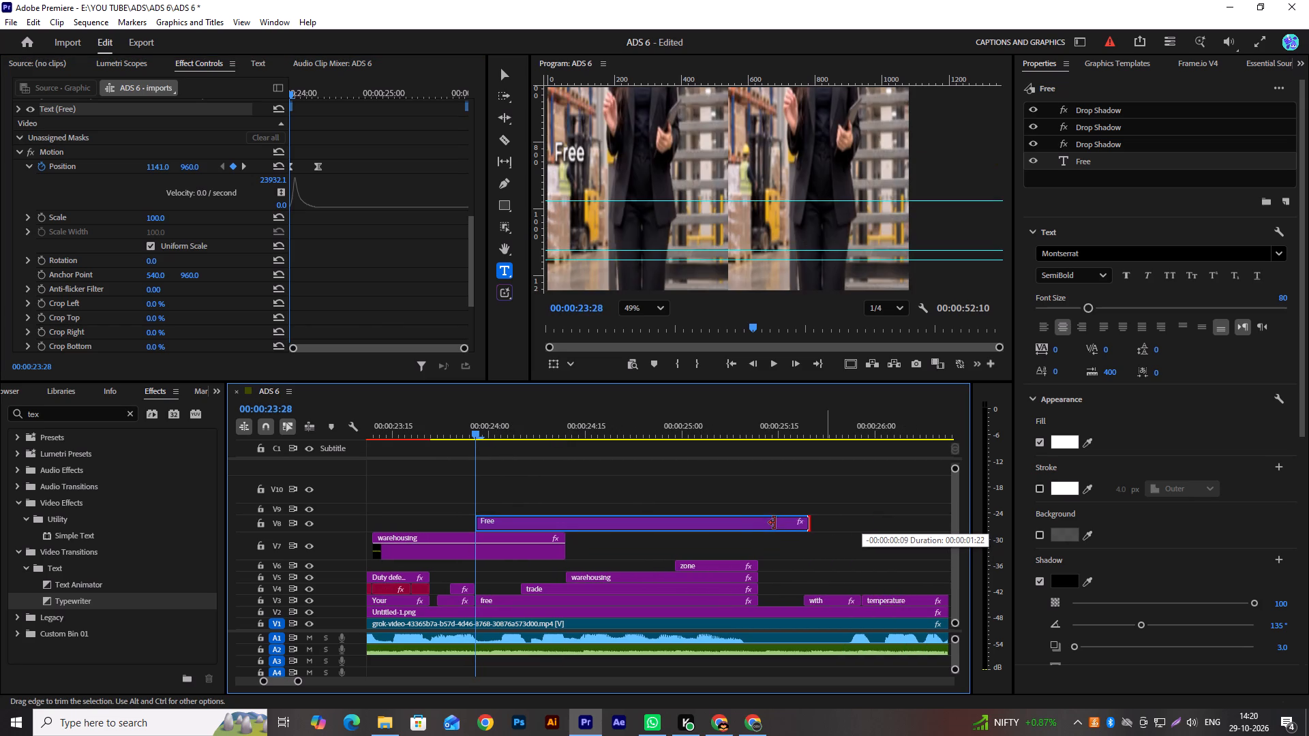
{"action": "left_click_drag", "start_coordinate": [774, 523], "coordinate": [754, 521]}
Delete the old "free" clip from V3 and move the animated "Free" clip from V8 into its place.
{"action": "left_click", "coordinate": [497, 596]}
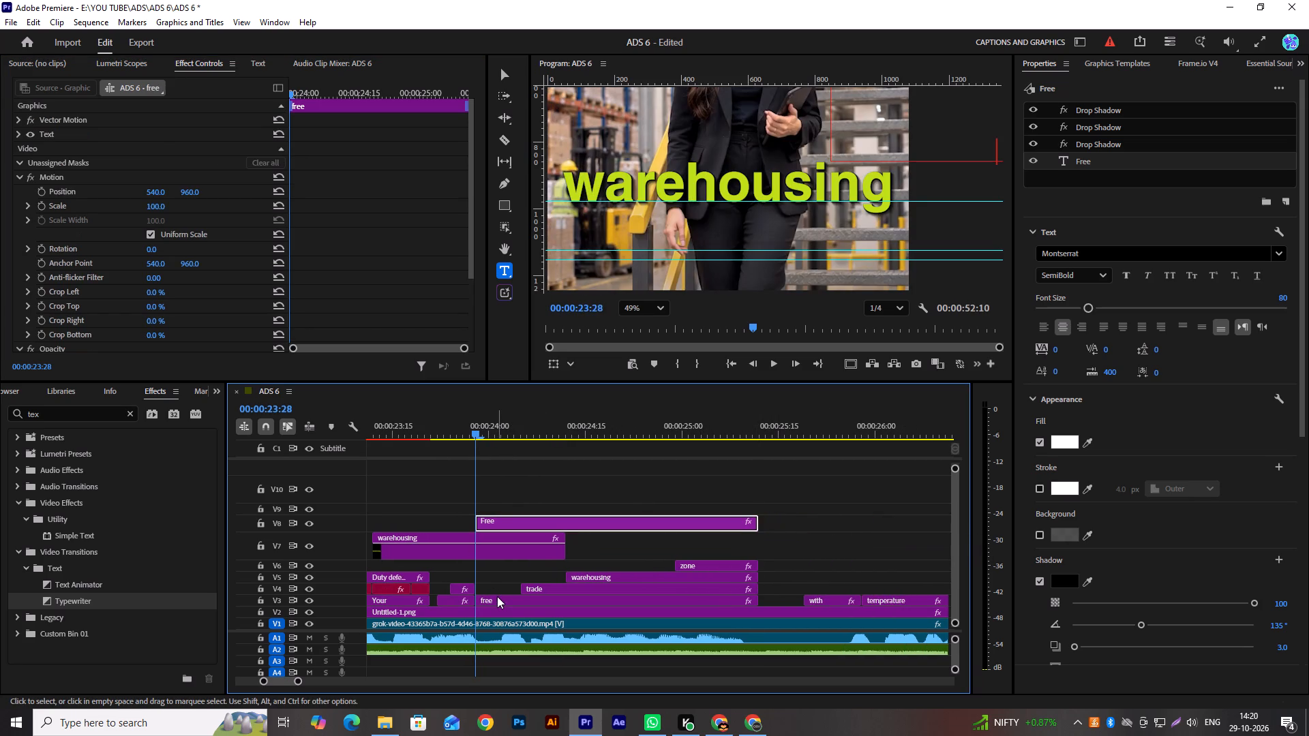
{"action": "key", "text": "Delete"}
{"action": "left_click_drag", "start_coordinate": [509, 523], "coordinate": [500, 591]}
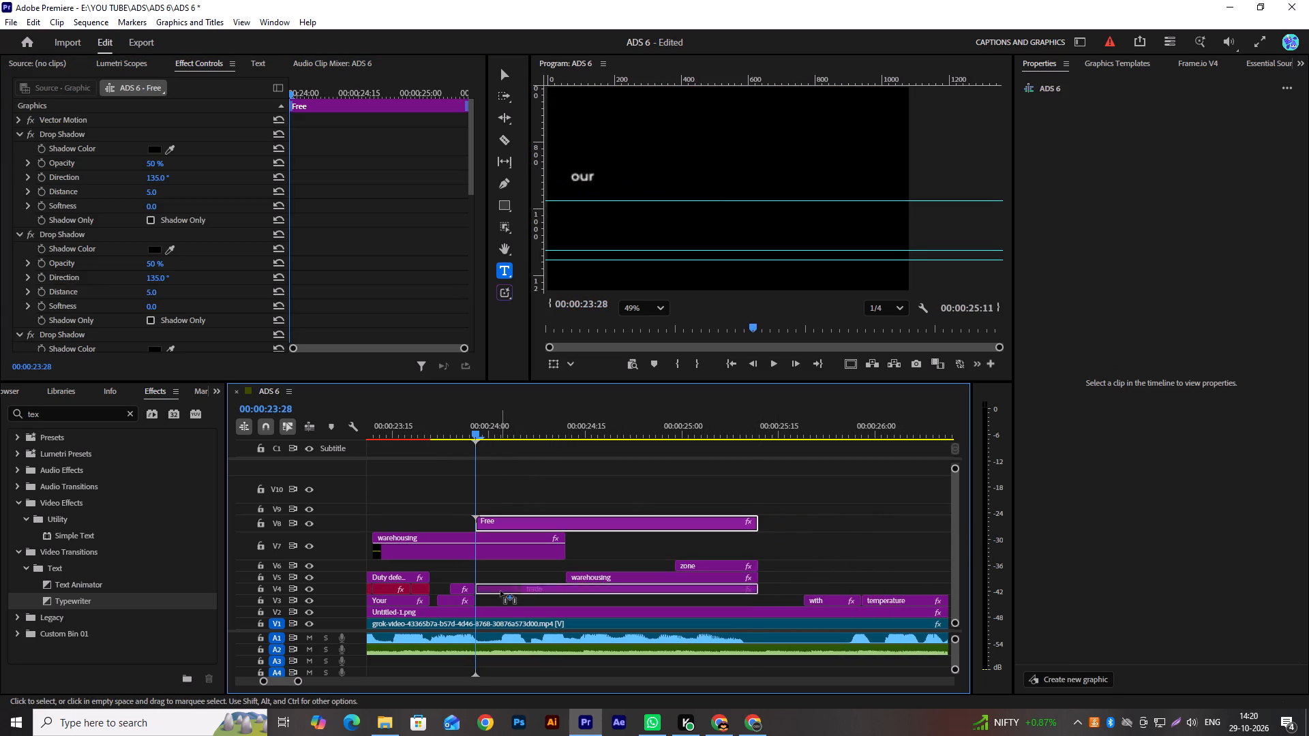
{"action": "left_click_drag", "start_coordinate": [500, 591], "coordinate": [500, 600]}
Add the "up to down" graphics template on V8, starting where the "trade" caption begins.
{"action": "left_click", "coordinate": [554, 592]}
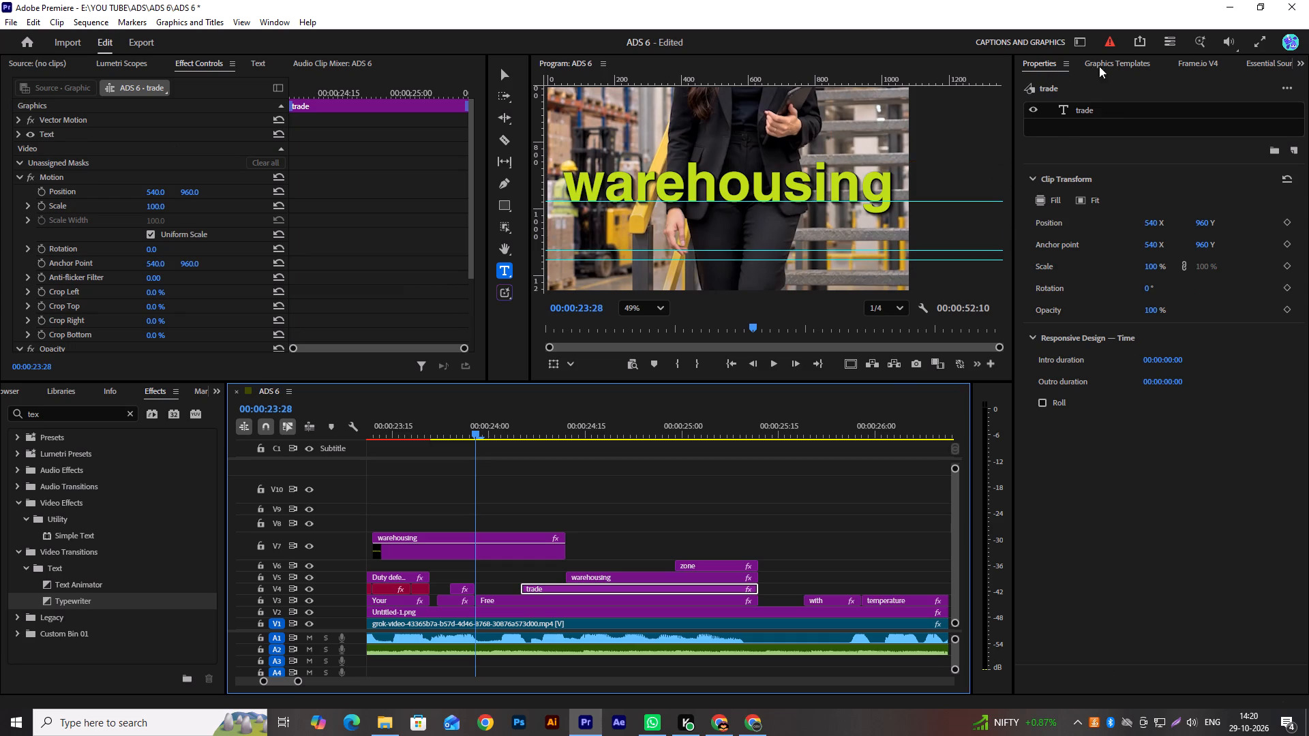
{"action": "left_click", "coordinate": [1113, 66]}
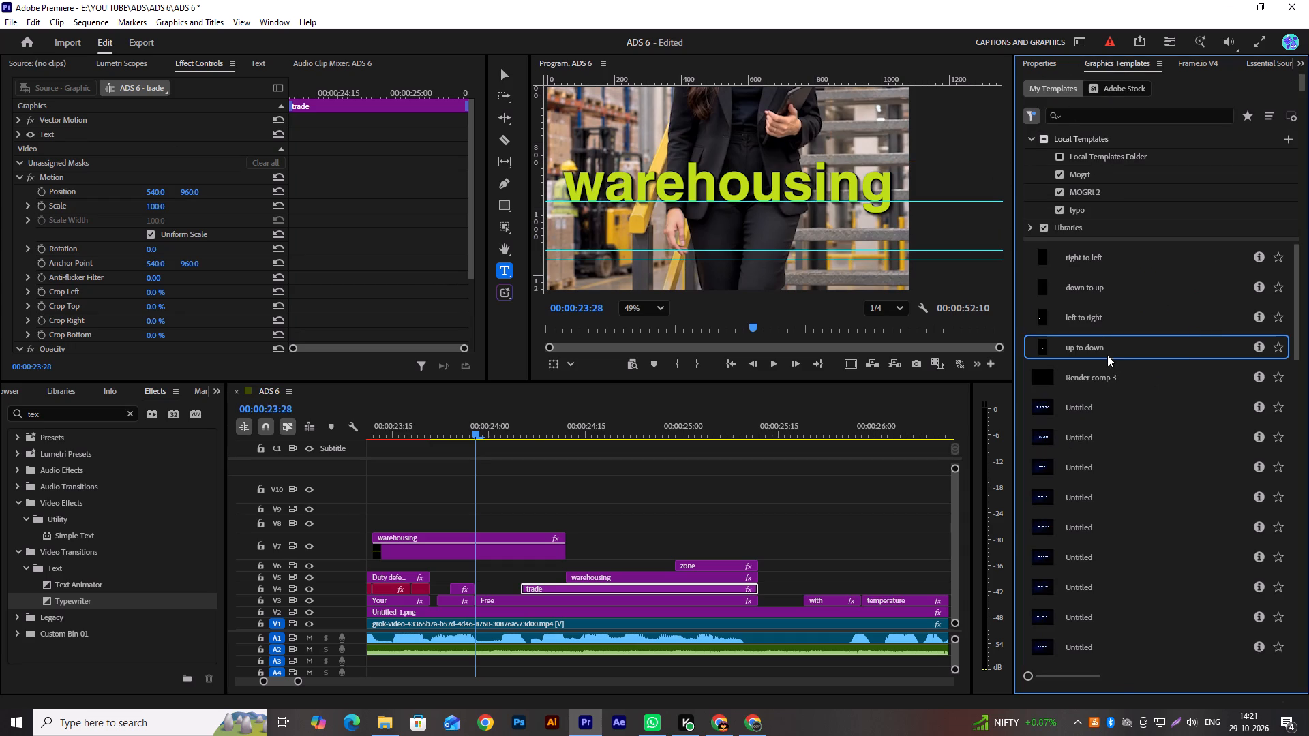
{"action": "left_click_drag", "start_coordinate": [1101, 343], "coordinate": [598, 537]}
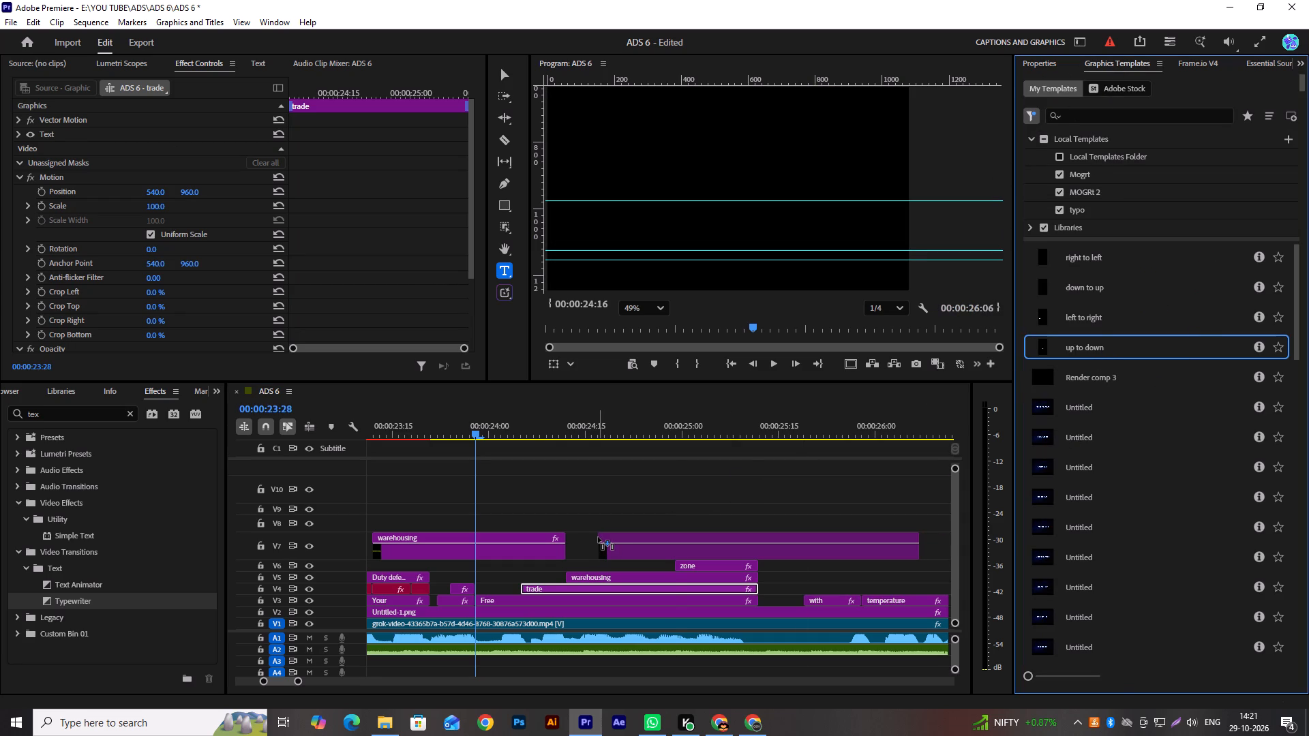
{"action": "left_click_drag", "start_coordinate": [598, 537], "coordinate": [527, 517]}
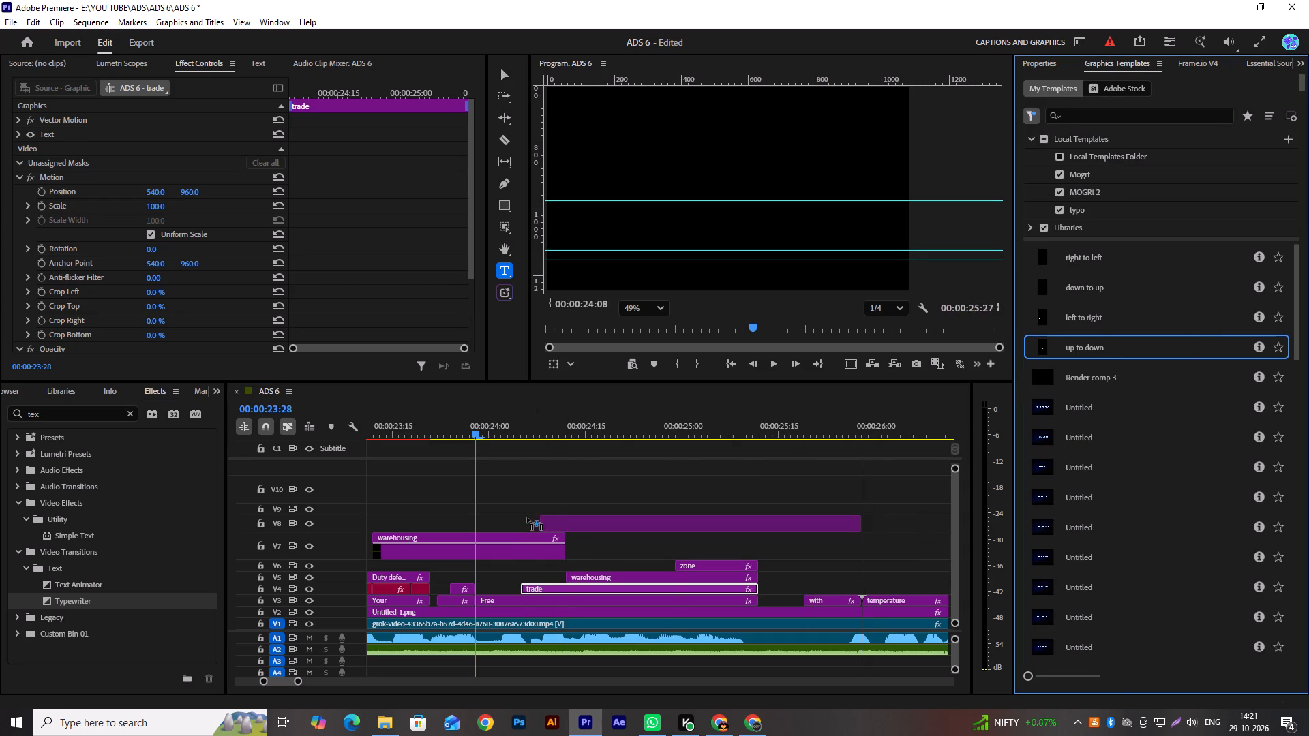
{"action": "left_click_drag", "start_coordinate": [527, 517], "coordinate": [525, 517]}
Replace the new template's "come" text with "Trade" and return to the Selection tool.
{"action": "left_click", "coordinate": [547, 519]}
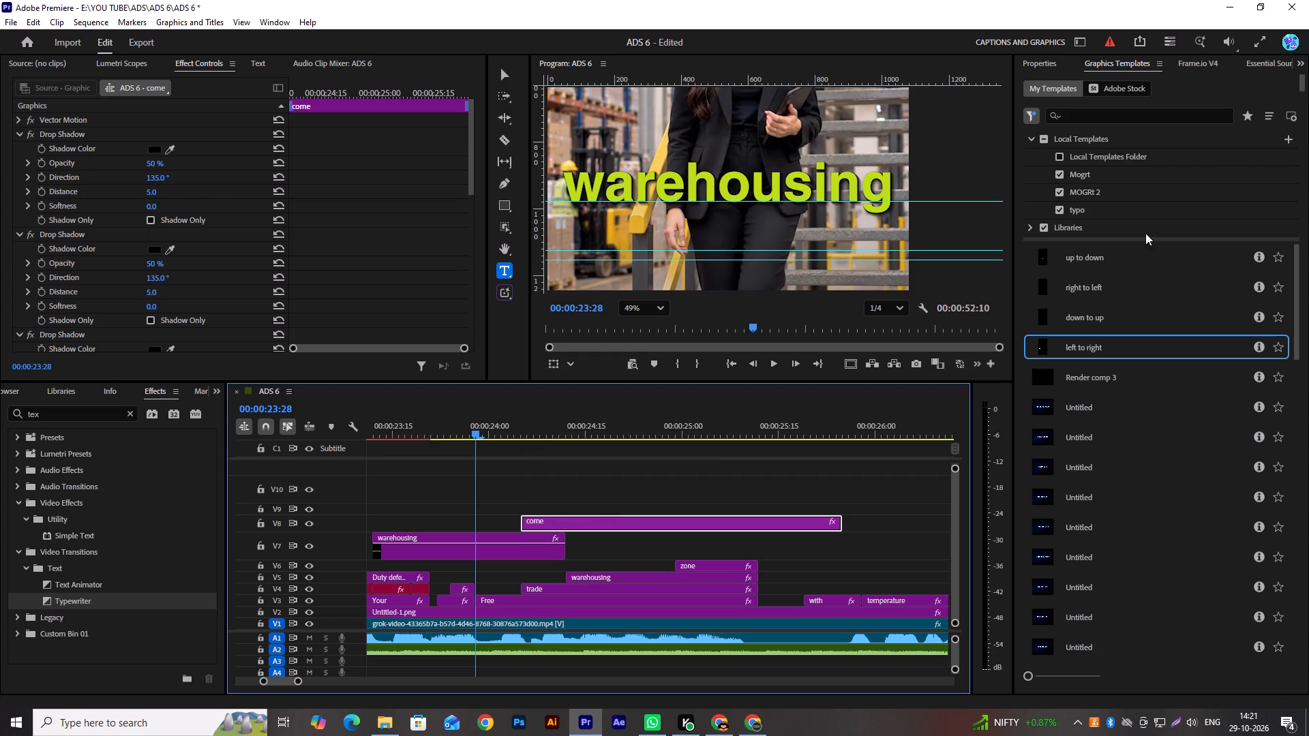
{"action": "left_click", "coordinate": [1043, 59]}
{"action": "double_click", "coordinate": [1108, 155]}
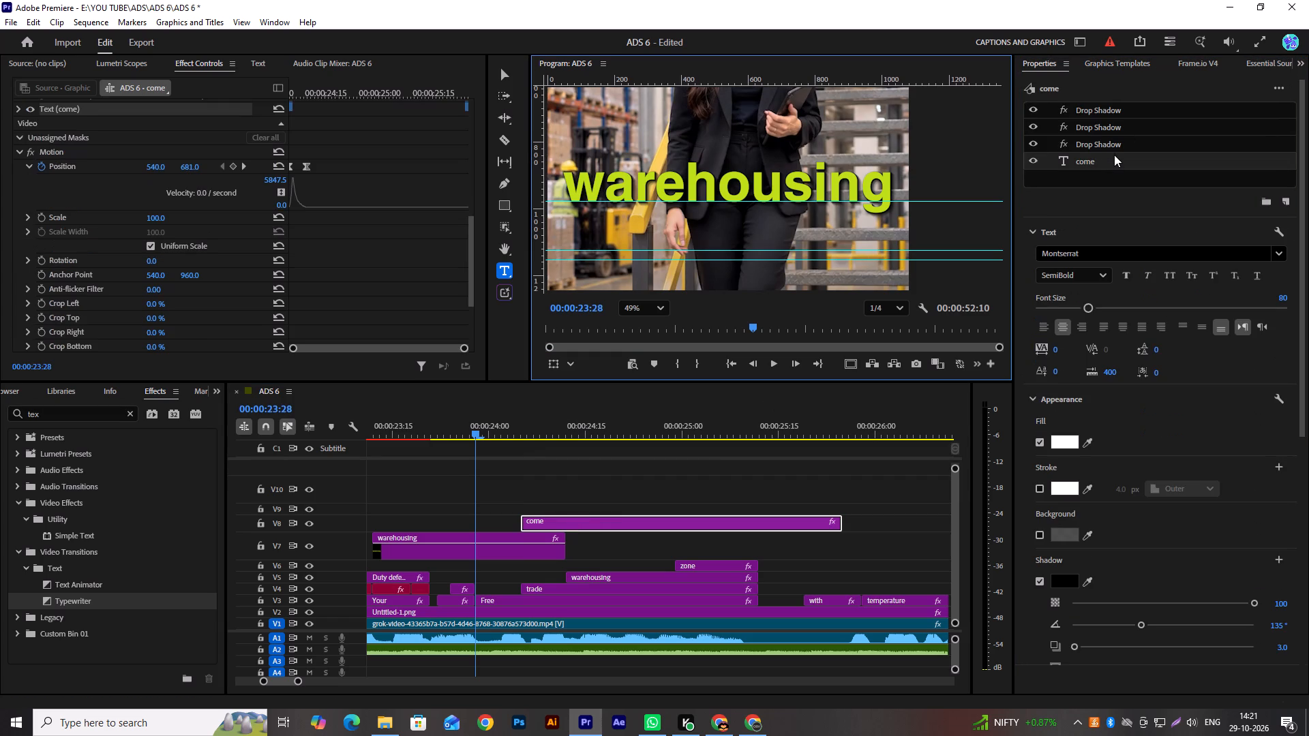
{"action": "type", "text": "Trade"}
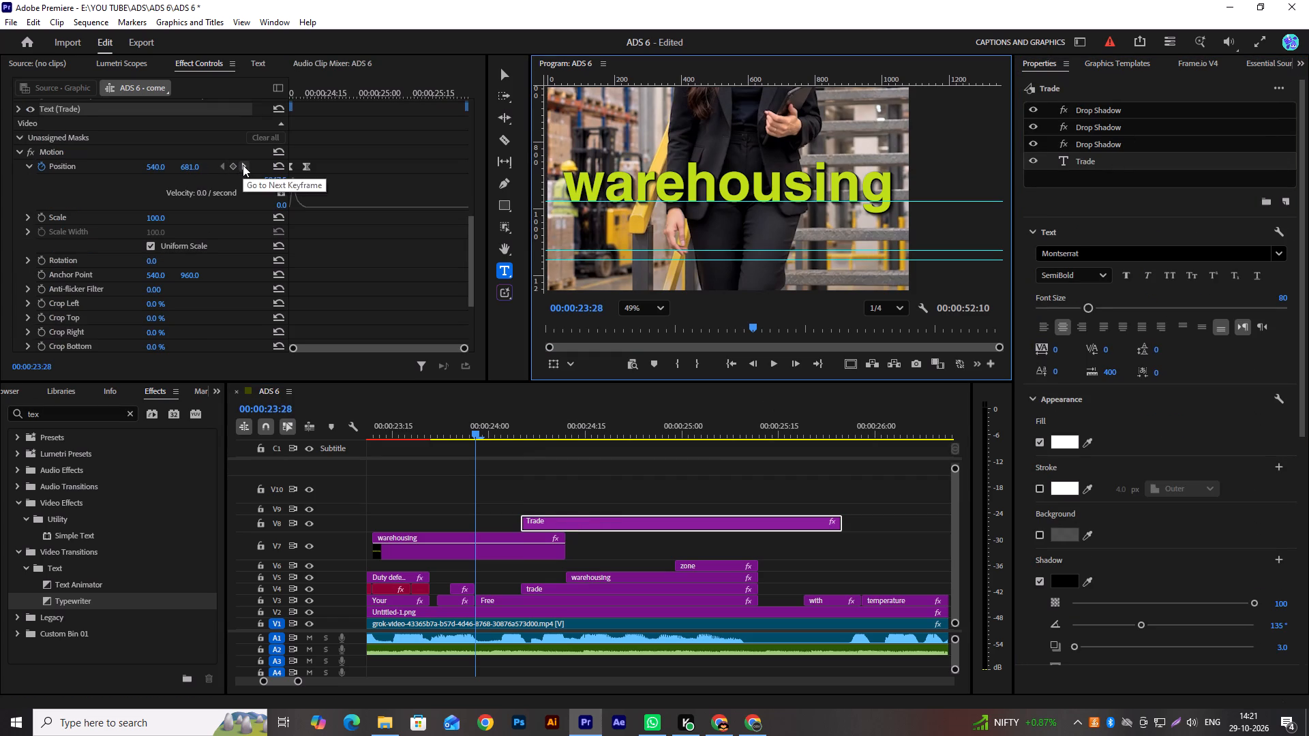
{"action": "left_click", "coordinate": [504, 82]}
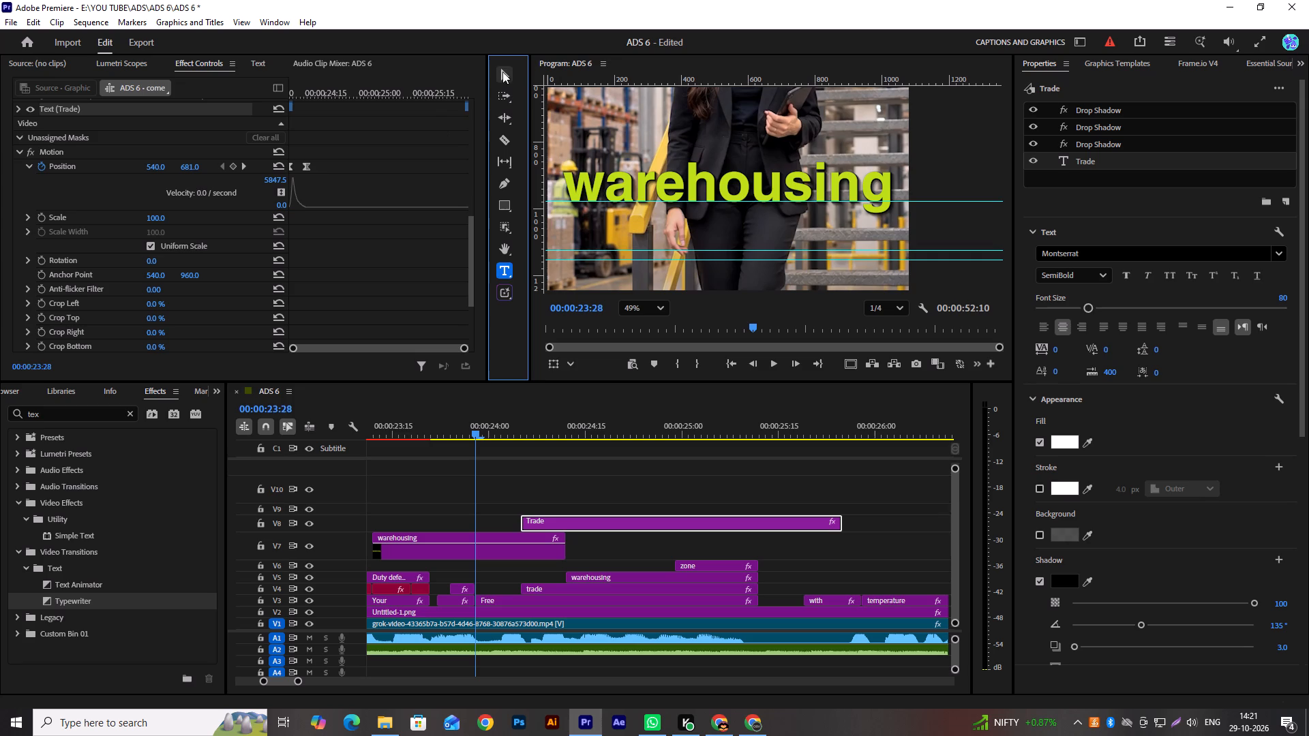
{"action": "left_click", "coordinate": [500, 73]}
Raise "Trade" above warehousing by setting its ending keyframe's vertical Motion position to 629, and check the movement between keyframes.
{"action": "left_click", "coordinate": [246, 168]}
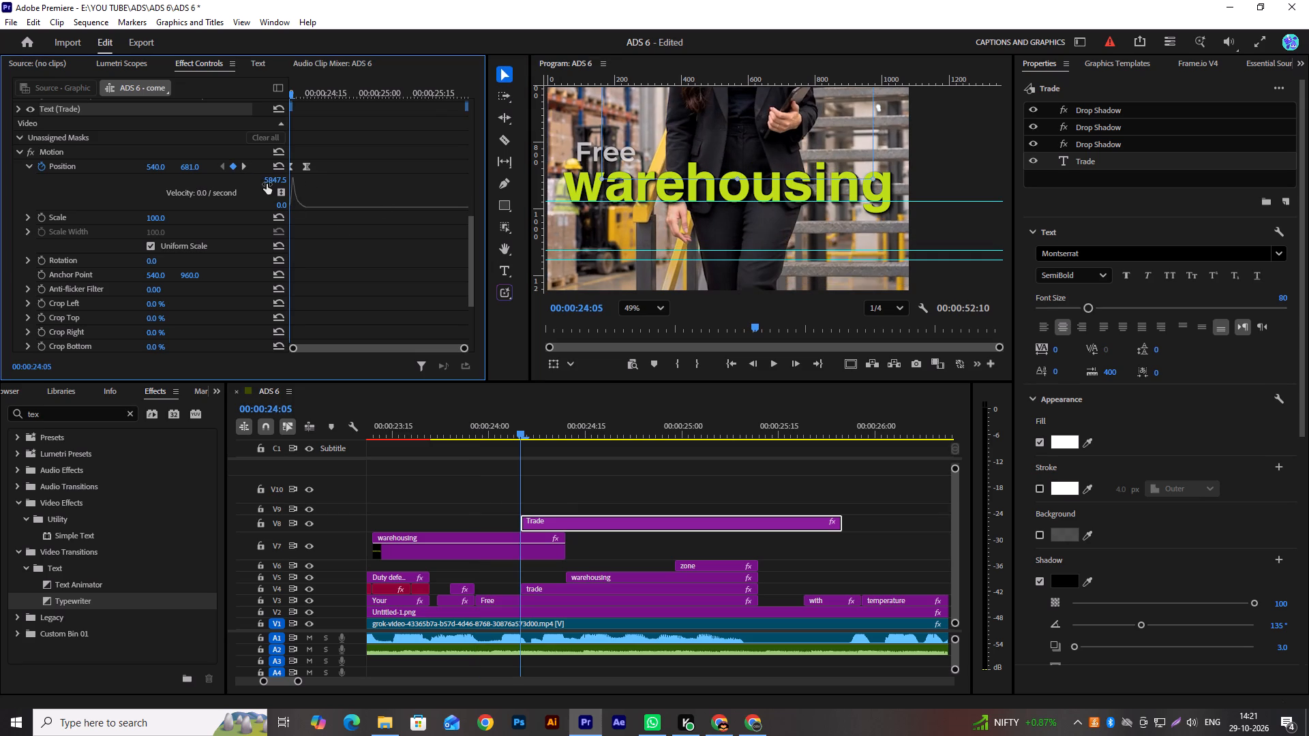
{"action": "left_click", "coordinate": [245, 169]}
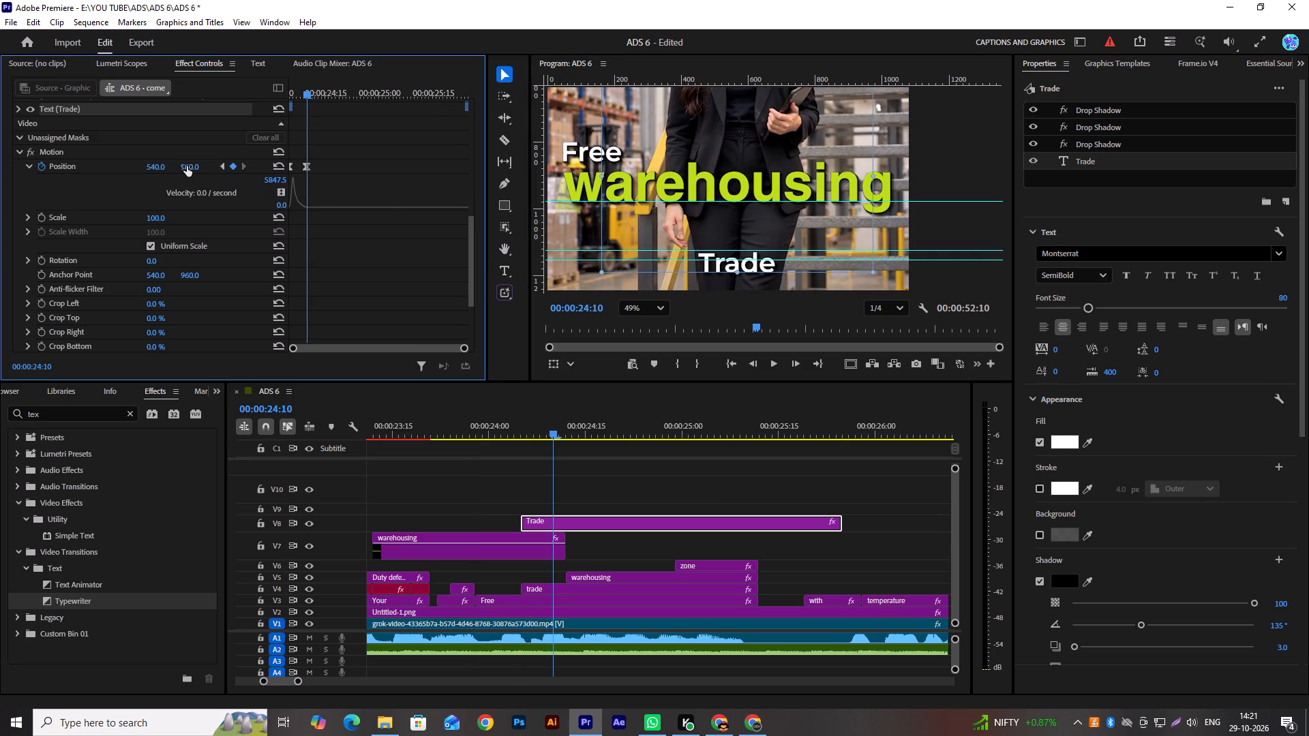
{"action": "left_click_drag", "start_coordinate": [193, 166], "coordinate": [173, 170]}
{"action": "left_click_drag", "start_coordinate": [173, 170], "coordinate": [164, 183]}
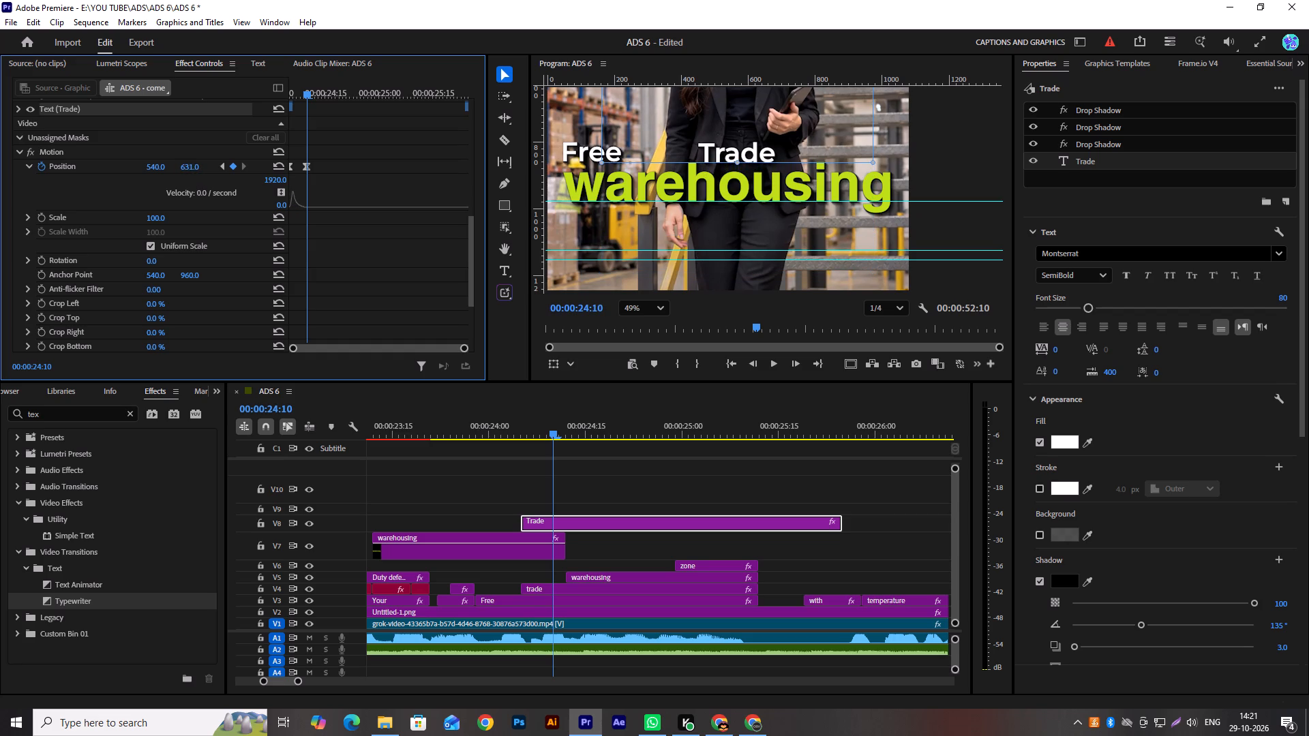
{"action": "left_click_drag", "start_coordinate": [164, 183], "coordinate": [162, 183]}
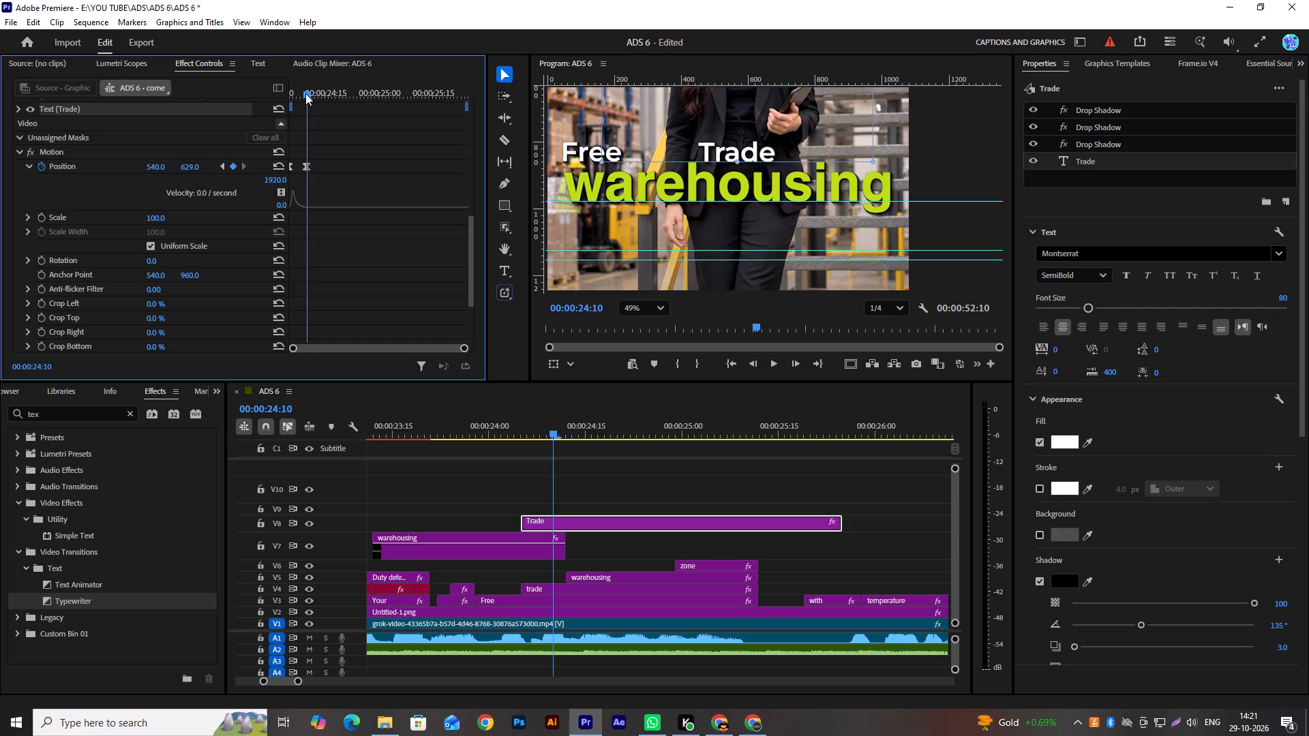
{"action": "left_click_drag", "start_coordinate": [305, 93], "coordinate": [283, 99]}
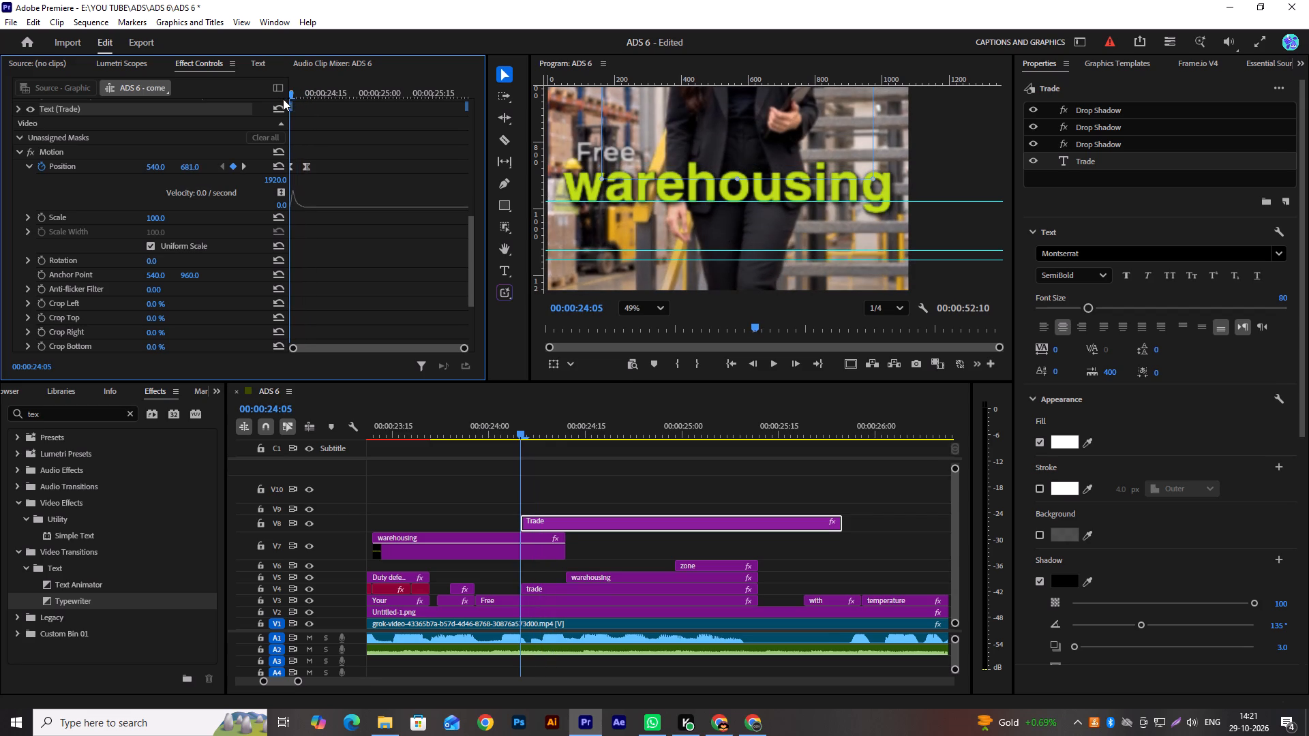
{"action": "left_click_drag", "start_coordinate": [283, 99], "coordinate": [294, 99]}
{"action": "left_click", "coordinate": [243, 164]}
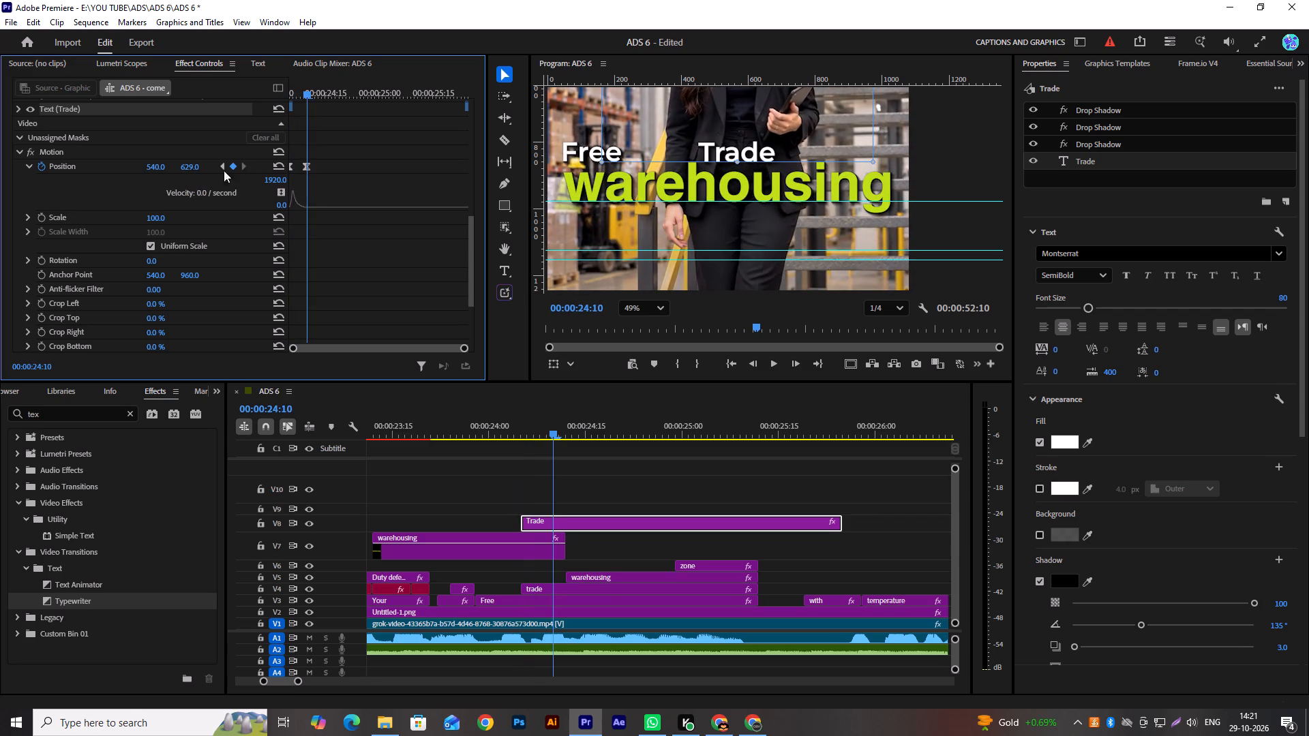
Move "Trade" beside "Free" by setting the horizontal Motion position to 342 at both its ending and starting keyframes.
{"action": "left_click_drag", "start_coordinate": [155, 166], "coordinate": [10, 189]}
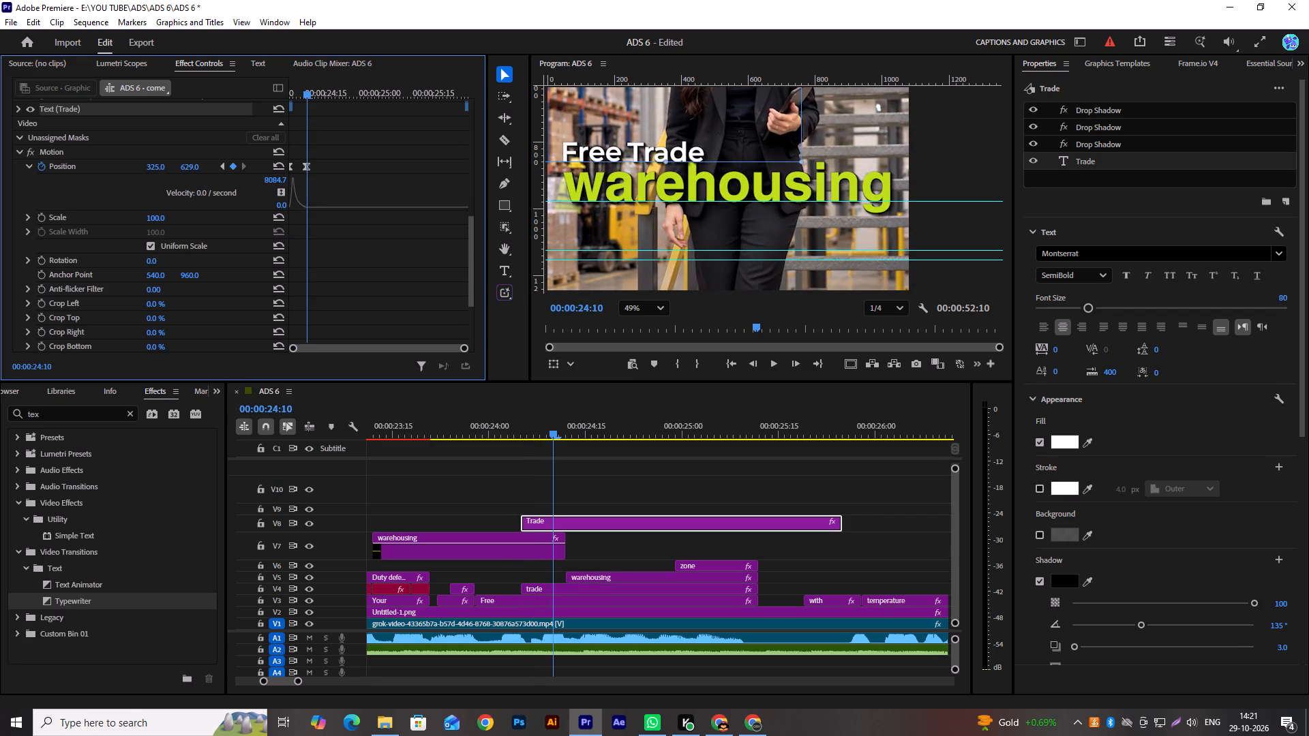
{"action": "left_click_drag", "start_coordinate": [10, 189], "coordinate": [22, 190]}
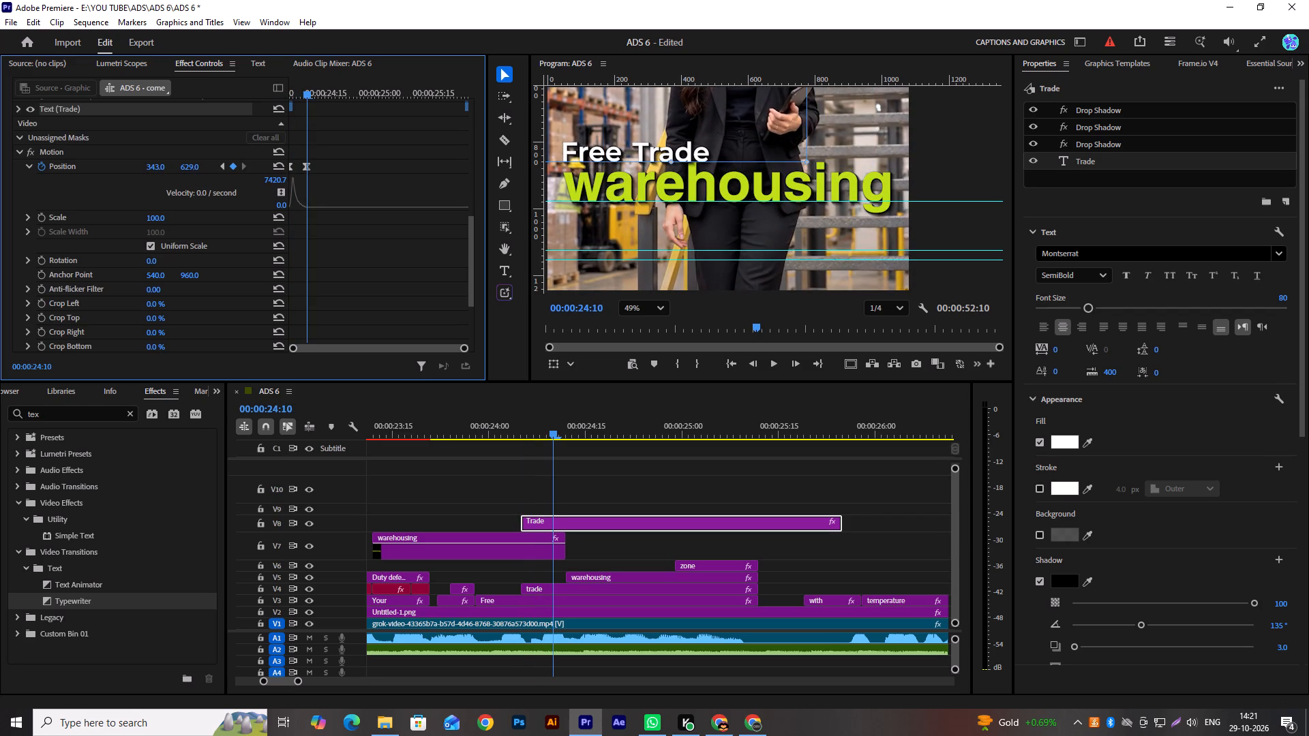
{"action": "left_click_drag", "start_coordinate": [22, 190], "coordinate": [22, 191]}
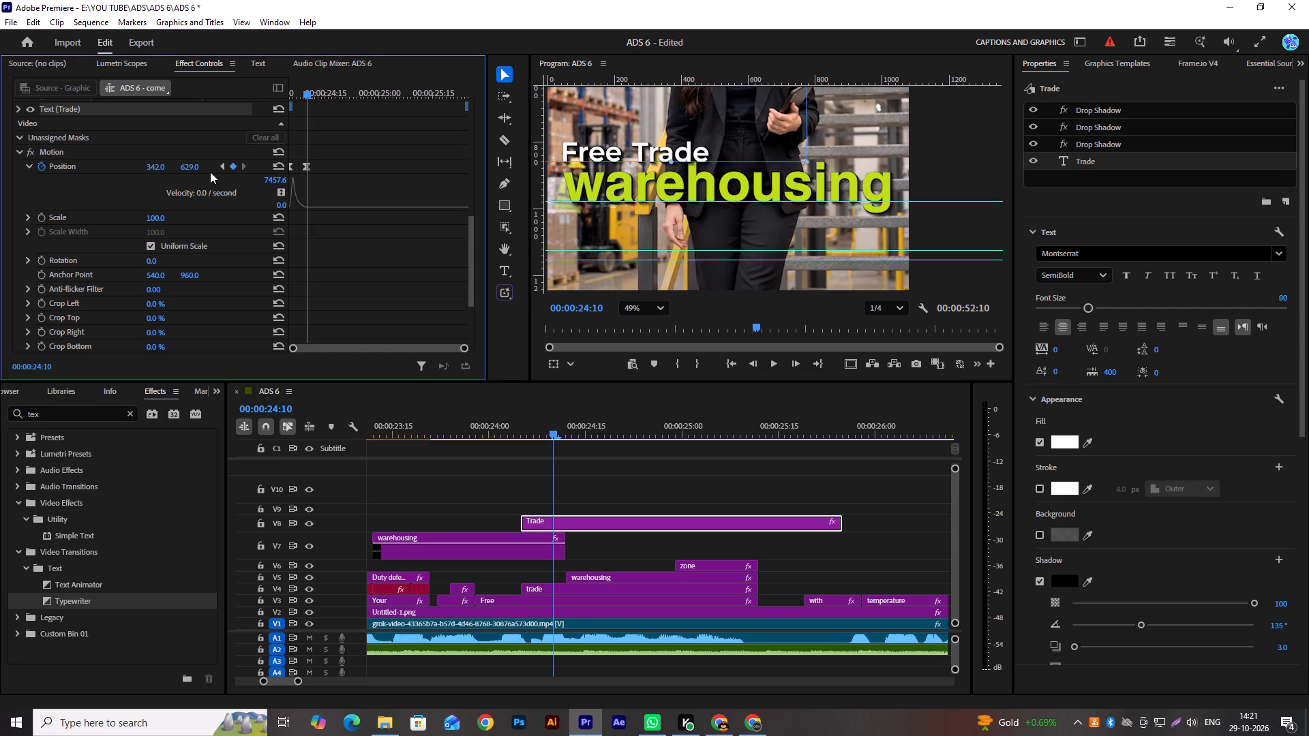
{"action": "left_click", "coordinate": [221, 166]}
{"action": "left_click", "coordinate": [155, 170]}
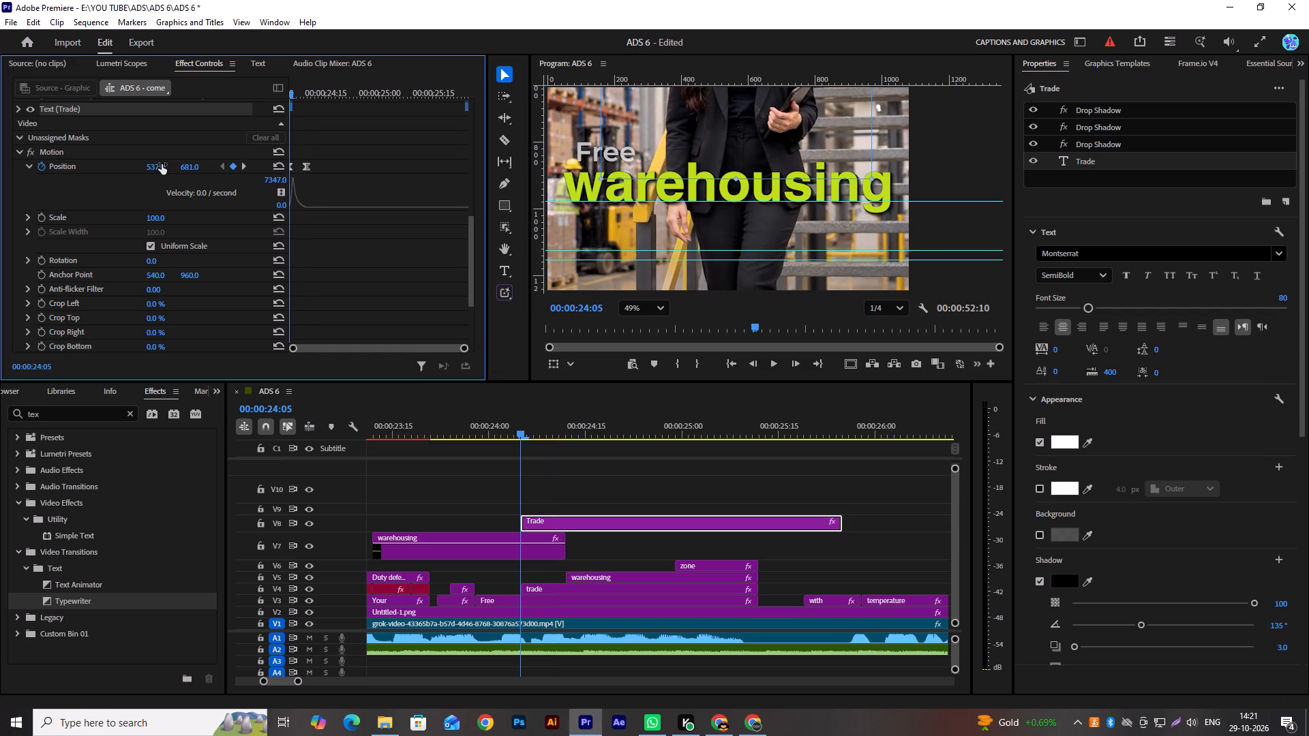
{"action": "left_click", "coordinate": [162, 164]}
{"action": "type", "text": "342"}
{"action": "key", "text": "Return"}
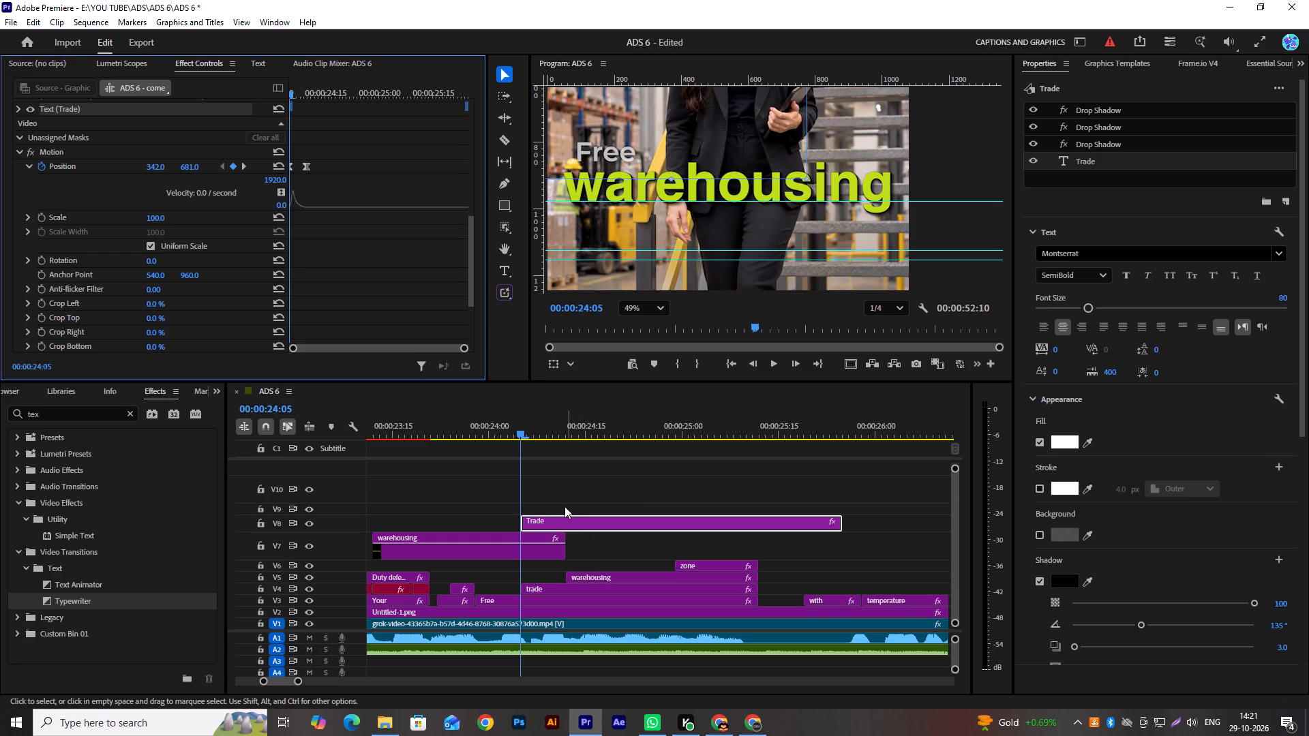
Replace the old "trade" clip on V4 with the animated "Trade" clip, trimmed to end together with the warehousing caption.
{"action": "left_click", "coordinate": [535, 552]}
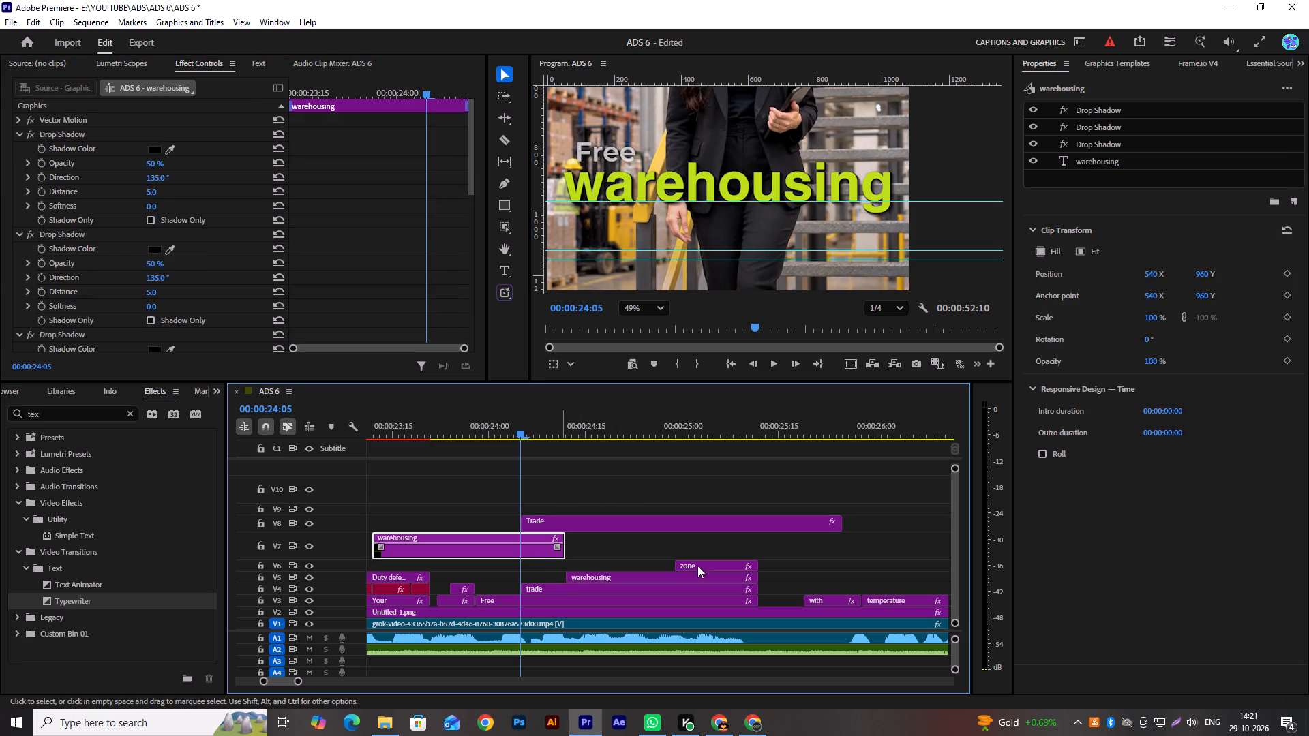
{"action": "left_click_drag", "start_coordinate": [838, 529], "coordinate": [756, 525]}
{"action": "left_click", "coordinate": [579, 587]}
{"action": "key", "text": "Delete"}
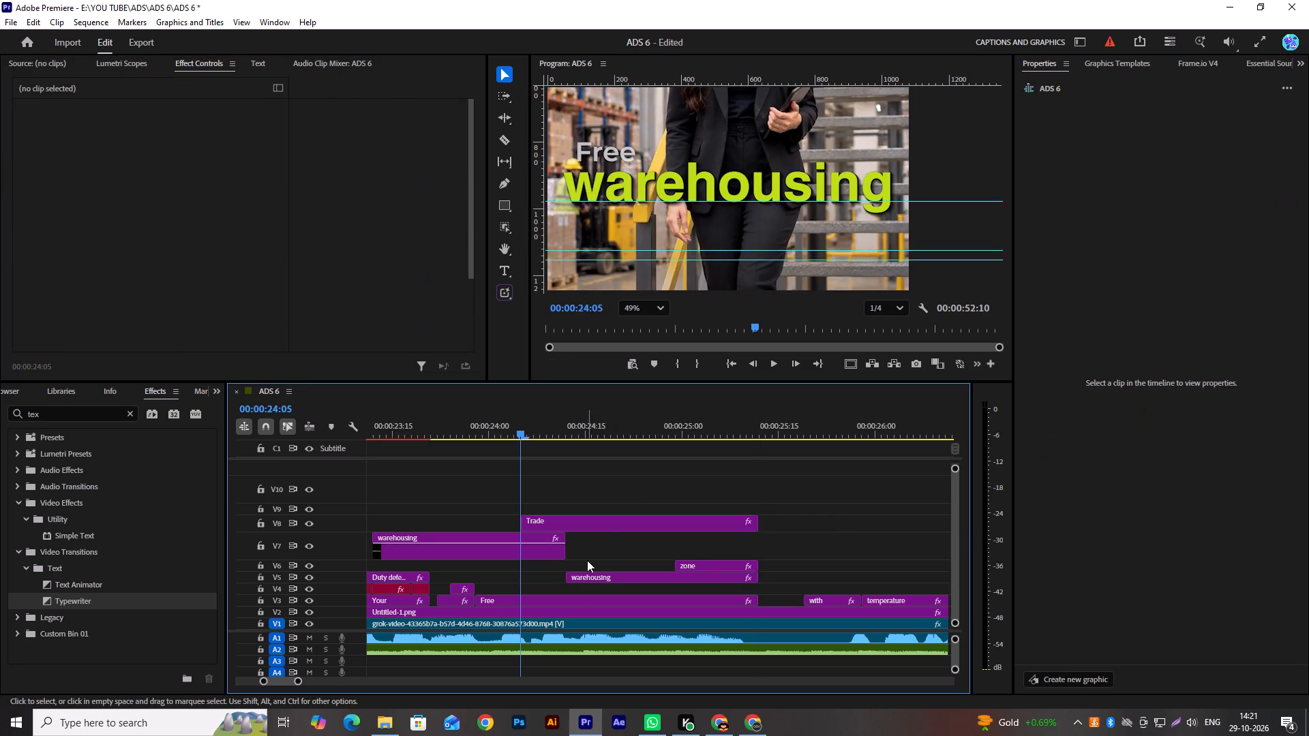
{"action": "left_click_drag", "start_coordinate": [598, 523], "coordinate": [589, 591]}
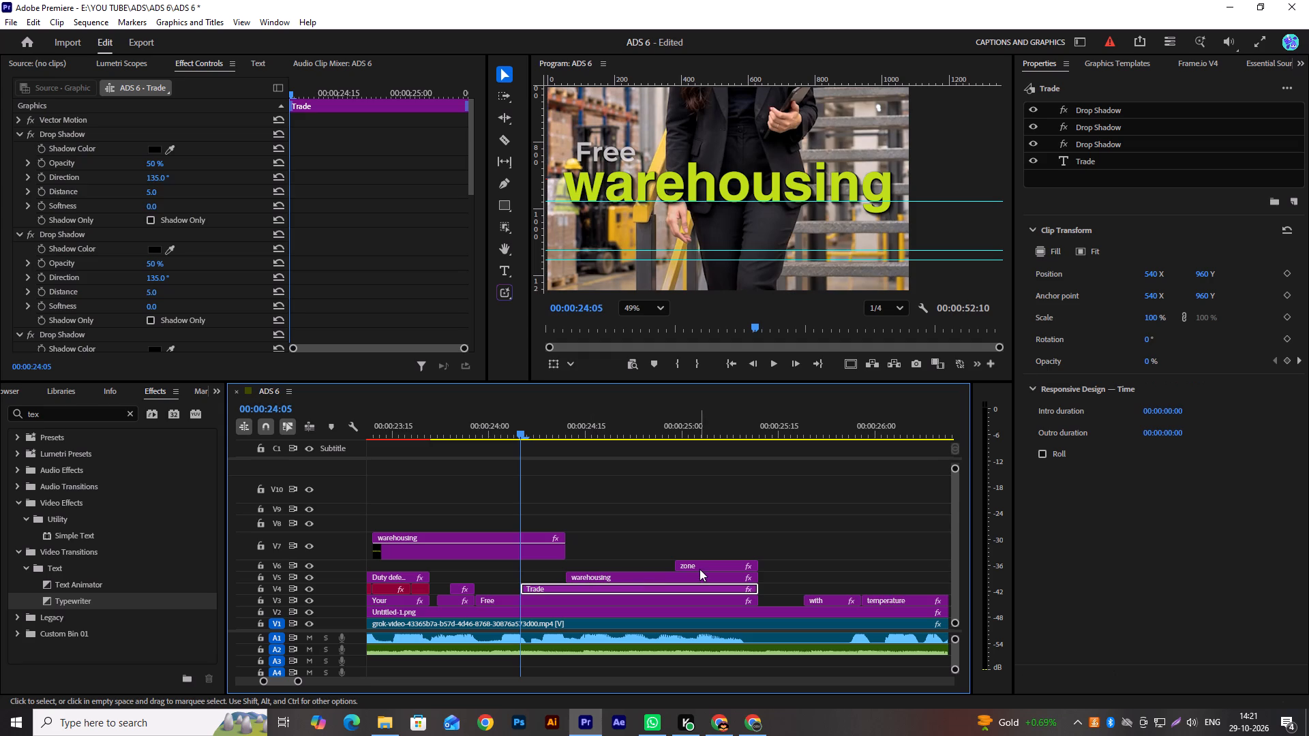
Delete the leftover "warehousing" clip from V7.
{"action": "left_click", "coordinate": [699, 566]}
{"action": "left_click", "coordinate": [521, 545]}
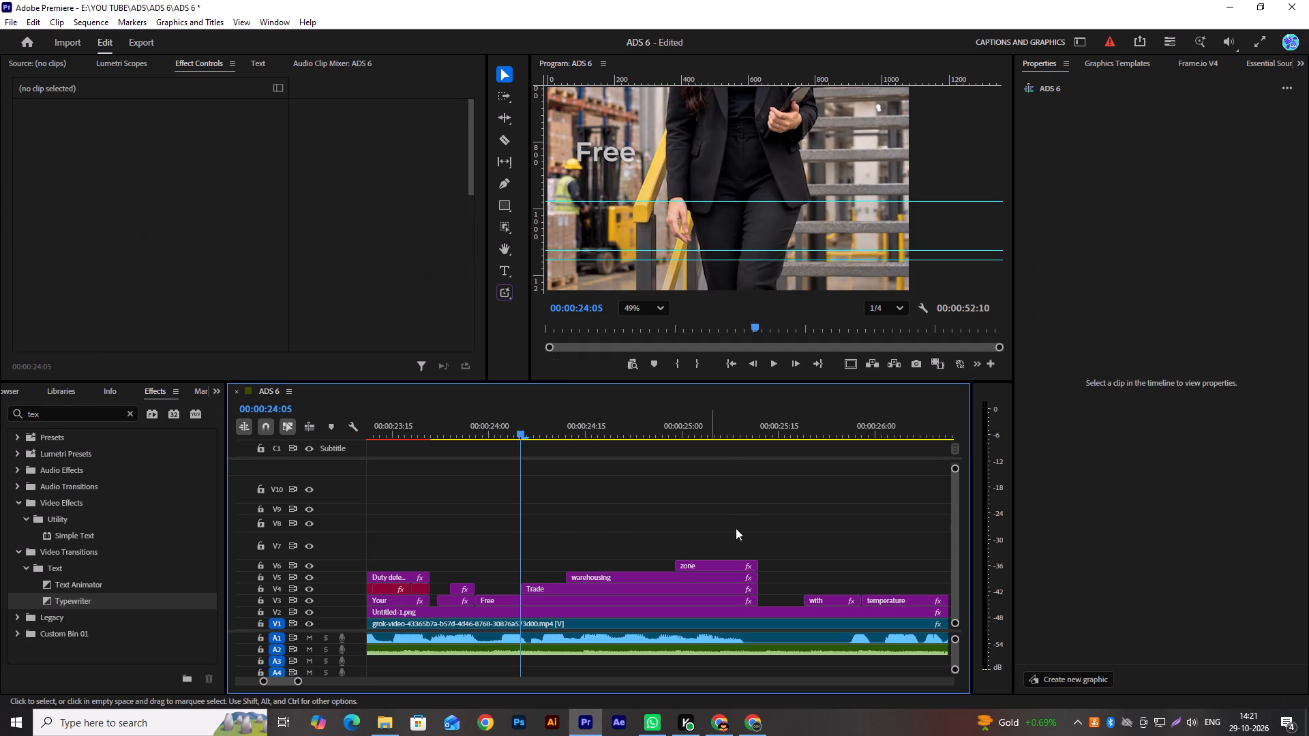
Restyle the "zone" caption's text at about 00:00:25:04 with the Montserrat SemiBold font at size 80.
{"action": "left_click_drag", "start_coordinate": [678, 440], "coordinate": [701, 446]}
{"action": "left_click_drag", "start_coordinate": [702, 433], "coordinate": [709, 442]}
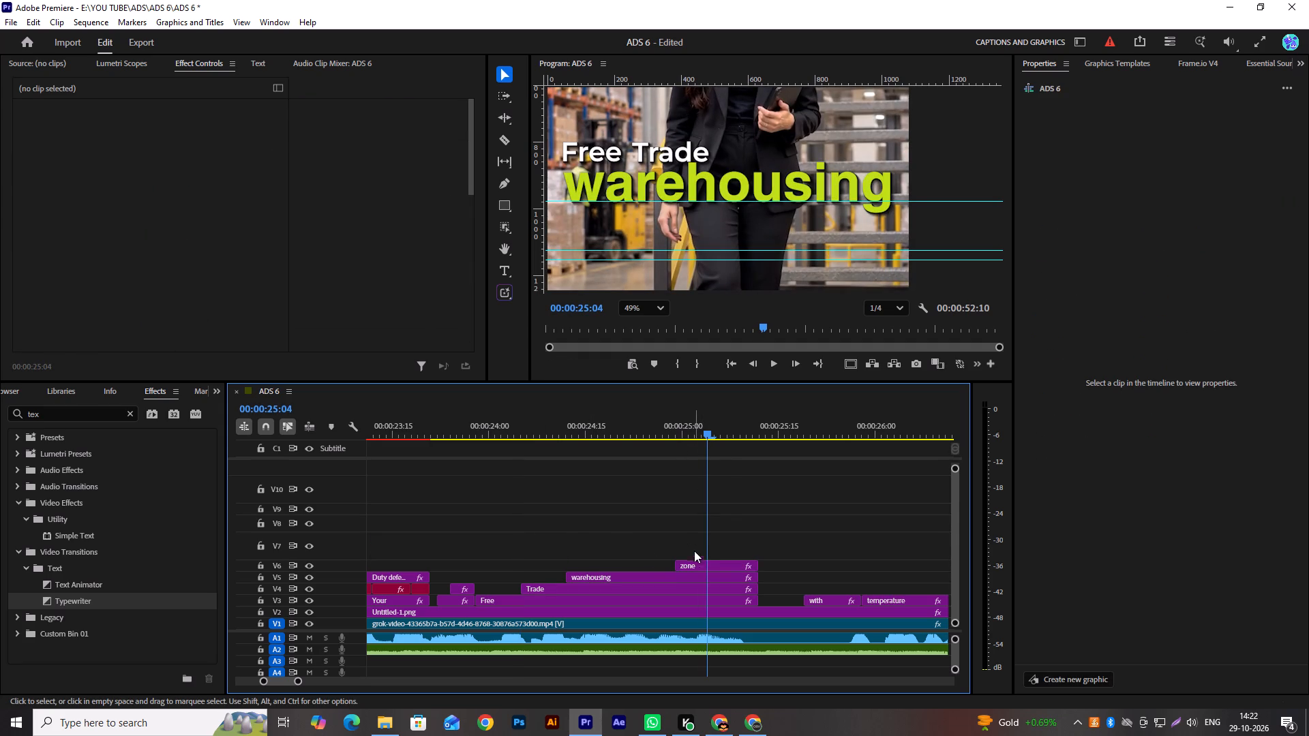
{"action": "left_click", "coordinate": [694, 560]}
{"action": "left_click", "coordinate": [1084, 108]}
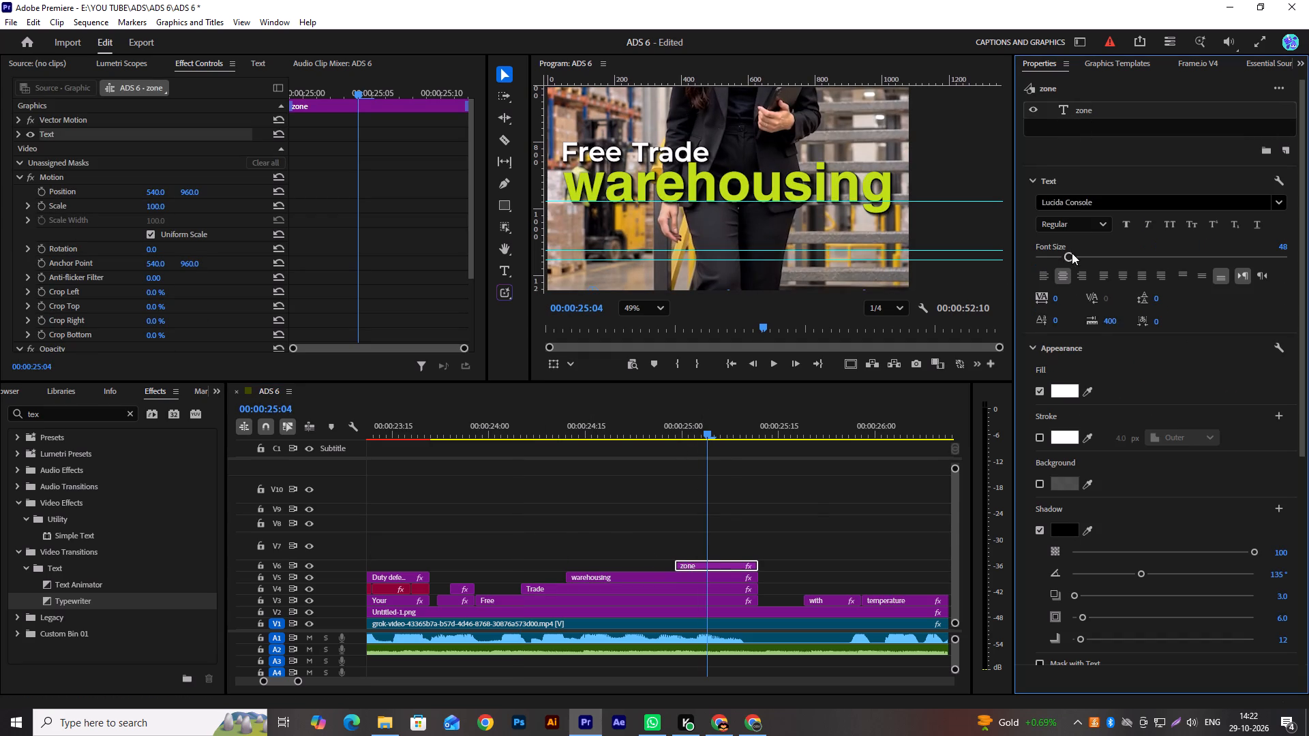
{"action": "left_click", "coordinate": [1082, 197]}
{"action": "type", "text": "mont"}
{"action": "left_click", "coordinate": [1139, 400]}
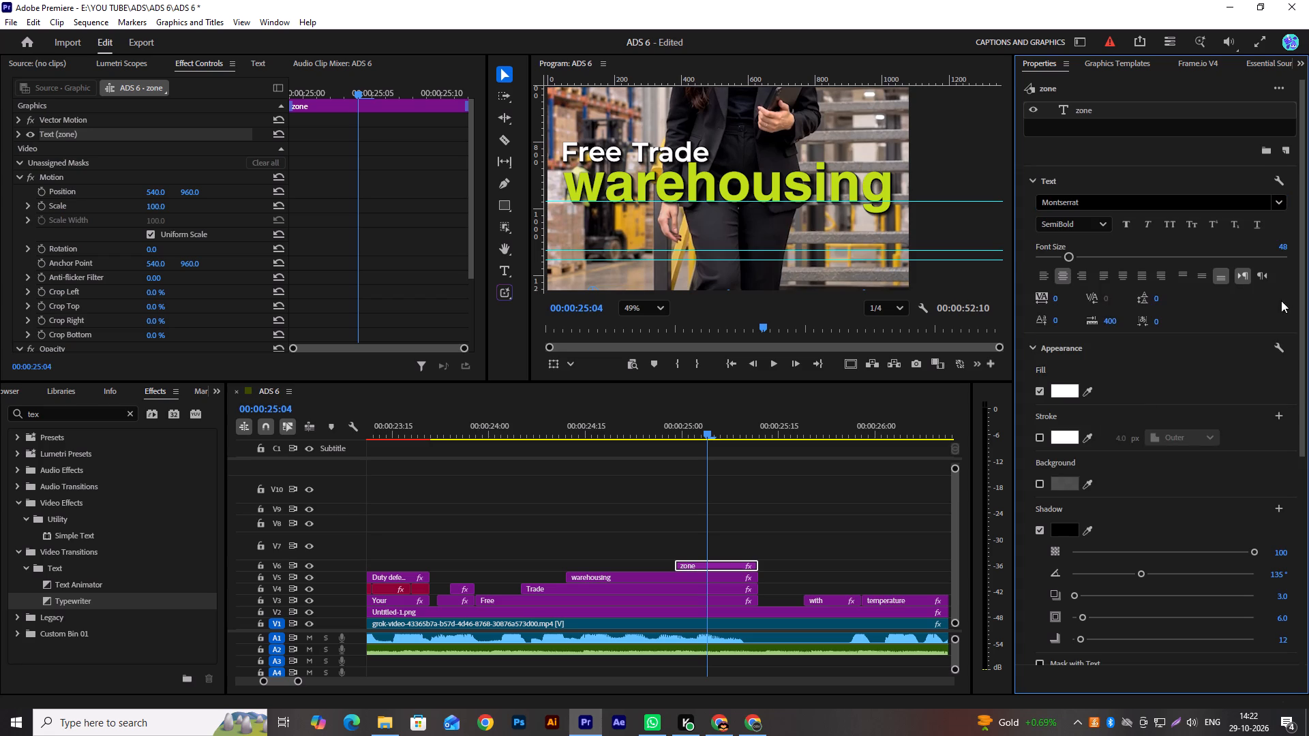
{"action": "left_click", "coordinate": [1280, 251]}
{"action": "type", "text": "80"}
{"action": "key", "text": "Return"}
Place the "zone" caption just beneath warehousing by setting its vertical Motion position to 210.
{"action": "left_click_drag", "start_coordinate": [189, 194], "coordinate": [57, 203]}
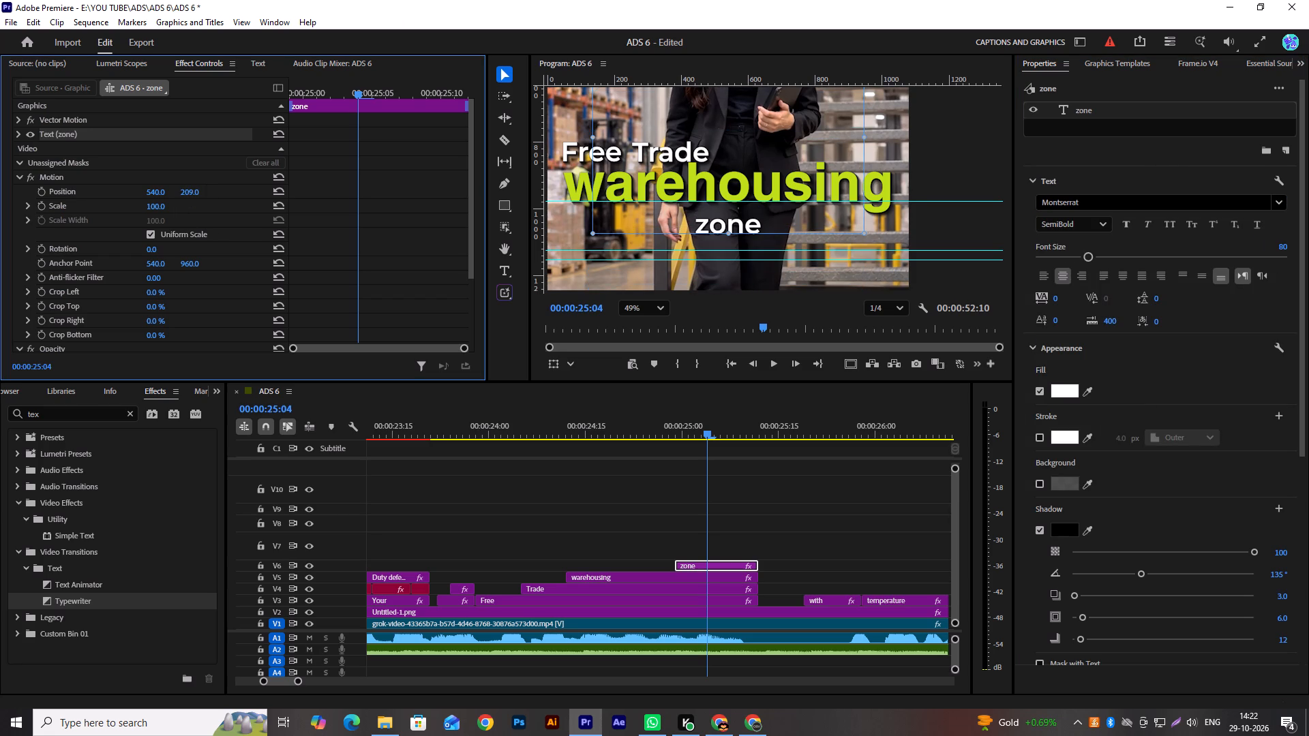
{"action": "left_click_drag", "start_coordinate": [57, 203], "coordinate": [57, 203]}
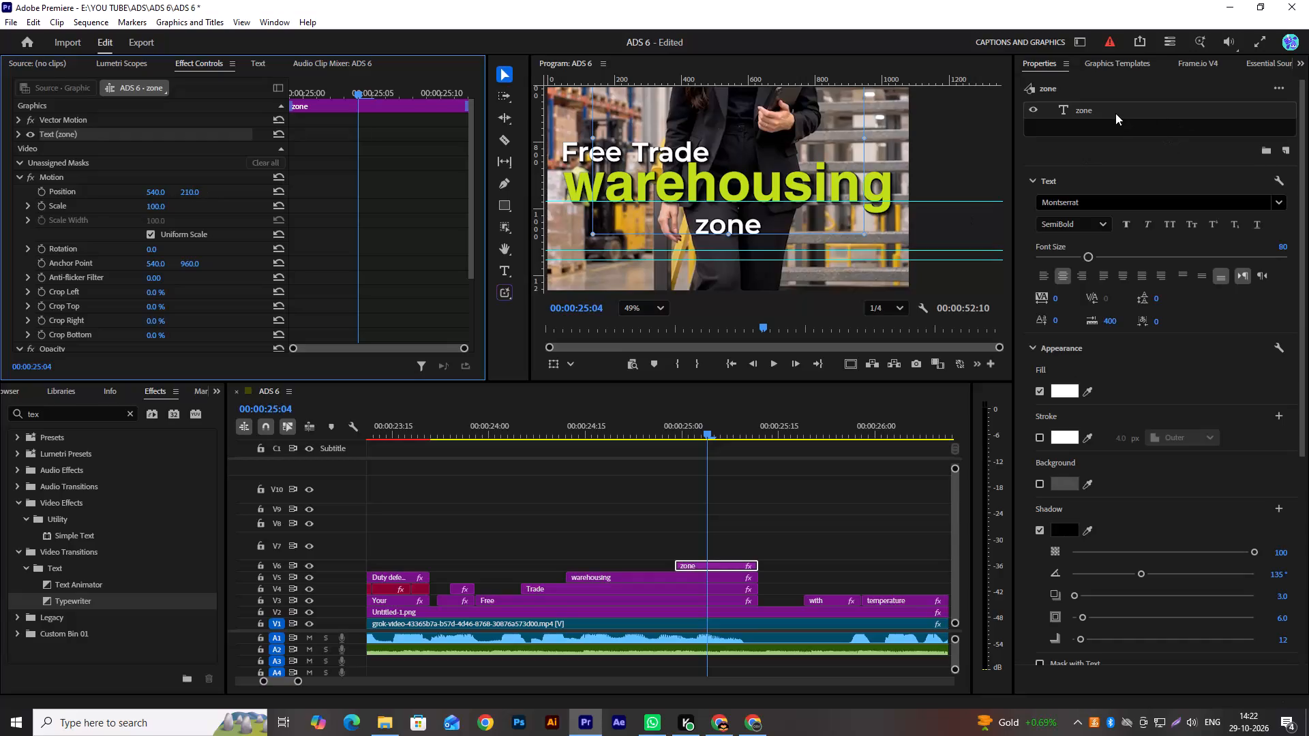
Copy the Drop Shadow effect from the "Trade" clip and paste it three times onto the "zone" clip.
{"action": "key", "text": "ctrl+v"}
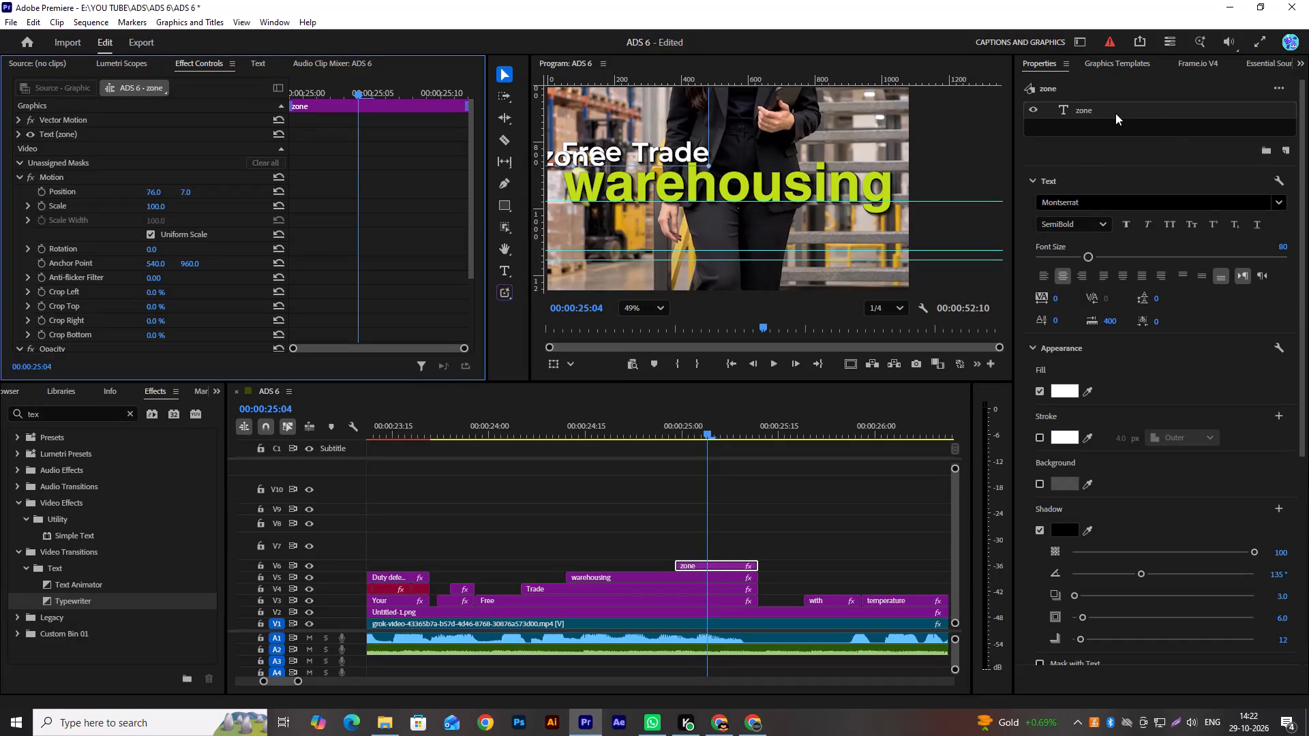
{"action": "key", "text": "ctrl+z"}
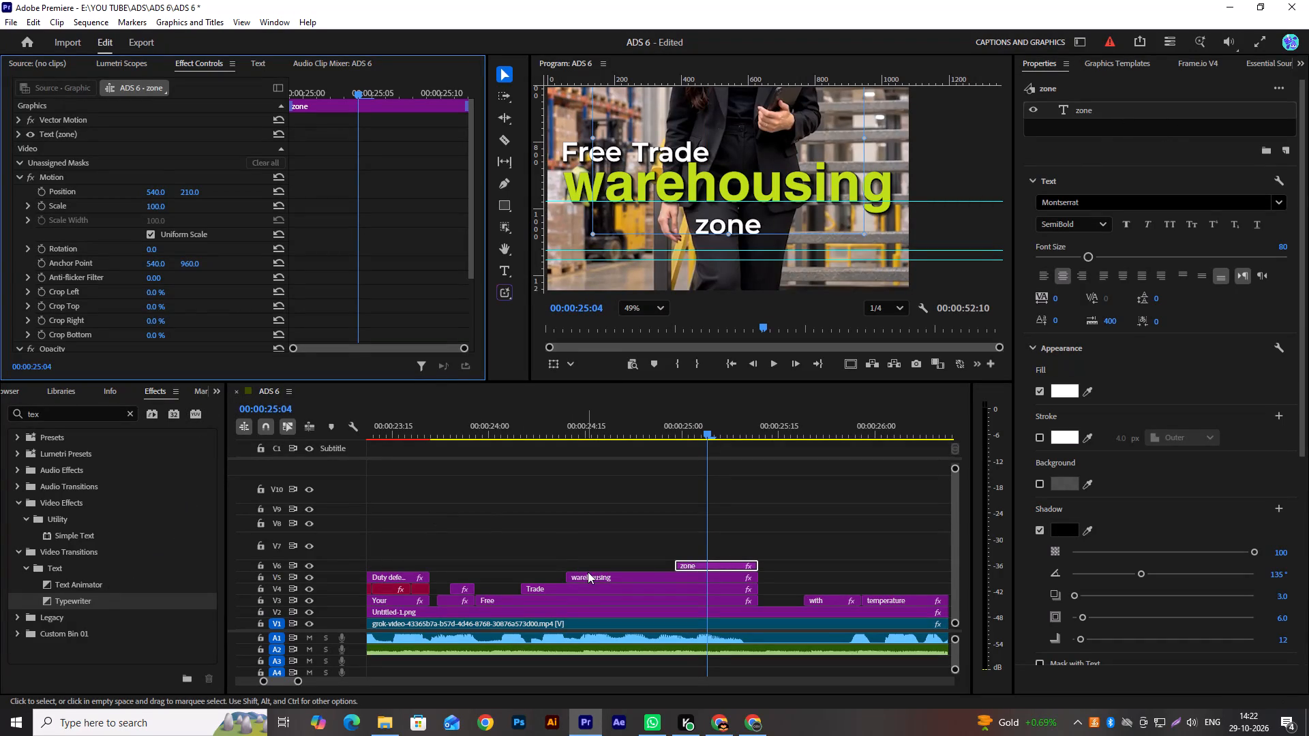
{"action": "left_click", "coordinate": [579, 589]}
{"action": "left_click", "coordinate": [1091, 148]}
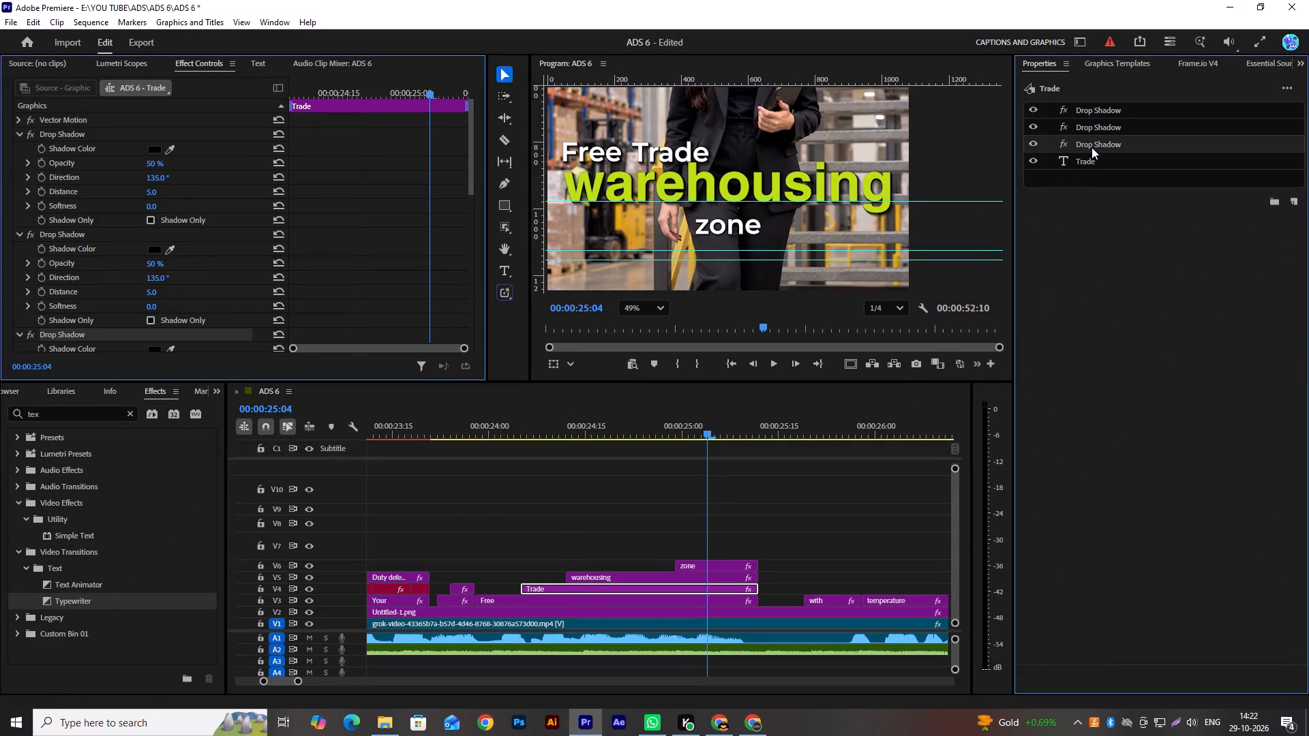
{"action": "key", "text": "ctrl+c"}
{"action": "left_click", "coordinate": [595, 577]}
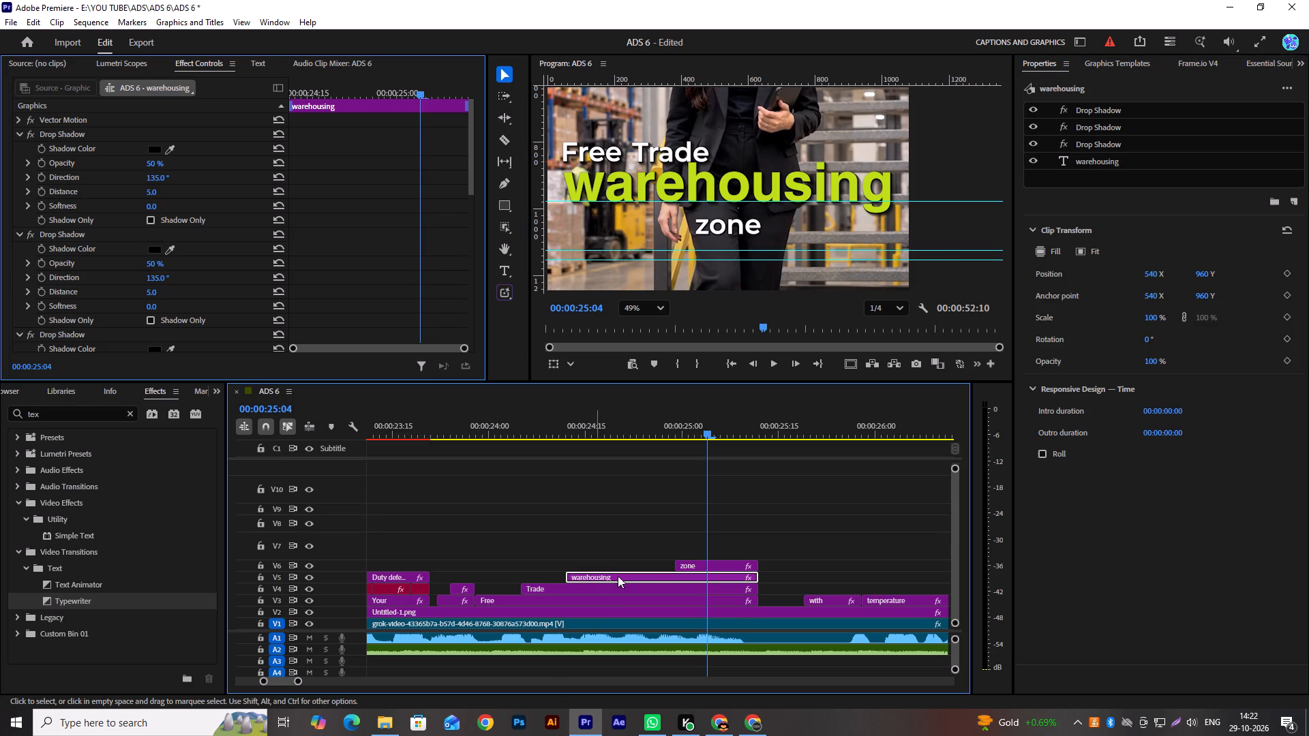
{"action": "left_click", "coordinate": [716, 566]}
{"action": "key", "text": "ctrl+v"}
{"action": "key", "text": "ctrl+v"}
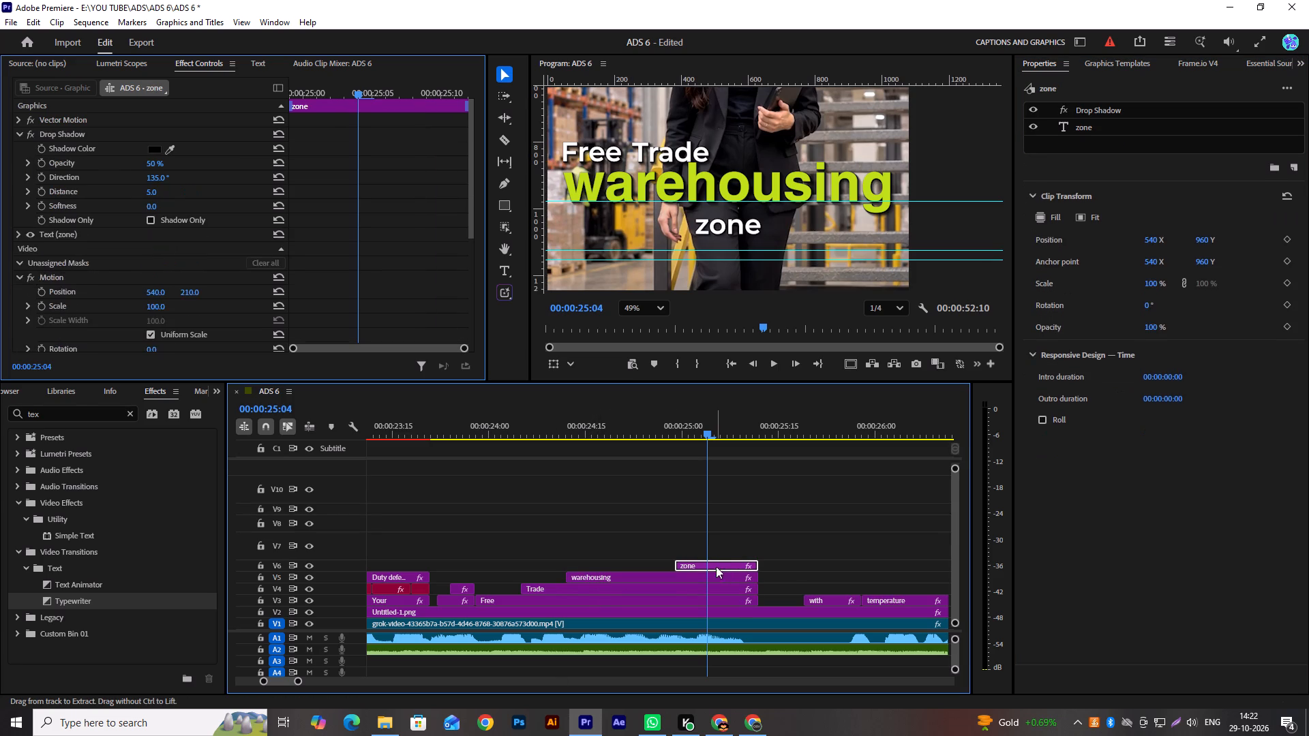
{"action": "key", "text": "ctrl+v"}
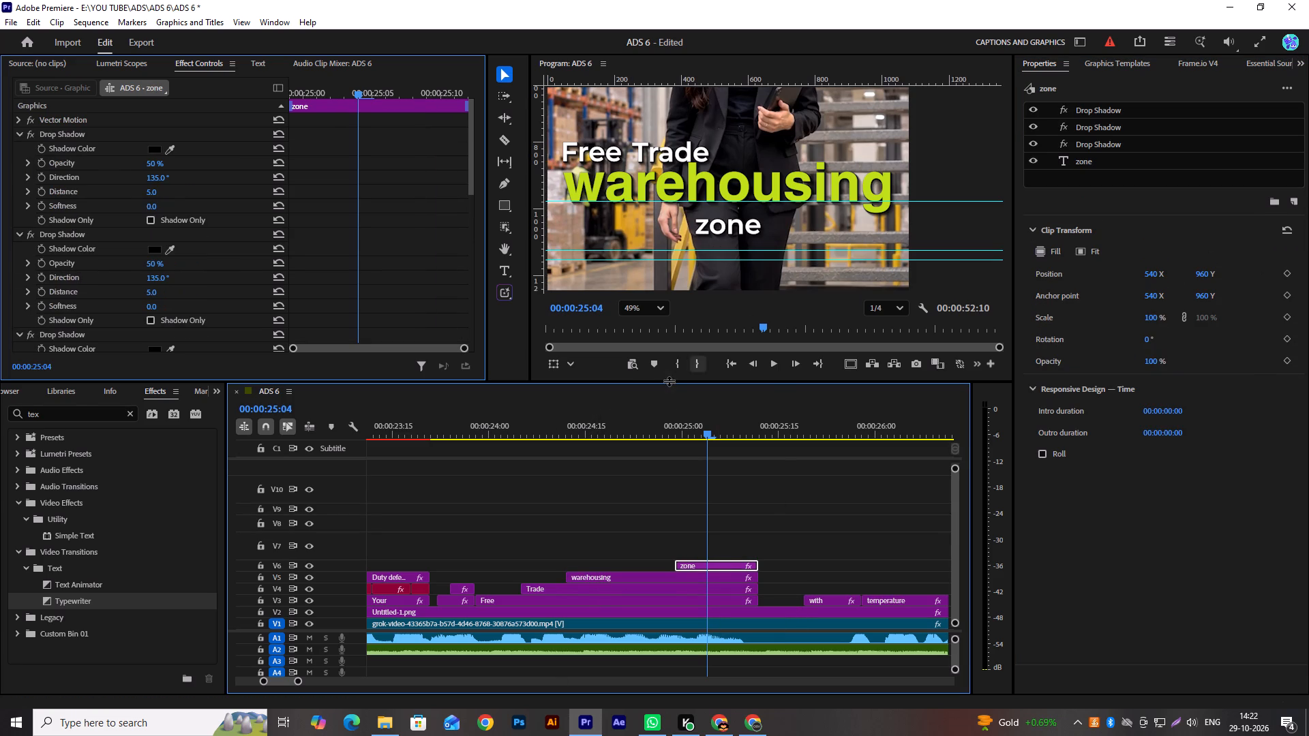
Draw a black rectangle about 243 × 68 around "zone" and layer it behind the text, keeping only that one shape.
{"action": "left_click", "coordinate": [507, 205]}
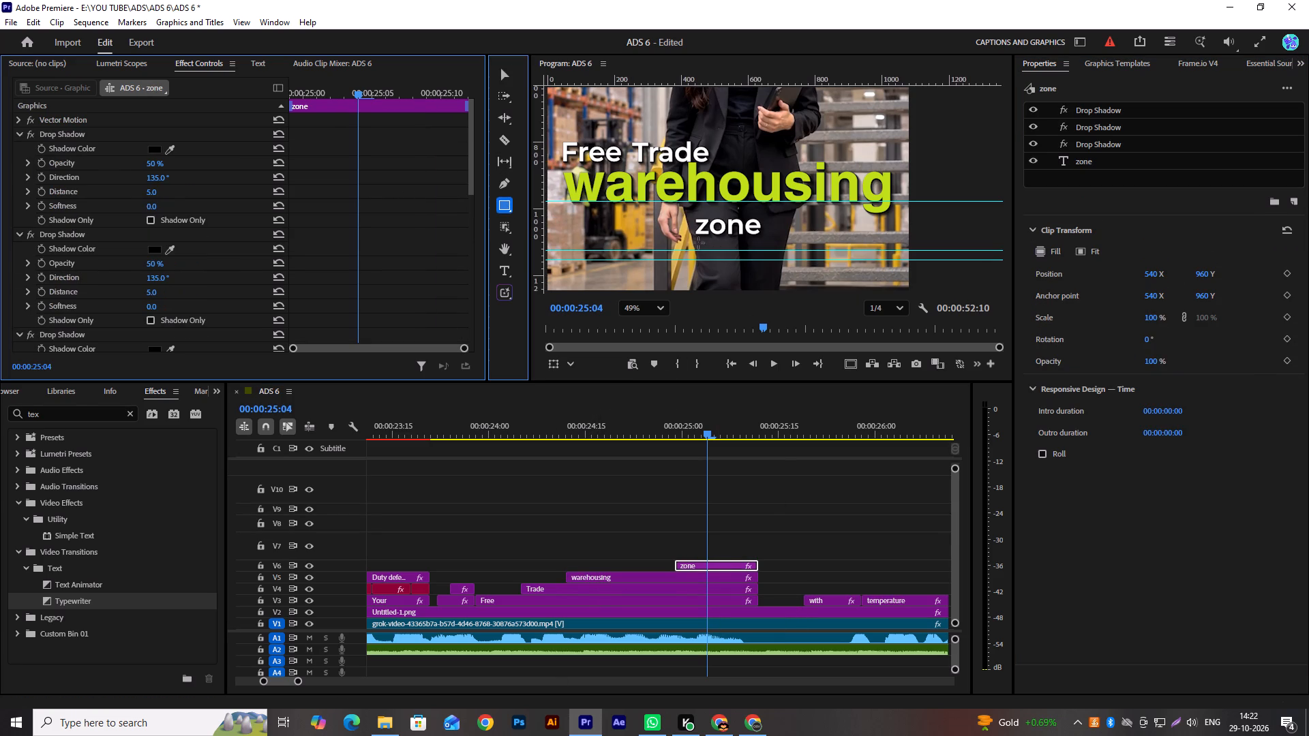
{"action": "left_click_drag", "start_coordinate": [689, 213], "coordinate": [773, 236]}
{"action": "left_click", "coordinate": [777, 236]}
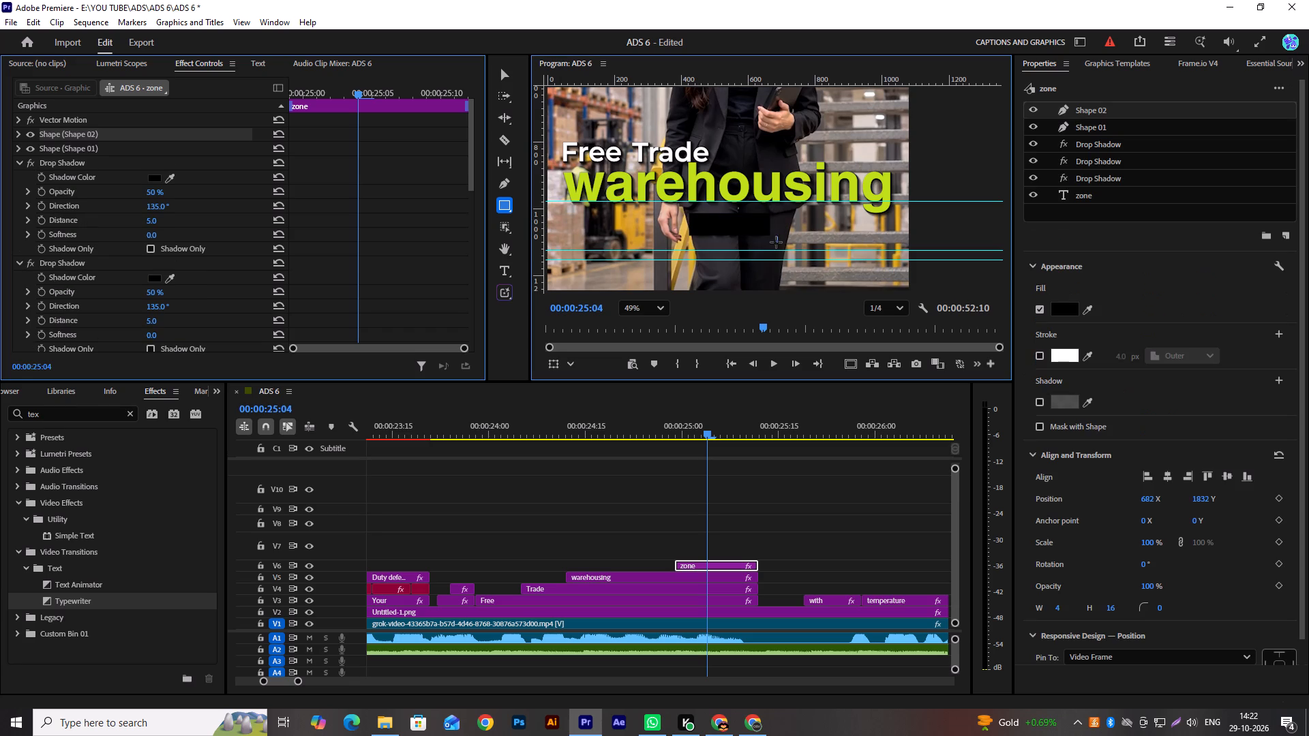
{"action": "left_click_drag", "start_coordinate": [1094, 107], "coordinate": [1094, 221]}
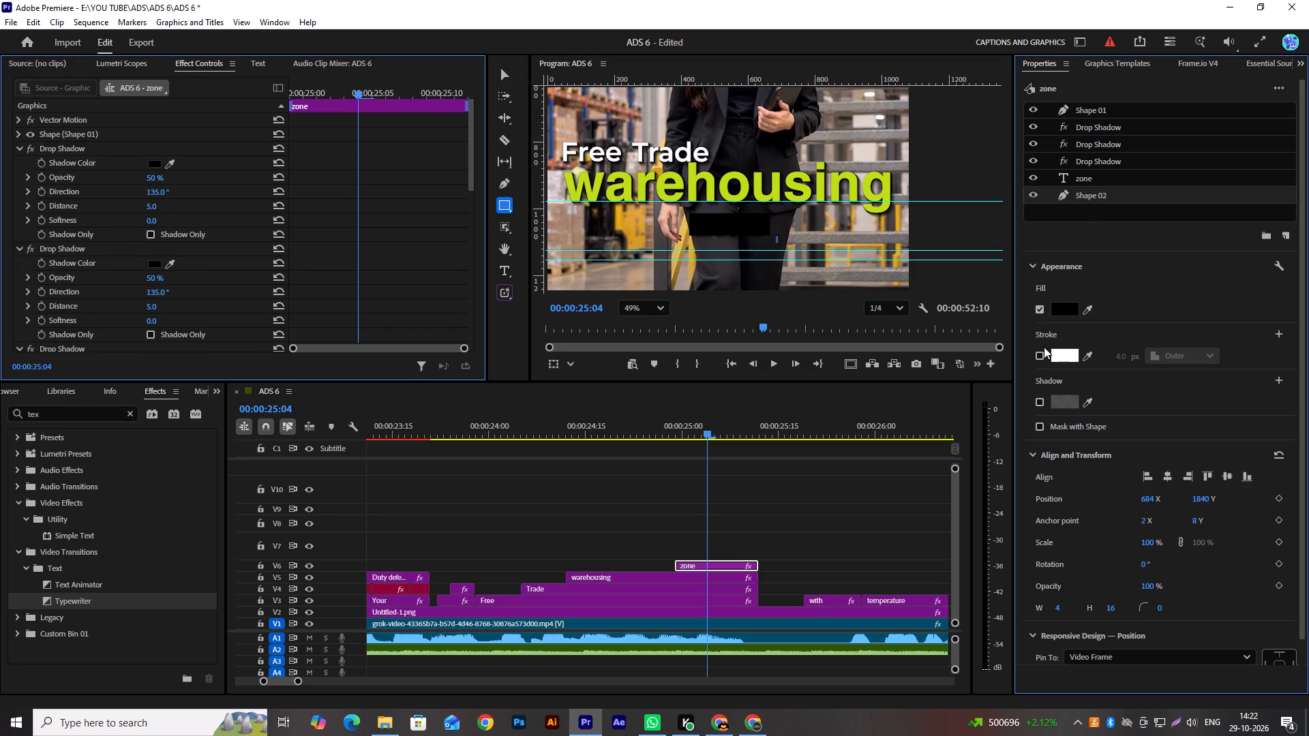
{"action": "left_click", "coordinate": [1105, 110]}
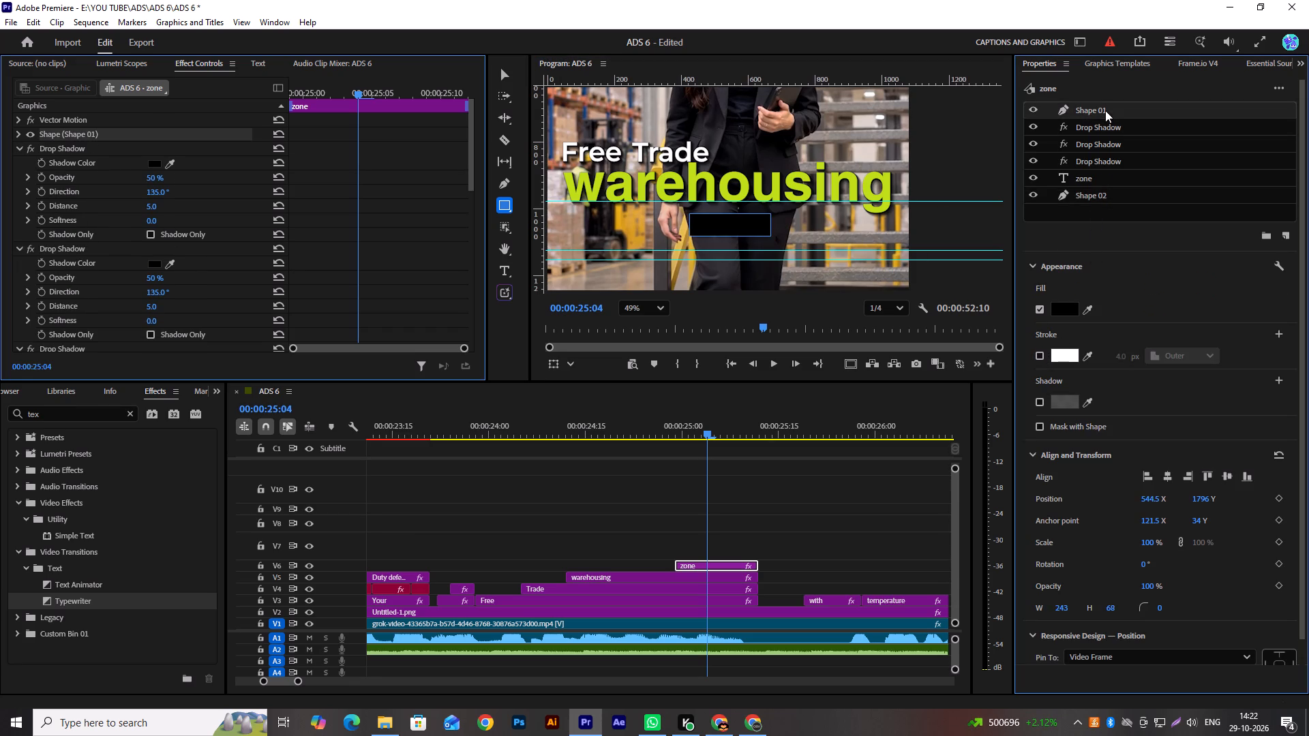
{"action": "left_click", "coordinate": [1102, 196]}
{"action": "key", "text": "Delete"}
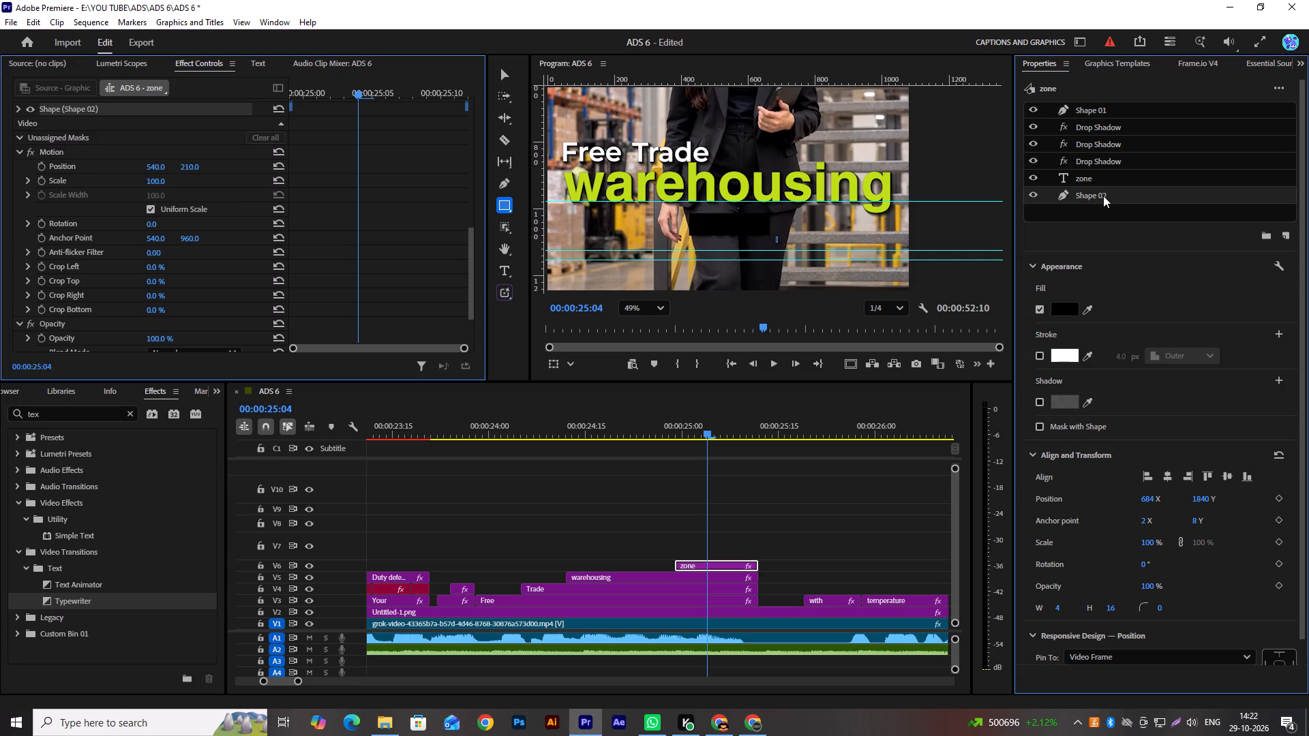
{"action": "left_click_drag", "start_coordinate": [1094, 108], "coordinate": [1099, 203]}
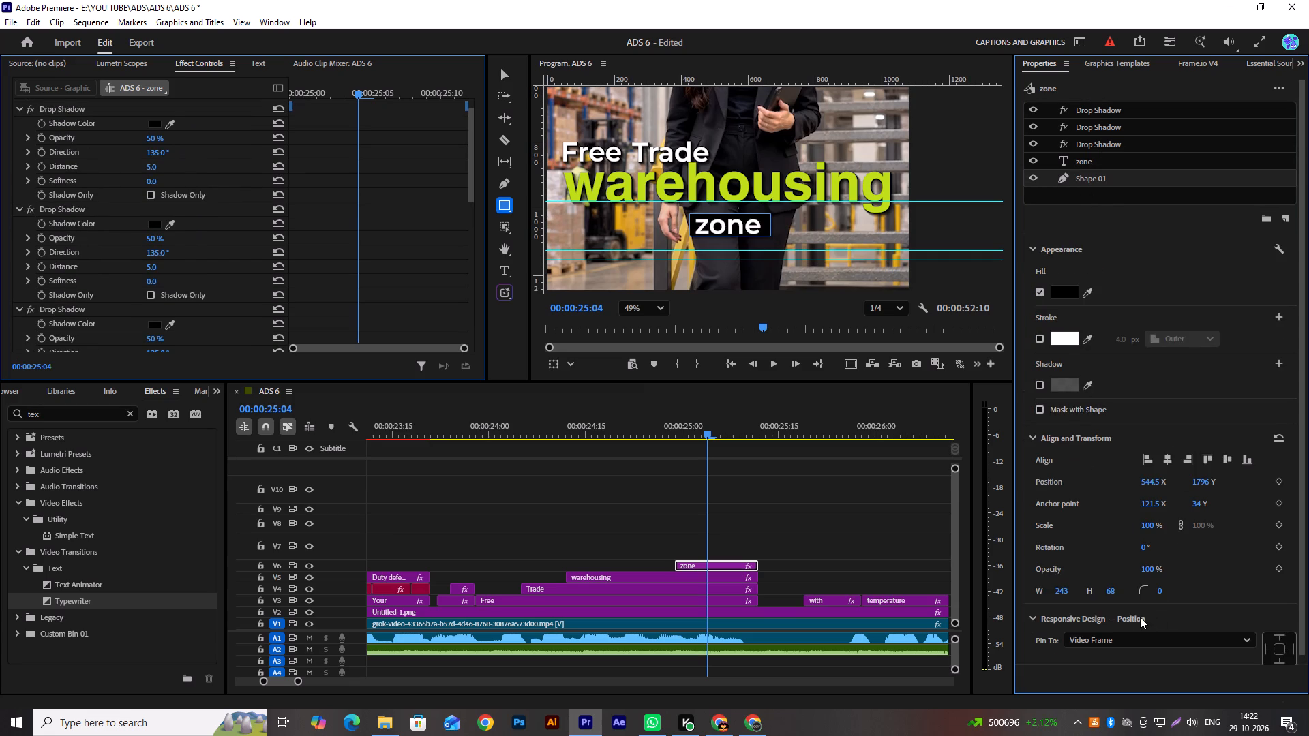
Round the black rectangle's corners with a corner radius of 267 and return to the Selection tool.
{"action": "left_click_drag", "start_coordinate": [1160, 592], "coordinate": [1308, 592]}
{"action": "left_click_drag", "start_coordinate": [1161, 591], "coordinate": [1197, 592]}
{"action": "left_click", "coordinate": [502, 79]}
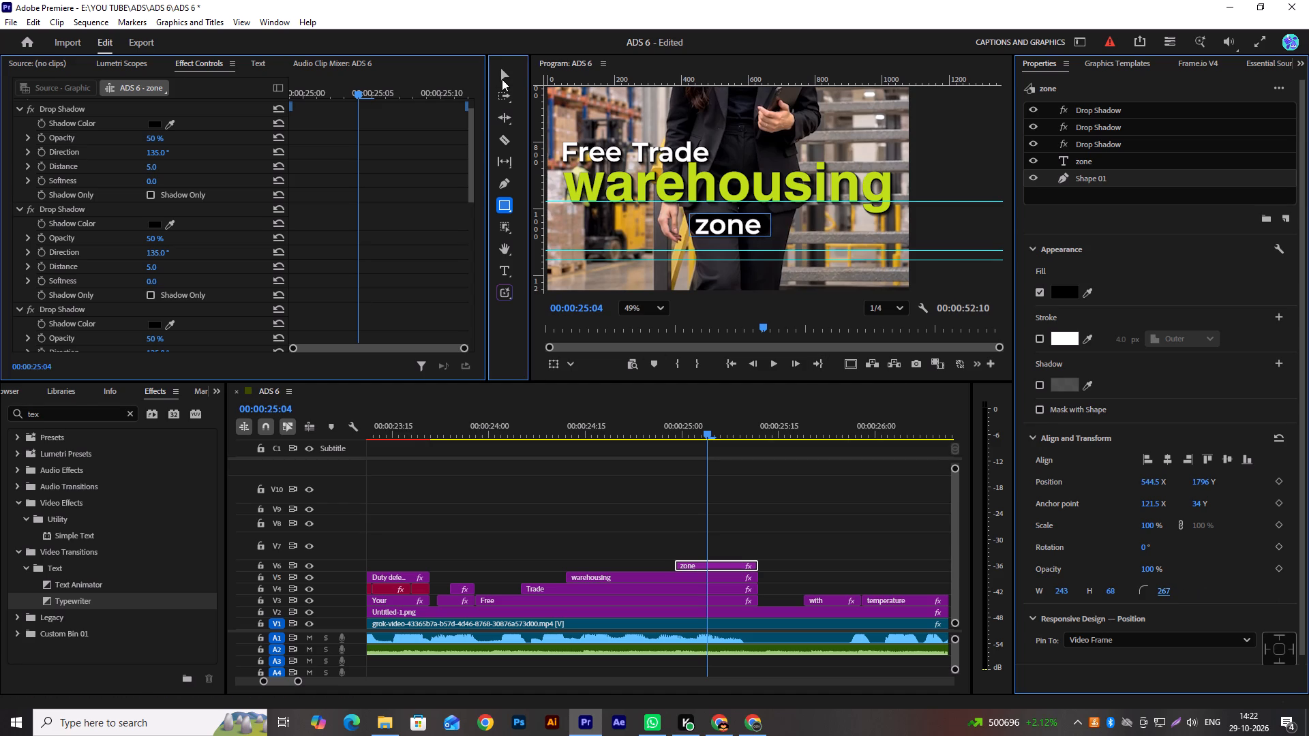
Align the "zone" text and its black background shape to each other horizontally by their centres, and deselect them.
{"action": "scroll", "coordinate": [847, 252], "scroll_direction": "up", "scroll_amount": 6}
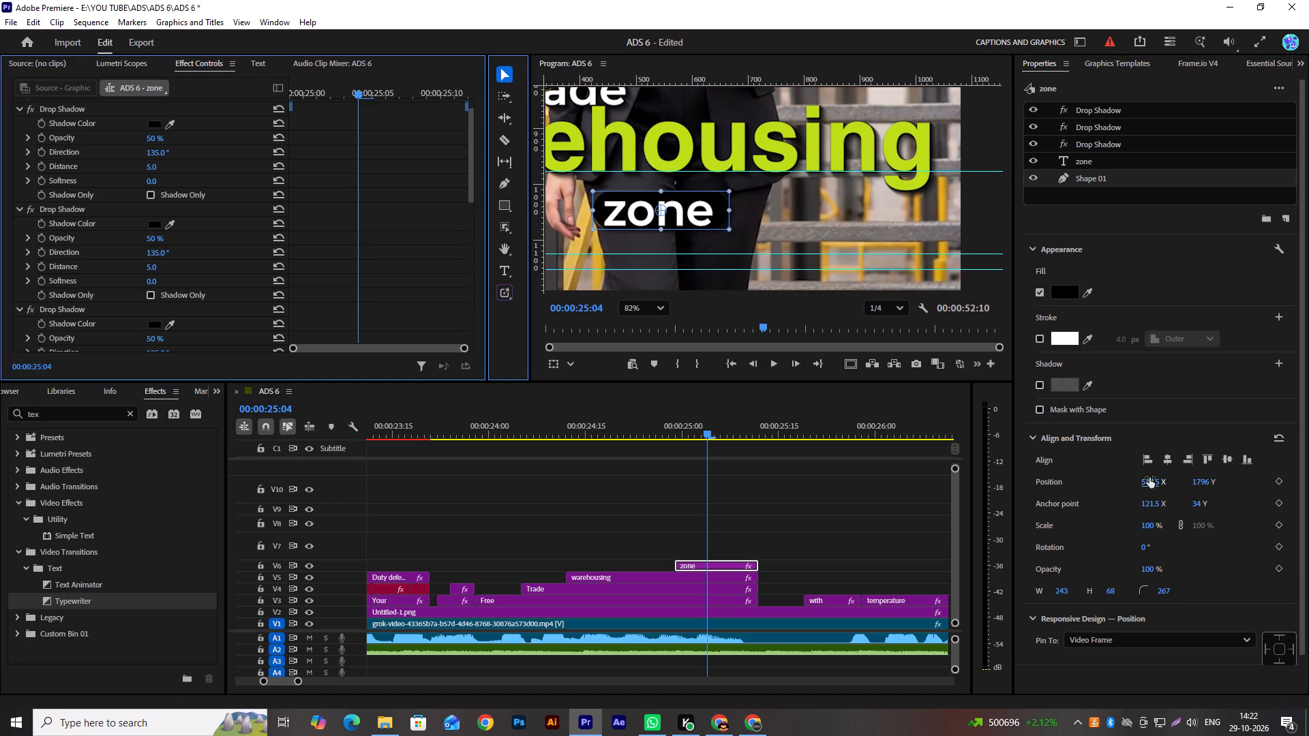
{"action": "left_click", "coordinate": [1111, 165], "text": "ctrl"}
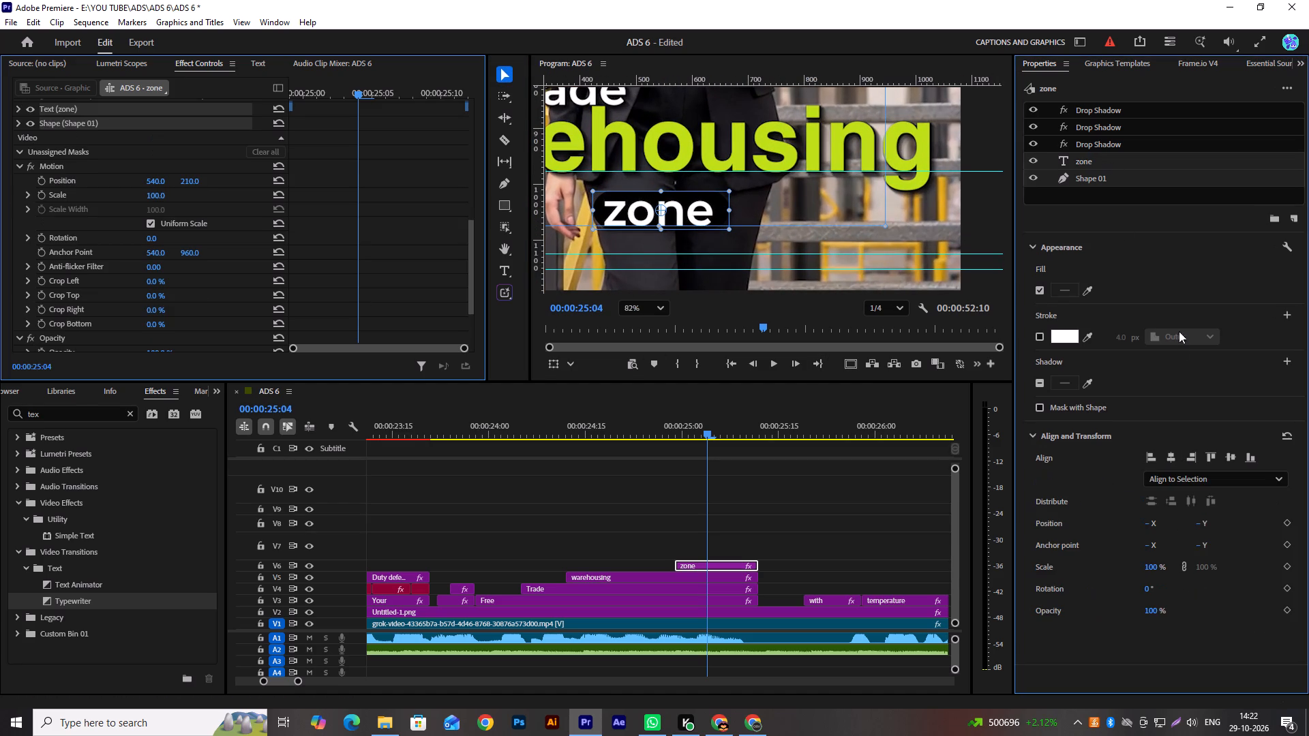
{"action": "left_click", "coordinate": [1172, 454]}
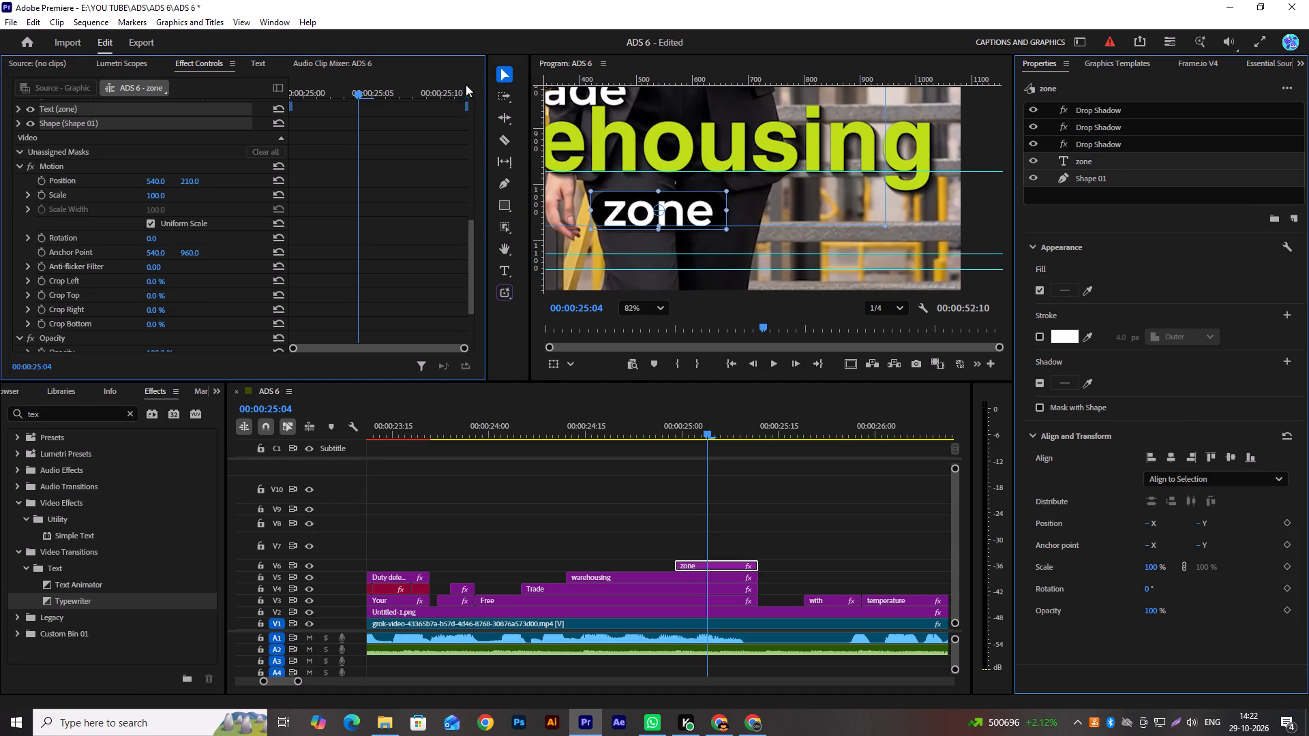
{"action": "left_click", "coordinate": [788, 406]}
{"action": "left_click", "coordinate": [783, 198]}
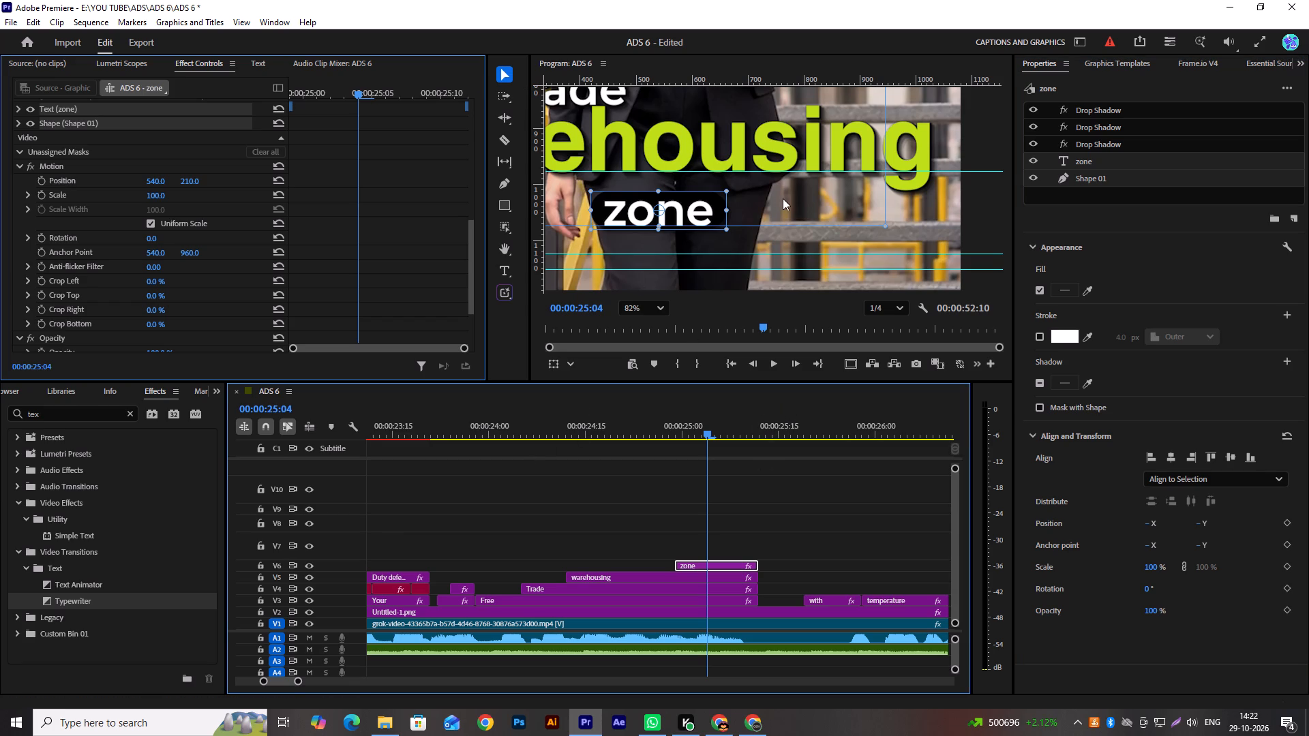
{"action": "left_click", "coordinate": [736, 209]}
{"action": "left_click", "coordinate": [815, 241]}
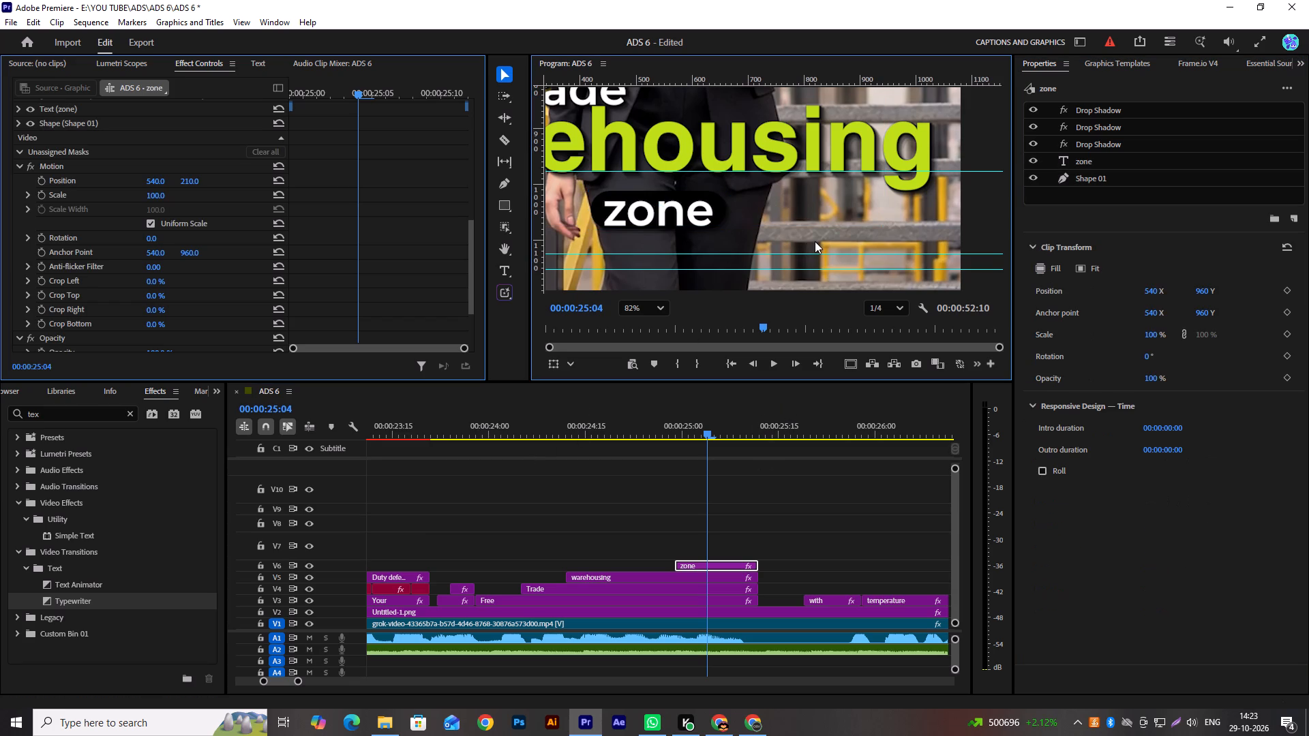
Shift the black background shape slightly downward behind "zone" by adjusting its bottom and top edges, keeping its height at 68, and deselect it.
{"action": "left_click", "coordinate": [663, 196]}
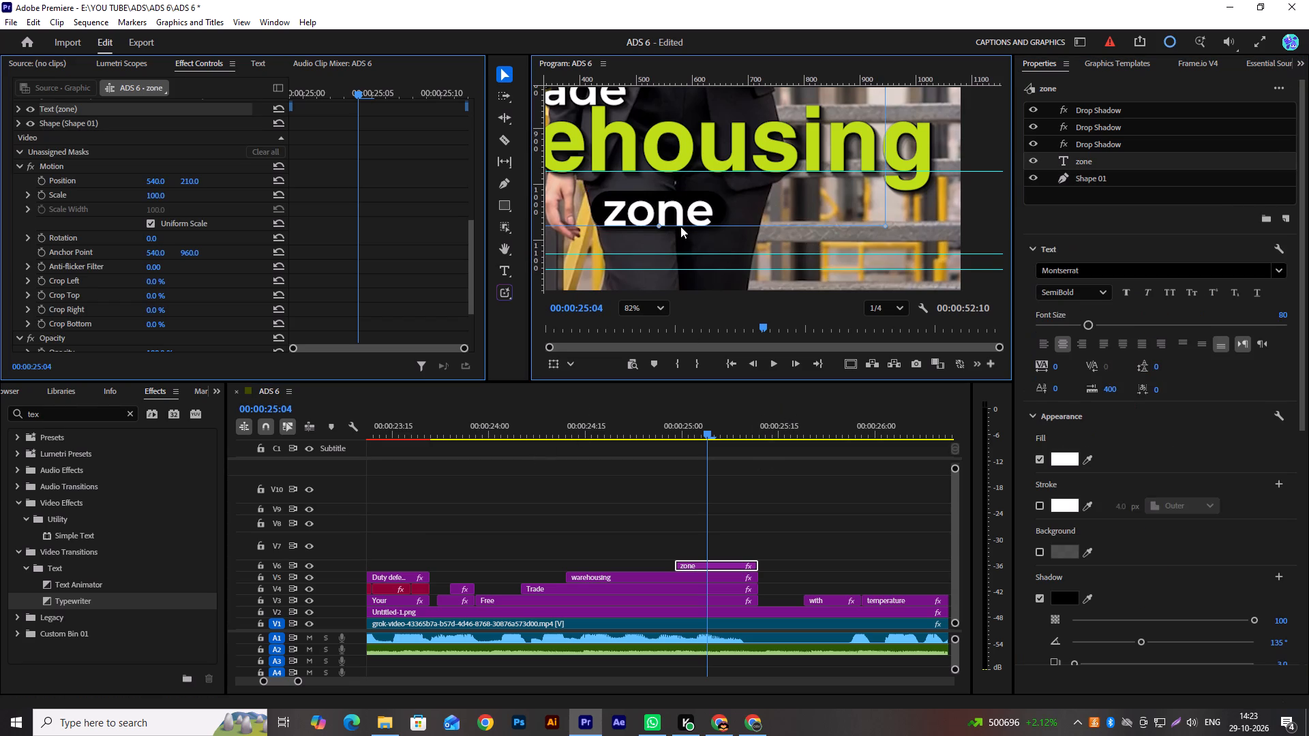
{"action": "left_click", "coordinate": [715, 211]}
{"action": "left_click", "coordinate": [1081, 174]}
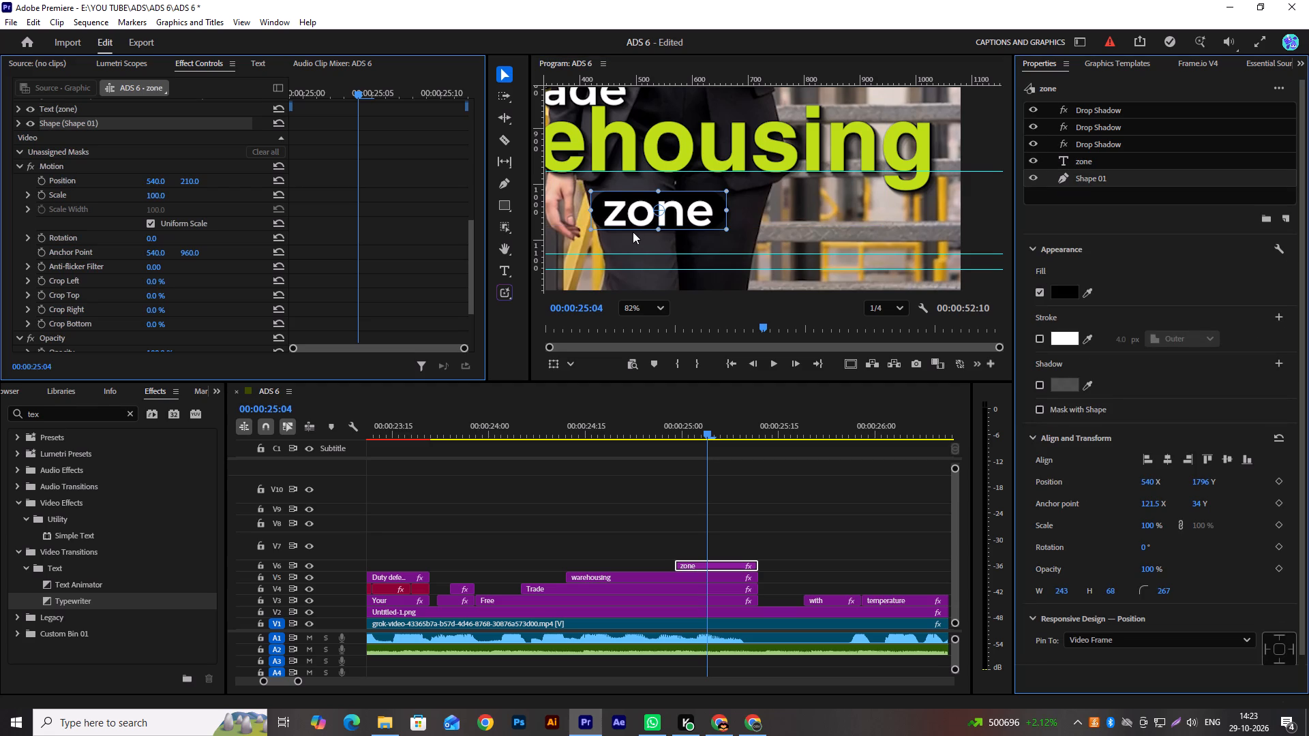
{"action": "left_click", "coordinate": [659, 229]}
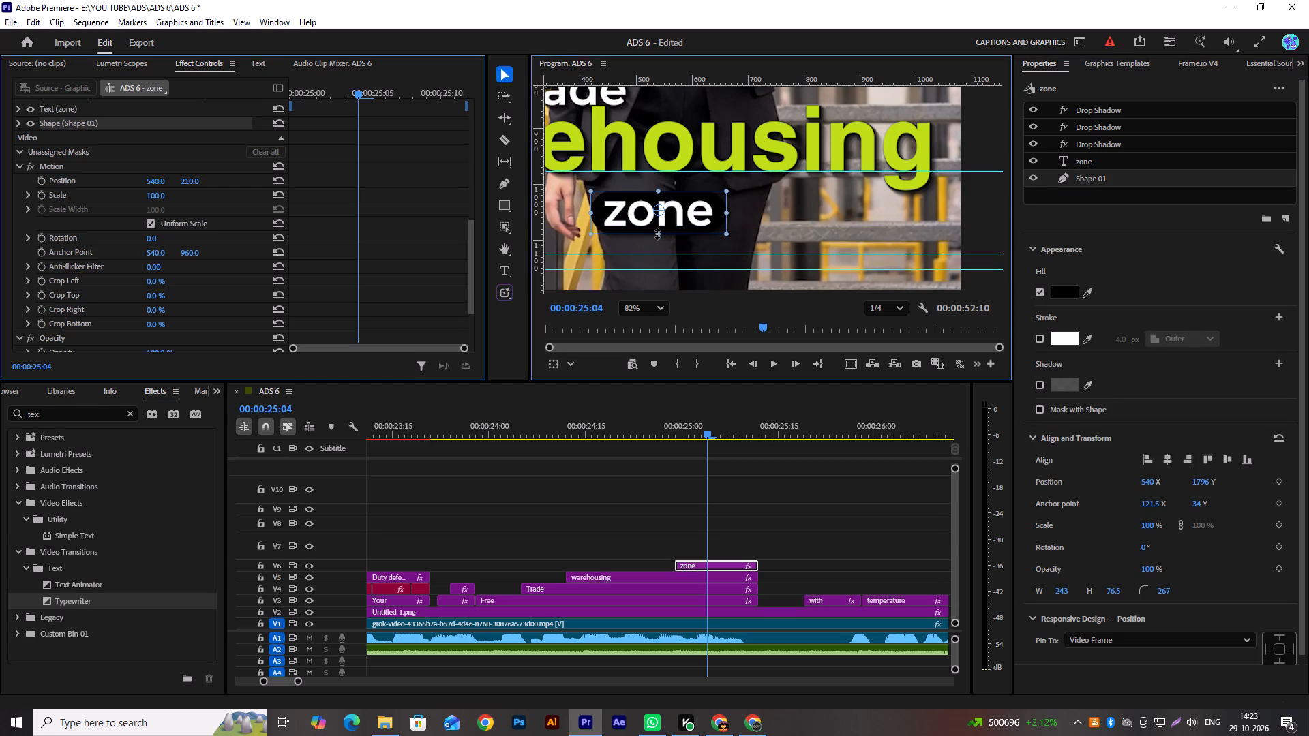
{"action": "left_click", "coordinate": [659, 194]}
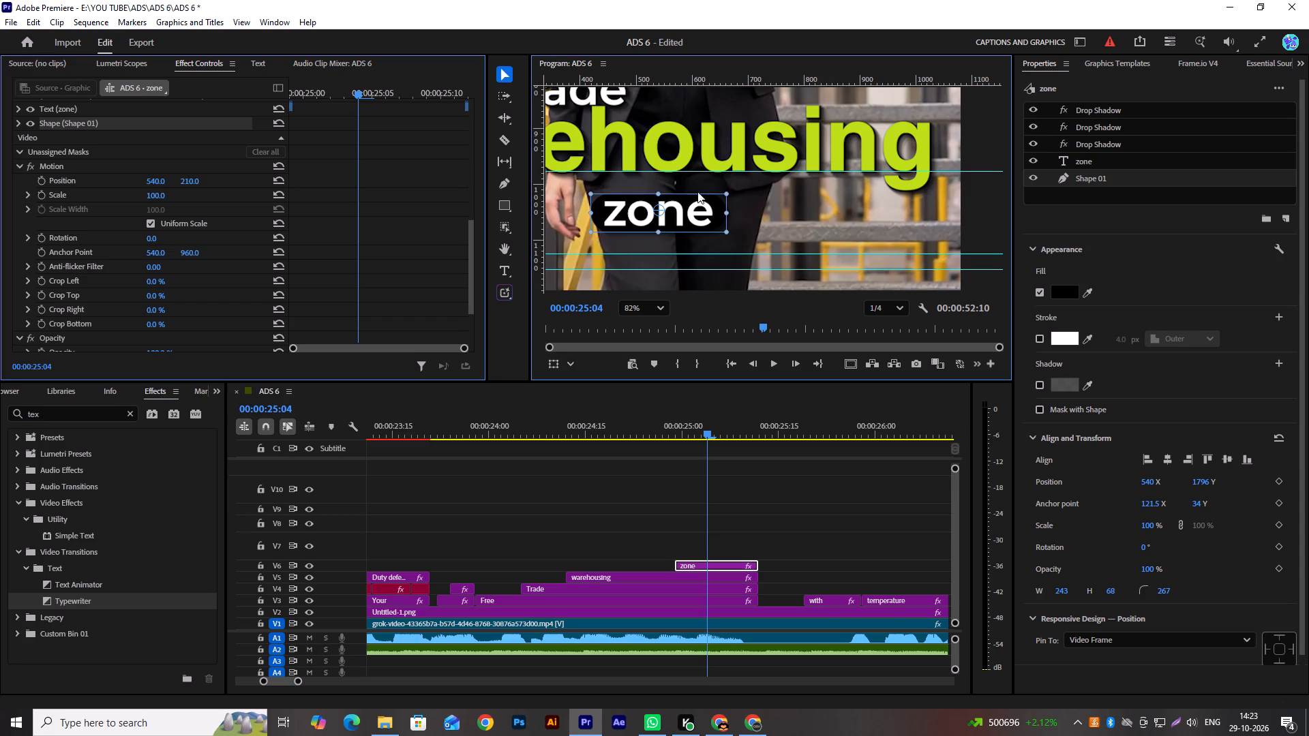
{"action": "left_click", "coordinate": [807, 187]}
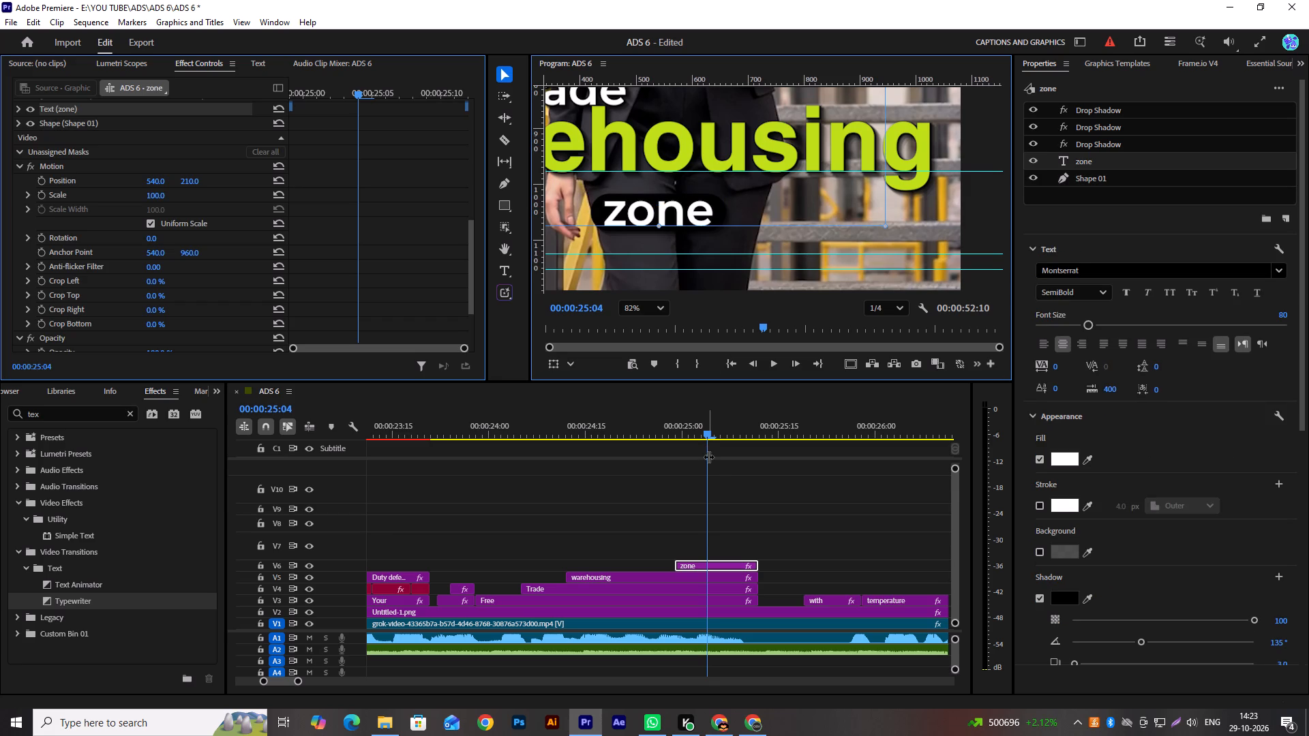
{"action": "left_click", "coordinate": [707, 455]}
{"action": "left_click", "coordinate": [689, 446]}
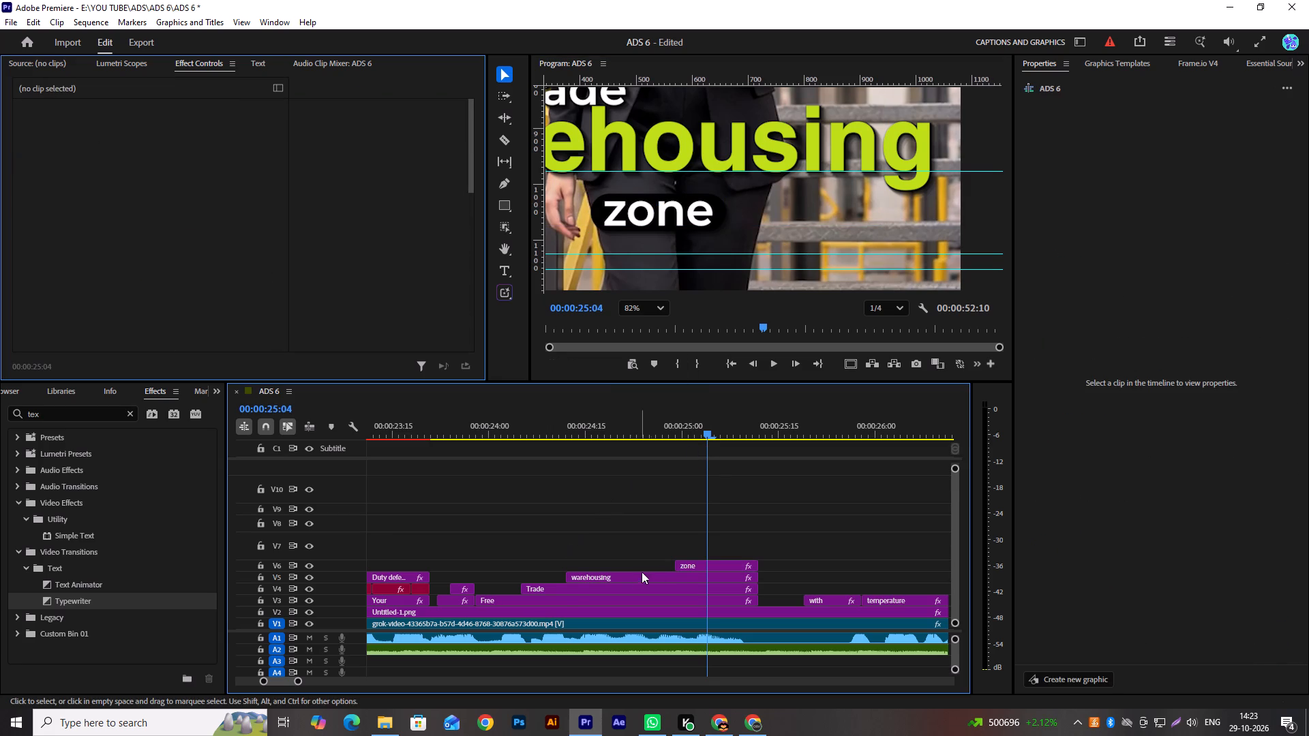
Set the "zone" clip's horizontal Motion position to 900 so it sits under the end of "warehousing".
{"action": "left_click", "coordinate": [699, 565]}
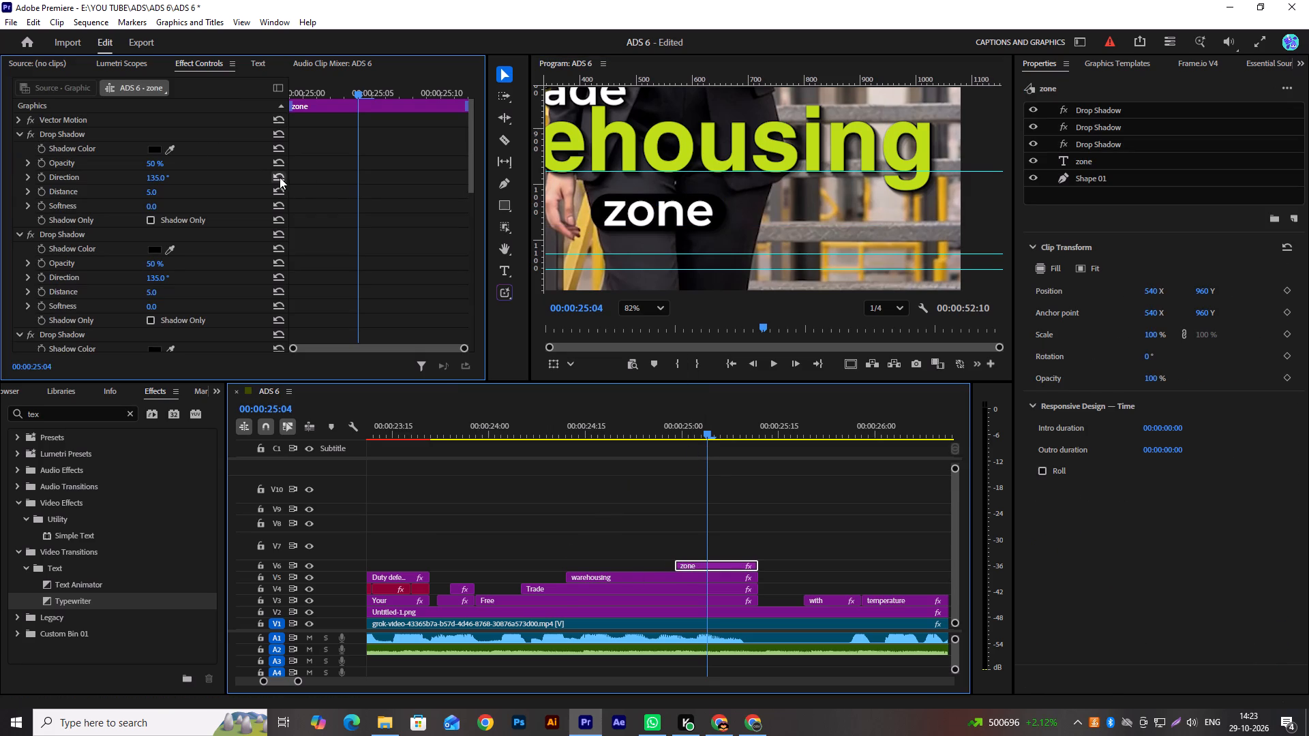
{"action": "scroll", "coordinate": [265, 202], "scroll_direction": "up", "scroll_amount": 10}
{"action": "left_click_drag", "start_coordinate": [471, 133], "coordinate": [457, 251]}
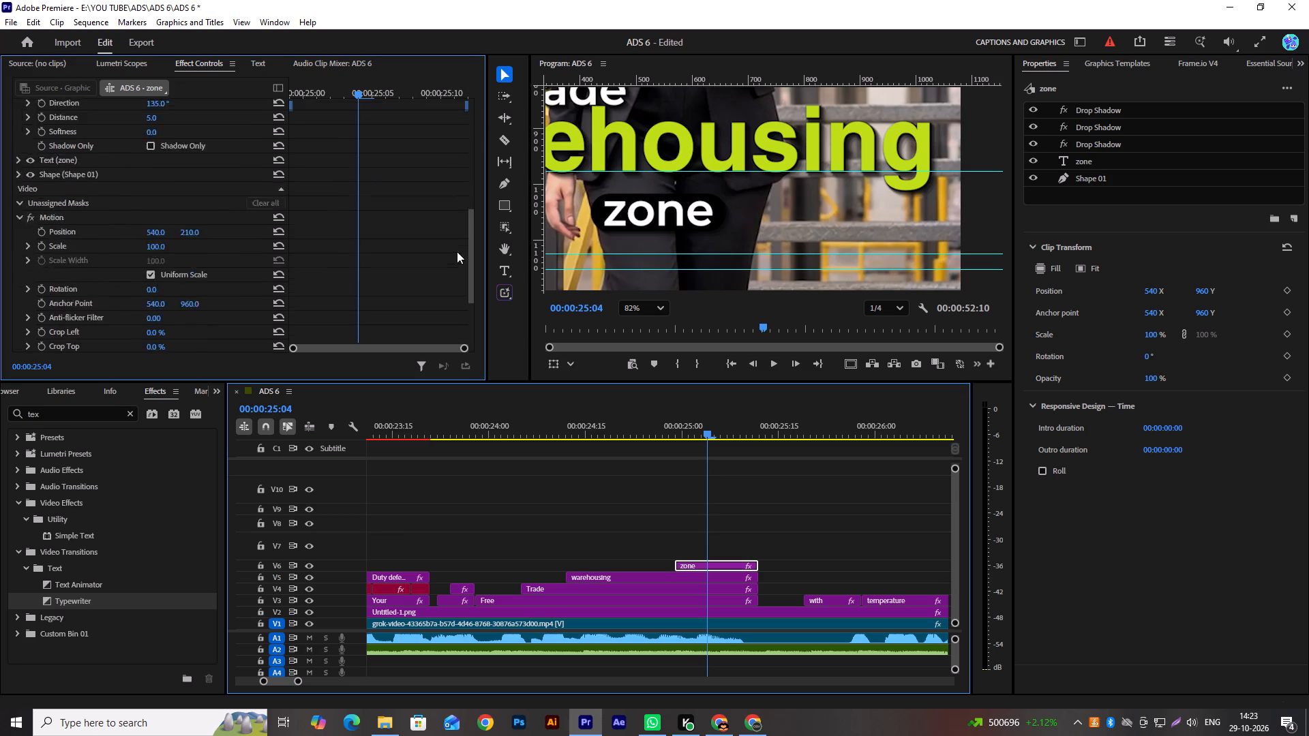
{"action": "left_click_drag", "start_coordinate": [457, 251], "coordinate": [487, 55]}
{"action": "scroll", "coordinate": [324, 200], "scroll_direction": "down", "scroll_amount": 5}
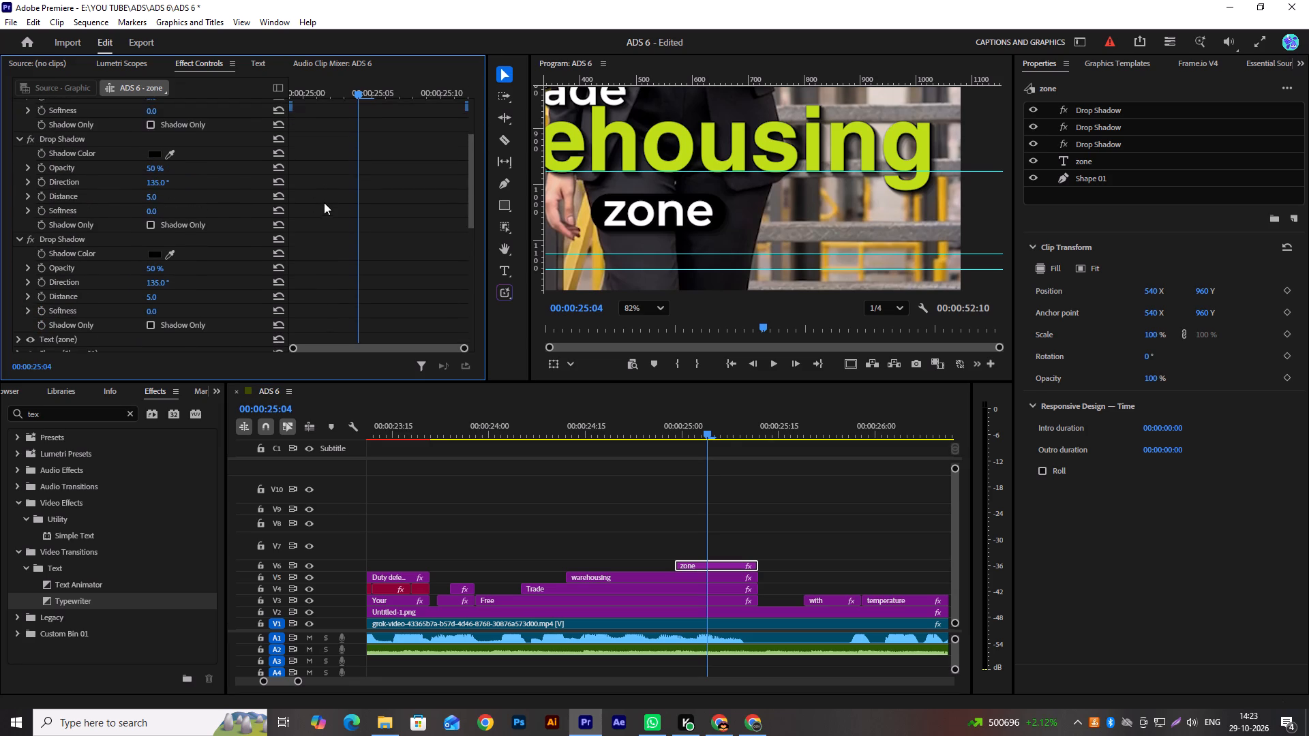
{"action": "scroll", "coordinate": [324, 202], "scroll_direction": "down", "scroll_amount": 8}
{"action": "left_click_drag", "start_coordinate": [147, 328], "coordinate": [406, 322]}
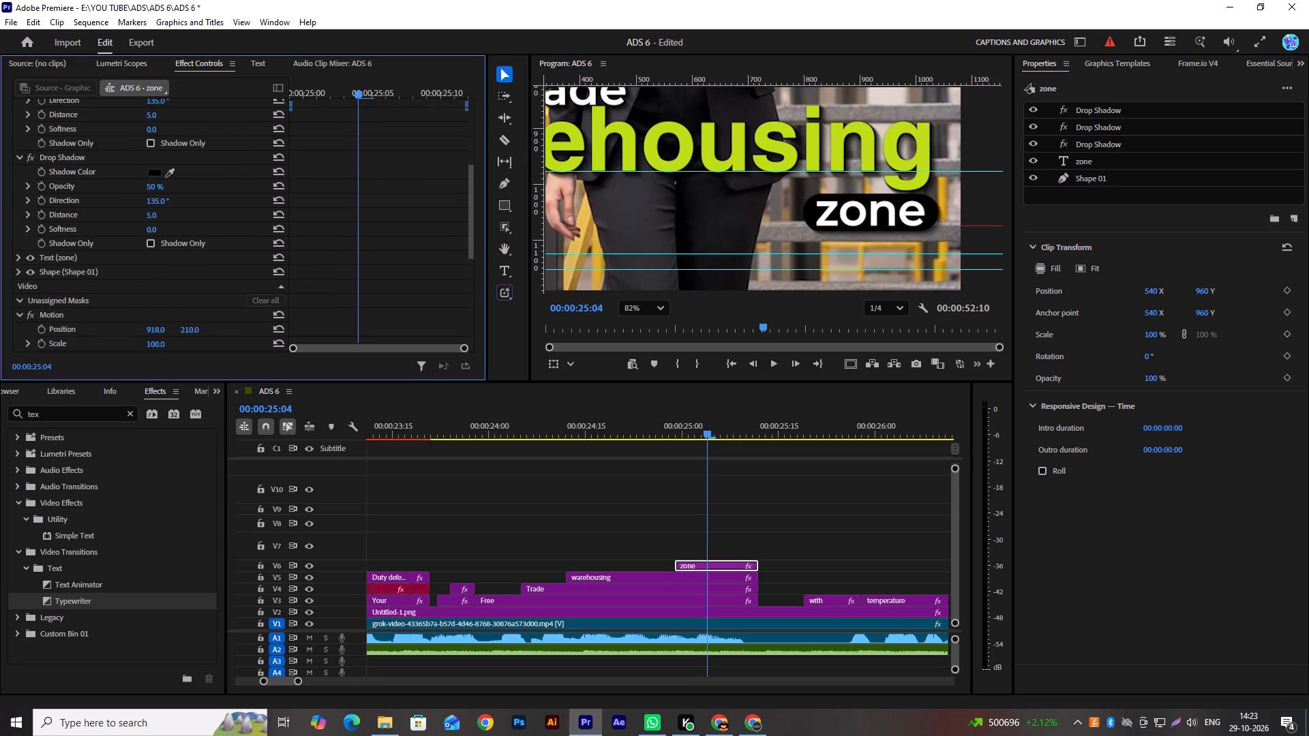
{"action": "left_click_drag", "start_coordinate": [406, 322], "coordinate": [393, 322]}
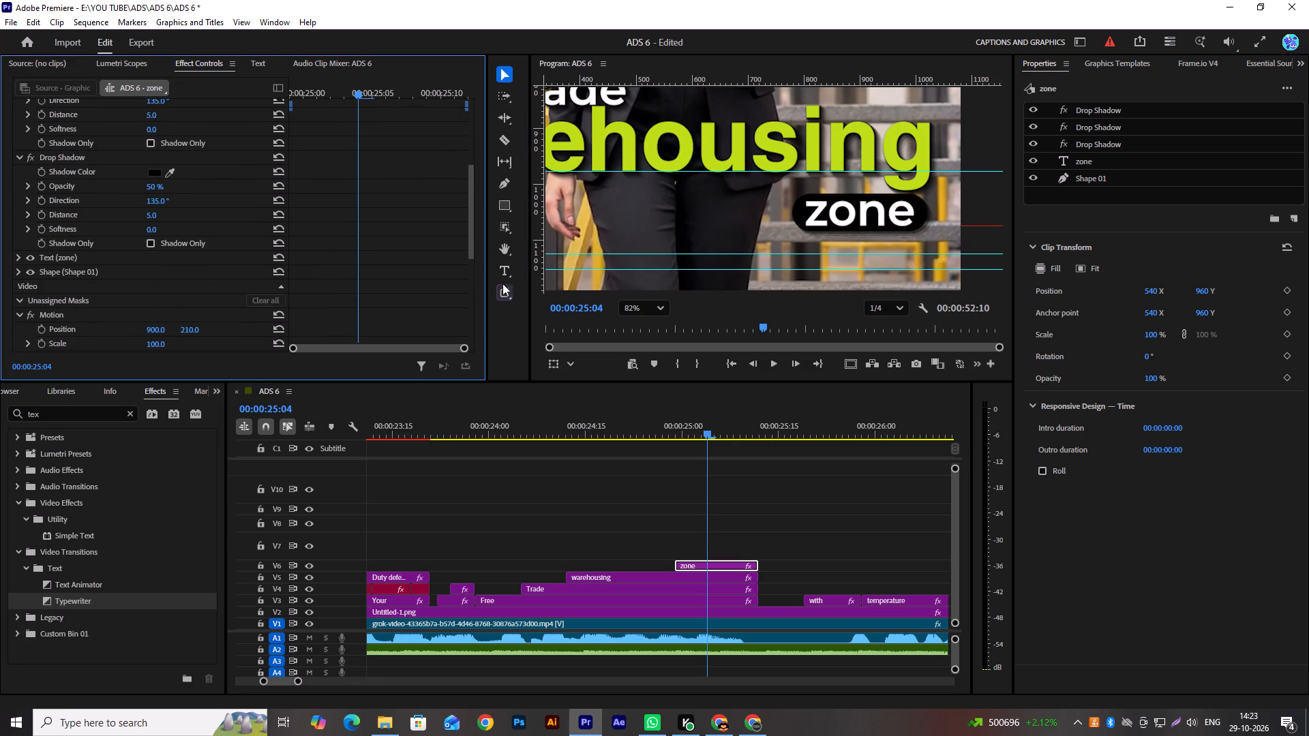
{"action": "scroll", "coordinate": [742, 219], "scroll_direction": "down", "scroll_amount": 12}
{"action": "scroll", "coordinate": [733, 224], "scroll_direction": "up", "scroll_amount": 5}
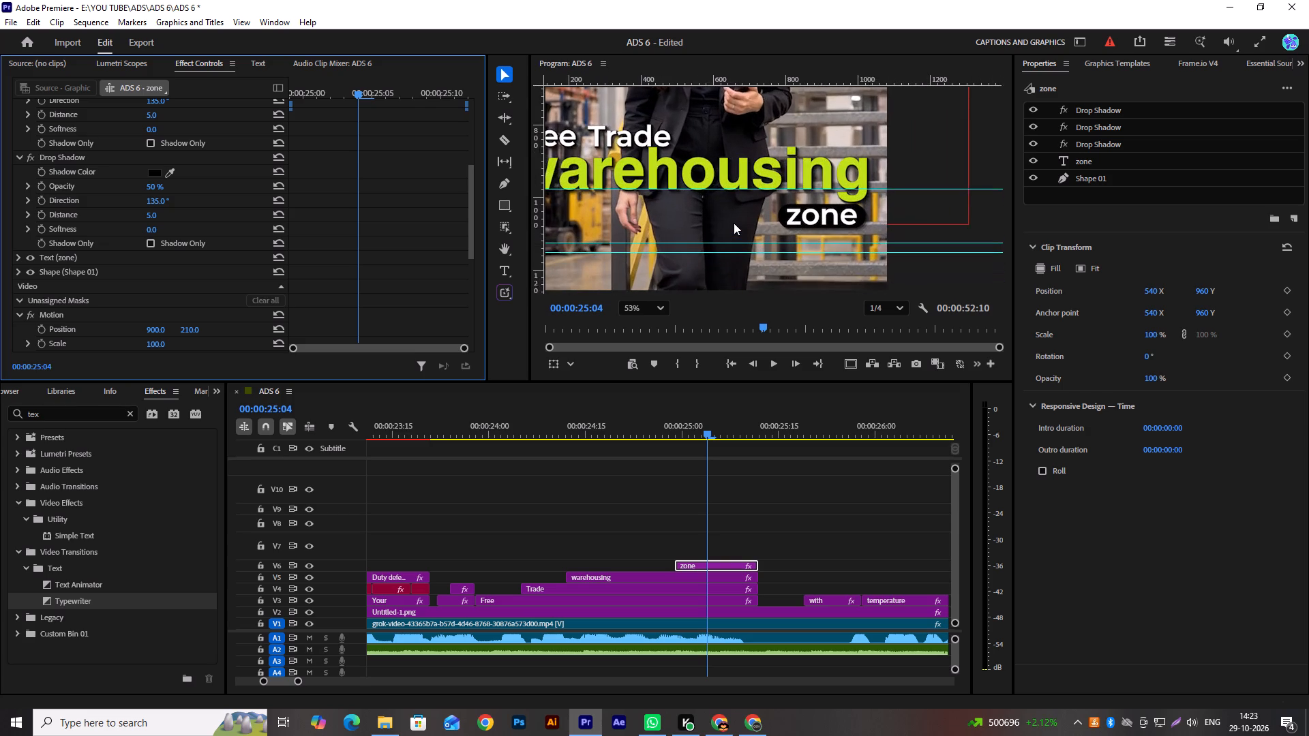
{"action": "scroll", "coordinate": [734, 223], "scroll_direction": "up", "scroll_amount": 5}
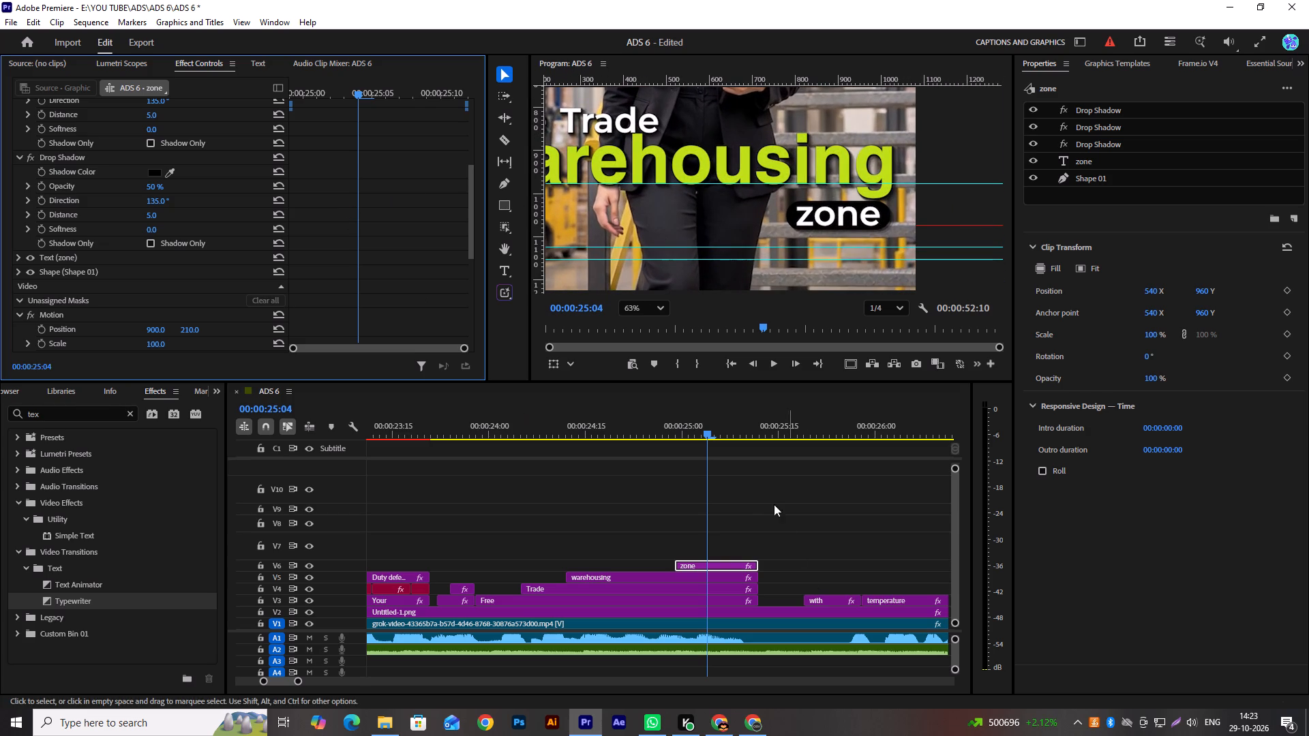
Step through and play the opening frames of the "zone" clip from 00:00:24:29 to check its timing.
{"action": "left_click_drag", "start_coordinate": [359, 93], "coordinate": [123, 130]}
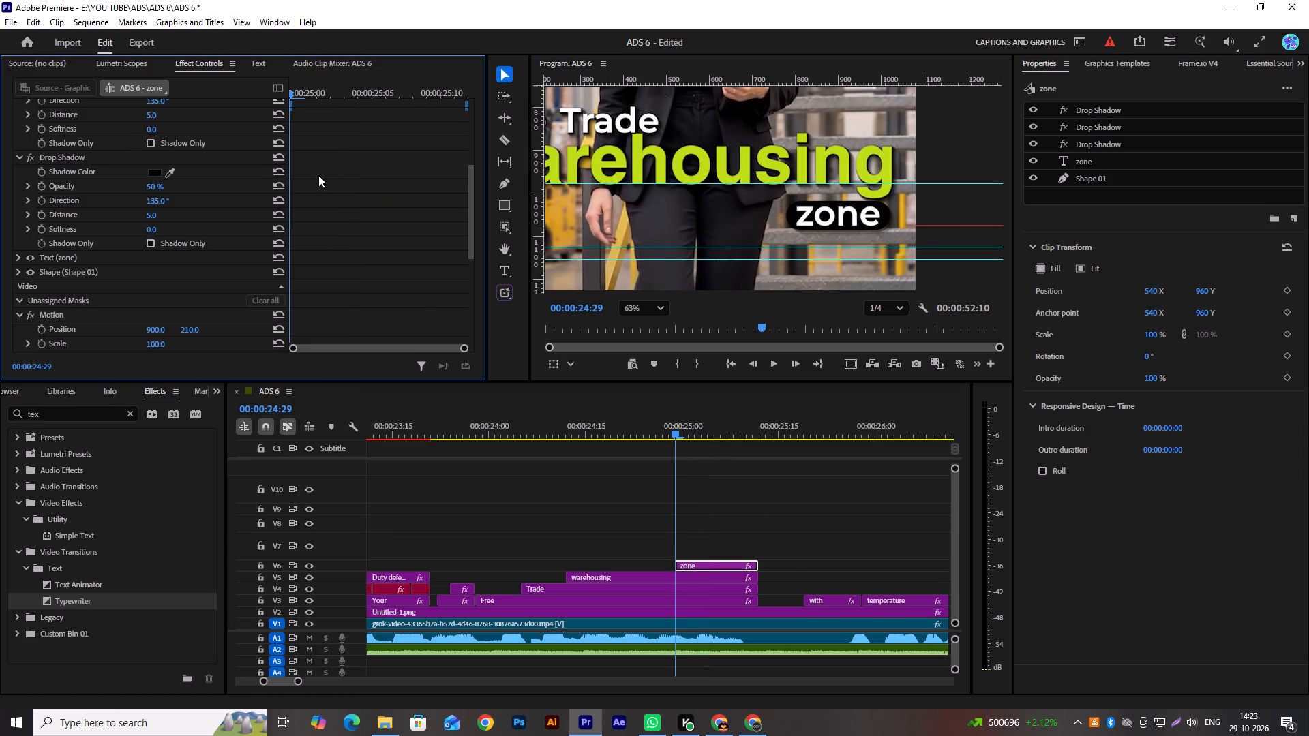
{"action": "key", "text": "Right"}
{"action": "key", "text": "Right"}
{"action": "key", "text": "Right"}
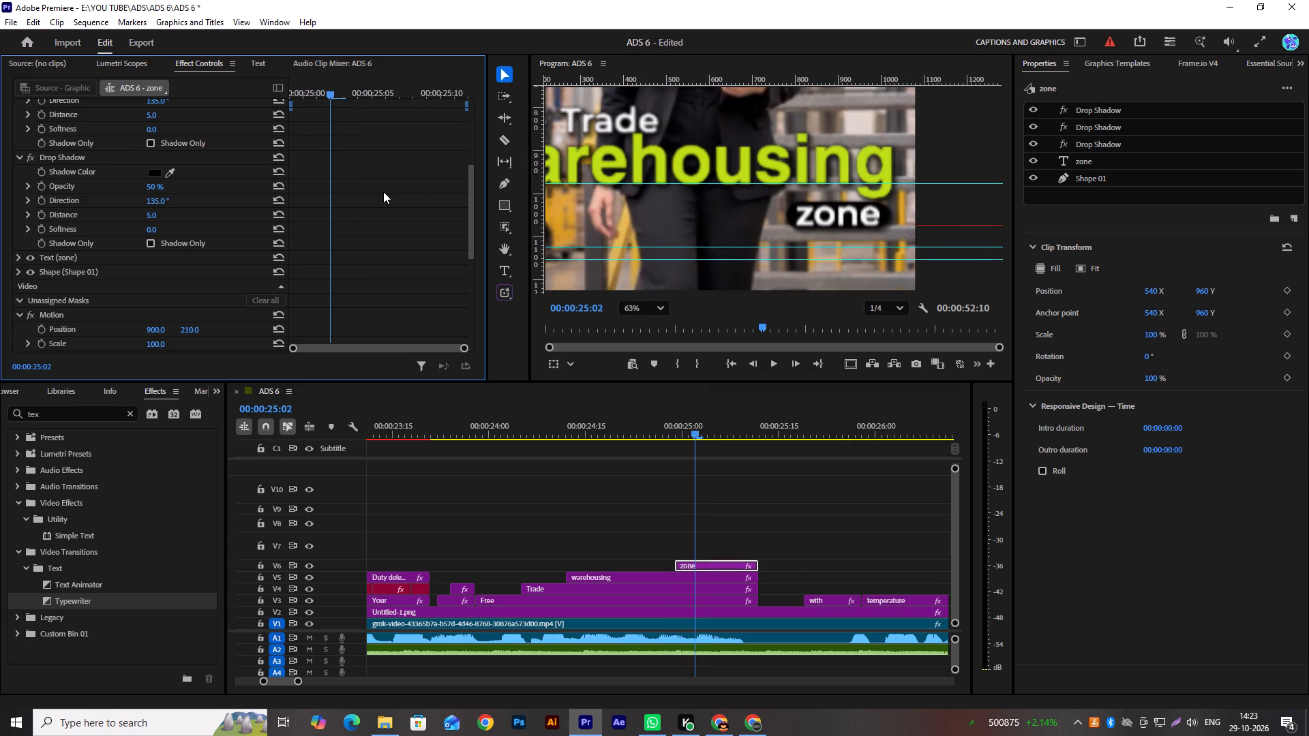
{"action": "key", "text": "Right"}
{"action": "left_click_drag", "start_coordinate": [684, 430], "coordinate": [671, 440]}
{"action": "key", "text": "space"}
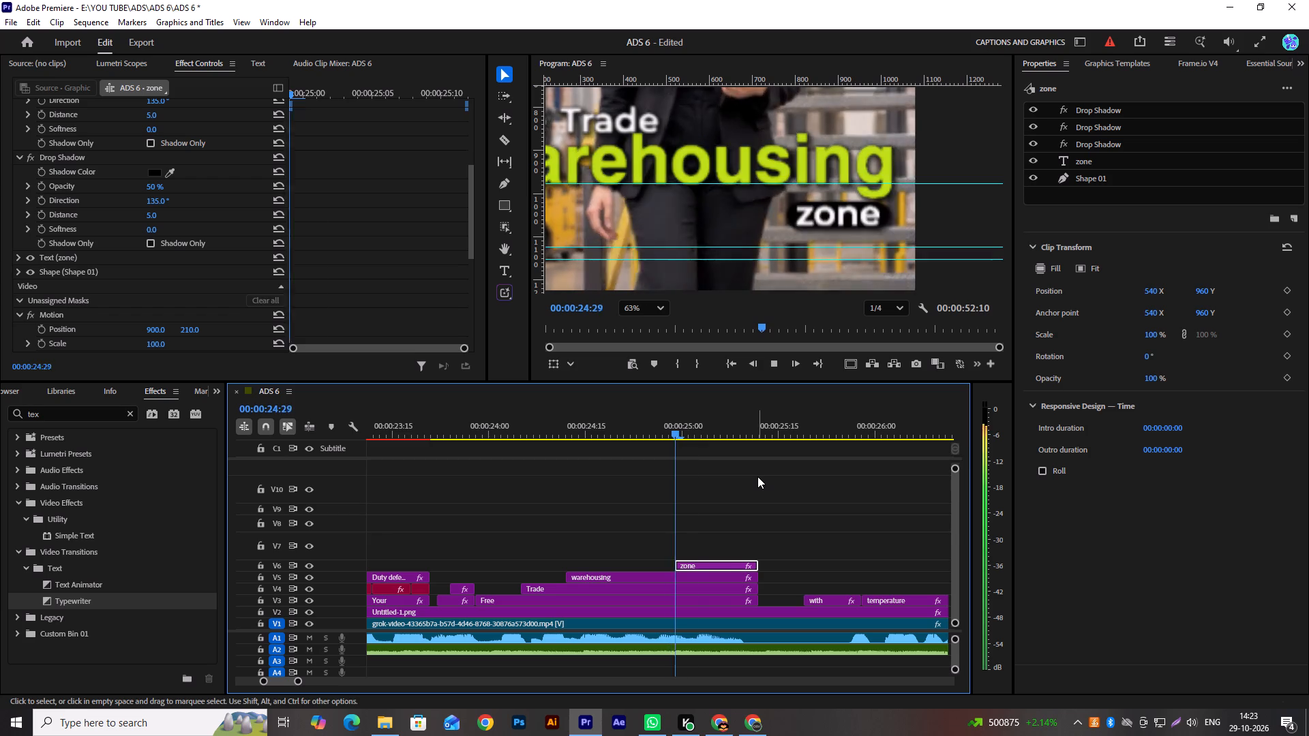
{"action": "key", "text": "space"}
Add a Motion Position keyframe to the "zone" clip at 00:00:25:04.
{"action": "left_click_drag", "start_coordinate": [740, 436], "coordinate": [705, 442]}
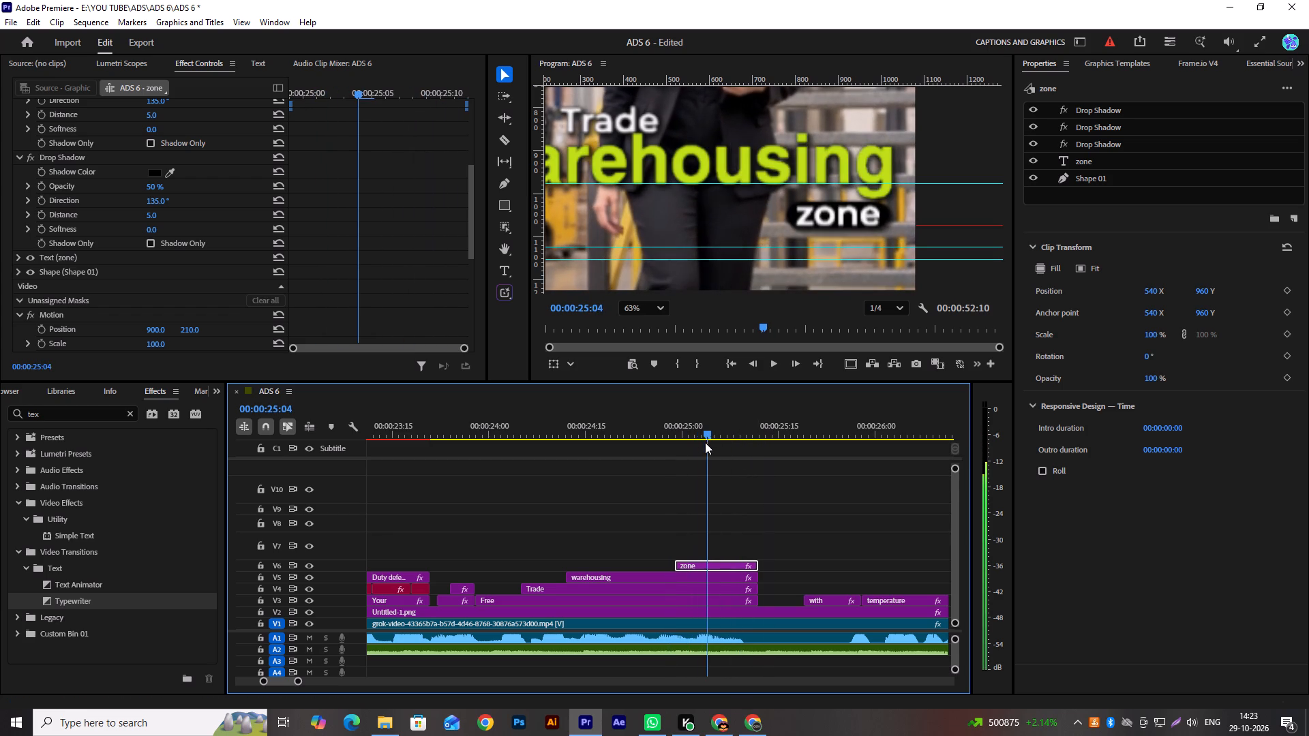
{"action": "left_click_drag", "start_coordinate": [705, 442], "coordinate": [710, 443]}
{"action": "left_click", "coordinate": [710, 443]}
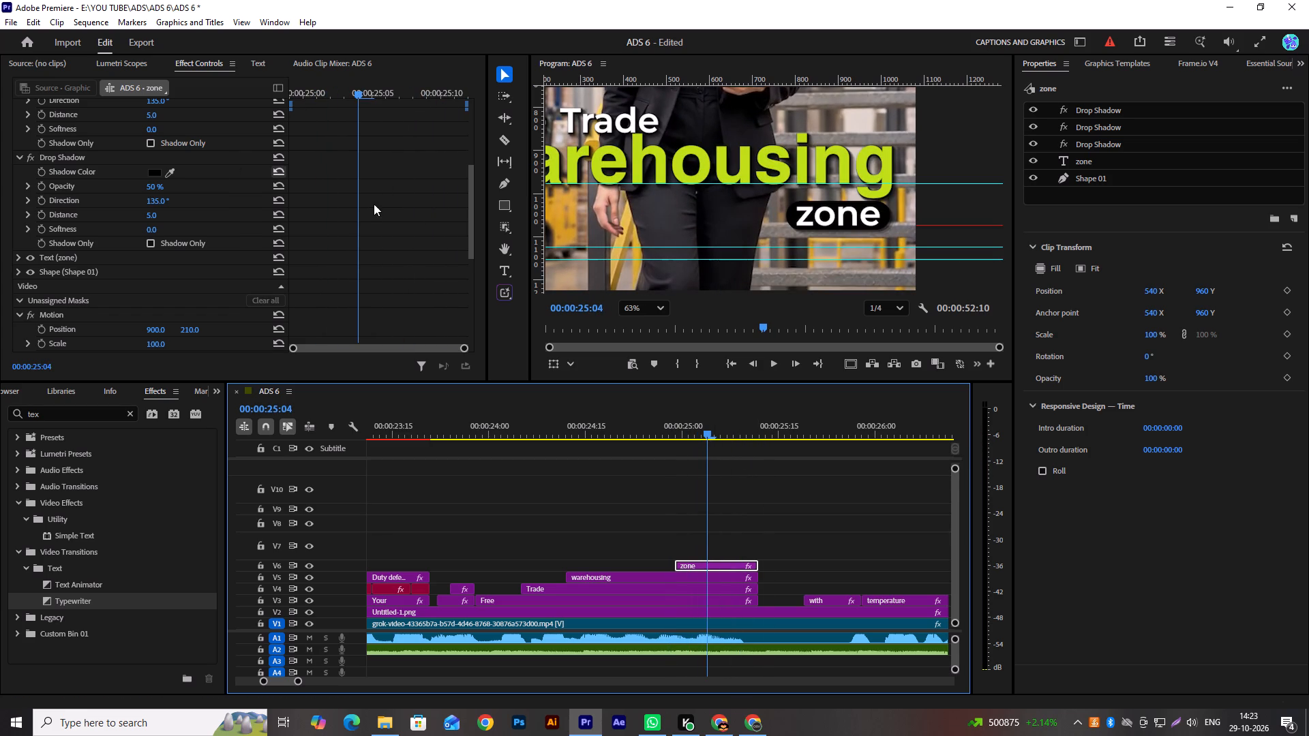
{"action": "scroll", "coordinate": [374, 200], "scroll_direction": "up", "scroll_amount": 4}
{"action": "scroll", "coordinate": [375, 192], "scroll_direction": "down", "scroll_amount": 1}
{"action": "scroll", "coordinate": [375, 192], "scroll_direction": "up", "scroll_amount": 9}
{"action": "scroll", "coordinate": [375, 192], "scroll_direction": "down", "scroll_amount": 12}
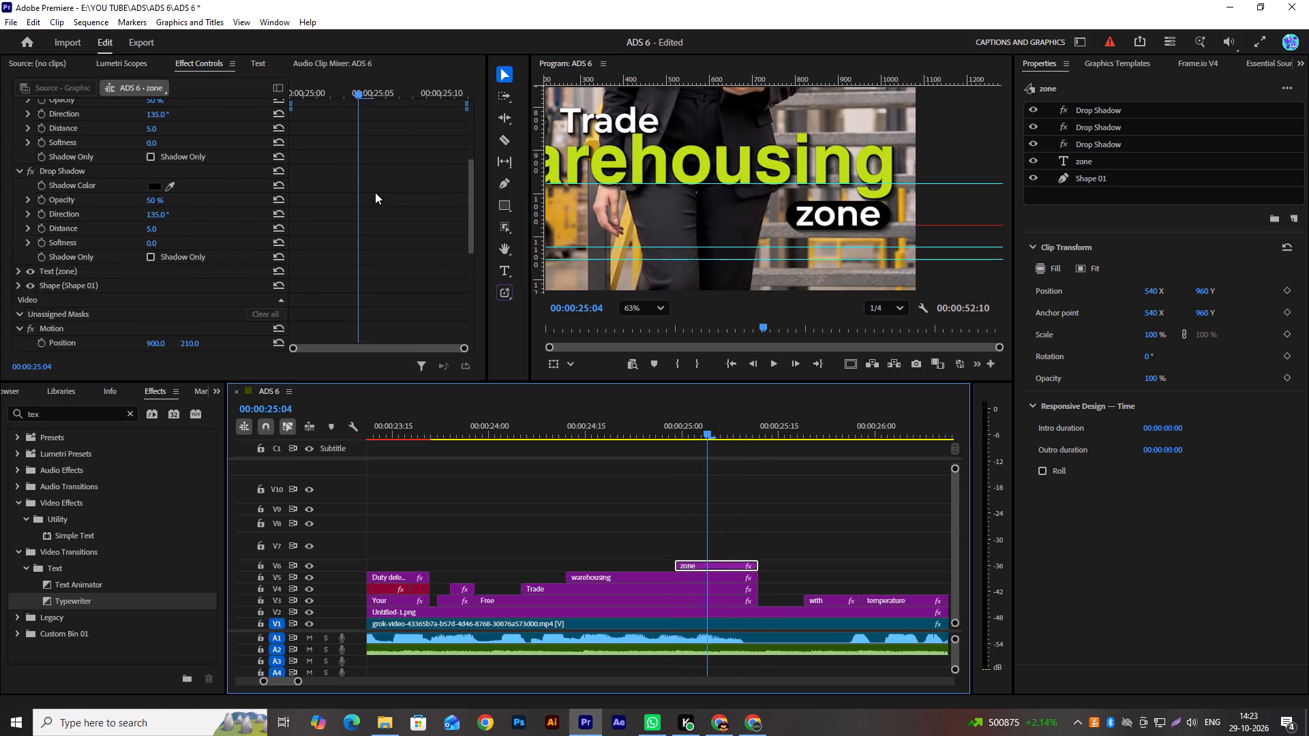
{"action": "scroll", "coordinate": [375, 192], "scroll_direction": "down", "scroll_amount": 10}
{"action": "left_click", "coordinate": [50, 194]}
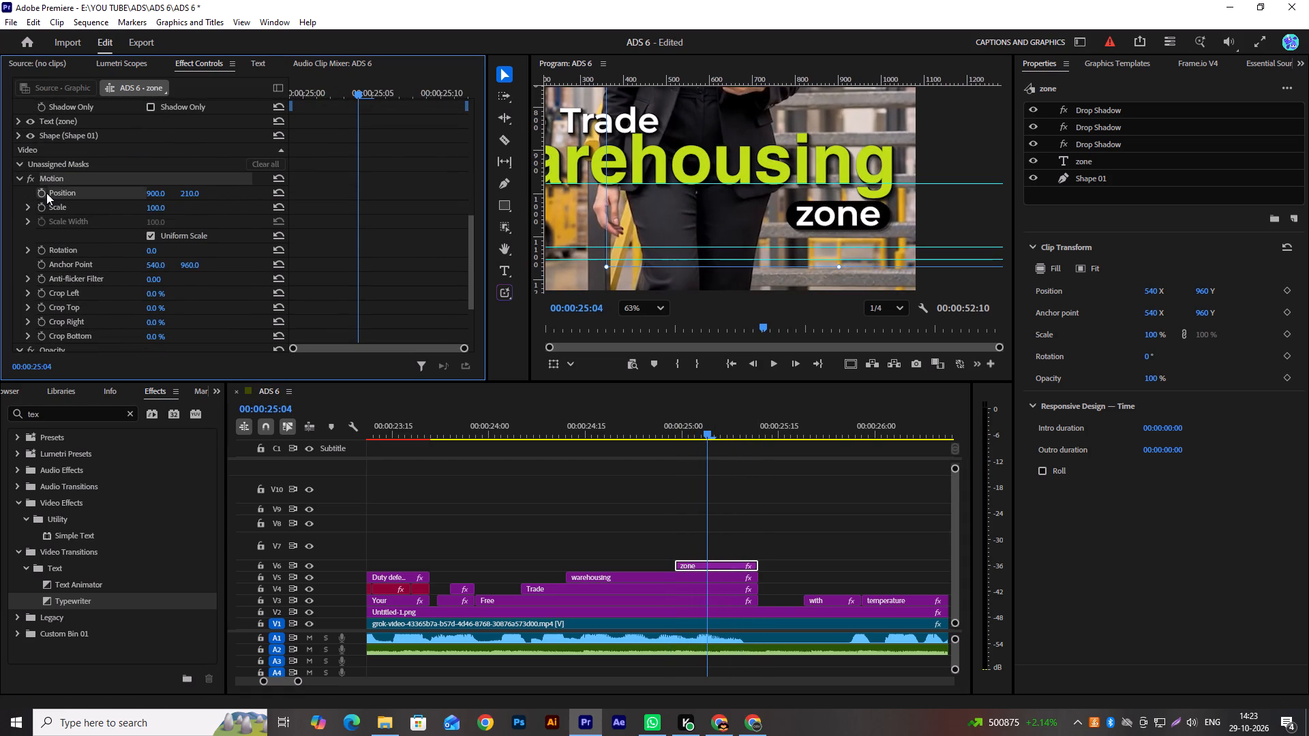
{"action": "left_click", "coordinate": [46, 191]}
Keyframe the "zone" clip's vertical position at -219 on its first frame, 00:00:24:29, and play the drop-in animation.
{"action": "left_click_drag", "start_coordinate": [357, 95], "coordinate": [325, 97]}
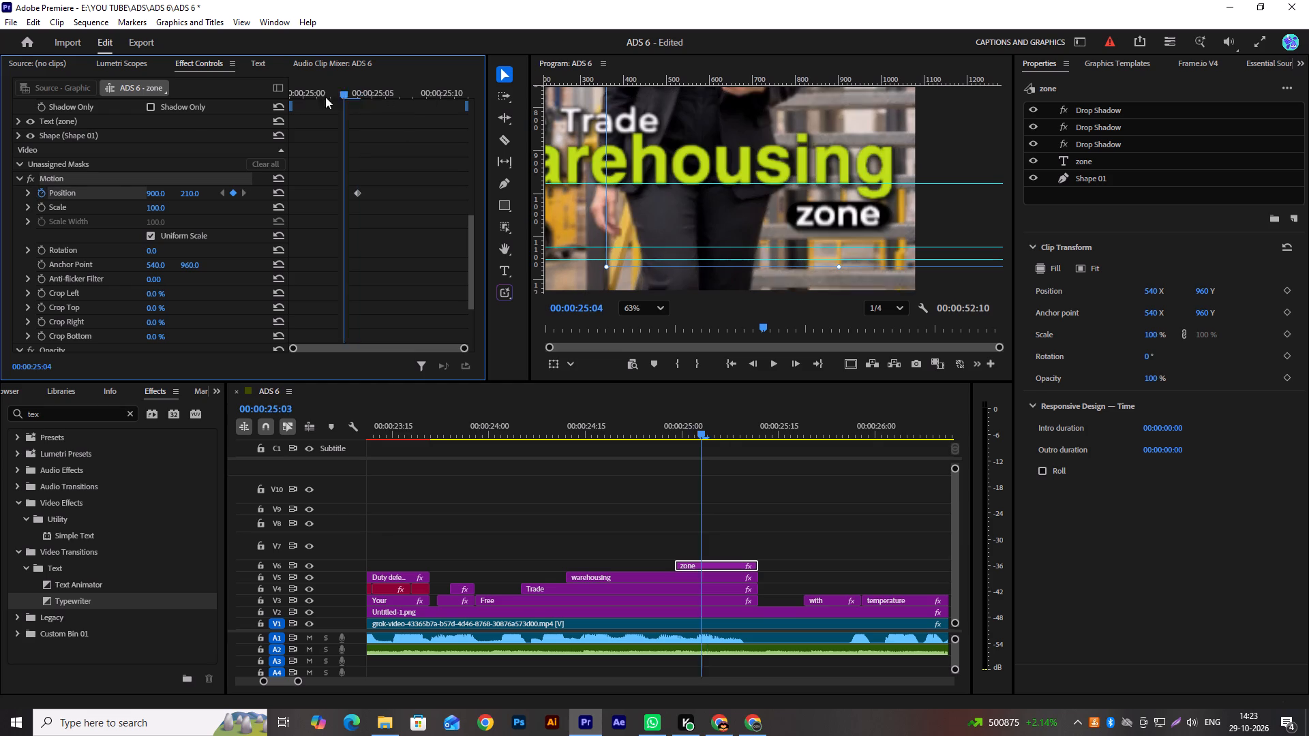
{"action": "left_click_drag", "start_coordinate": [325, 97], "coordinate": [188, 116]}
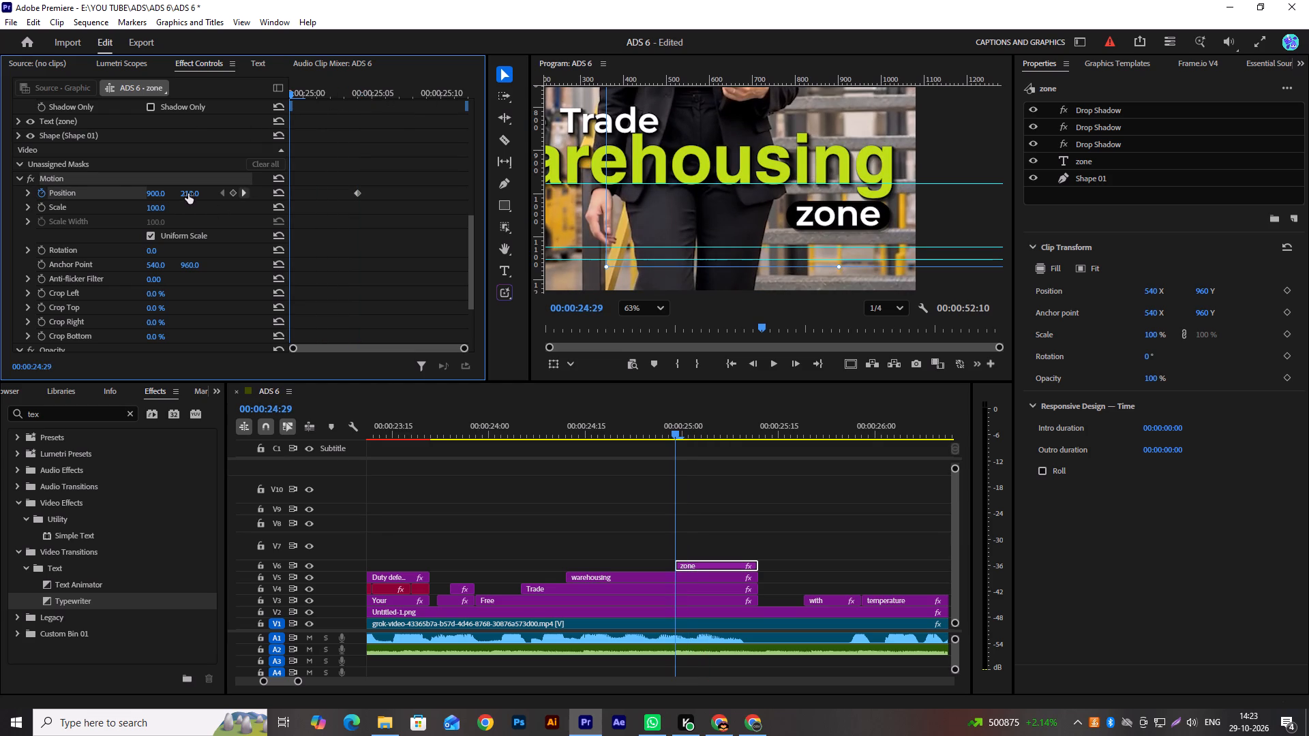
{"action": "left_click_drag", "start_coordinate": [187, 191], "coordinate": [446, 215]}
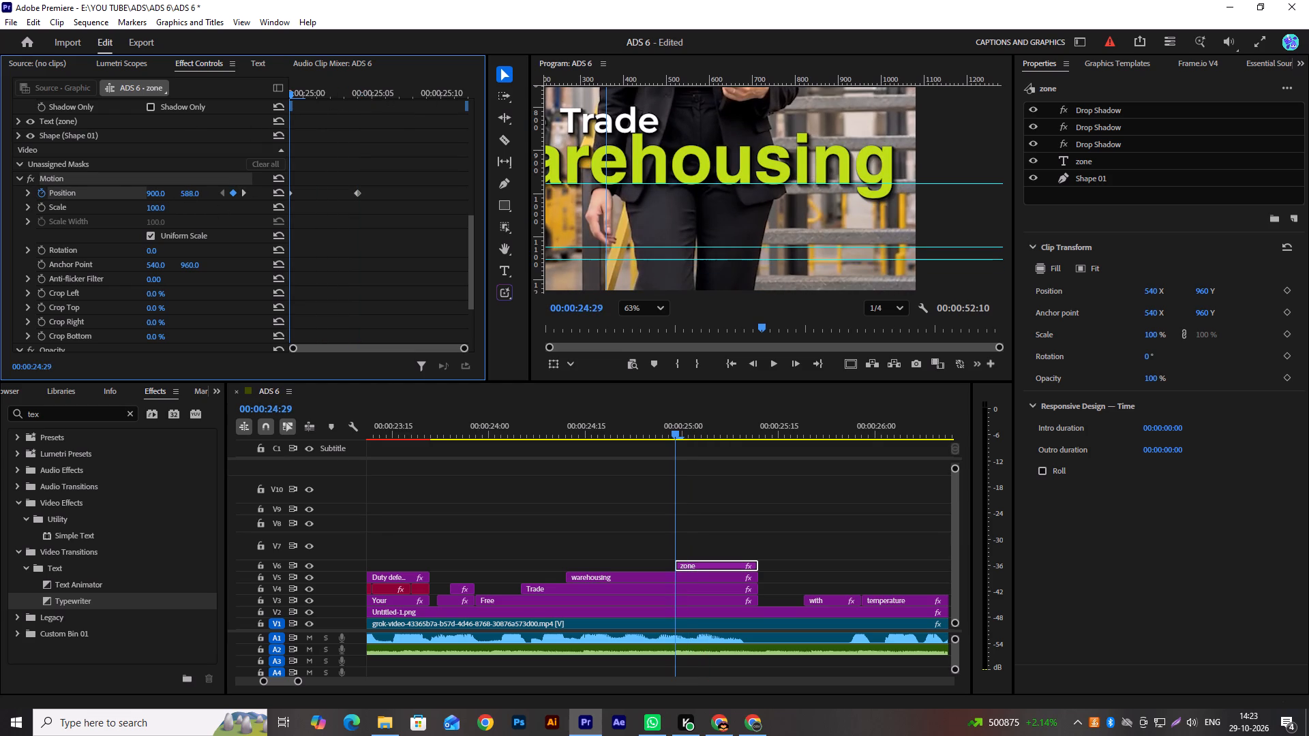
{"action": "left_click_drag", "start_coordinate": [446, 215], "coordinate": [59, 264]}
{"action": "scroll", "coordinate": [787, 132], "scroll_direction": "down", "scroll_amount": 6}
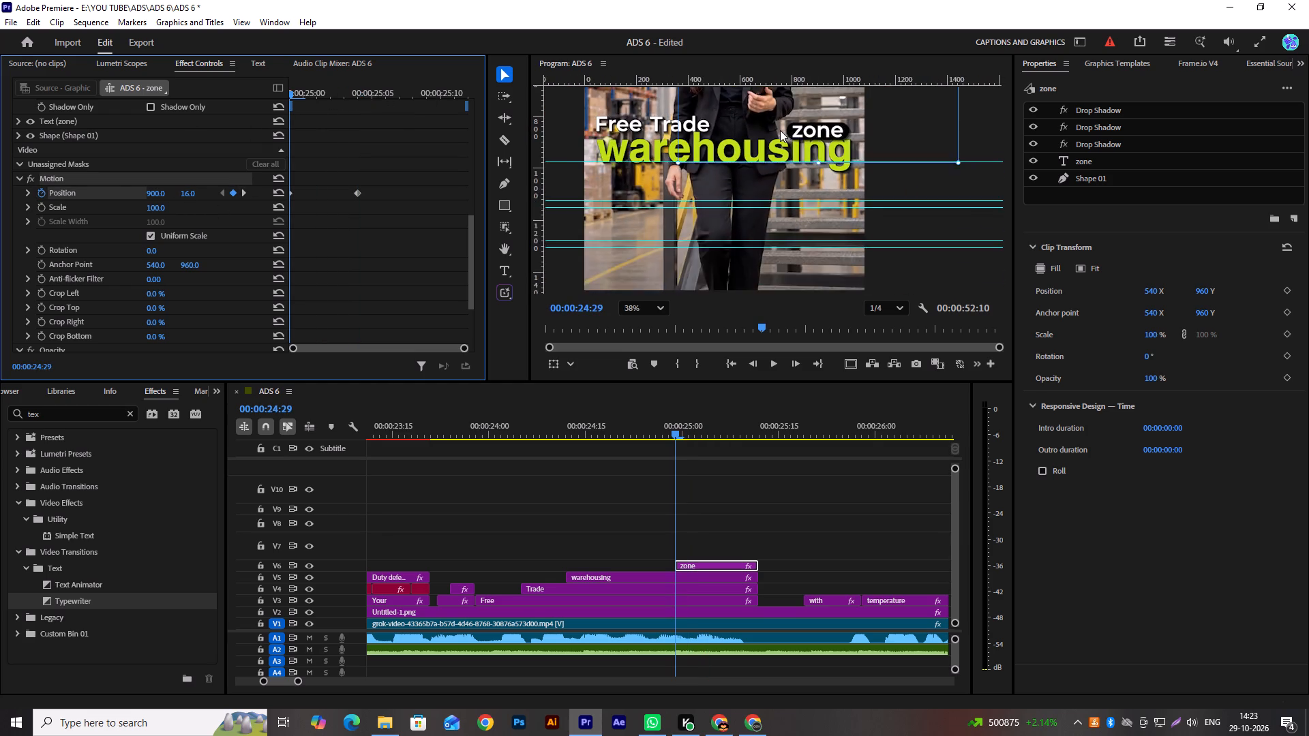
{"action": "scroll", "coordinate": [780, 130], "scroll_direction": "down", "scroll_amount": 13}
{"action": "left_click", "coordinate": [648, 310]}
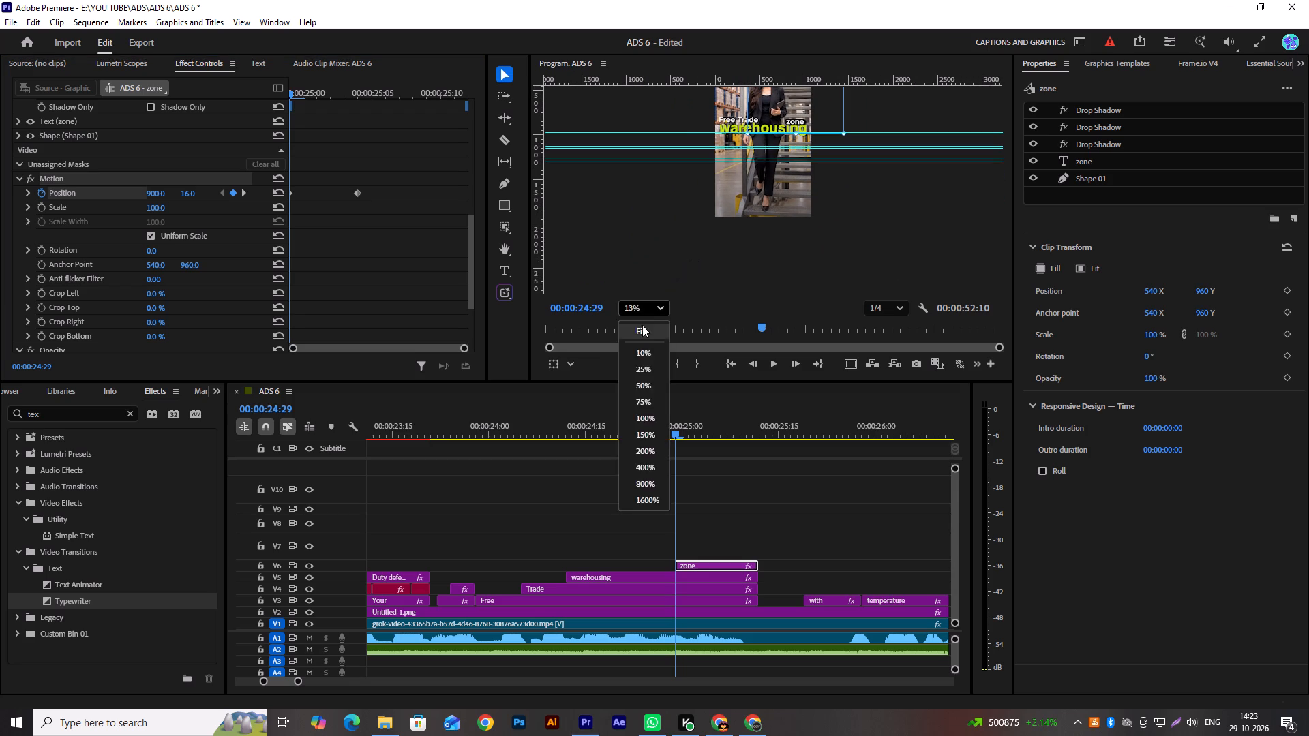
{"action": "left_click", "coordinate": [642, 326]}
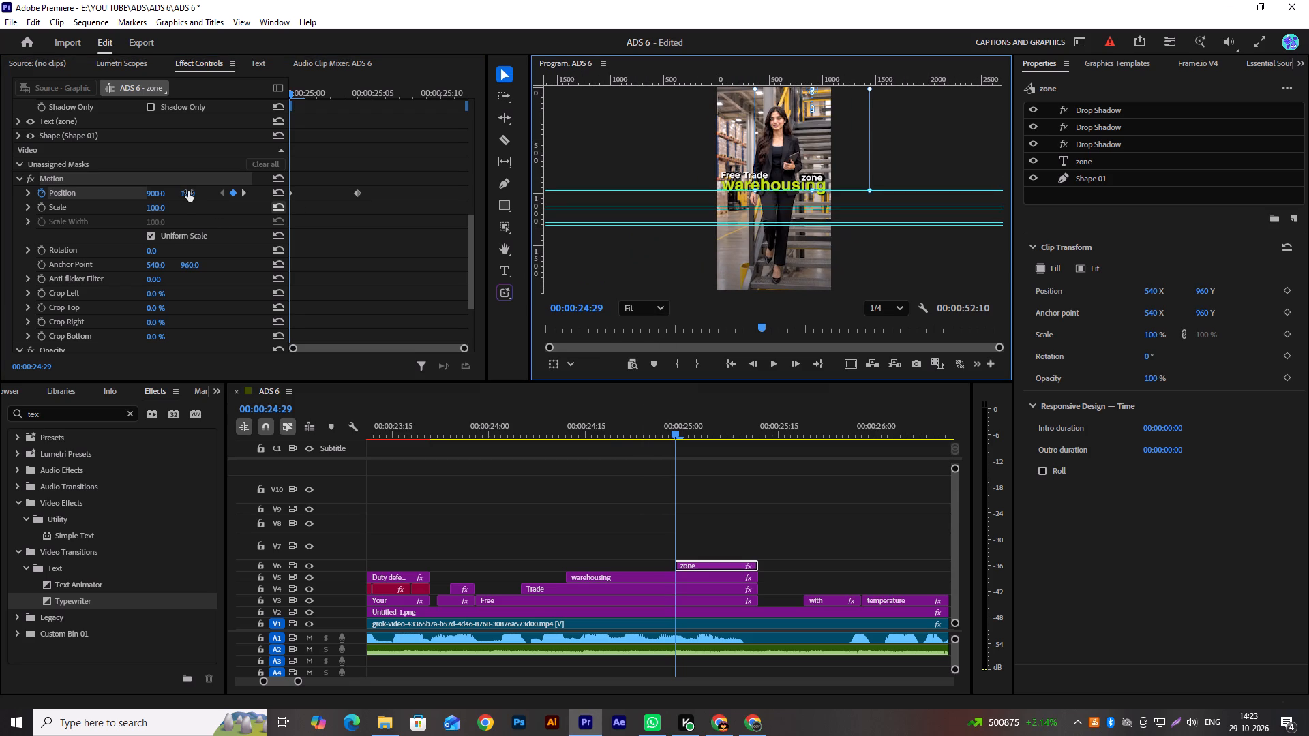
{"action": "left_click_drag", "start_coordinate": [188, 191], "coordinate": [16, 232]}
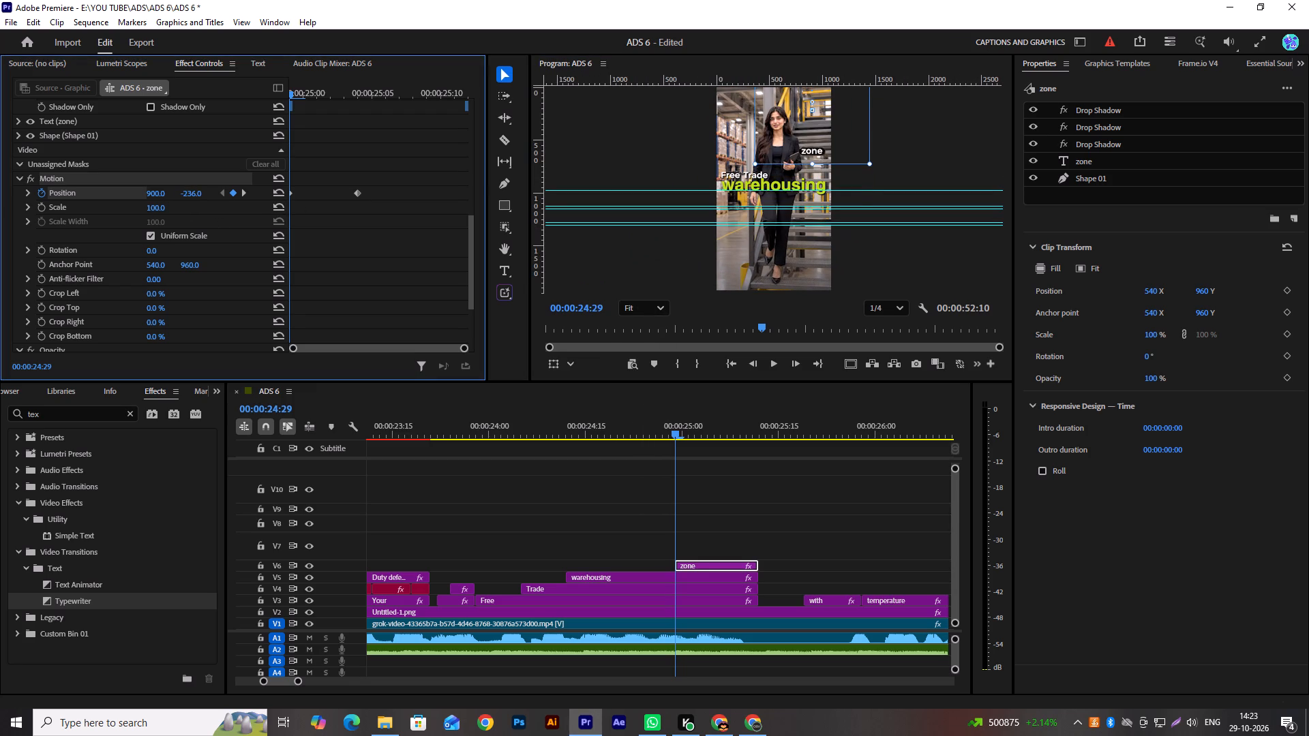
{"action": "left_click_drag", "start_coordinate": [16, 232], "coordinate": [28, 232]}
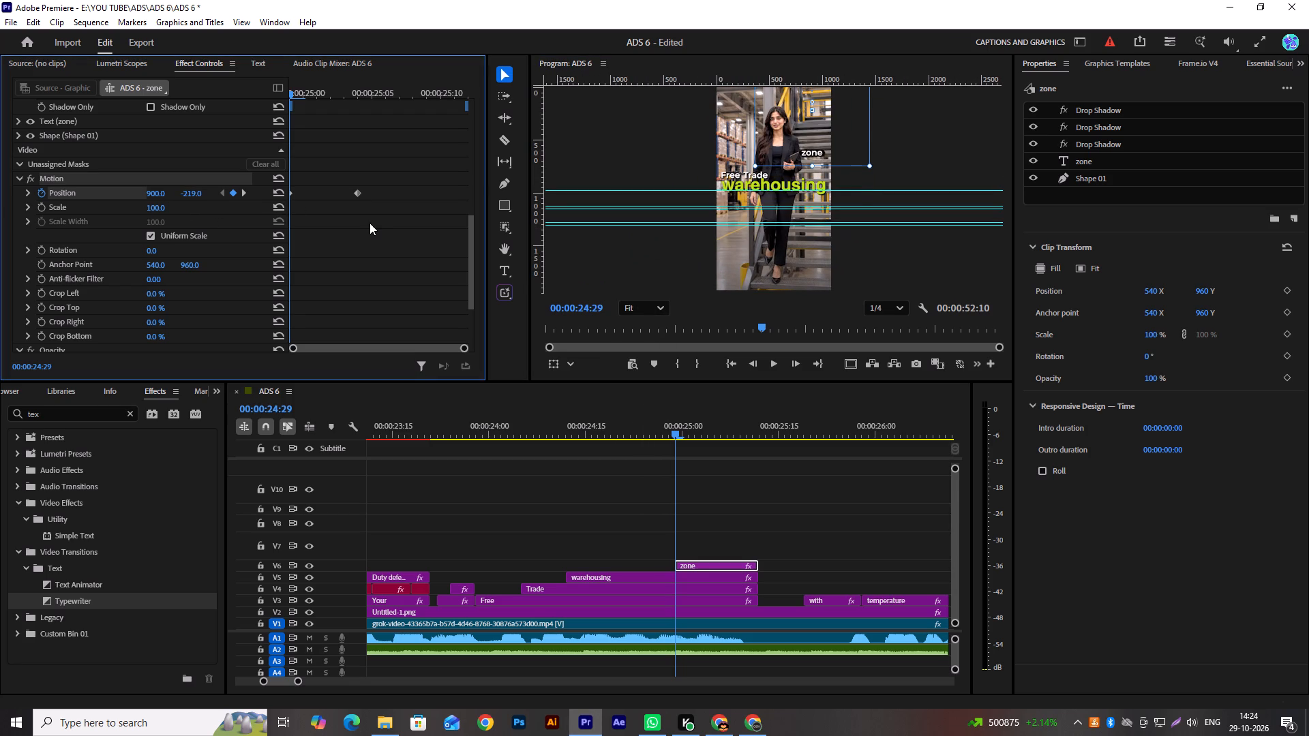
{"action": "key", "text": "space"}
{"action": "key", "text": "space"}
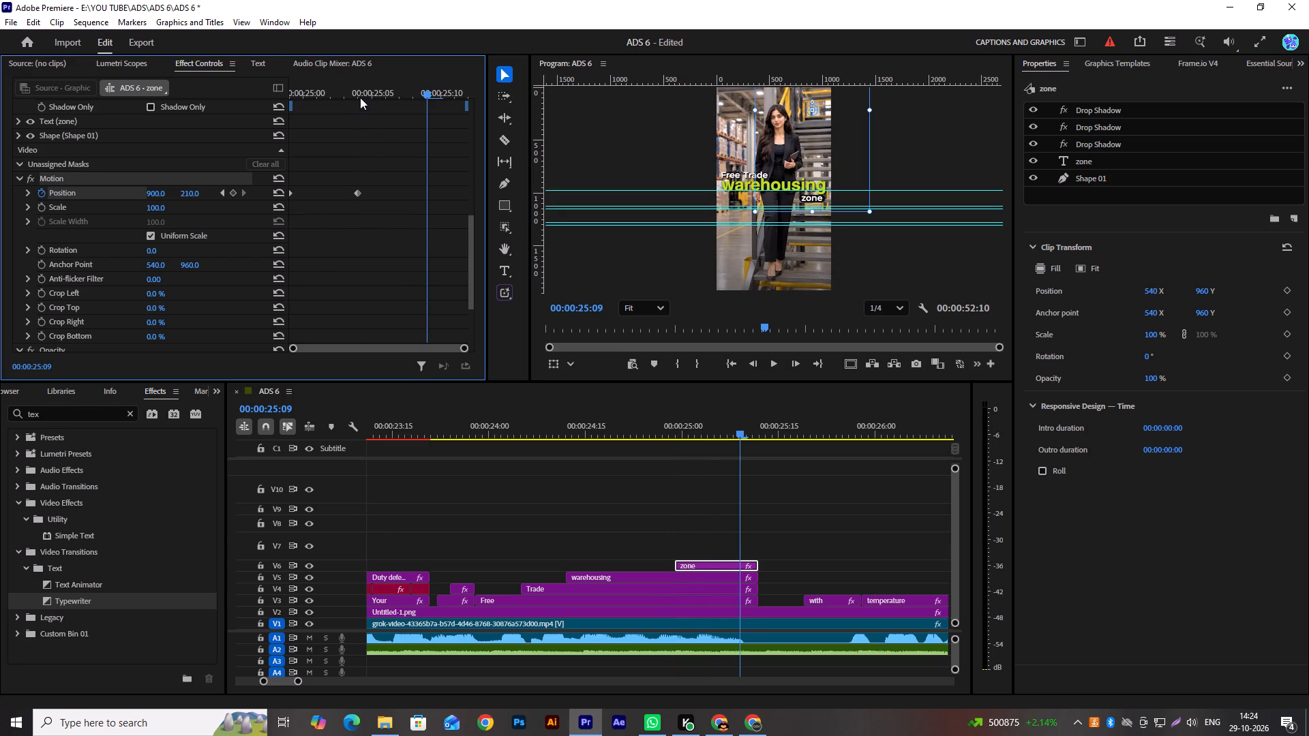
Change the vertical position of the "zone" clip's 00:00:25:04 keyframe to 223 and return to its starting keyframe.
{"action": "left_click_drag", "start_coordinate": [363, 96], "coordinate": [230, 122]}
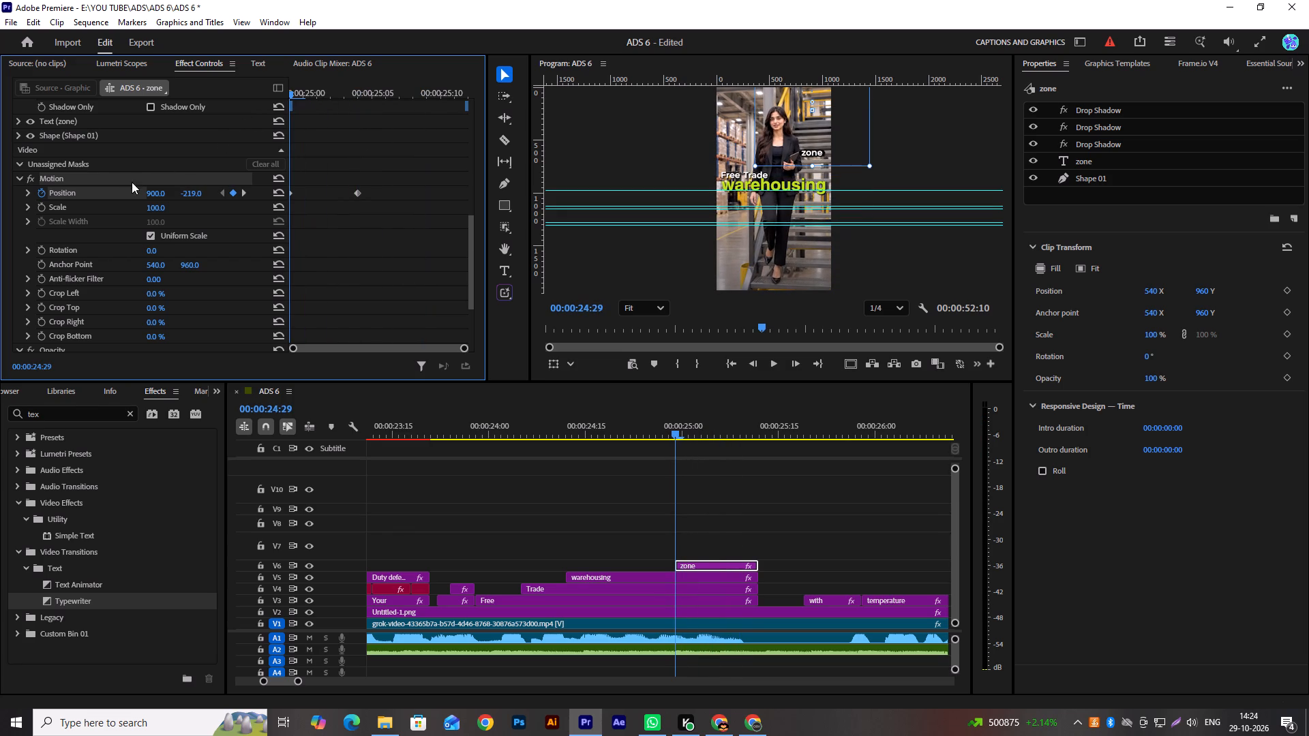
{"action": "left_click", "coordinate": [247, 193]}
{"action": "left_click_drag", "start_coordinate": [190, 194], "coordinate": [191, 194]}
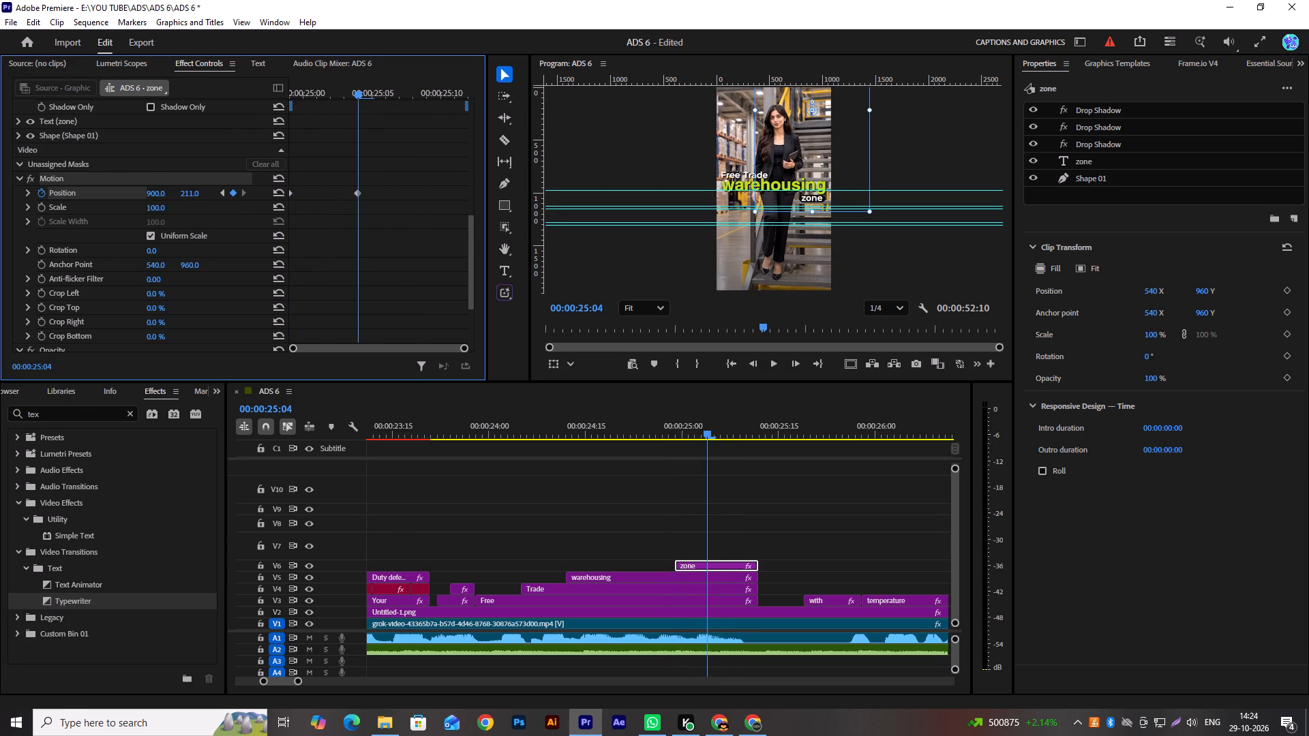
{"action": "left_click_drag", "start_coordinate": [191, 194], "coordinate": [206, 195]}
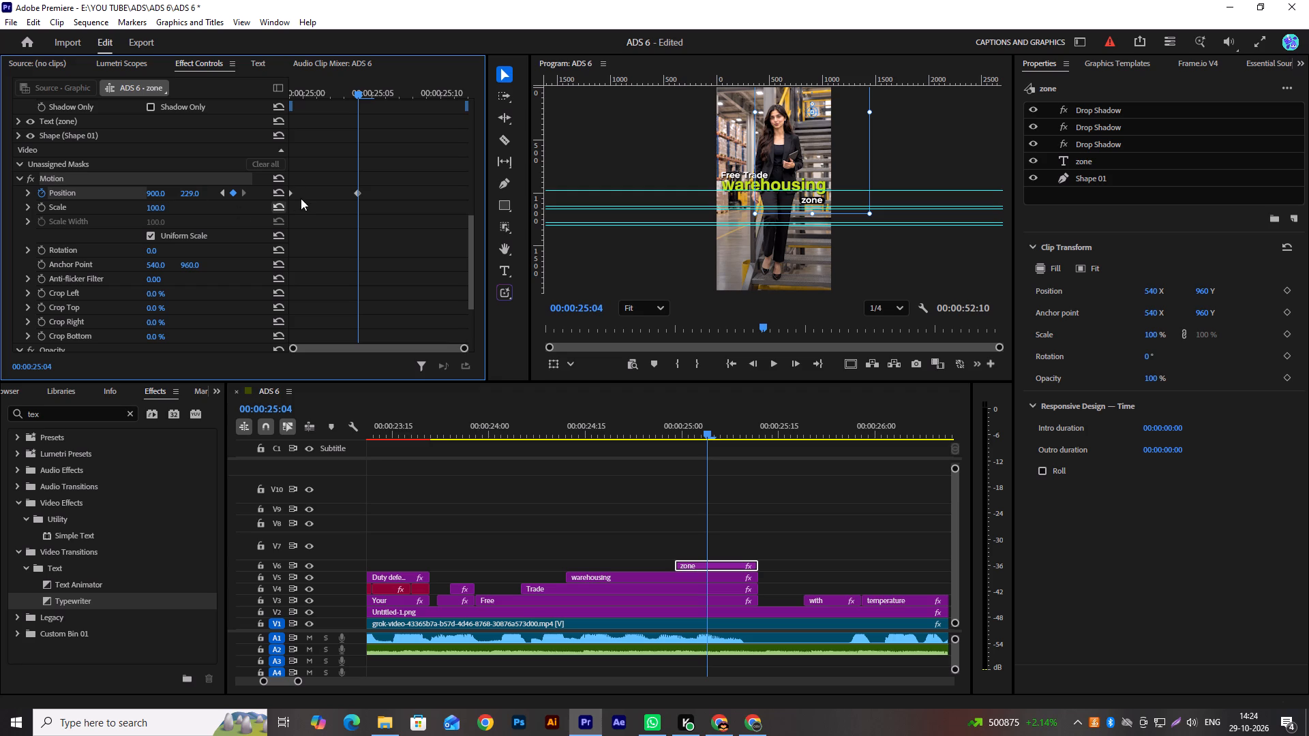
{"action": "scroll", "coordinate": [841, 212], "scroll_direction": "up", "scroll_amount": 10}
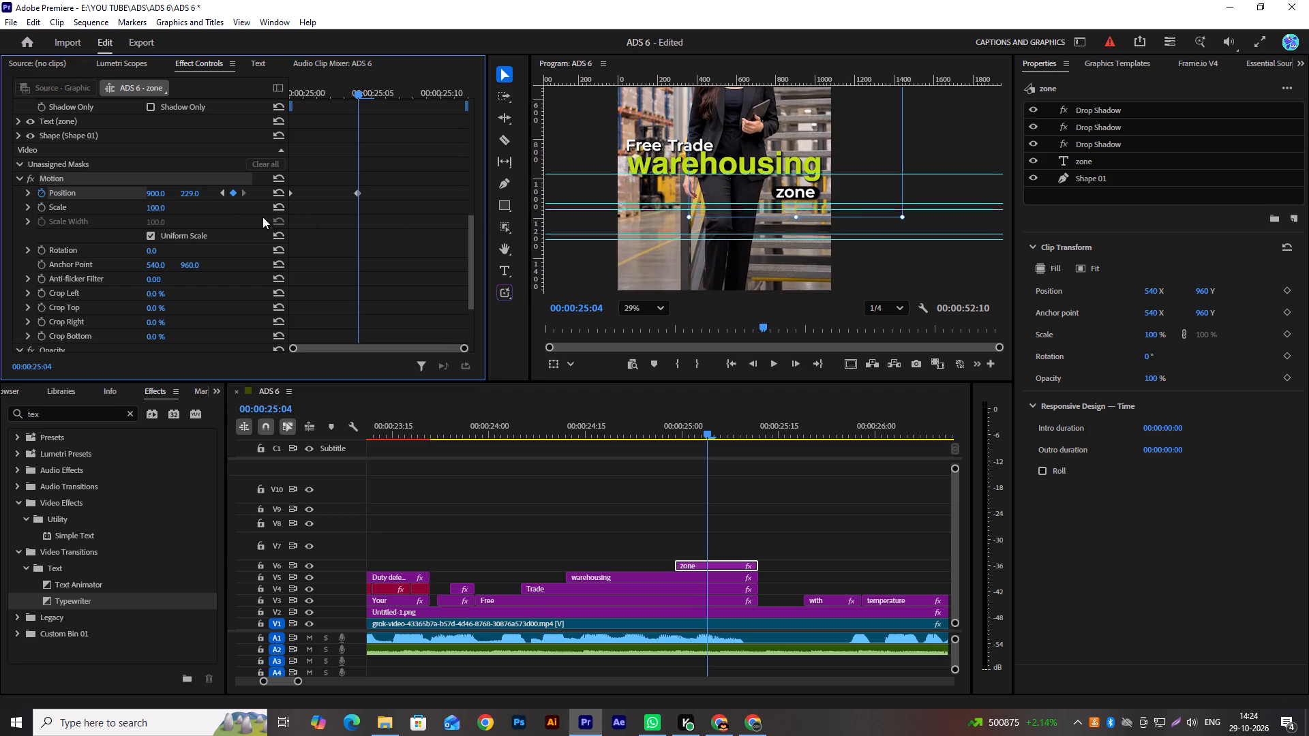
{"action": "left_click", "coordinate": [192, 196]}
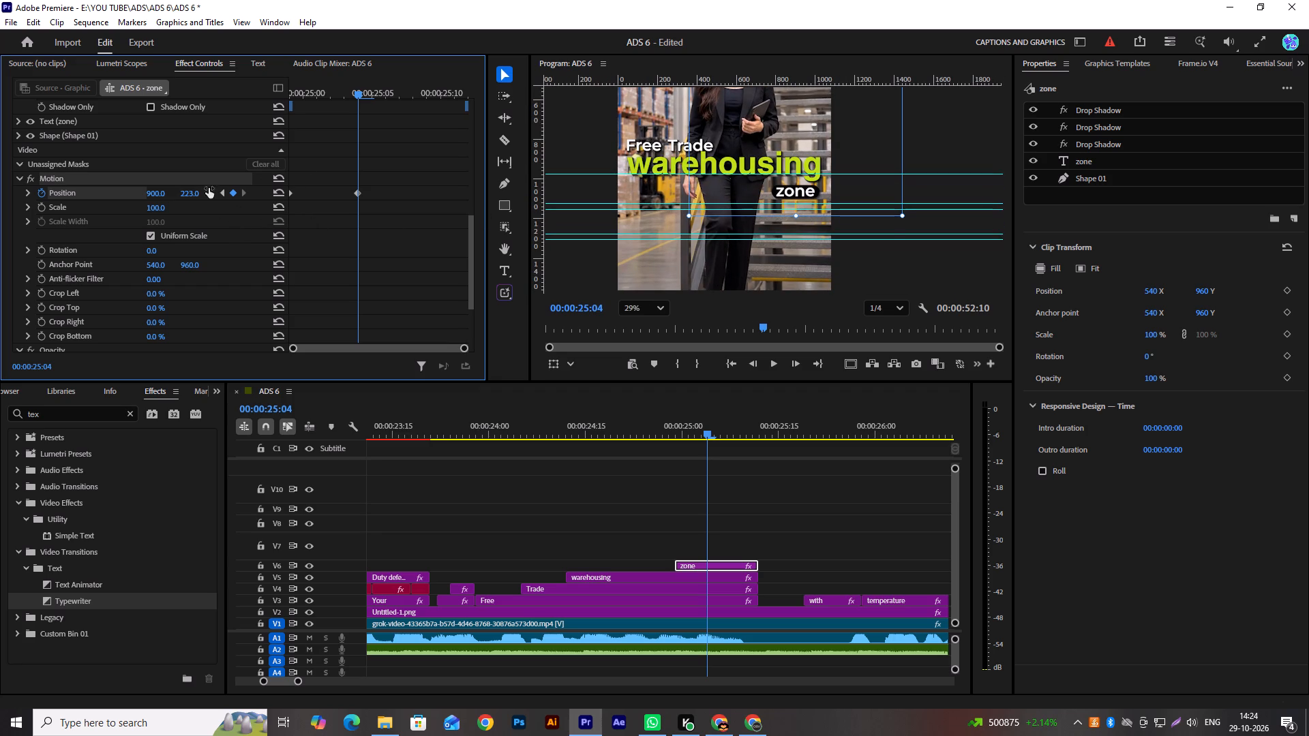
{"action": "double_click", "coordinate": [218, 196]}
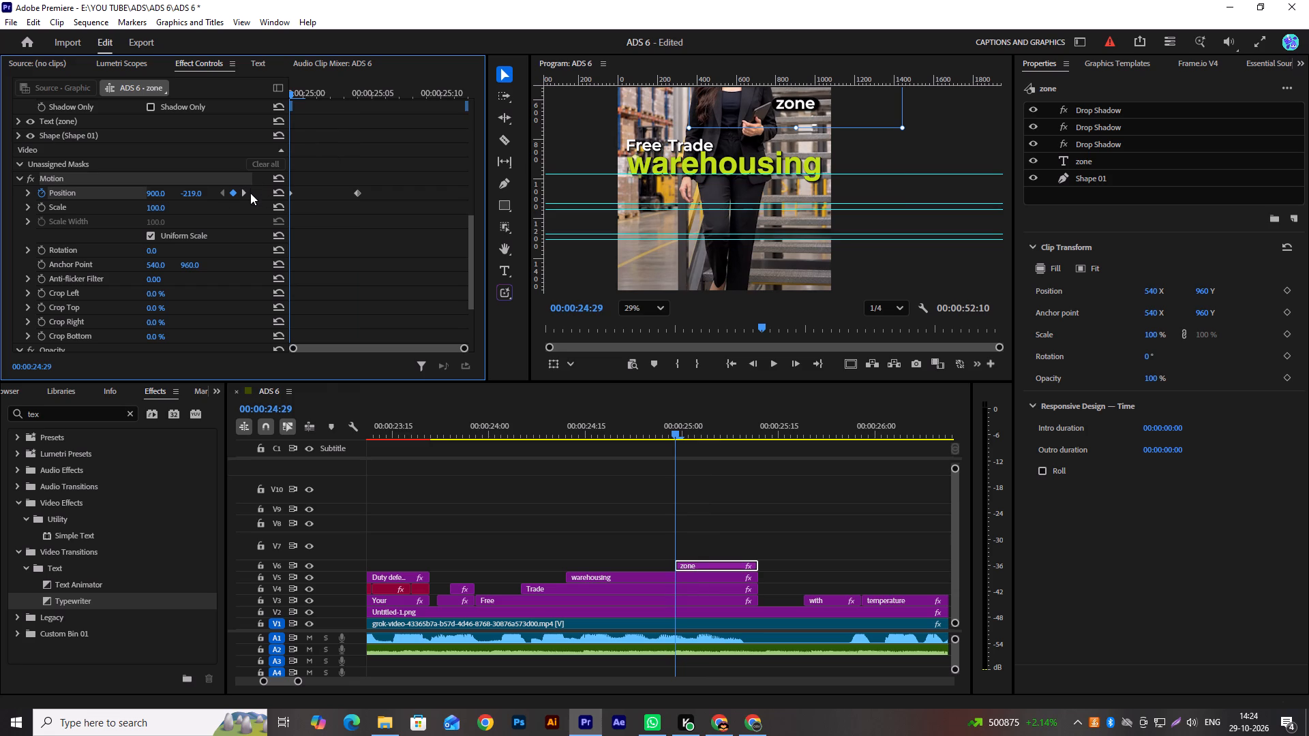
Keyframe the "zone" clip's opacity at 100% on 00:00:25:04 and 0% on 00:00:25:01, and play the fade-in.
{"action": "left_click", "coordinate": [247, 193]}
{"action": "scroll", "coordinate": [348, 266], "scroll_direction": "down", "scroll_amount": 14}
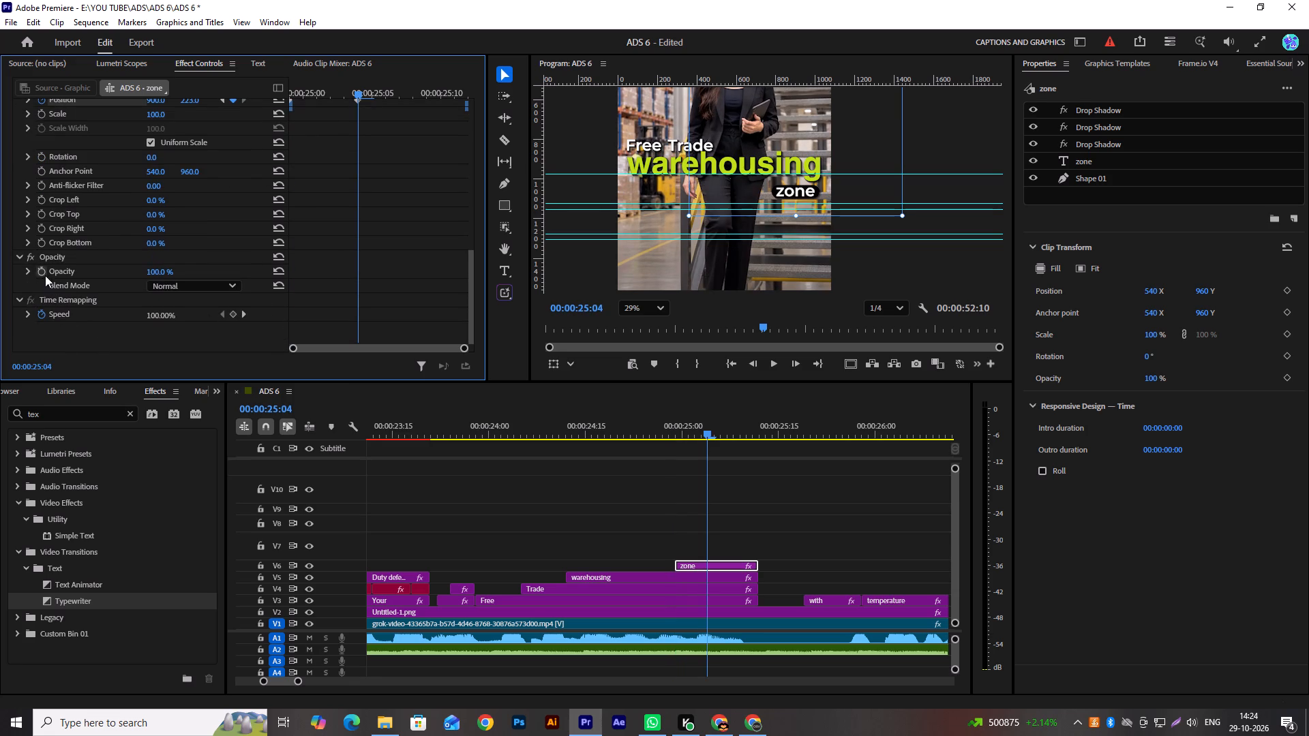
{"action": "left_click", "coordinate": [43, 271]}
{"action": "key", "text": "Left"}
{"action": "key", "text": "Left"}
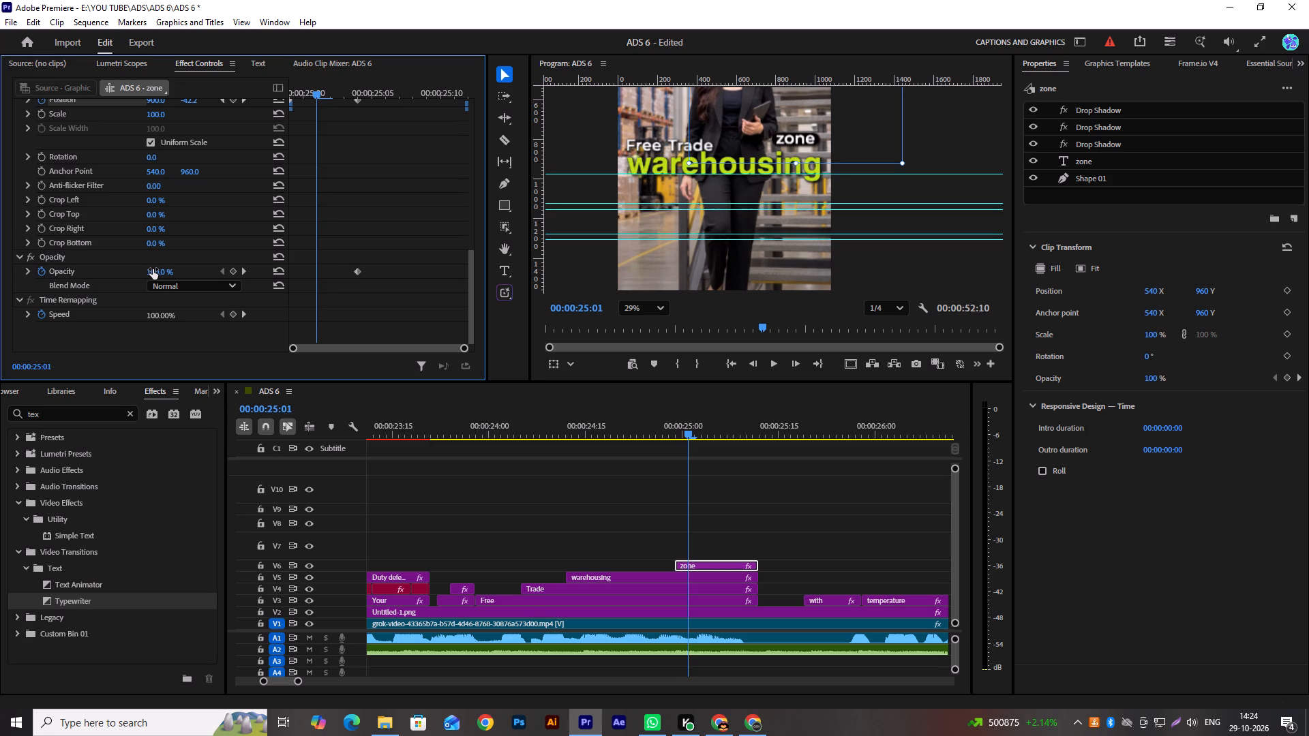
{"action": "left_click_drag", "start_coordinate": [158, 271], "coordinate": [55, 275]}
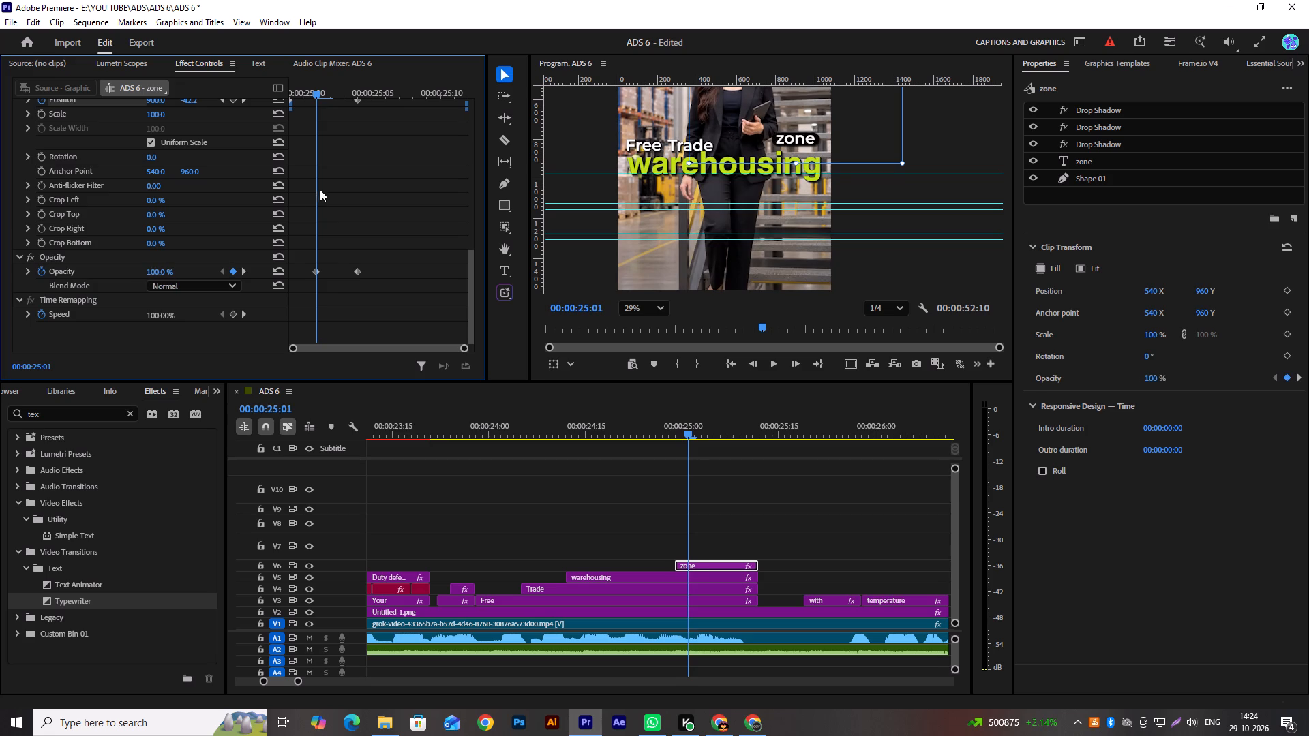
{"action": "left_click_drag", "start_coordinate": [160, 269], "coordinate": [33, 269]}
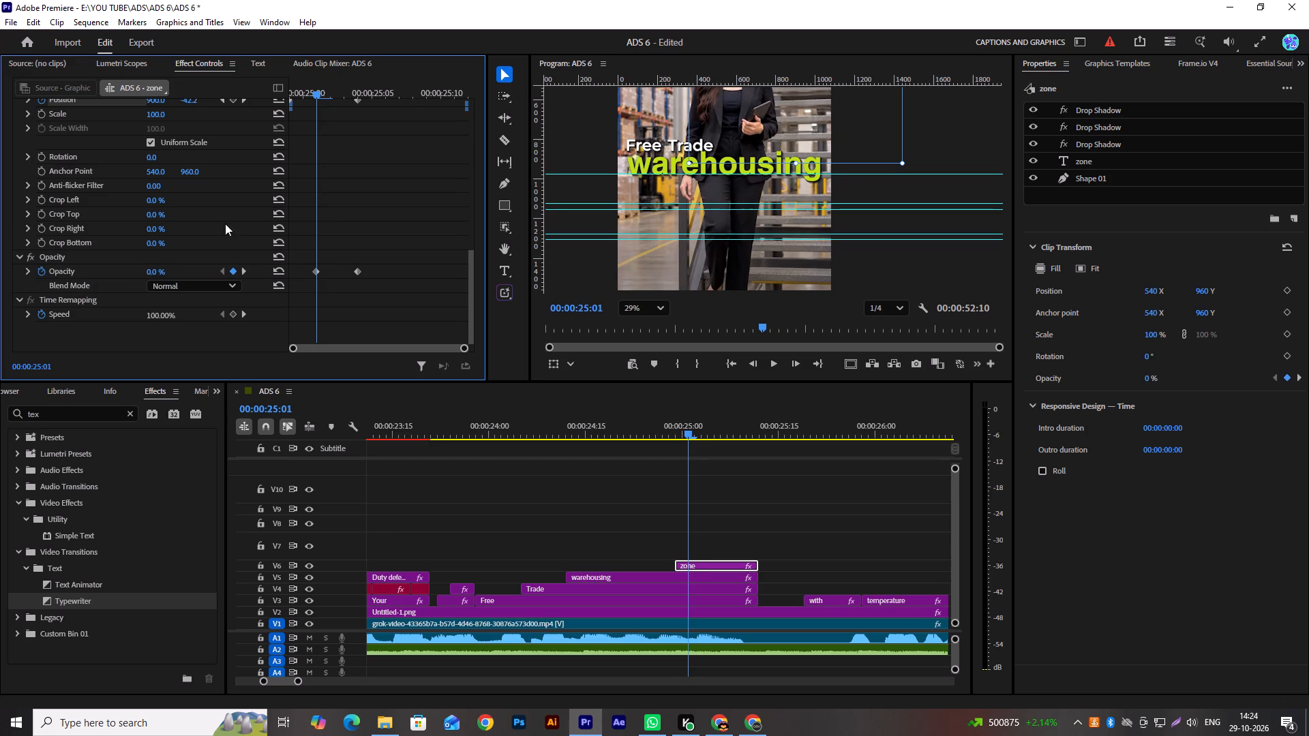
{"action": "left_click_drag", "start_coordinate": [317, 93], "coordinate": [205, 102]}
{"action": "key", "text": "space"}
{"action": "key", "text": "space"}
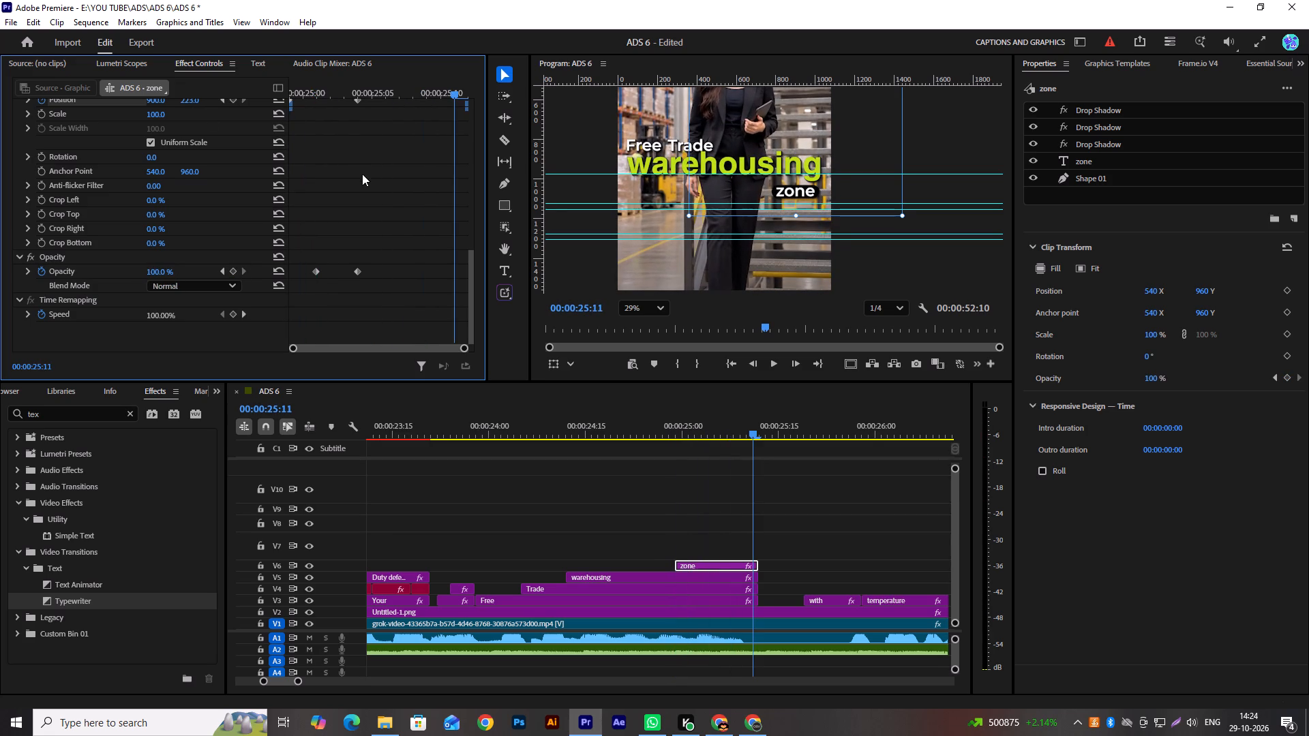
Apply Ease In and Ease Out temporal interpolation to both Position keyframes of the "zone" clip.
{"action": "scroll", "coordinate": [392, 209], "scroll_direction": "up", "scroll_amount": 8}
{"action": "left_click_drag", "start_coordinate": [385, 234], "coordinate": [241, 167]}
{"action": "left_click_drag", "start_coordinate": [378, 226], "coordinate": [348, 217]}
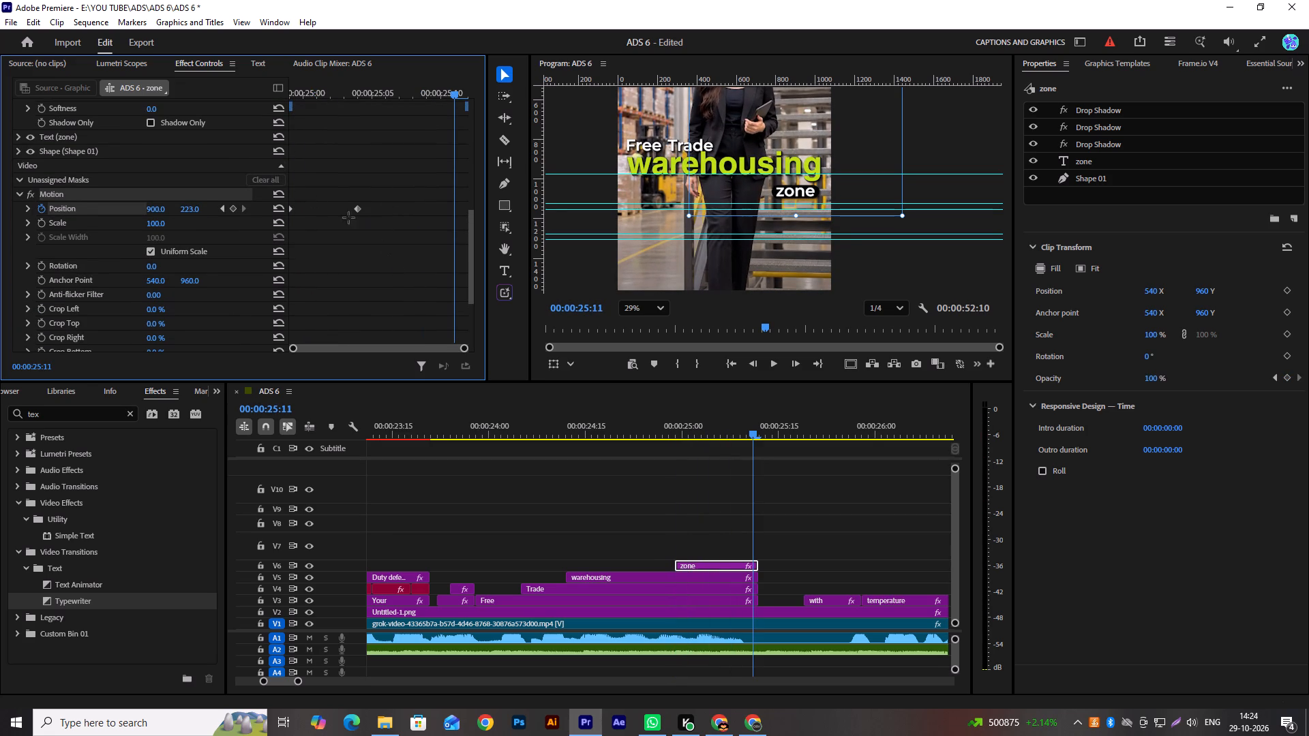
{"action": "left_click_drag", "start_coordinate": [348, 217], "coordinate": [248, 190]}
{"action": "right_click", "coordinate": [359, 208]}
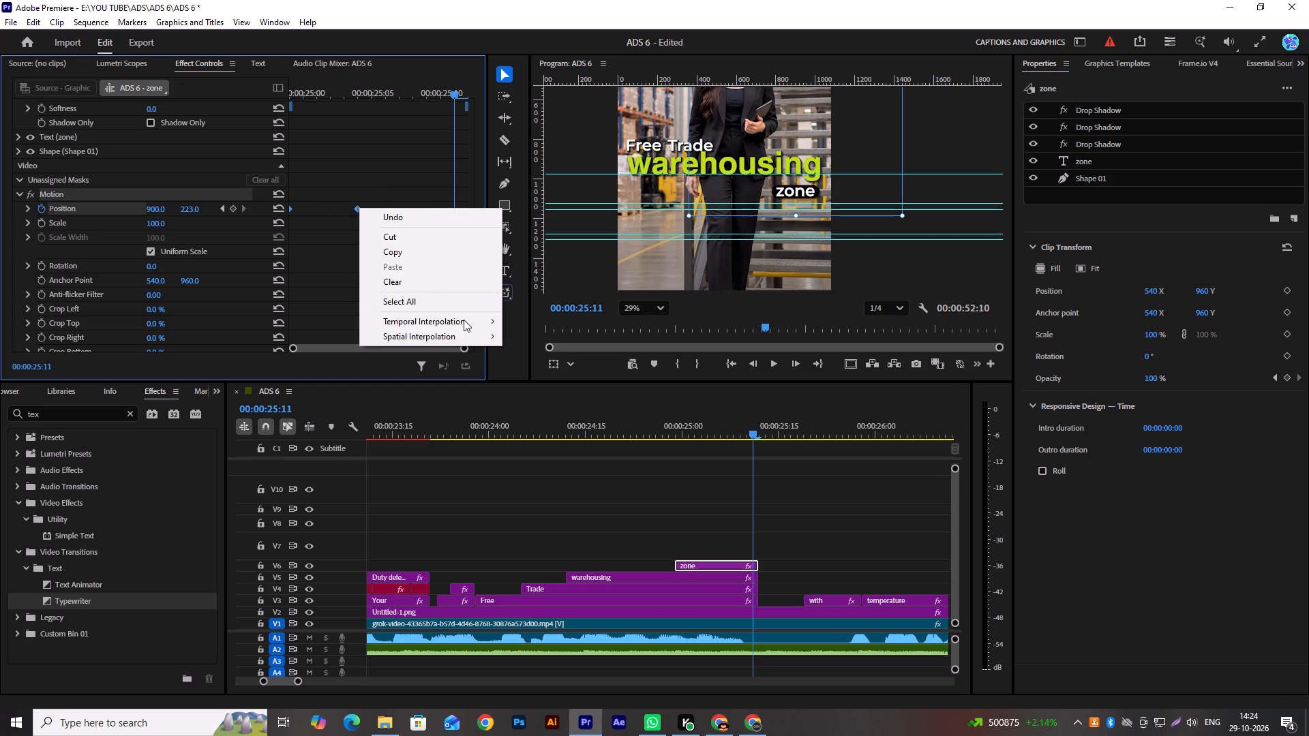
{"action": "left_click", "coordinate": [464, 320]}
{"action": "left_click", "coordinate": [527, 400]}
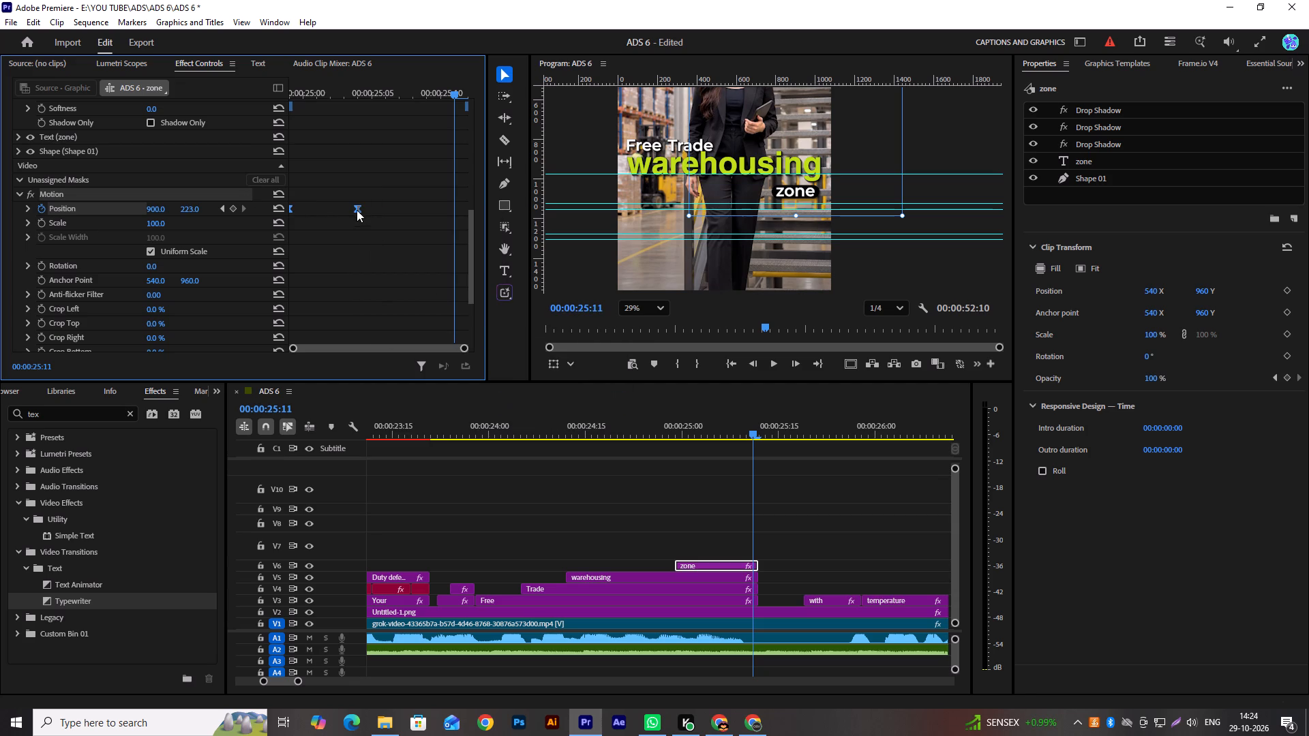
{"action": "right_click", "coordinate": [357, 209]}
{"action": "left_click", "coordinate": [468, 320]}
{"action": "left_click", "coordinate": [527, 415]}
Stretch the velocity curve handle of the "zone" clip's last Position keyframe earlier for a softer landing, and play the drop-in.
{"action": "left_click", "coordinate": [28, 211]}
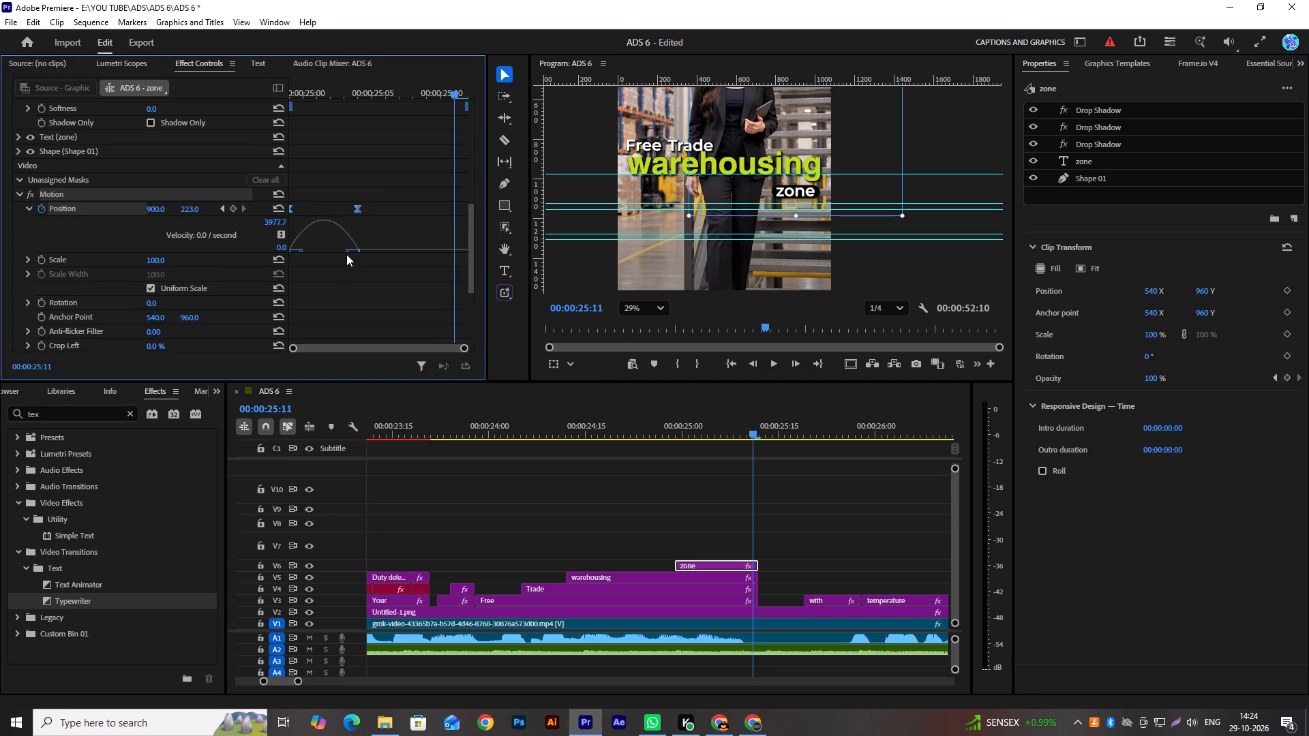
{"action": "left_click_drag", "start_coordinate": [345, 251], "coordinate": [331, 253]}
{"action": "left_click_drag", "start_coordinate": [325, 95], "coordinate": [243, 110]}
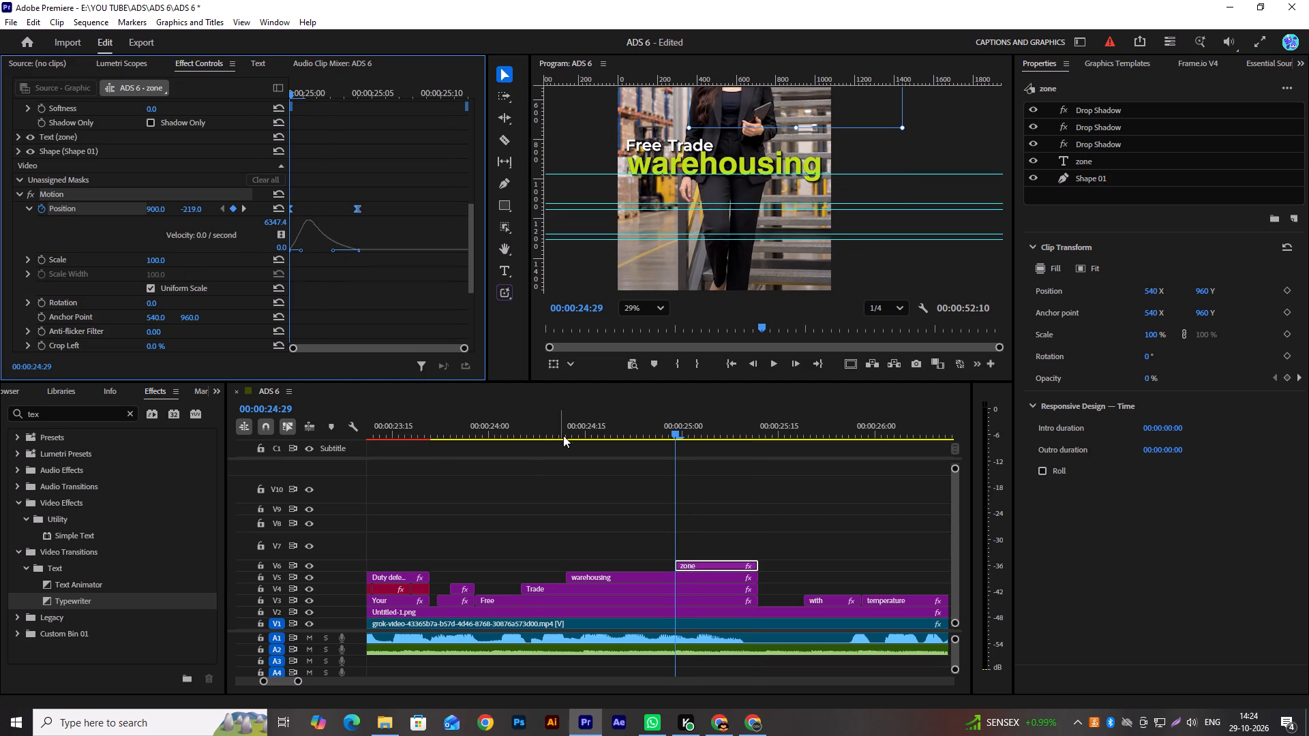
{"action": "left_click_drag", "start_coordinate": [564, 437], "coordinate": [525, 449]}
{"action": "key", "text": "space"}
{"action": "key", "text": "space"}
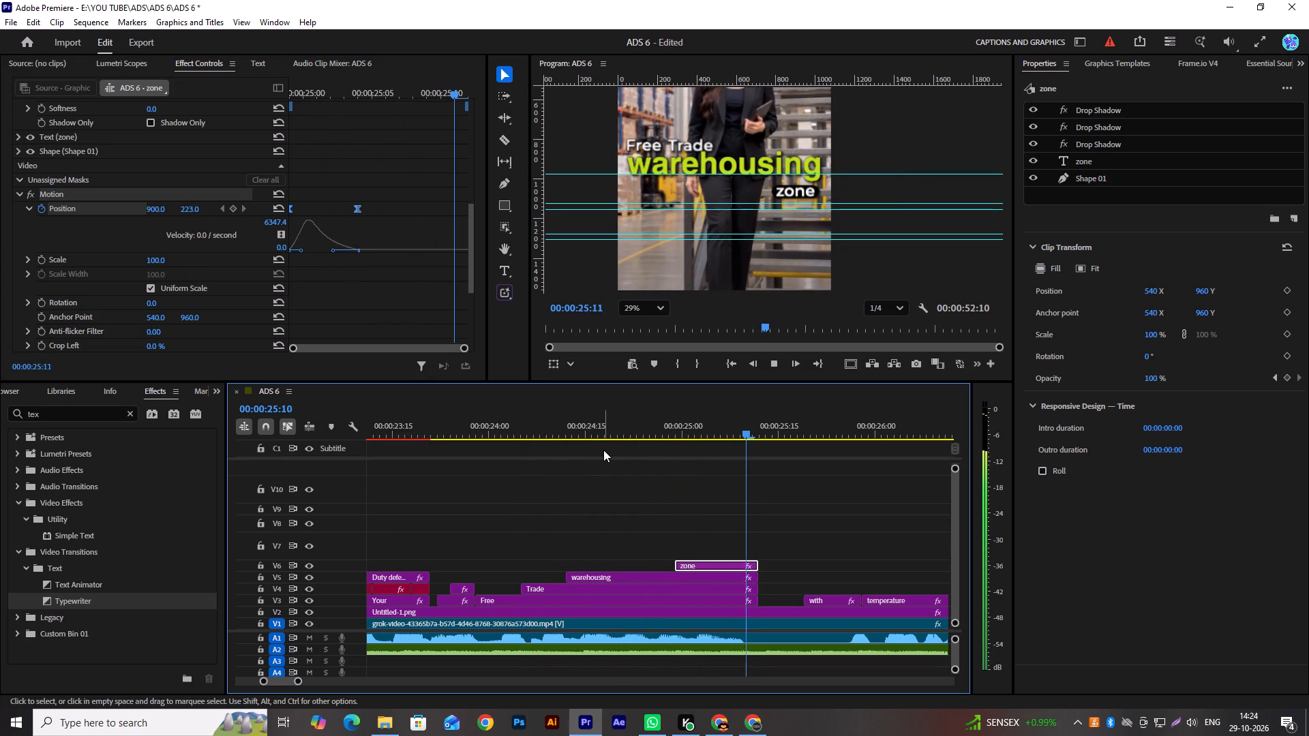
Save the project.
{"action": "key", "text": "ctrl+s"}
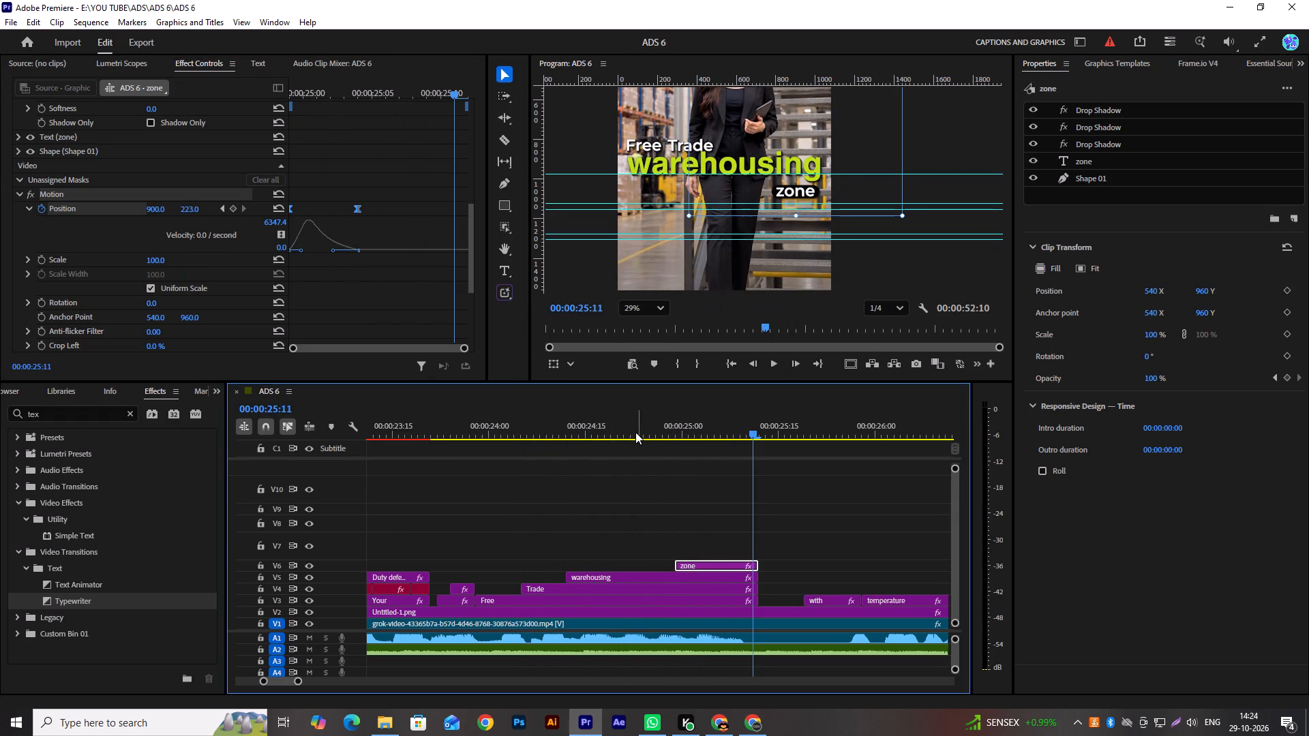
Fit the preview to the whole frame and replay the "Free Trade warehousing zone" captions to review their animation.
{"action": "scroll", "coordinate": [640, 452], "scroll_direction": "down", "scroll_amount": 4}
{"action": "key", "text": "space"}
{"action": "key", "text": "space"}
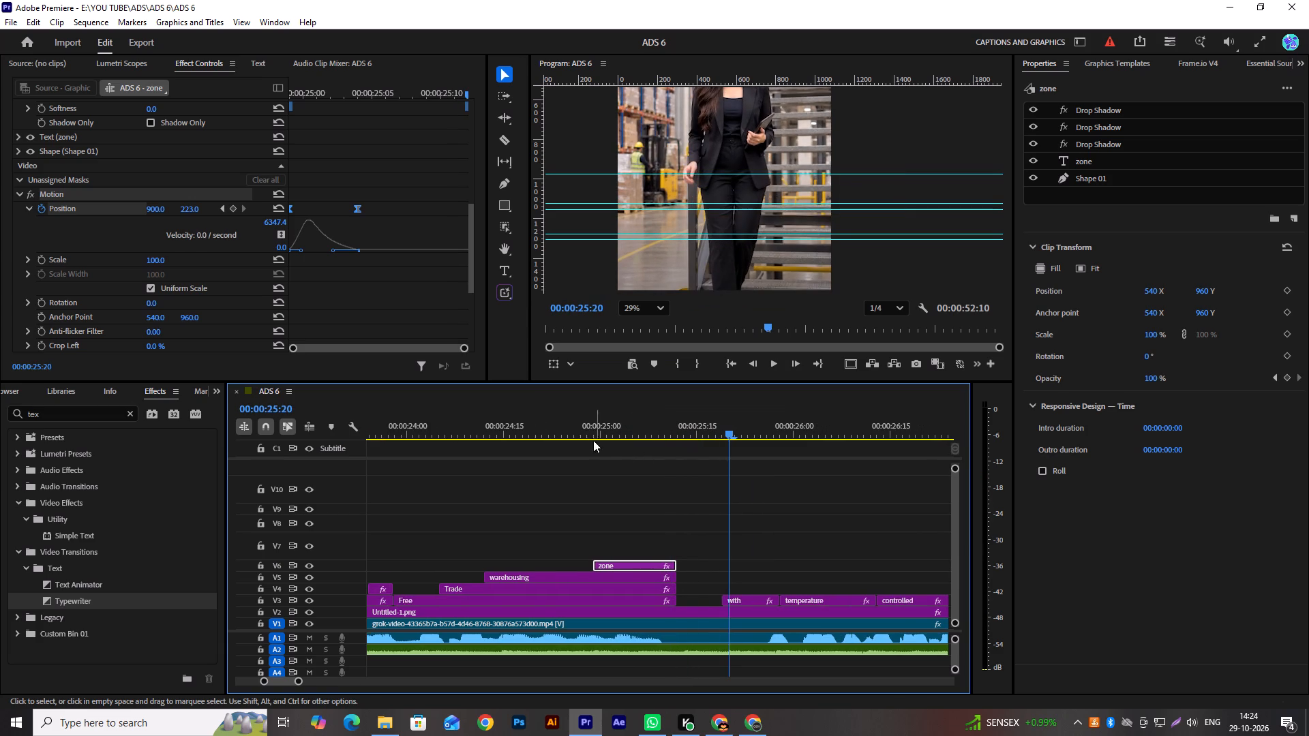
{"action": "left_click_drag", "start_coordinate": [548, 429], "coordinate": [514, 453]}
{"action": "scroll", "coordinate": [702, 152], "scroll_direction": "up", "scroll_amount": 7}
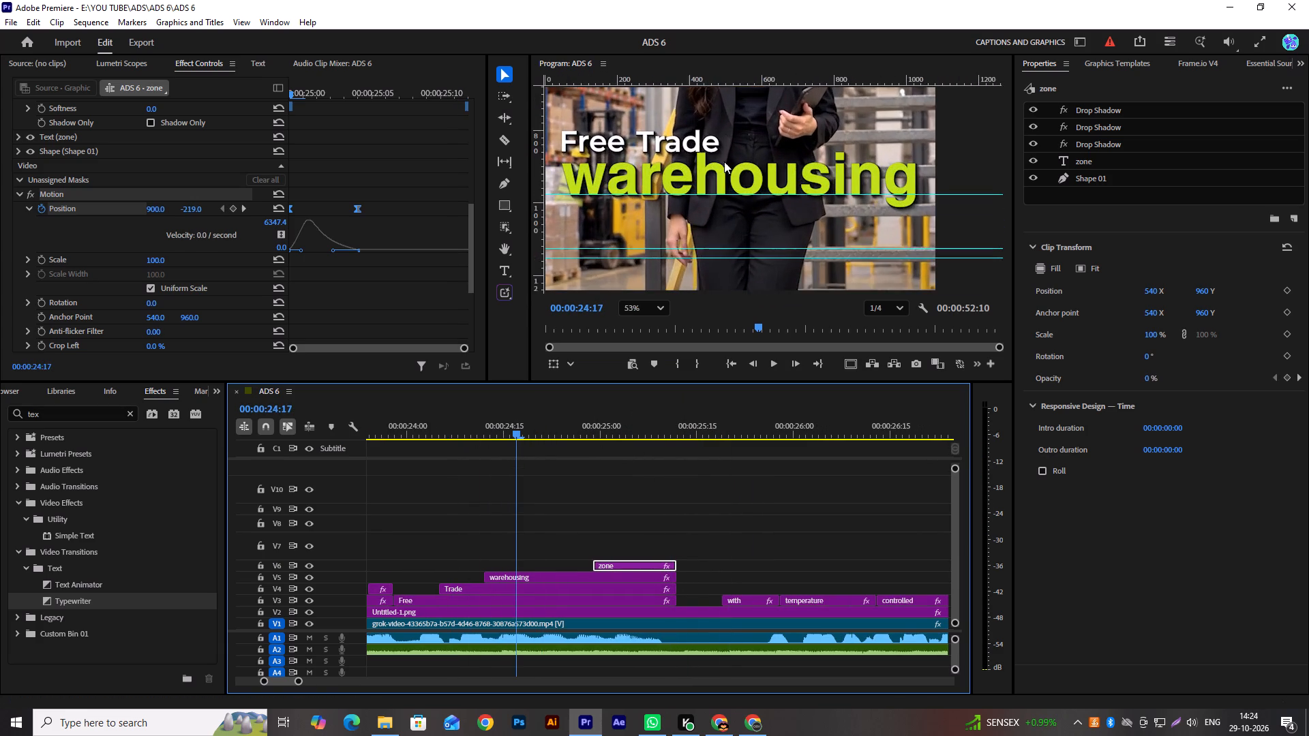
{"action": "scroll", "coordinate": [734, 169], "scroll_direction": "up", "scroll_amount": 5}
{"action": "scroll", "coordinate": [637, 94], "scroll_direction": "down", "scroll_amount": 4}
{"action": "scroll", "coordinate": [637, 94], "scroll_direction": "up", "scroll_amount": 3}
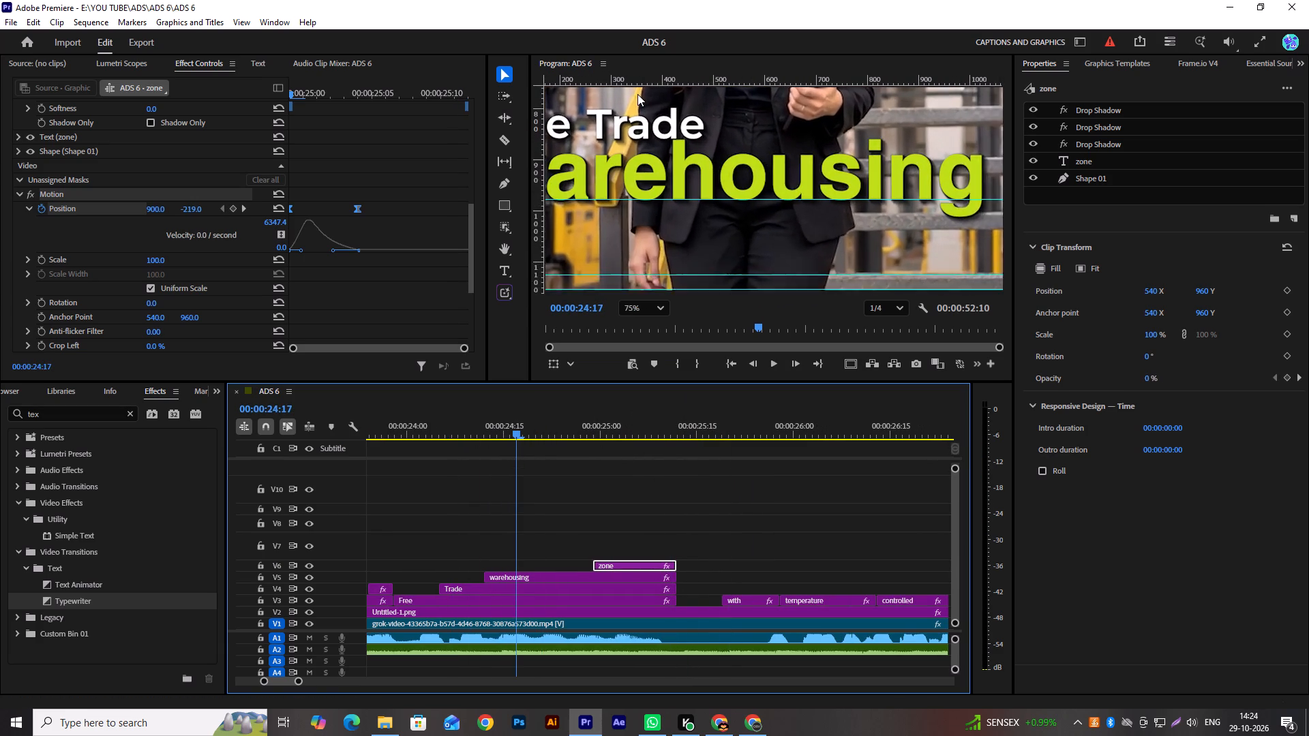
{"action": "scroll", "coordinate": [637, 94], "scroll_direction": "up", "scroll_amount": 5}
{"action": "scroll", "coordinate": [640, 95], "scroll_direction": "down", "scroll_amount": 8}
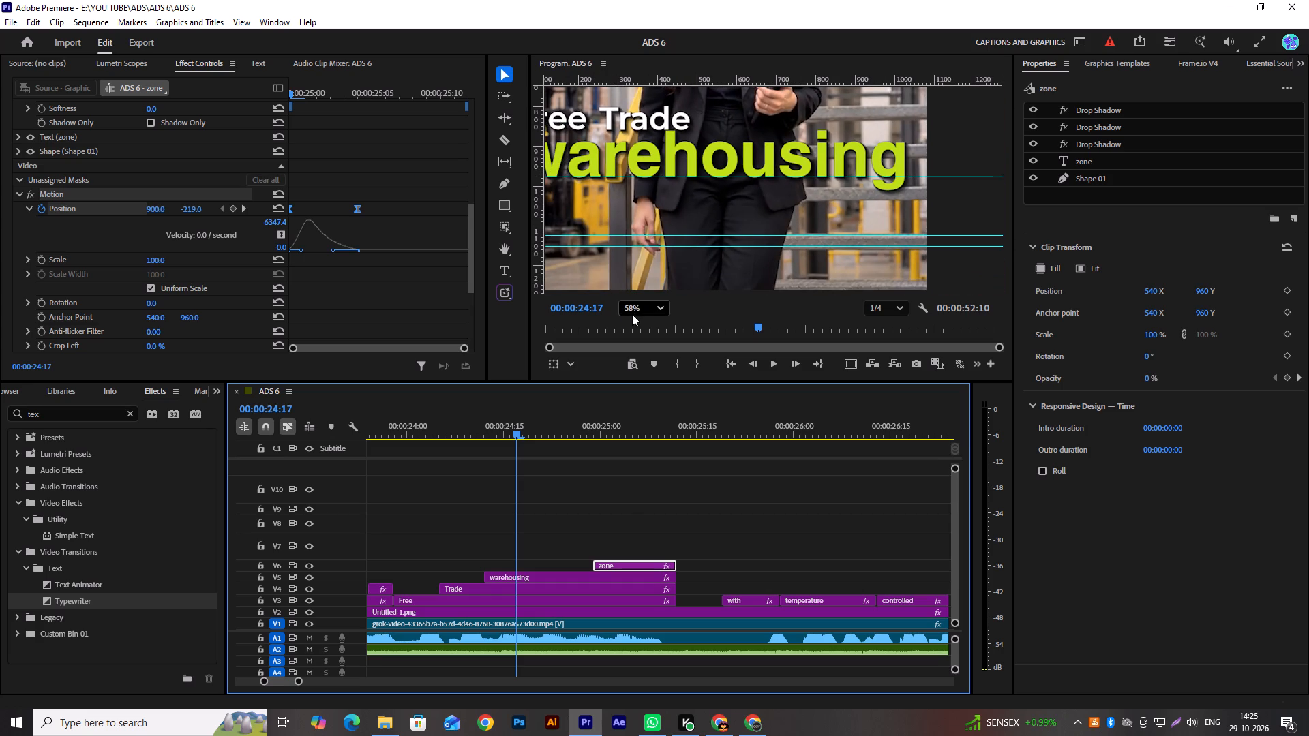
{"action": "left_click", "coordinate": [633, 315]}
{"action": "left_click", "coordinate": [637, 331]}
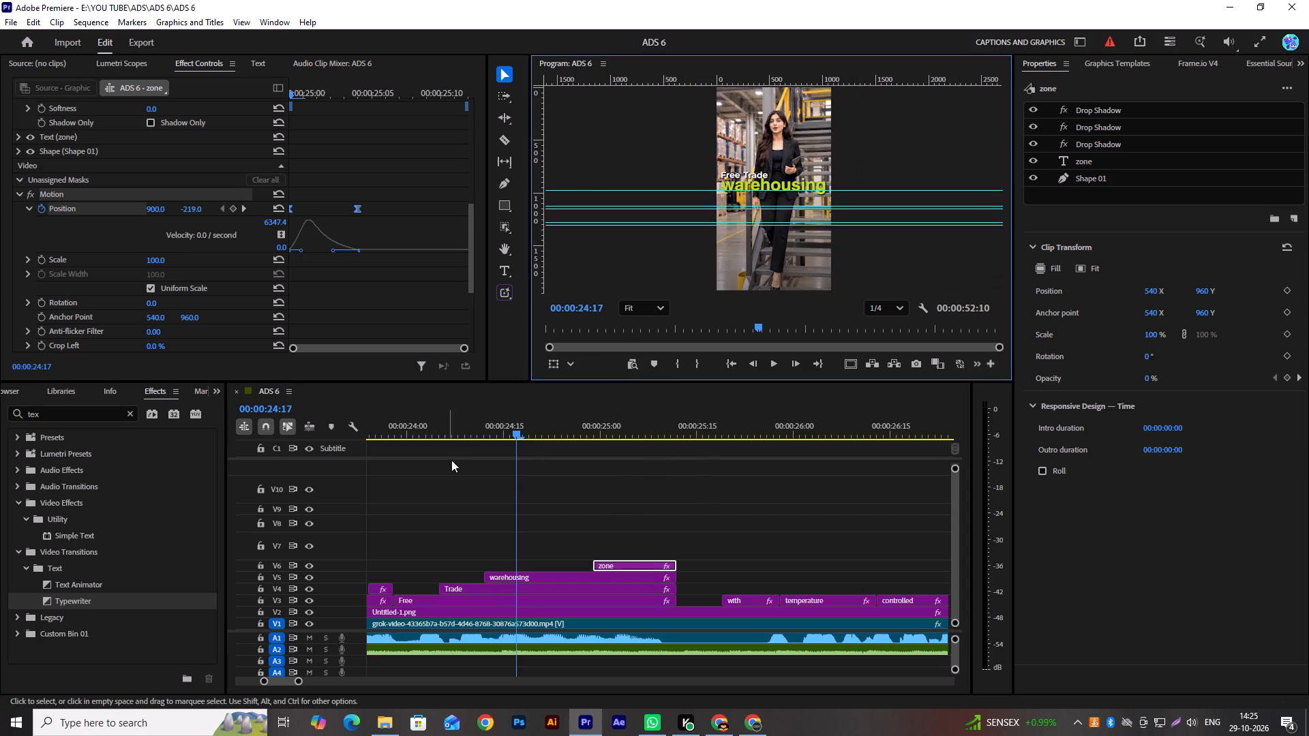
{"action": "left_click_drag", "start_coordinate": [517, 428], "coordinate": [418, 446]}
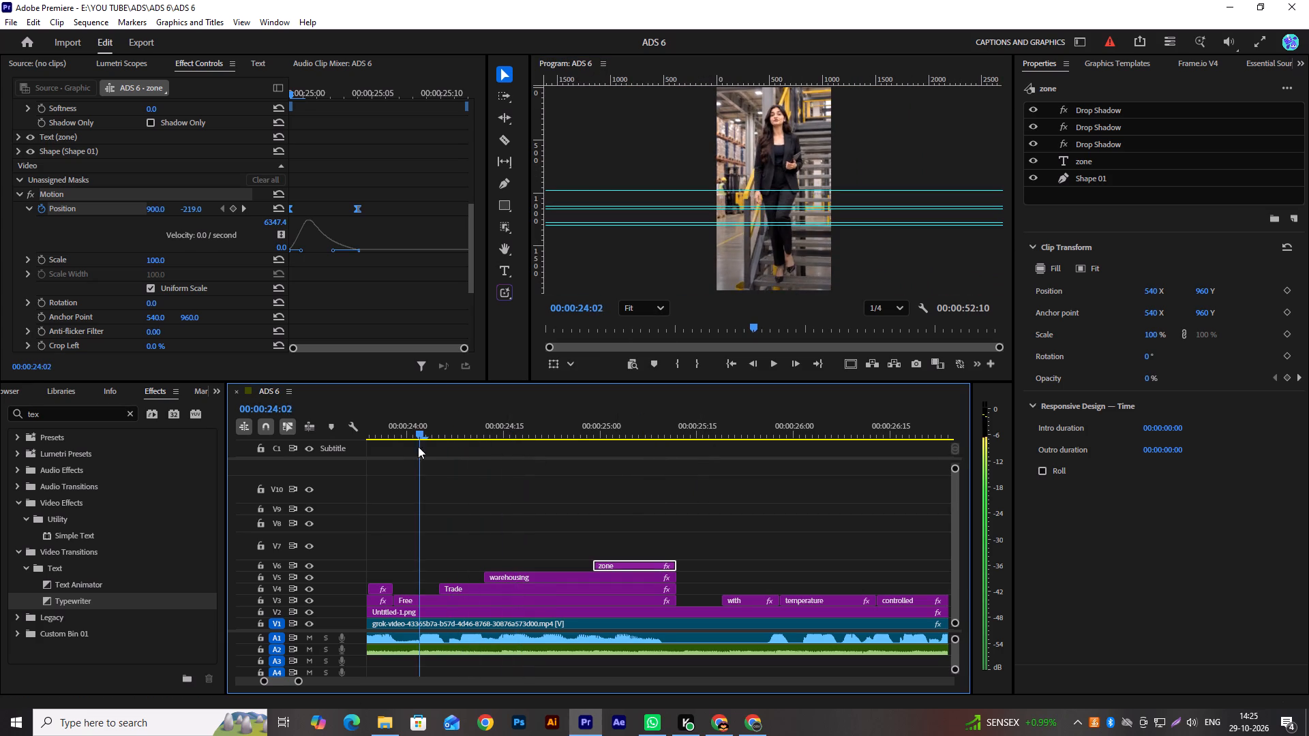
{"action": "left_click_drag", "start_coordinate": [418, 446], "coordinate": [376, 455]}
{"action": "key", "text": "space"}
{"action": "key", "text": "space"}
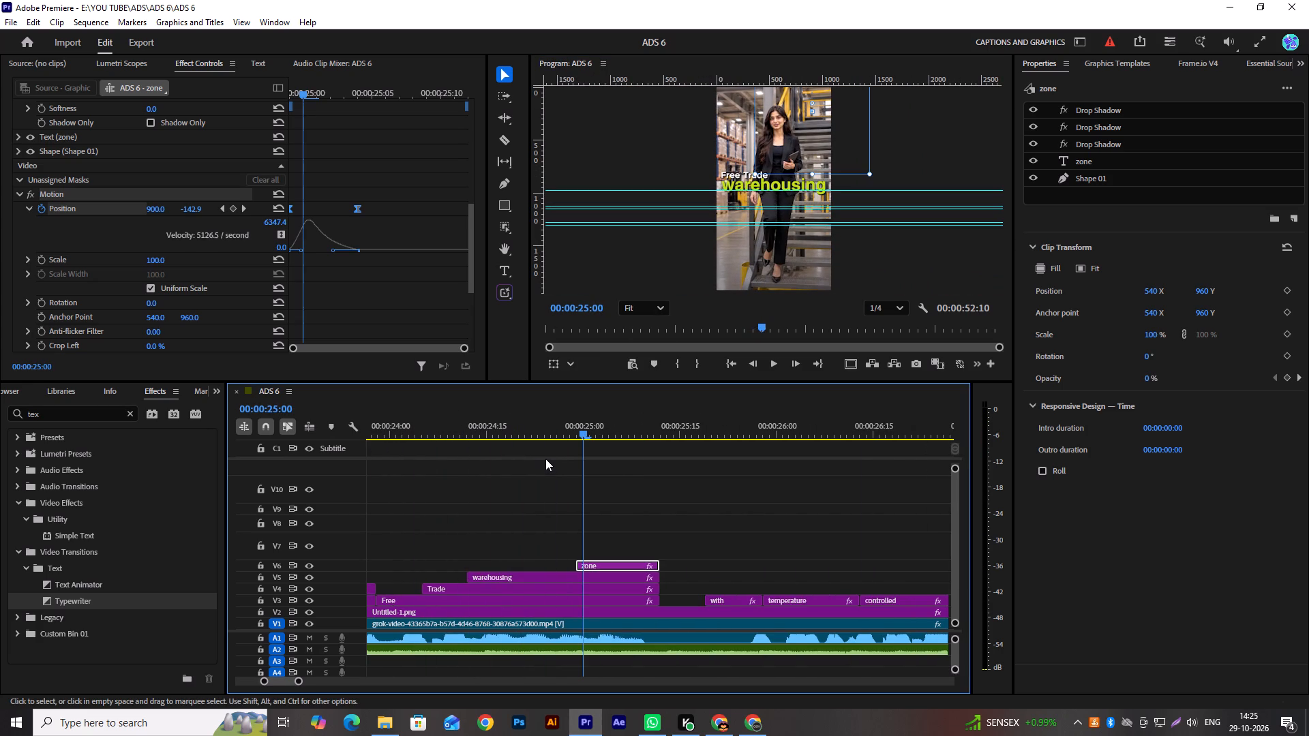
{"action": "key", "text": "space"}
{"action": "key", "text": "space"}
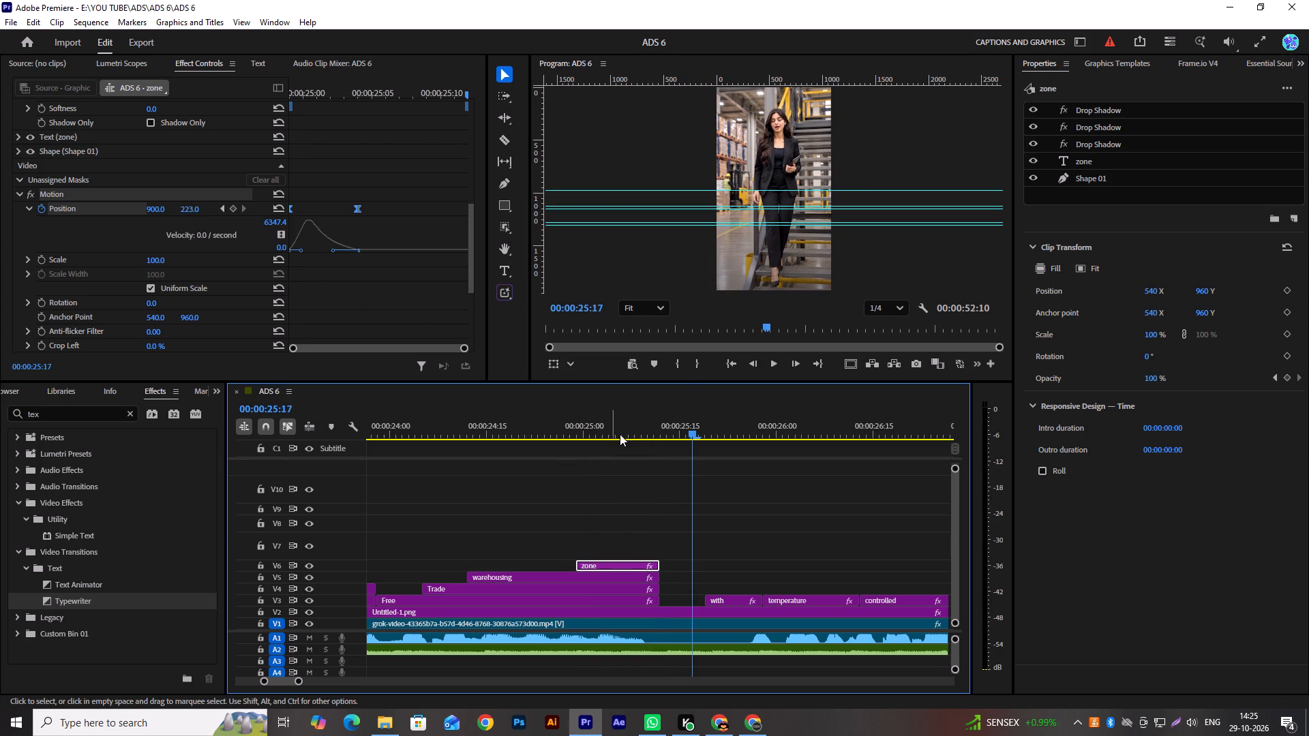
Play past the "zone" clip and review the "with temperature controlled warehousing" captions that follow.
{"action": "scroll", "coordinate": [706, 519], "scroll_direction": "down", "scroll_amount": 5}
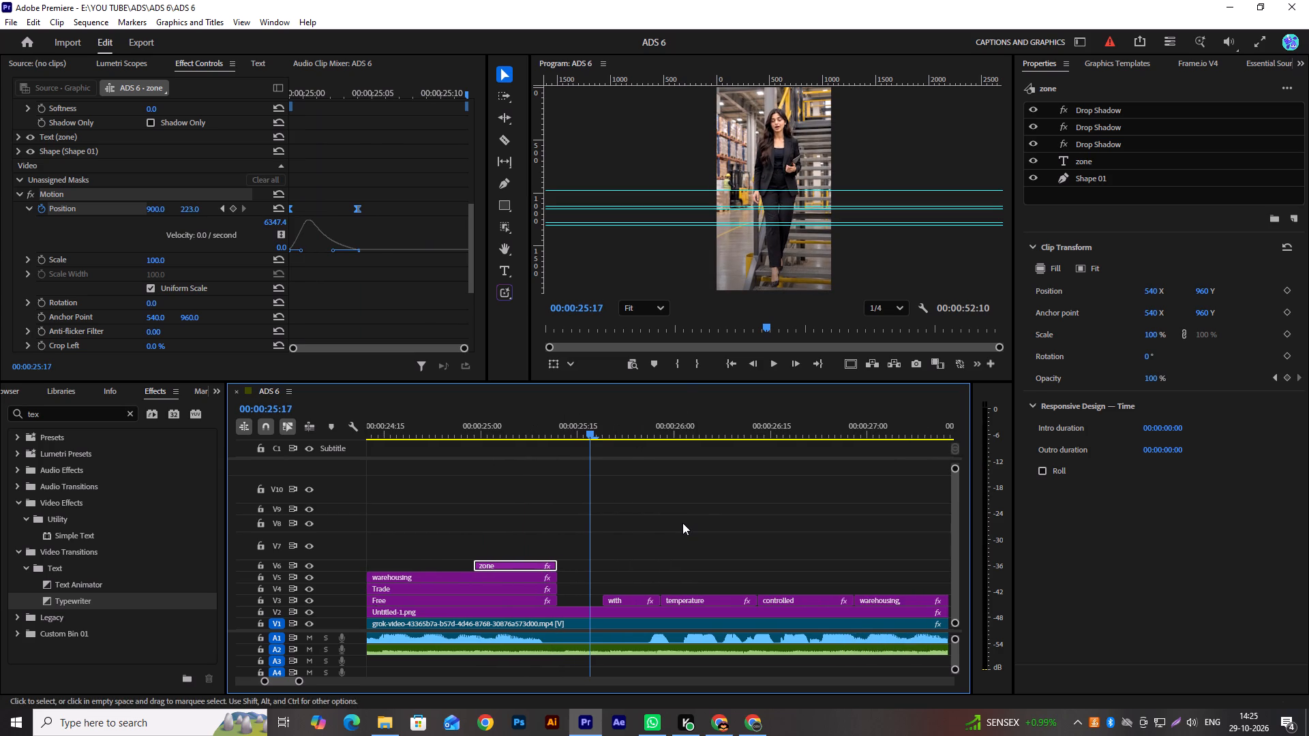
{"action": "scroll", "coordinate": [682, 523], "scroll_direction": "up", "scroll_amount": 5}
{"action": "key", "text": "space"}
{"action": "scroll", "coordinate": [682, 521], "scroll_direction": "down", "scroll_amount": 5}
{"action": "key", "text": "space"}
{"action": "scroll", "coordinate": [682, 517], "scroll_direction": "down", "scroll_amount": 4}
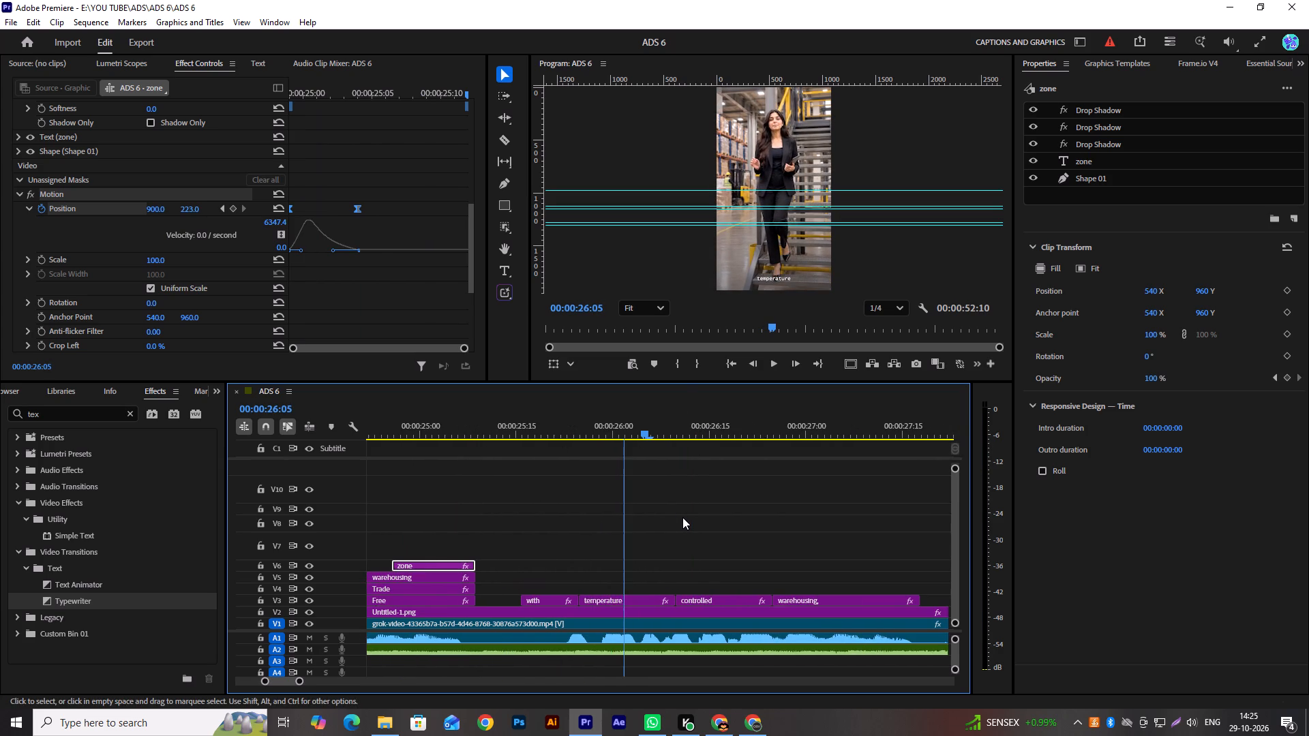
{"action": "scroll", "coordinate": [682, 517], "scroll_direction": "down", "scroll_amount": 7}
{"action": "scroll", "coordinate": [682, 511], "scroll_direction": "up", "scroll_amount": 4}
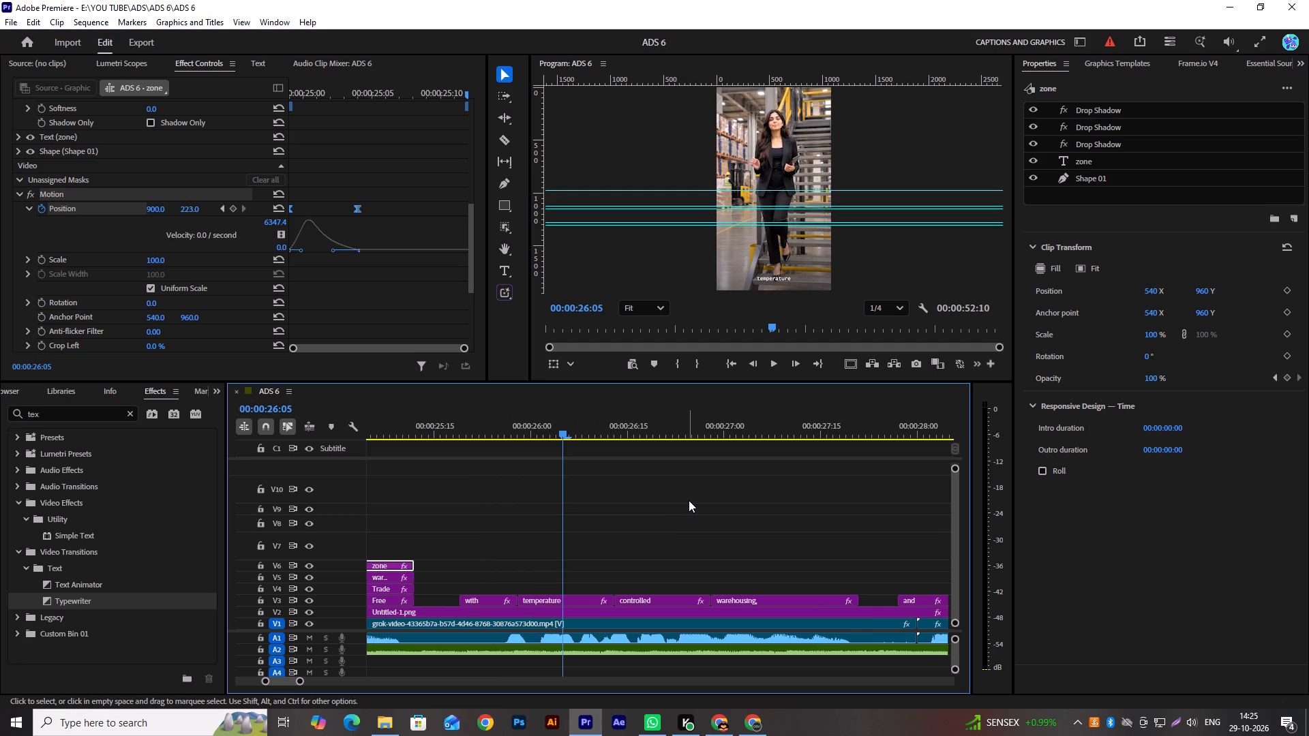
{"action": "scroll", "coordinate": [584, 454], "scroll_direction": "up", "scroll_amount": 2}
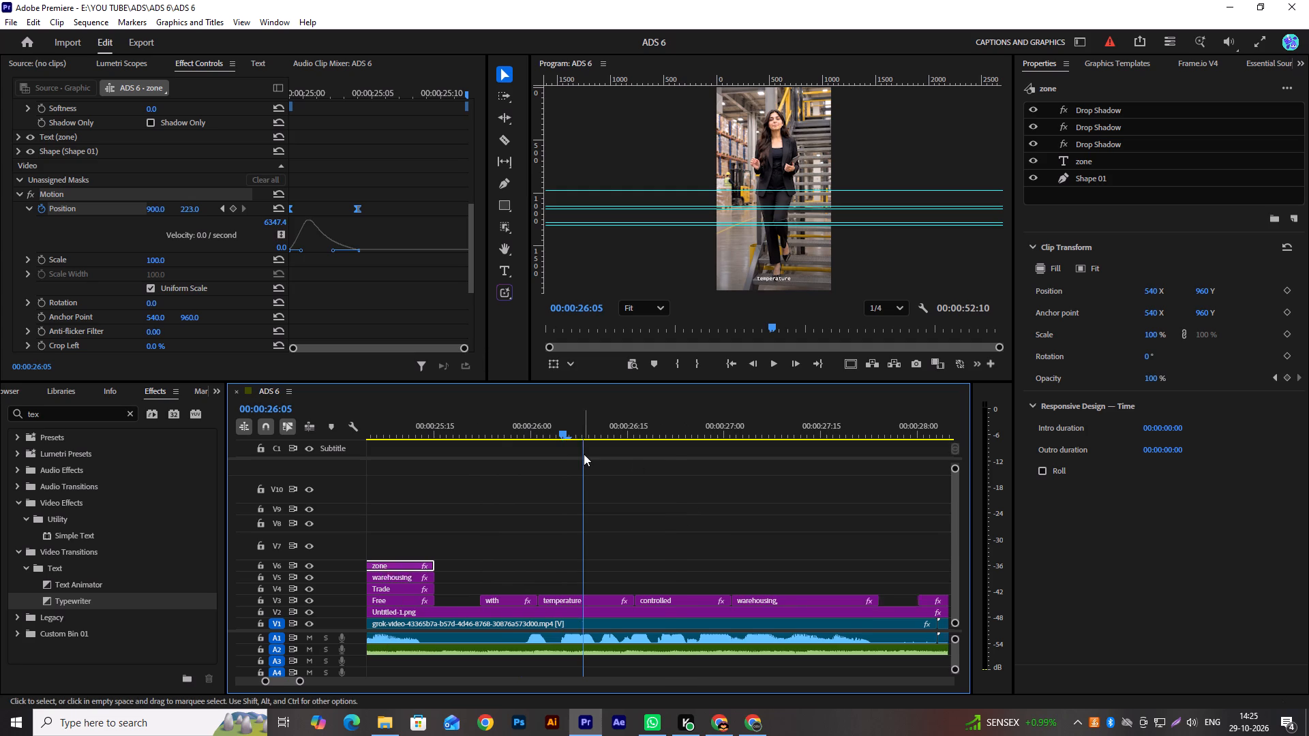
{"action": "scroll", "coordinate": [584, 454], "scroll_direction": "up", "scroll_amount": 3}
Extend the ends of the "Free", "Trade", "warehousing" and "zone" clips to the start of the "with" clip, and play the result.
{"action": "left_click_drag", "start_coordinate": [545, 541], "coordinate": [496, 589]}
{"action": "left_click", "coordinate": [559, 545]}
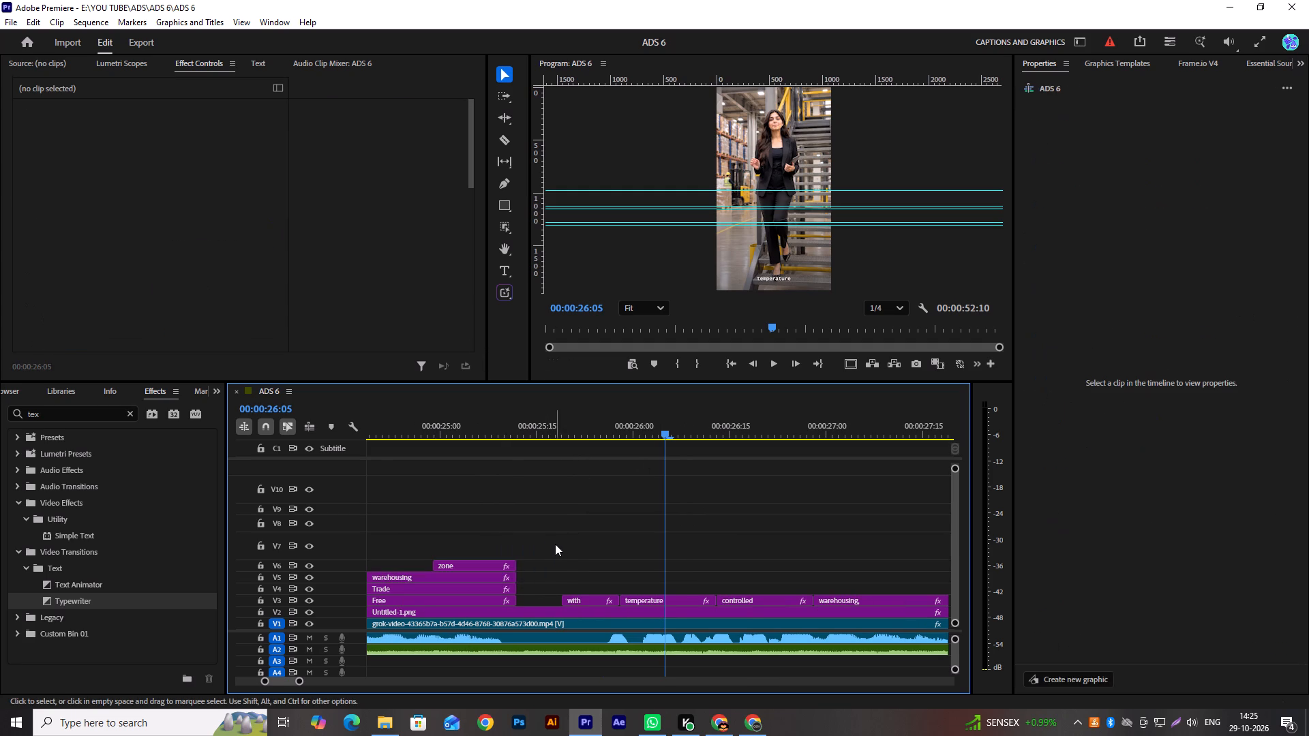
{"action": "left_click_drag", "start_coordinate": [560, 540], "coordinate": [505, 606]}
{"action": "left_click_drag", "start_coordinate": [514, 591], "coordinate": [539, 592]}
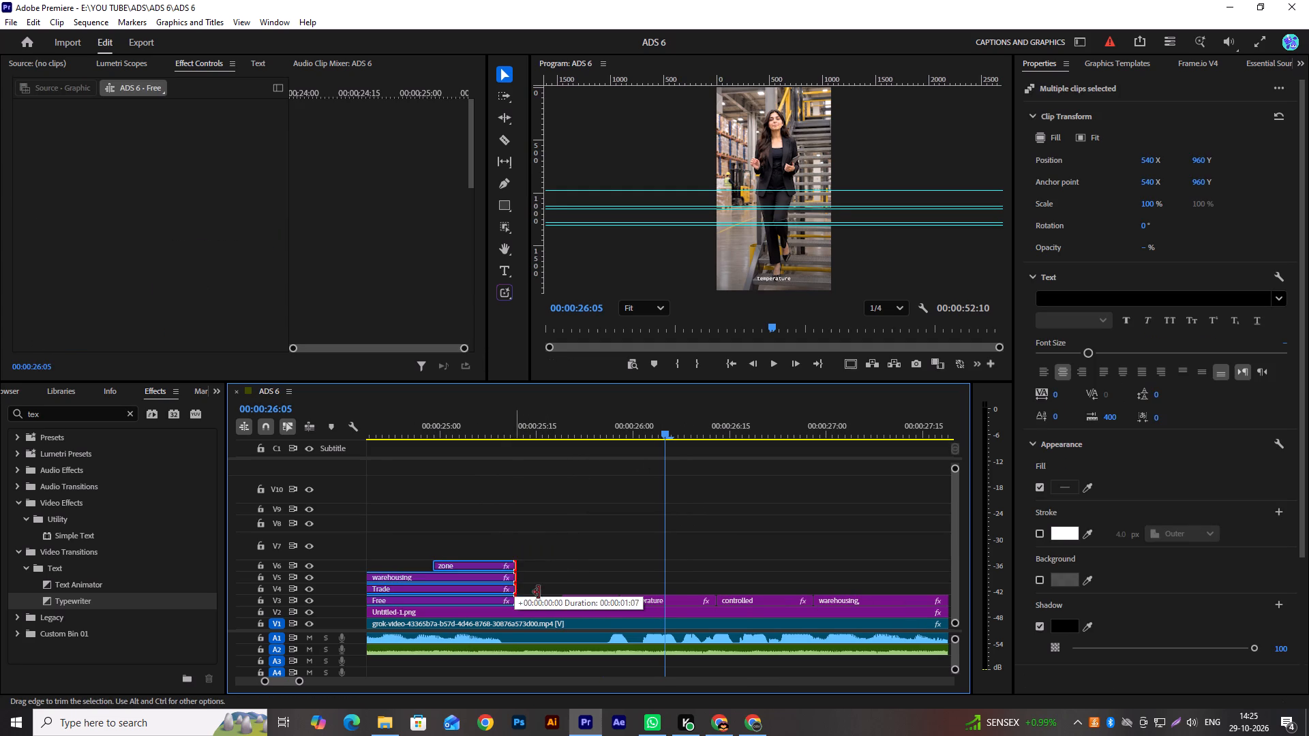
{"action": "left_click_drag", "start_coordinate": [539, 592], "coordinate": [558, 592]}
{"action": "left_click_drag", "start_coordinate": [446, 434], "coordinate": [430, 438]}
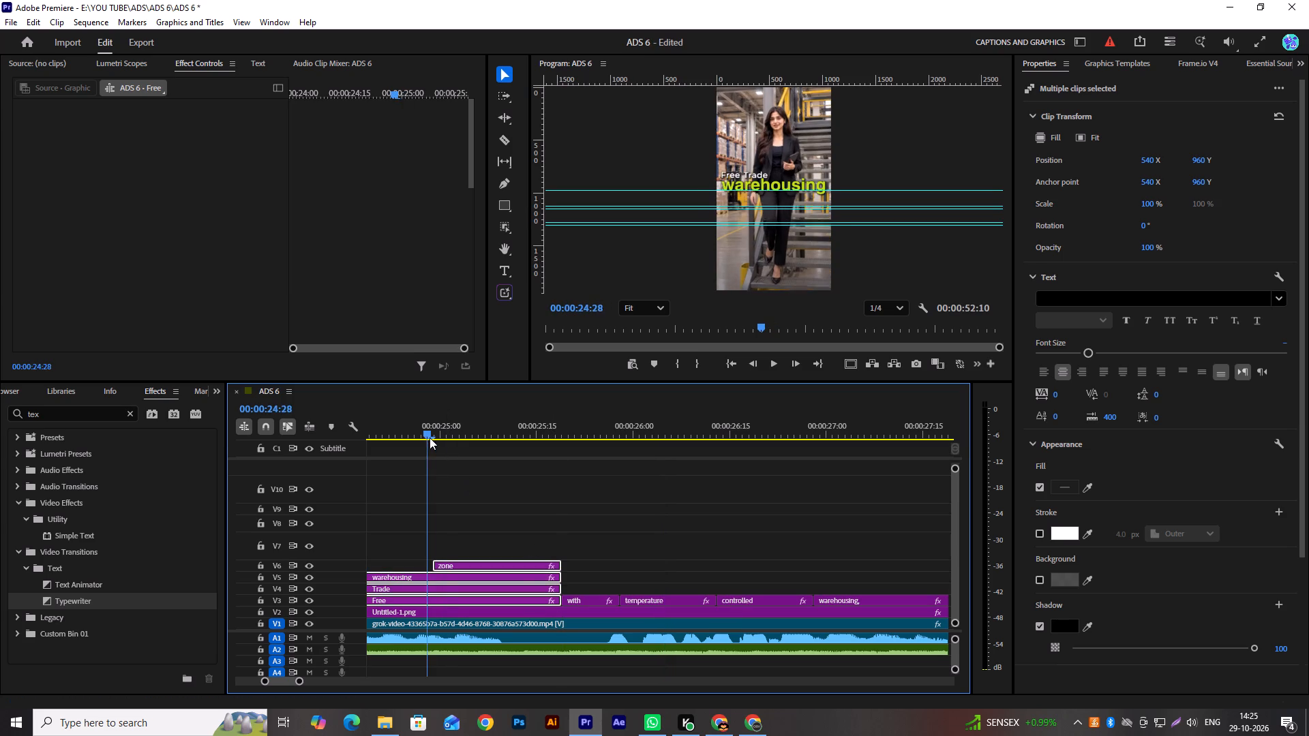
{"action": "left_click_drag", "start_coordinate": [430, 438], "coordinate": [428, 438]}
{"action": "key", "text": "space"}
{"action": "key", "text": "space"}
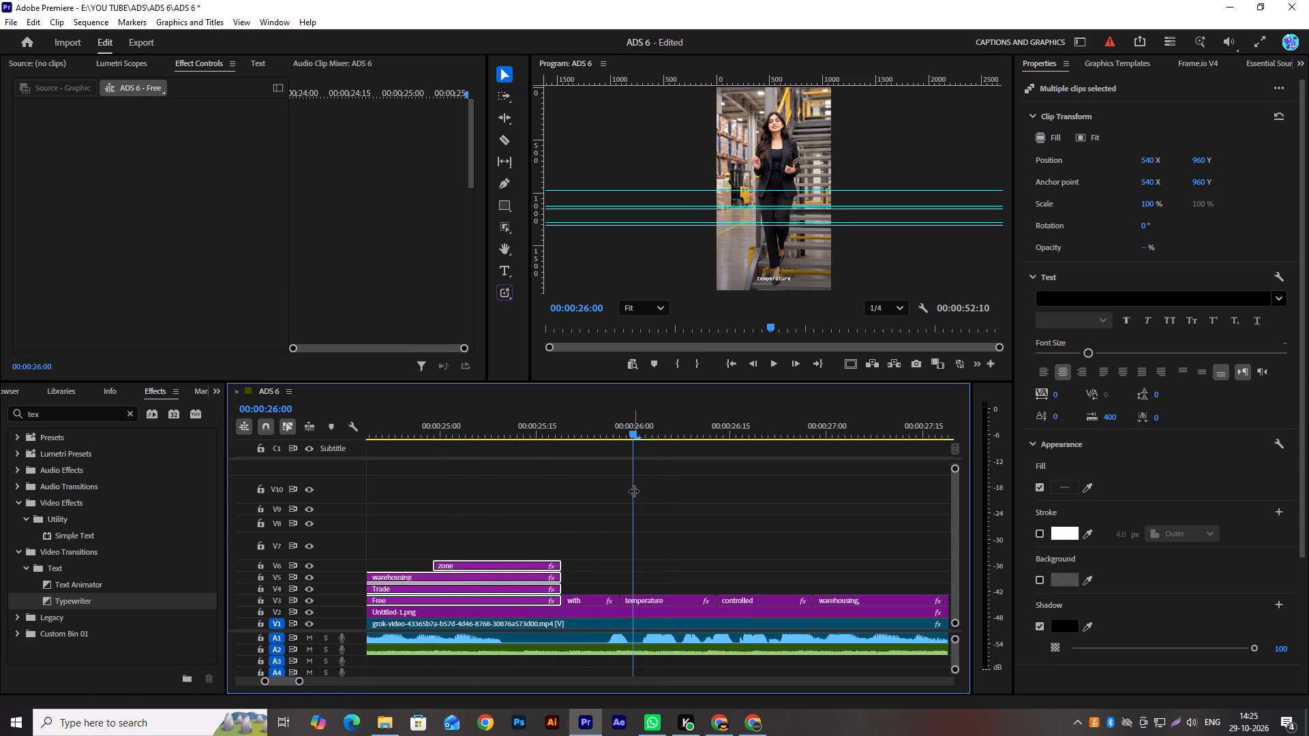
Save the project and clear the clip selection.
{"action": "key", "text": "ctrl+s"}
{"action": "left_click", "coordinate": [616, 519]}
Move the "temperature" clip up to track V4 and extend the end of the "with" clip to the end of "temperature".
{"action": "scroll", "coordinate": [624, 506], "scroll_direction": "down", "scroll_amount": 5}
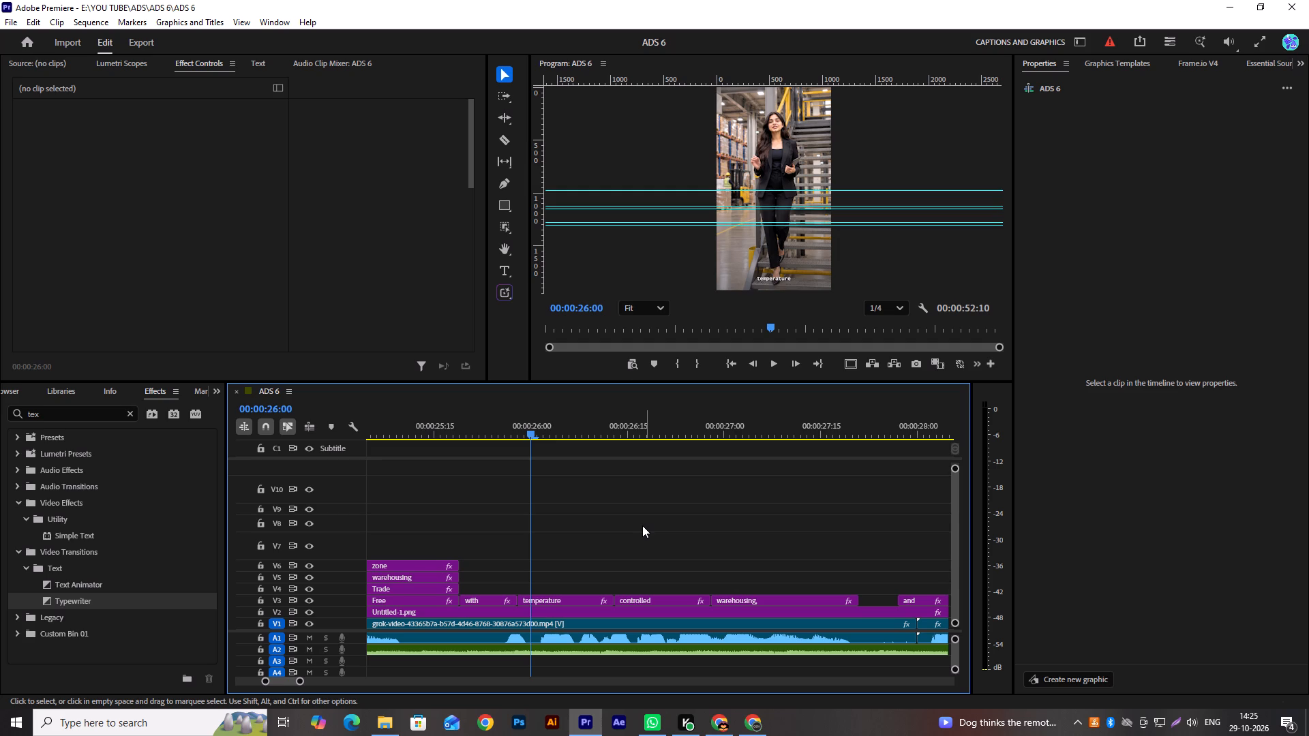
{"action": "scroll", "coordinate": [663, 543], "scroll_direction": "down", "scroll_amount": 3}
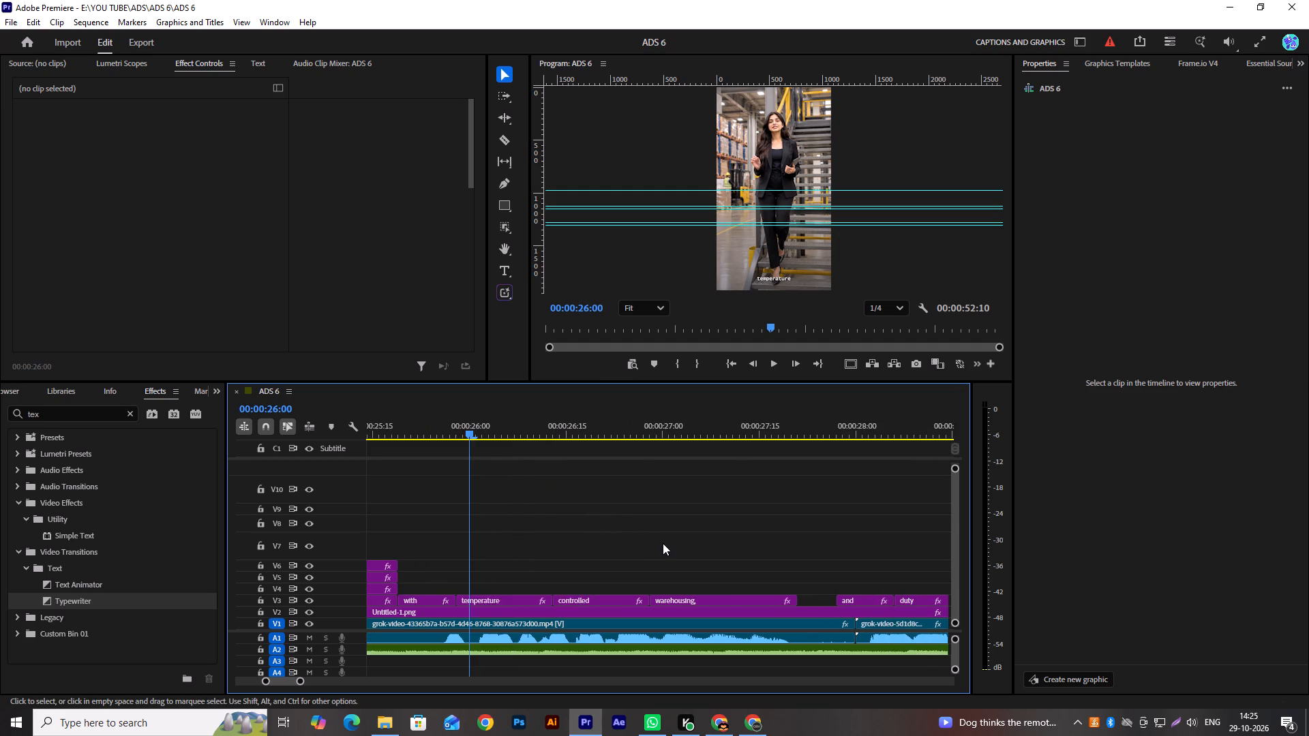
{"action": "scroll", "coordinate": [663, 542], "scroll_direction": "up", "scroll_amount": 5}
{"action": "scroll", "coordinate": [663, 542], "scroll_direction": "down", "scroll_amount": 8}
{"action": "scroll", "coordinate": [647, 531], "scroll_direction": "up", "scroll_amount": 2}
{"action": "scroll", "coordinate": [646, 538], "scroll_direction": "down", "scroll_amount": 1}
{"action": "scroll", "coordinate": [645, 541], "scroll_direction": "up", "scroll_amount": 4}
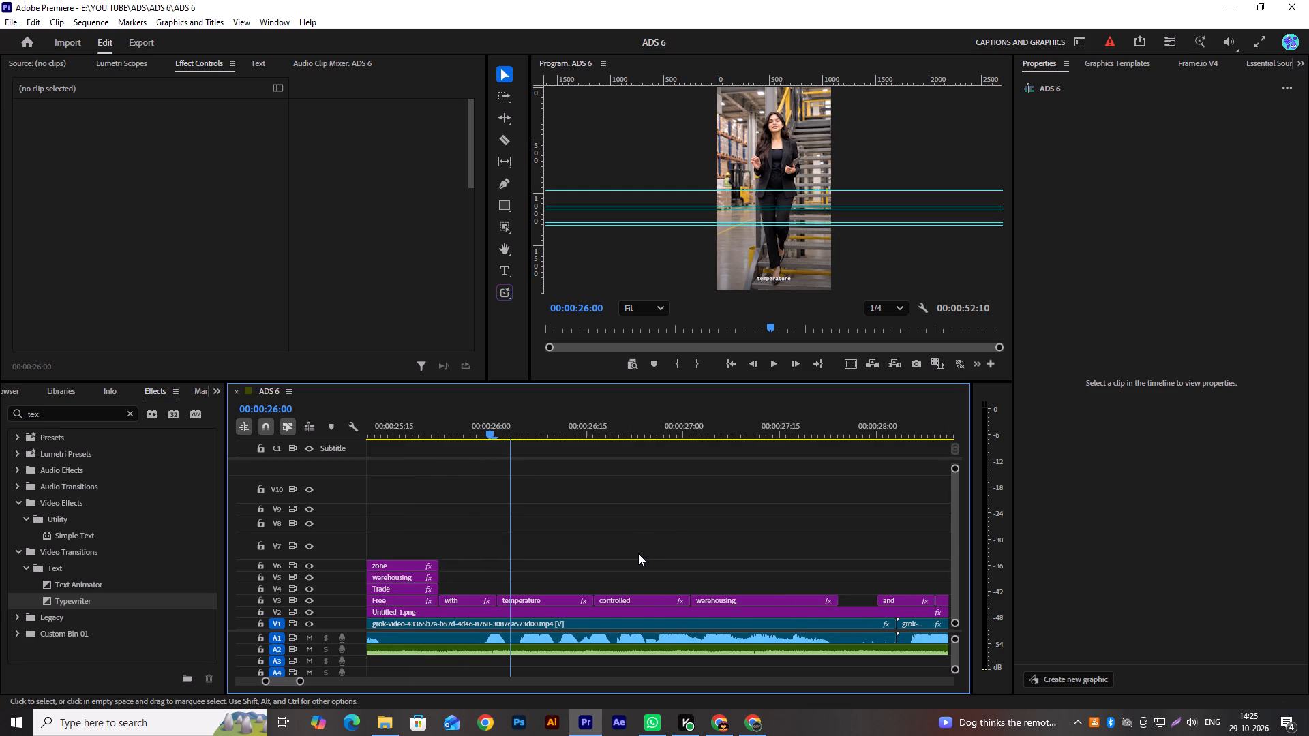
{"action": "scroll", "coordinate": [634, 553], "scroll_direction": "up", "scroll_amount": 4}
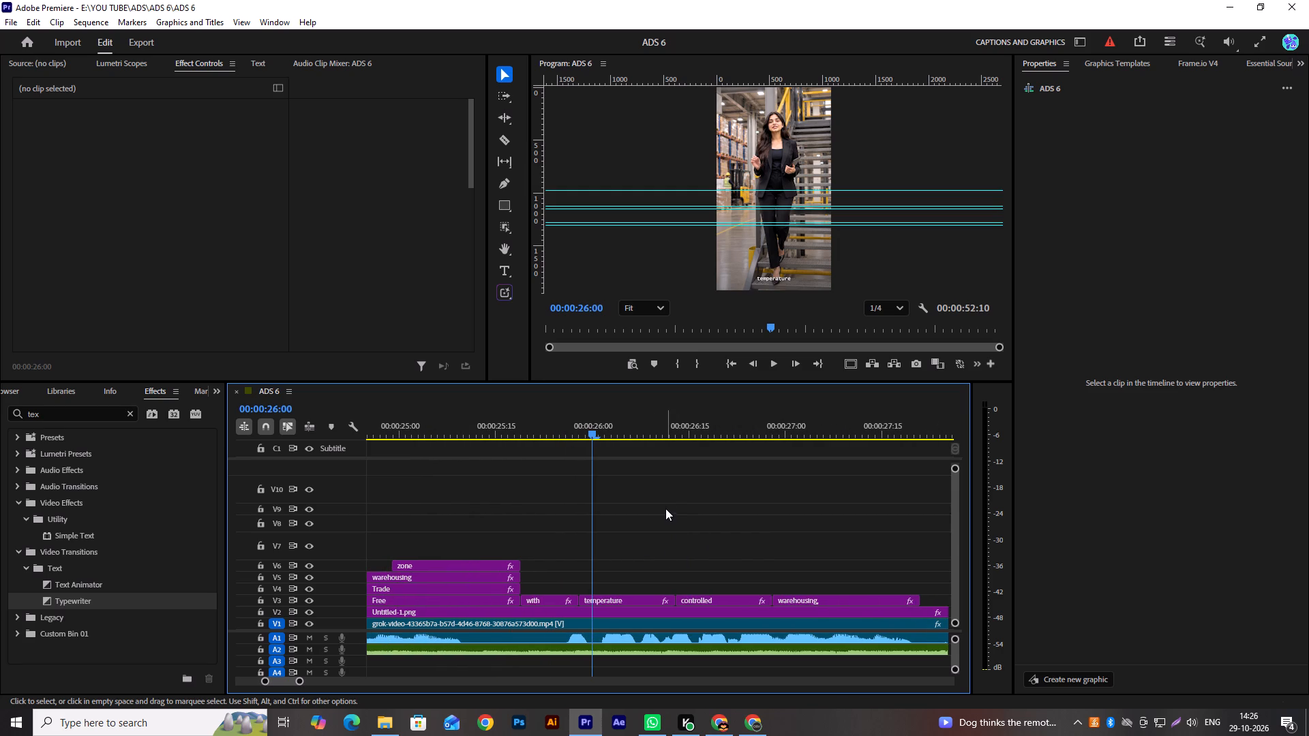
{"action": "left_click", "coordinate": [551, 596]}
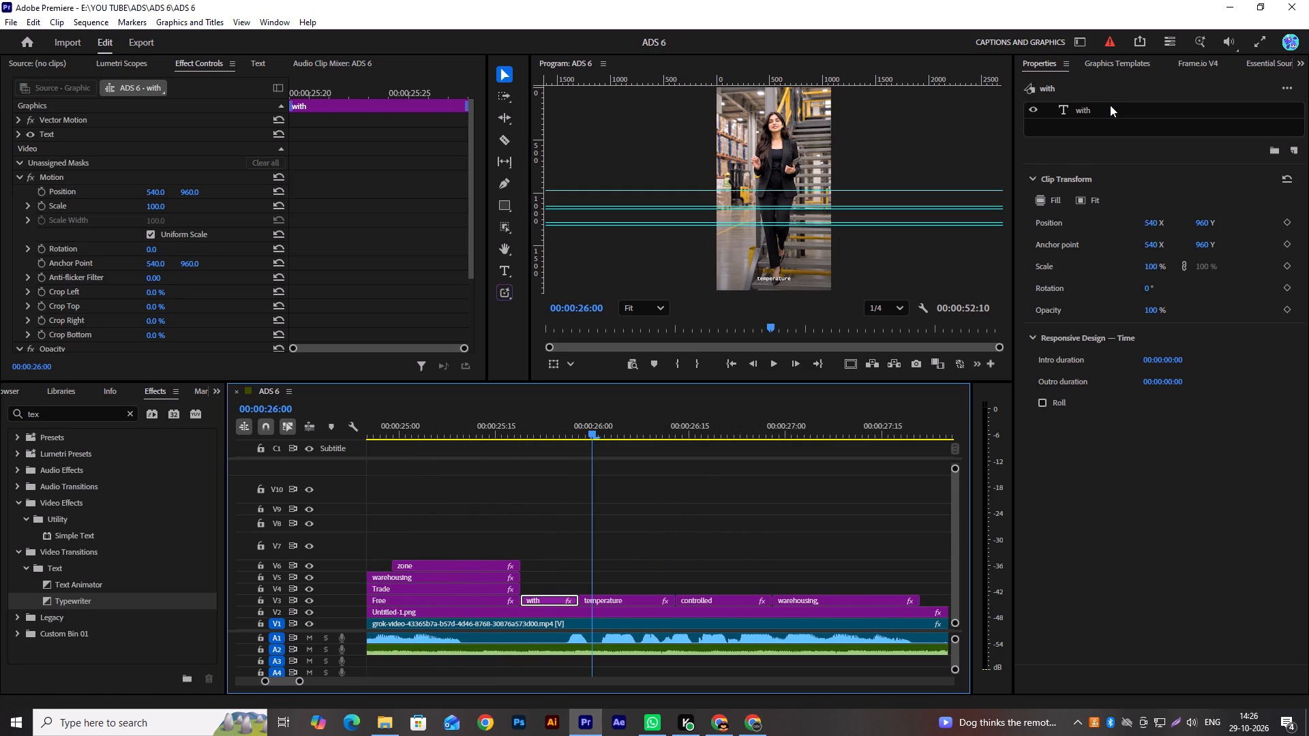
{"action": "left_click", "coordinate": [1110, 105]}
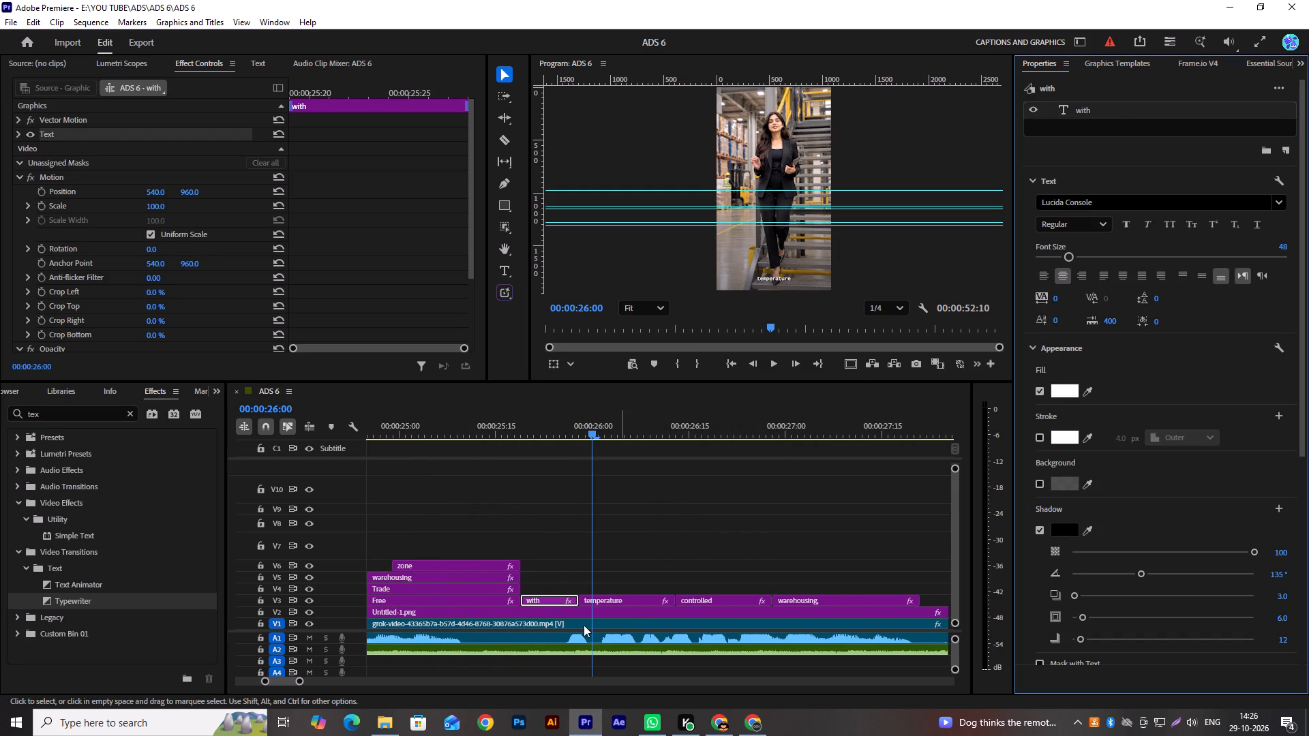
{"action": "left_click", "coordinate": [629, 600]}
{"action": "left_click_drag", "start_coordinate": [629, 600], "coordinate": [631, 581]}
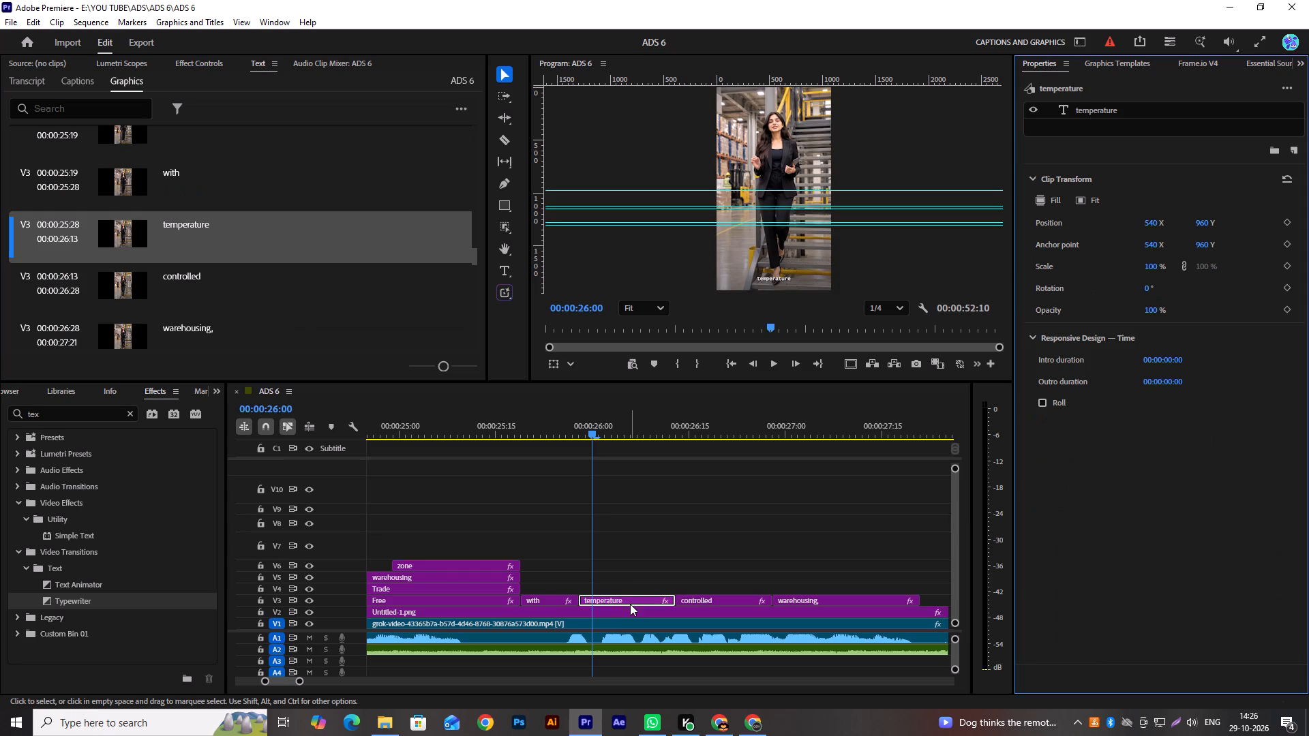
{"action": "left_click_drag", "start_coordinate": [630, 604], "coordinate": [633, 590]}
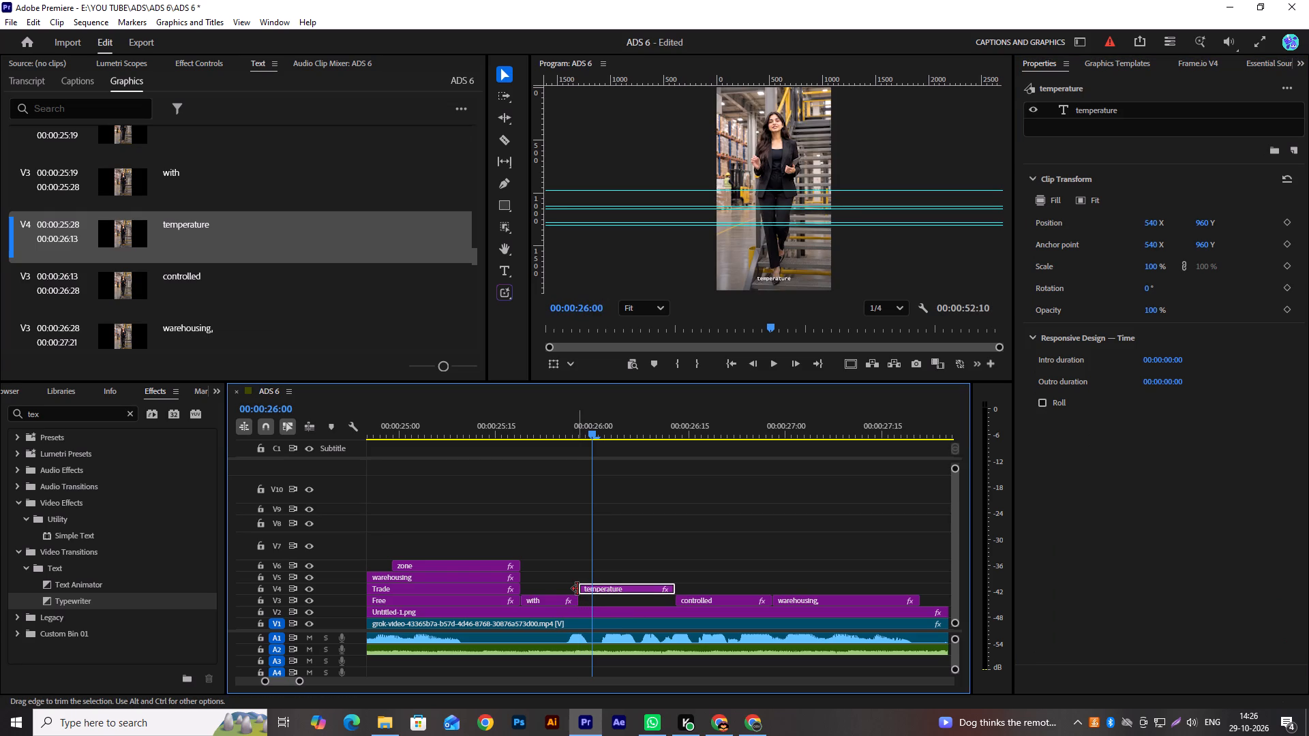
{"action": "left_click_drag", "start_coordinate": [575, 600], "coordinate": [621, 599]}
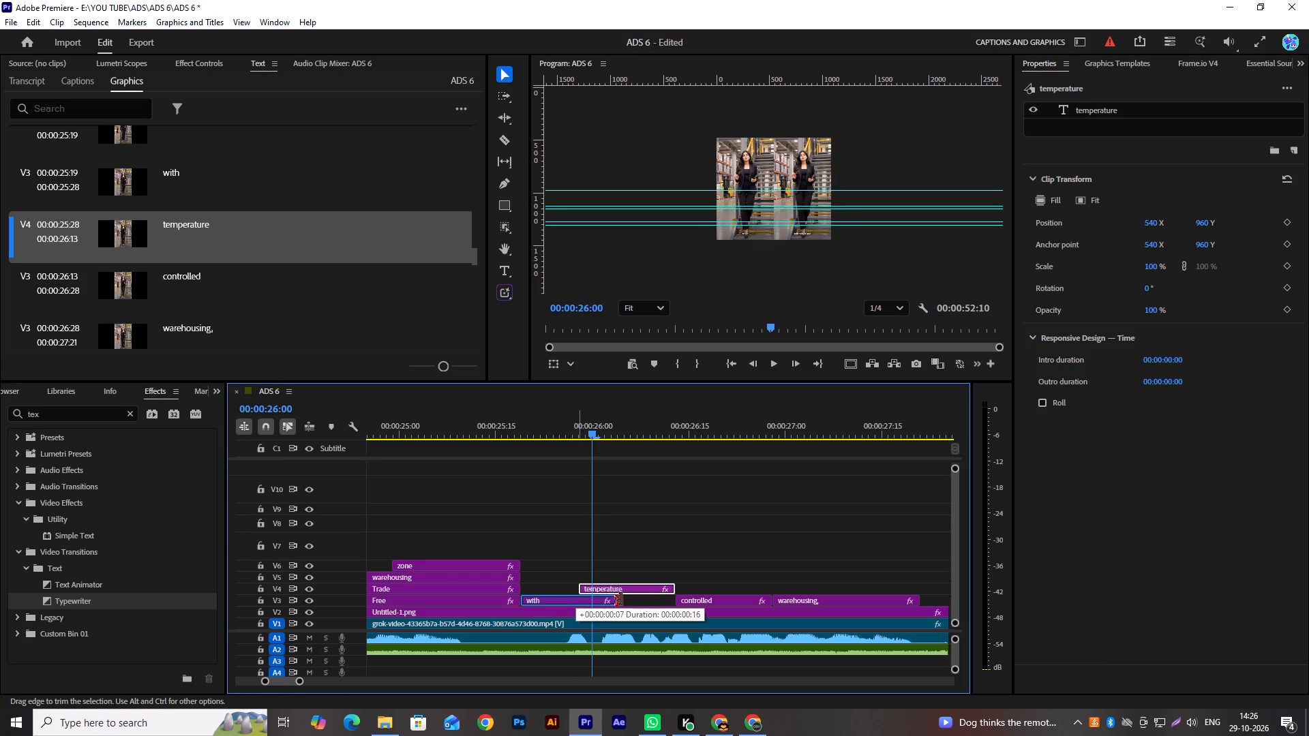
{"action": "left_click_drag", "start_coordinate": [621, 599], "coordinate": [670, 604]}
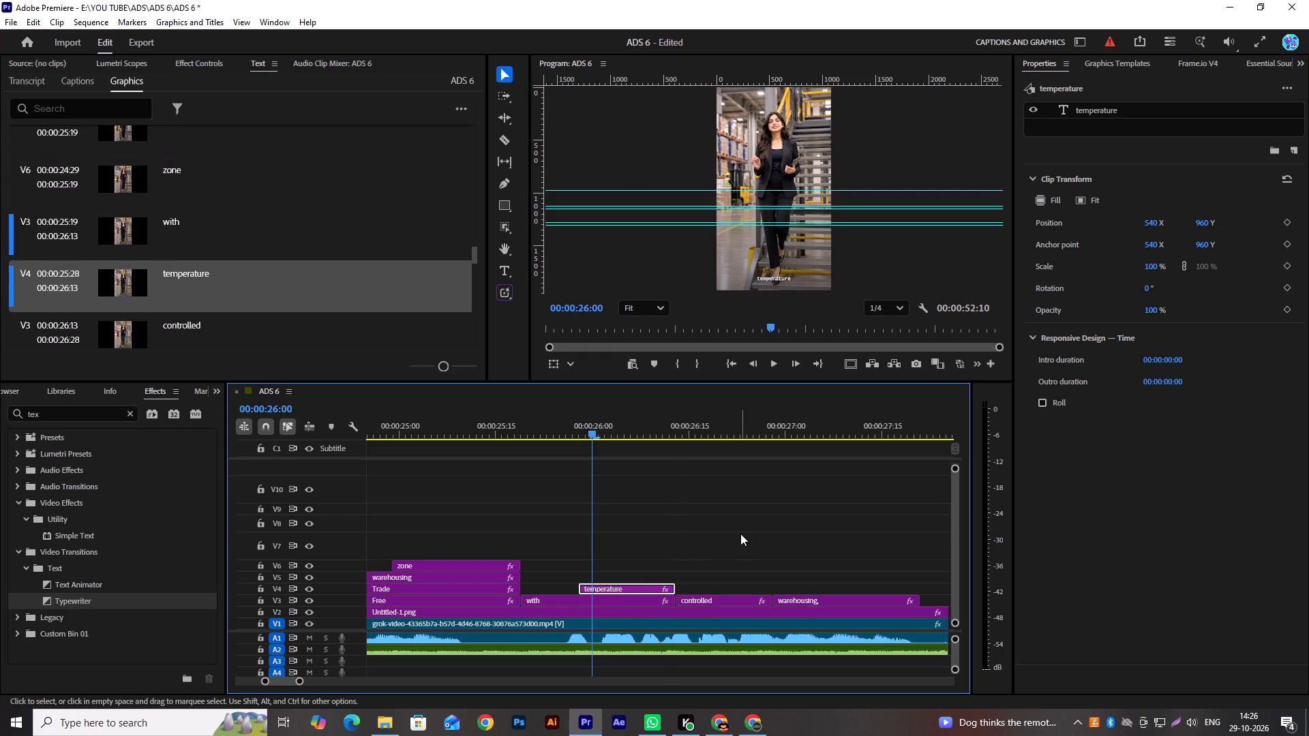
Trim the start of the "and" clip on V3 to the cut at 00:00:28:00 where the next video clip begins.
{"action": "scroll", "coordinate": [811, 529], "scroll_direction": "down", "scroll_amount": 3}
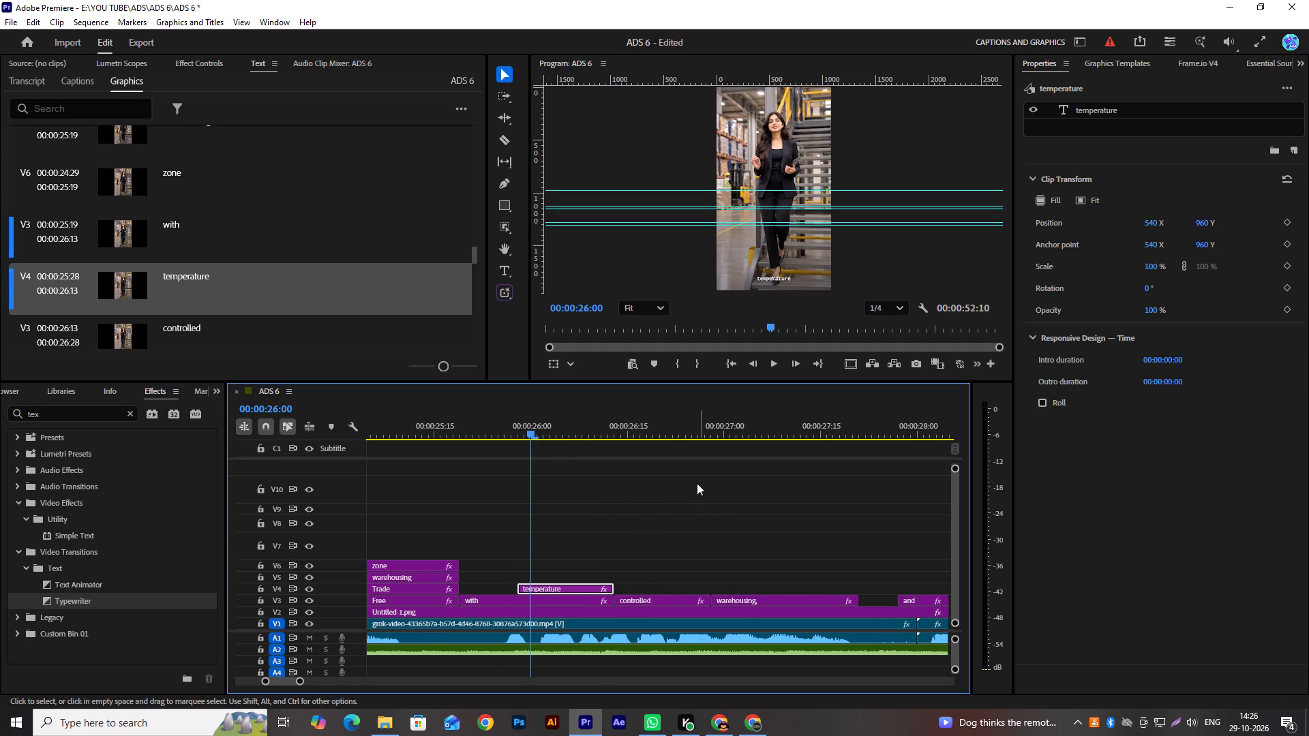
{"action": "scroll", "coordinate": [706, 522], "scroll_direction": "down", "scroll_amount": 4}
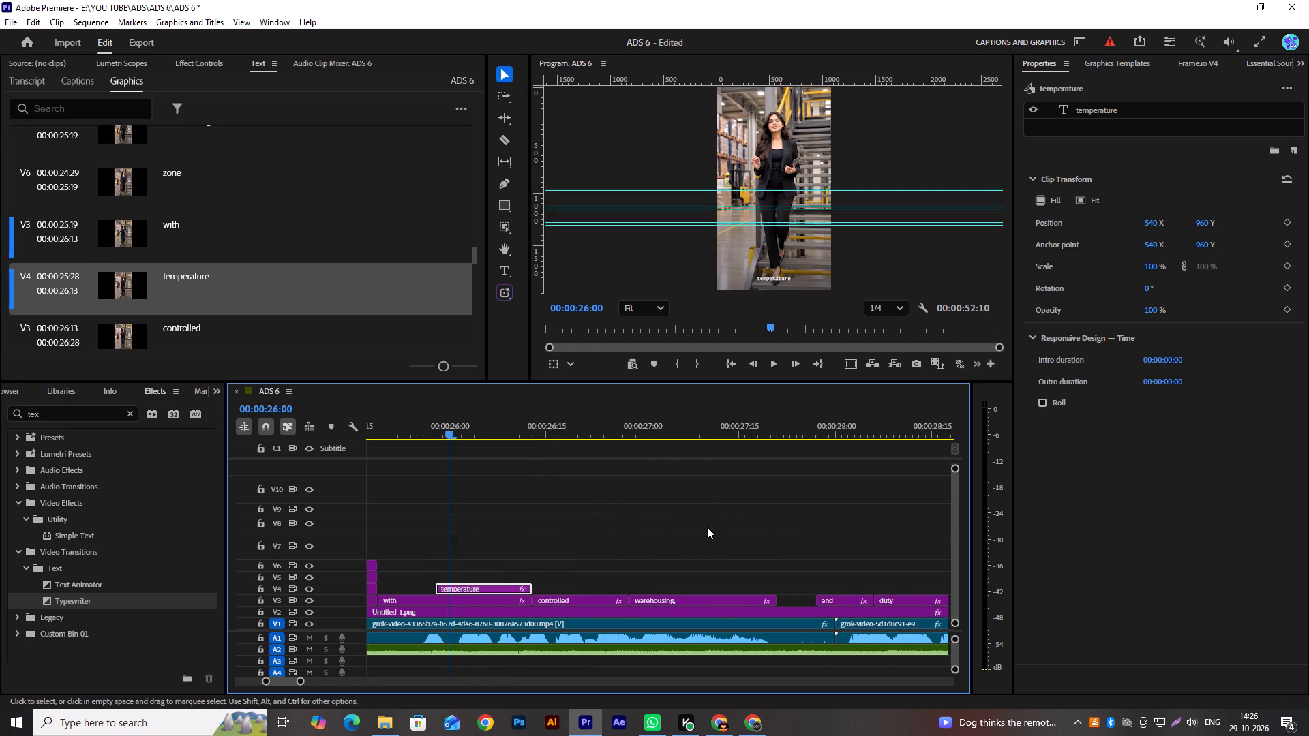
{"action": "scroll", "coordinate": [707, 527], "scroll_direction": "down", "scroll_amount": 2}
{"action": "scroll", "coordinate": [709, 534], "scroll_direction": "up", "scroll_amount": 5}
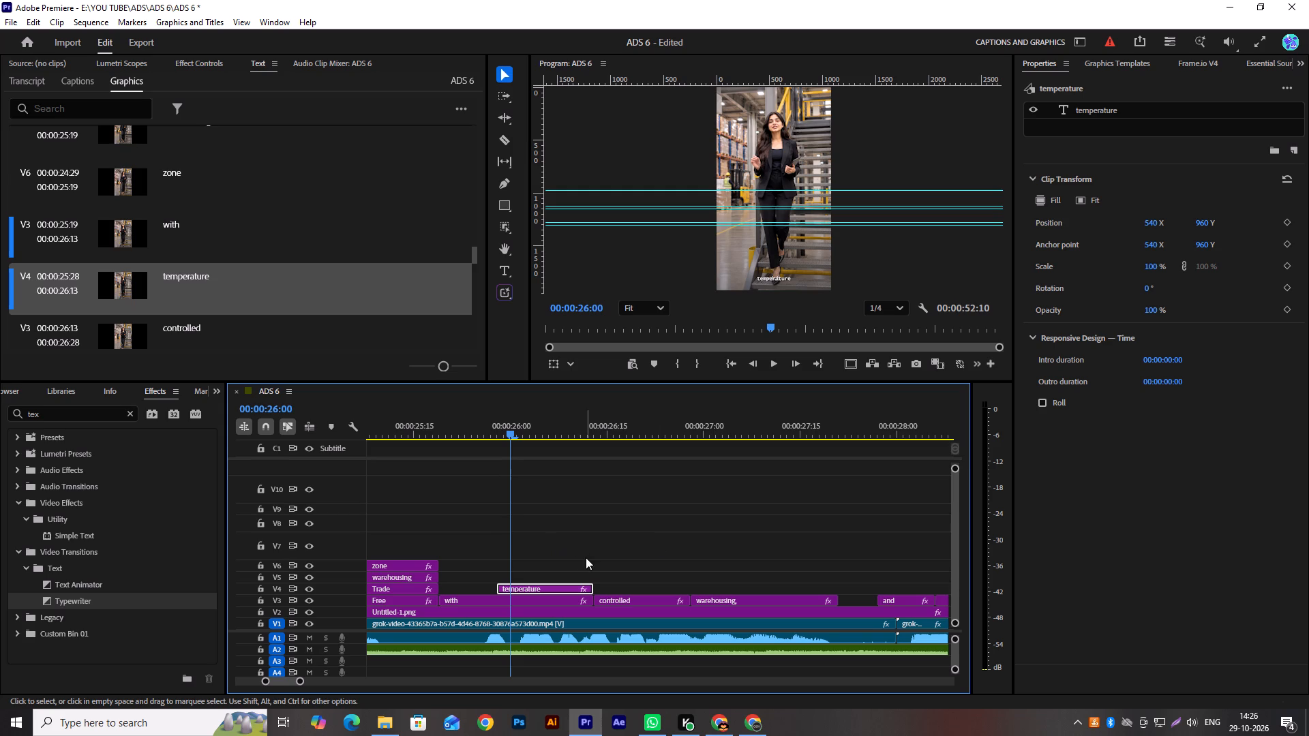
{"action": "scroll", "coordinate": [750, 567], "scroll_direction": "down", "scroll_amount": 3}
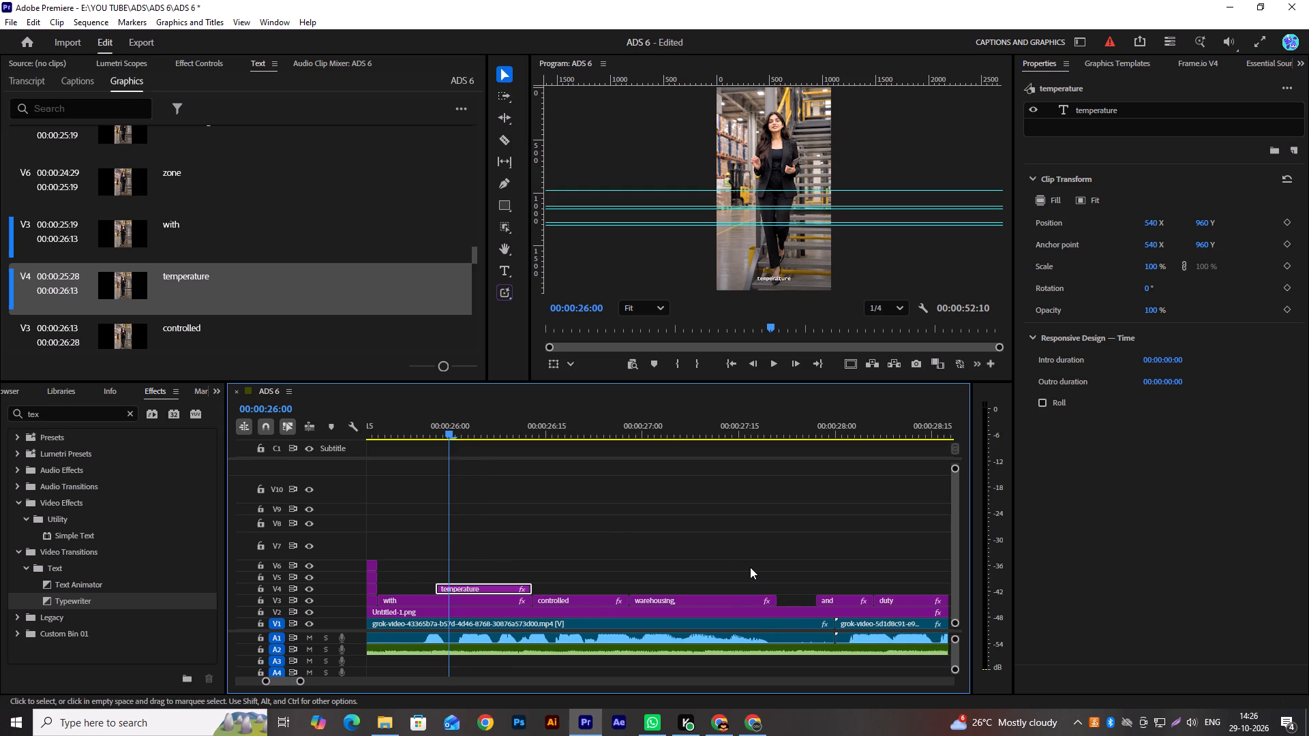
{"action": "scroll", "coordinate": [750, 567], "scroll_direction": "down", "scroll_amount": 2}
{"action": "left_click_drag", "start_coordinate": [779, 599], "coordinate": [792, 602]}
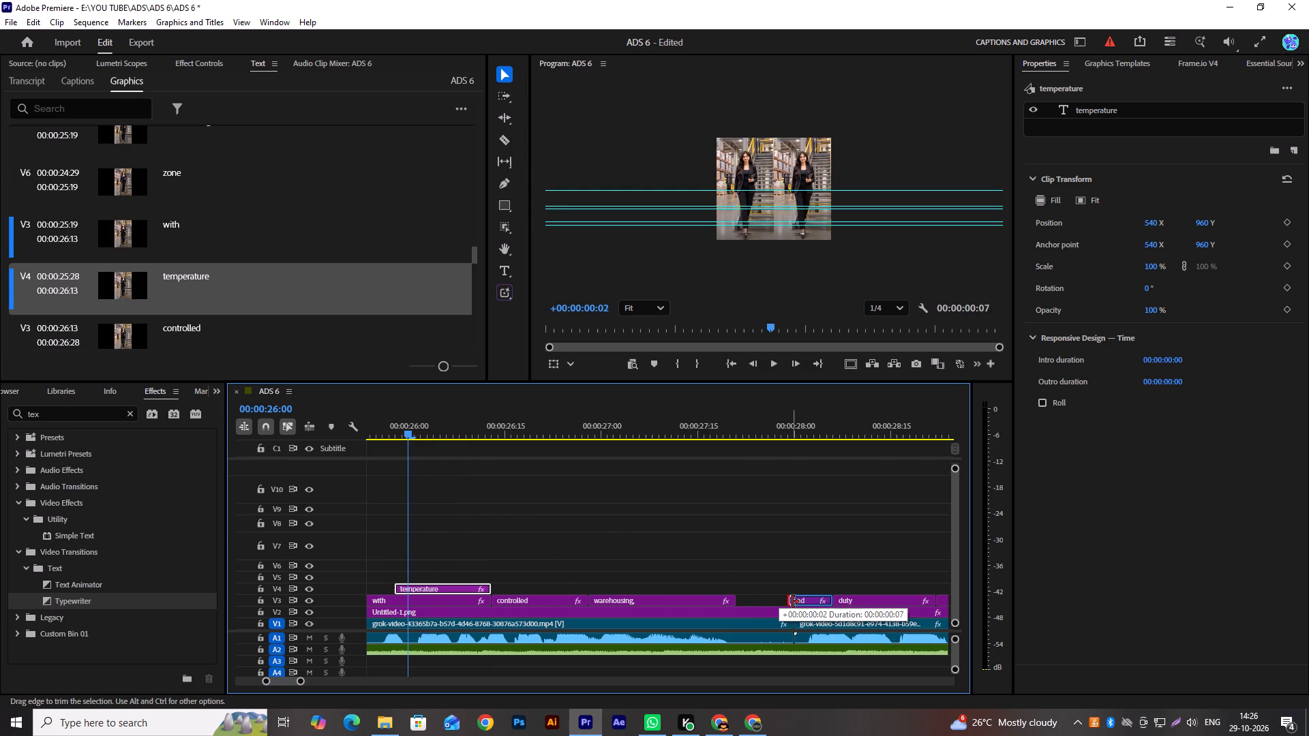
{"action": "left_click_drag", "start_coordinate": [792, 602], "coordinate": [797, 604]}
Play from the end of "Duty deferred" through the "Free Trade warehousing zone" captions to review their animation.
{"action": "scroll", "coordinate": [754, 576], "scroll_direction": "up", "scroll_amount": 9}
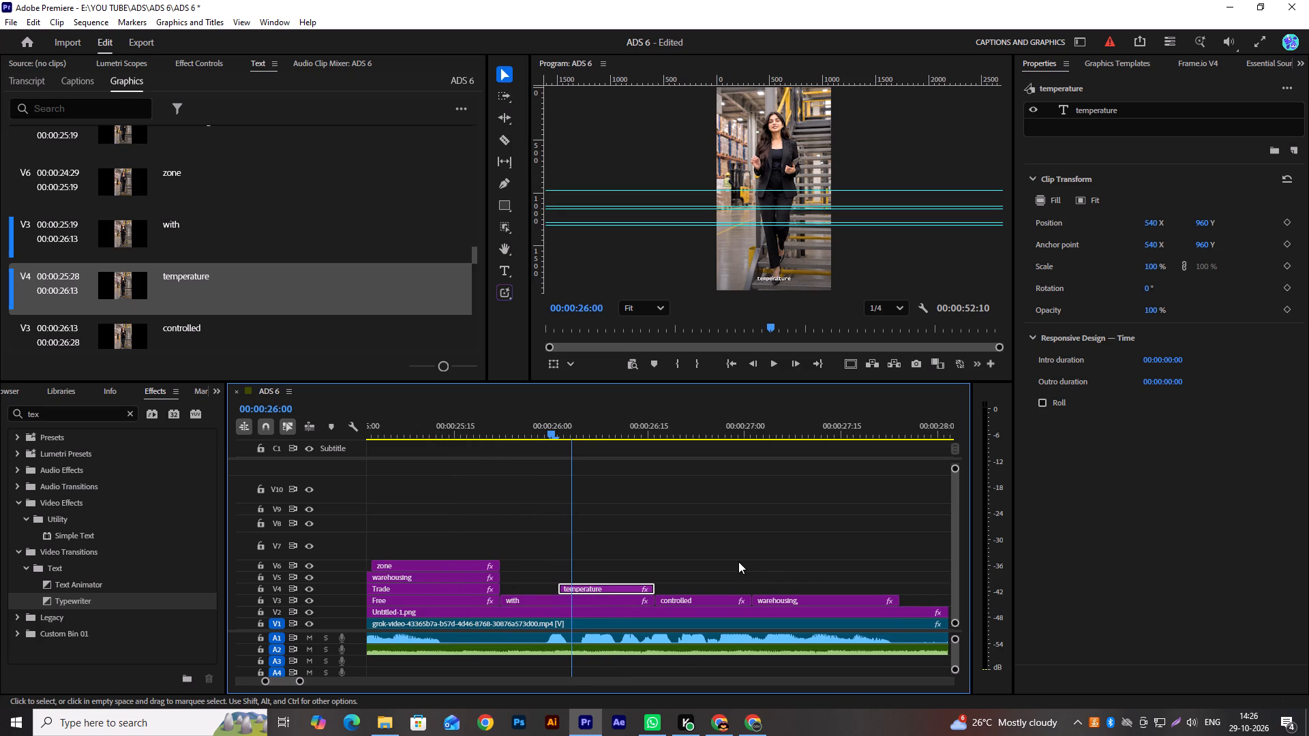
{"action": "left_click", "coordinate": [1098, 108]}
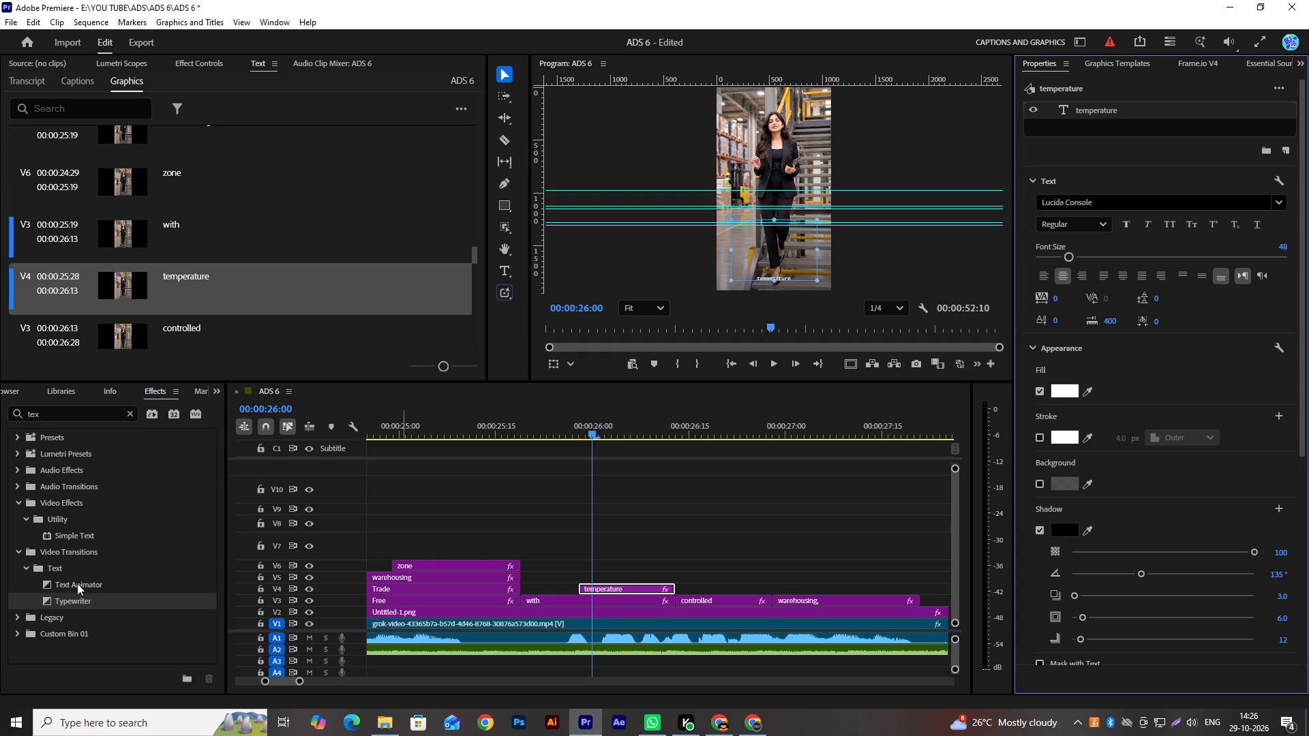
{"action": "scroll", "coordinate": [520, 559], "scroll_direction": "down", "scroll_amount": 4, "text": "alt"}
{"action": "scroll", "coordinate": [520, 556], "scroll_direction": "up", "scroll_amount": 4}
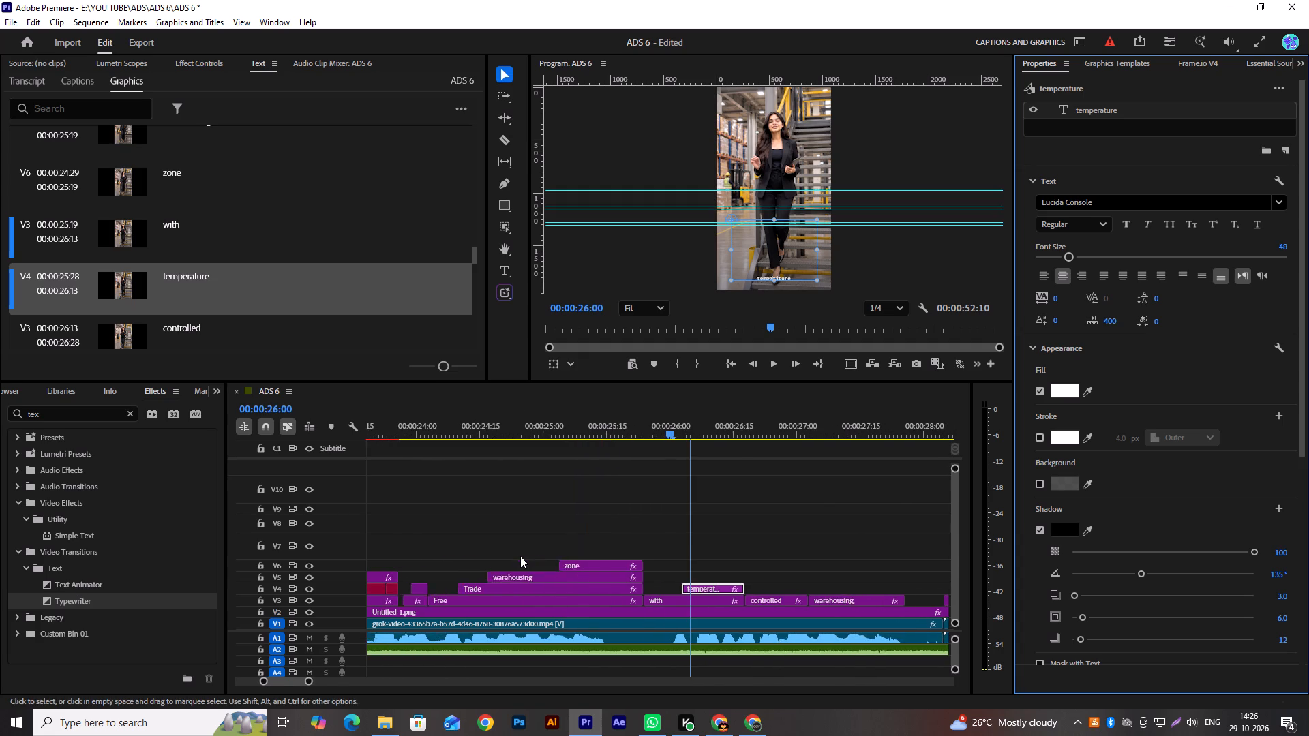
{"action": "scroll", "coordinate": [520, 556], "scroll_direction": "up", "scroll_amount": 6}
{"action": "scroll", "coordinate": [580, 552], "scroll_direction": "down", "scroll_amount": 3, "text": "alt"}
{"action": "scroll", "coordinate": [580, 552], "scroll_direction": "up", "scroll_amount": 10, "text": "alt"}
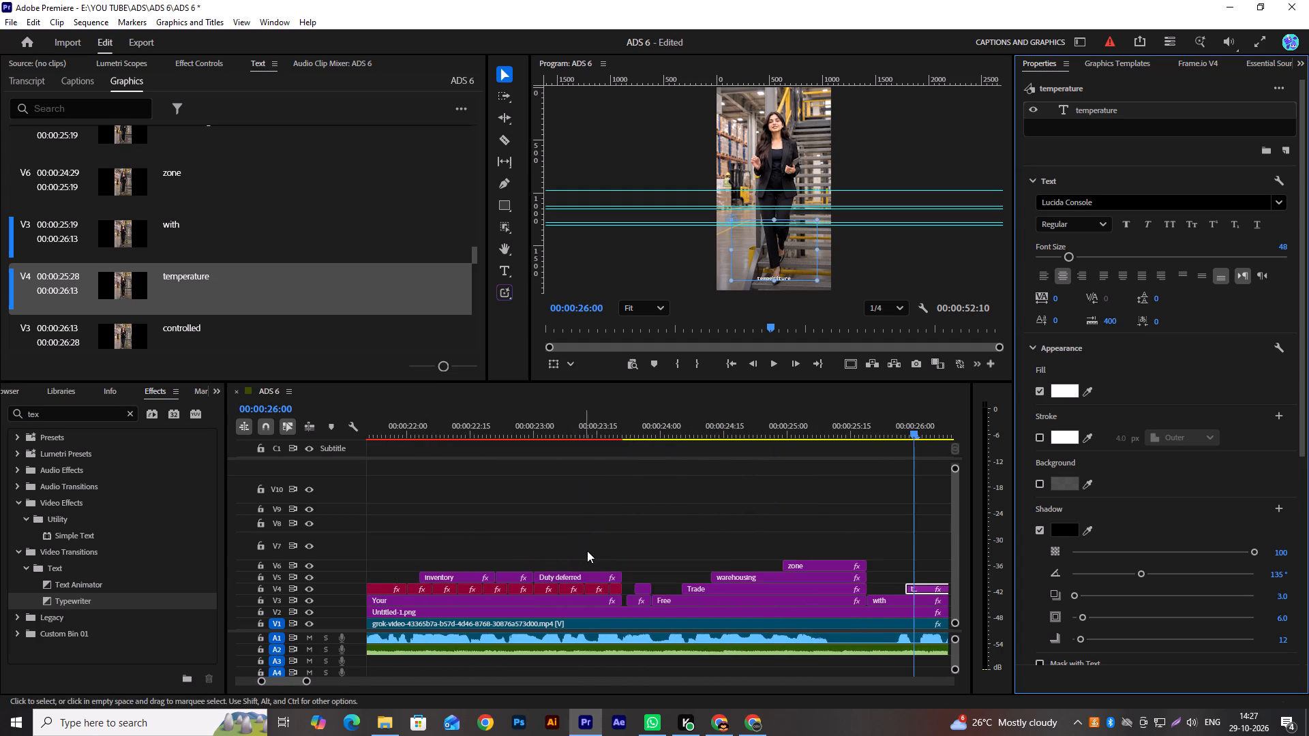
{"action": "scroll", "coordinate": [589, 551], "scroll_direction": "up", "scroll_amount": 1}
{"action": "scroll", "coordinate": [590, 551], "scroll_direction": "down", "scroll_amount": 3, "text": "alt"}
{"action": "left_click_drag", "start_coordinate": [675, 429], "coordinate": [627, 461]}
{"action": "key", "text": "space"}
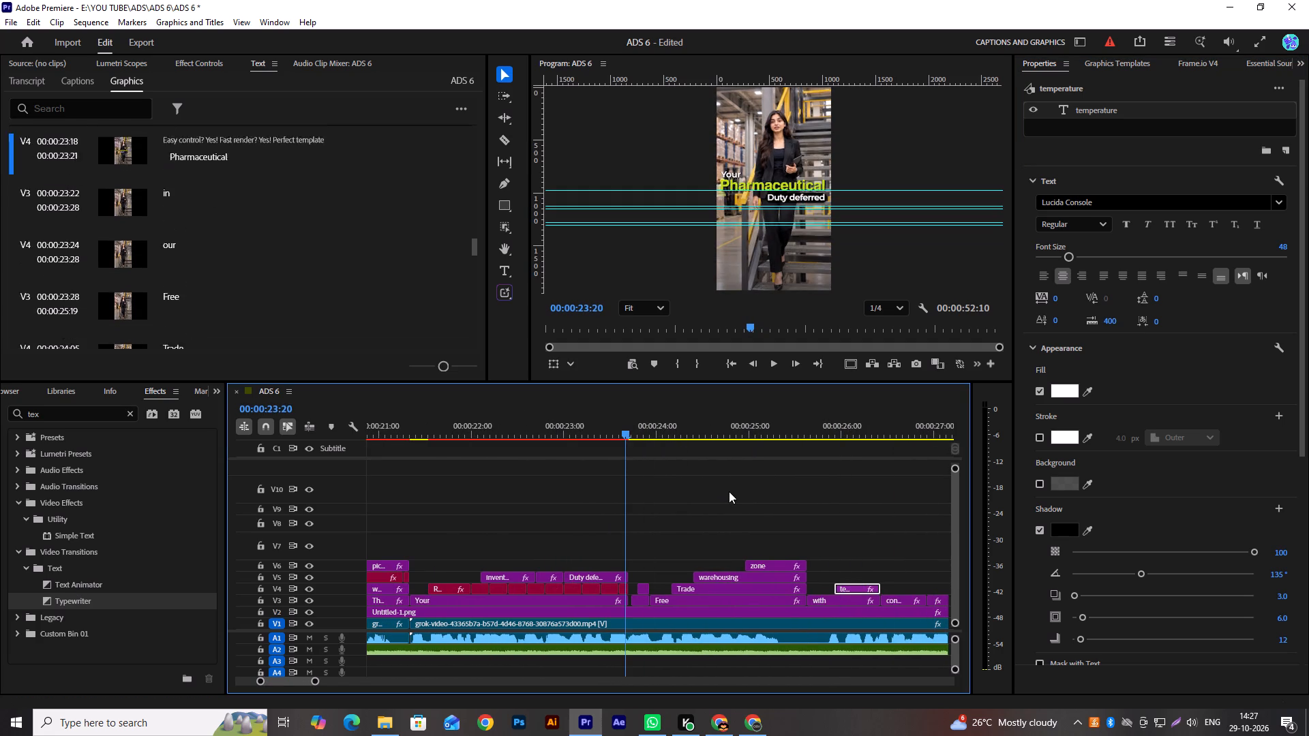
{"action": "key", "text": "space"}
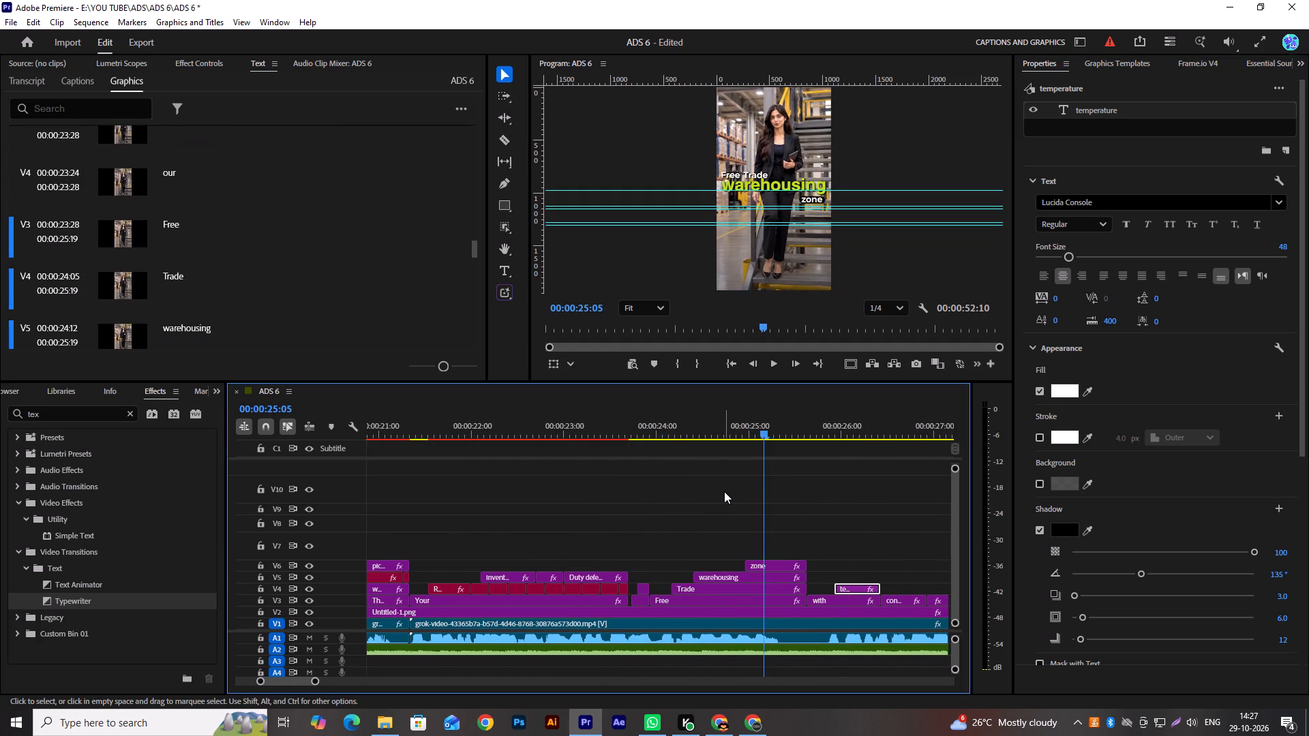
Apply the Text Animator transition to the start of the "warehousing" clip on V5, shorten it to 17 frames, and play the result.
{"action": "scroll", "coordinate": [724, 491], "scroll_direction": "down", "scroll_amount": 2}
{"action": "left_click_drag", "start_coordinate": [684, 437], "coordinate": [672, 437]}
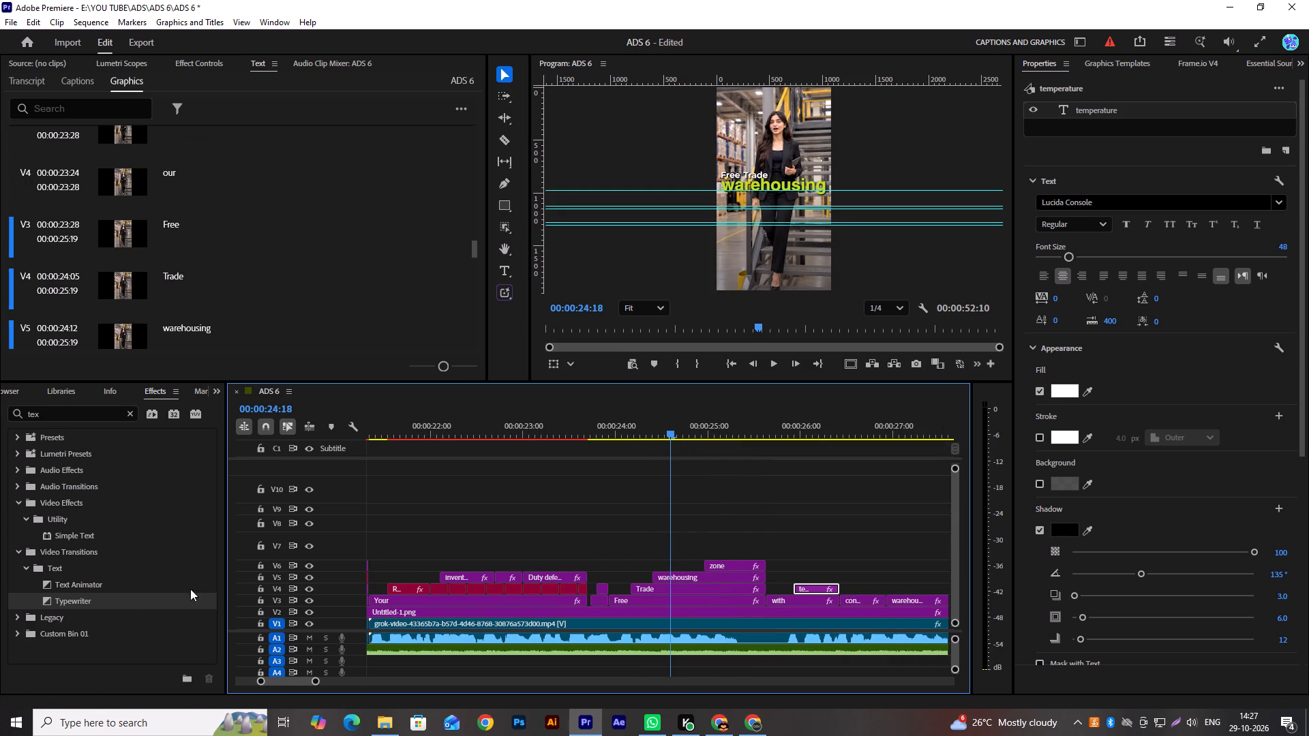
{"action": "left_click_drag", "start_coordinate": [78, 584], "coordinate": [603, 574]}
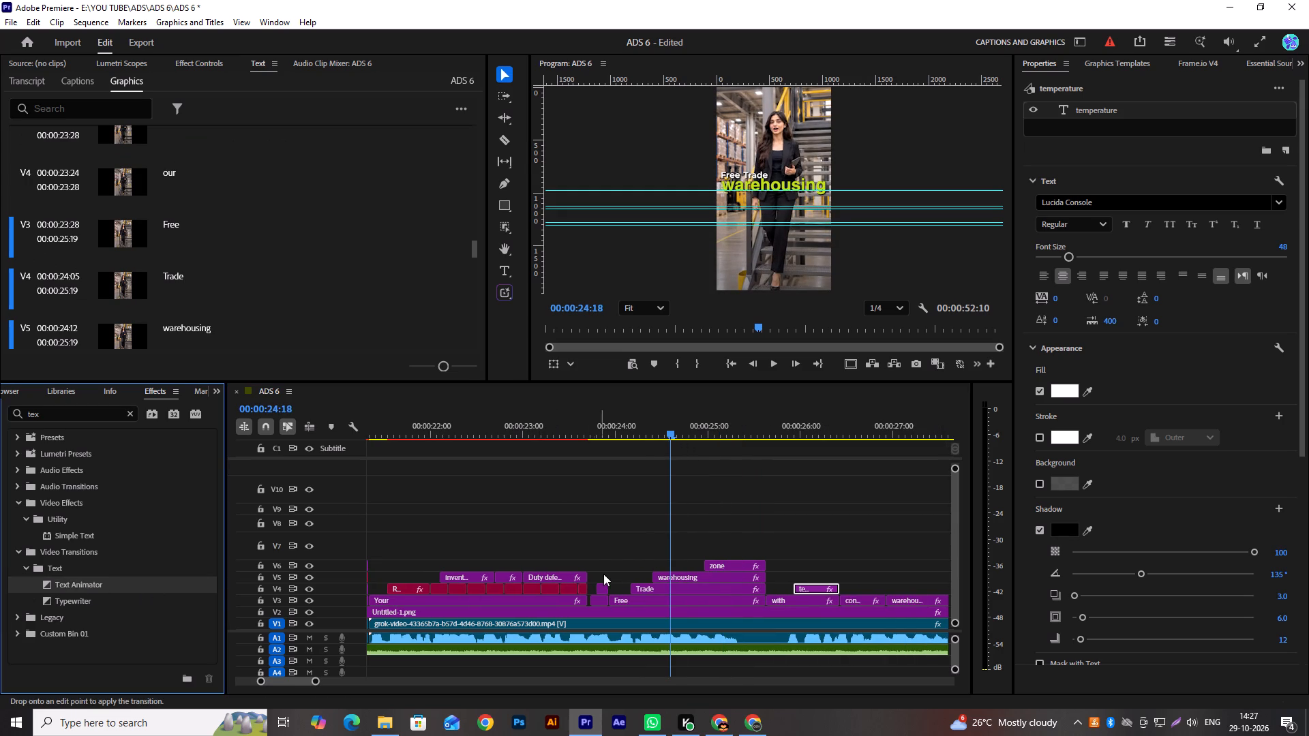
{"action": "left_click_drag", "start_coordinate": [603, 574], "coordinate": [657, 572]}
{"action": "left_click_drag", "start_coordinate": [740, 577], "coordinate": [710, 575]}
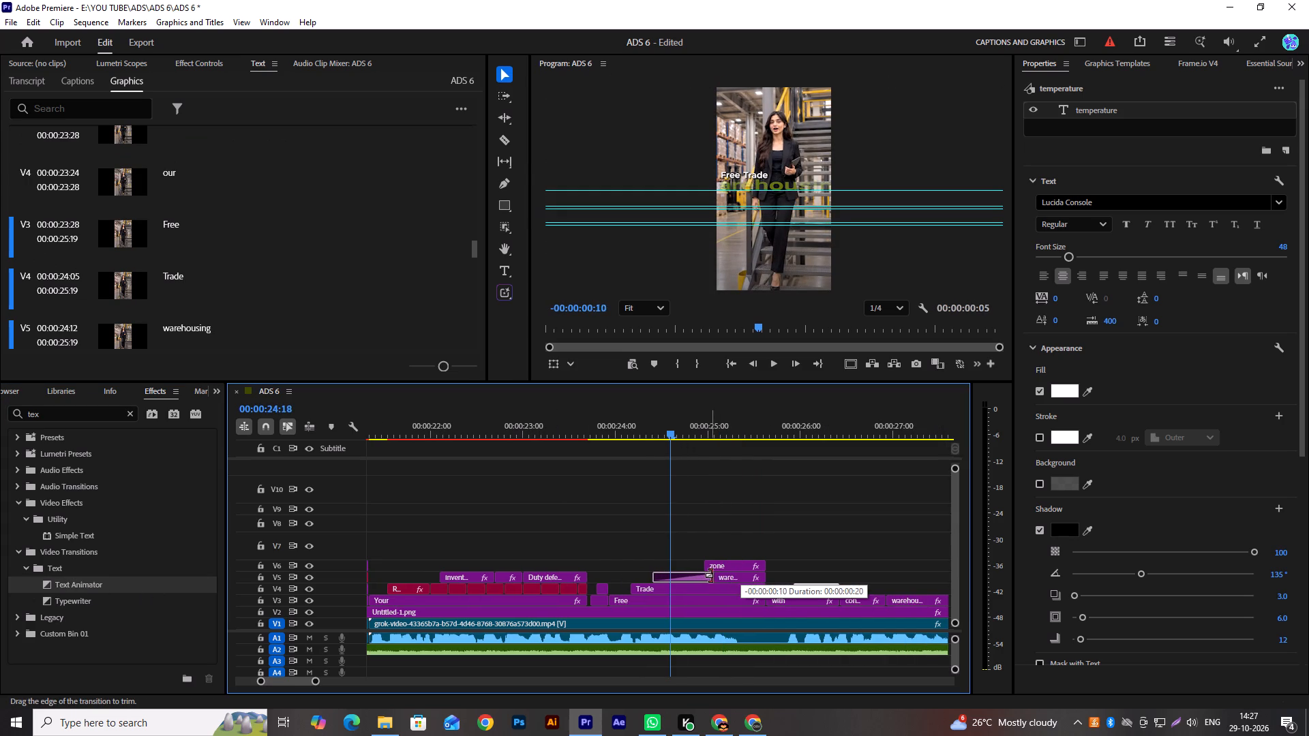
{"action": "left_click_drag", "start_coordinate": [710, 575], "coordinate": [699, 575]}
{"action": "left_click_drag", "start_coordinate": [634, 433], "coordinate": [612, 450]}
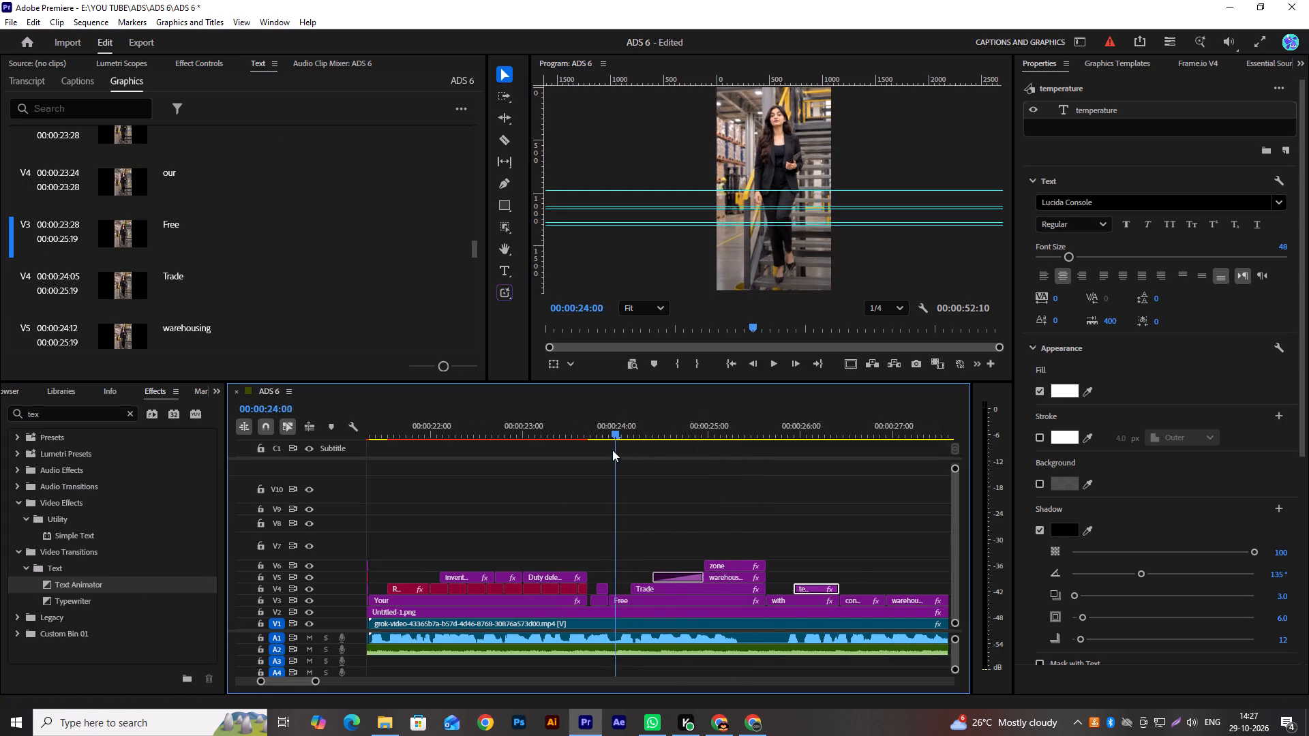
{"action": "left_click_drag", "start_coordinate": [612, 450], "coordinate": [607, 451]}
{"action": "key", "text": "space"}
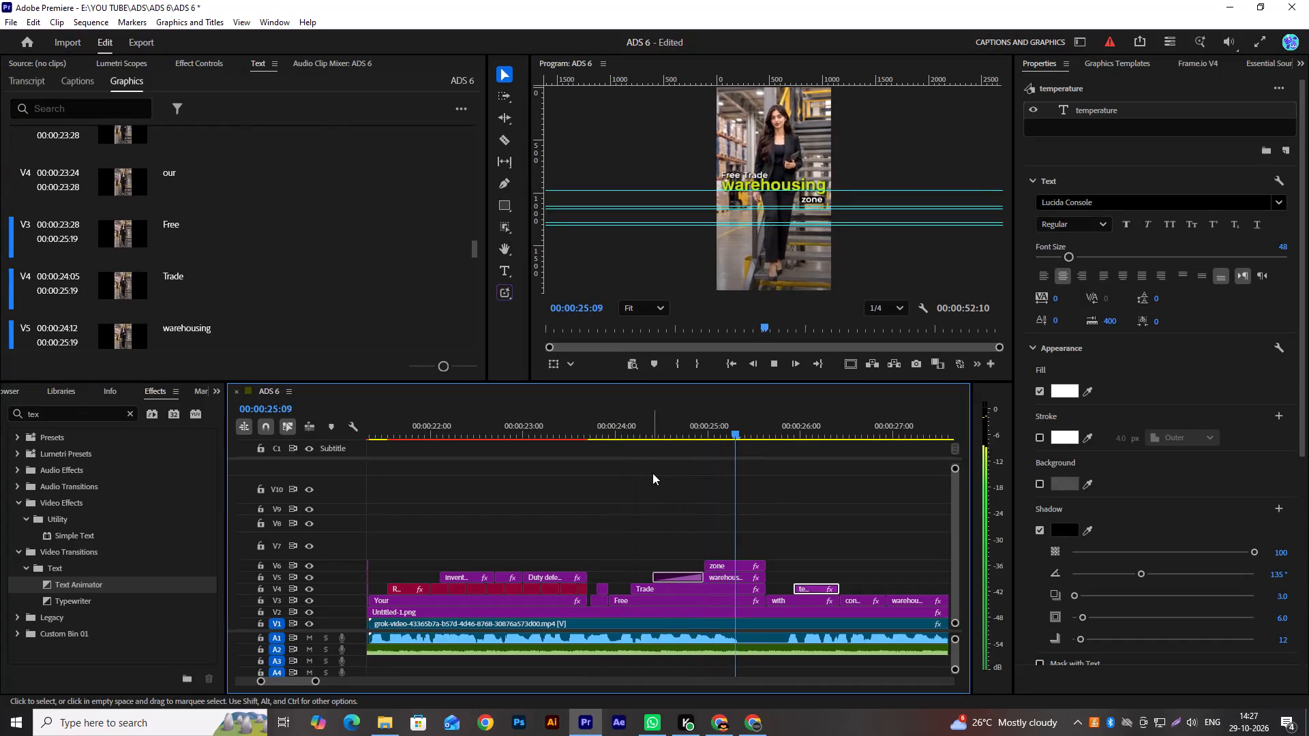
{"action": "key", "text": "space"}
Shorten the "warehousing" Text Animator transition slightly further, so it ends before the "zone" clip starts, and replay the captions.
{"action": "left_click_drag", "start_coordinate": [700, 577], "coordinate": [699, 574]}
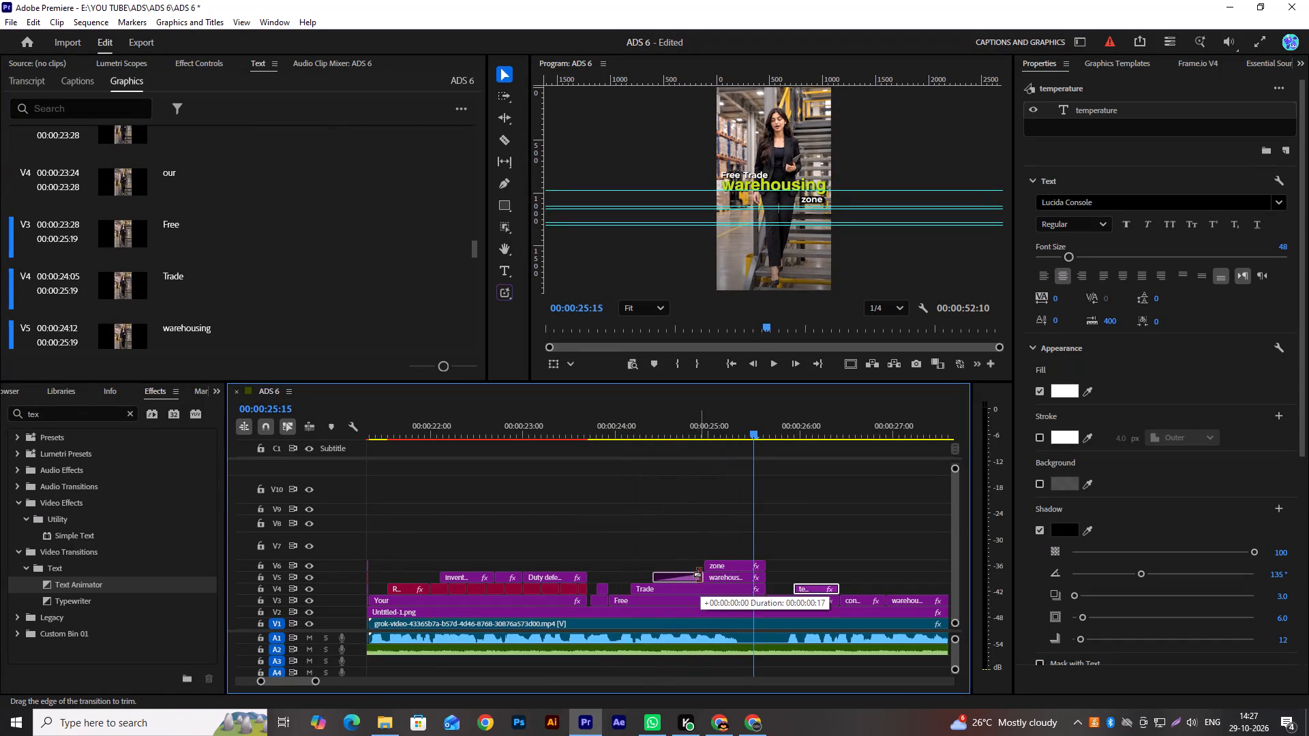
{"action": "left_click_drag", "start_coordinate": [699, 574], "coordinate": [694, 573]}
{"action": "left_click_drag", "start_coordinate": [646, 434], "coordinate": [606, 454]}
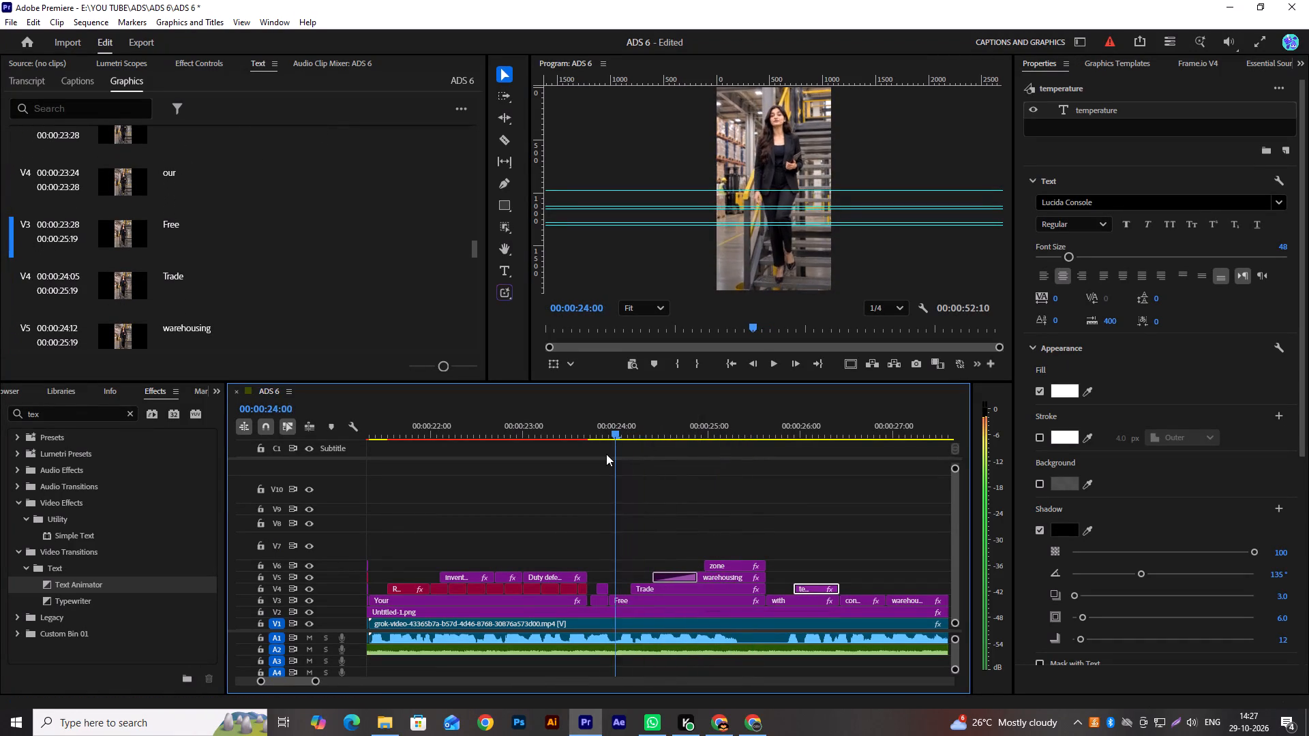
{"action": "left_click_drag", "start_coordinate": [606, 454], "coordinate": [589, 465]}
{"action": "key", "text": "space"}
{"action": "key", "text": "space"}
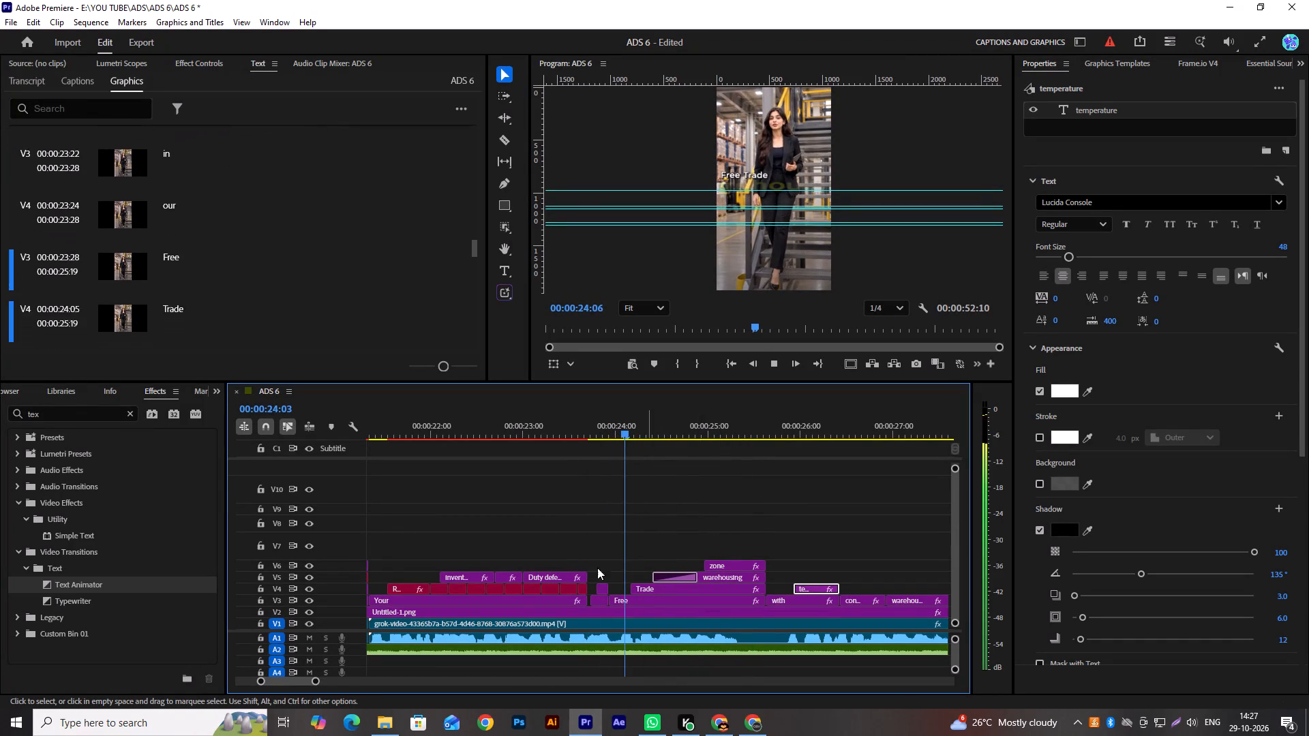
Close the small gap on V3 between the "Your" and "in" clips, and play through to the "temperature" caption.
{"action": "left_click", "coordinate": [593, 603]}
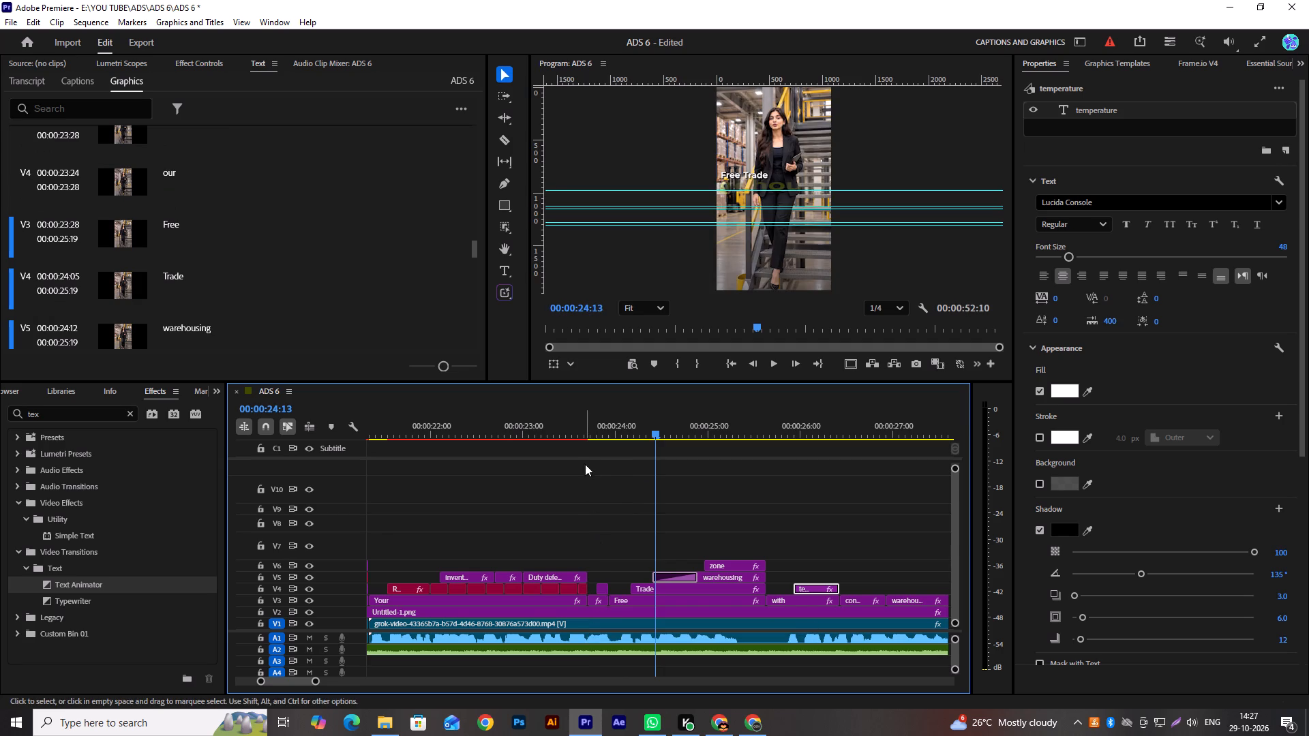
{"action": "left_click_drag", "start_coordinate": [584, 435], "coordinate": [574, 438]}
{"action": "key", "text": "space"}
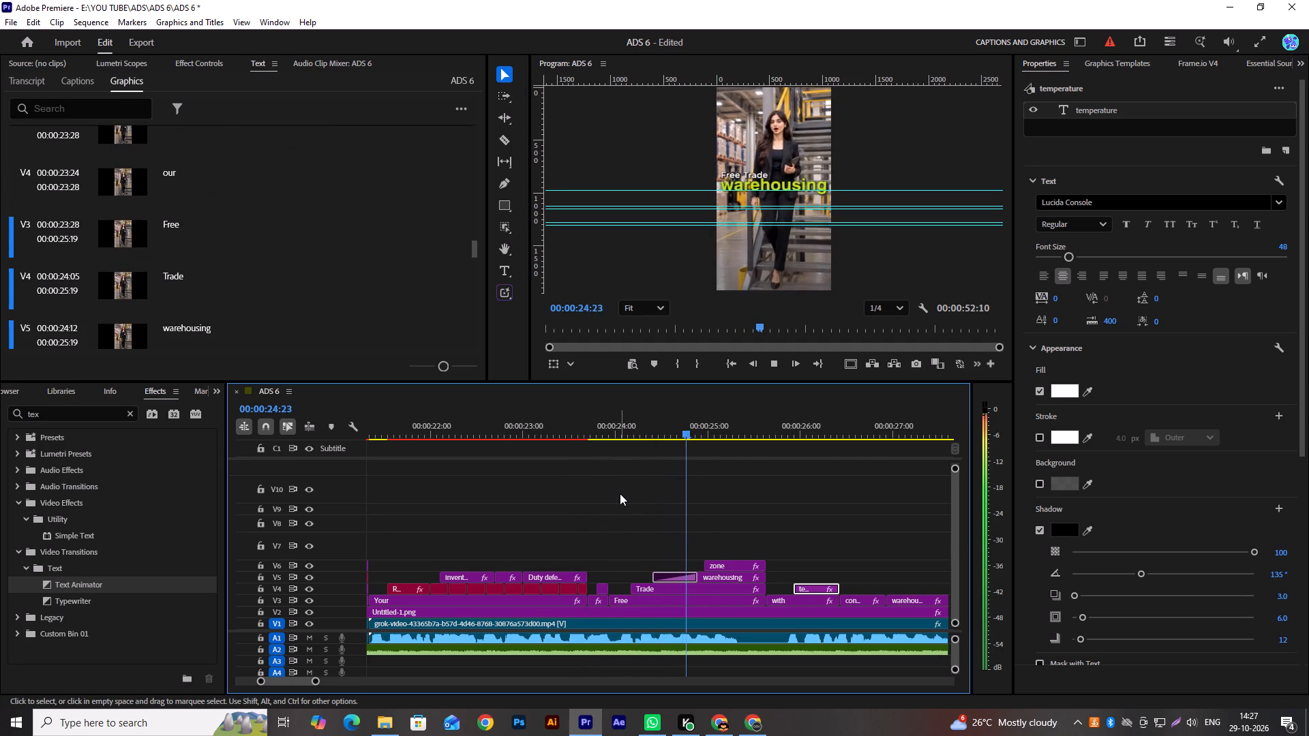
{"action": "scroll", "coordinate": [620, 493], "scroll_direction": "down", "scroll_amount": 3}
{"action": "key", "text": "space"}
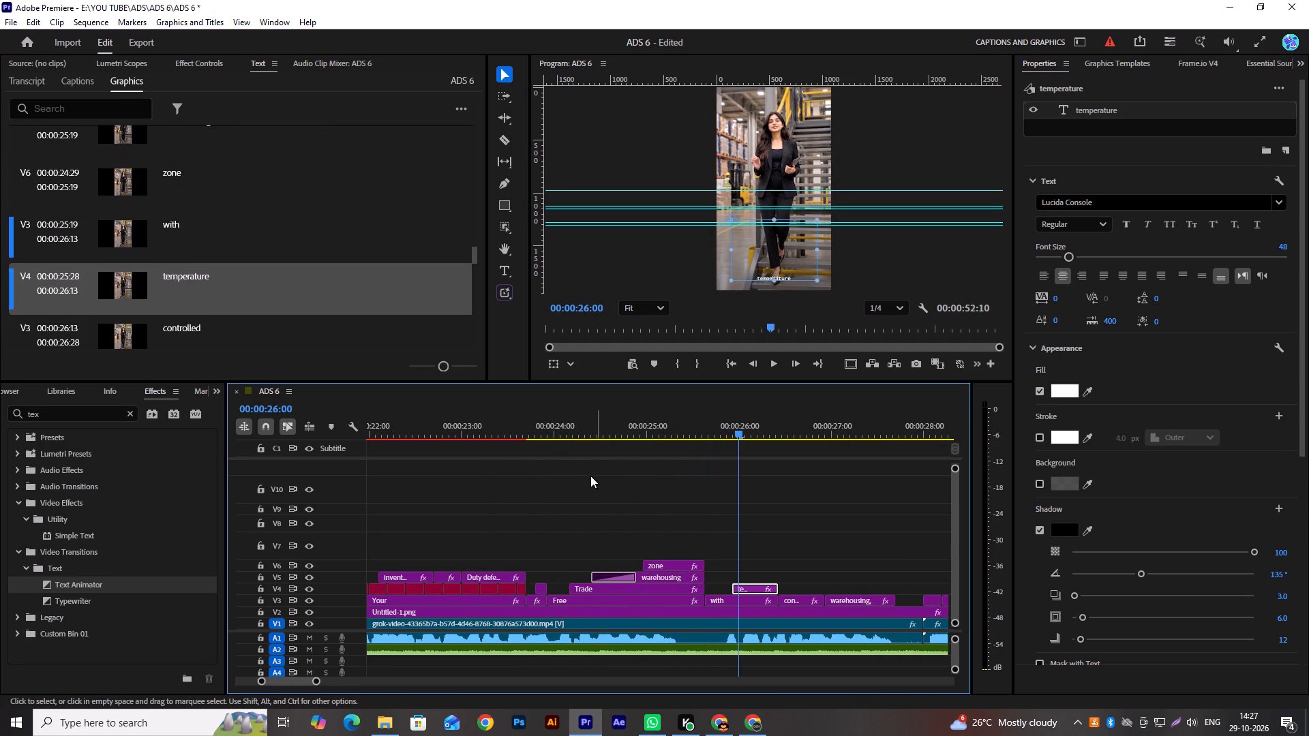
Save the project.
{"action": "key", "text": "ctrl+s"}
Return to the sequence's opening and play the "Pharmaceutical imports come with High value" captions twice to review their animation.
{"action": "scroll", "coordinate": [648, 493], "scroll_direction": "down", "scroll_amount": 1}
{"action": "scroll", "coordinate": [646, 516], "scroll_direction": "up", "scroll_amount": 8}
{"action": "scroll", "coordinate": [523, 502], "scroll_direction": "up", "scroll_amount": 3}
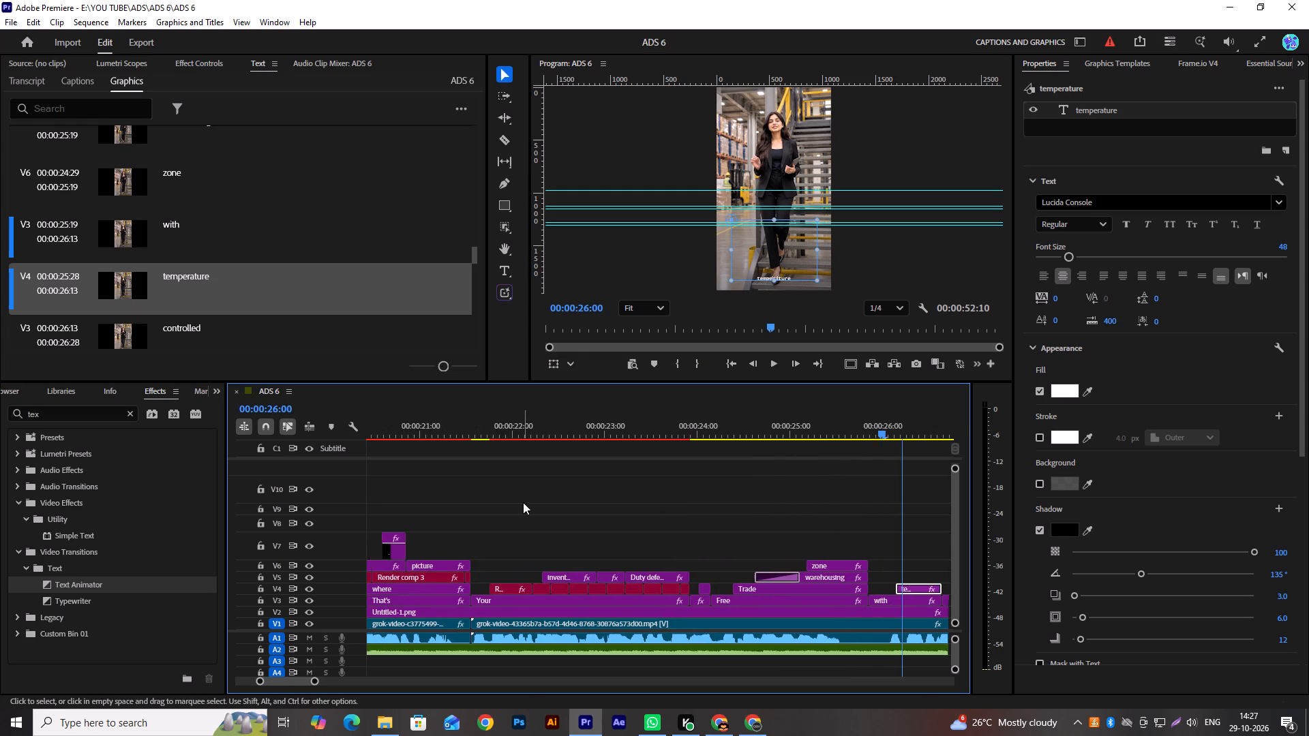
{"action": "scroll", "coordinate": [523, 502], "scroll_direction": "up", "scroll_amount": 4}
{"action": "scroll", "coordinate": [558, 490], "scroll_direction": "down", "scroll_amount": 6, "text": "alt"}
{"action": "scroll", "coordinate": [558, 490], "scroll_direction": "up", "scroll_amount": 10}
{"action": "scroll", "coordinate": [558, 490], "scroll_direction": "down", "scroll_amount": 1}
{"action": "scroll", "coordinate": [558, 490], "scroll_direction": "up", "scroll_amount": 3}
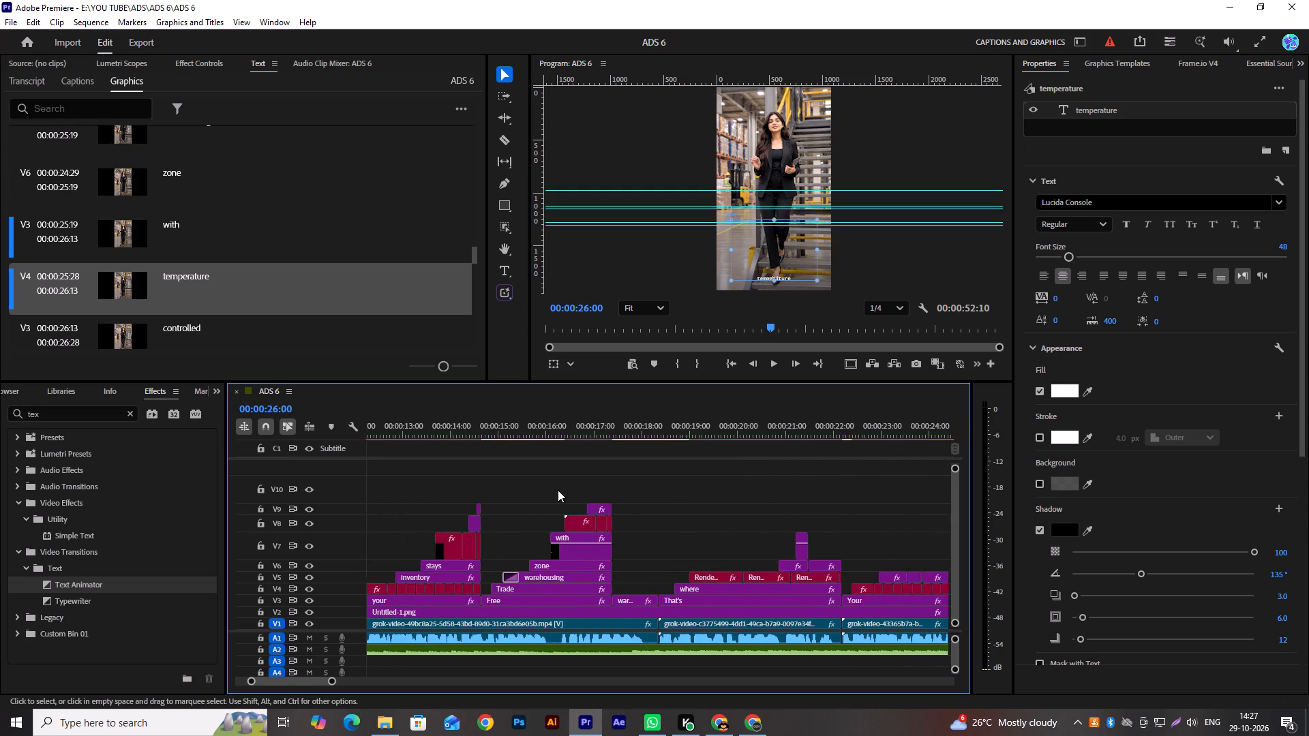
{"action": "scroll", "coordinate": [558, 490], "scroll_direction": "up", "scroll_amount": 20}
{"action": "scroll", "coordinate": [559, 491], "scroll_direction": "down", "scroll_amount": 1}
{"action": "scroll", "coordinate": [559, 491], "scroll_direction": "up", "scroll_amount": 14}
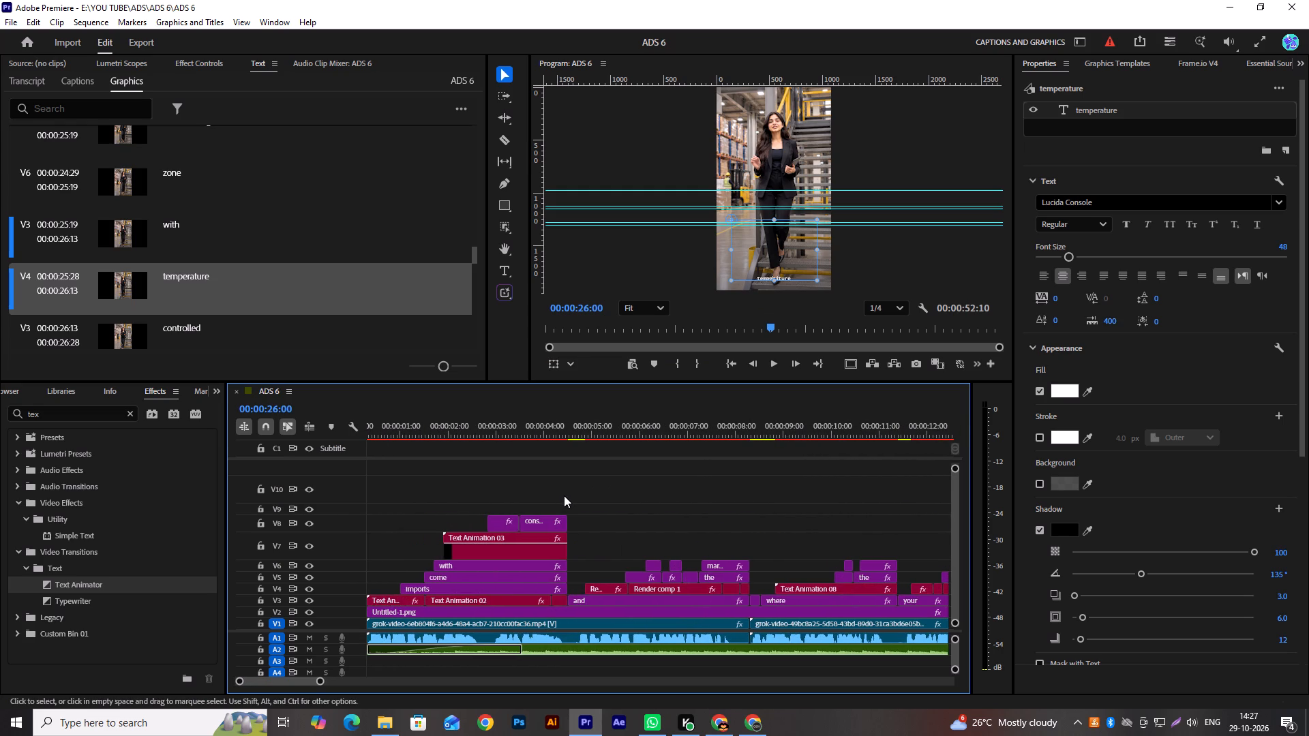
{"action": "scroll", "coordinate": [564, 495], "scroll_direction": "up", "scroll_amount": 6}
{"action": "left_click_drag", "start_coordinate": [483, 436], "coordinate": [432, 449]}
{"action": "key", "text": "space"}
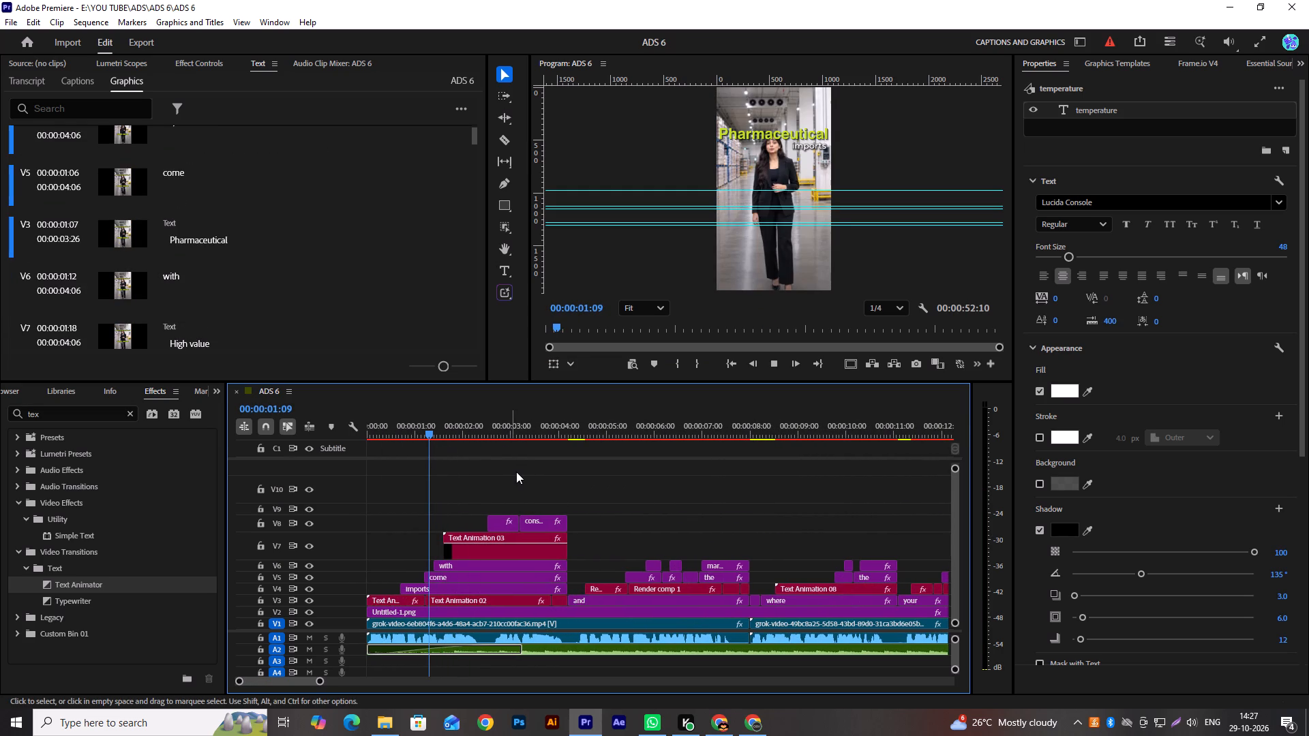
{"action": "key", "text": "space"}
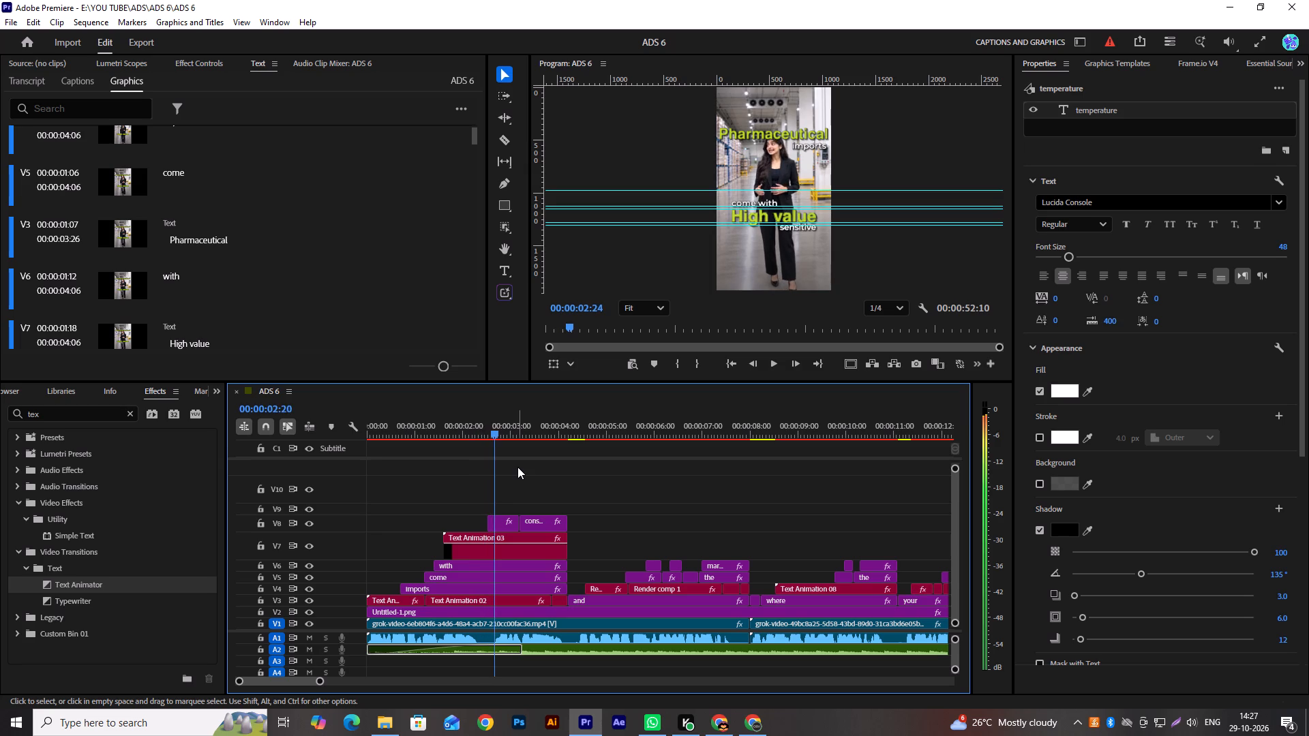
{"action": "left_click_drag", "start_coordinate": [504, 429], "coordinate": [397, 458]}
{"action": "key", "text": "space"}
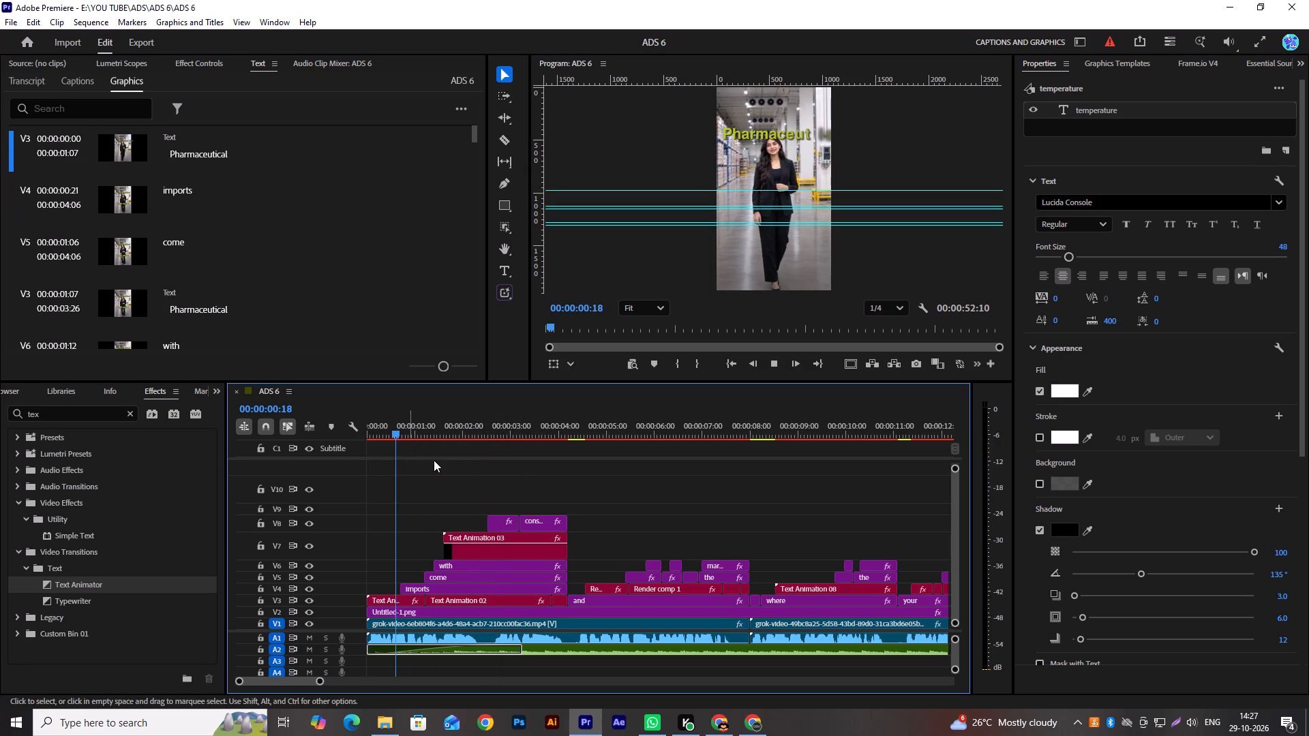
{"action": "scroll", "coordinate": [558, 443], "scroll_direction": "down", "scroll_amount": 3}
{"action": "key", "text": "space"}
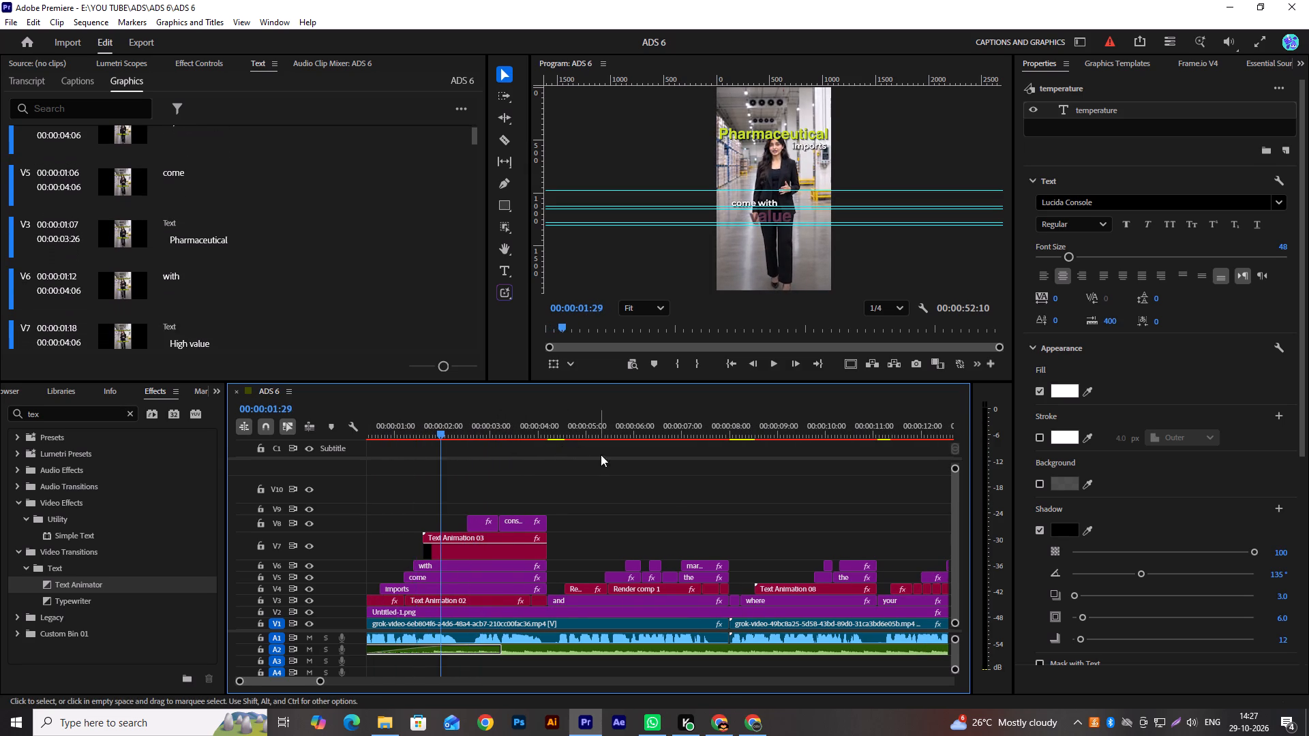
Look through the stacked caption clips and animation templates along the sequence, from the opening up to the "temperature" clip.
{"action": "scroll", "coordinate": [665, 508], "scroll_direction": "down", "scroll_amount": 15}
{"action": "scroll", "coordinate": [595, 499], "scroll_direction": "up", "scroll_amount": 20, "text": "alt"}
{"action": "scroll", "coordinate": [595, 496], "scroll_direction": "down", "scroll_amount": 15, "text": "alt"}
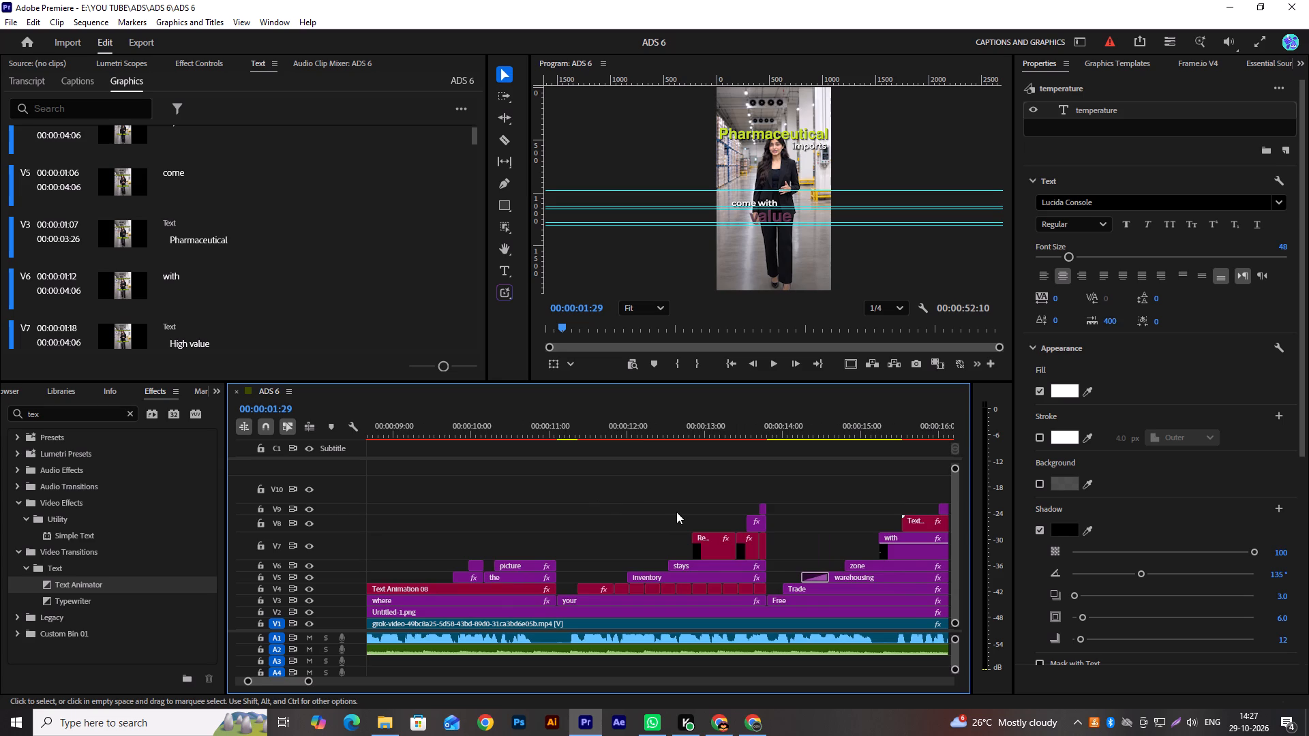
{"action": "scroll", "coordinate": [684, 509], "scroll_direction": "up", "scroll_amount": 2, "text": "alt"}
{"action": "scroll", "coordinate": [684, 509], "scroll_direction": "down", "scroll_amount": 1, "text": "alt"}
{"action": "scroll", "coordinate": [684, 509], "scroll_direction": "up", "scroll_amount": 5, "text": "alt"}
{"action": "scroll", "coordinate": [684, 509], "scroll_direction": "down", "scroll_amount": 11}
{"action": "scroll", "coordinate": [779, 504], "scroll_direction": "down", "scroll_amount": 1, "text": "alt"}
{"action": "scroll", "coordinate": [777, 505], "scroll_direction": "up", "scroll_amount": 1, "text": "alt"}
{"action": "scroll", "coordinate": [777, 505], "scroll_direction": "down", "scroll_amount": 5, "text": "alt"}
{"action": "scroll", "coordinate": [768, 503], "scroll_direction": "up", "scroll_amount": 1}
{"action": "scroll", "coordinate": [766, 503], "scroll_direction": "down", "scroll_amount": 5}
{"action": "scroll", "coordinate": [755, 506], "scroll_direction": "up", "scroll_amount": 1}
{"action": "scroll", "coordinate": [753, 506], "scroll_direction": "down", "scroll_amount": 3}
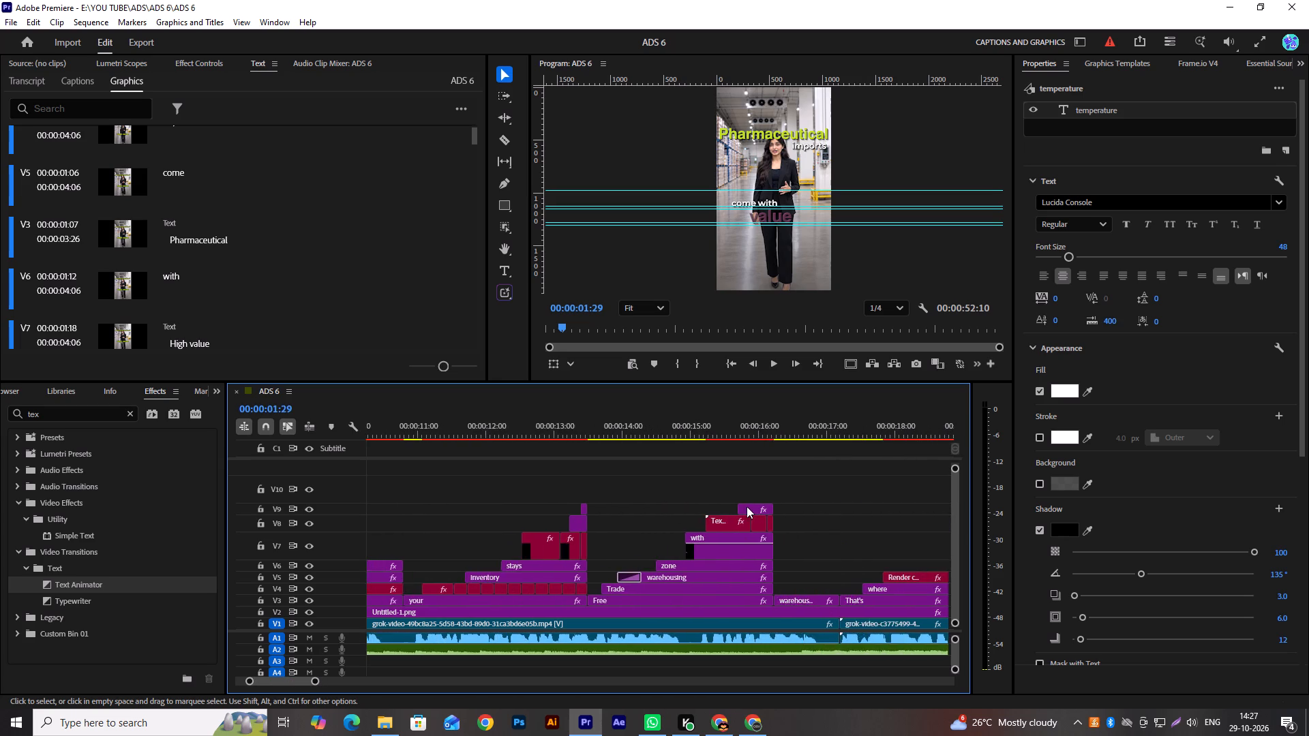
{"action": "scroll", "coordinate": [747, 506], "scroll_direction": "down", "scroll_amount": 5}
{"action": "scroll", "coordinate": [736, 502], "scroll_direction": "up", "scroll_amount": 9, "text": "alt"}
{"action": "scroll", "coordinate": [736, 502], "scroll_direction": "down", "scroll_amount": 13, "text": "alt"}
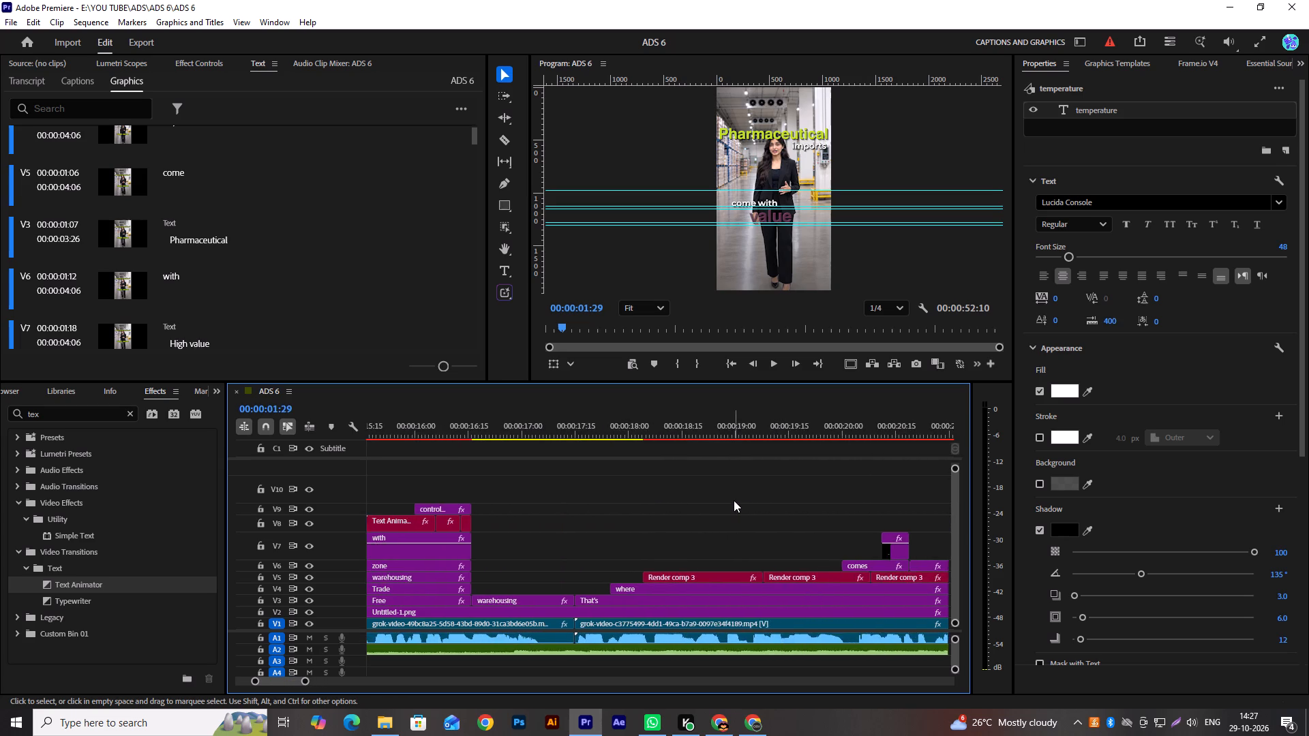
{"action": "scroll", "coordinate": [734, 500], "scroll_direction": "up", "scroll_amount": 4, "text": "alt"}
{"action": "scroll", "coordinate": [734, 500], "scroll_direction": "down", "scroll_amount": 12, "text": "alt"}
{"action": "scroll", "coordinate": [733, 500], "scroll_direction": "down", "scroll_amount": 8}
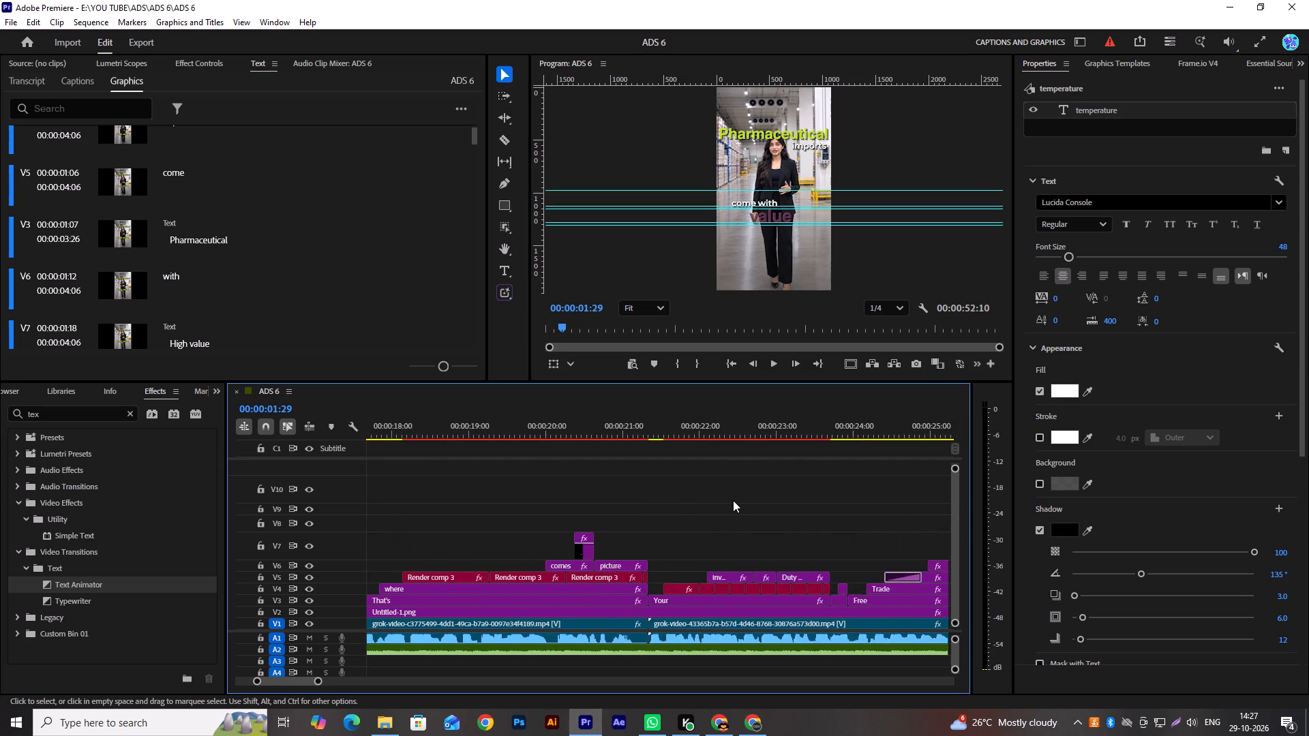
{"action": "scroll", "coordinate": [733, 500], "scroll_direction": "down", "scroll_amount": 7}
{"action": "scroll", "coordinate": [733, 500], "scroll_direction": "up", "scroll_amount": 1}
{"action": "scroll", "coordinate": [733, 500], "scroll_direction": "down", "scroll_amount": 2}
{"action": "scroll", "coordinate": [733, 500], "scroll_direction": "down", "scroll_amount": 7, "text": "alt"}
{"action": "scroll", "coordinate": [733, 500], "scroll_direction": "up", "scroll_amount": 8, "text": "alt"}
{"action": "scroll", "coordinate": [835, 500], "scroll_direction": "down", "scroll_amount": 9}
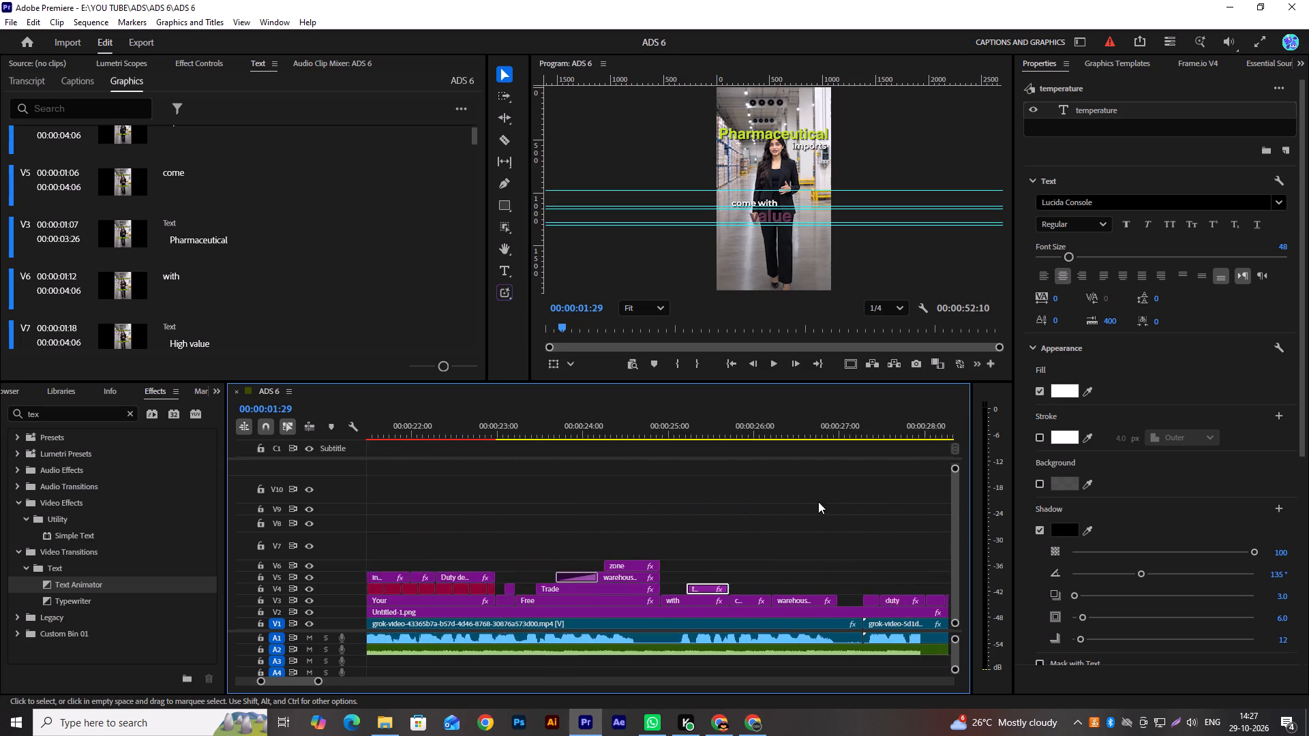
{"action": "scroll", "coordinate": [818, 502], "scroll_direction": "down", "scroll_amount": 1}
{"action": "scroll", "coordinate": [795, 501], "scroll_direction": "up", "scroll_amount": 10, "text": "alt"}
{"action": "scroll", "coordinate": [674, 510], "scroll_direction": "down", "scroll_amount": 4, "text": "alt"}
{"action": "scroll", "coordinate": [650, 518], "scroll_direction": "up", "scroll_amount": 7}
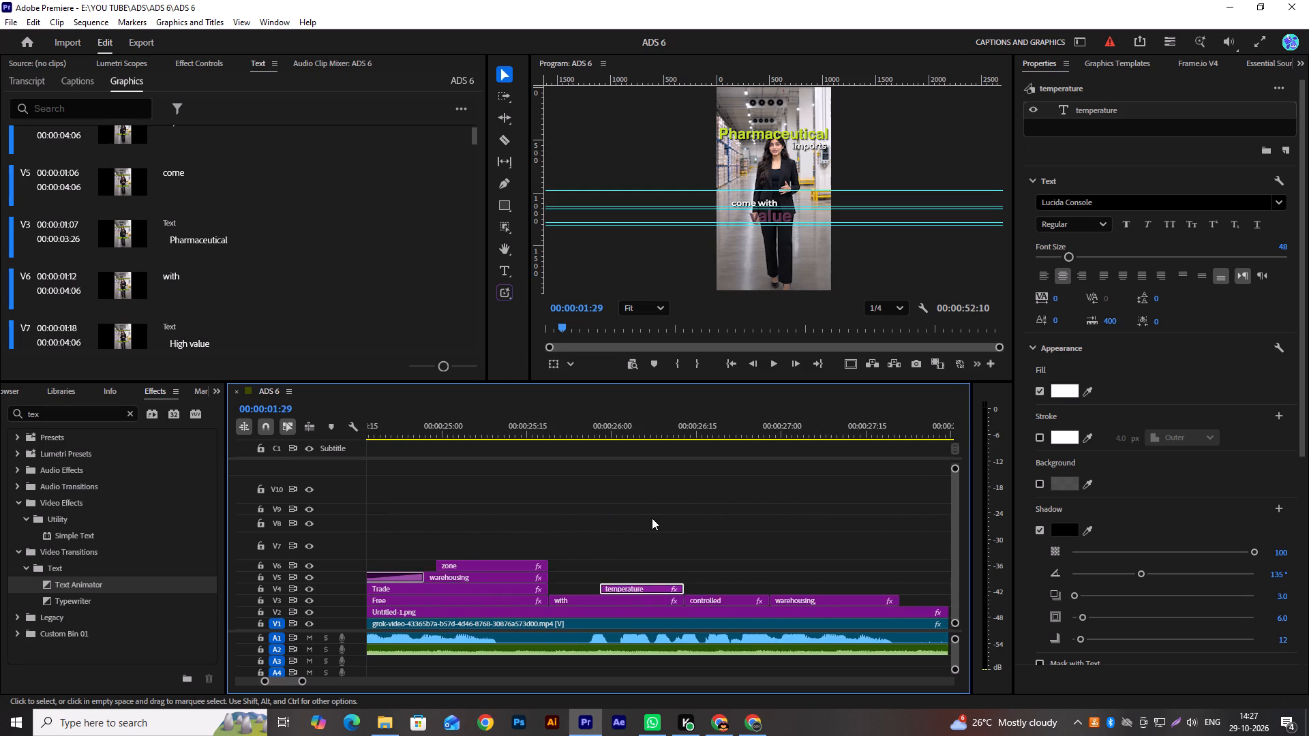
{"action": "scroll", "coordinate": [672, 519], "scroll_direction": "up", "scroll_amount": 3}
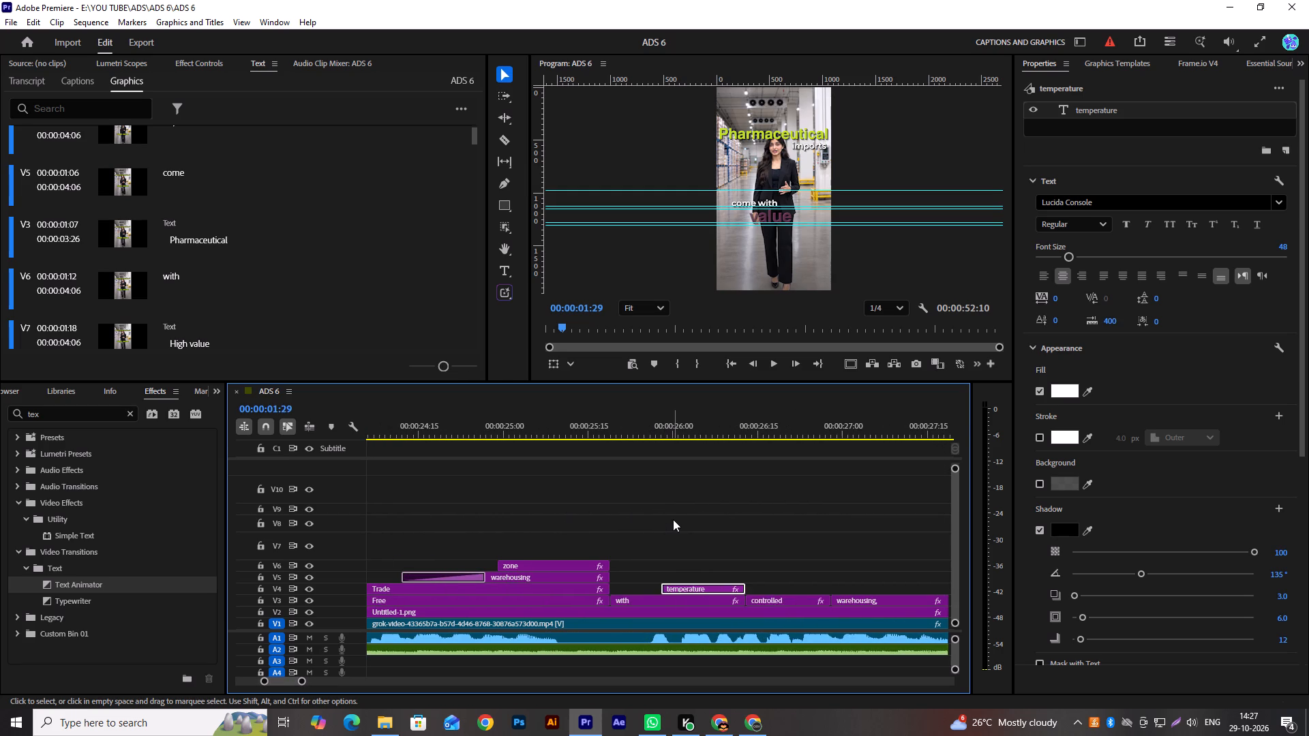
Find the Text Animation 08 graphics template and place it on V8, aligned with the start of the "with" clip at 00:00:25:19.
{"action": "left_click", "coordinate": [1124, 61]}
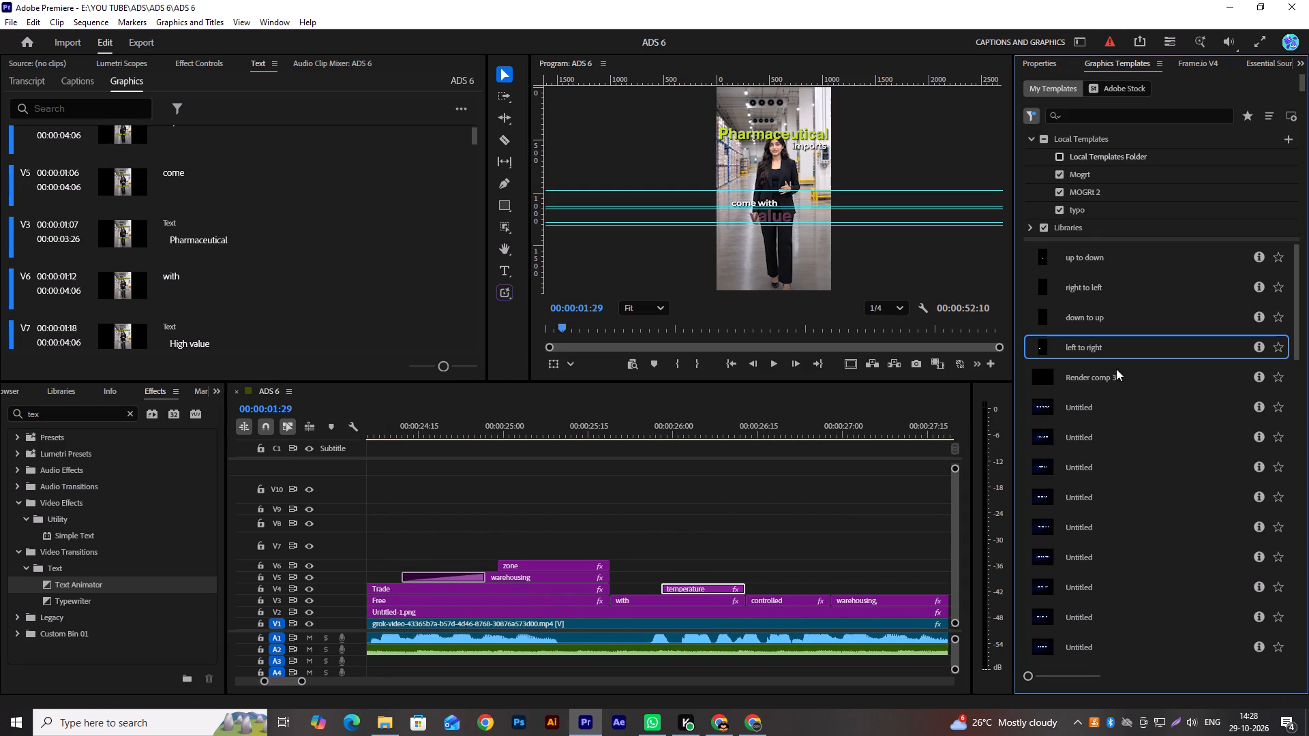
{"action": "scroll", "coordinate": [1158, 404], "scroll_direction": "down", "scroll_amount": 16}
{"action": "scroll", "coordinate": [1125, 444], "scroll_direction": "up", "scroll_amount": 1}
{"action": "scroll", "coordinate": [1124, 444], "scroll_direction": "down", "scroll_amount": 11}
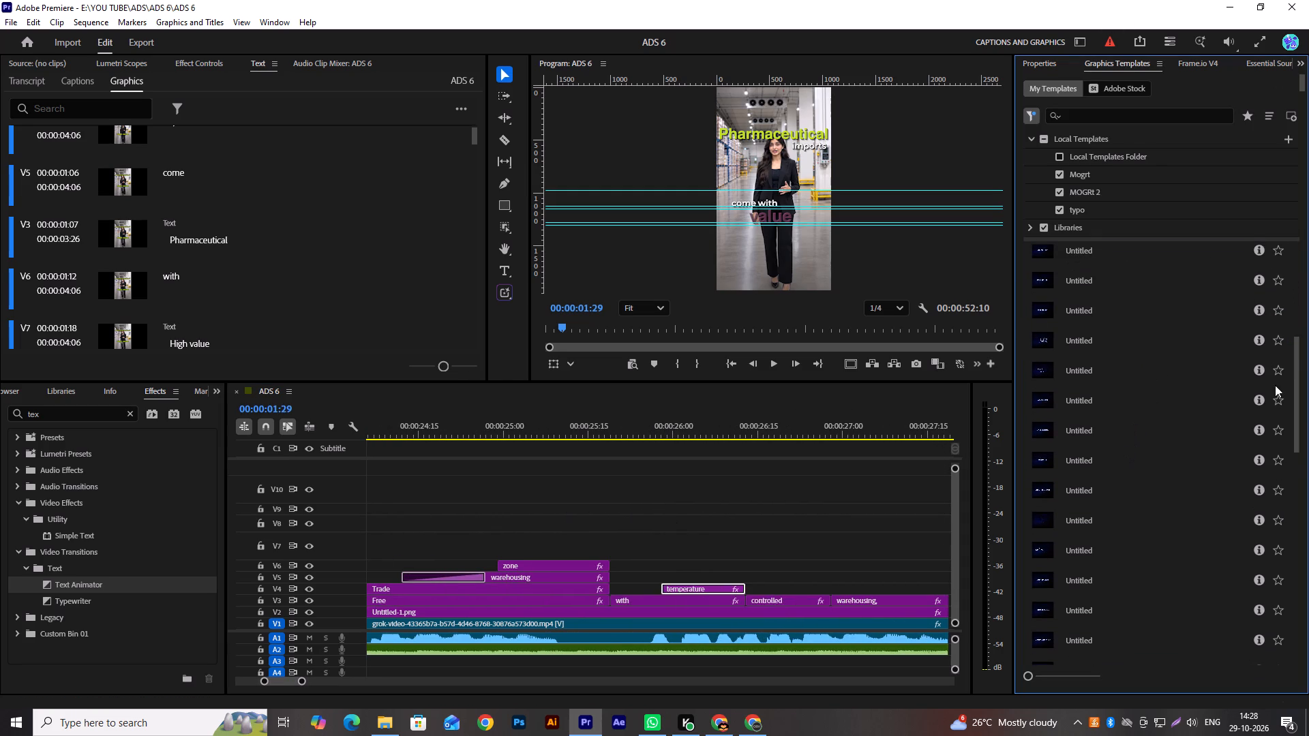
{"action": "left_click_drag", "start_coordinate": [1296, 352], "coordinate": [1308, 620]}
{"action": "scroll", "coordinate": [1165, 451], "scroll_direction": "up", "scroll_amount": 1}
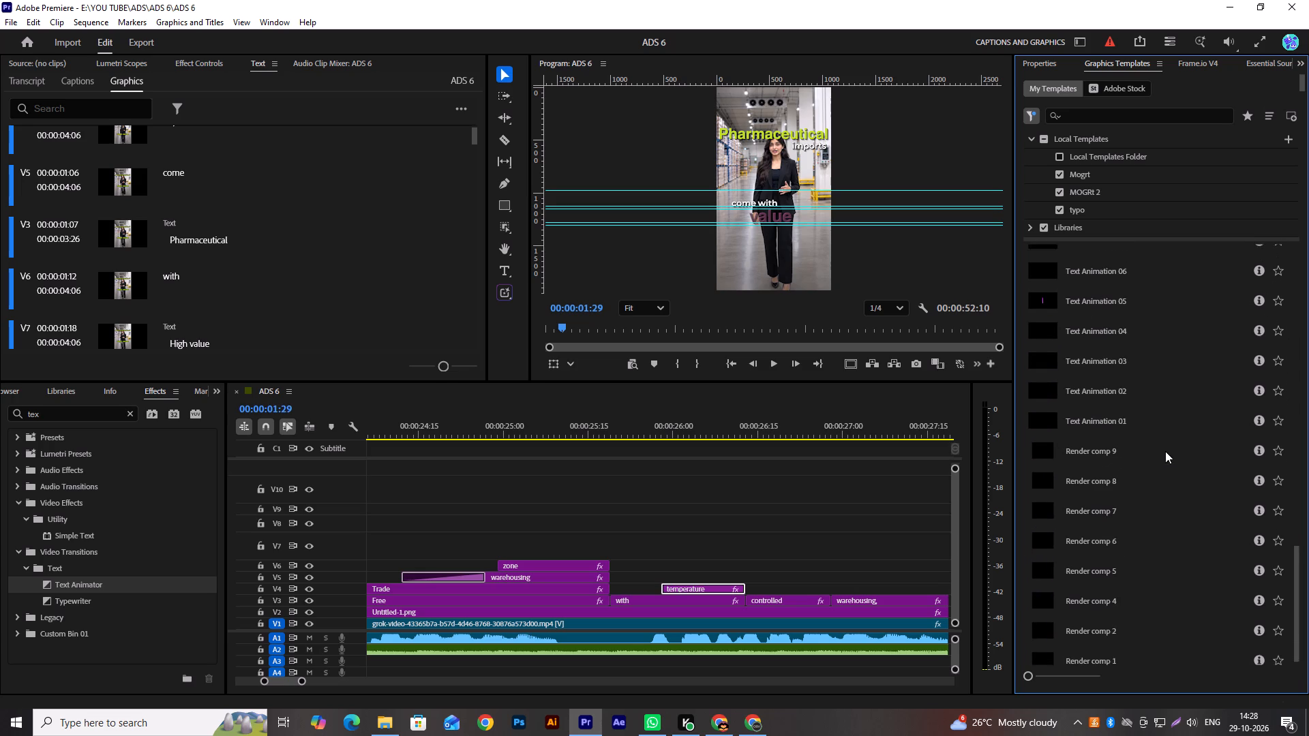
{"action": "scroll", "coordinate": [1165, 451], "scroll_direction": "up", "scroll_amount": 11}
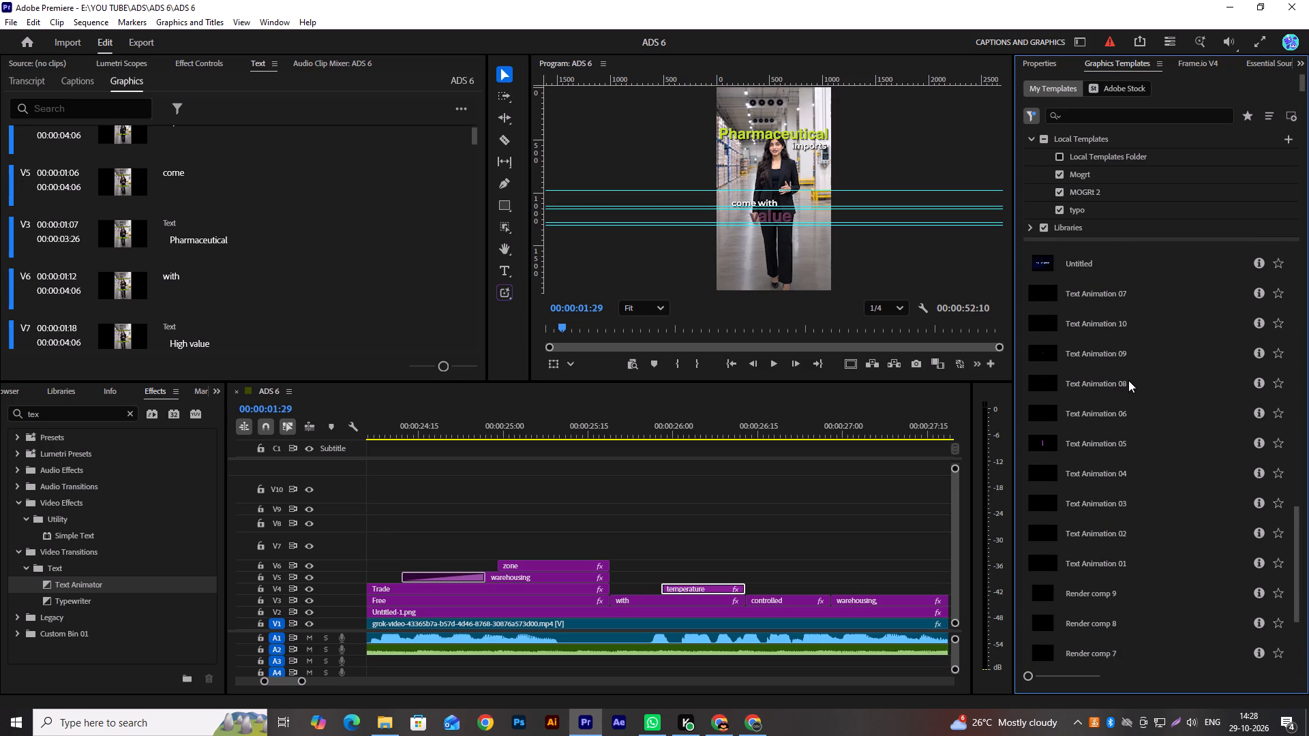
{"action": "left_click_drag", "start_coordinate": [1128, 379], "coordinate": [612, 516]}
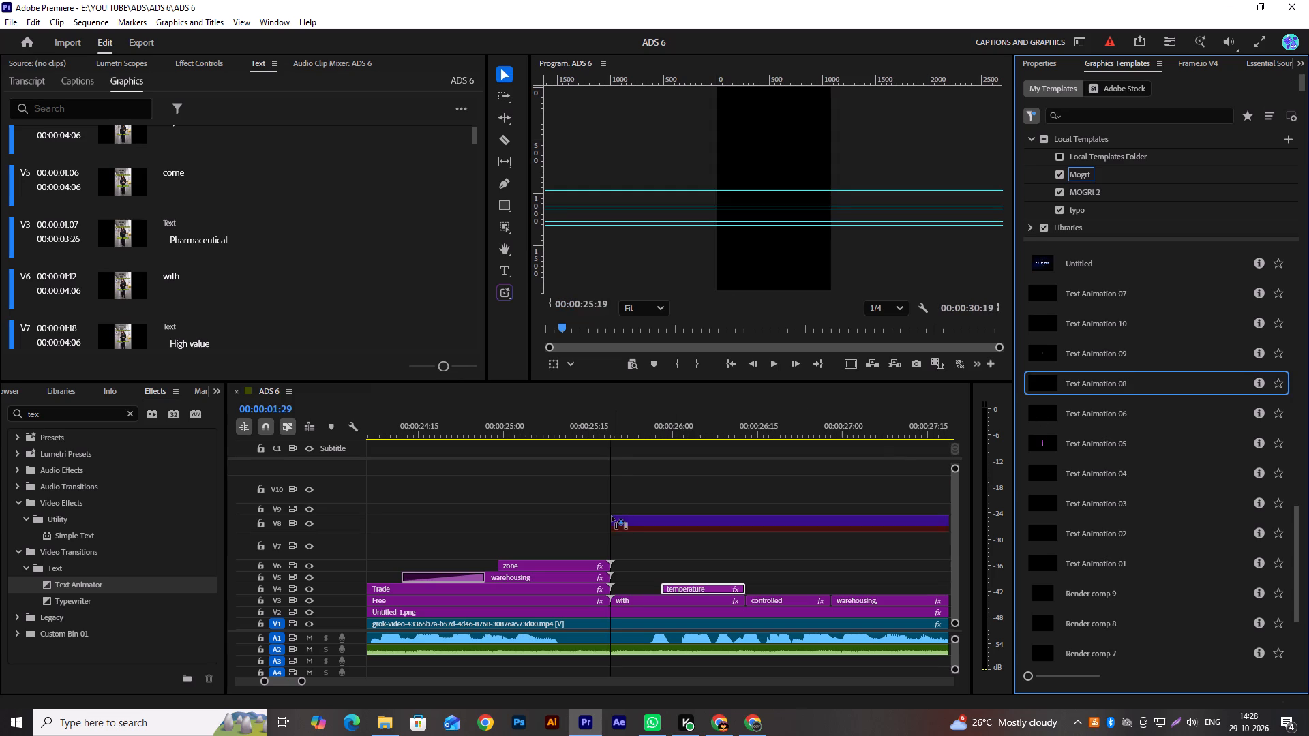
{"action": "left_click_drag", "start_coordinate": [612, 516], "coordinate": [614, 524]}
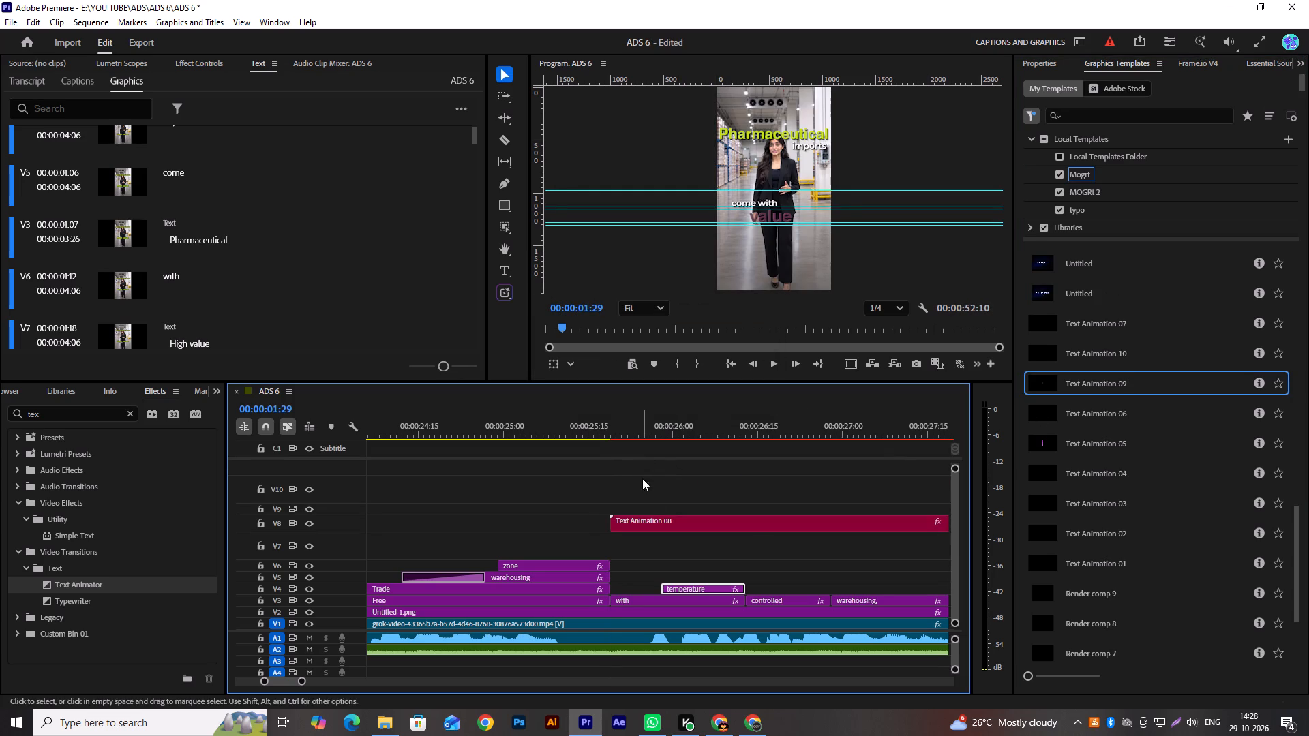
Replace the Text Animation 08 clip's placeholder text with "Temperature" and play the animation from just before the clip.
{"action": "left_click_drag", "start_coordinate": [614, 435], "coordinate": [707, 450]}
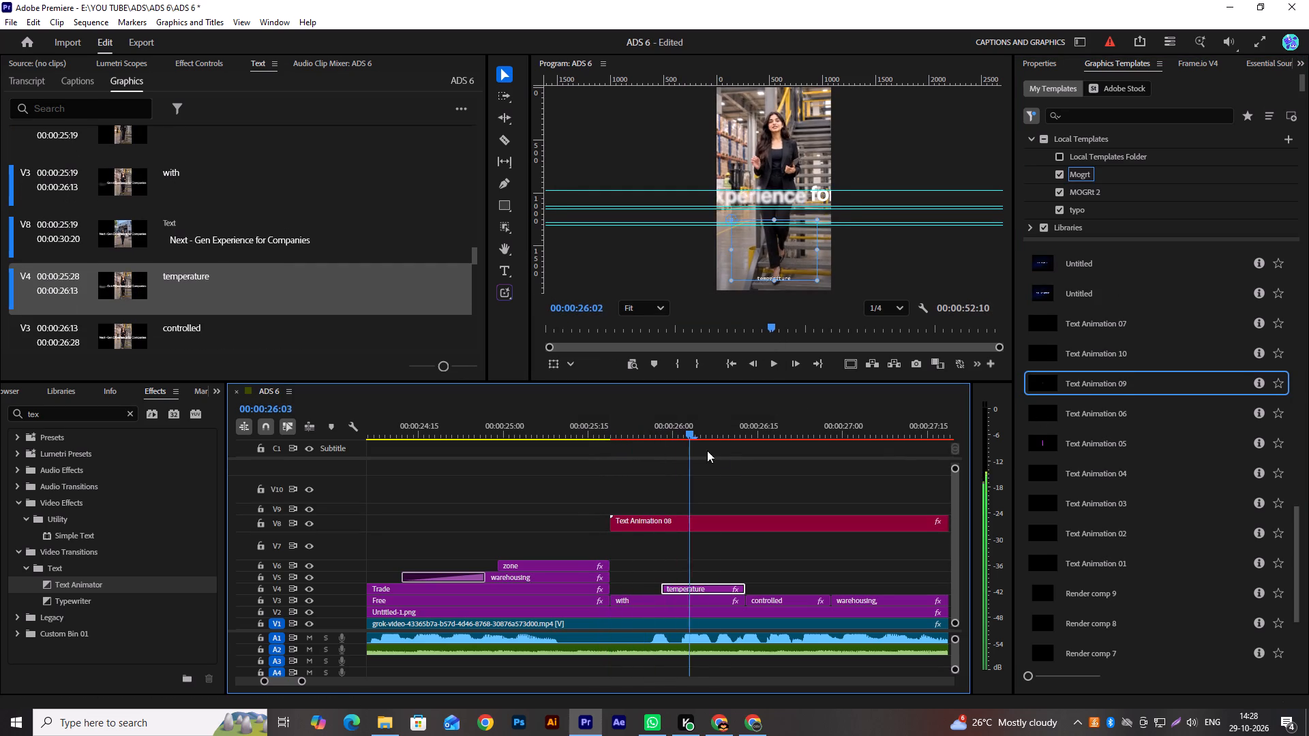
{"action": "left_click_drag", "start_coordinate": [707, 450], "coordinate": [726, 455]}
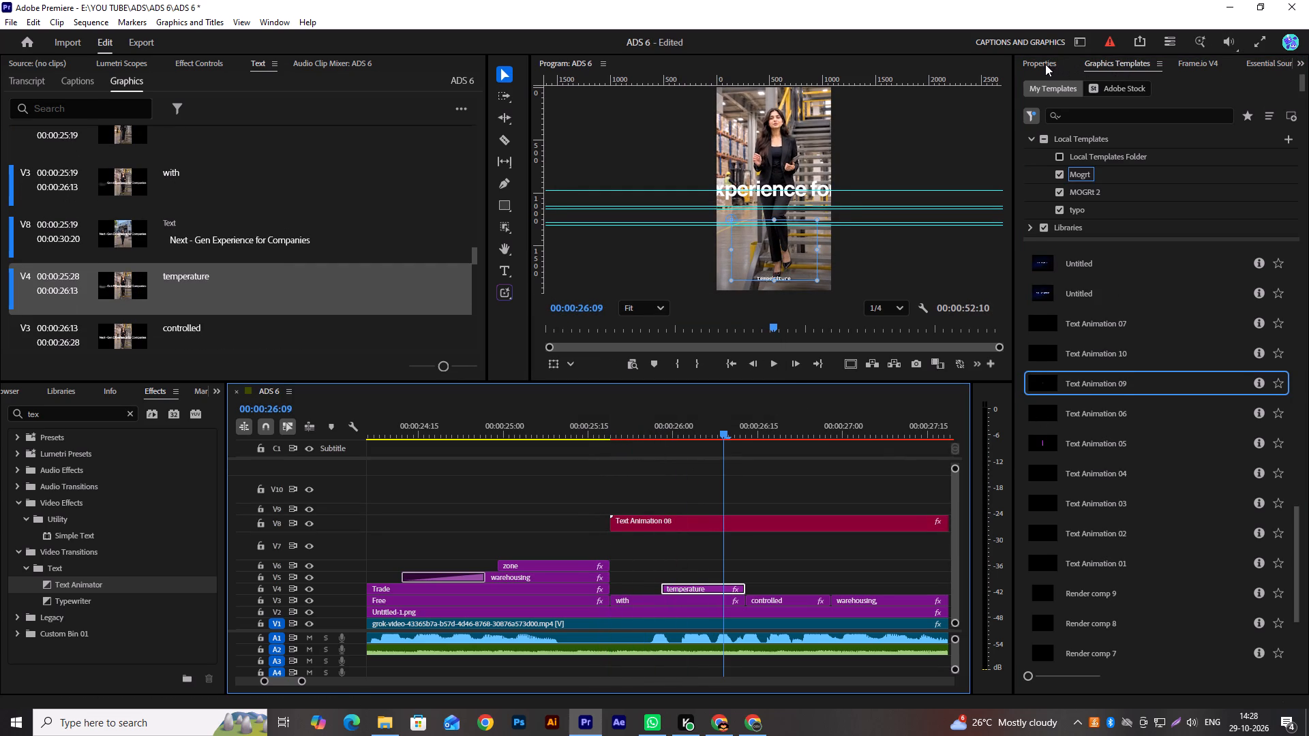
{"action": "left_click", "coordinate": [1044, 63]}
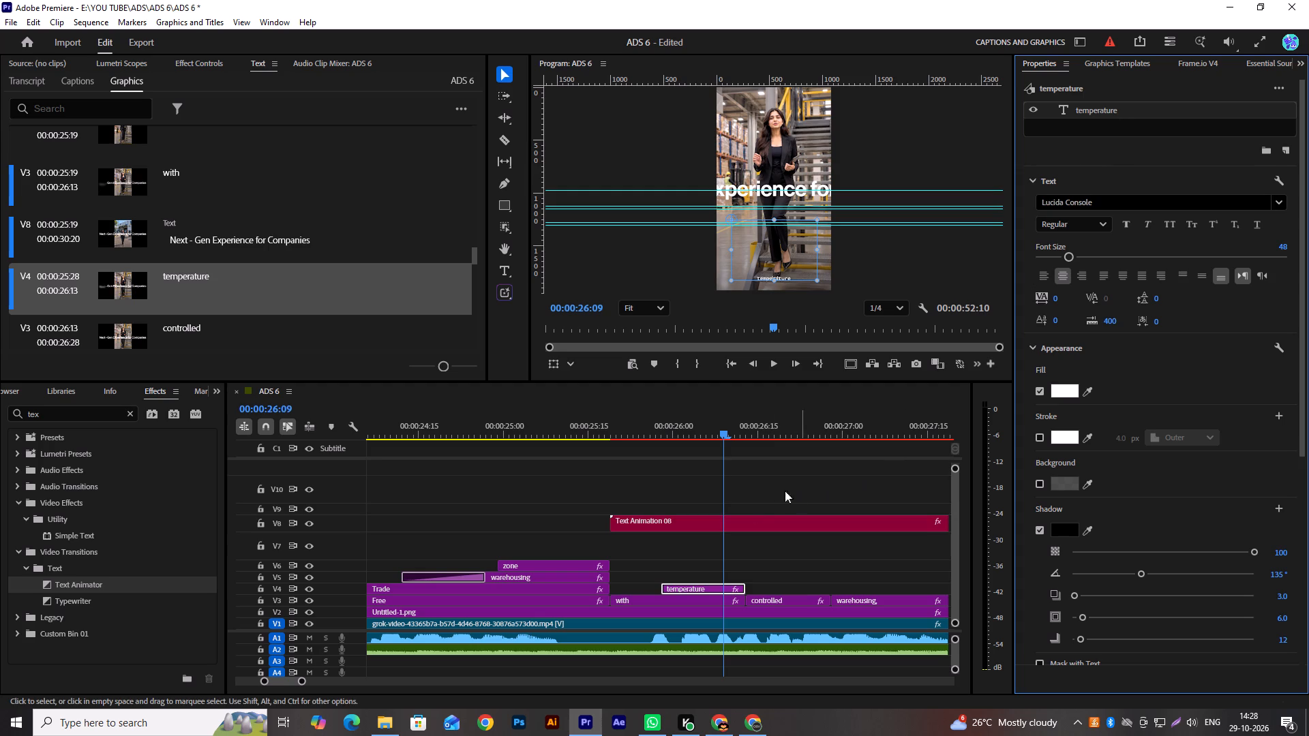
{"action": "left_click", "coordinate": [732, 525]}
{"action": "left_click", "coordinate": [1104, 159]}
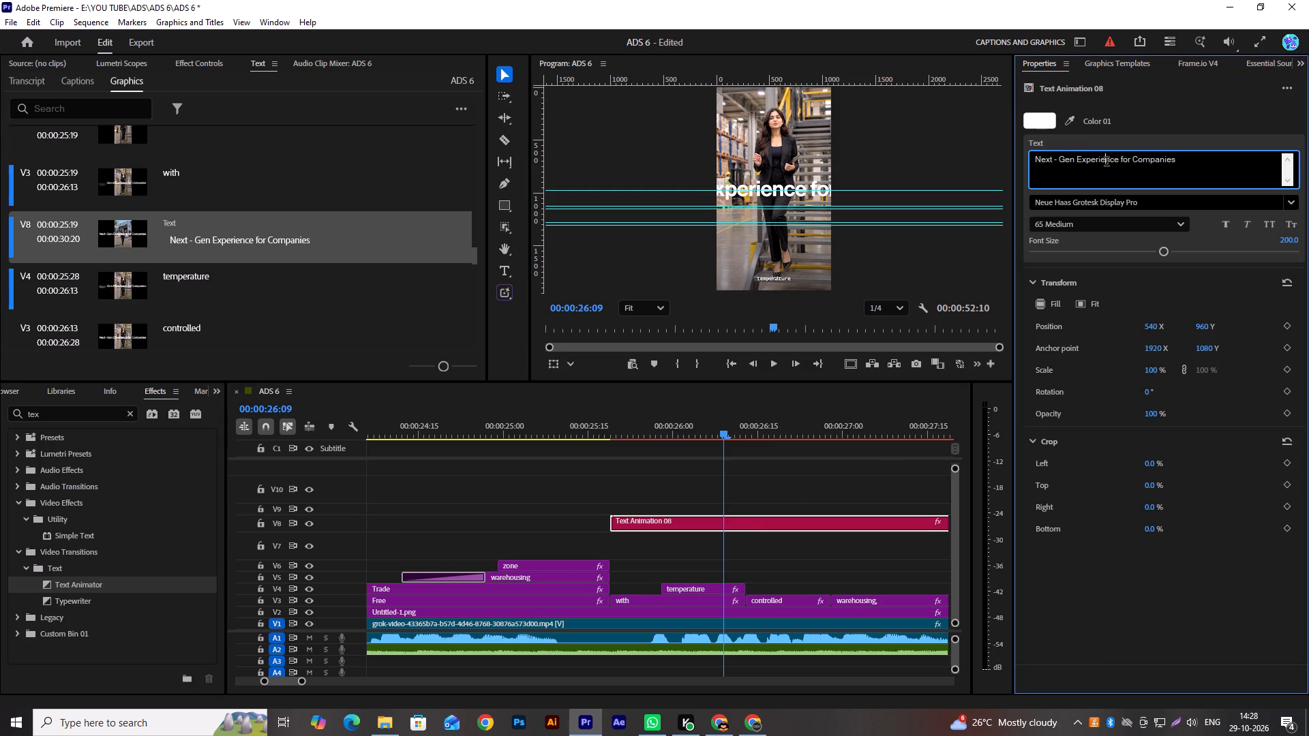
{"action": "key", "text": "ctrl+a"}
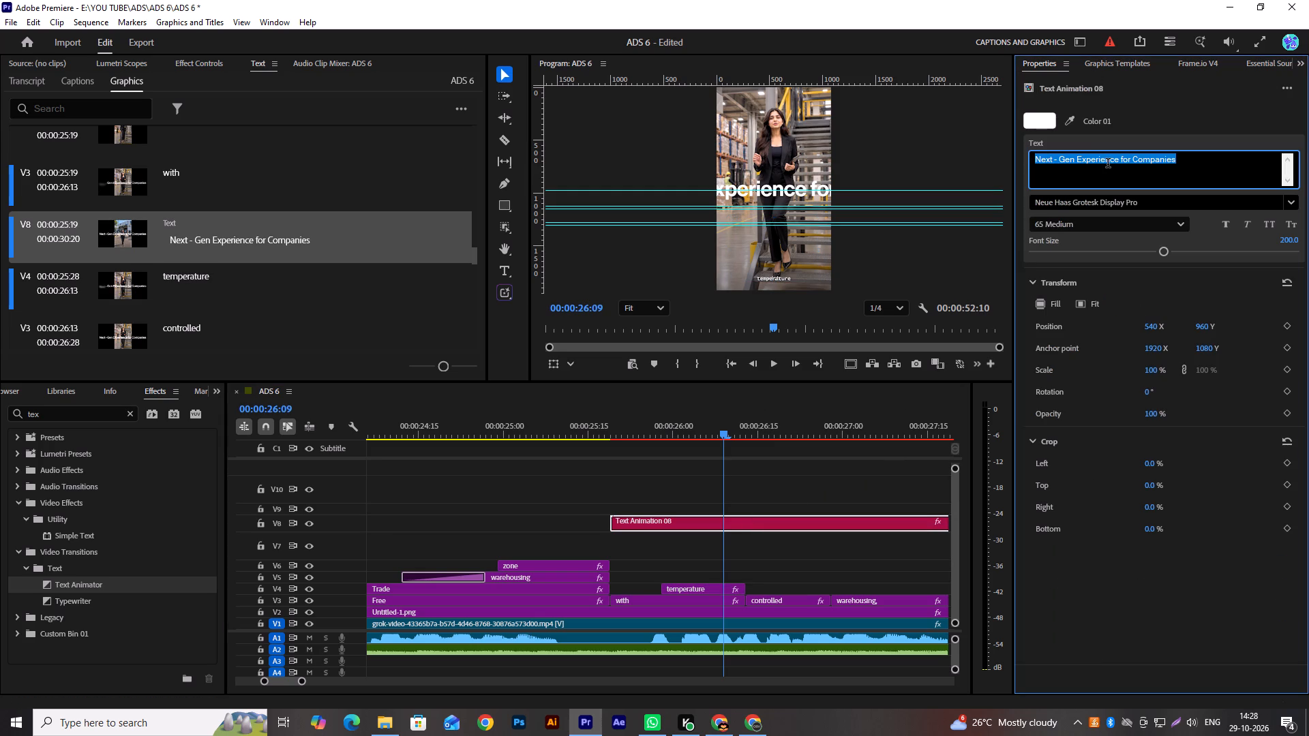
{"action": "key", "text": "shift+t"}
{"action": "type", "text": "emper"}
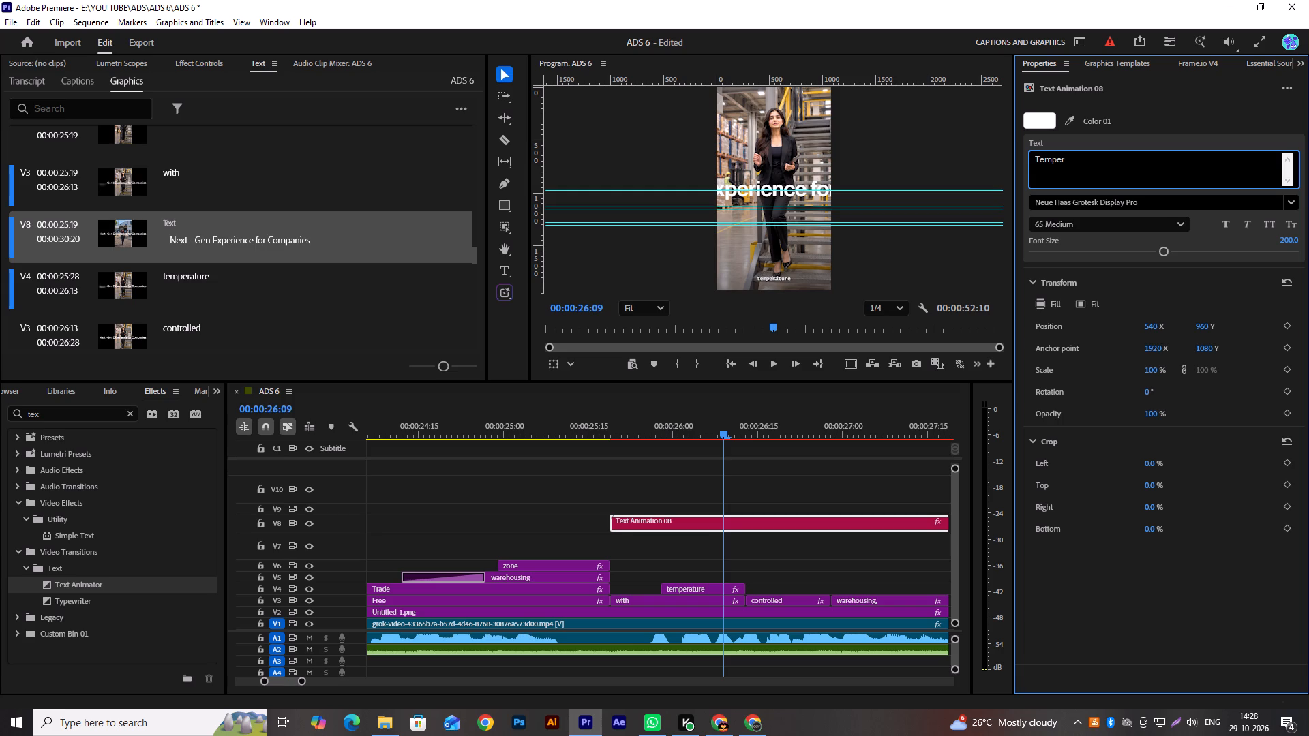
{"action": "type", "text": "ature"}
{"action": "left_click_drag", "start_coordinate": [726, 435], "coordinate": [608, 445]}
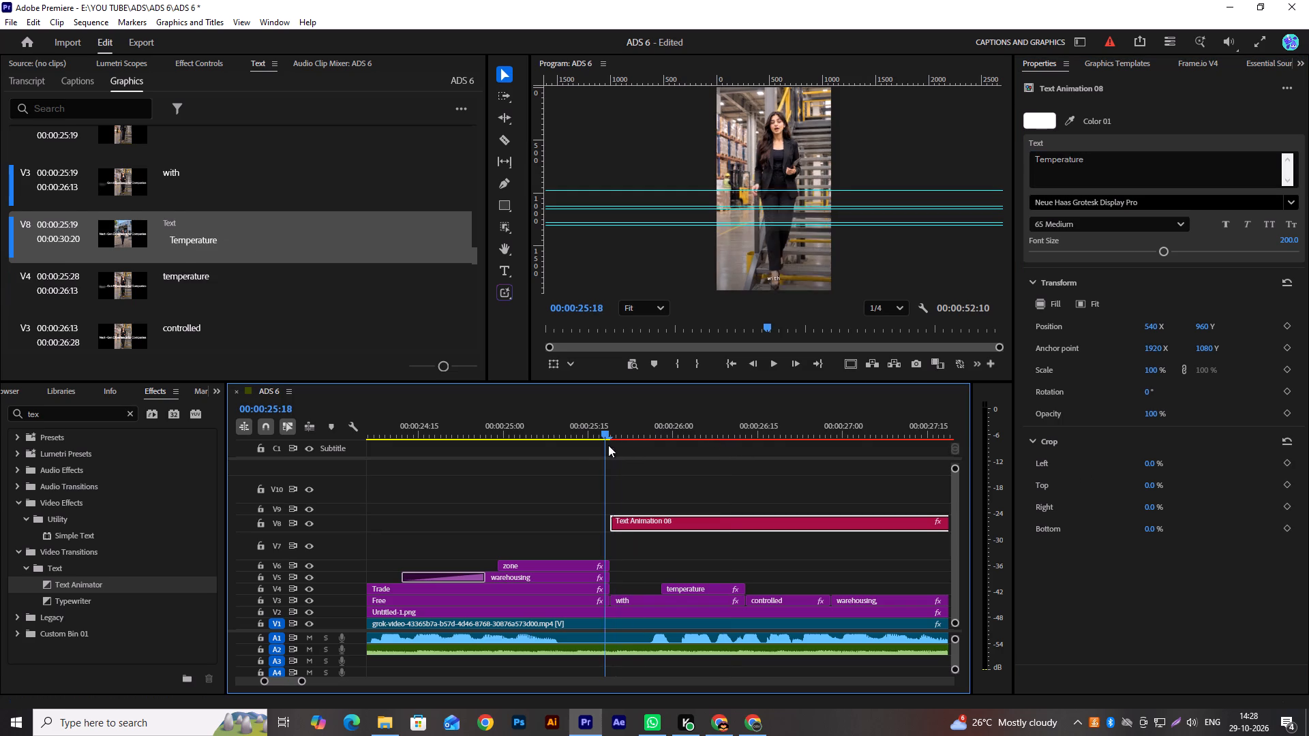
{"action": "left_click_drag", "start_coordinate": [608, 445], "coordinate": [601, 448]}
{"action": "key", "text": "space"}
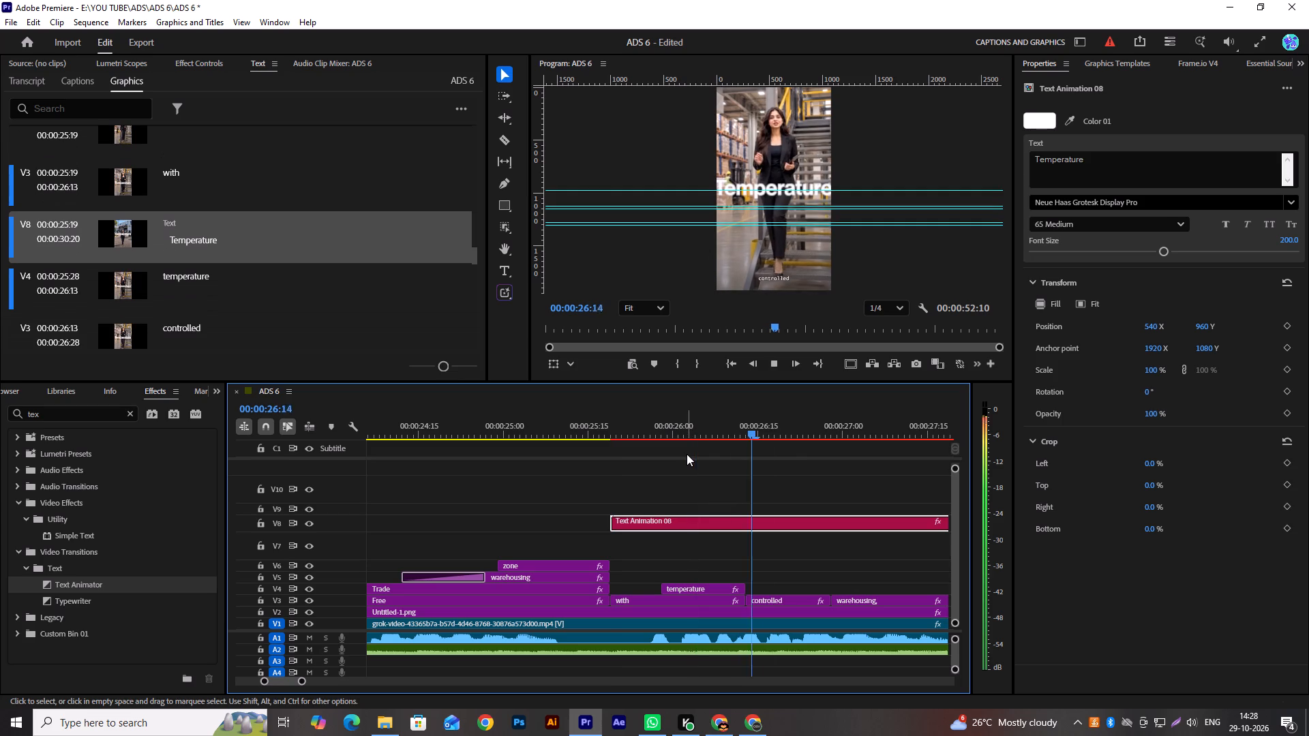
{"action": "key", "text": "space"}
Set the "Temperature" title's font to Helvetica LT Pro Bold at size 160, and check it against the frame.
{"action": "left_click_drag", "start_coordinate": [671, 434], "coordinate": [662, 440]}
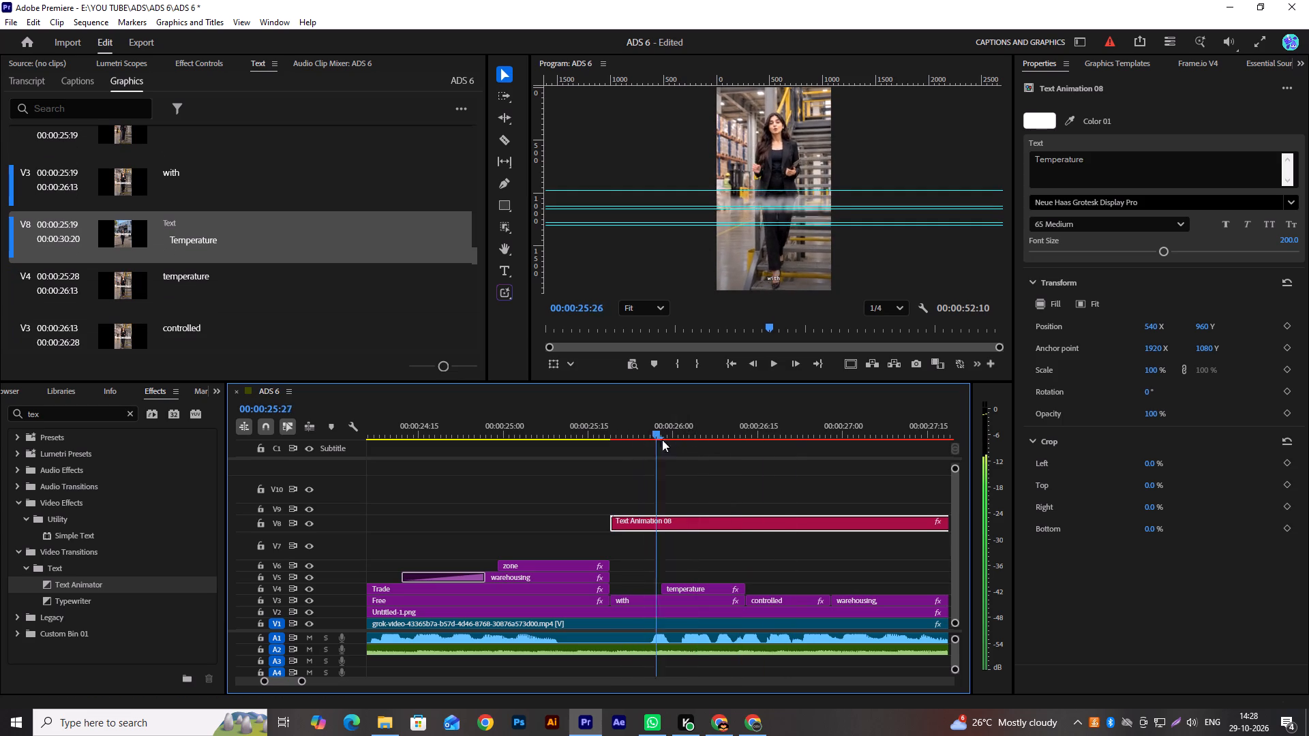
{"action": "left_click_drag", "start_coordinate": [662, 440], "coordinate": [703, 447]}
{"action": "left_click_drag", "start_coordinate": [1148, 206], "coordinate": [1154, 210]}
{"action": "type", "text": "hel"}
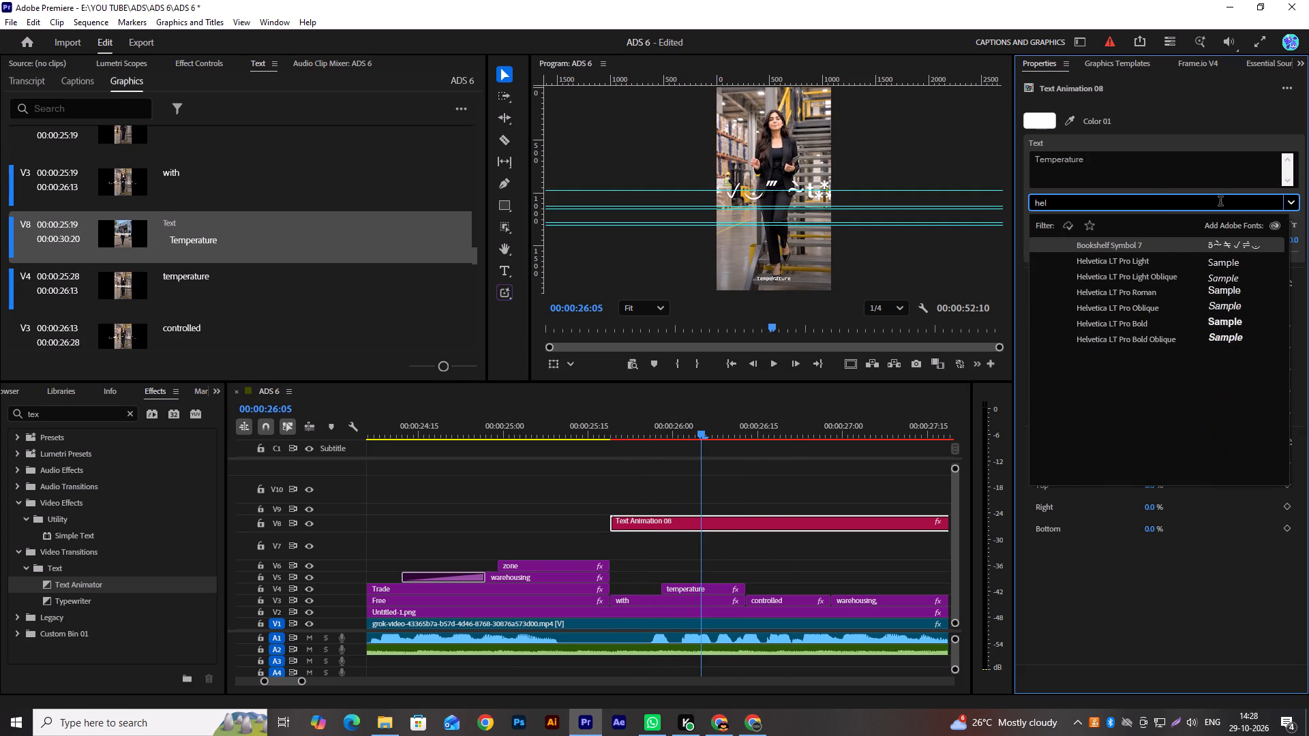
{"action": "left_click", "coordinate": [1126, 323]}
{"action": "left_click", "coordinate": [1289, 242]}
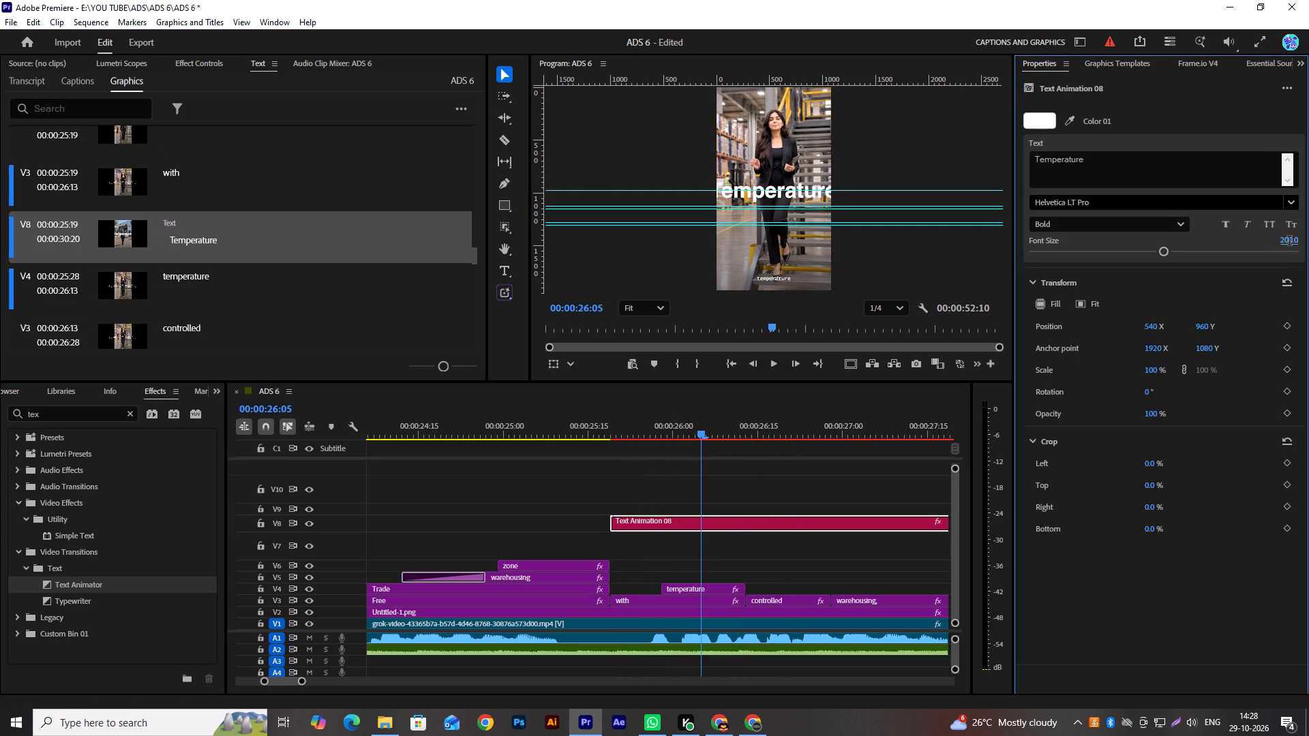
{"action": "type", "text": "160"}
{"action": "key", "text": "Return"}
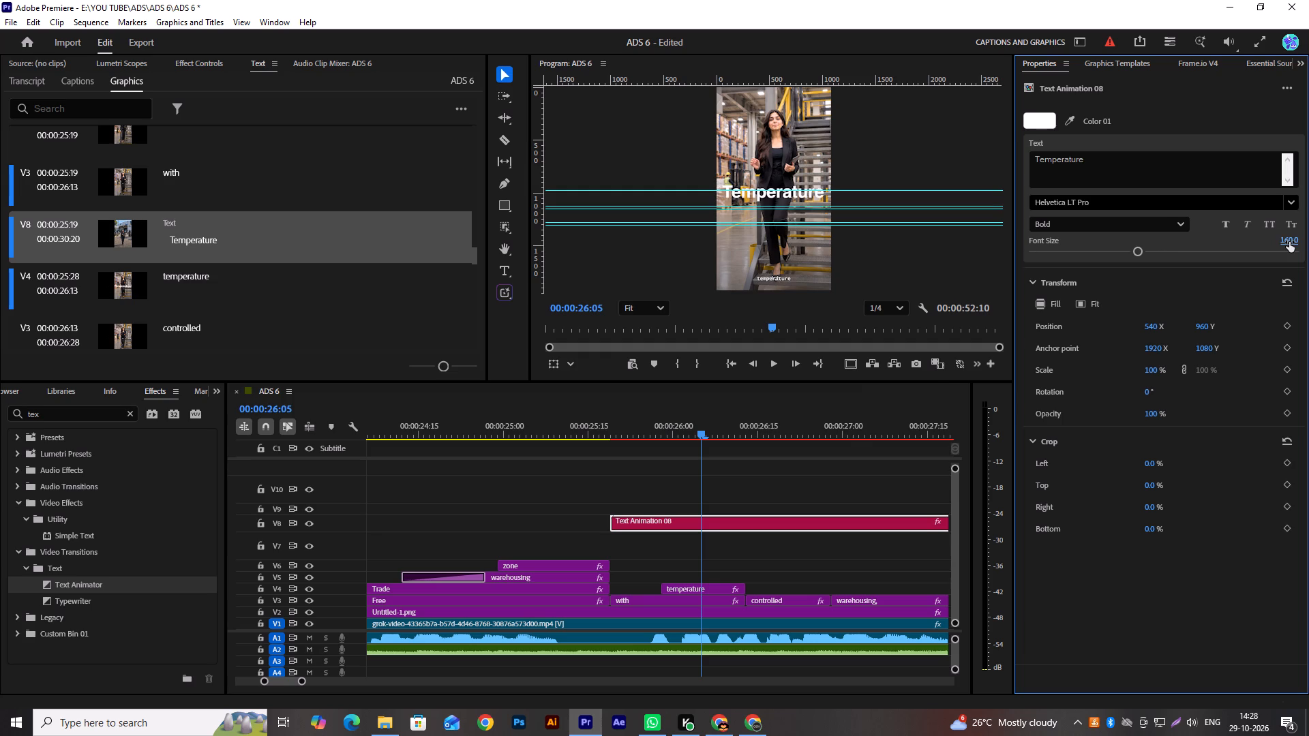
{"action": "scroll", "coordinate": [845, 164], "scroll_direction": "up", "scroll_amount": 5}
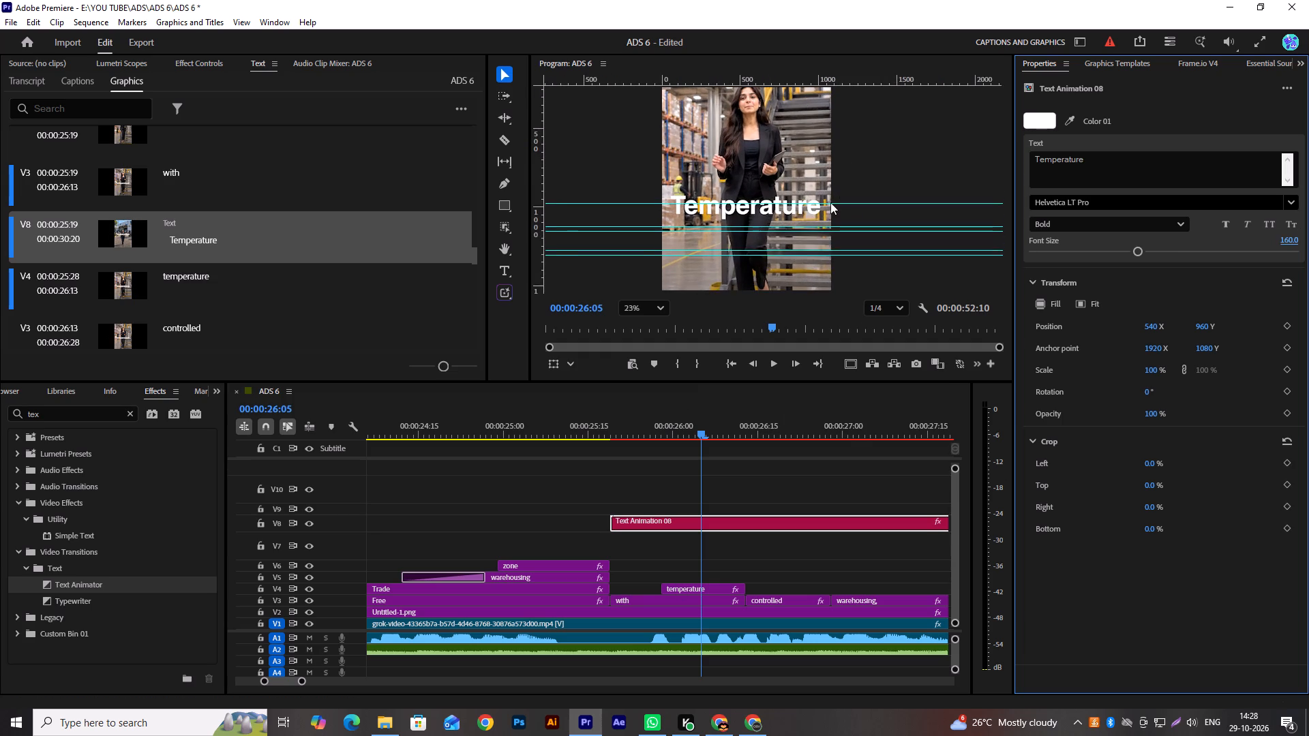
{"action": "scroll", "coordinate": [828, 194], "scroll_direction": "down", "scroll_amount": 2}
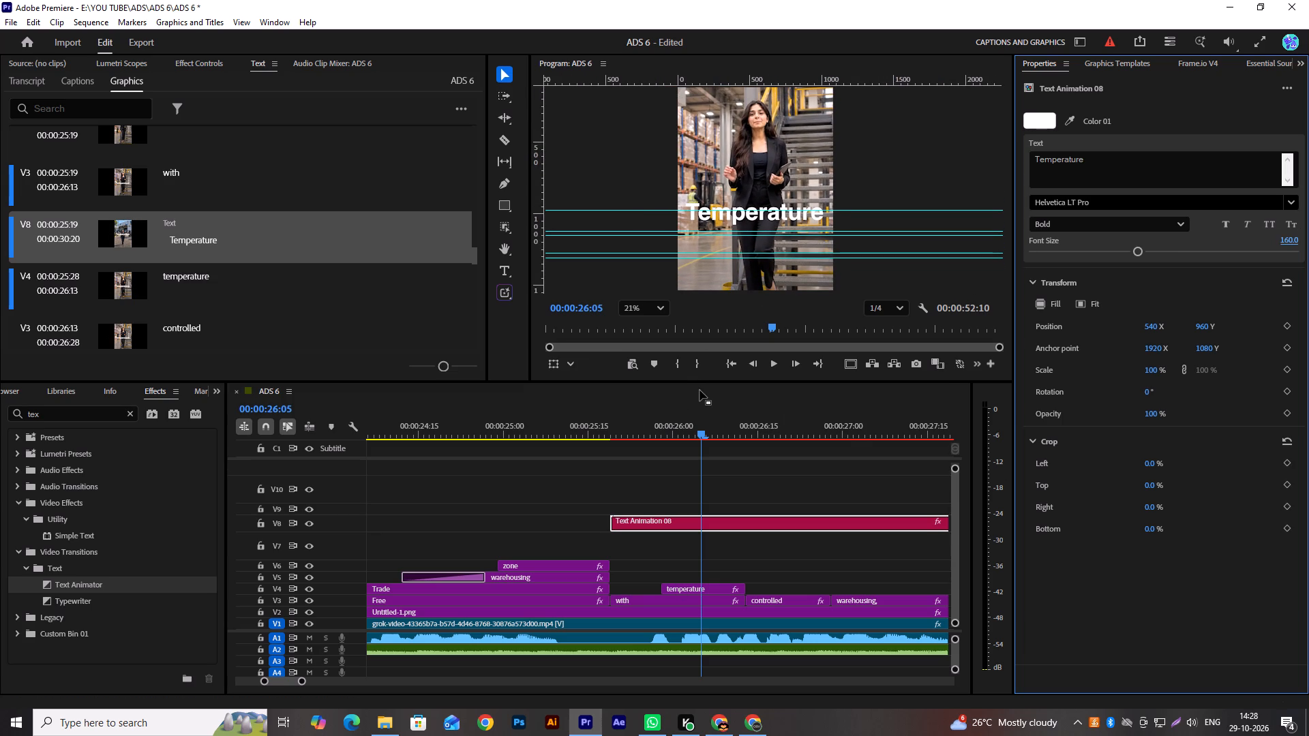
Copy the "warehousing" caption's fill colour BCDE15 and apply it as the colour of the "Temperature" title.
{"action": "left_click", "coordinate": [547, 568]}
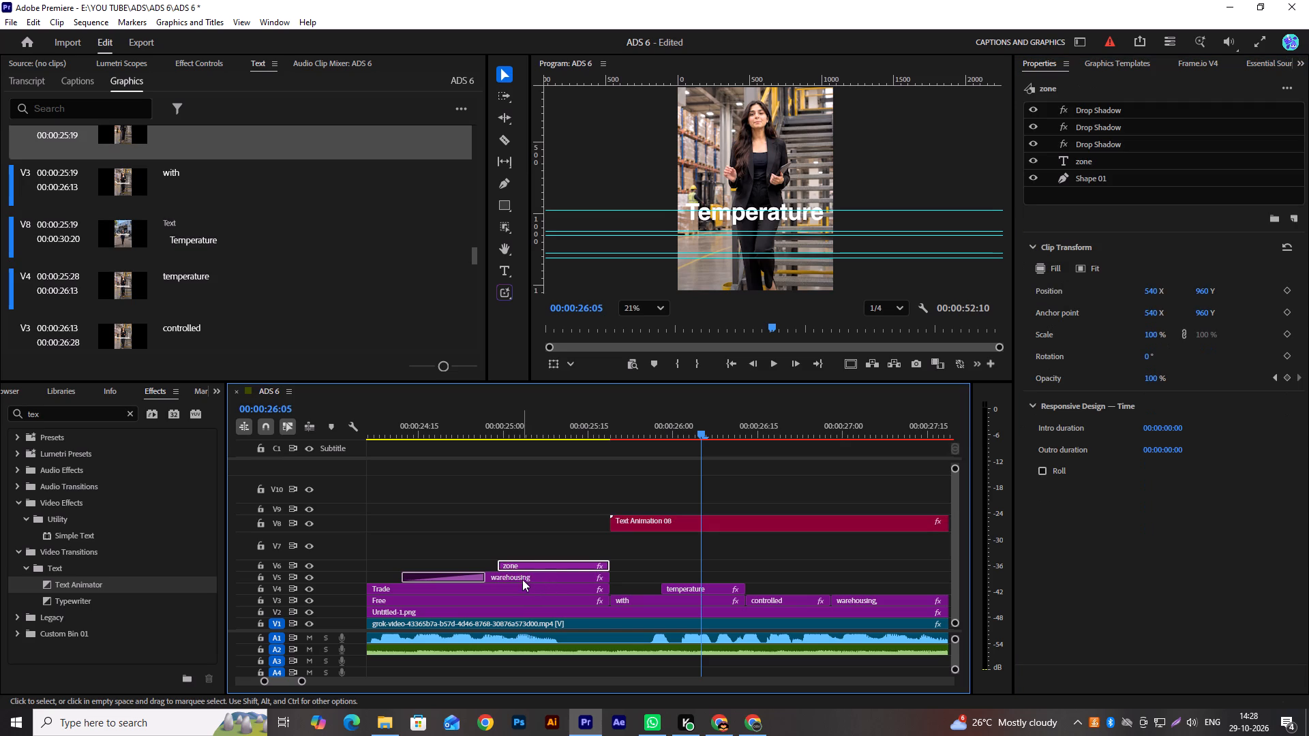
{"action": "left_click", "coordinate": [522, 579]}
{"action": "left_click", "coordinate": [1111, 166]}
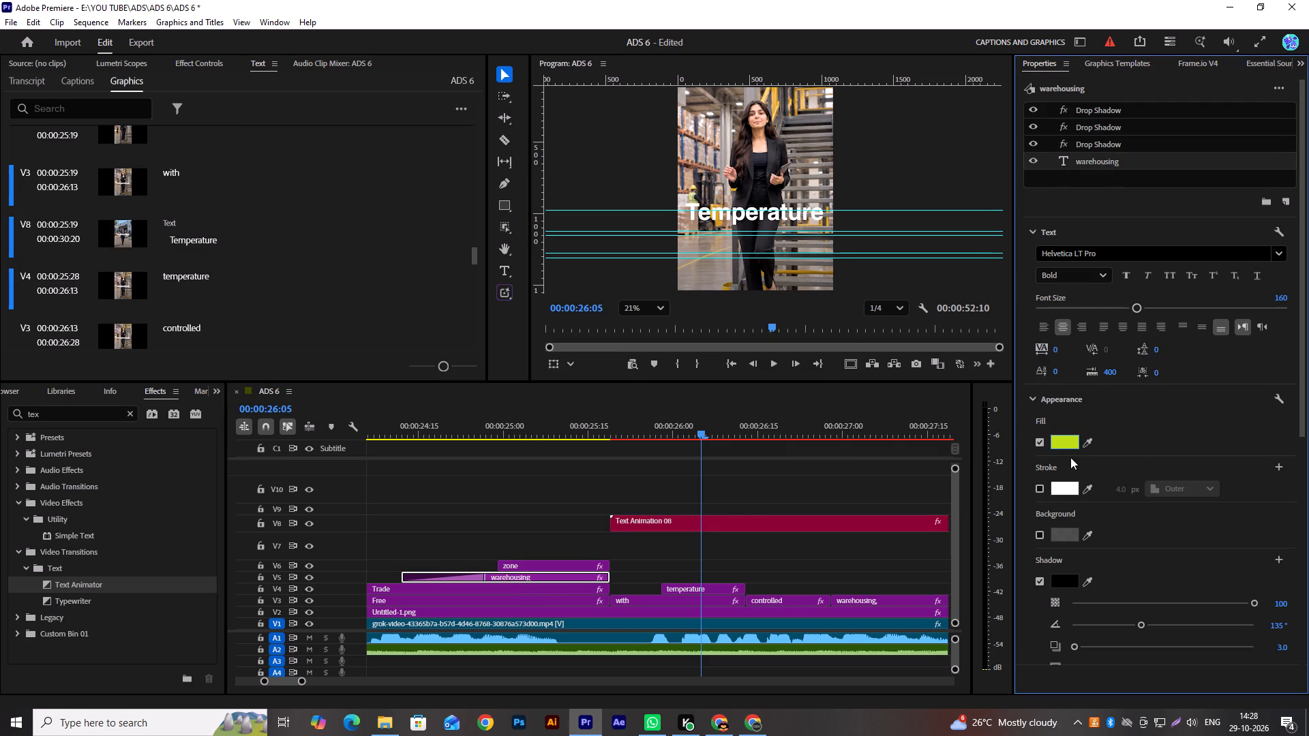
{"action": "left_click", "coordinate": [1068, 446]}
{"action": "left_click", "coordinate": [742, 440]}
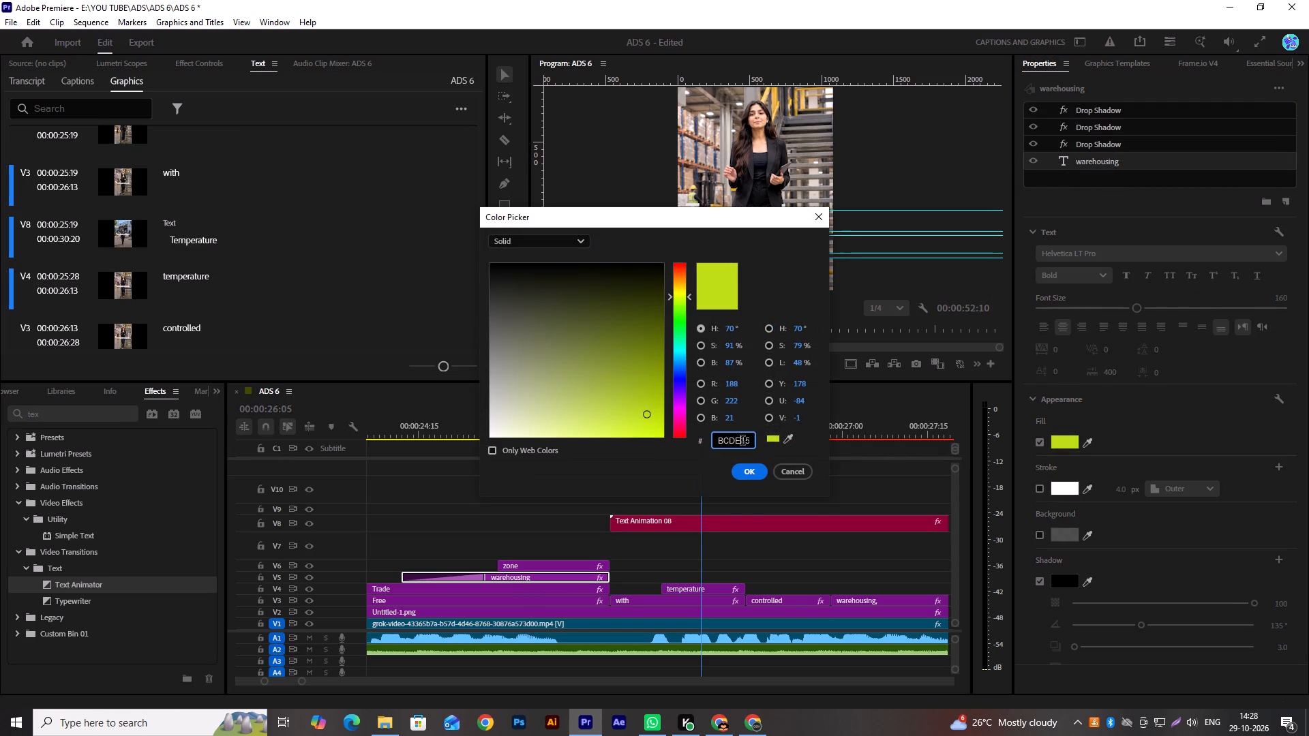
{"action": "key", "text": "ctrl+a"}
{"action": "key", "text": "ctrl+c"}
{"action": "left_click", "coordinate": [779, 471]}
{"action": "scroll", "coordinate": [773, 489], "scroll_direction": "down", "scroll_amount": 4}
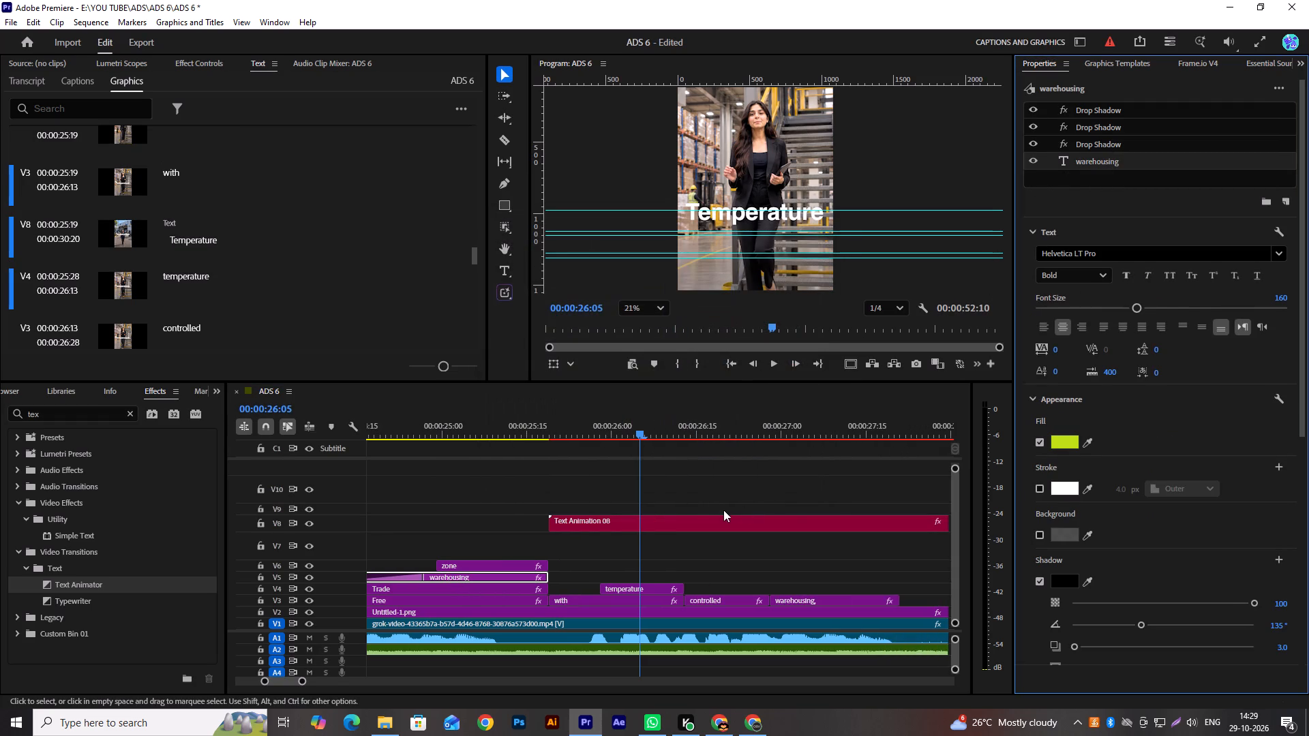
{"action": "left_click", "coordinate": [728, 521]}
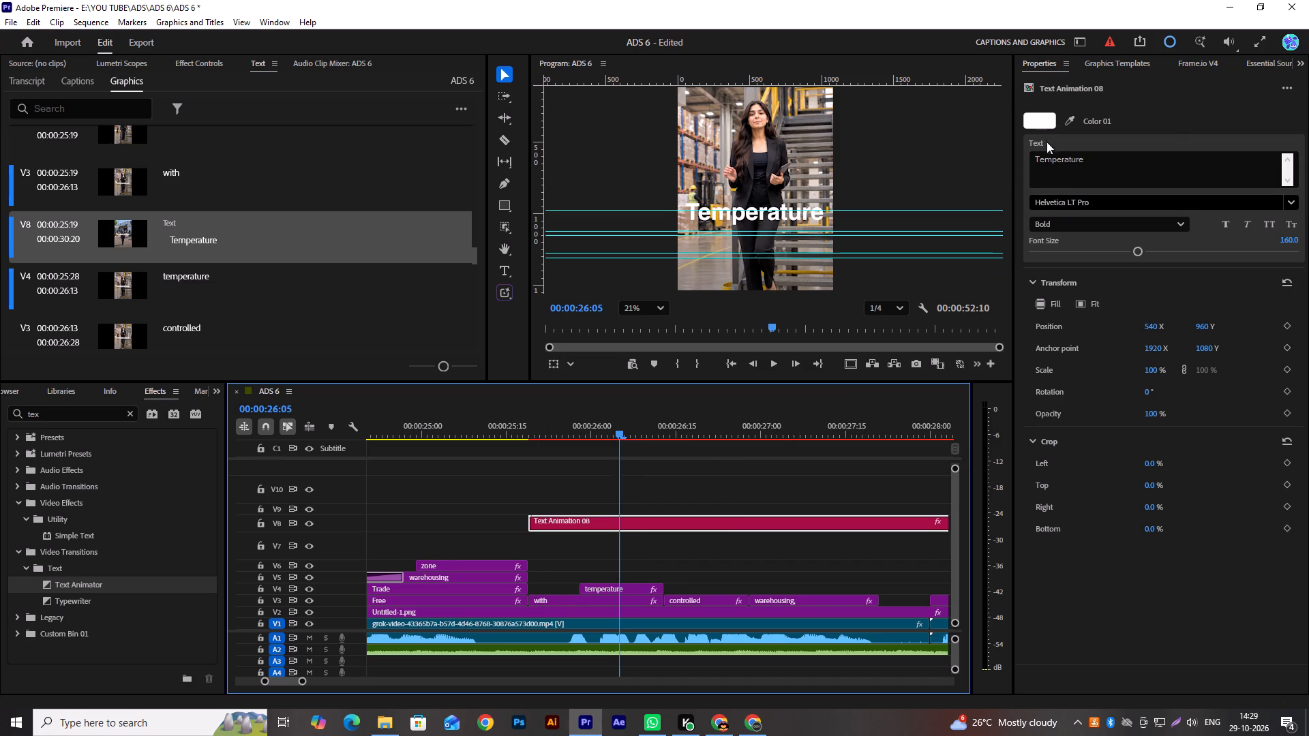
{"action": "left_click", "coordinate": [1047, 121]}
{"action": "left_click", "coordinate": [737, 433]}
{"action": "key", "text": "ctrl+a"}
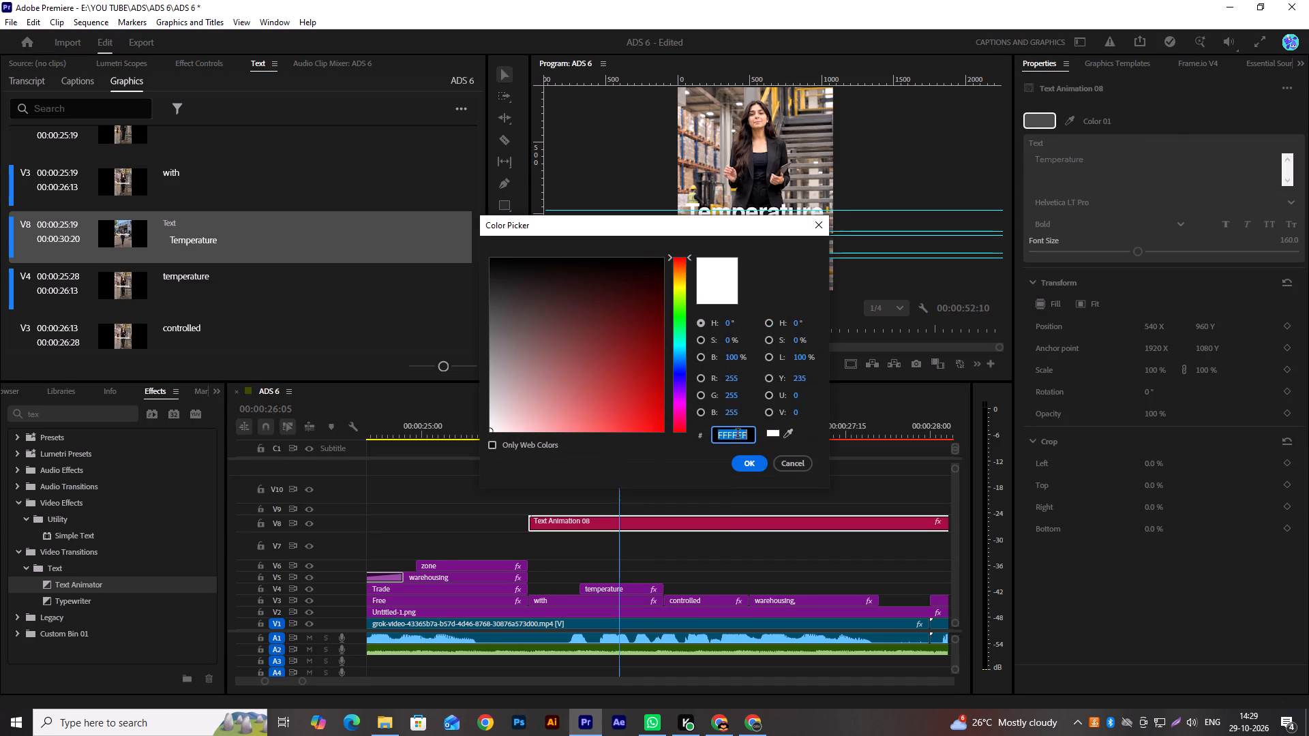
{"action": "key", "text": "ctrl+v"}
{"action": "left_click", "coordinate": [751, 463]}
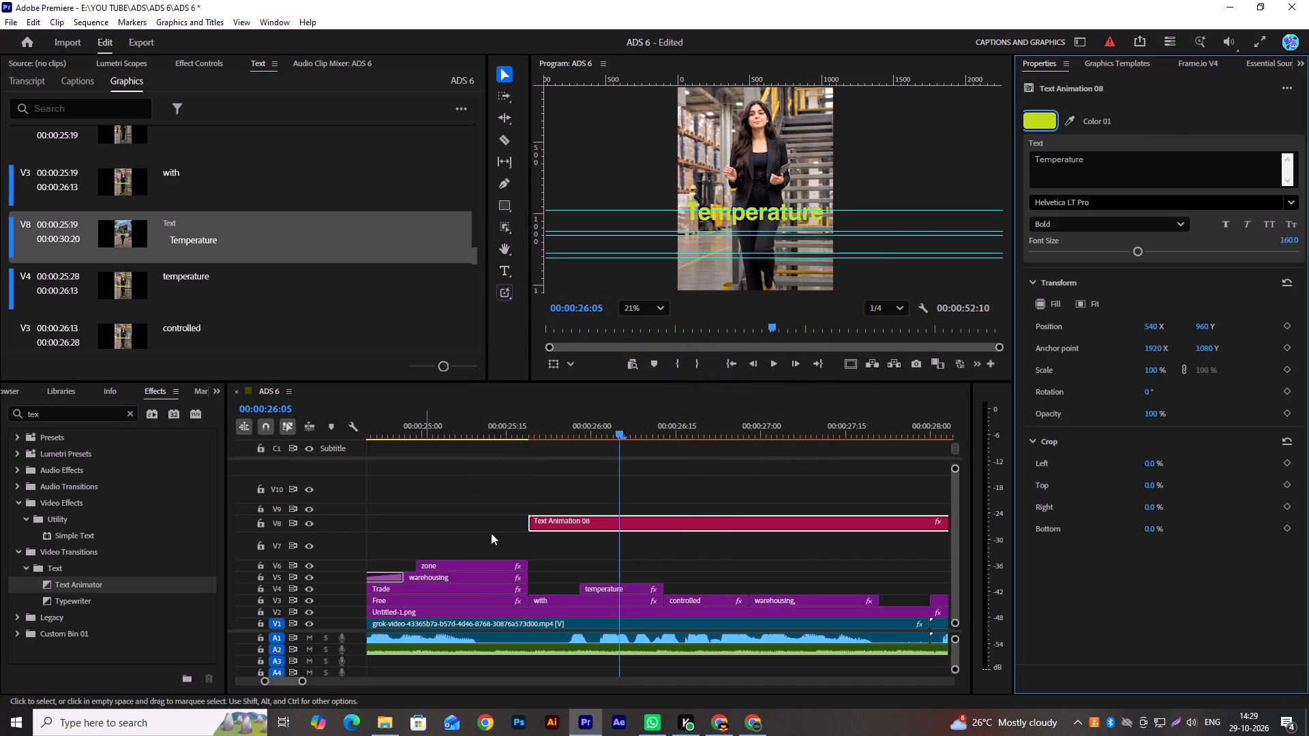
Copy the Drop Shadow effect from the "zone" clip and paste it five times onto the "Temperature" title clip.
{"action": "left_click", "coordinate": [482, 568]}
{"action": "left_click", "coordinate": [1092, 137]}
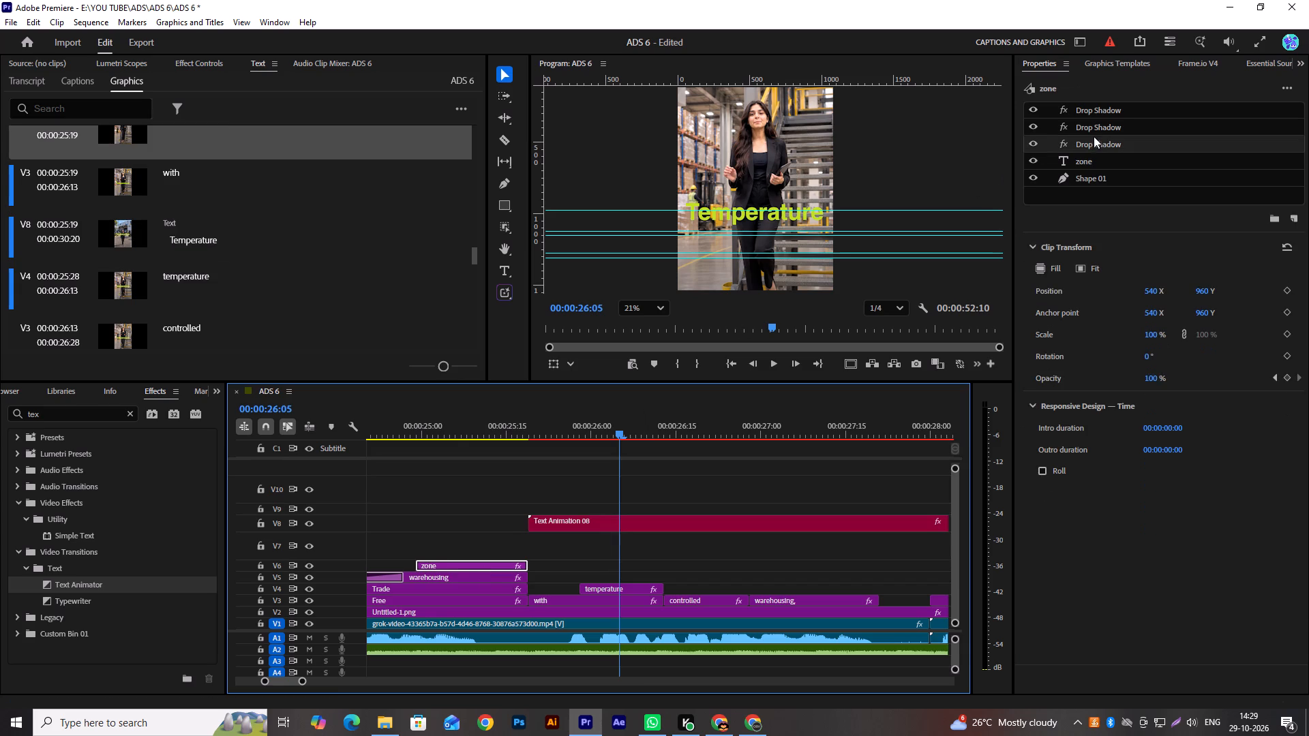
{"action": "key", "text": "ctrl+c"}
{"action": "left_click", "coordinate": [690, 521]}
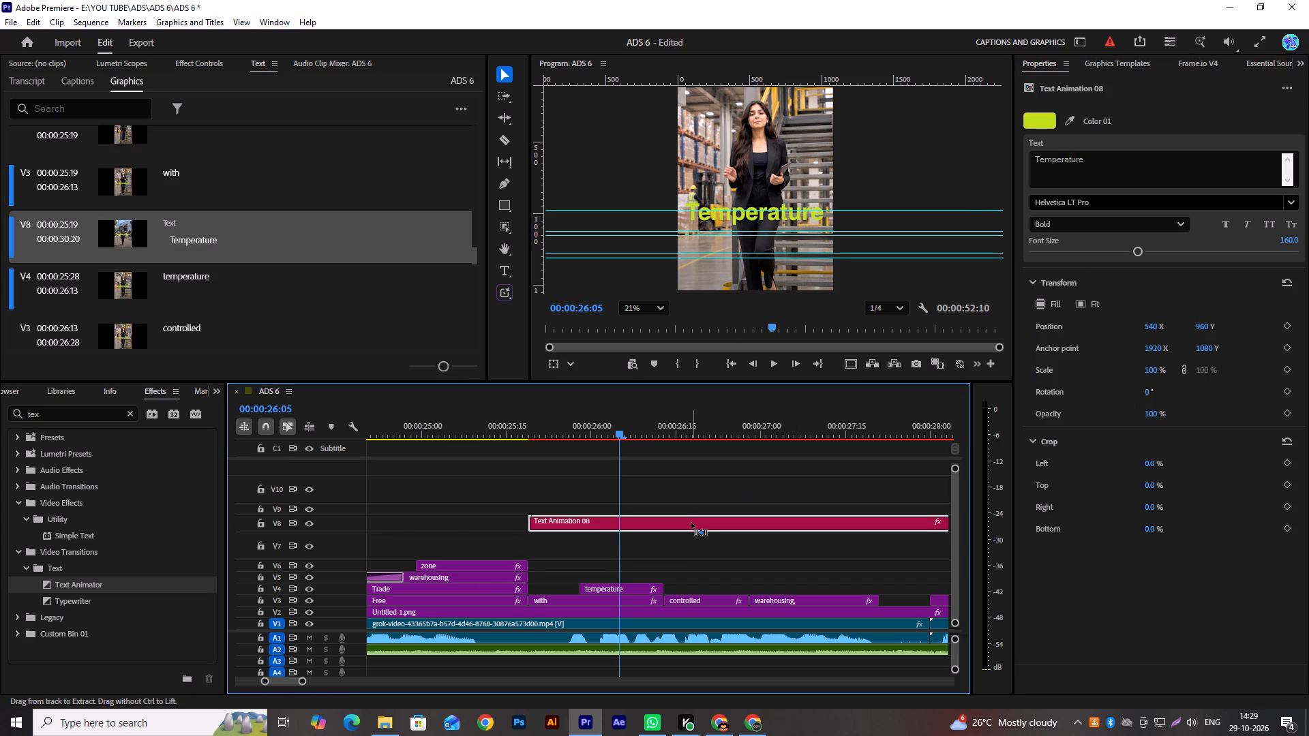
{"action": "key", "text": "ctrl+v"}
{"action": "key", "text": "ctrl+v"}
{"action": "key", "text": "ctrl+v"}
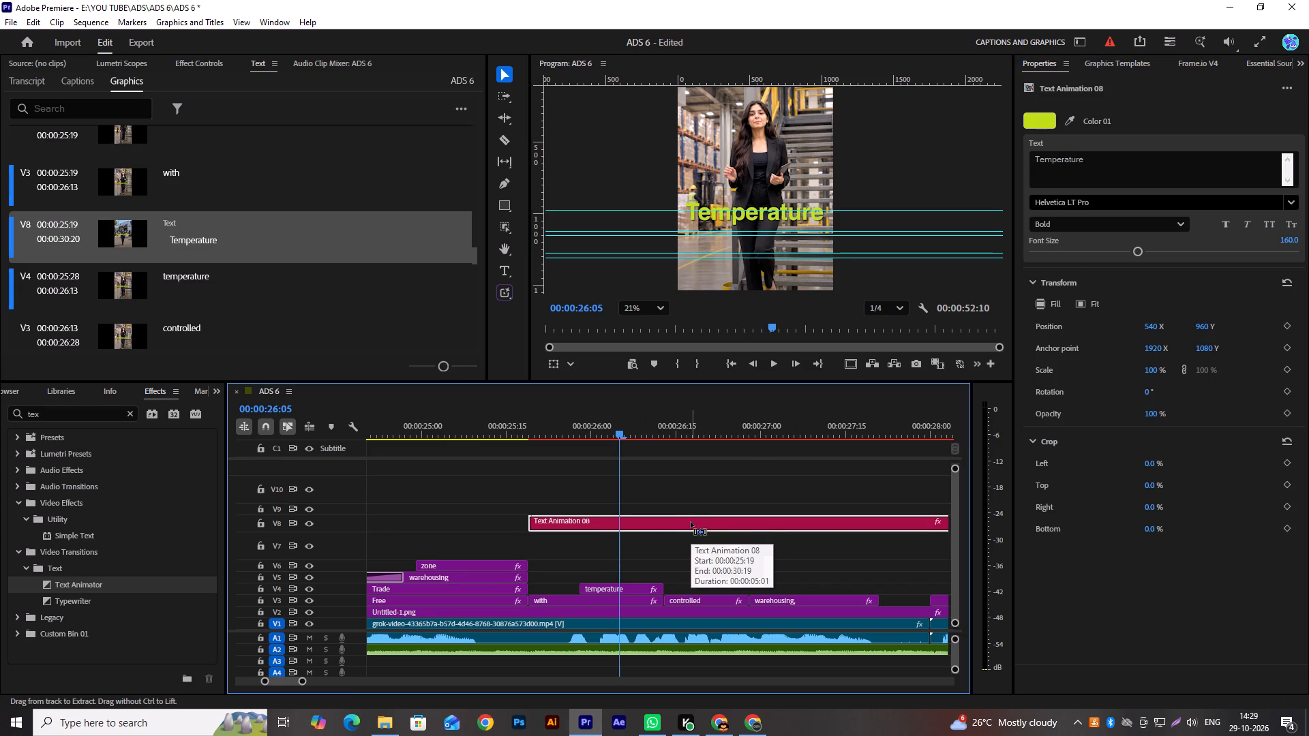
{"action": "key", "text": "ctrl+v"}
{"action": "key", "text": "ctrl+v"}
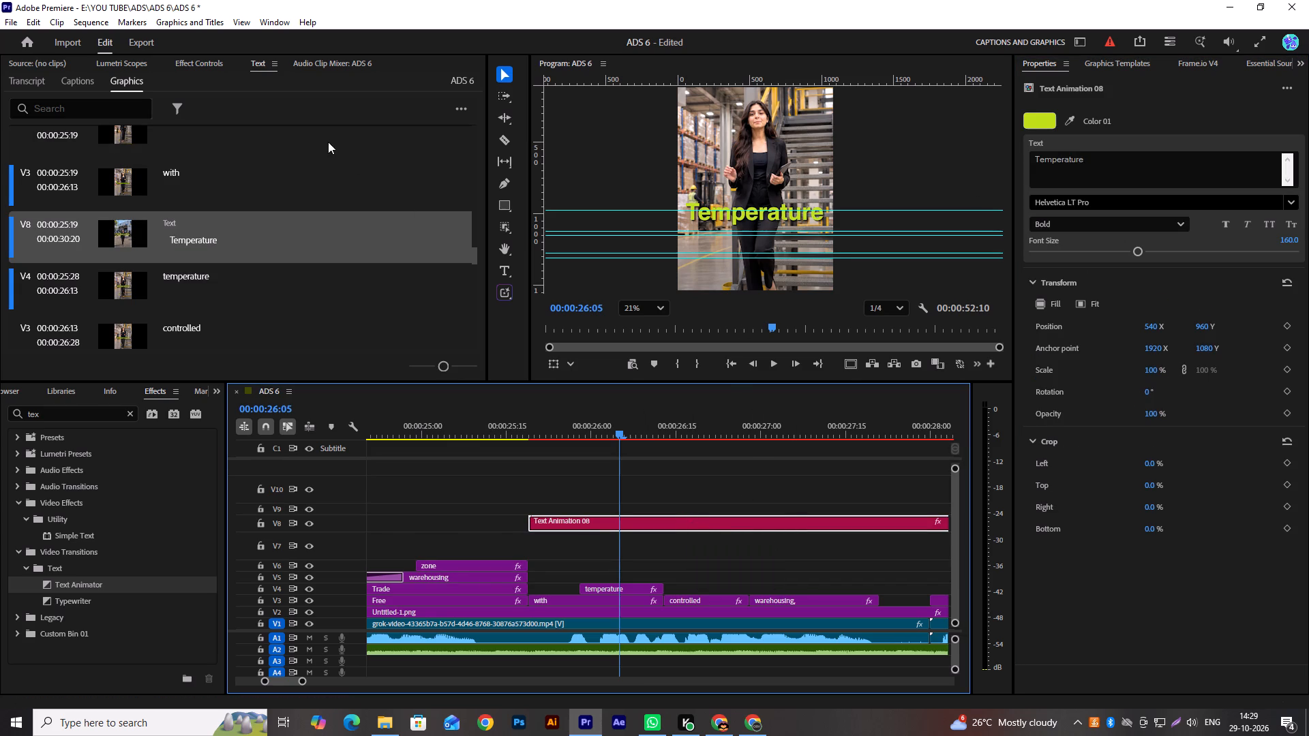
Set the "Temperature" title's Motion position to 527, 889 while checking it against the frame.
{"action": "scroll", "coordinate": [830, 172], "scroll_direction": "up", "scroll_amount": 6}
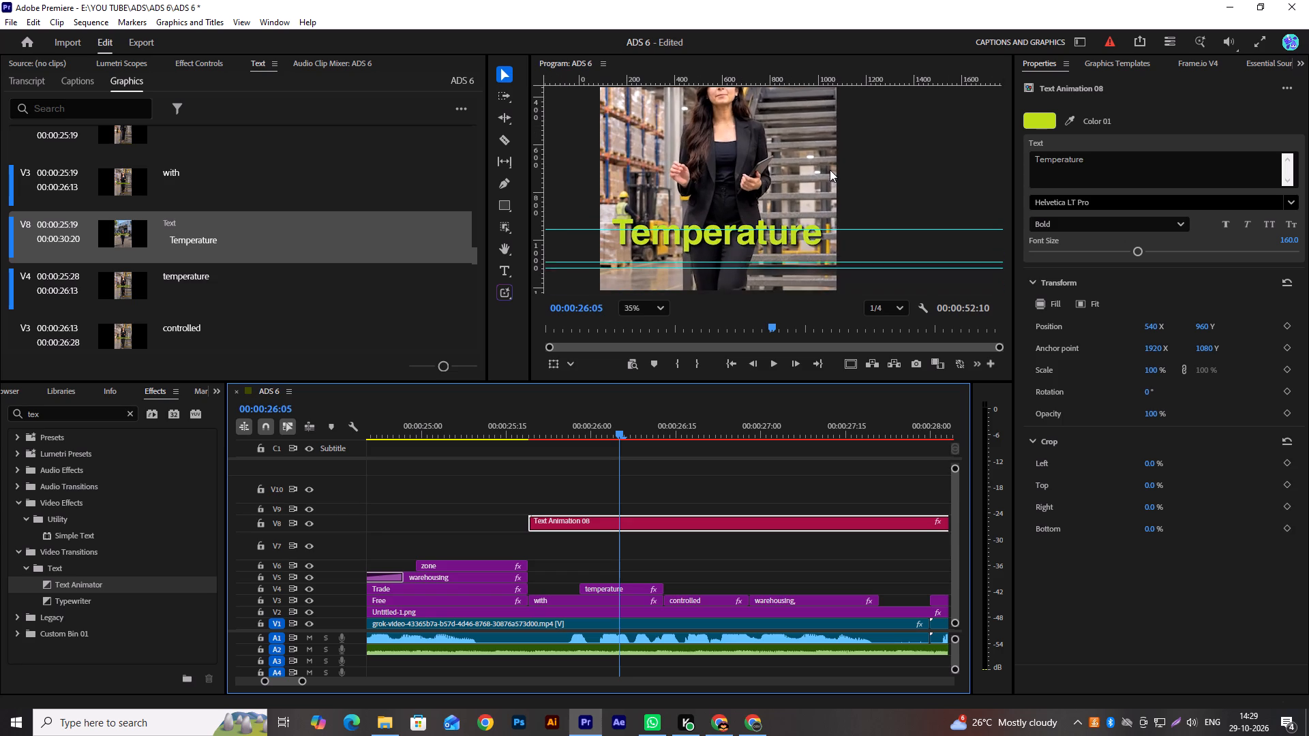
{"action": "scroll", "coordinate": [828, 171], "scroll_direction": "down", "scroll_amount": 2}
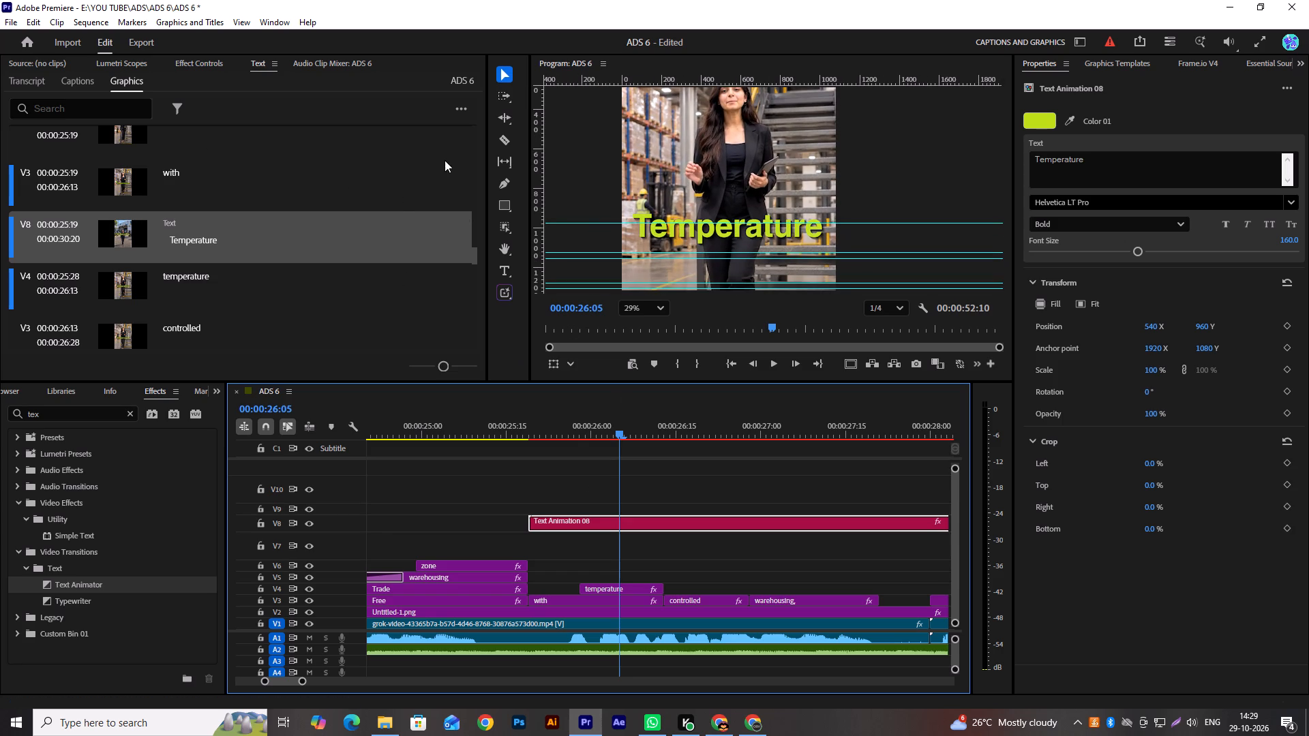
{"action": "left_click", "coordinate": [200, 64]}
{"action": "left_click_drag", "start_coordinate": [157, 162], "coordinate": [151, 163]}
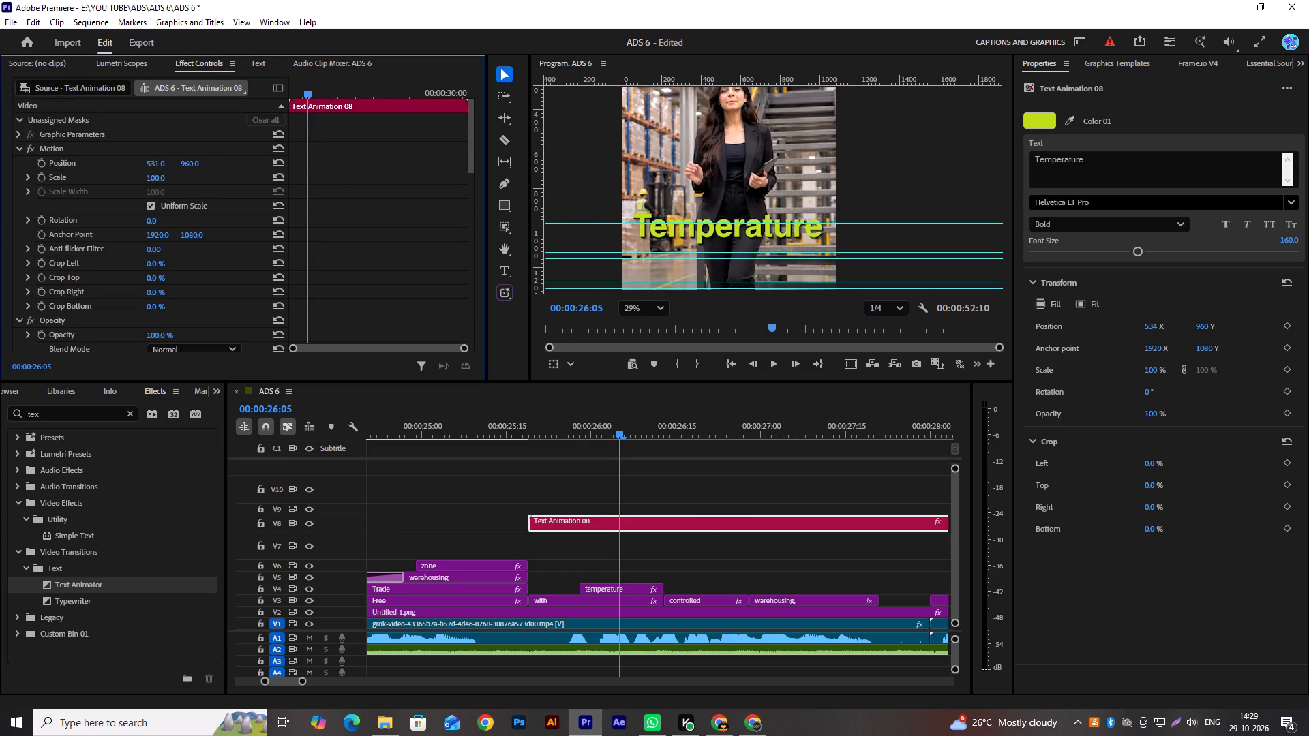
{"action": "left_click_drag", "start_coordinate": [151, 163], "coordinate": [149, 164]}
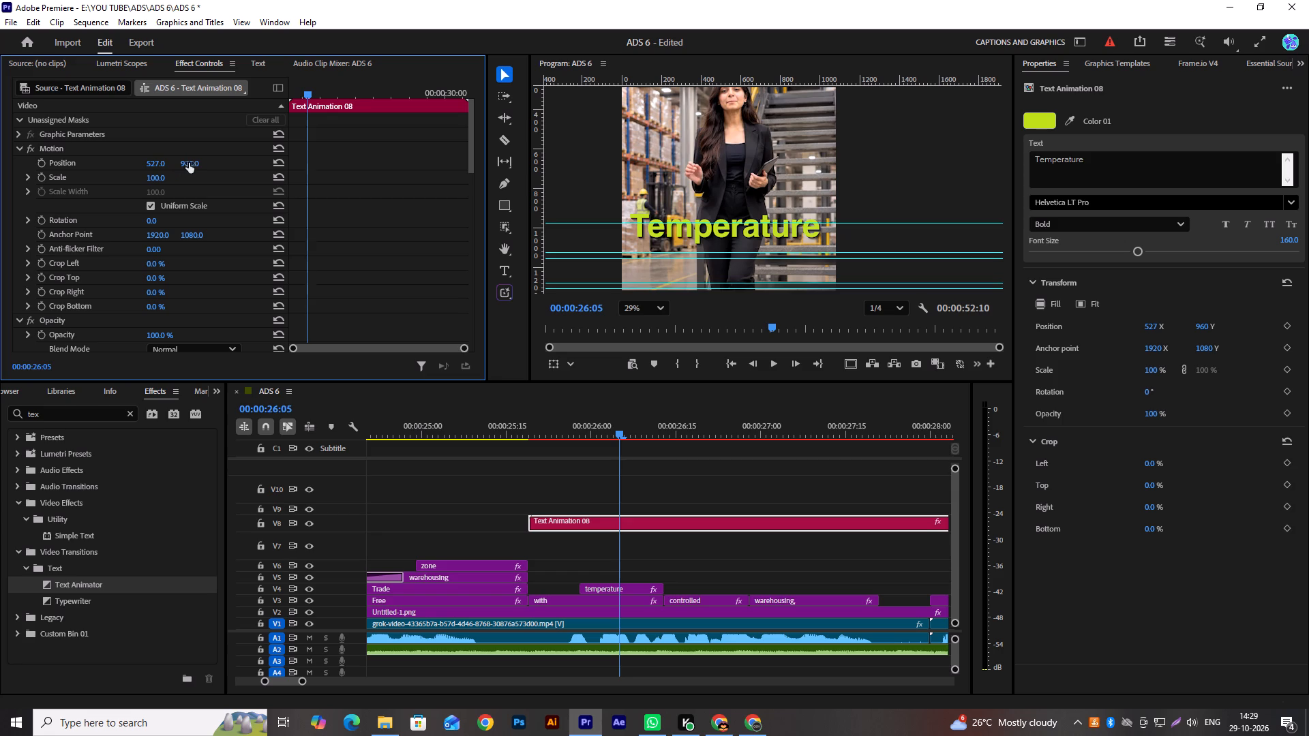
{"action": "left_click_drag", "start_coordinate": [194, 162], "coordinate": [149, 193]}
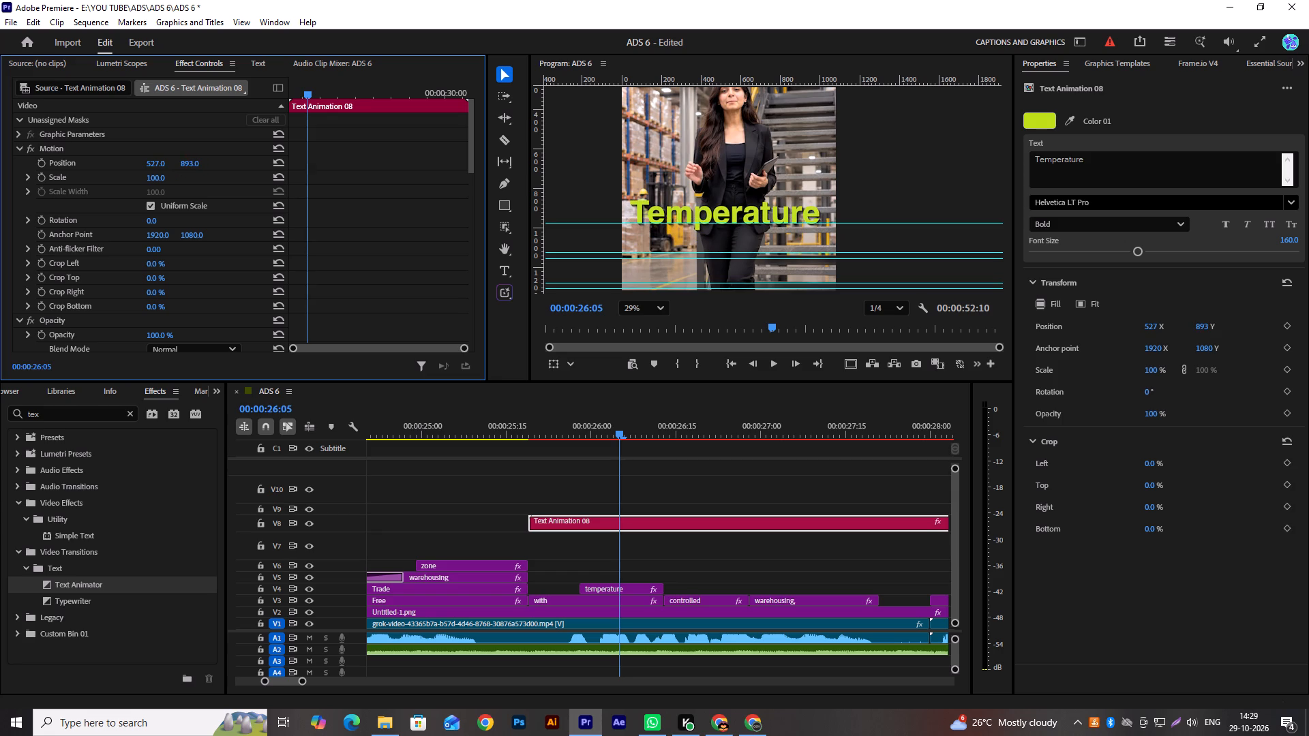
{"action": "left_click_drag", "start_coordinate": [149, 193], "coordinate": [147, 195]}
Fit the whole frame in the preview and play the "Temperature" title's animation from before its clip.
{"action": "scroll", "coordinate": [661, 475], "scroll_direction": "down", "scroll_amount": 5, "text": "alt"}
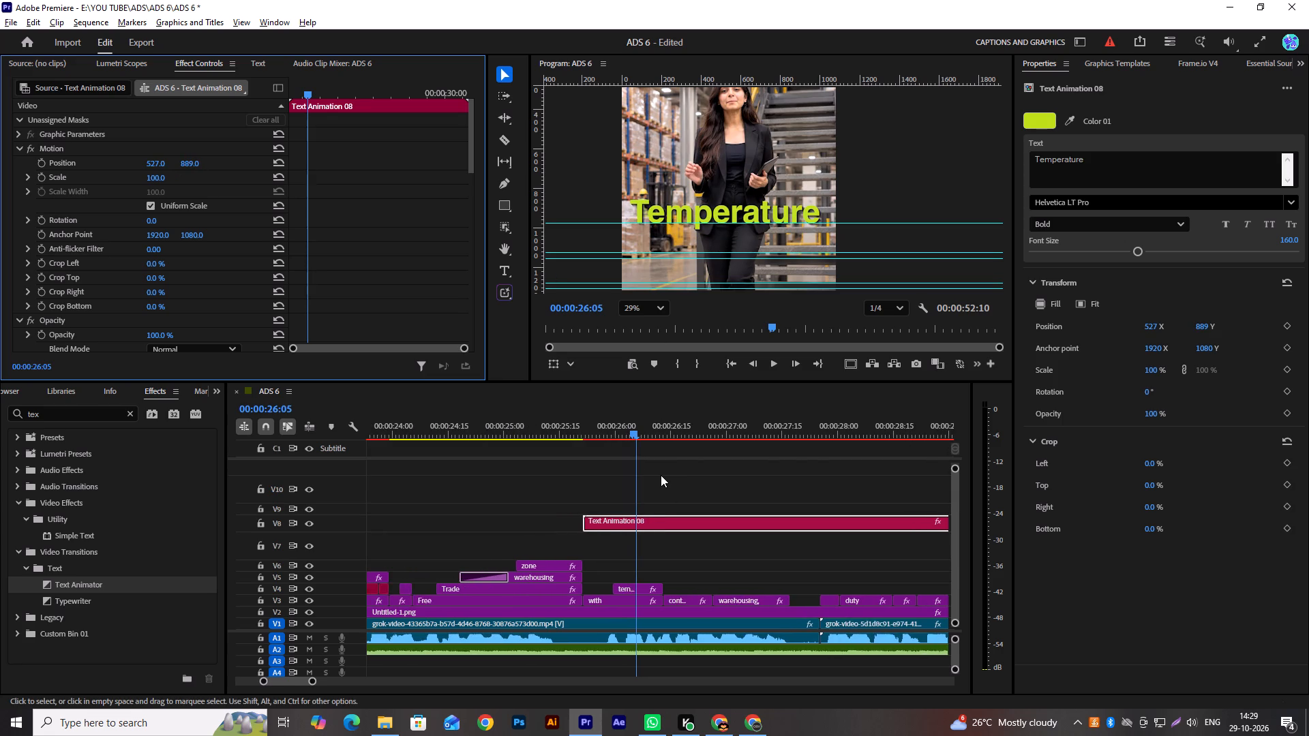
{"action": "scroll", "coordinate": [661, 475], "scroll_direction": "down", "scroll_amount": 2, "text": "alt"}
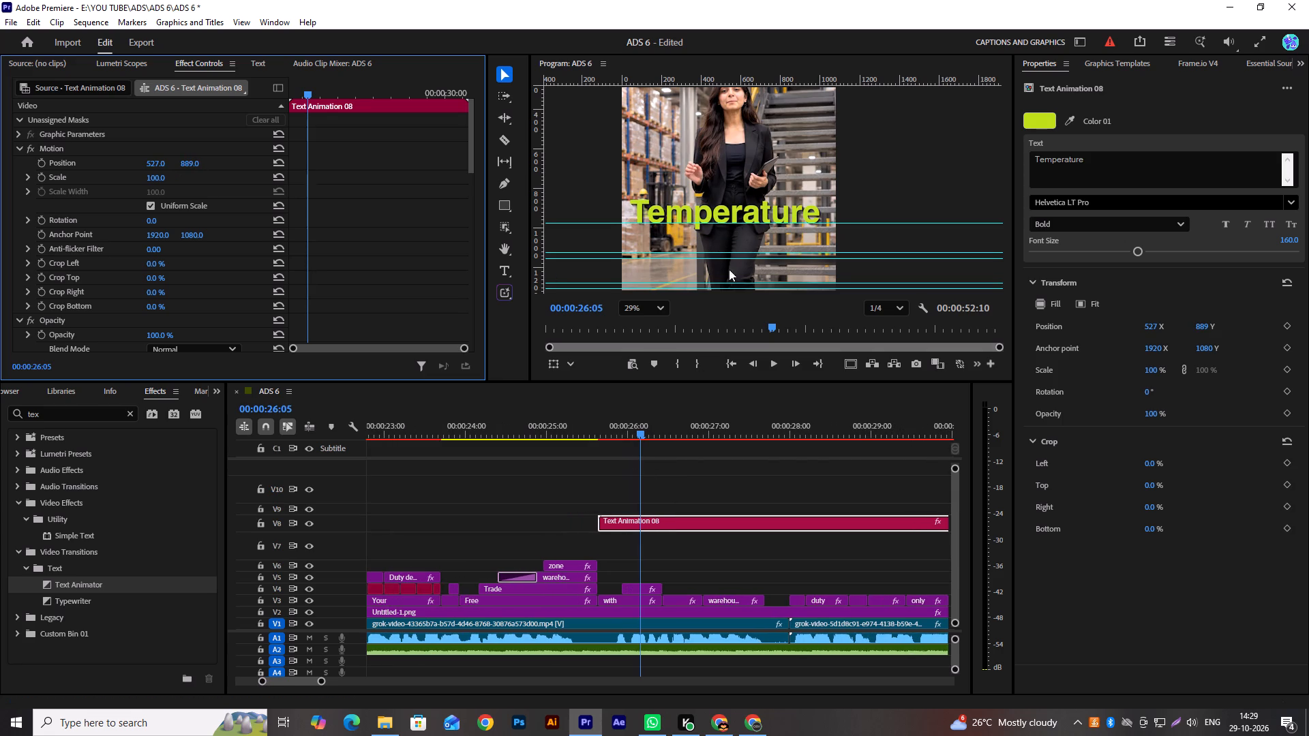
{"action": "scroll", "coordinate": [755, 229], "scroll_direction": "down", "scroll_amount": 4}
{"action": "left_click", "coordinate": [635, 304]}
{"action": "left_click", "coordinate": [644, 331]}
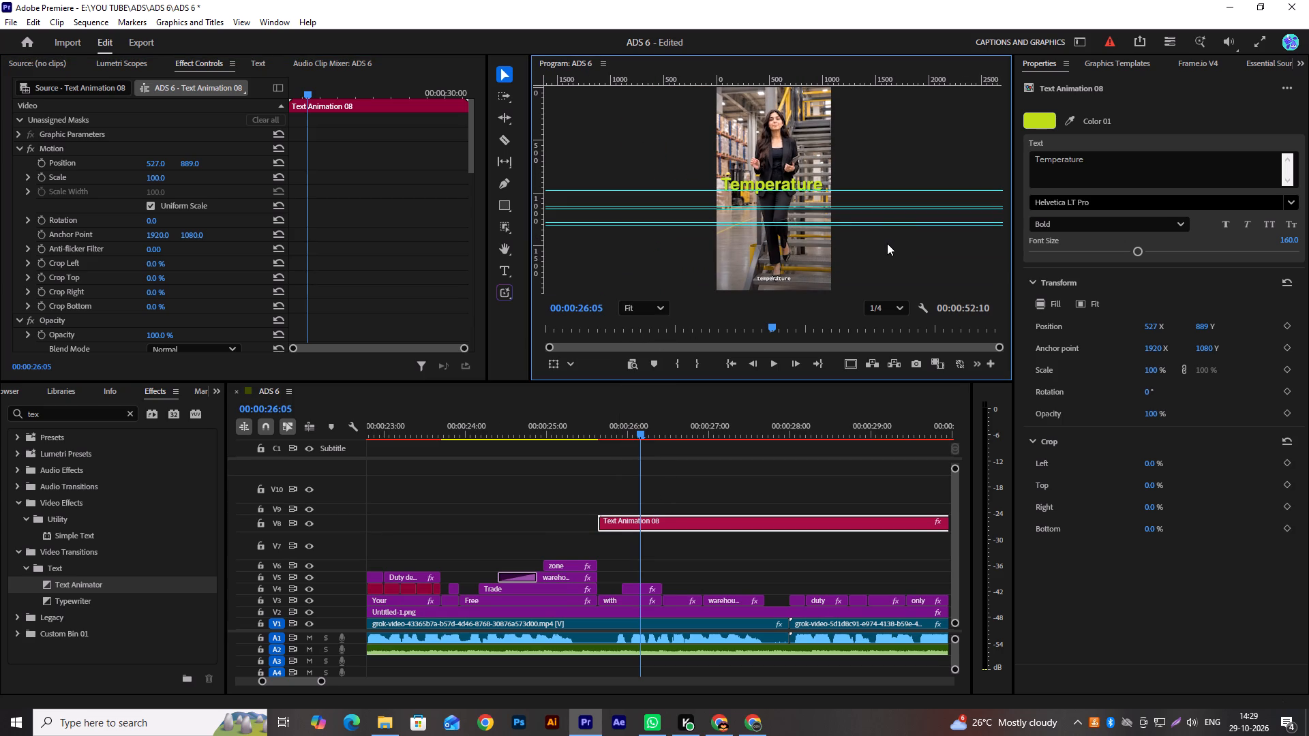
{"action": "left_click_drag", "start_coordinate": [567, 433], "coordinate": [608, 442]}
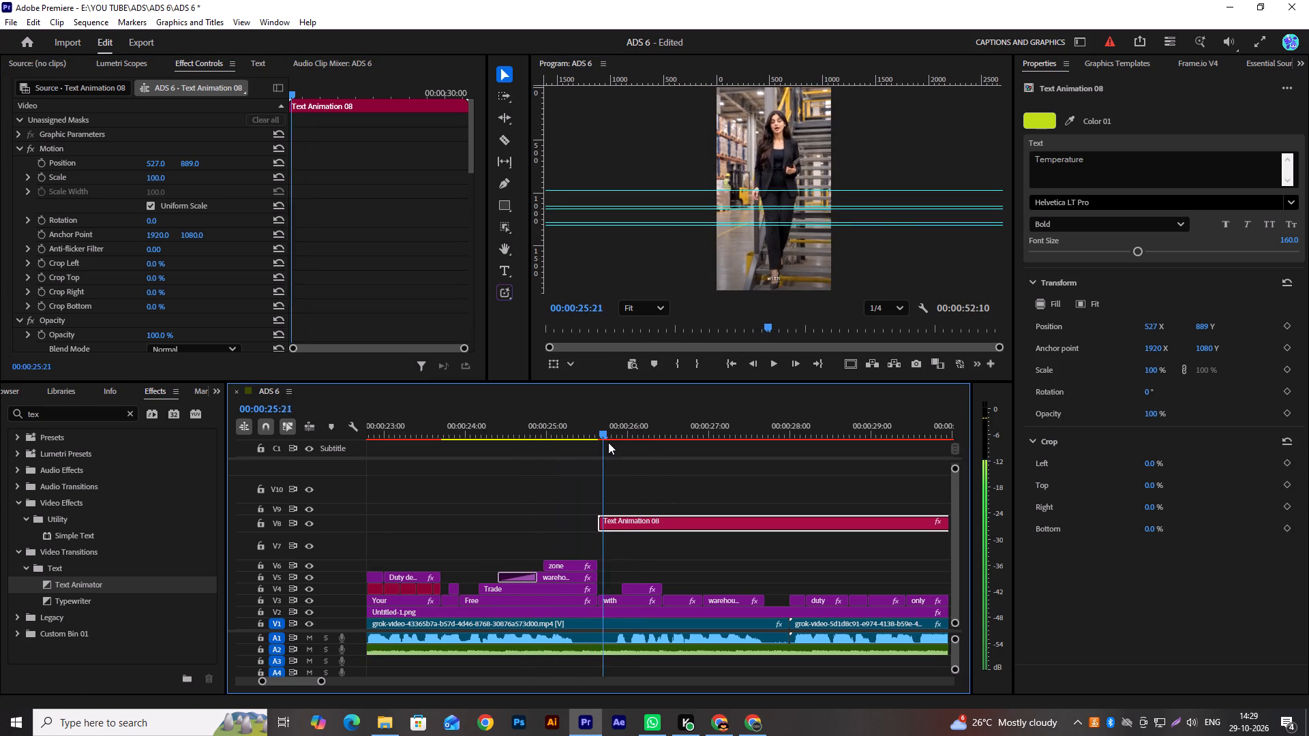
{"action": "left_click_drag", "start_coordinate": [608, 442], "coordinate": [657, 446]}
{"action": "left_click_drag", "start_coordinate": [625, 429], "coordinate": [531, 437]}
{"action": "key", "text": "space"}
{"action": "scroll", "coordinate": [670, 463], "scroll_direction": "down", "scroll_amount": 1}
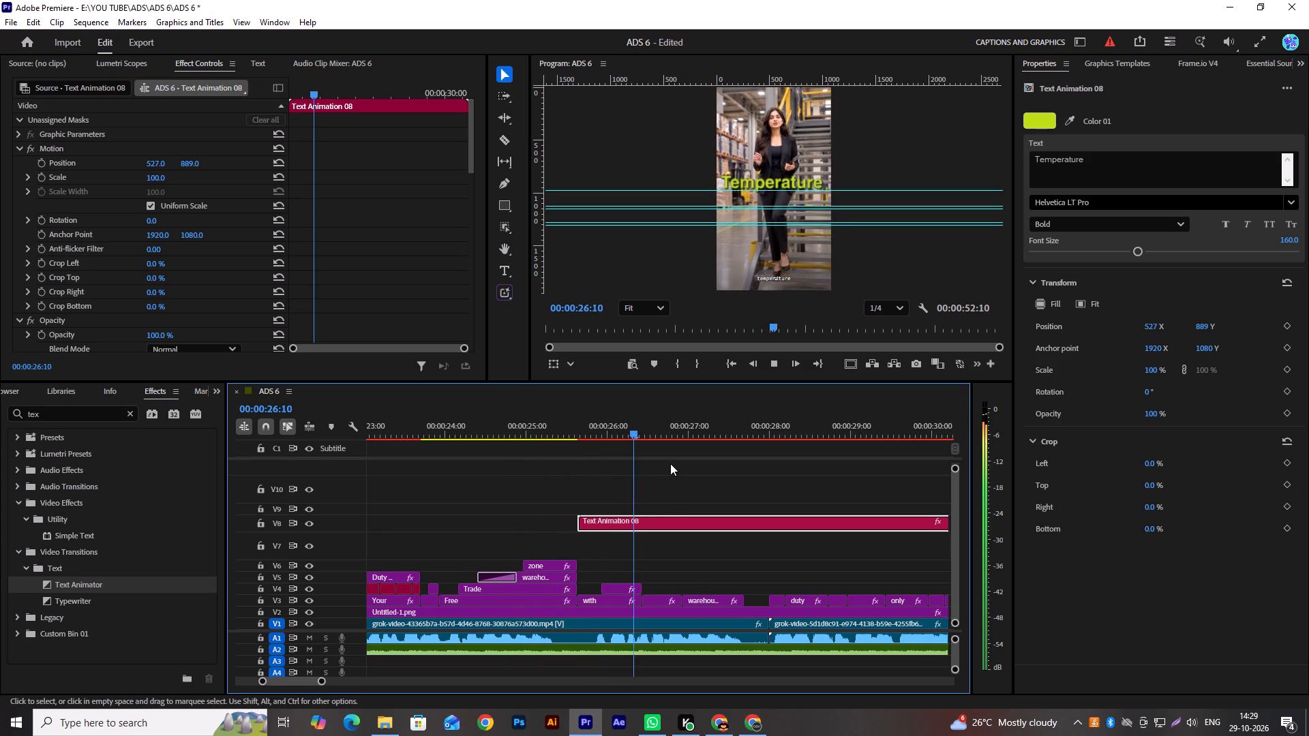
{"action": "key", "text": "space"}
Trim the end of the Text Animation 08 clip back to the V1 video cut at about 00:00:28:00.
{"action": "scroll", "coordinate": [670, 467], "scroll_direction": "down", "scroll_amount": 8, "text": "alt"}
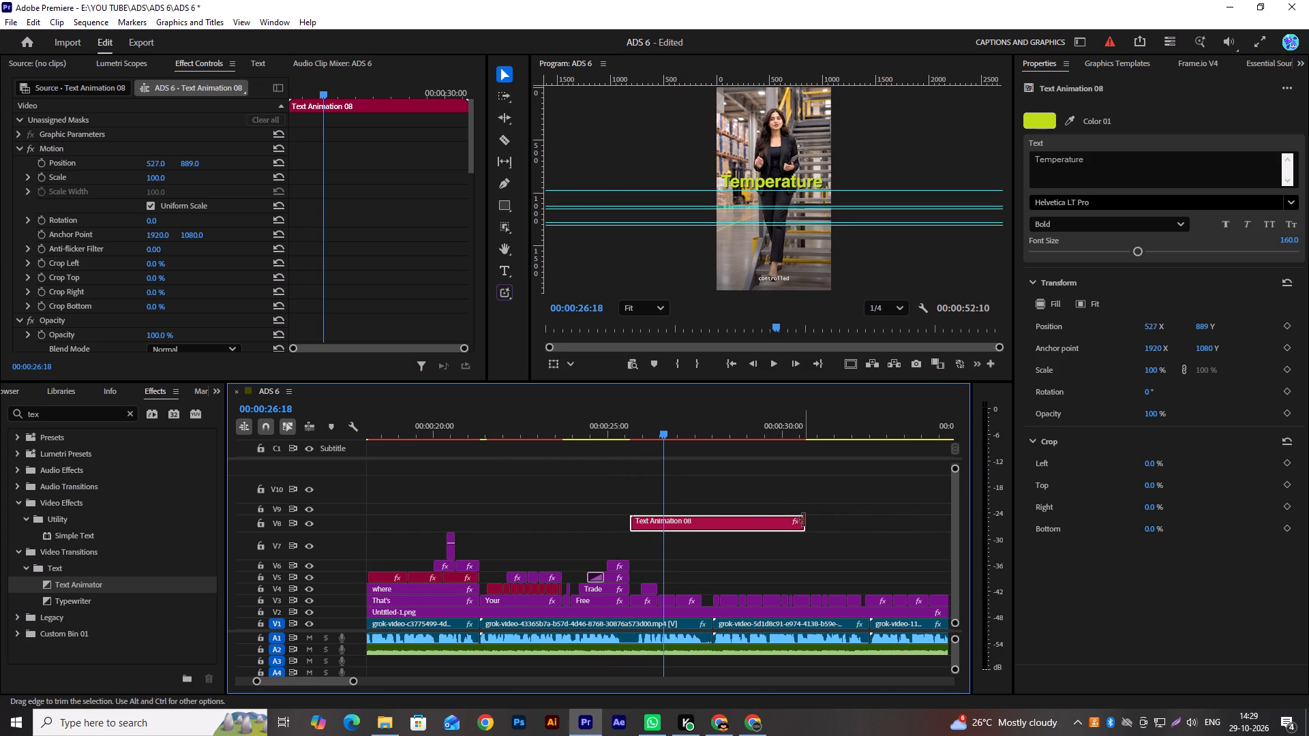
{"action": "left_click_drag", "start_coordinate": [804, 520], "coordinate": [710, 527]}
Play and scrub the trimmed "Temperature" title, checking its timing against the "with", "temperature" and "controlled" captions.
{"action": "scroll", "coordinate": [710, 527], "scroll_direction": "up", "scroll_amount": 10, "text": "alt"}
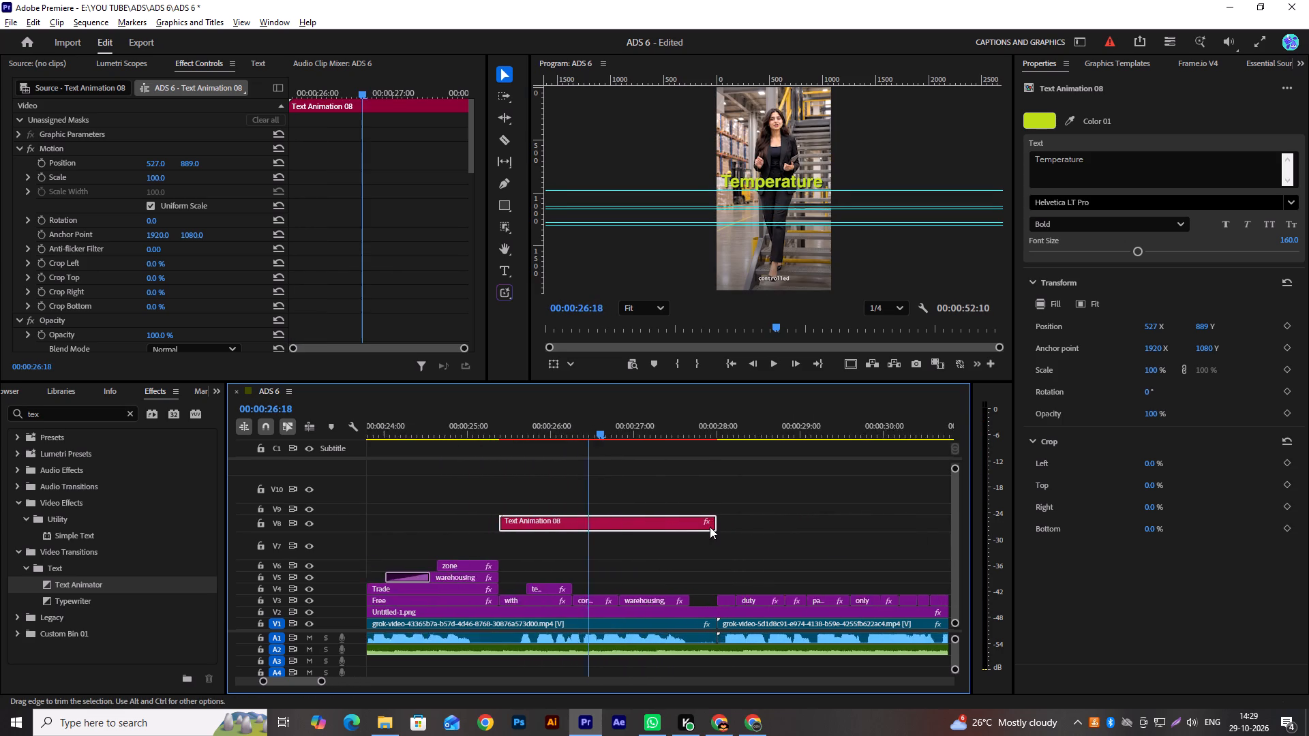
{"action": "scroll", "coordinate": [710, 527], "scroll_direction": "up", "scroll_amount": 11, "text": "alt"}
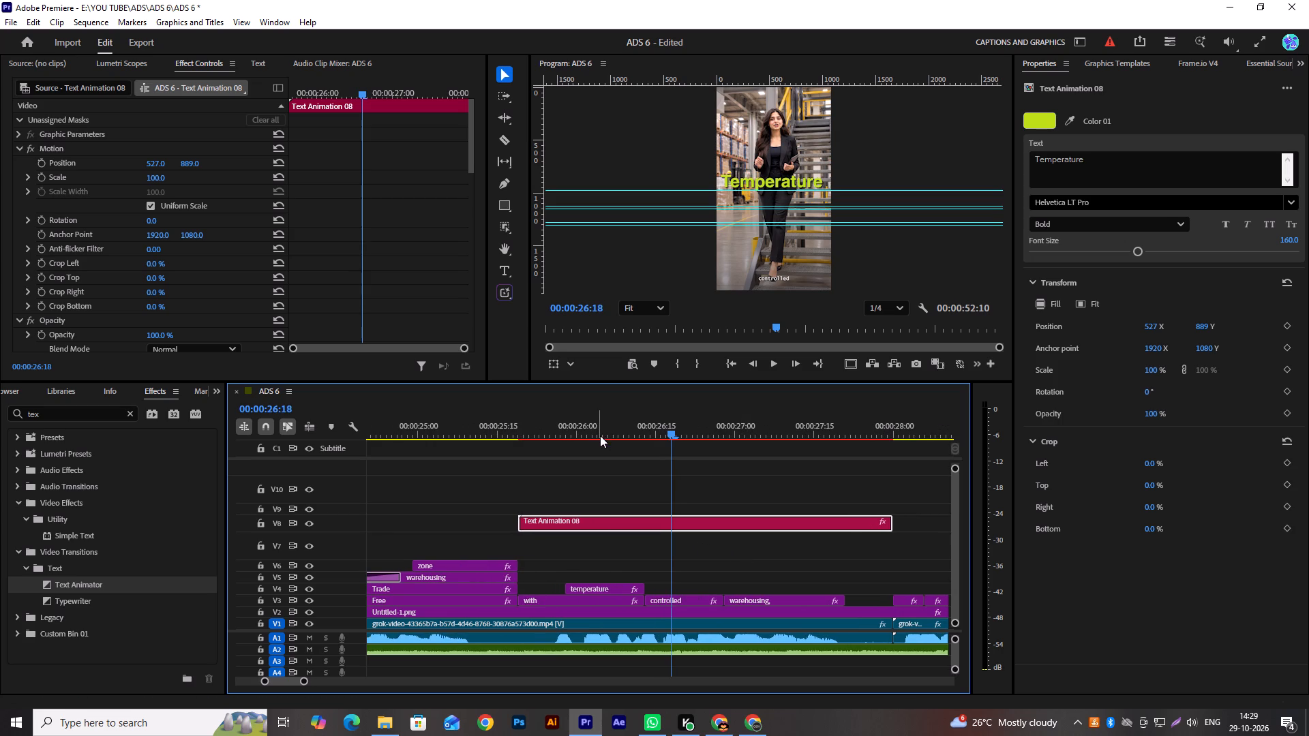
{"action": "left_click_drag", "start_coordinate": [600, 435], "coordinate": [517, 440]}
{"action": "key", "text": "space"}
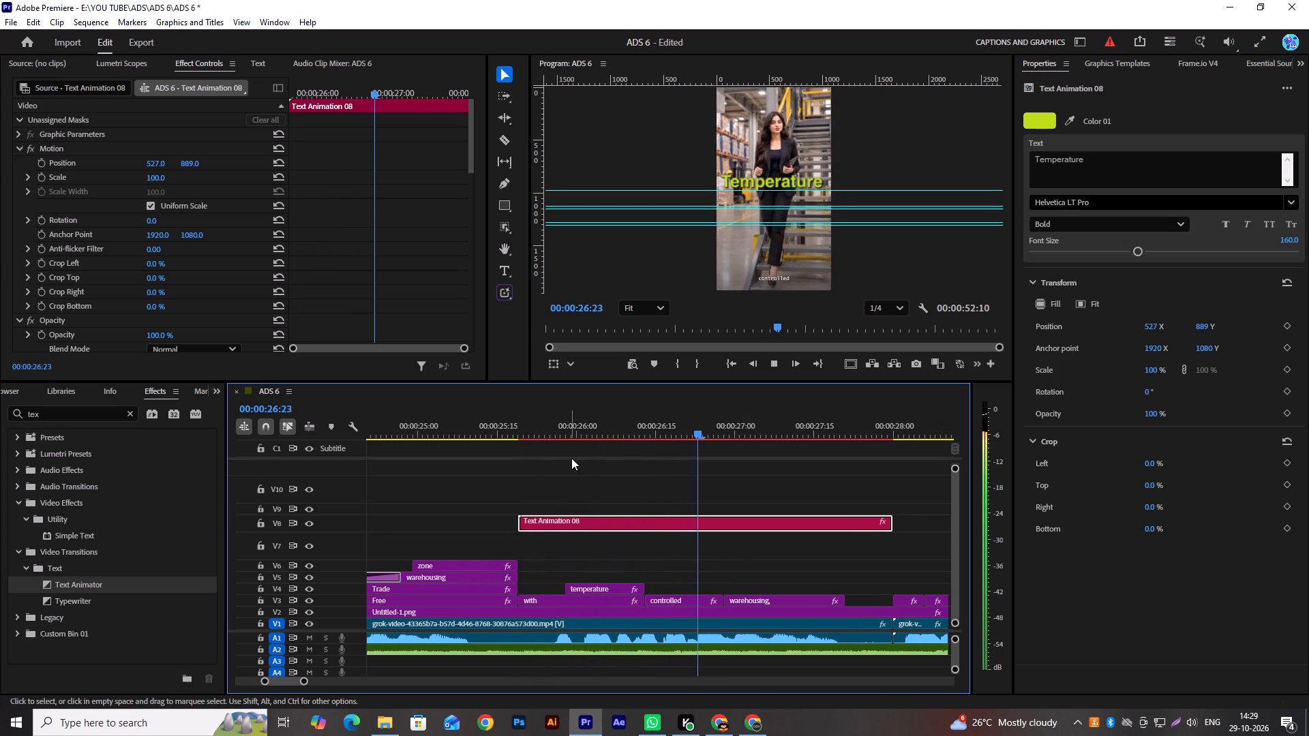
{"action": "key", "text": "space"}
{"action": "left_click_drag", "start_coordinate": [612, 431], "coordinate": [547, 433]}
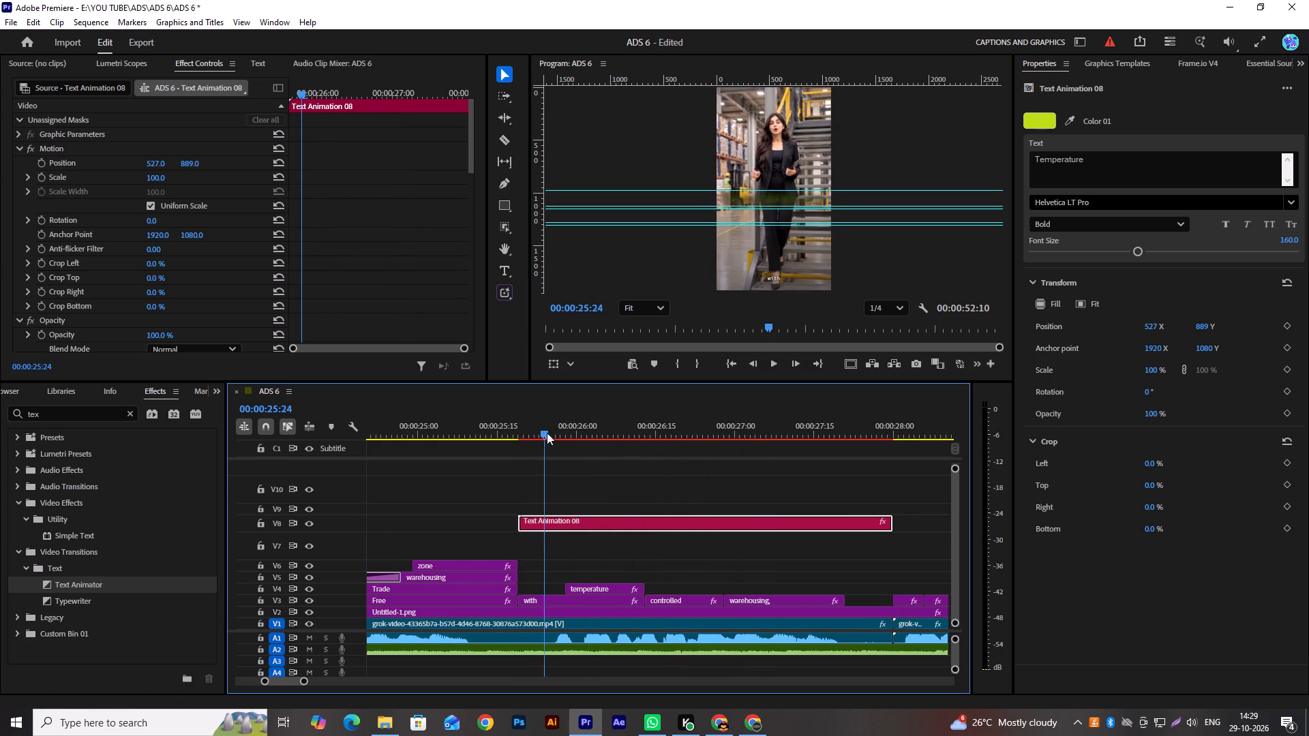
{"action": "left_click_drag", "start_coordinate": [547, 433], "coordinate": [644, 444]}
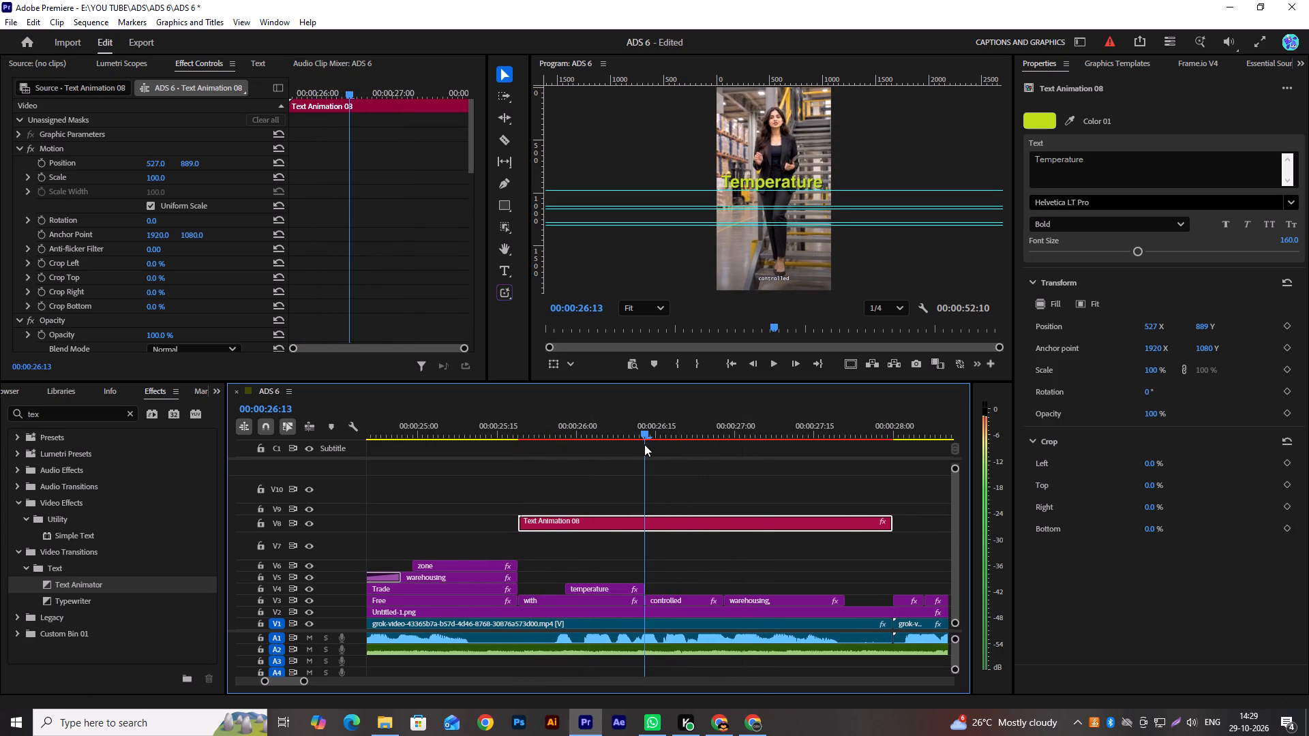
{"action": "left_click_drag", "start_coordinate": [644, 444], "coordinate": [555, 446]}
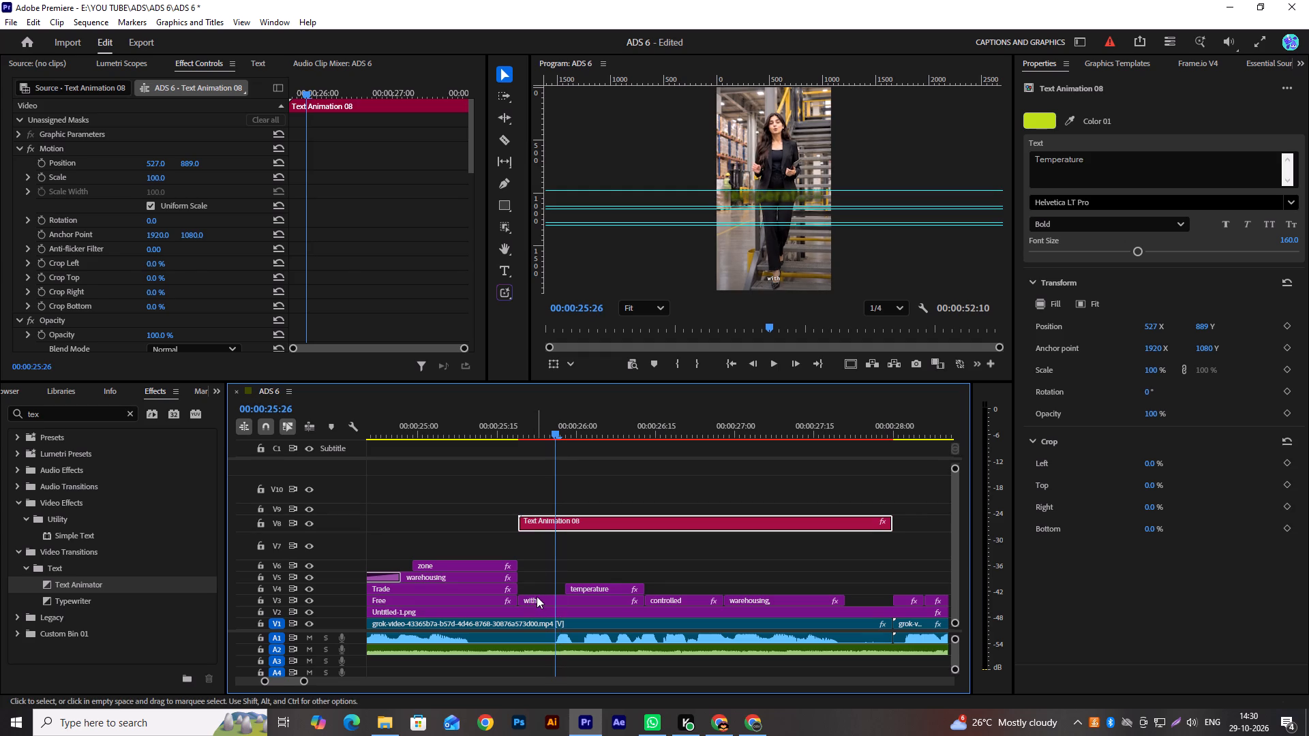
Set the "with" caption's font to Montserrat SemiBold at size 80.
{"action": "left_click", "coordinate": [537, 596]}
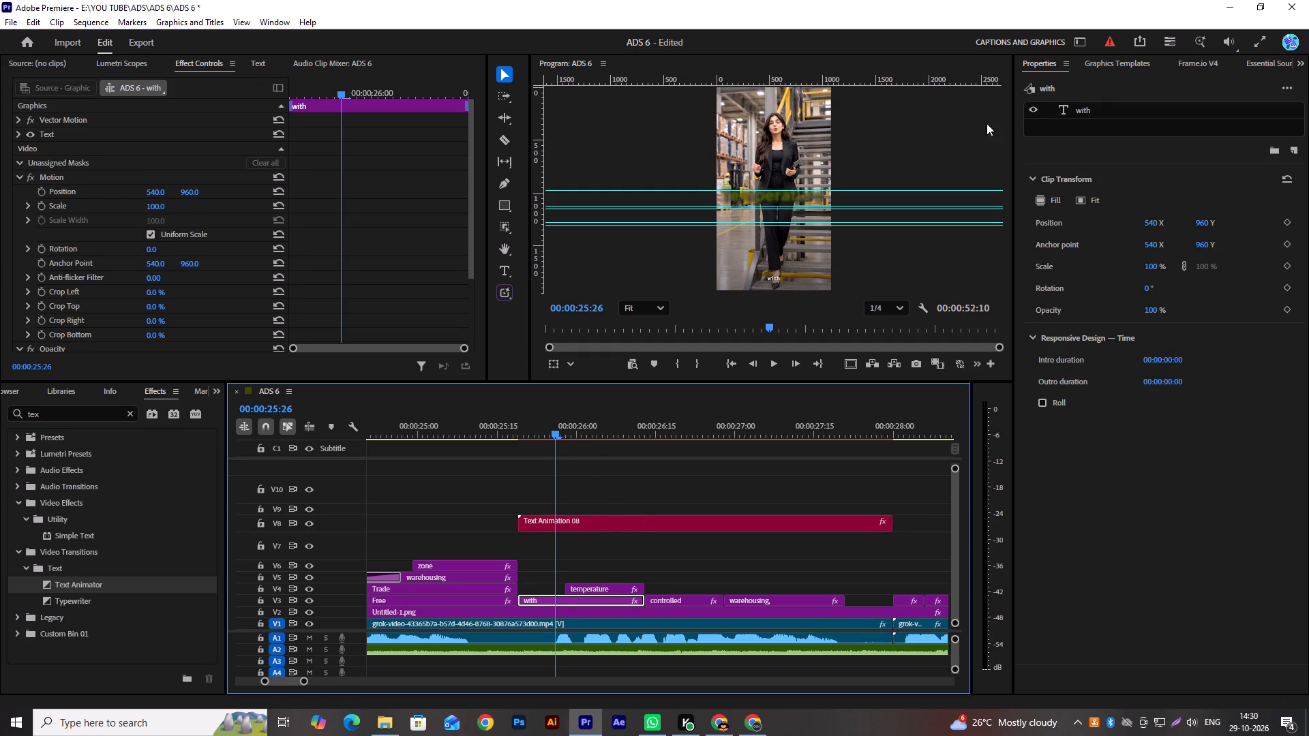
{"action": "left_click", "coordinate": [1096, 106]}
{"action": "left_click", "coordinate": [1098, 204]}
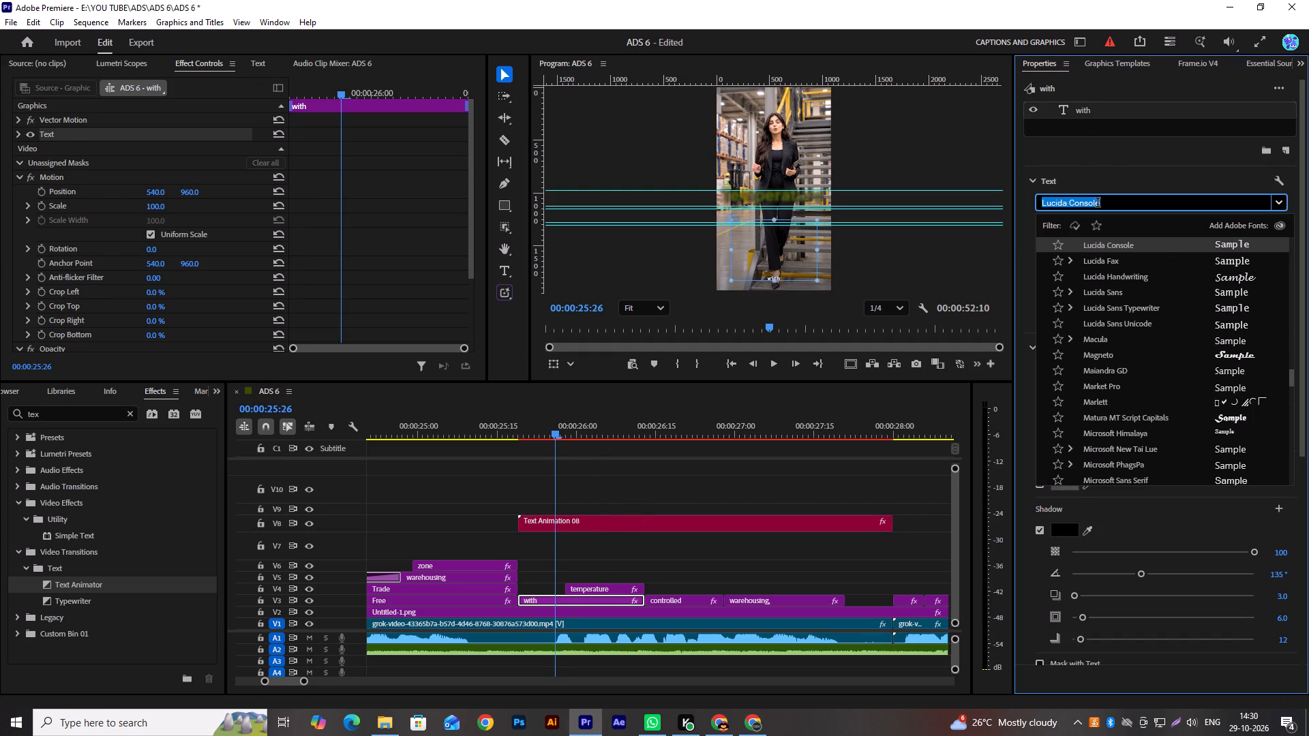
{"action": "type", "text": "mont"}
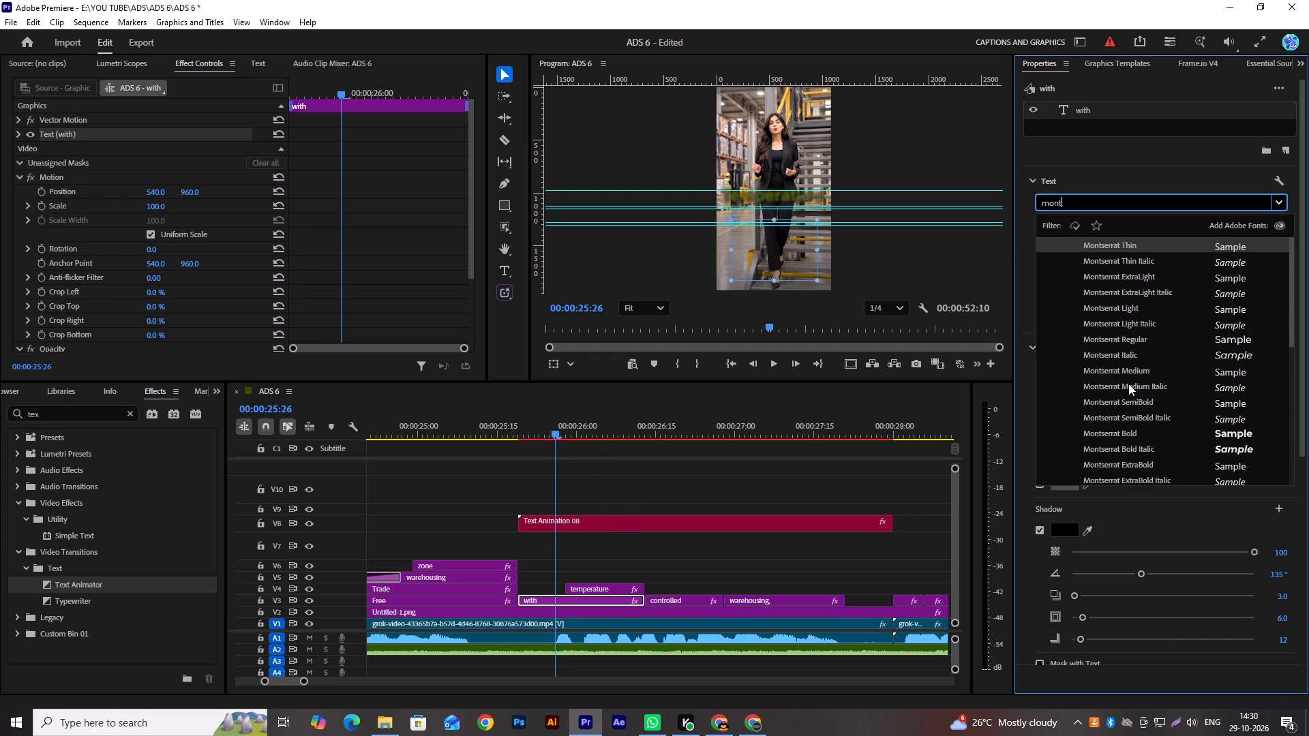
{"action": "left_click", "coordinate": [1133, 397]}
{"action": "left_click", "coordinate": [1282, 246]}
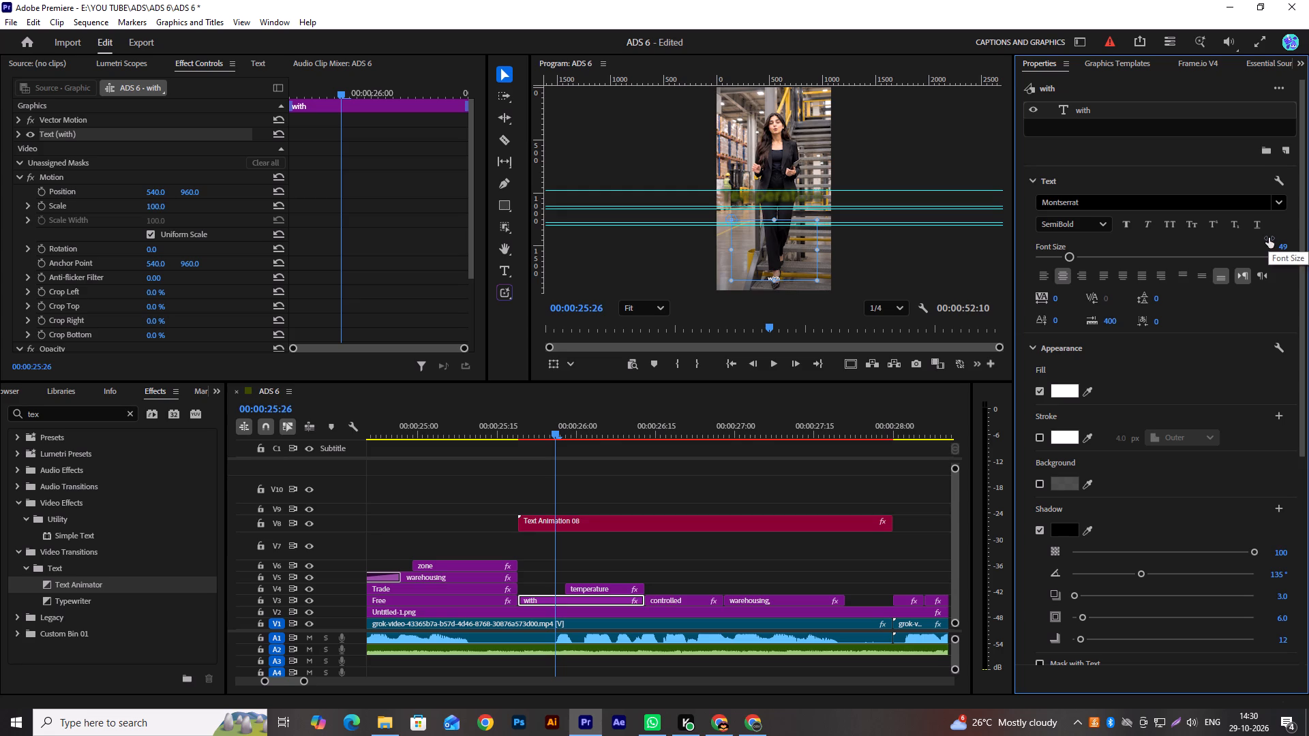
{"action": "left_click", "coordinate": [1281, 246]}
{"action": "key", "text": "0"}
{"action": "key", "text": "BackSpace"}
{"action": "type", "text": "80"}
{"action": "key", "text": "Return"}
Lower the "Temperature" title to a vertical position of 917 while viewing it fully revealed in the preview.
{"action": "scroll", "coordinate": [807, 258], "scroll_direction": "up", "scroll_amount": 8}
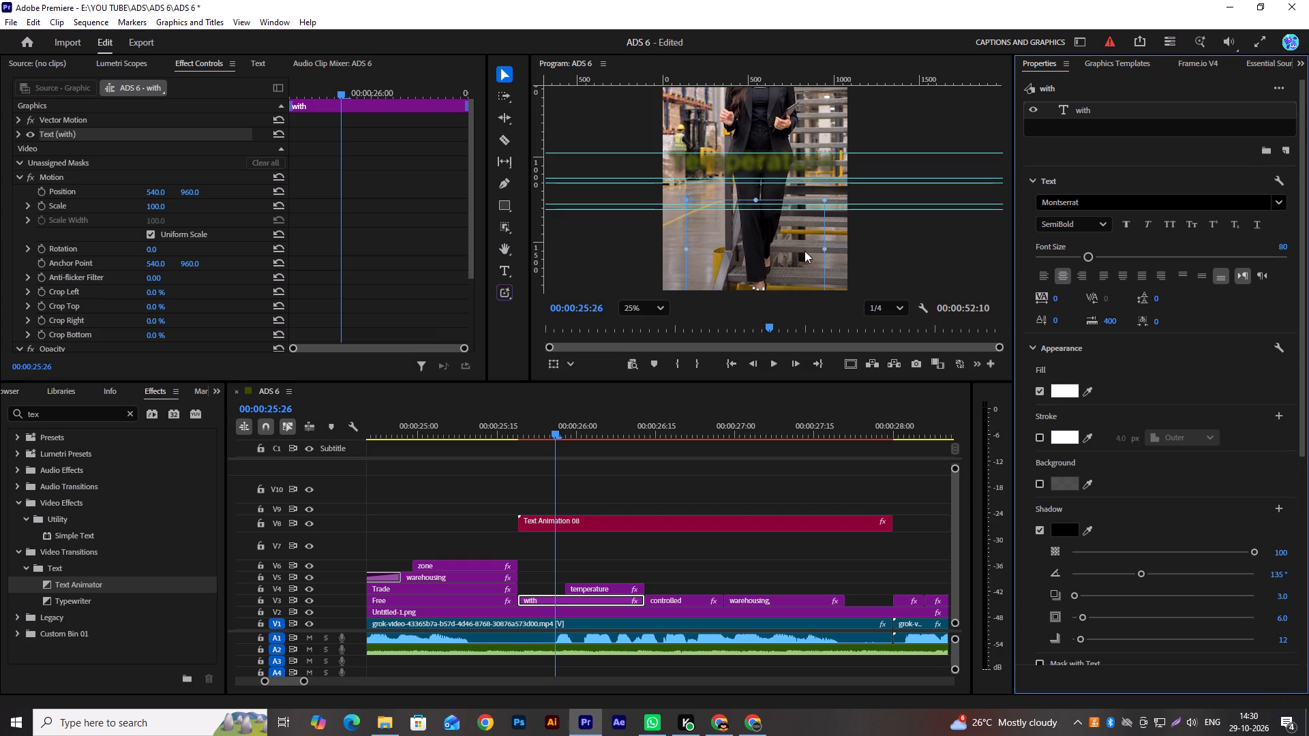
{"action": "left_click_drag", "start_coordinate": [555, 431], "coordinate": [706, 446]}
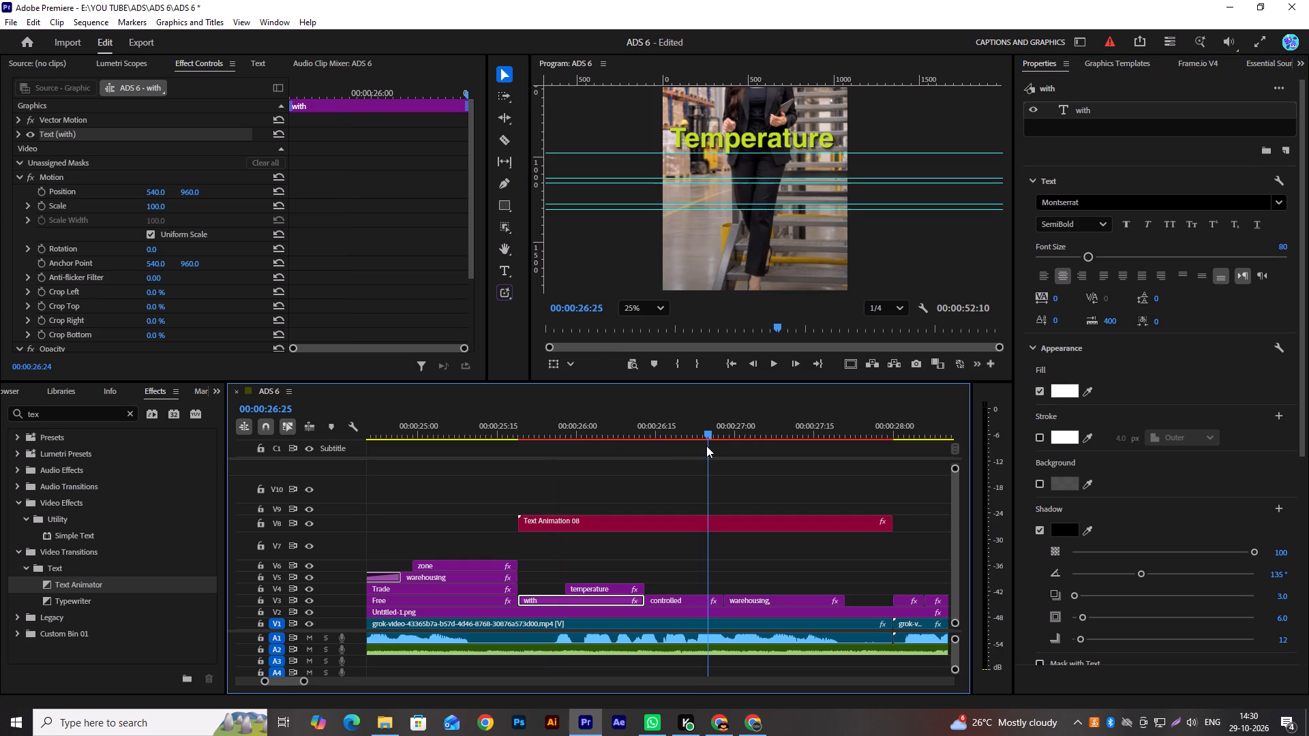
{"action": "left_click_drag", "start_coordinate": [706, 446], "coordinate": [744, 448]}
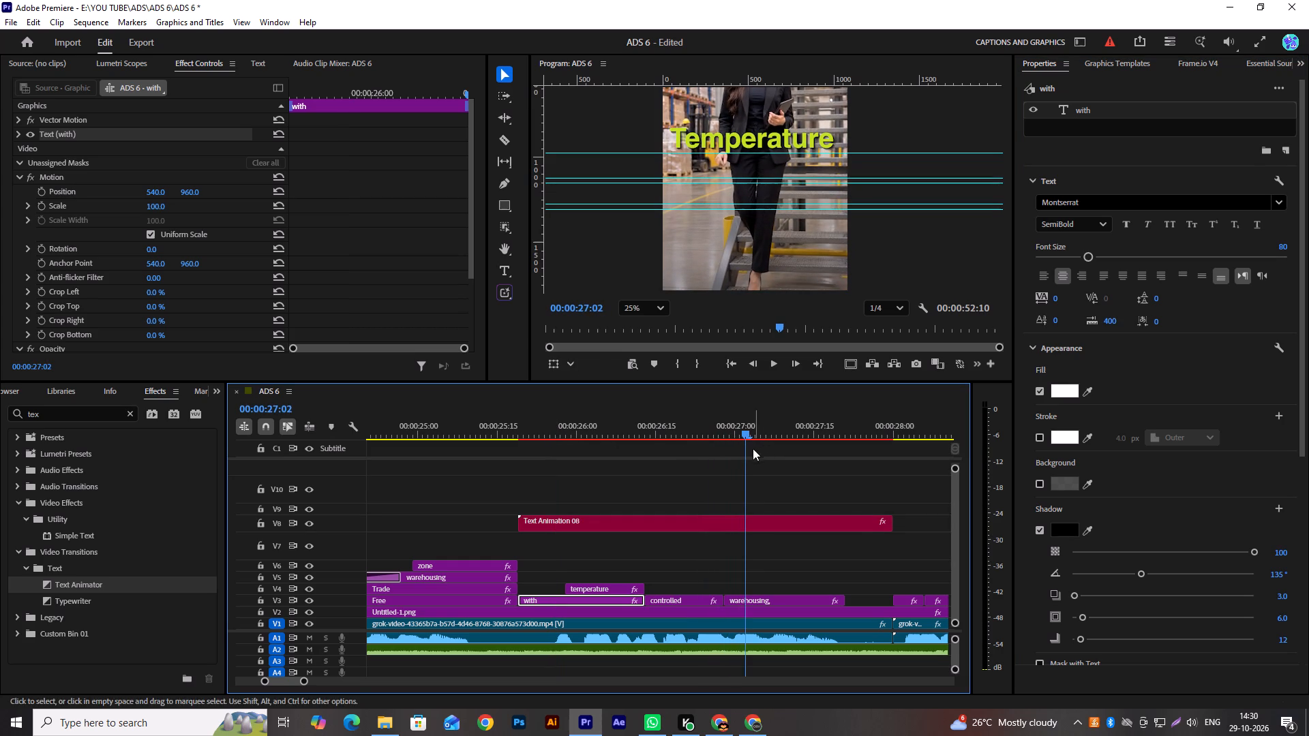
{"action": "left_click_drag", "start_coordinate": [749, 431], "coordinate": [759, 437]}
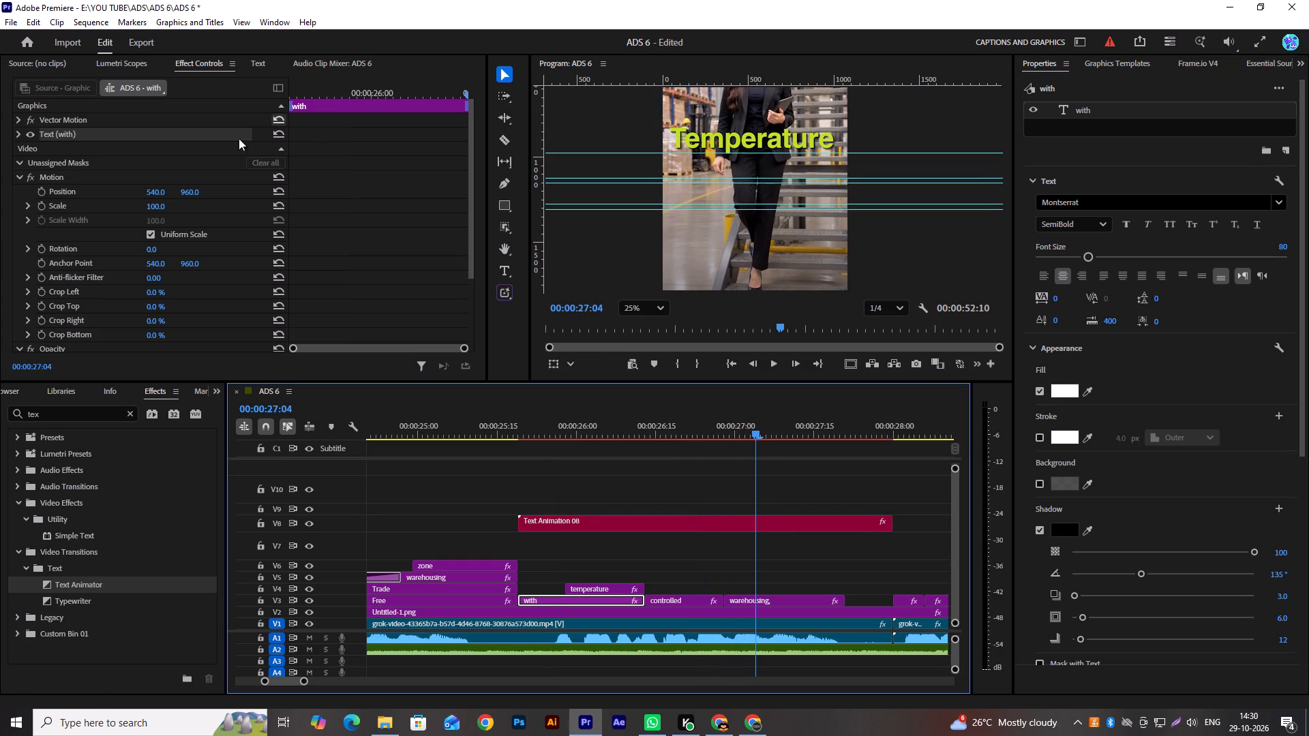
{"action": "left_click_drag", "start_coordinate": [187, 191], "coordinate": [198, 190]}
{"action": "left_click", "coordinate": [617, 522]}
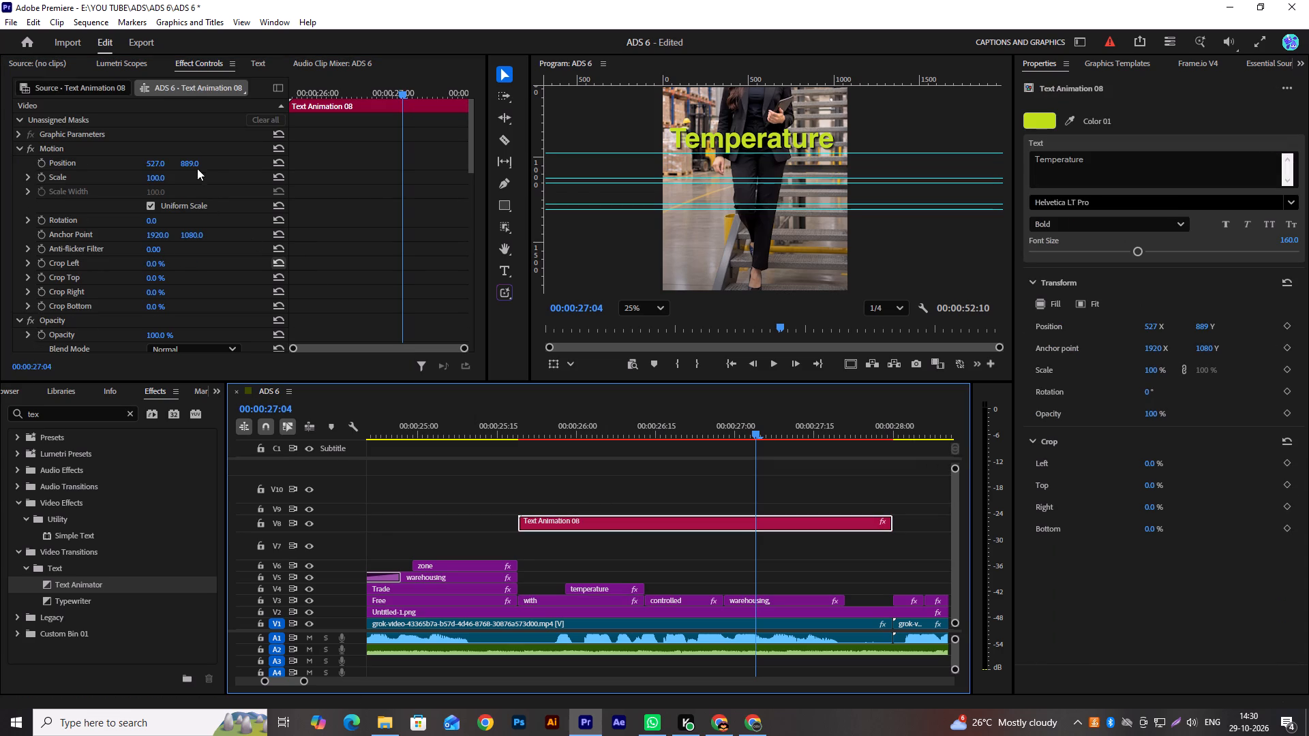
{"action": "left_click_drag", "start_coordinate": [190, 163], "coordinate": [211, 165]}
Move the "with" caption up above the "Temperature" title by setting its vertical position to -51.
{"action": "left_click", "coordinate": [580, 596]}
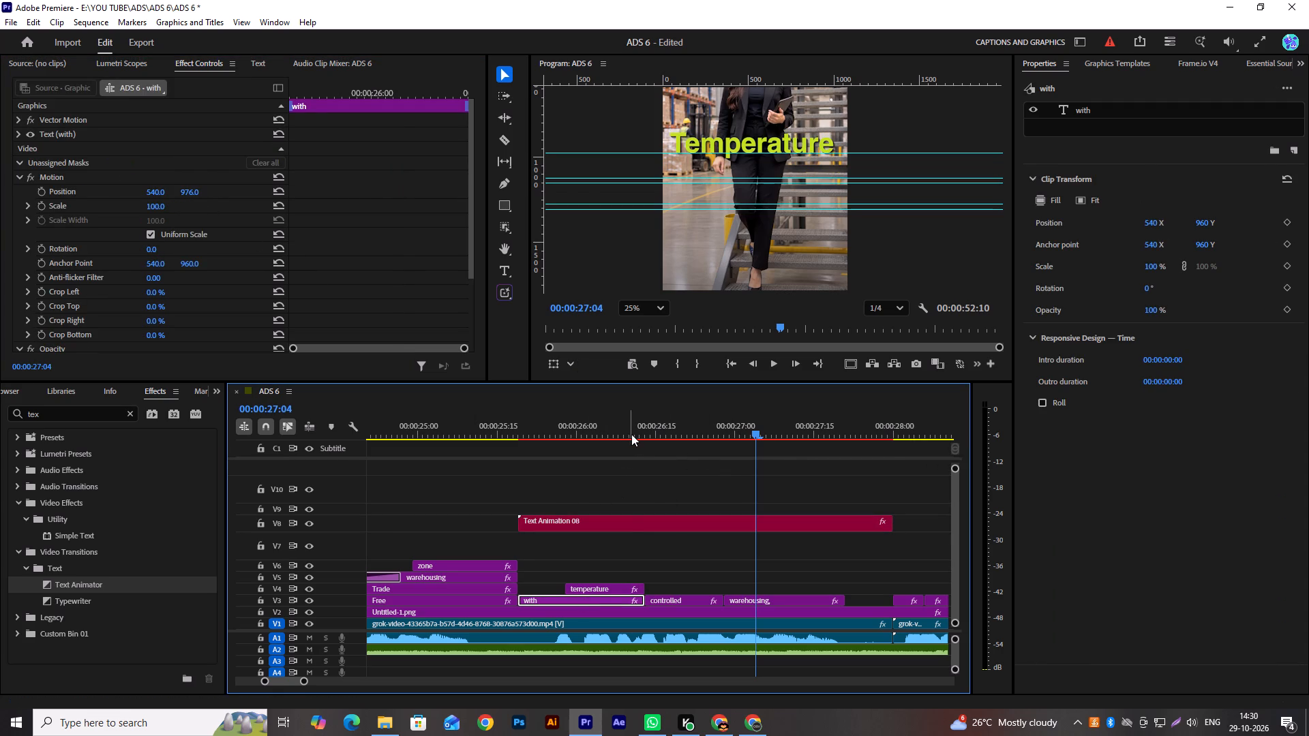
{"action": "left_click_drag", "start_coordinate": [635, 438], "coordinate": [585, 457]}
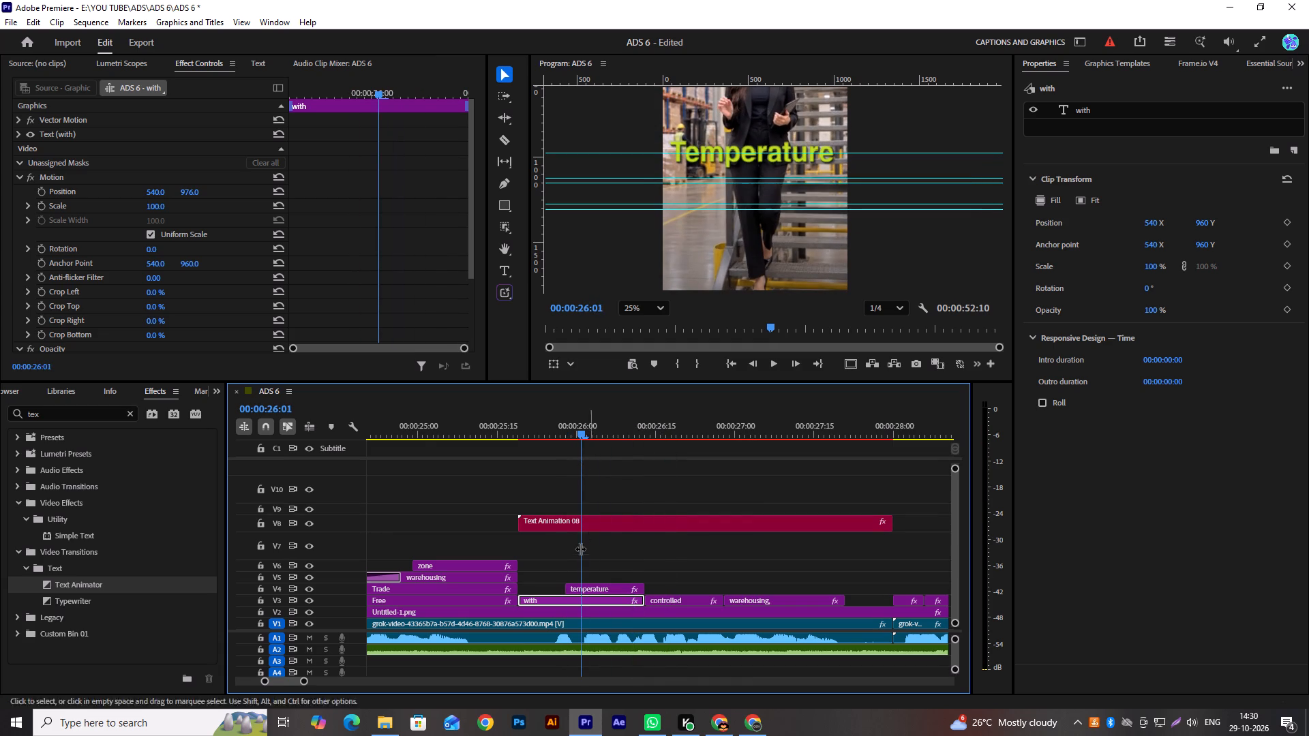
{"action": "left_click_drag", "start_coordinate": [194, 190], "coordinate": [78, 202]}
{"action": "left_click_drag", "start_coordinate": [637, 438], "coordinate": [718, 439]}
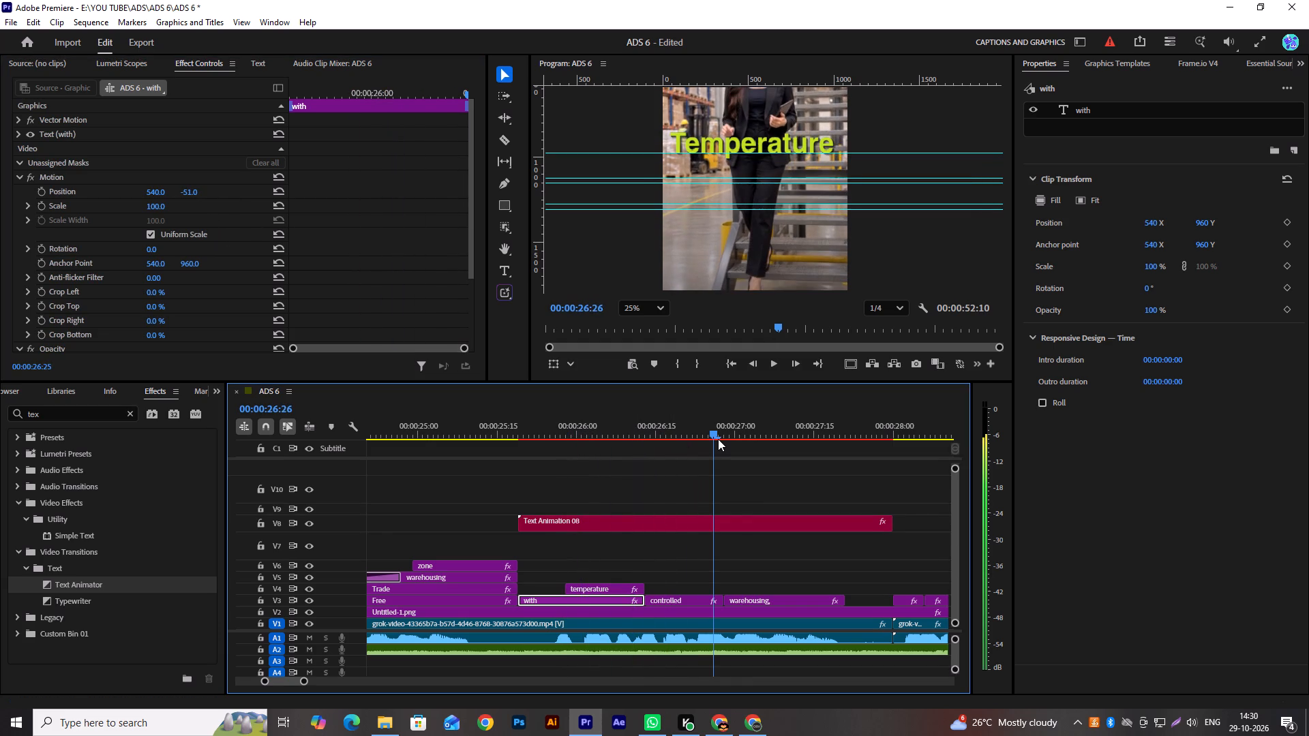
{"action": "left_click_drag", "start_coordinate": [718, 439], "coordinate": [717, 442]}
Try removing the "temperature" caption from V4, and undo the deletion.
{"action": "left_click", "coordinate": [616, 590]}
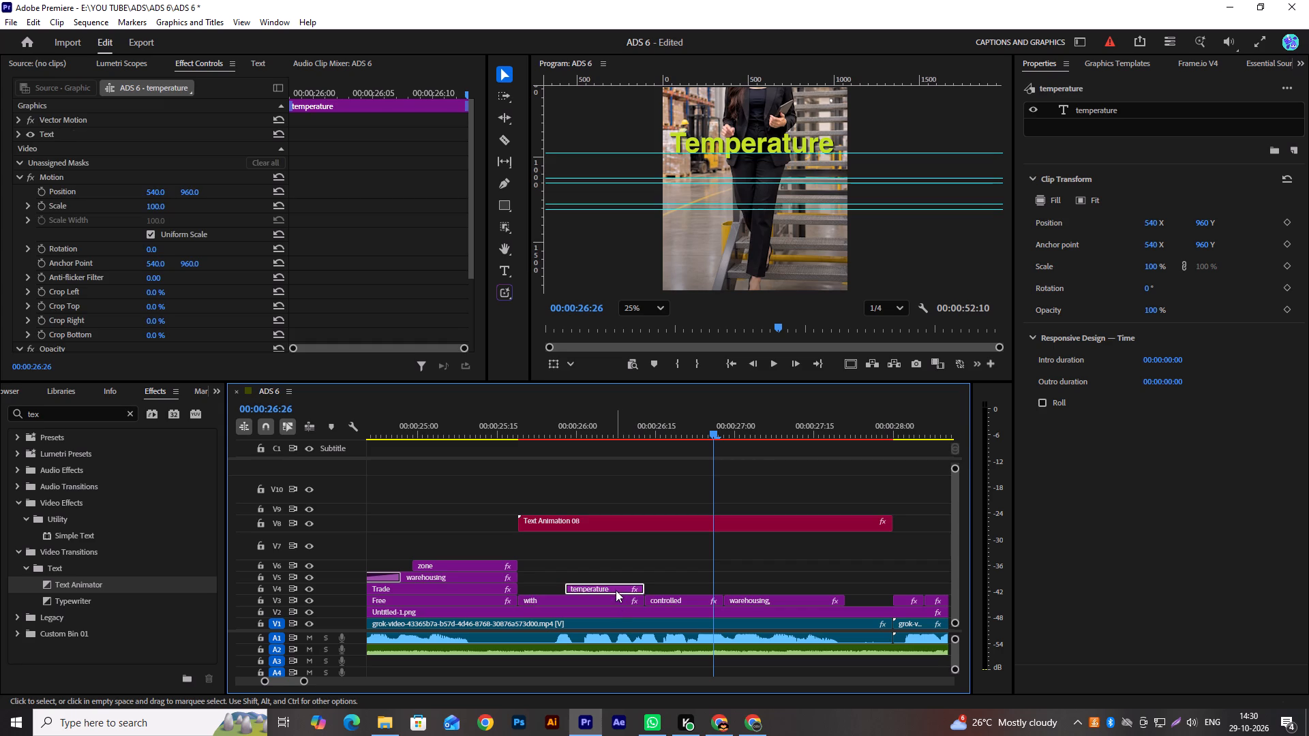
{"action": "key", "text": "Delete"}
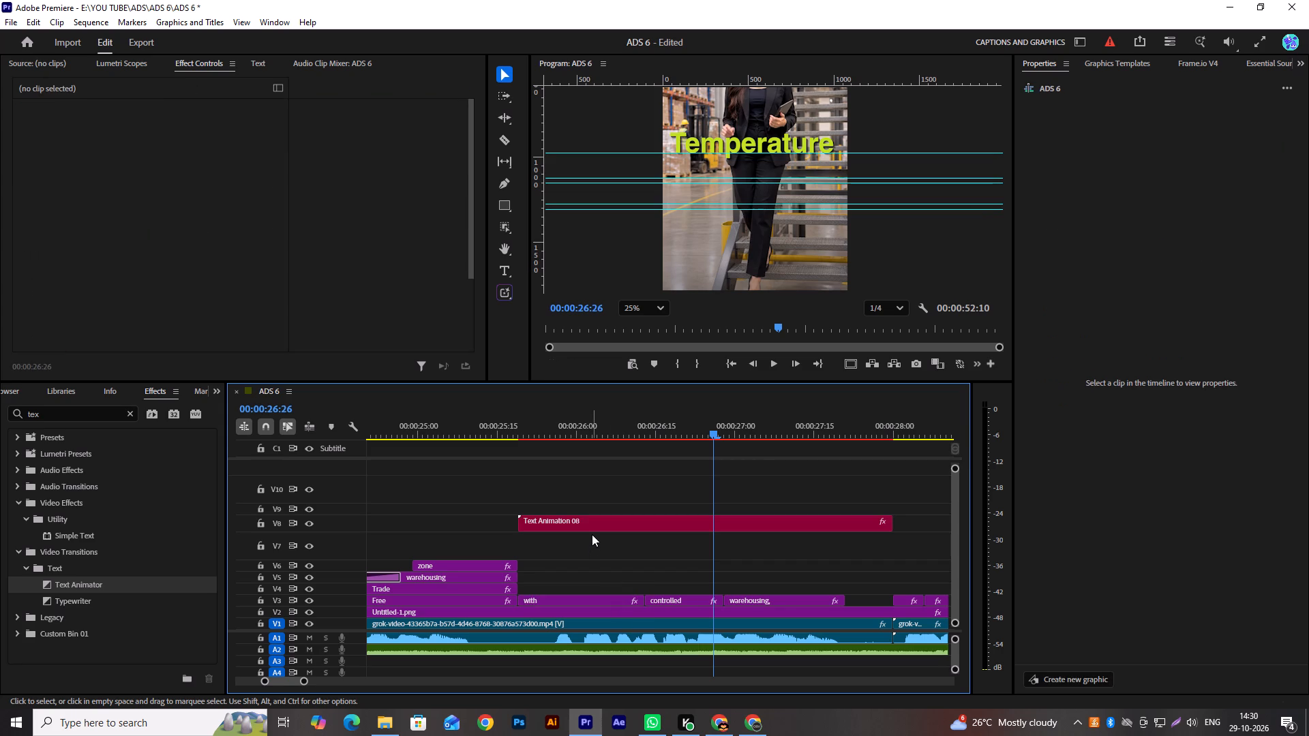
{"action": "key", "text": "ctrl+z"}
Move the Text Animation 08 clip to V5, aligning its start with the "temperature" caption's start.
{"action": "left_click_drag", "start_coordinate": [571, 522], "coordinate": [608, 522]}
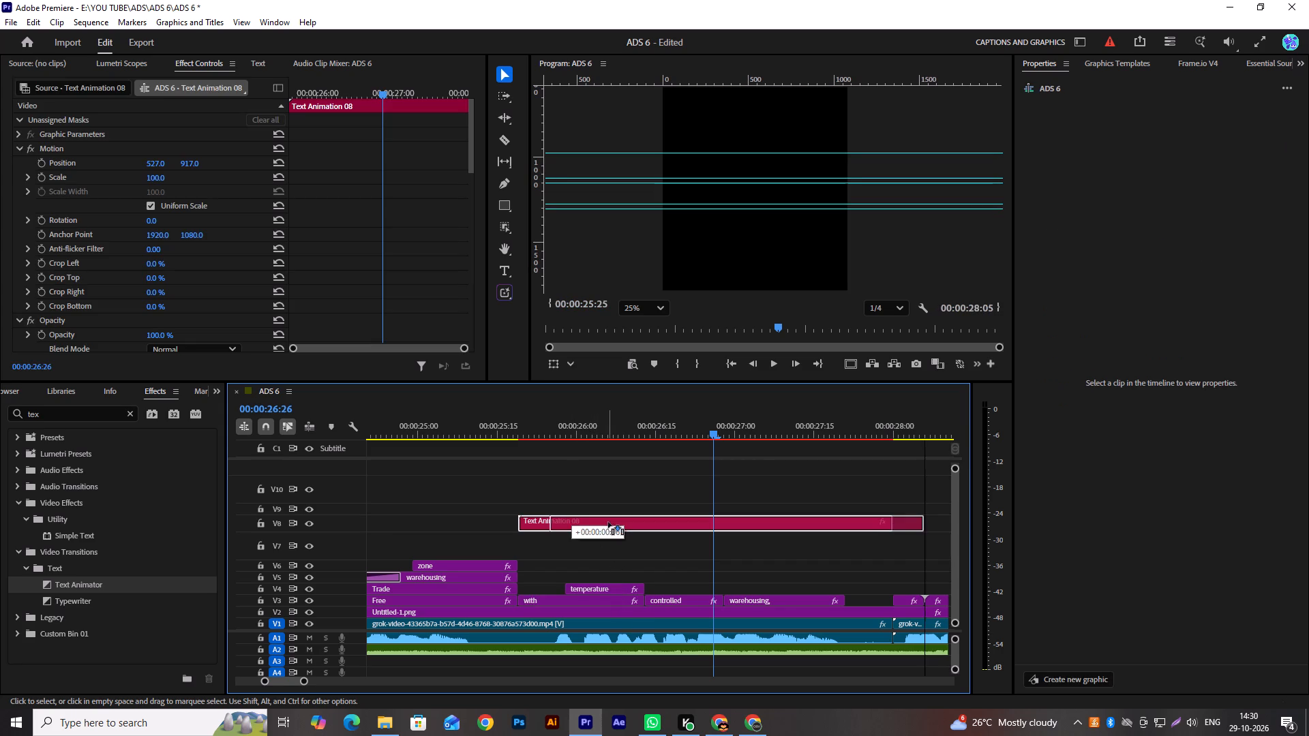
{"action": "left_click_drag", "start_coordinate": [608, 522], "coordinate": [615, 521]}
{"action": "left_click_drag", "start_coordinate": [622, 522], "coordinate": [615, 568]}
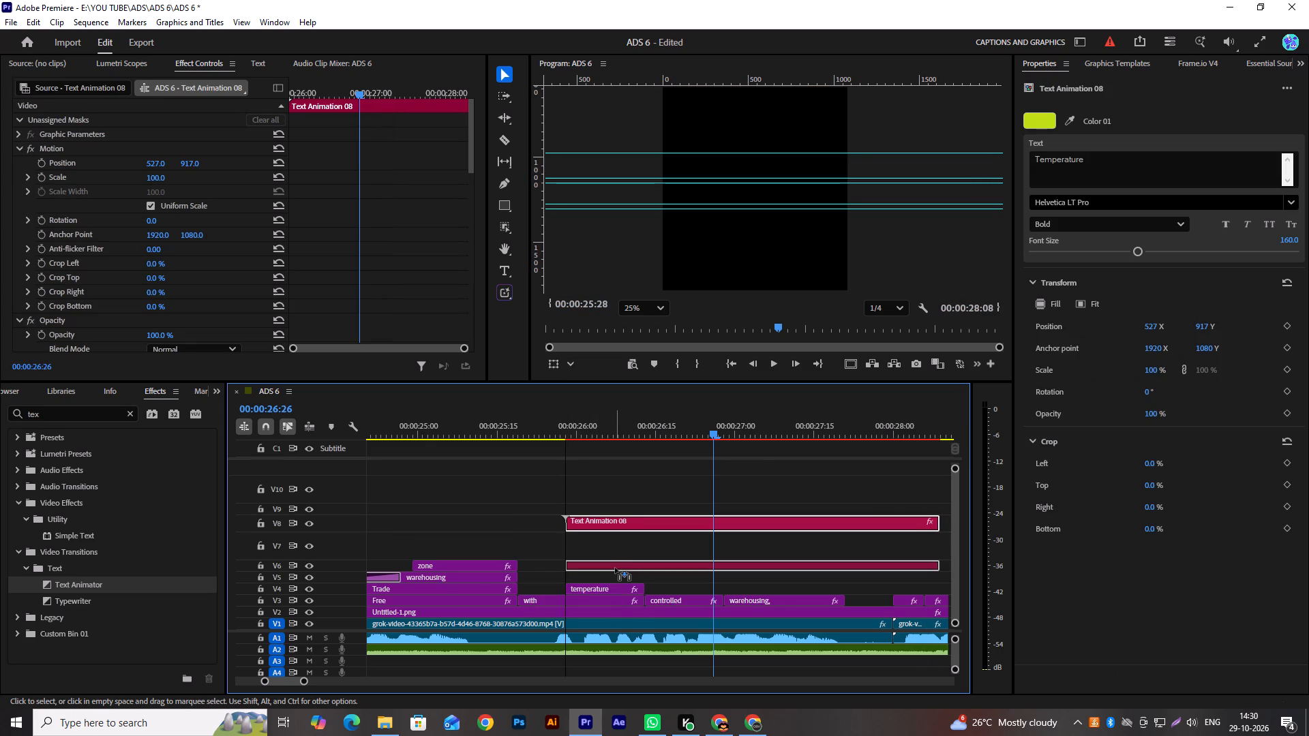
{"action": "left_click_drag", "start_coordinate": [615, 568], "coordinate": [615, 573]}
Scrub through the "Temperature" title and split its V5 clip at the V1 video cut at about 00:00:28:00.
{"action": "scroll", "coordinate": [742, 542], "scroll_direction": "down", "scroll_amount": 5}
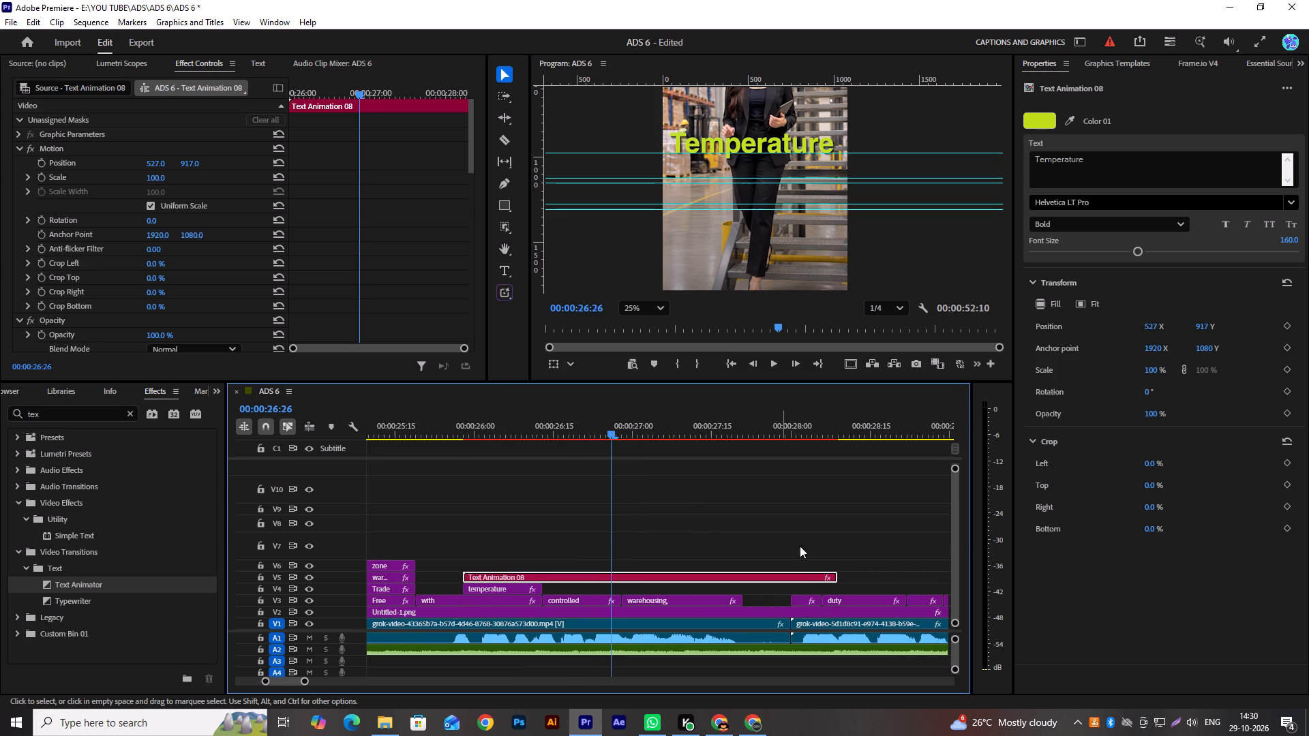
{"action": "key", "text": "c"}
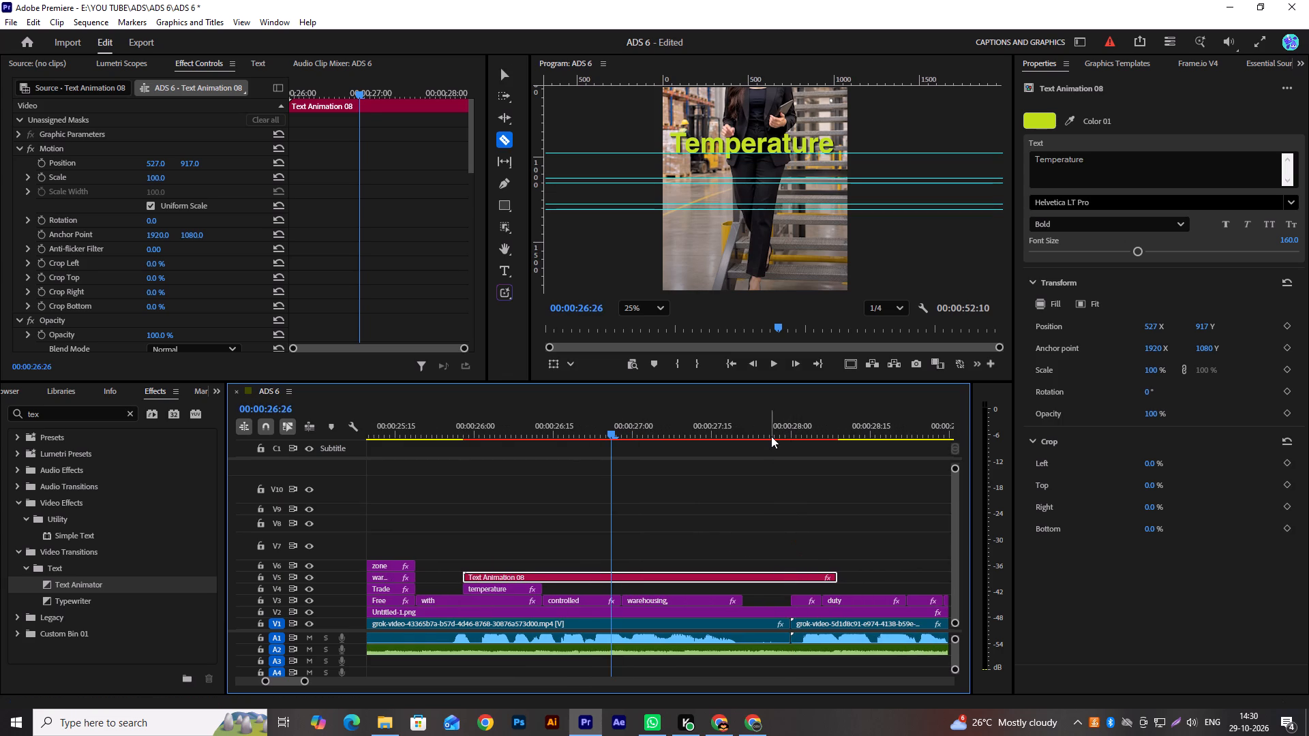
{"action": "left_click_drag", "start_coordinate": [771, 435], "coordinate": [832, 446]}
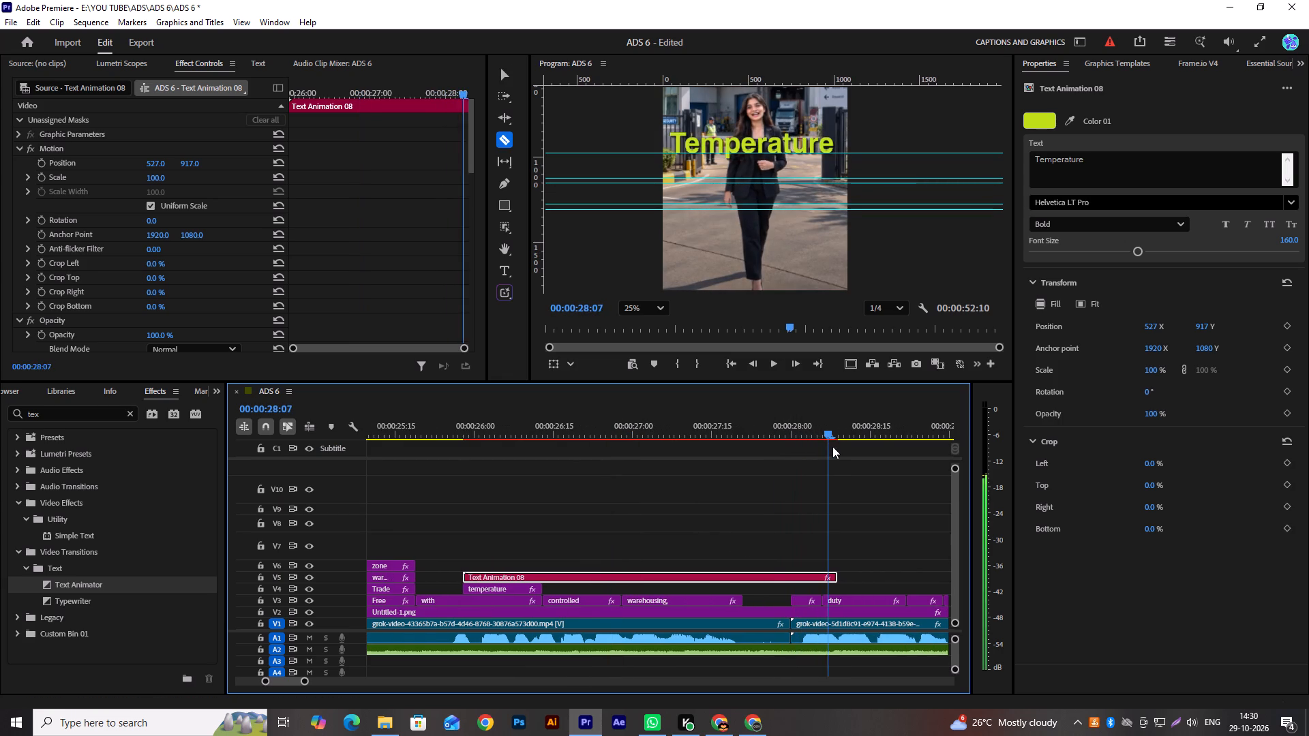
{"action": "left_click_drag", "start_coordinate": [832, 446], "coordinate": [473, 480]}
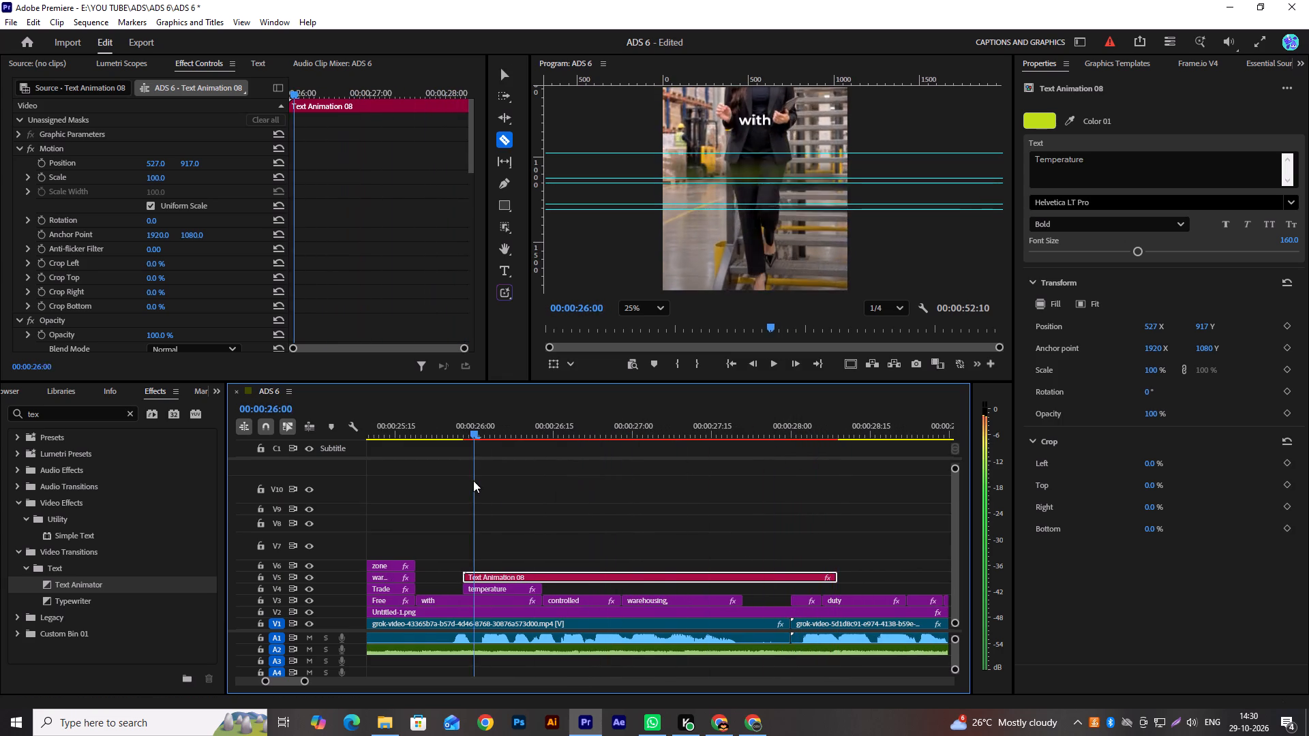
{"action": "left_click_drag", "start_coordinate": [473, 480], "coordinate": [851, 488]}
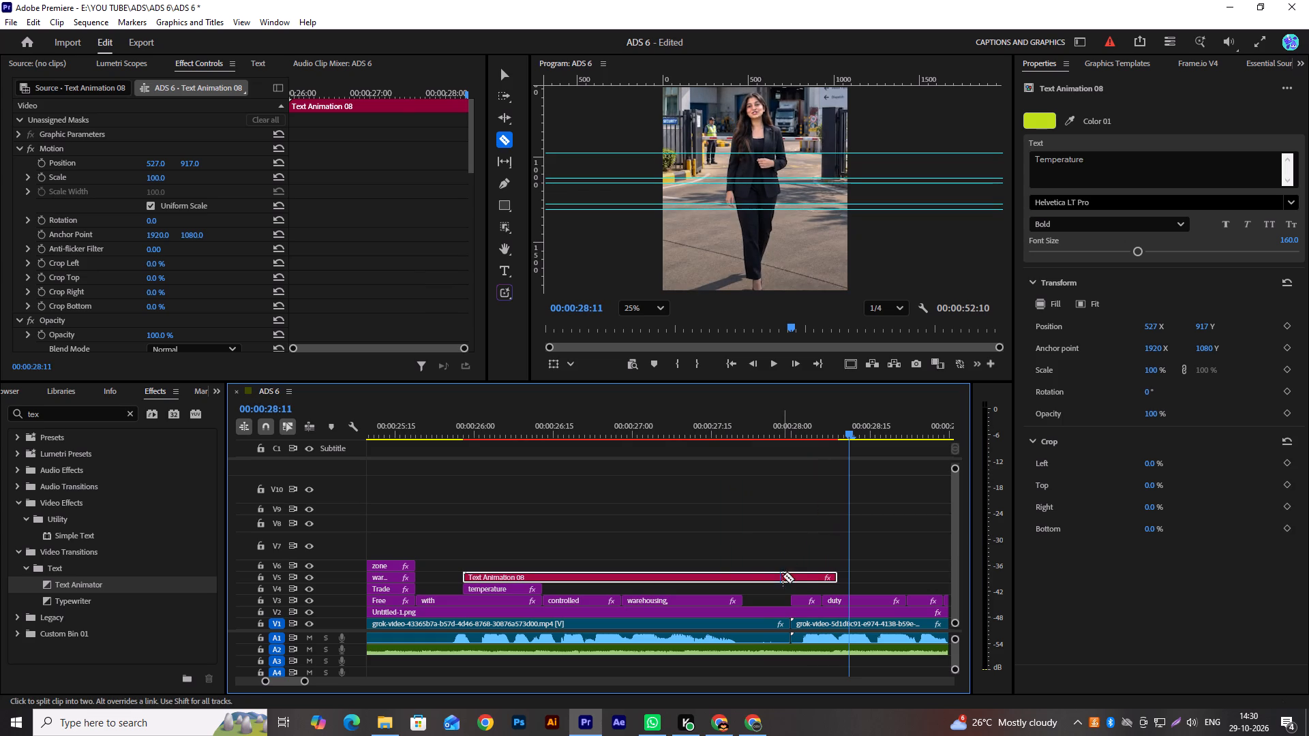
{"action": "left_click", "coordinate": [789, 579]}
{"action": "key", "text": "v"}
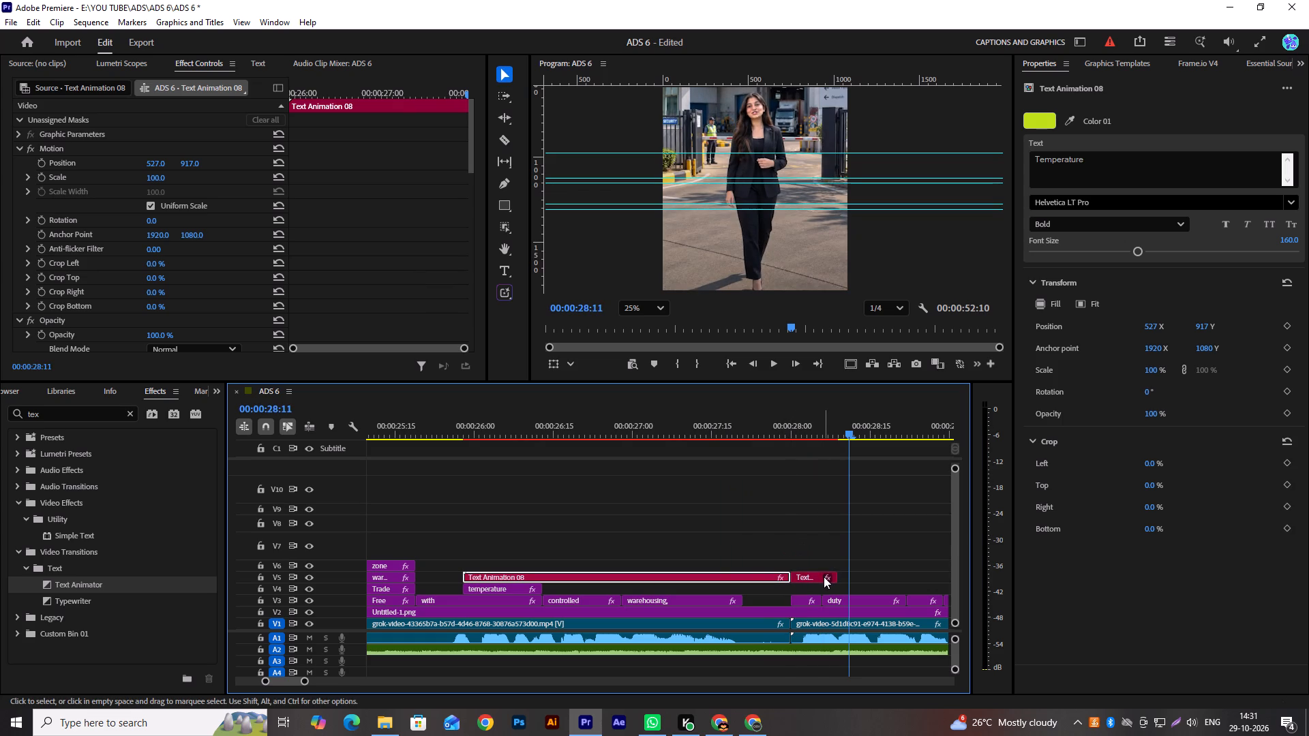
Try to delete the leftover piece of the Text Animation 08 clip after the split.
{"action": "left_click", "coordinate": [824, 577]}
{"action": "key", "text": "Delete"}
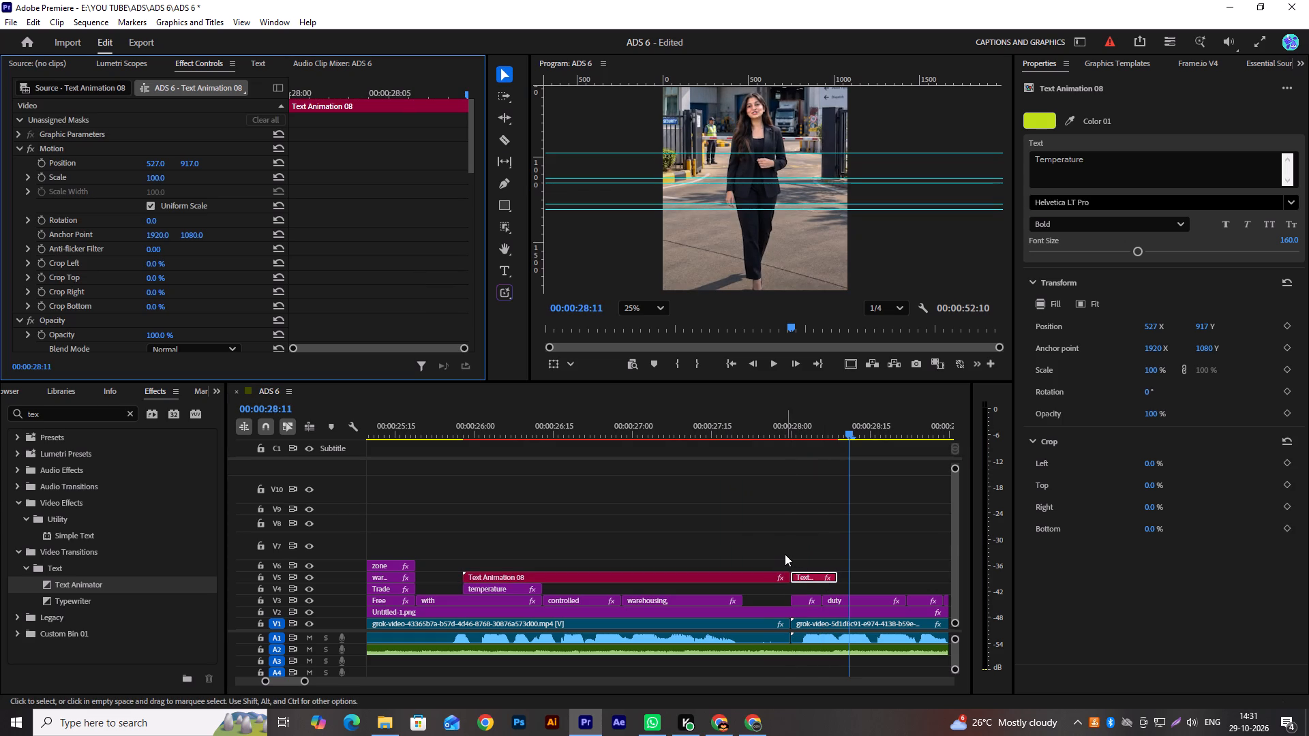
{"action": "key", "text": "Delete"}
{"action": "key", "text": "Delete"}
Move the leftover Text Animation 08 piece to V8, aligned with the start of the "with" caption.
{"action": "left_click_drag", "start_coordinate": [806, 577], "coordinate": [678, 536]}
{"action": "scroll", "coordinate": [581, 521], "scroll_direction": "up", "scroll_amount": 3}
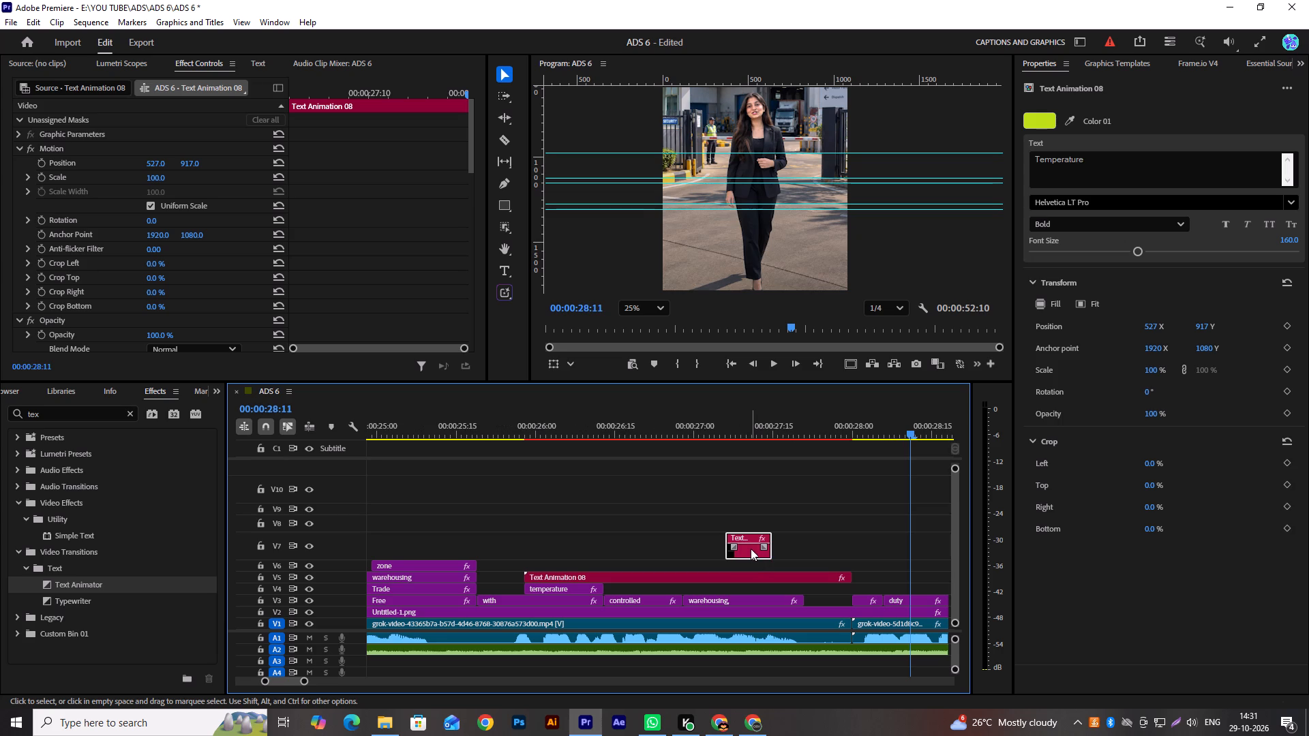
{"action": "left_click", "coordinate": [750, 549]}
{"action": "left_click_drag", "start_coordinate": [738, 549], "coordinate": [524, 540]}
{"action": "left_click_drag", "start_coordinate": [742, 553], "coordinate": [496, 531]}
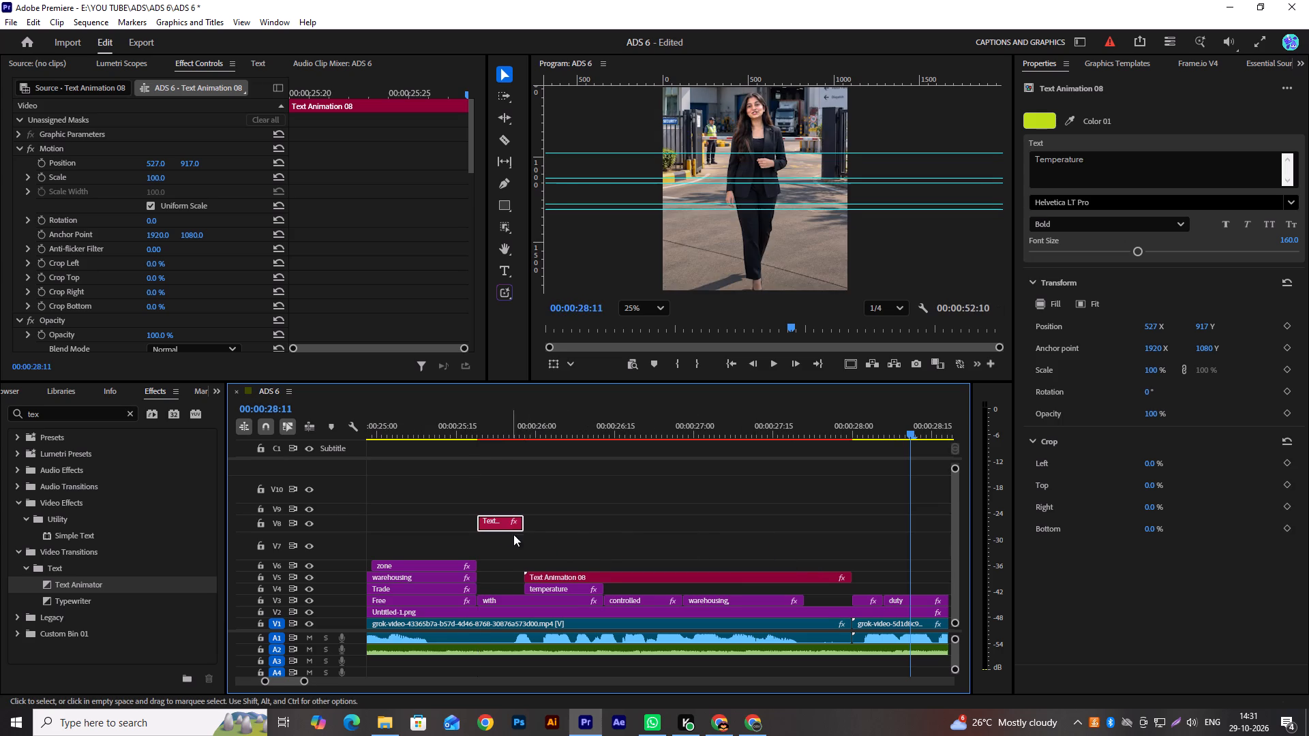
Place the "with" caption just above the start of the "Temperature" title by setting its position to 127, -28.
{"action": "scroll", "coordinate": [526, 534], "scroll_direction": "up", "scroll_amount": 3}
{"action": "left_click_drag", "start_coordinate": [561, 437], "coordinate": [554, 442]}
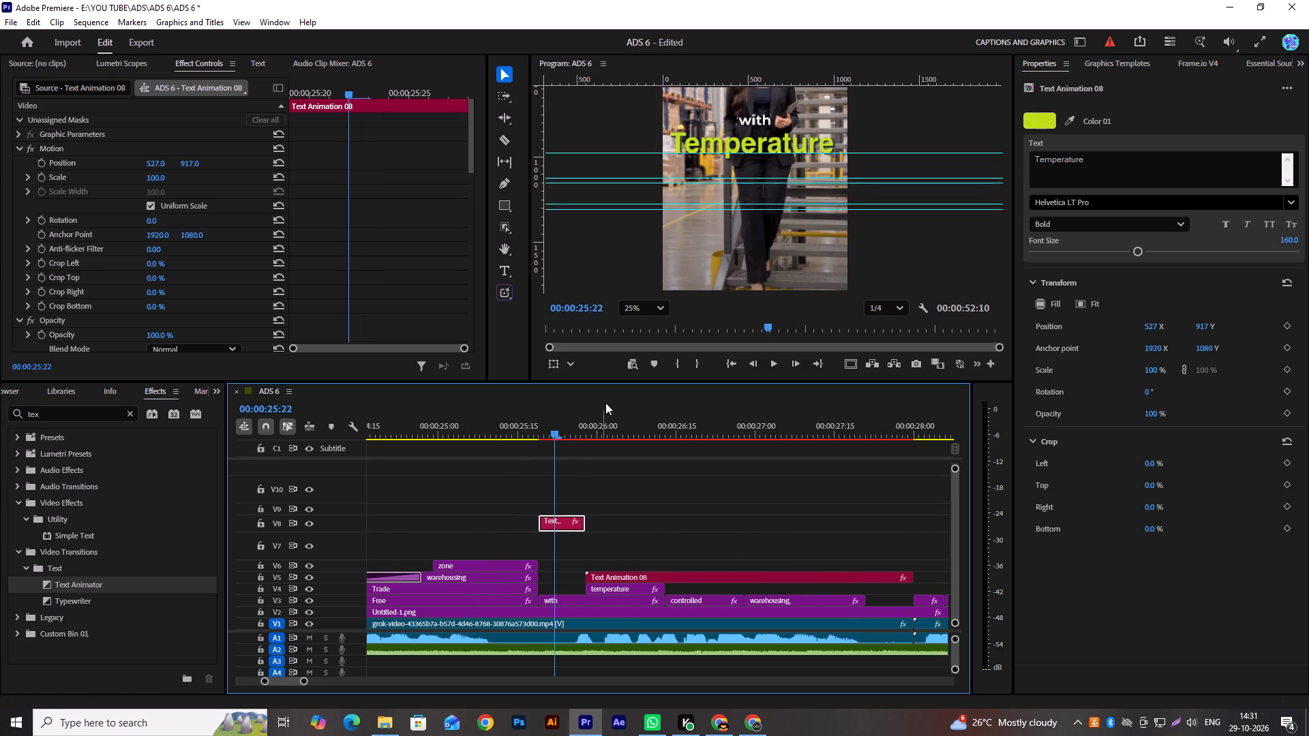
{"action": "left_click", "coordinate": [567, 602]}
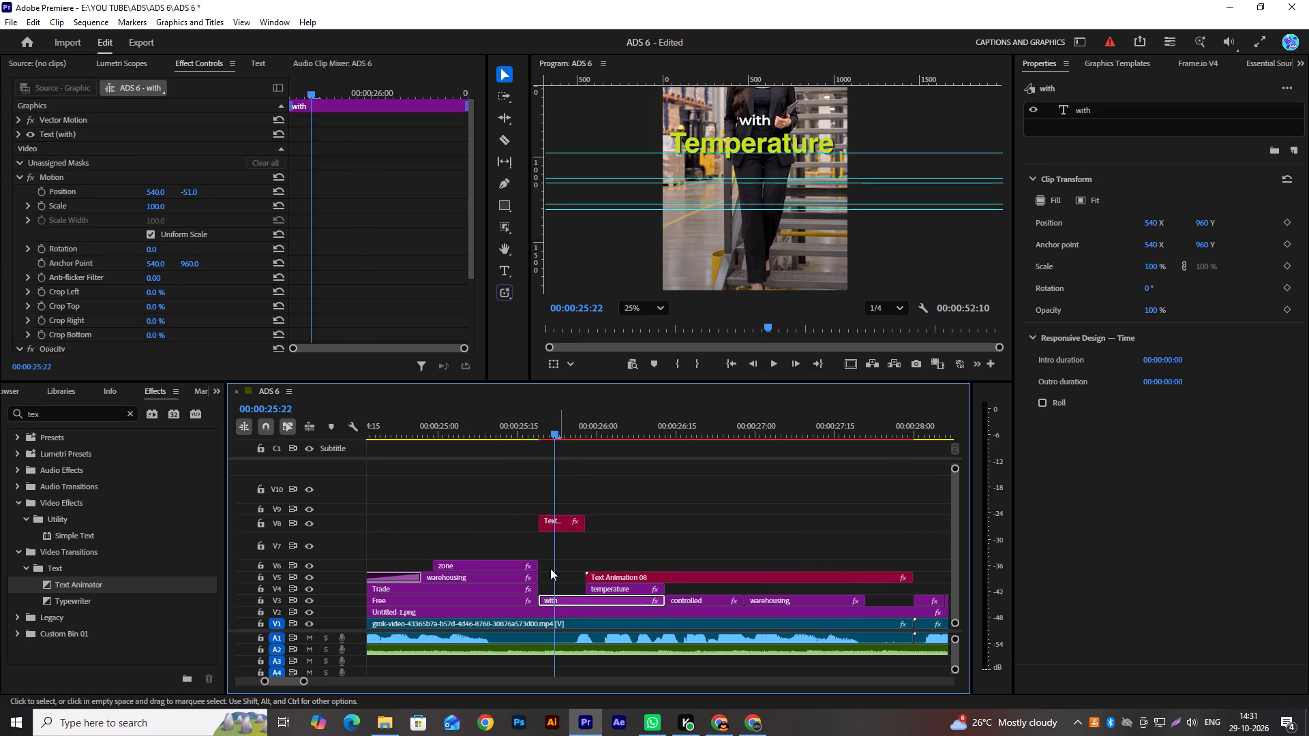
{"action": "left_click_drag", "start_coordinate": [154, 192], "coordinate": [114, 201]}
{"action": "scroll", "coordinate": [654, 115], "scroll_direction": "up", "scroll_amount": 9}
{"action": "left_click_drag", "start_coordinate": [154, 191], "coordinate": [153, 191]}
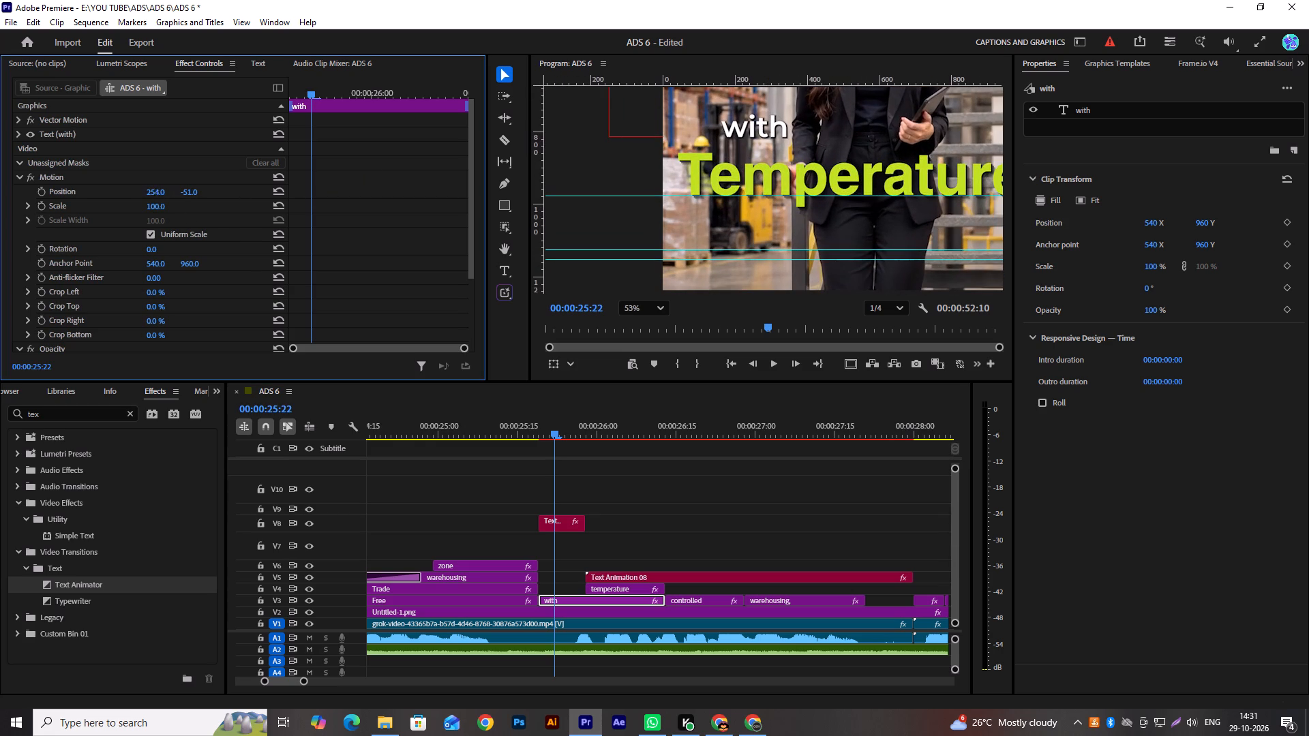
{"action": "left_click_drag", "start_coordinate": [153, 191], "coordinate": [70, 204]}
{"action": "left_click_drag", "start_coordinate": [189, 193], "coordinate": [213, 198]}
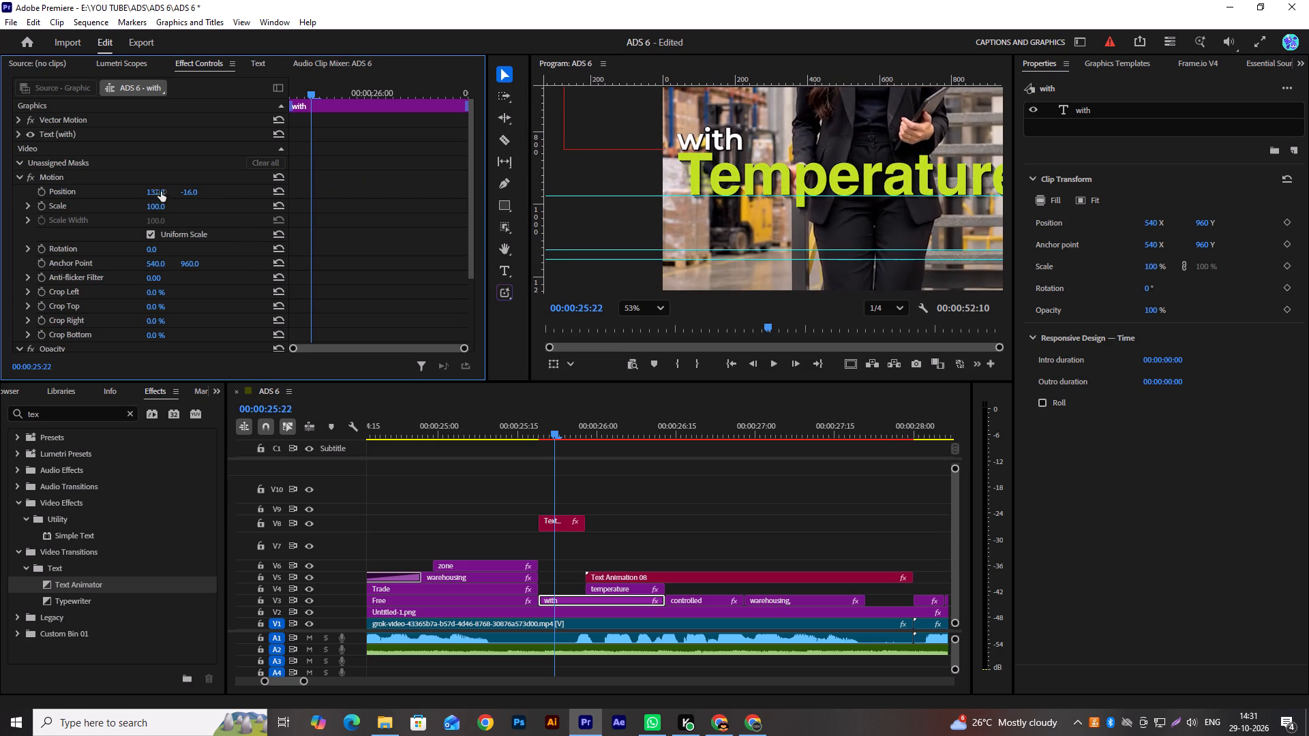
{"action": "left_click", "coordinate": [161, 191]}
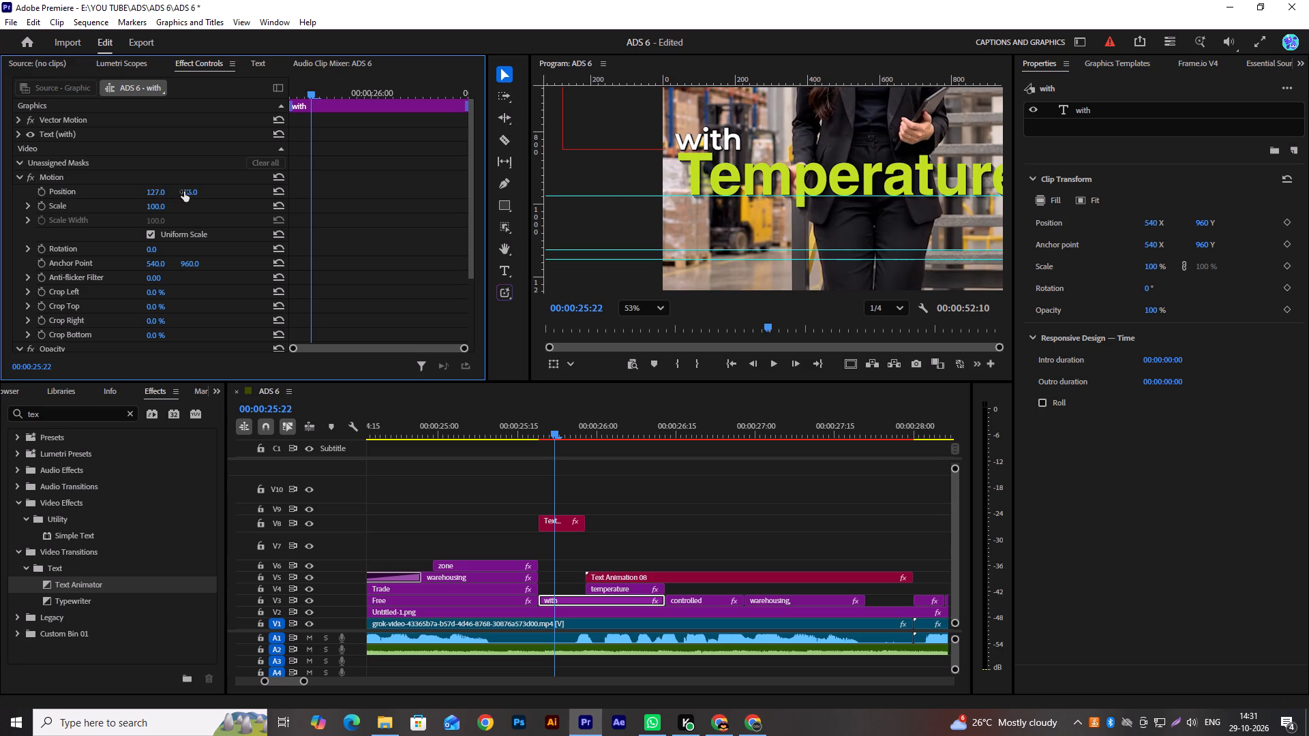
{"action": "left_click_drag", "start_coordinate": [184, 191], "coordinate": [177, 195]}
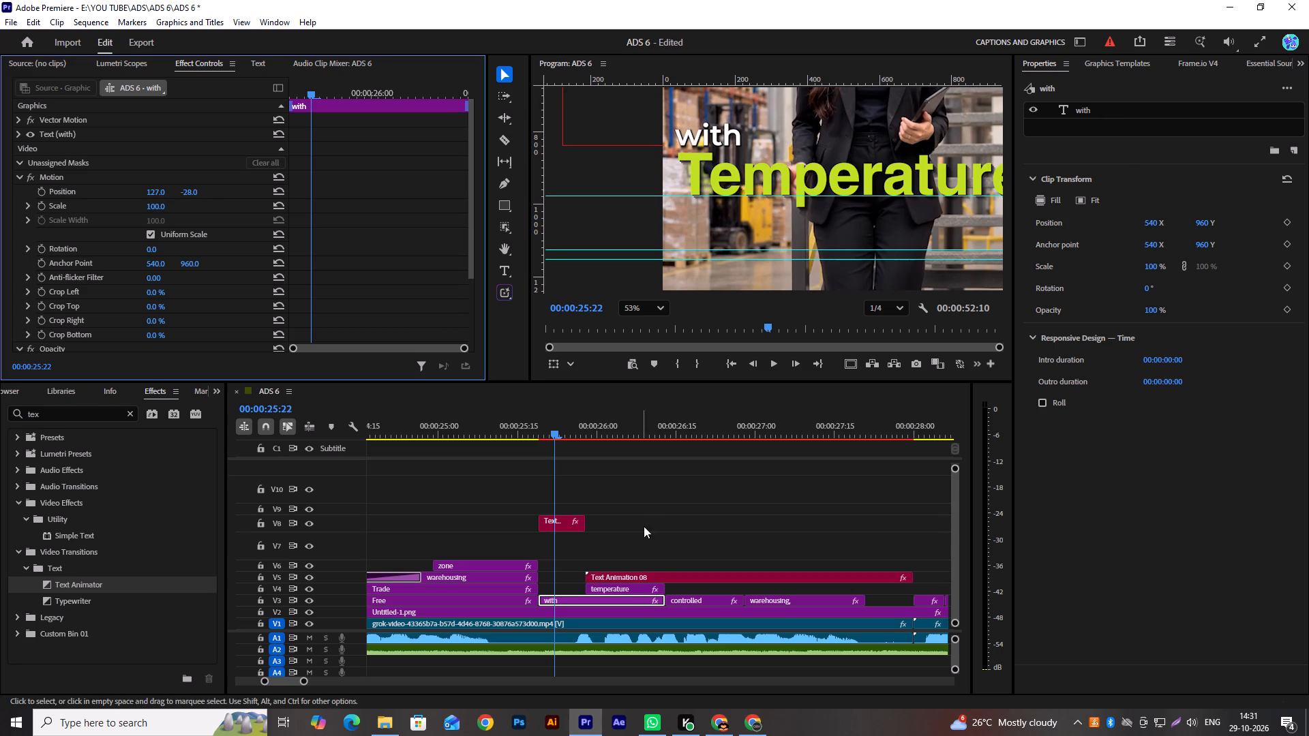
Delete the "temperature" caption and put the long Text Animation 08 clip in its place on V4.
{"action": "left_click", "coordinate": [608, 585]}
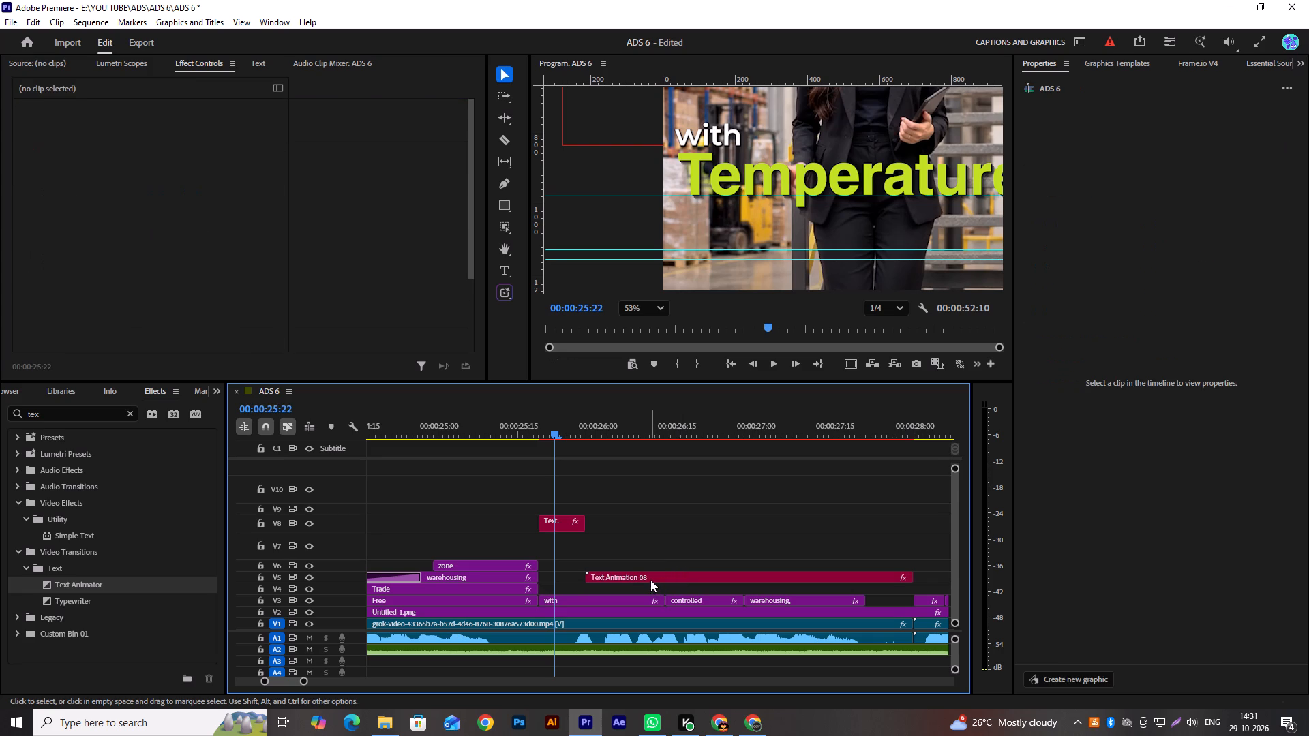
{"action": "left_click_drag", "start_coordinate": [650, 580], "coordinate": [650, 590]}
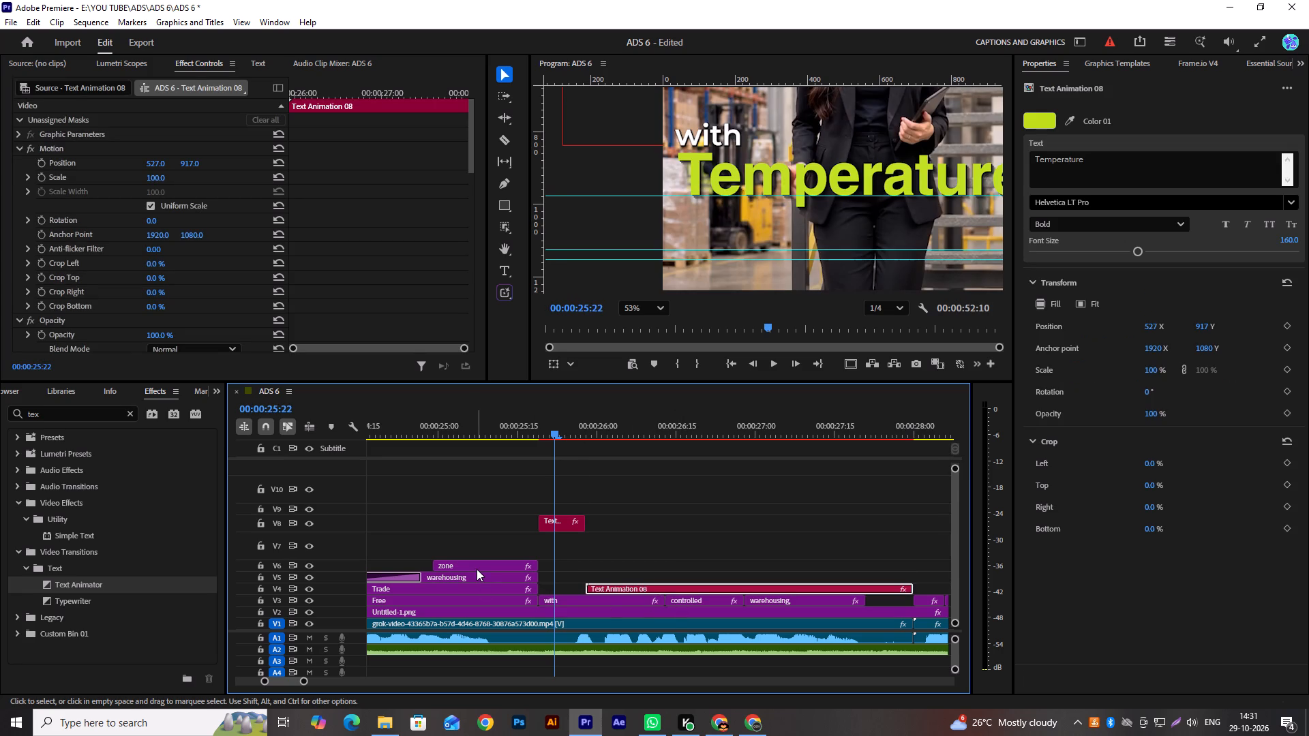
Copy a Drop Shadow effect from the "zone" caption and paste it three times into the "with" caption.
{"action": "left_click", "coordinate": [477, 569]}
{"action": "left_click", "coordinate": [1085, 145]}
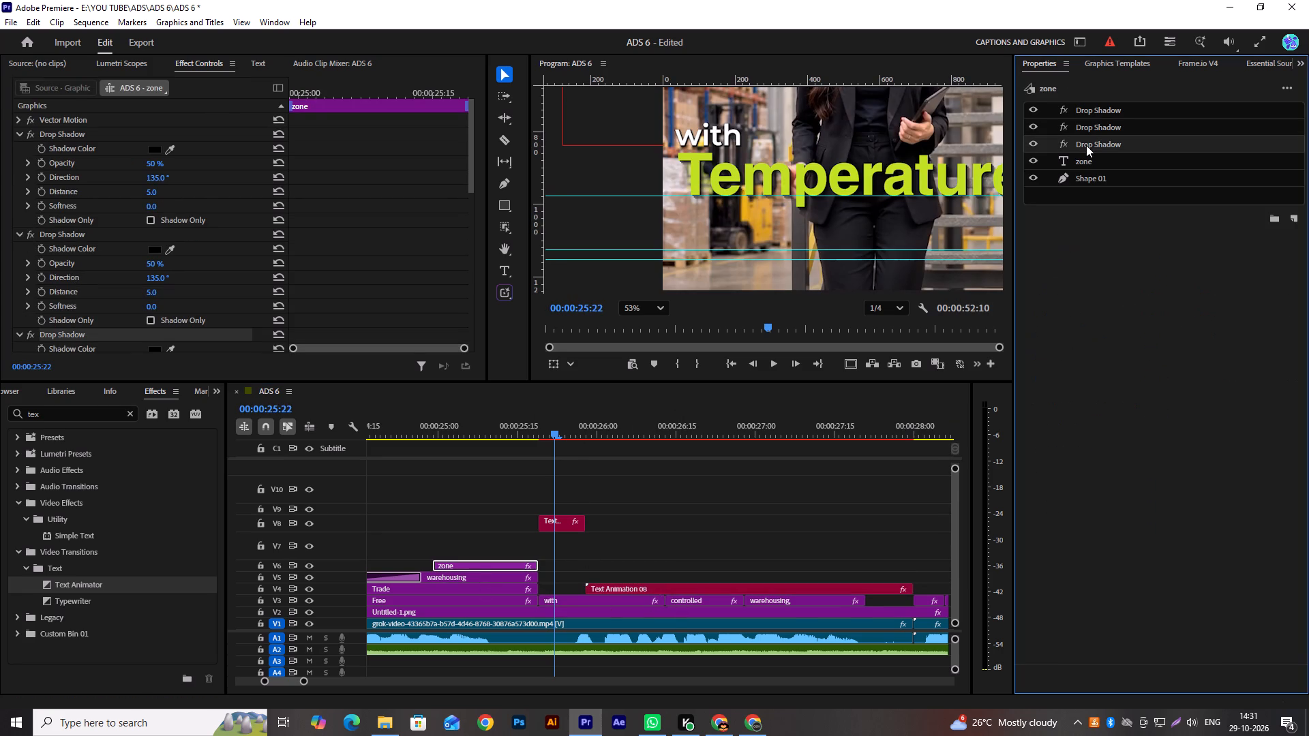
{"action": "key", "text": "ctrl+c"}
{"action": "left_click", "coordinate": [590, 598]}
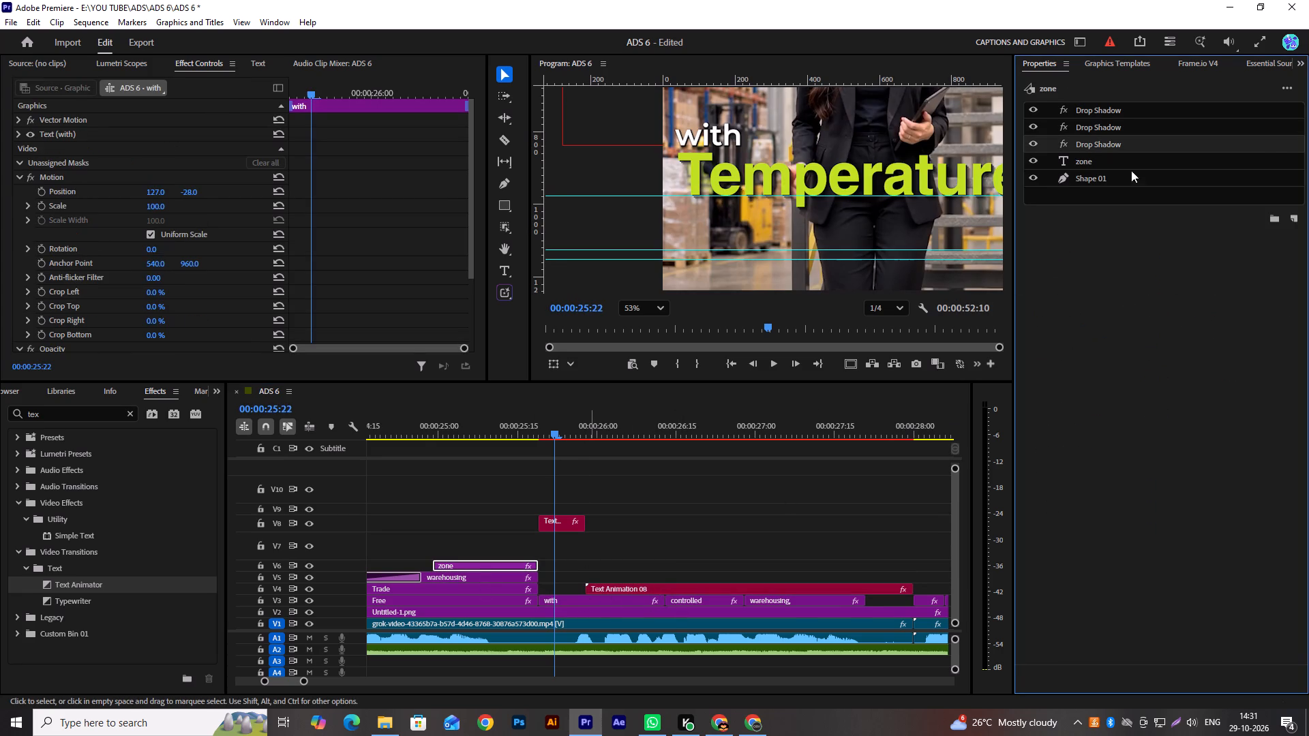
{"action": "left_click", "coordinate": [1143, 109]}
{"action": "key", "text": "ctrl+v"}
{"action": "key", "text": "ctrl+v"}
{"action": "key", "text": "ctrl+v"}
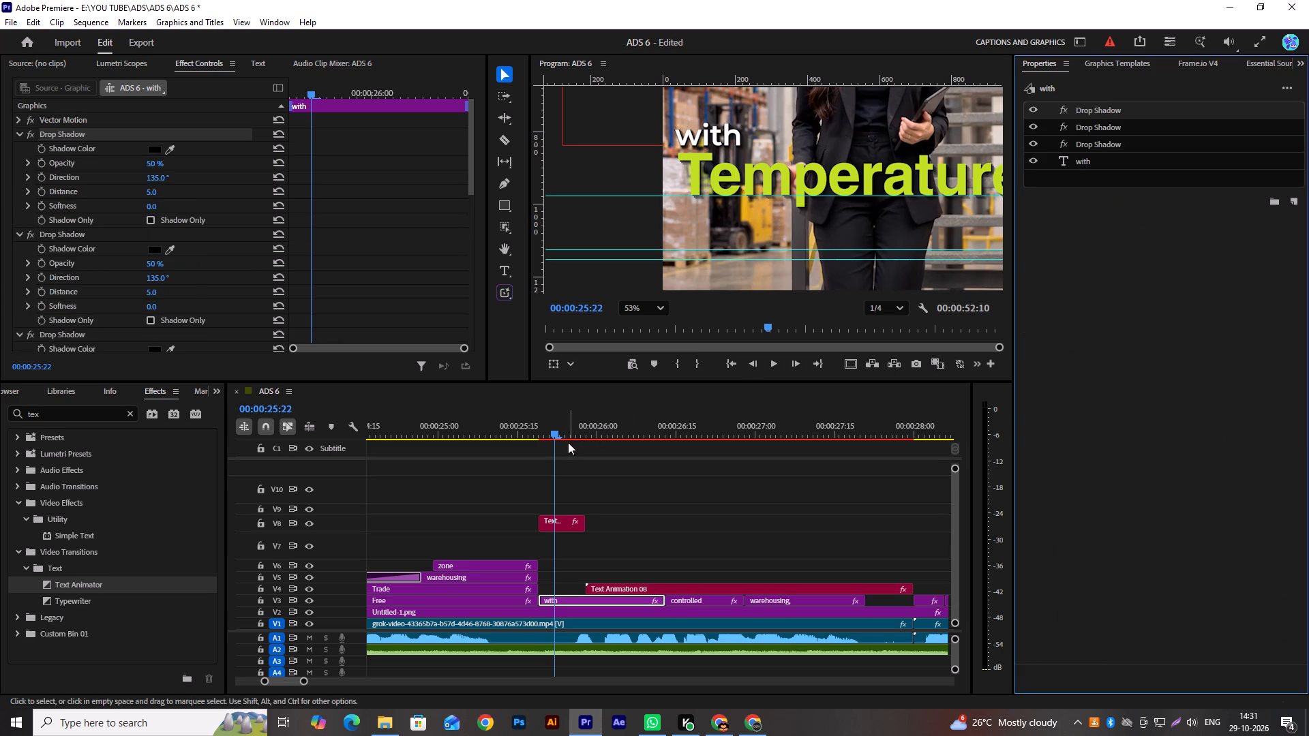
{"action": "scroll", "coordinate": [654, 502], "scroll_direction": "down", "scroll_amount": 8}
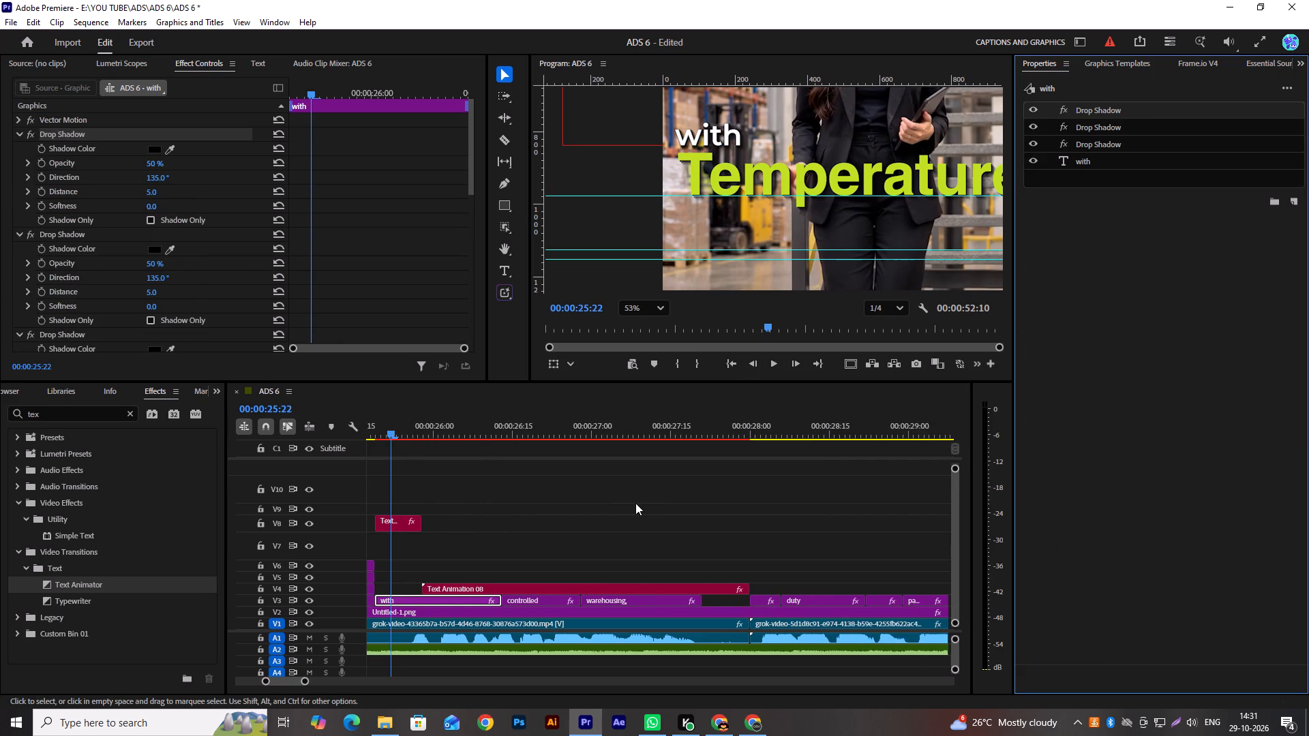
Play back the "with" caption and the animated "Temperature" title to check how they look together.
{"action": "scroll", "coordinate": [635, 503], "scroll_direction": "up", "scroll_amount": 2}
{"action": "key", "text": "space"}
{"action": "key", "text": "space"}
{"action": "key", "text": "space"}
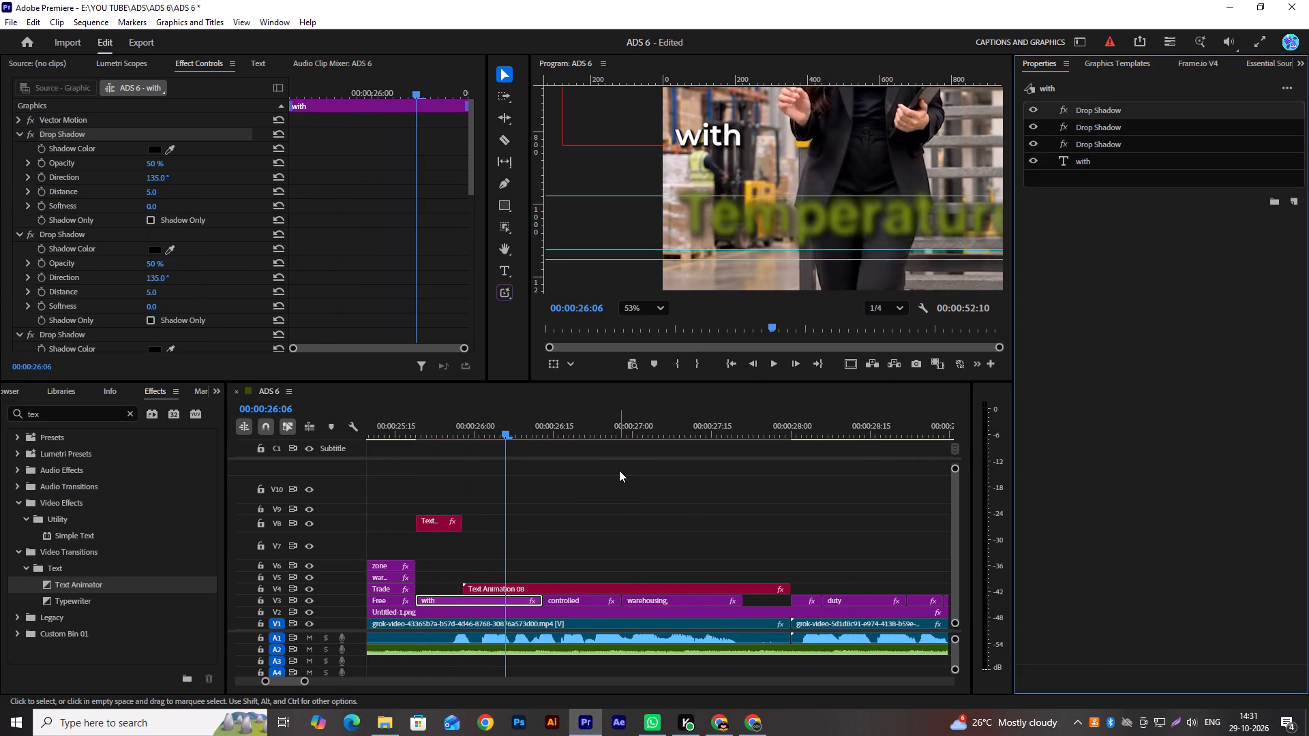
{"action": "key", "text": "space"}
Fit the whole frame in the program preview and review the earlier "where OSV FTWZ comes the picture" caption layout for reference.
{"action": "left_click", "coordinate": [586, 600]}
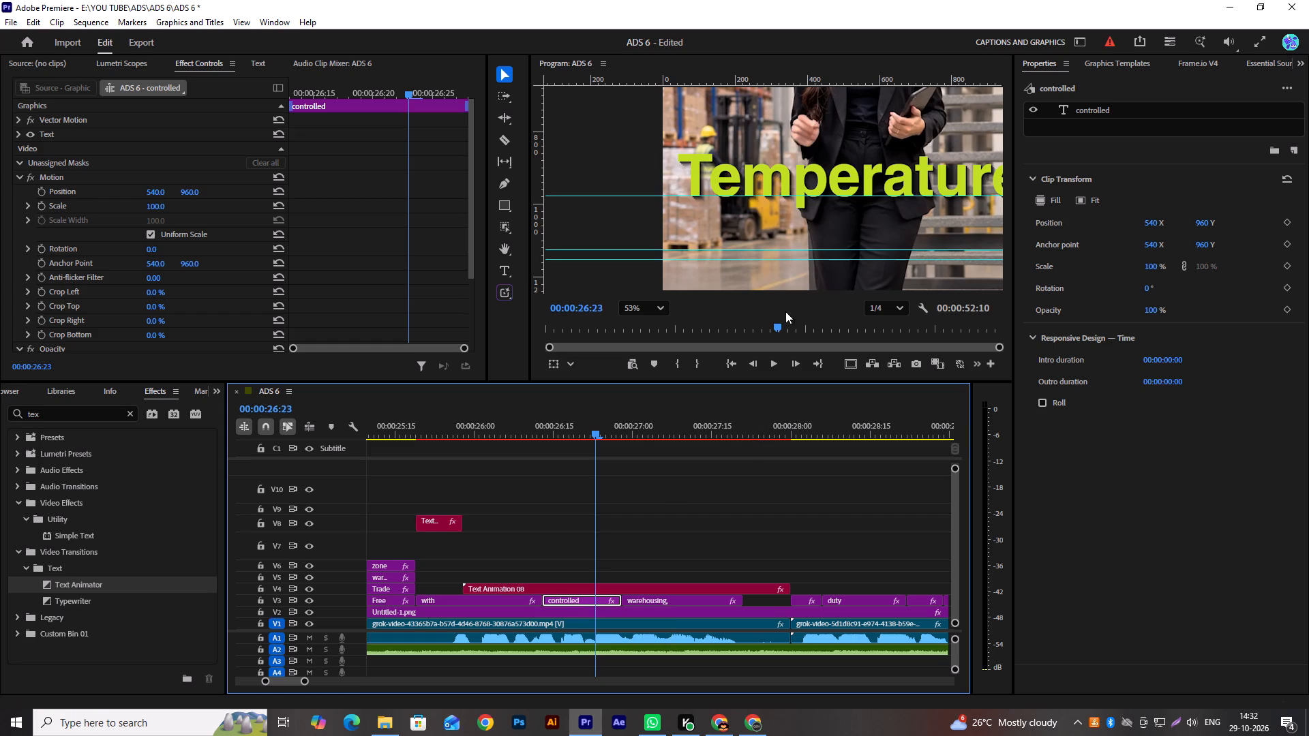
{"action": "left_click", "coordinate": [638, 313]}
{"action": "double_click", "coordinate": [635, 331]}
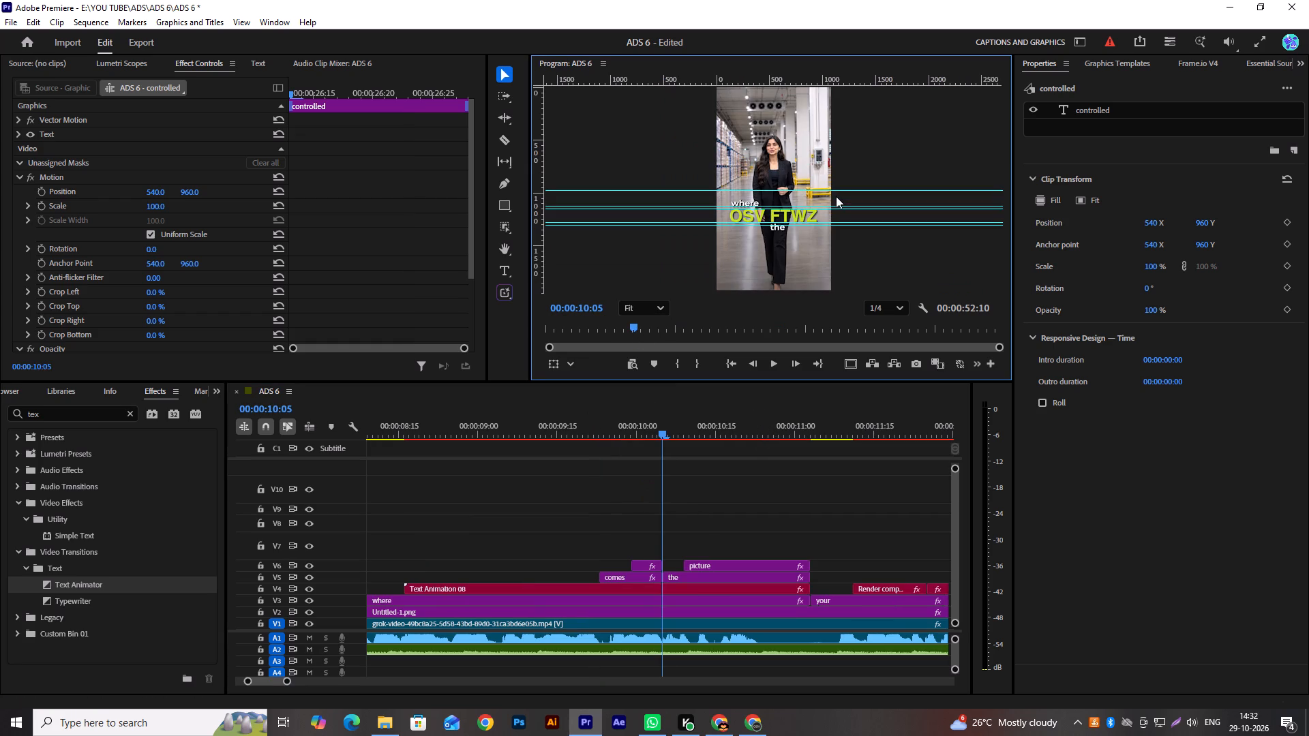
{"action": "left_click_drag", "start_coordinate": [643, 435], "coordinate": [720, 459]}
{"action": "scroll", "coordinate": [691, 476], "scroll_direction": "down", "scroll_amount": 9, "text": "alt"}
{"action": "scroll", "coordinate": [824, 480], "scroll_direction": "down", "scroll_amount": 7}
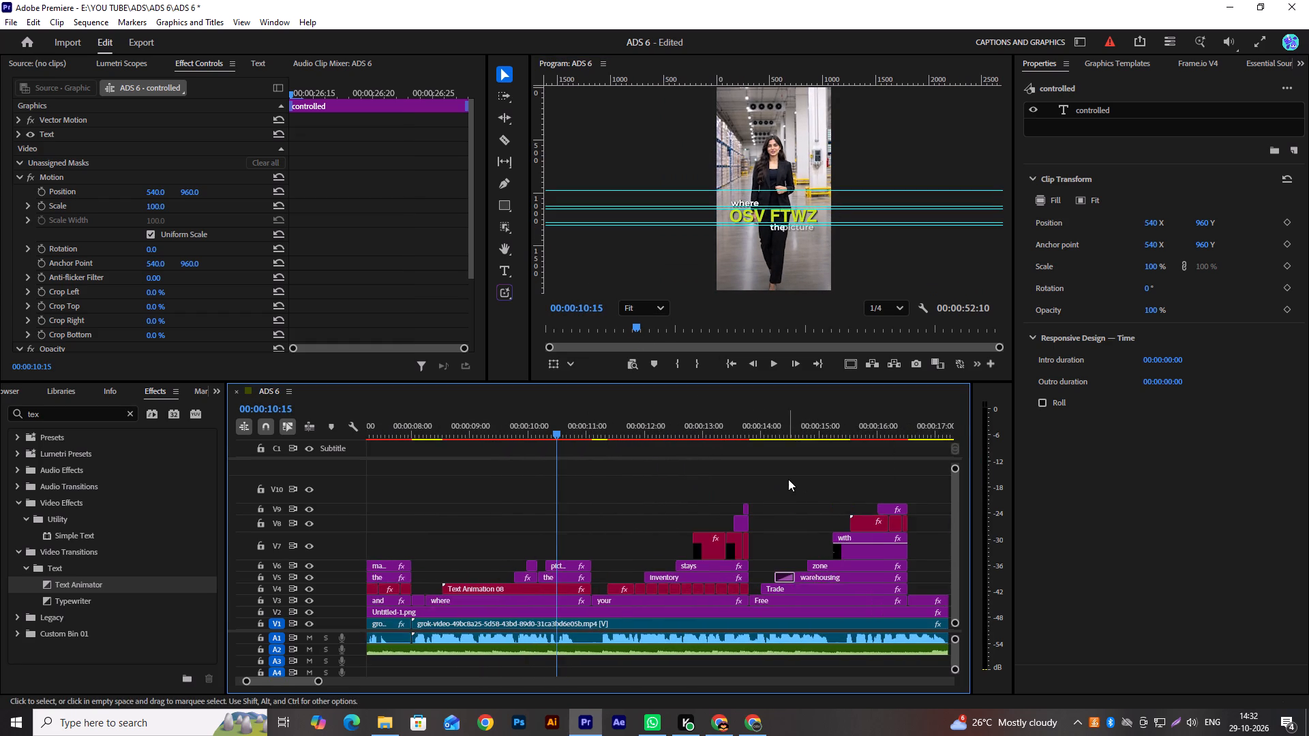
{"action": "scroll", "coordinate": [788, 479], "scroll_direction": "down", "scroll_amount": 2}
{"action": "scroll", "coordinate": [786, 480], "scroll_direction": "up", "scroll_amount": 1}
{"action": "scroll", "coordinate": [786, 480], "scroll_direction": "down", "scroll_amount": 20}
{"action": "scroll", "coordinate": [786, 480], "scroll_direction": "down", "scroll_amount": 3}
{"action": "scroll", "coordinate": [774, 480], "scroll_direction": "up", "scroll_amount": 1}
{"action": "scroll", "coordinate": [774, 480], "scroll_direction": "down", "scroll_amount": 12}
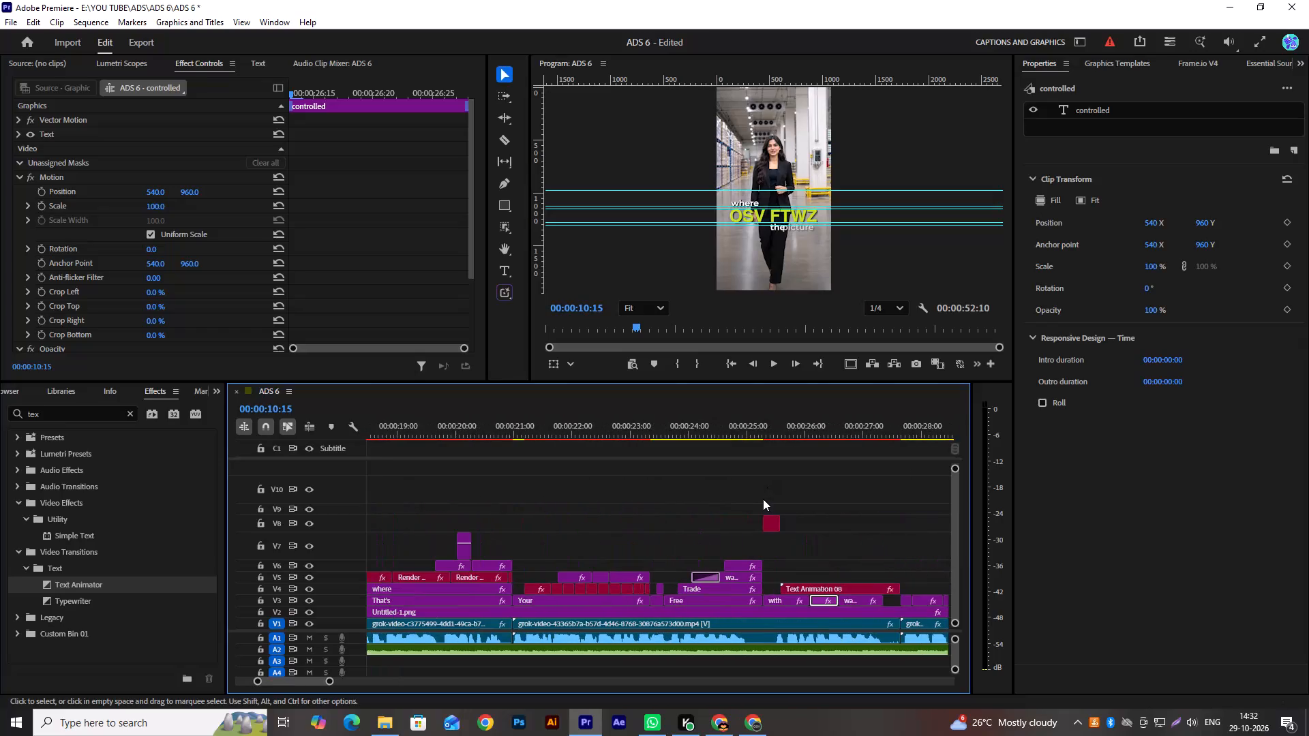
{"action": "scroll", "coordinate": [763, 499], "scroll_direction": "down", "scroll_amount": 10}
{"action": "scroll", "coordinate": [687, 511], "scroll_direction": "up", "scroll_amount": 7, "text": "alt"}
{"action": "scroll", "coordinate": [589, 517], "scroll_direction": "up", "scroll_amount": 13}
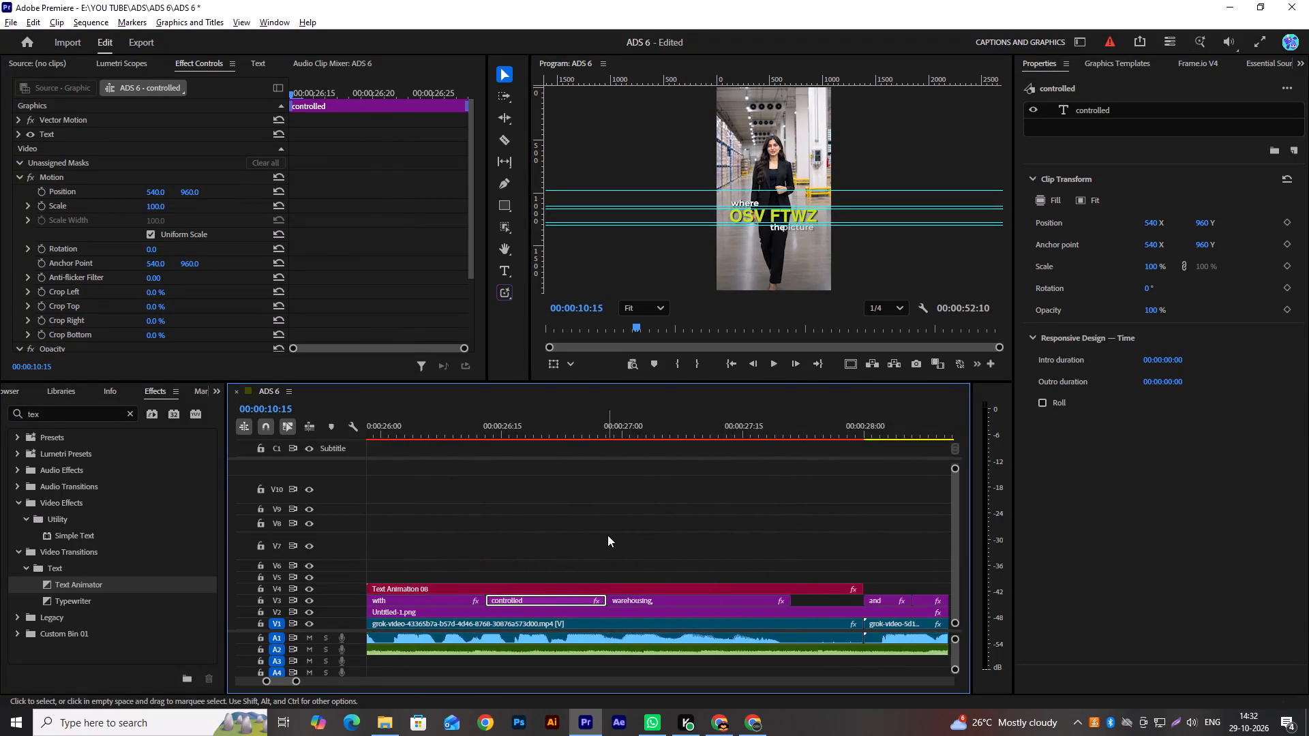
{"action": "scroll", "coordinate": [607, 535], "scroll_direction": "up", "scroll_amount": 2}
{"action": "scroll", "coordinate": [611, 535], "scroll_direction": "down", "scroll_amount": 4, "text": "alt"}
{"action": "scroll", "coordinate": [628, 536], "scroll_direction": "up", "scroll_amount": 2}
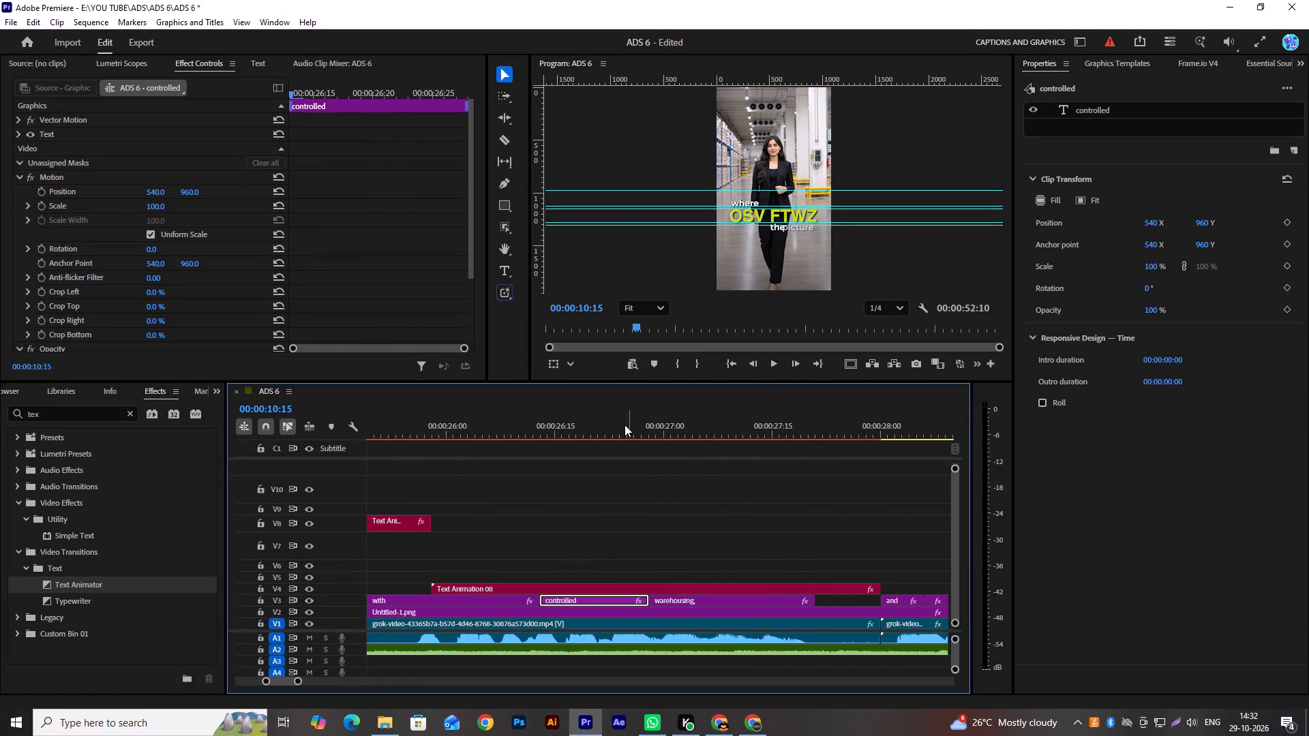
Set the playhead within the "controlled" caption and browse the motion graphics templates for a directional text animation.
{"action": "left_click", "coordinate": [624, 433]}
{"action": "left_click", "coordinate": [1104, 63]}
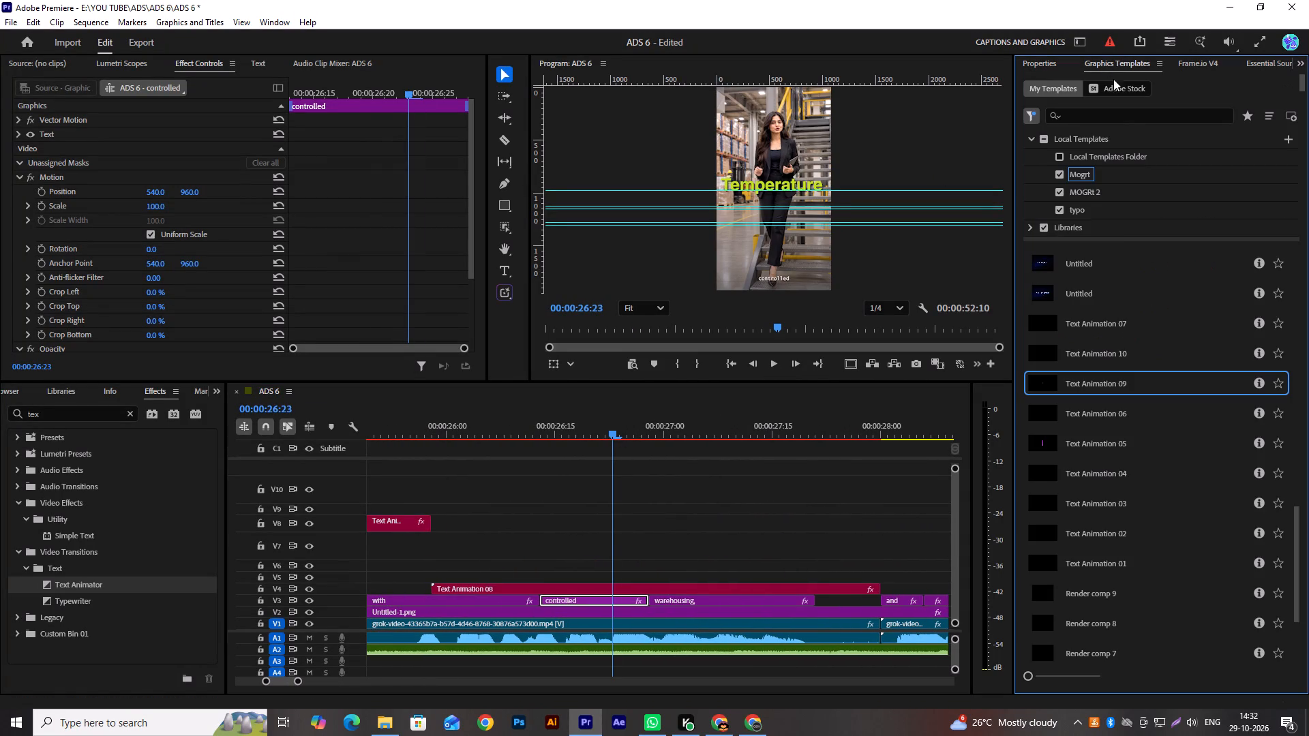
{"action": "scroll", "coordinate": [1123, 375], "scroll_direction": "down", "scroll_amount": 2}
{"action": "scroll", "coordinate": [1119, 373], "scroll_direction": "up", "scroll_amount": 5}
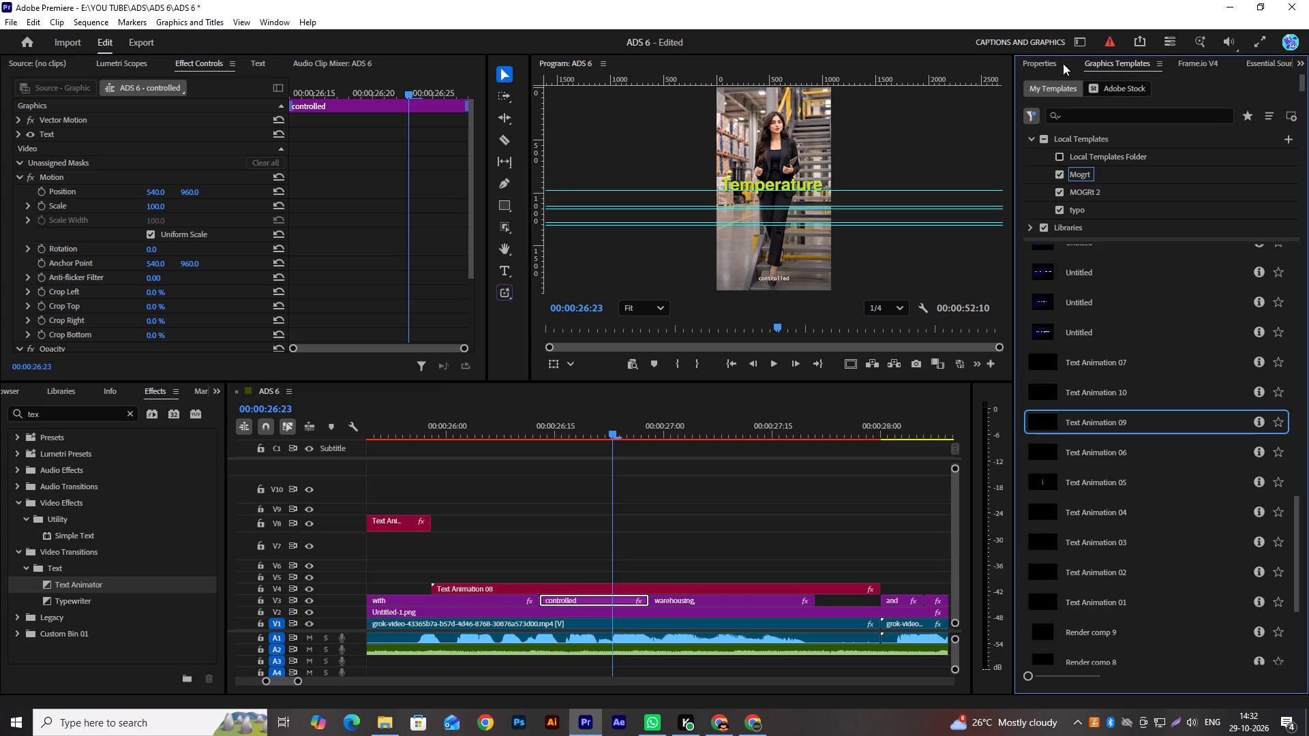
{"action": "left_click", "coordinate": [1060, 63]}
{"action": "left_click", "coordinate": [1122, 63]}
{"action": "scroll", "coordinate": [1126, 354], "scroll_direction": "down", "scroll_amount": 6}
{"action": "scroll", "coordinate": [1126, 350], "scroll_direction": "up", "scroll_amount": 4}
{"action": "left_click_drag", "start_coordinate": [1295, 521], "coordinate": [1304, 291]}
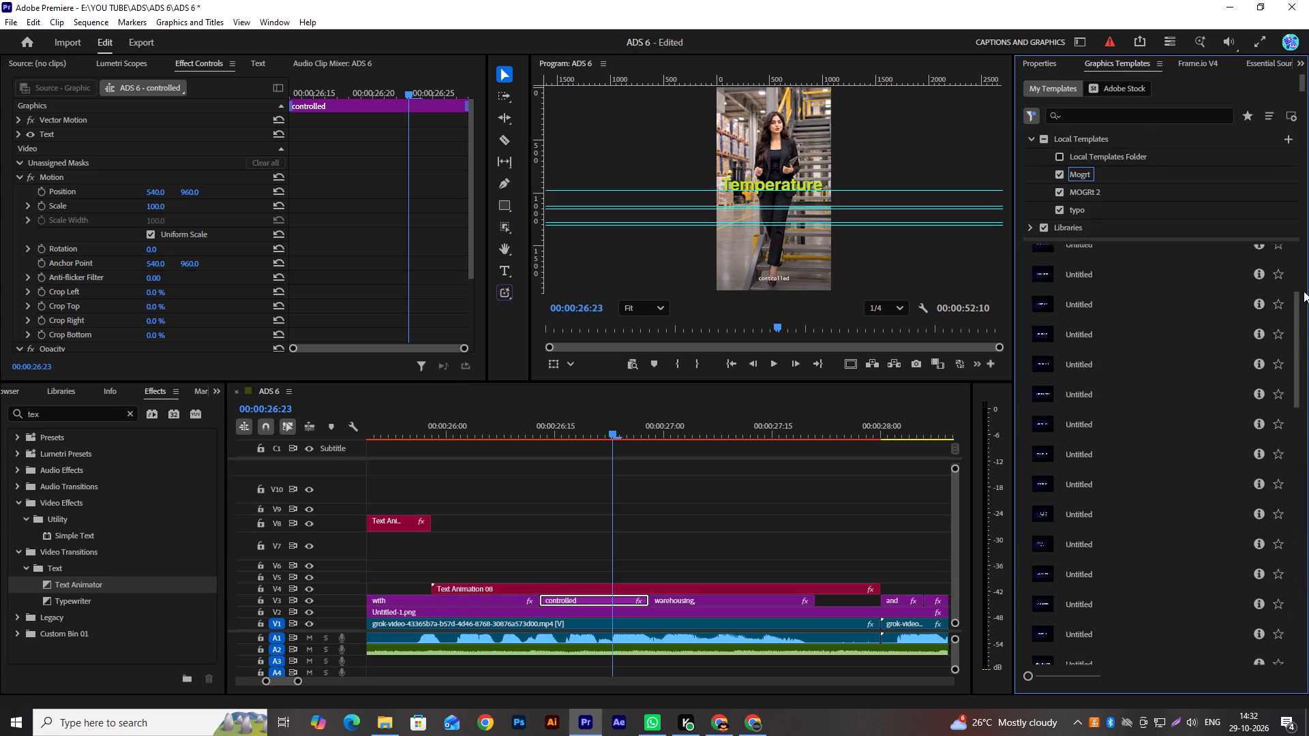
{"action": "left_click_drag", "start_coordinate": [1304, 291], "coordinate": [1307, 248]}
{"action": "scroll", "coordinate": [1098, 417], "scroll_direction": "up", "scroll_amount": 1}
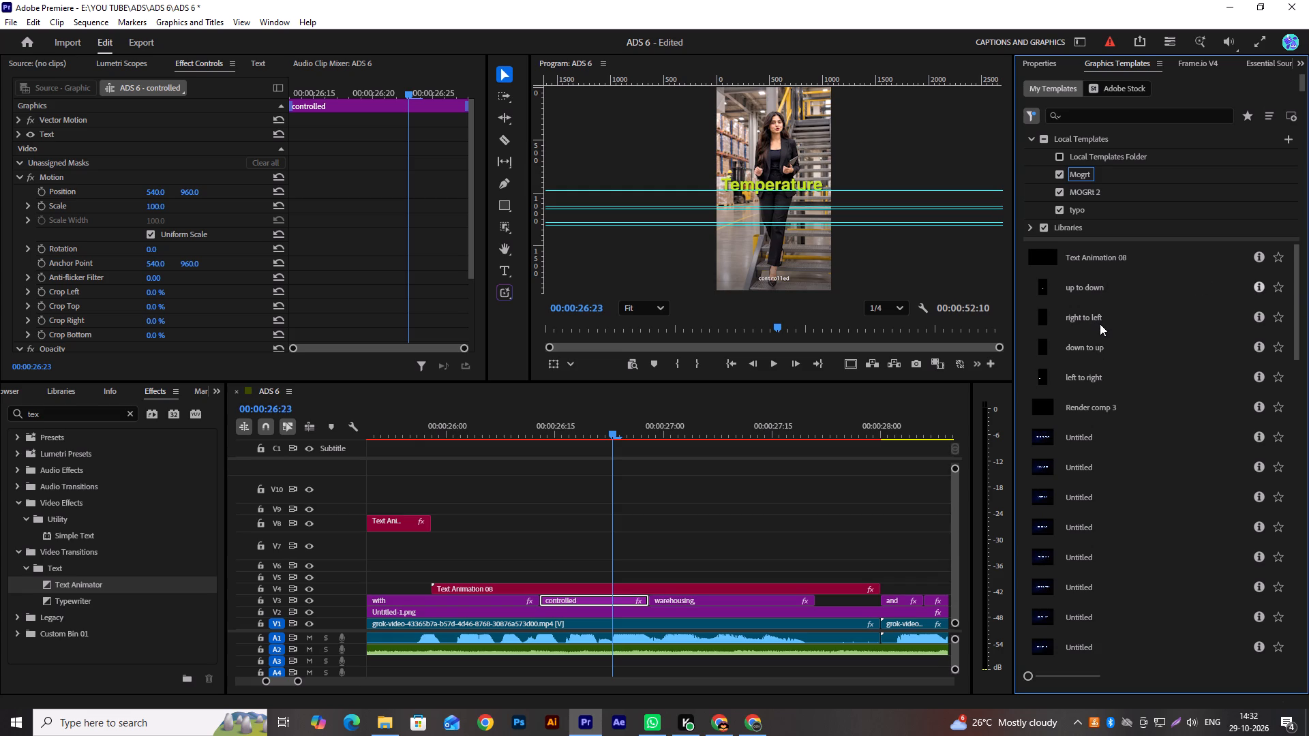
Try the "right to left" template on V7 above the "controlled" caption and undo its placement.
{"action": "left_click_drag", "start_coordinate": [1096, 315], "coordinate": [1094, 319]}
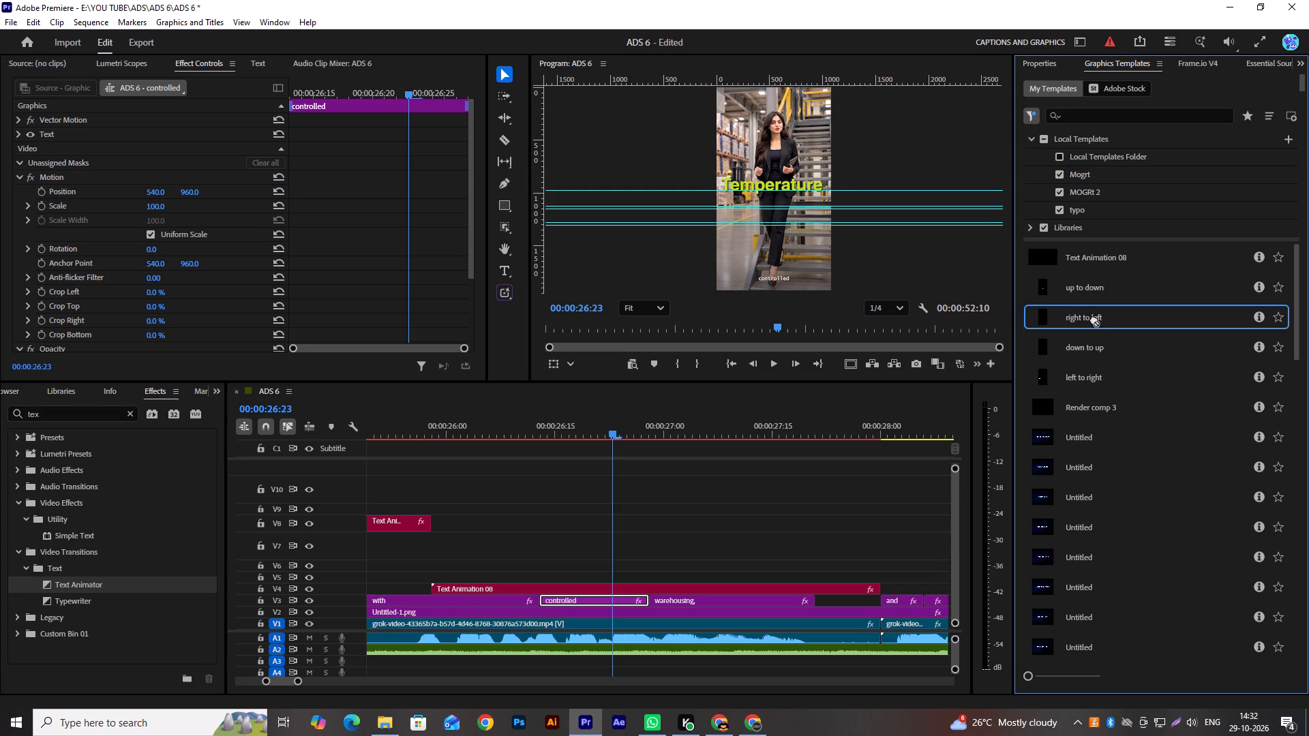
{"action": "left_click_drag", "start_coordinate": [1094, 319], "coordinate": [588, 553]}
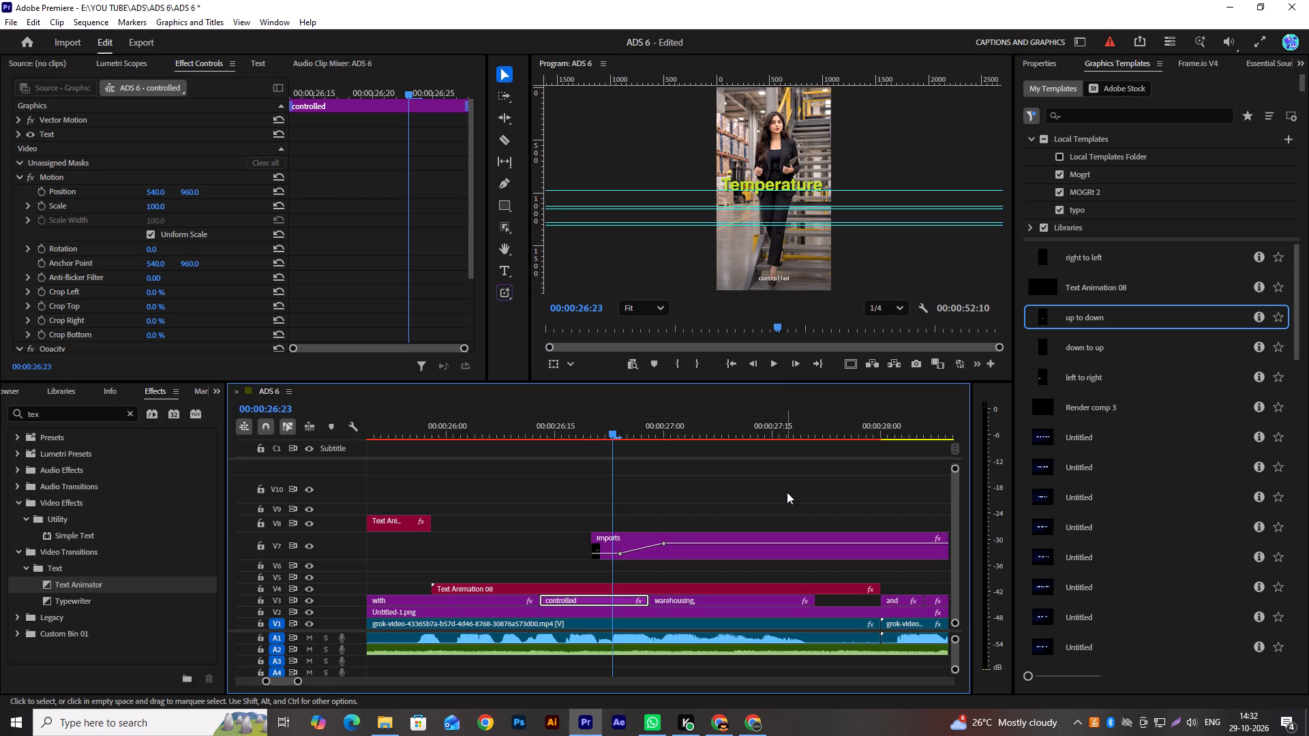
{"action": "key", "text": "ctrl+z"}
Add the "left to right" template on V5, aligned with the start of the "controlled" caption, and change its text to "controlled".
{"action": "left_click_drag", "start_coordinate": [1085, 372], "coordinate": [635, 506]}
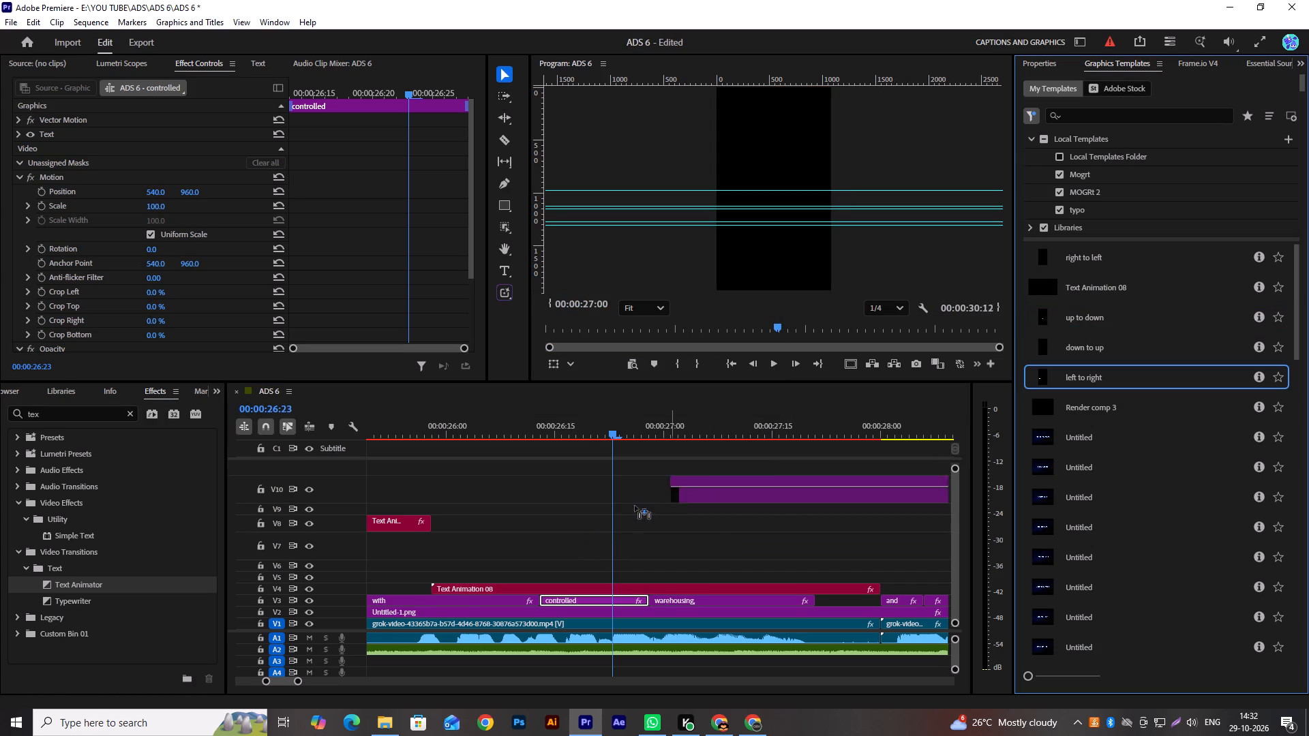
{"action": "left_click_drag", "start_coordinate": [635, 506], "coordinate": [542, 574]}
{"action": "scroll", "coordinate": [613, 525], "scroll_direction": "up", "scroll_amount": 5, "text": "alt"}
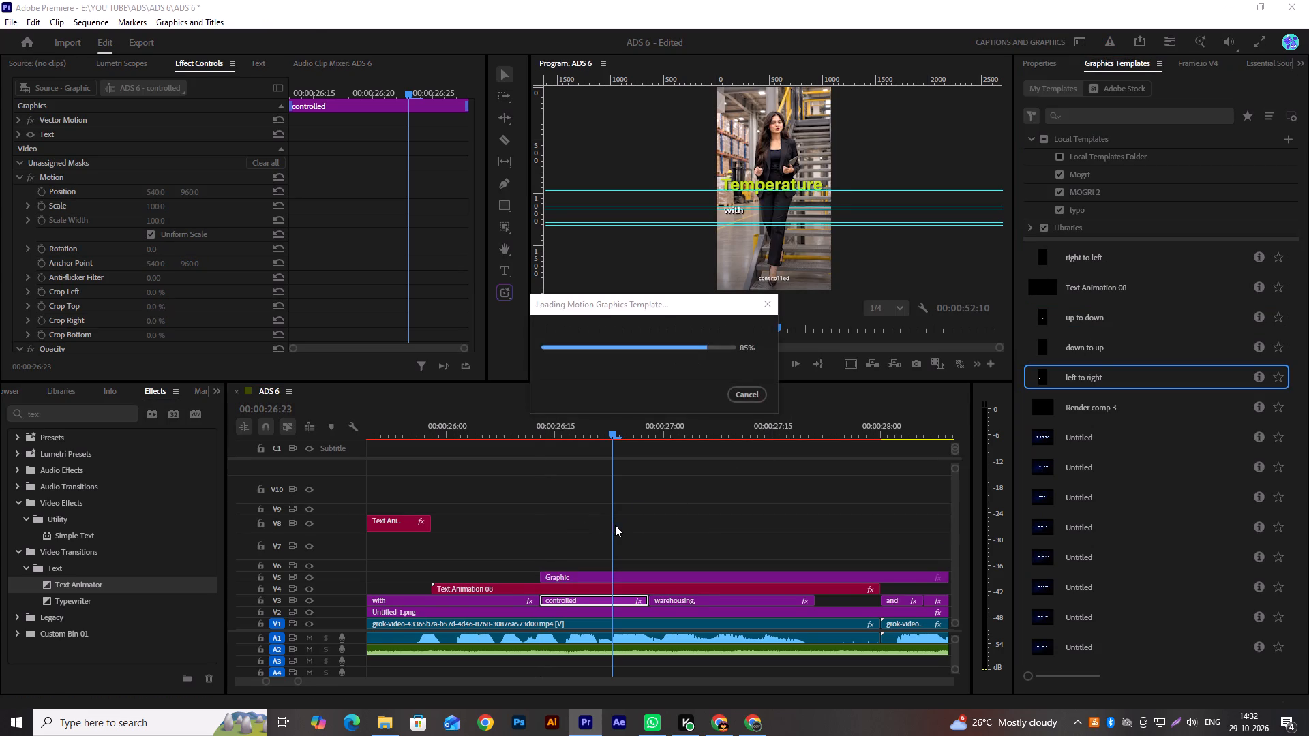
{"action": "left_click", "coordinate": [559, 578]}
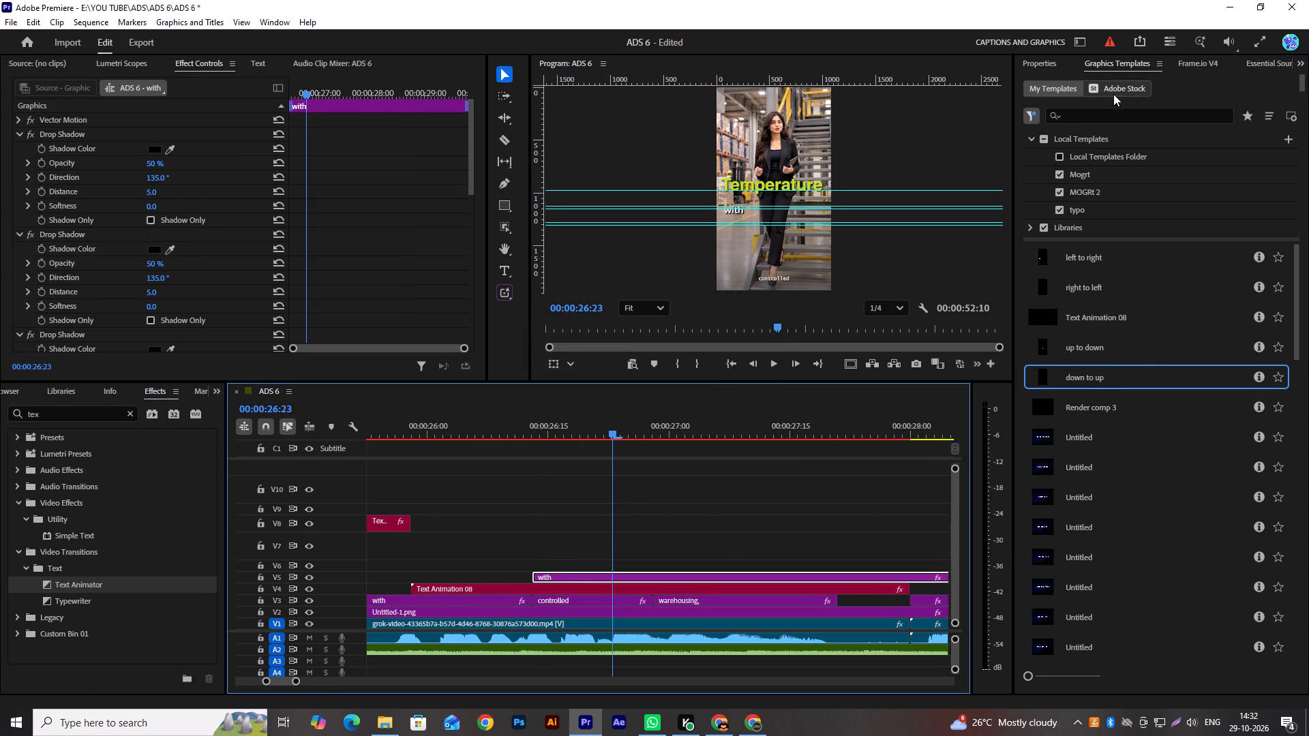
{"action": "left_click", "coordinate": [1055, 61]}
{"action": "double_click", "coordinate": [1101, 160]}
{"action": "key", "text": "c"}
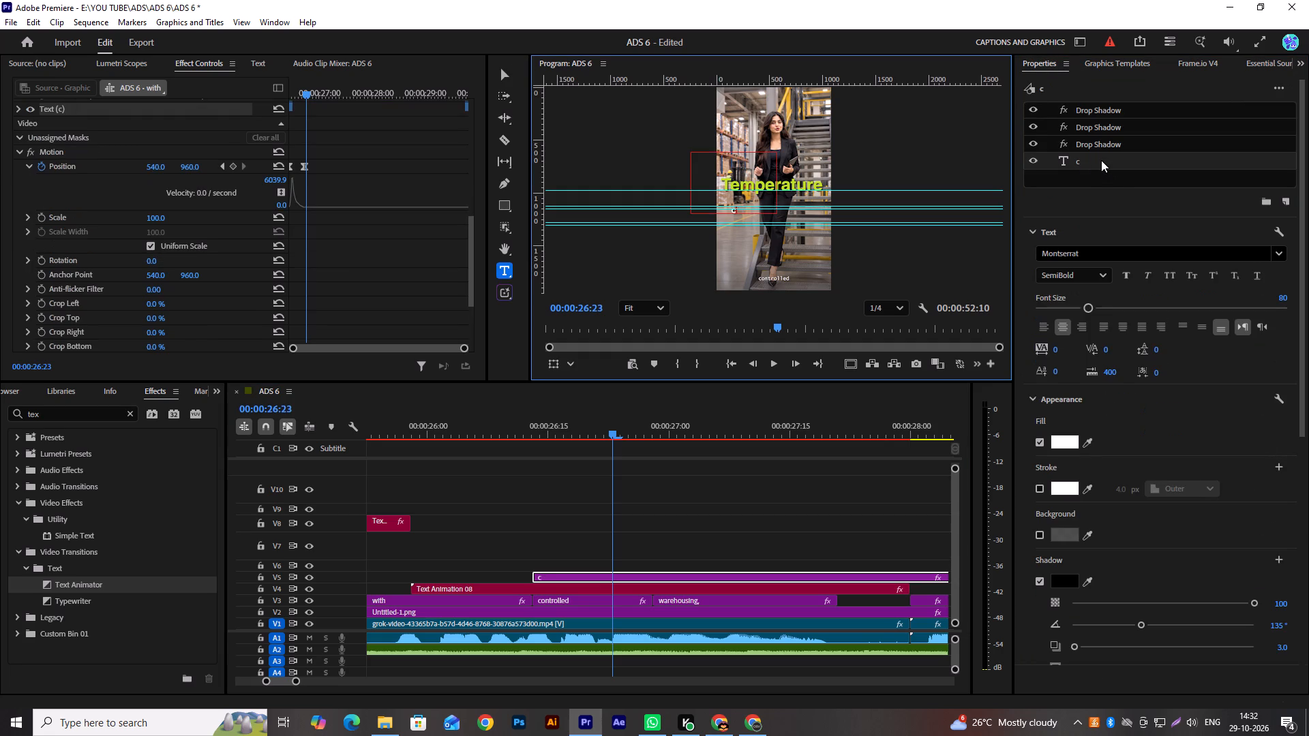
{"action": "type", "text": "ontrolled"}
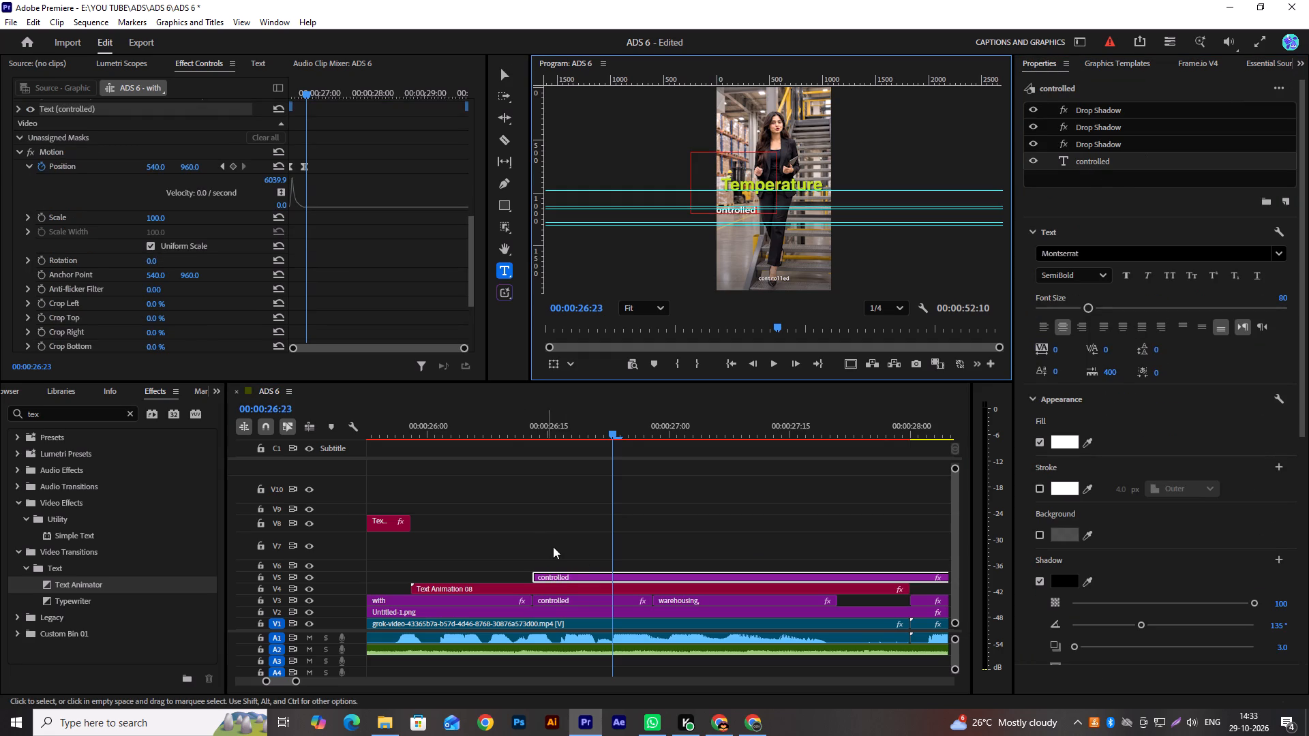
Trim the end of the new "controlled" graphic on V5 to the end of the Text Animation 08 clip.
{"action": "scroll", "coordinate": [709, 538], "scroll_direction": "down", "scroll_amount": 5, "text": "alt"}
{"action": "scroll", "coordinate": [813, 548], "scroll_direction": "down", "scroll_amount": 6, "text": "alt"}
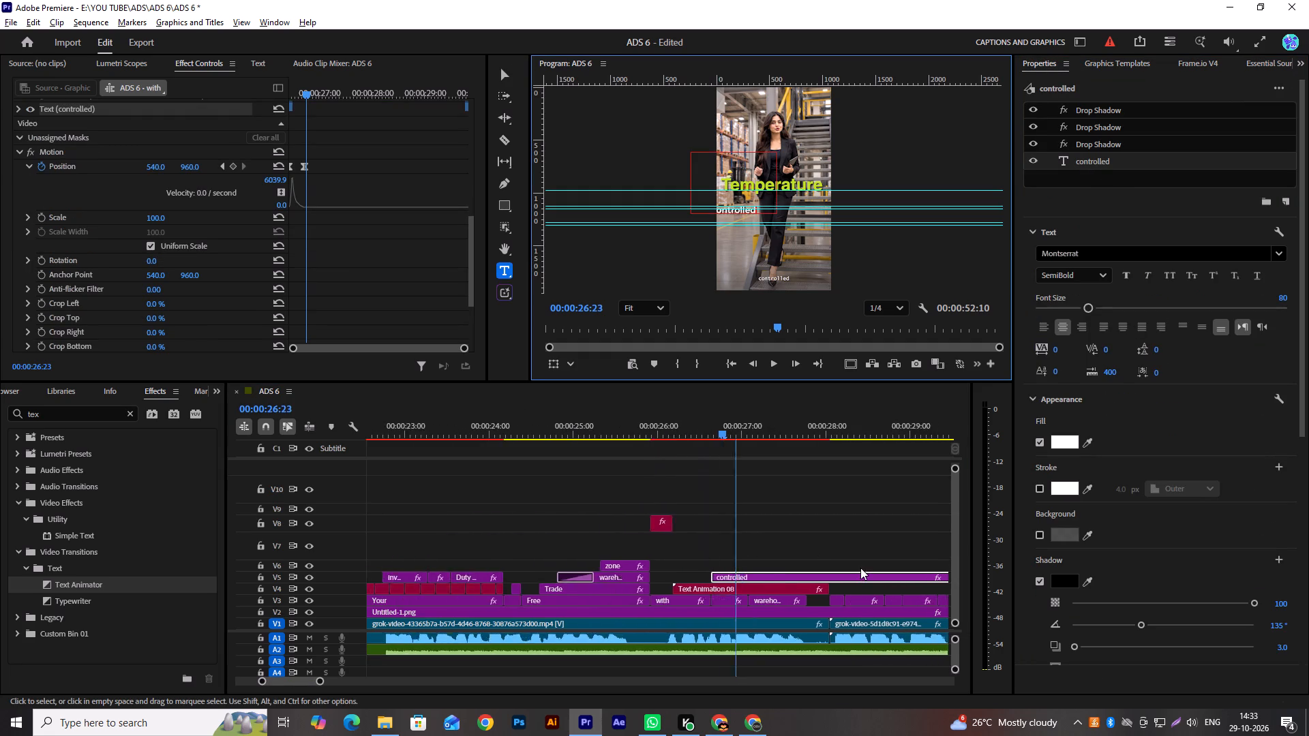
{"action": "scroll", "coordinate": [860, 568], "scroll_direction": "down", "scroll_amount": 13, "text": "alt"}
{"action": "scroll", "coordinate": [741, 583], "scroll_direction": "up", "scroll_amount": 8, "text": "alt"}
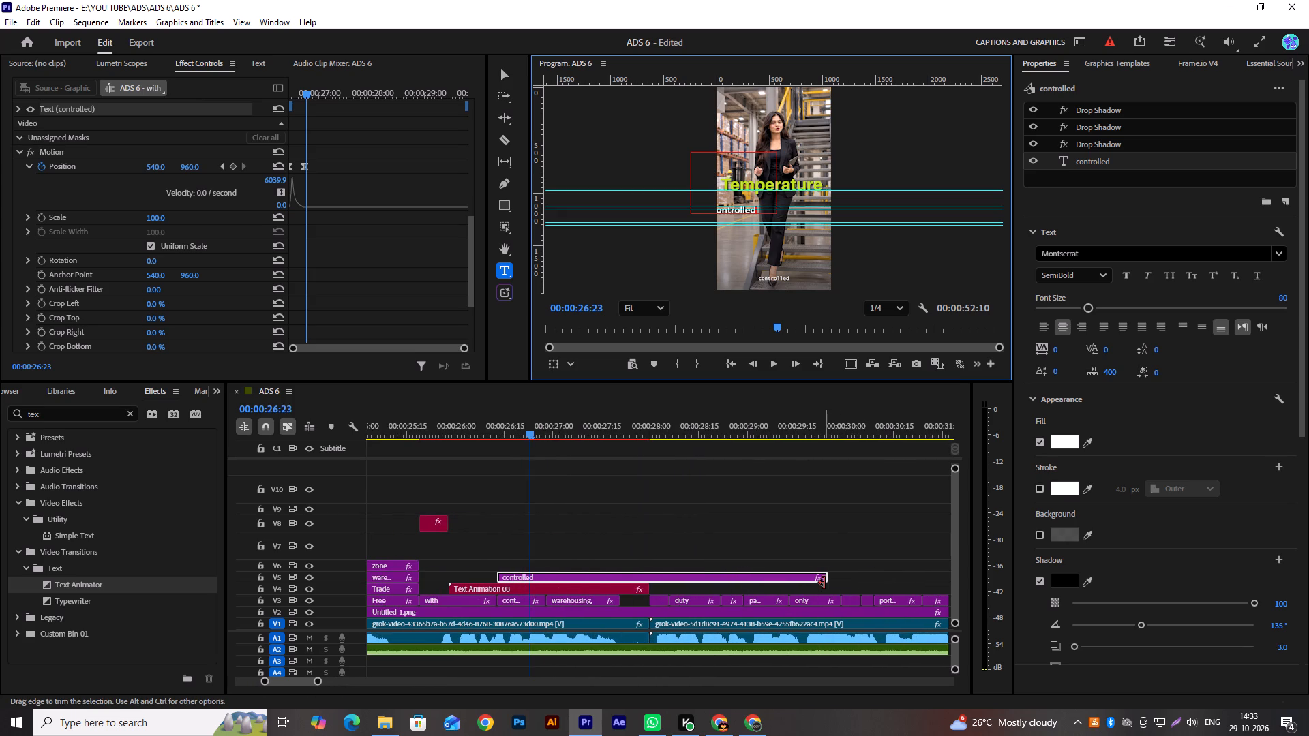
{"action": "left_click_drag", "start_coordinate": [824, 581], "coordinate": [648, 579]}
{"action": "scroll", "coordinate": [580, 564], "scroll_direction": "up", "scroll_amount": 4}
{"action": "scroll", "coordinate": [611, 560], "scroll_direction": "up", "scroll_amount": 5, "text": "alt"}
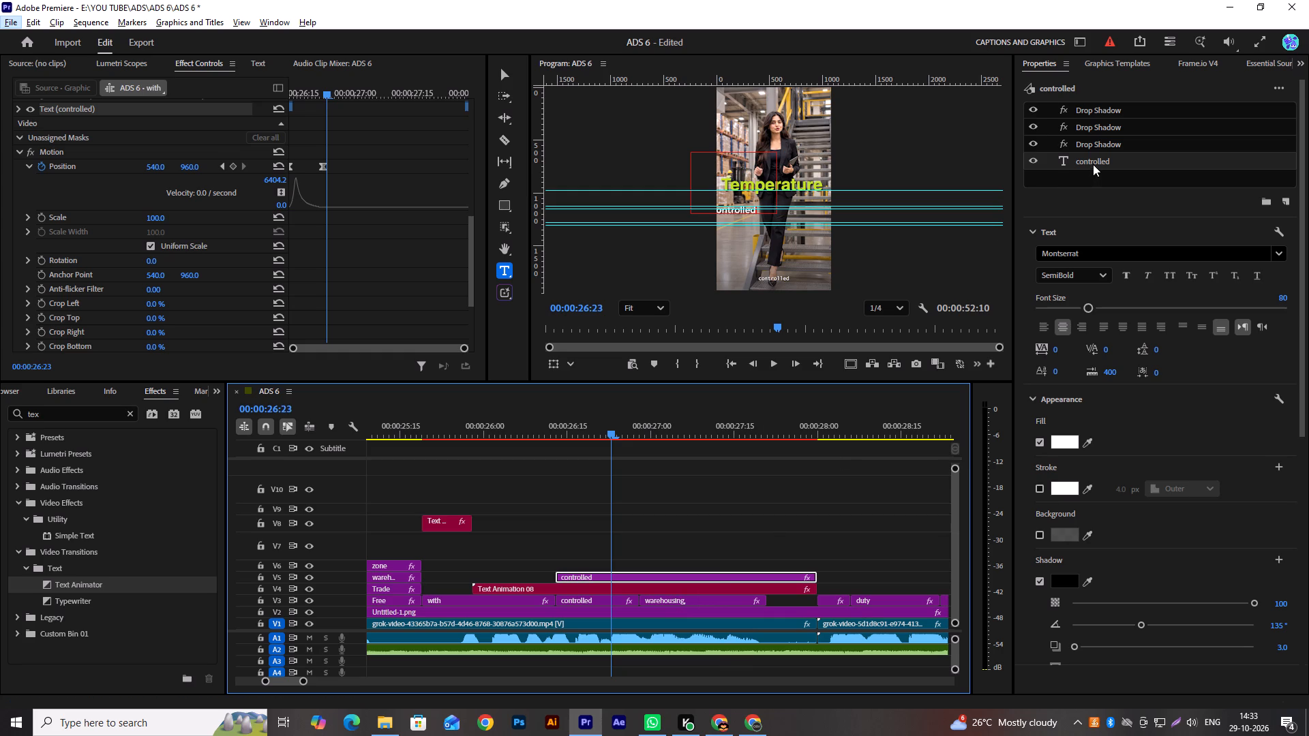
Duplicate the "controlled" graphic onto V6, align it with the start of the "warehousing," caption, and change its text to "warehousing".
{"action": "left_click_drag", "start_coordinate": [644, 577], "coordinate": [646, 566], "text": "alt"}
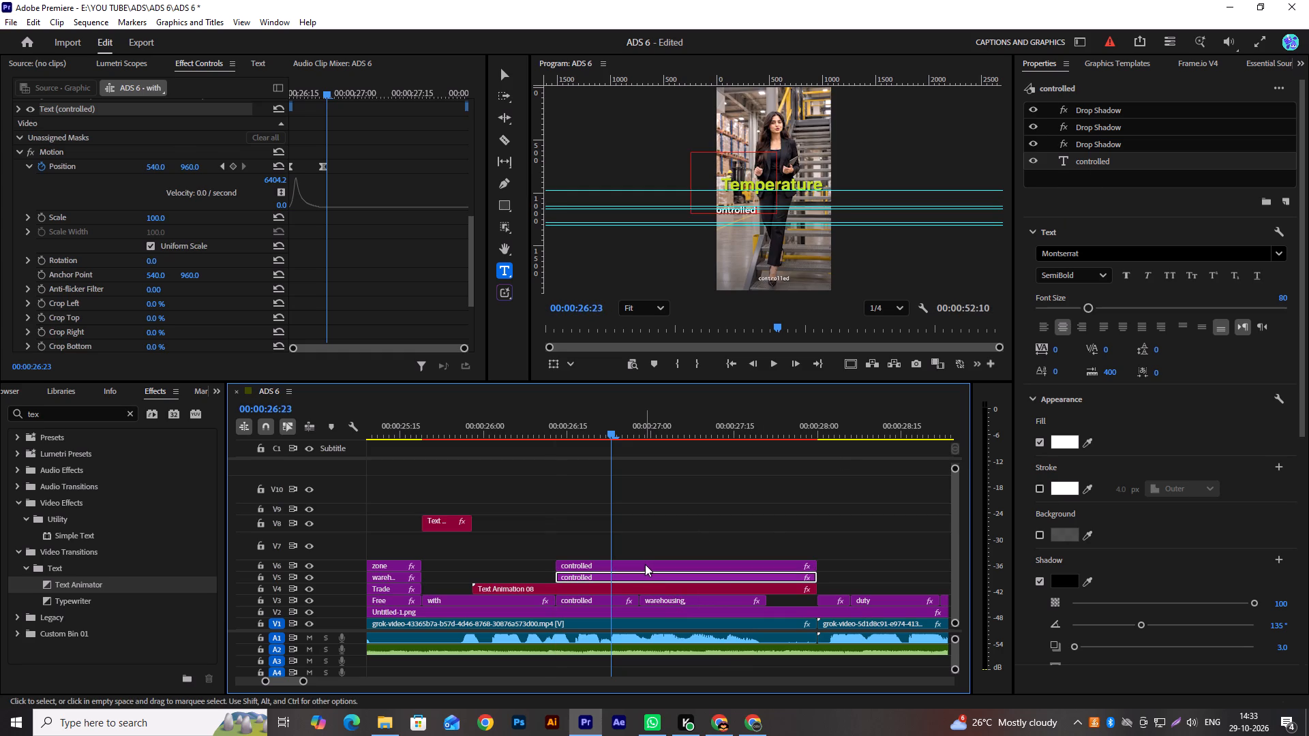
{"action": "left_click", "coordinate": [645, 564]}
{"action": "left_click_drag", "start_coordinate": [631, 567], "coordinate": [704, 562]}
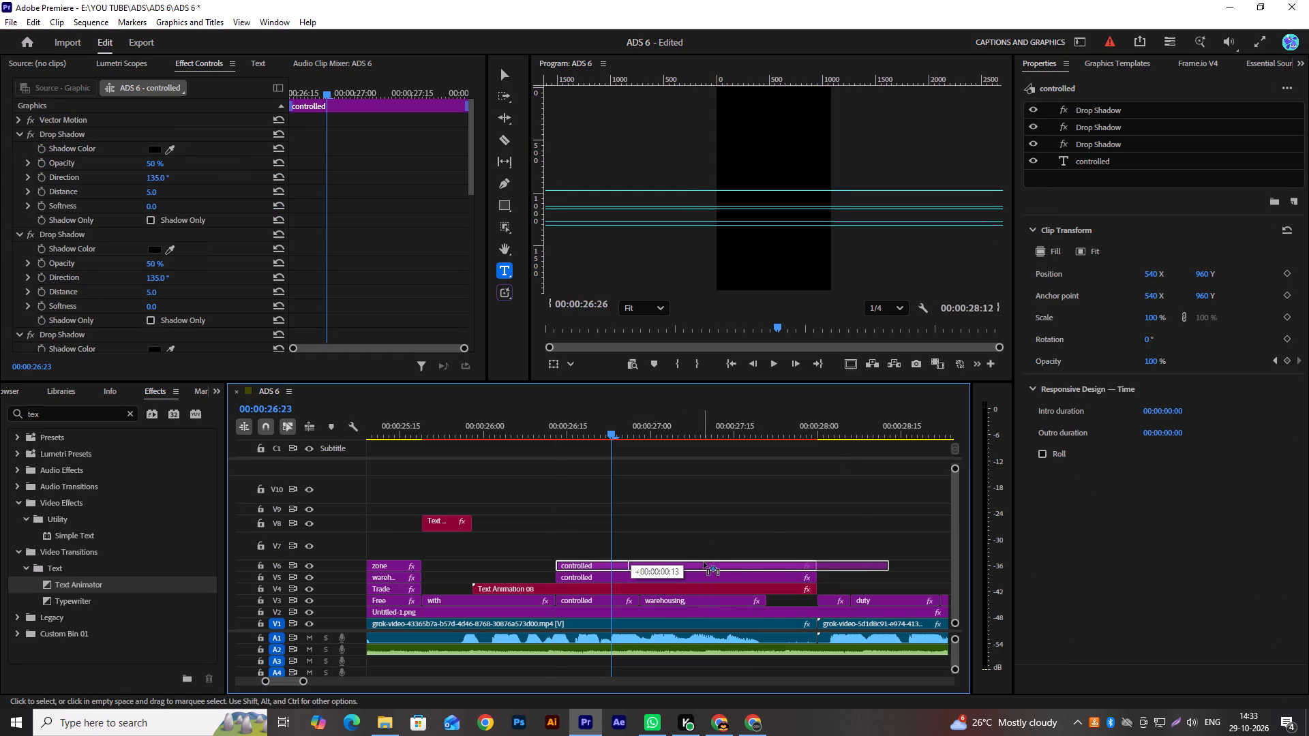
{"action": "left_click_drag", "start_coordinate": [704, 562], "coordinate": [711, 562]}
{"action": "left_click", "coordinate": [712, 562]}
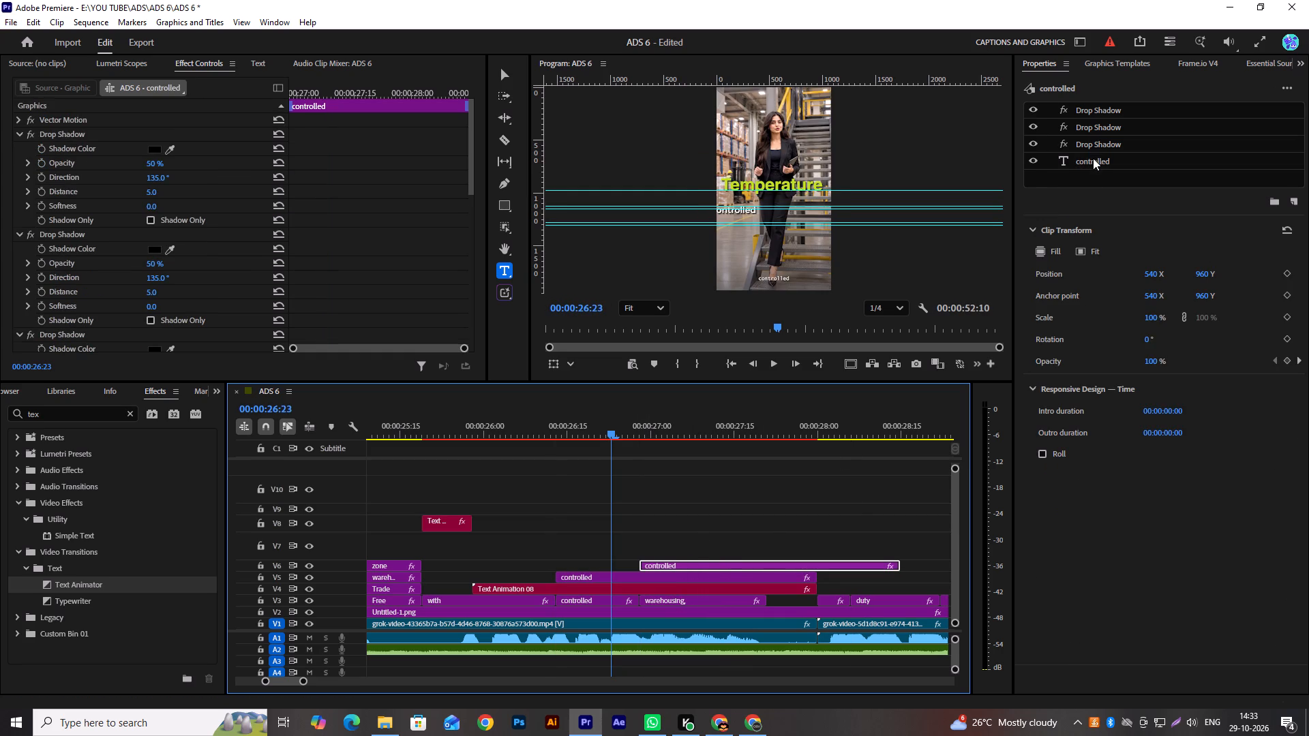
{"action": "double_click", "coordinate": [1093, 158]}
{"action": "type", "text": "ware"}
{"action": "type", "text": "housing"}
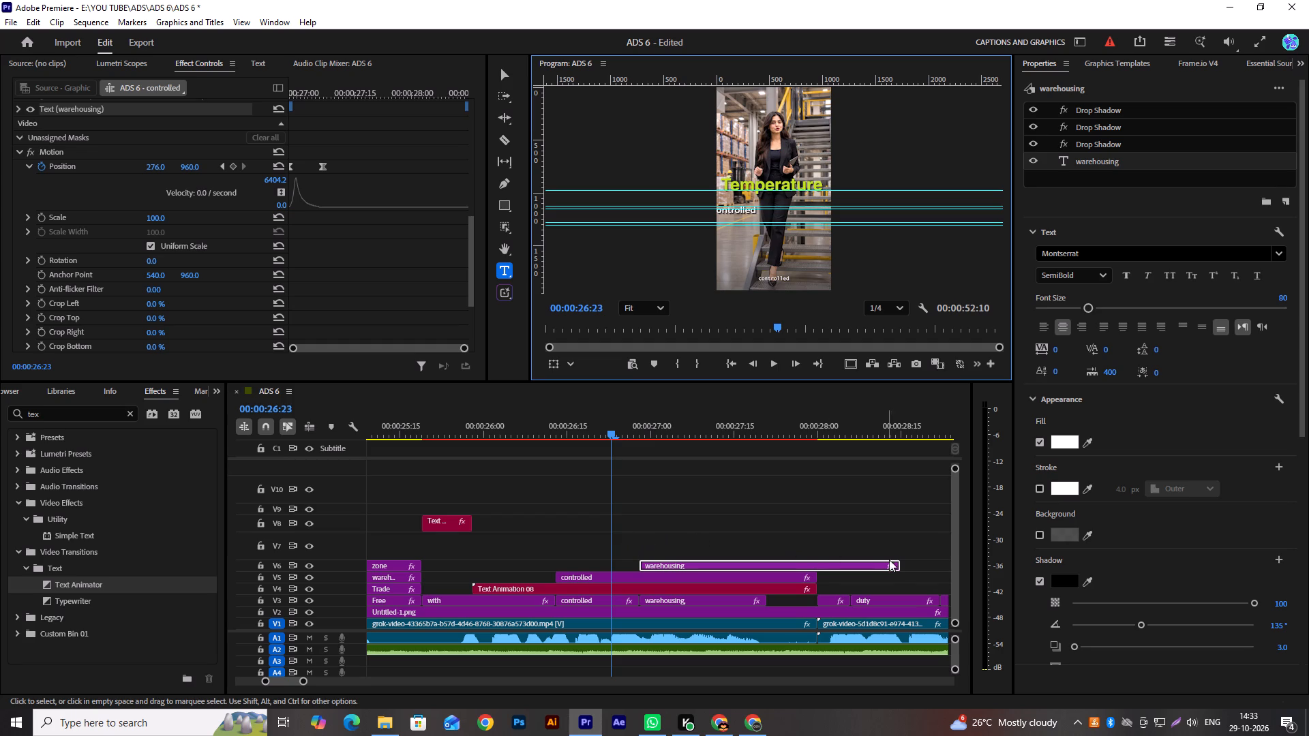
Trim the "warehousing" graphic to the end of Text Animation 08 and use it to replace the old "warehousing," caption on V3.
{"action": "left_click", "coordinate": [733, 600]}
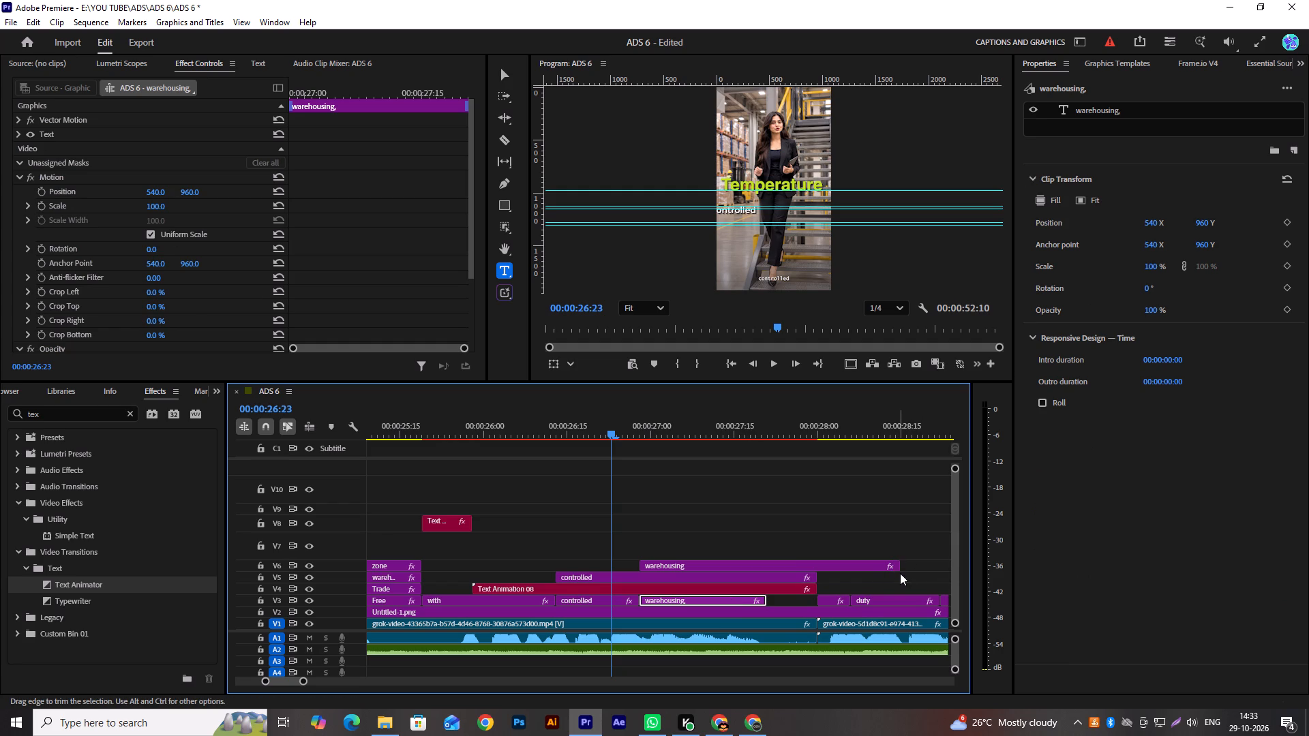
{"action": "left_click_drag", "start_coordinate": [897, 570], "coordinate": [822, 566]}
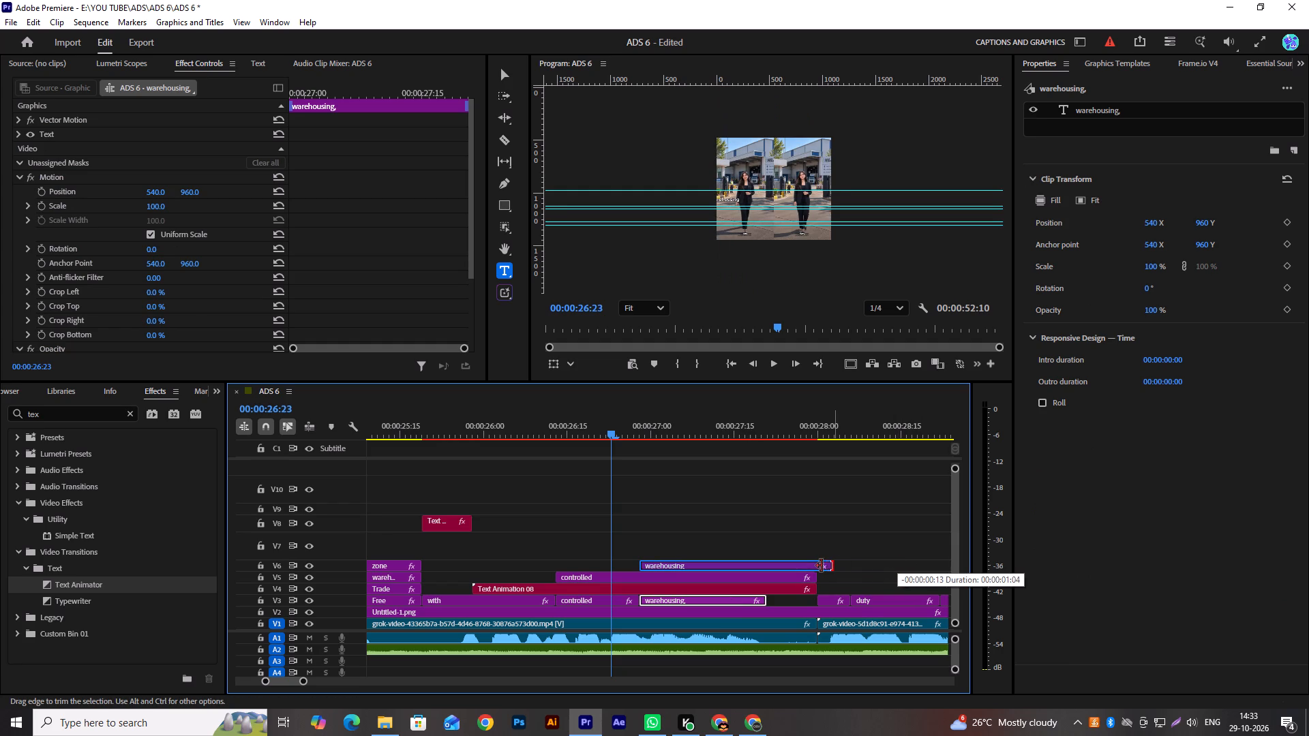
{"action": "left_click_drag", "start_coordinate": [822, 566], "coordinate": [814, 564]}
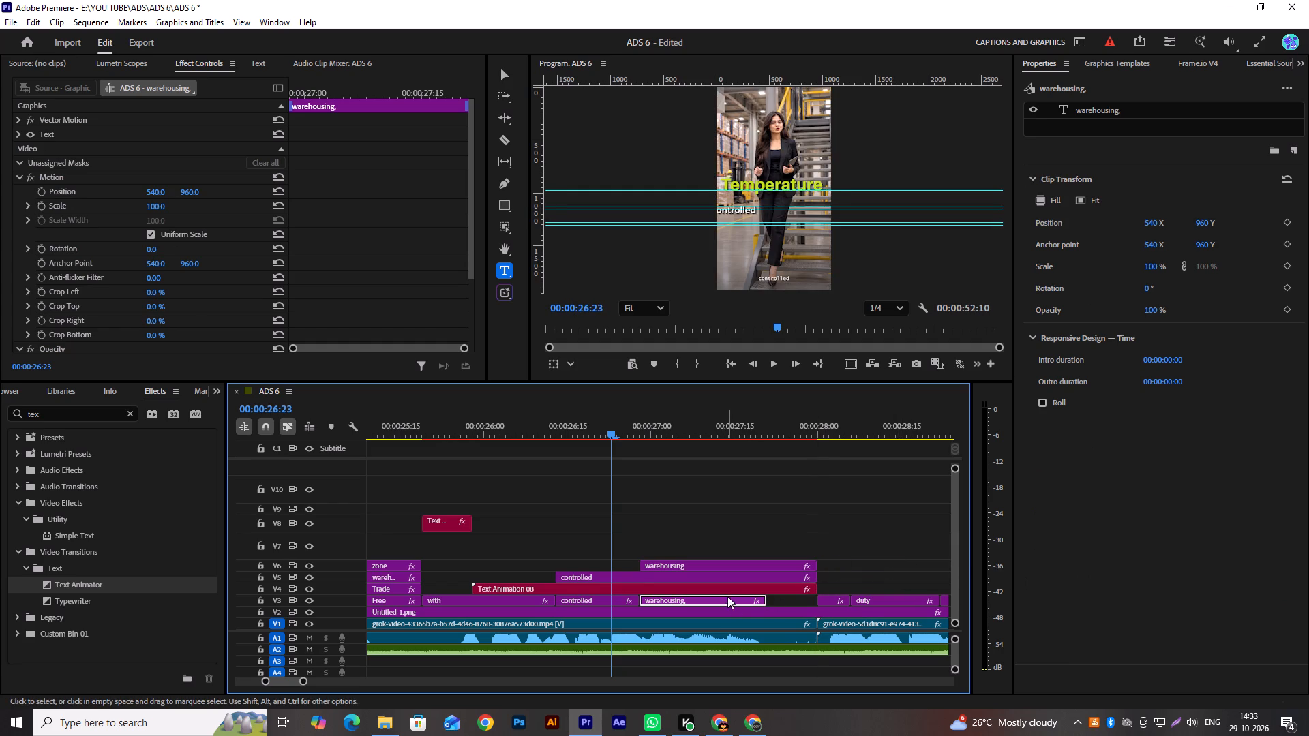
{"action": "key", "text": "Delete"}
{"action": "left_click_drag", "start_coordinate": [729, 565], "coordinate": [731, 594]}
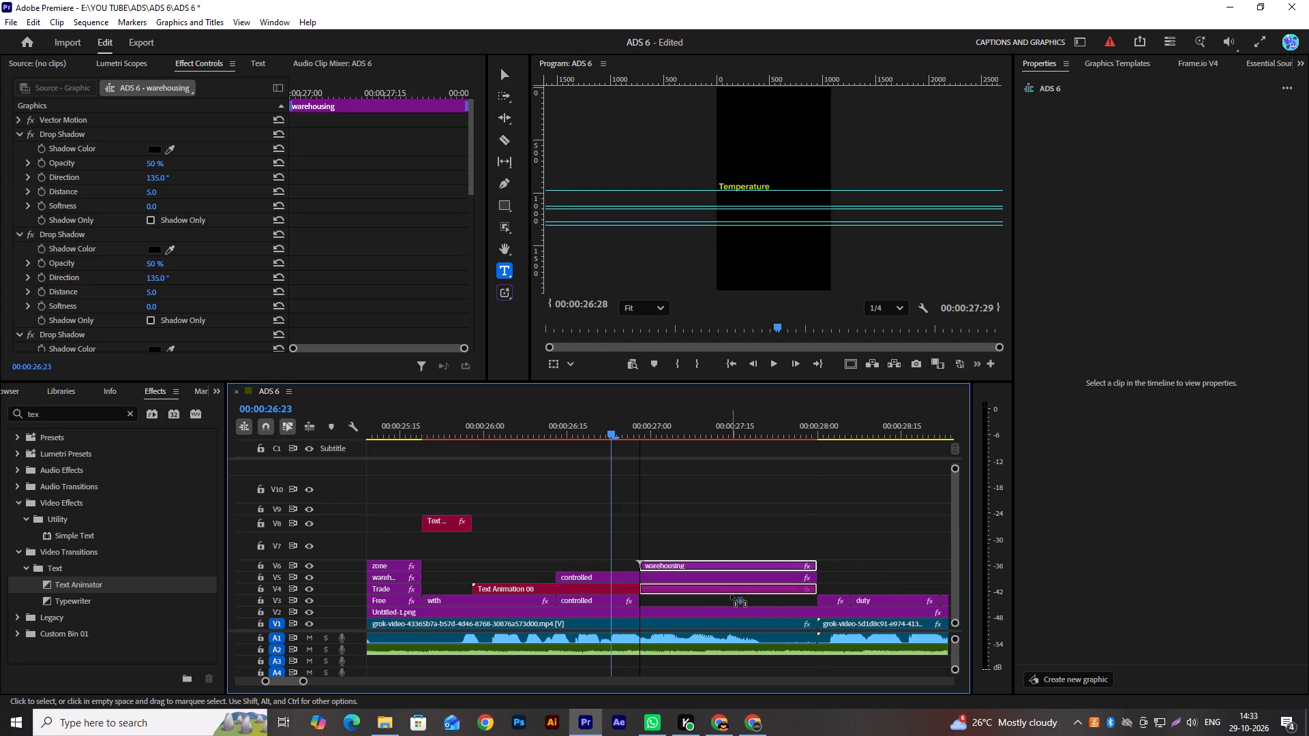
{"action": "left_click_drag", "start_coordinate": [731, 594], "coordinate": [731, 596]}
Trim the new "controlled" graphic to the start of "warehousing" and use it to replace the old "controlled" caption on V3.
{"action": "left_click", "coordinate": [612, 603]}
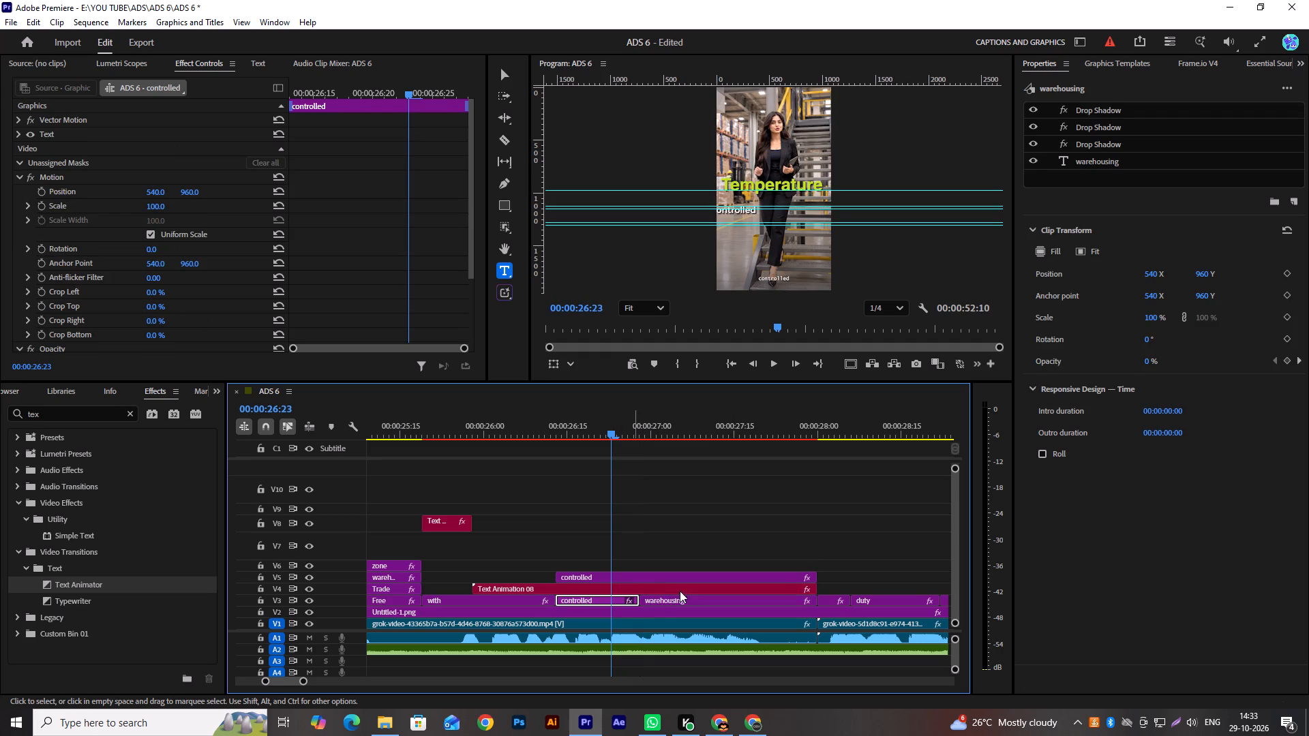
{"action": "left_click_drag", "start_coordinate": [815, 577], "coordinate": [658, 583]}
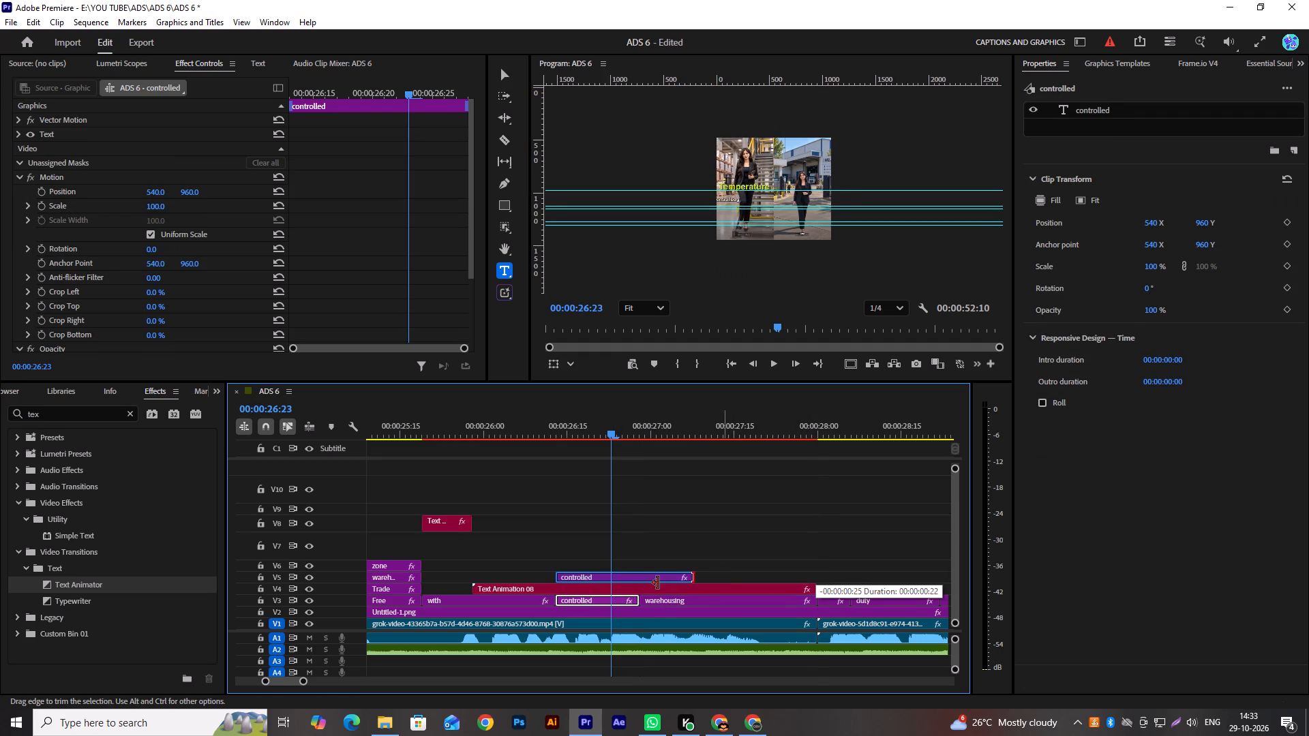
{"action": "left_click_drag", "start_coordinate": [658, 583], "coordinate": [639, 578]}
{"action": "left_click", "coordinate": [606, 600]}
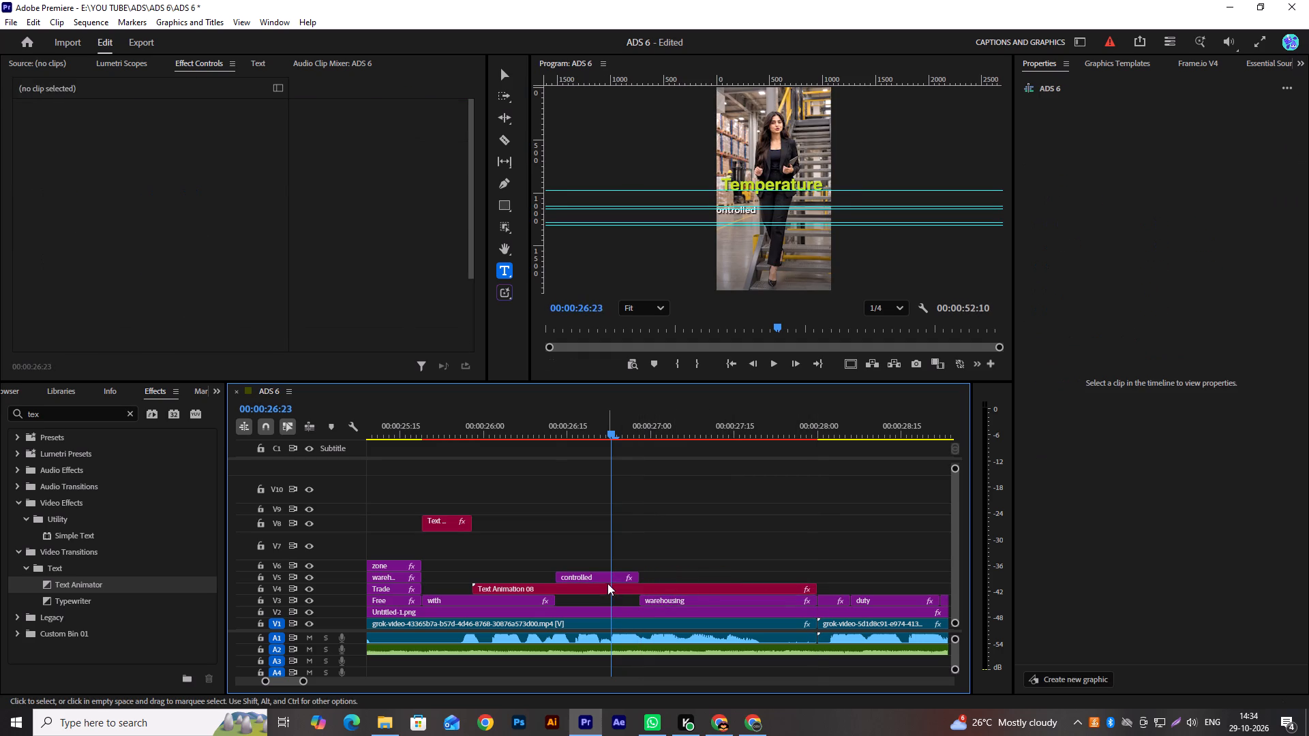
{"action": "left_click_drag", "start_coordinate": [607, 579], "coordinate": [608, 597]}
Play back the "with Temperature controlled warehousing" captions from 00:00:26:05.
{"action": "left_click_drag", "start_coordinate": [570, 435], "coordinate": [513, 457]}
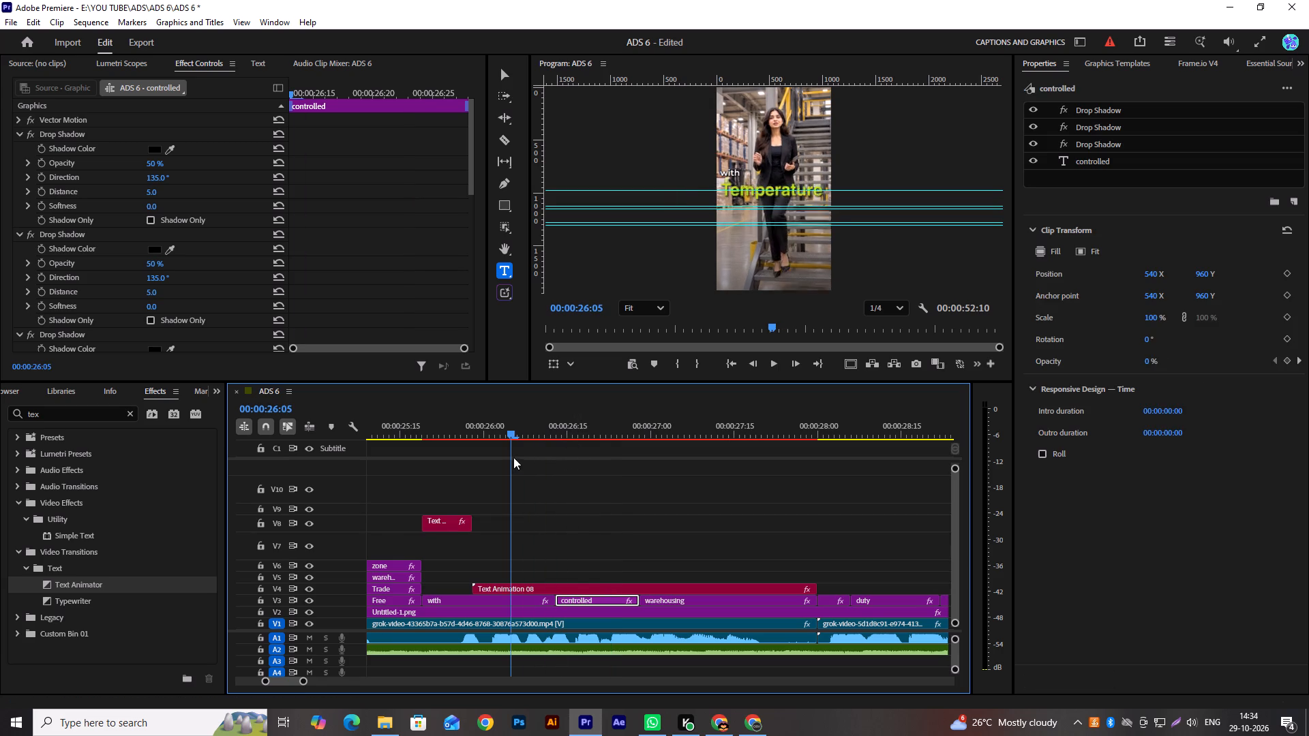
{"action": "left_click_drag", "start_coordinate": [513, 457], "coordinate": [513, 458]}
{"action": "key", "text": "space"}
{"action": "key", "text": "space"}
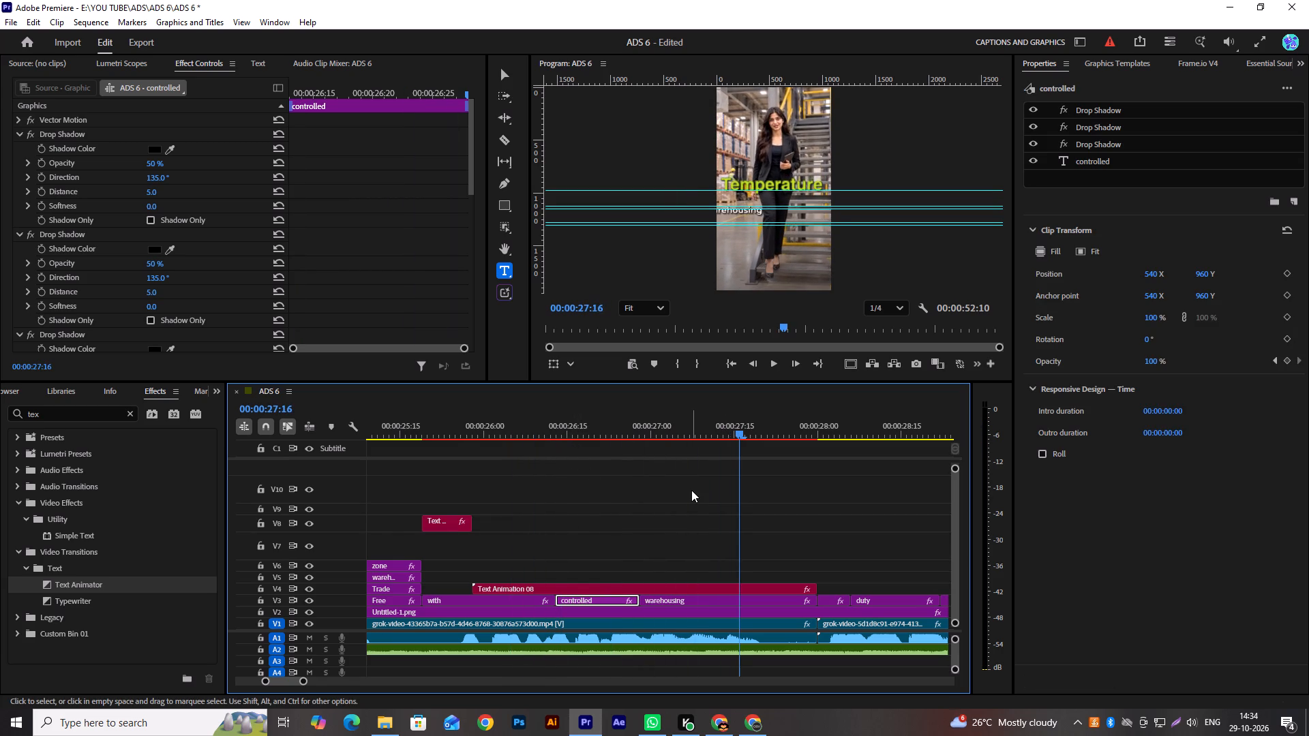
At the second Position keyframe of the "controlled" caption, shift X to 922 and centre its text layer horizontally in the frame.
{"action": "left_click_drag", "start_coordinate": [585, 429], "coordinate": [564, 427]}
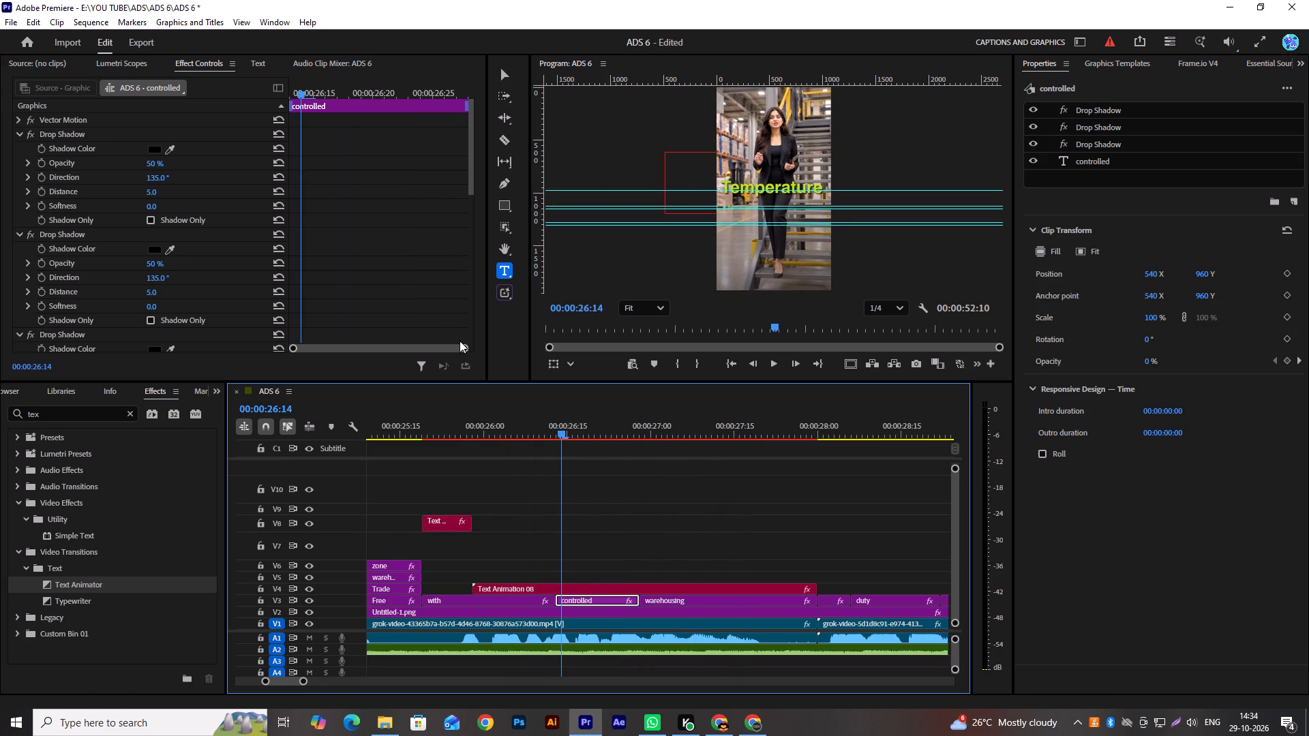
{"action": "scroll", "coordinate": [367, 264], "scroll_direction": "down", "scroll_amount": 16}
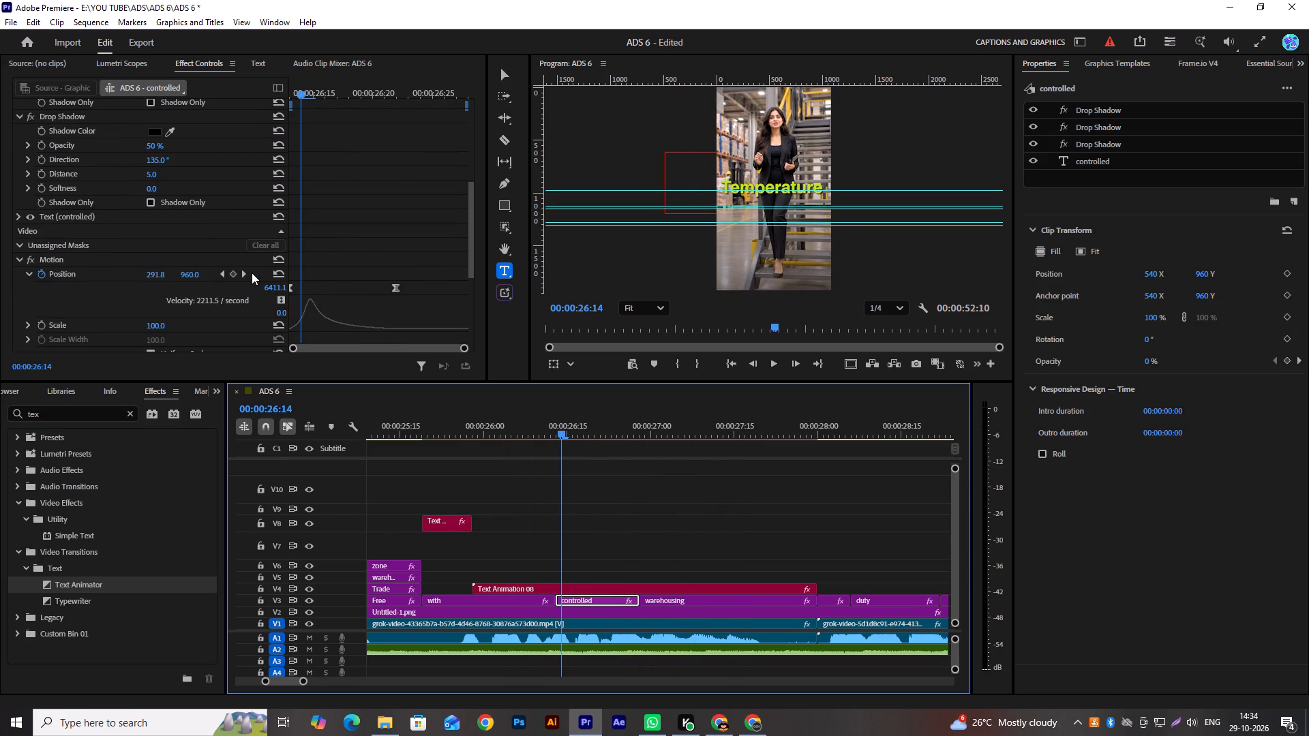
{"action": "left_click", "coordinate": [245, 273]}
{"action": "scroll", "coordinate": [815, 198], "scroll_direction": "up", "scroll_amount": 10}
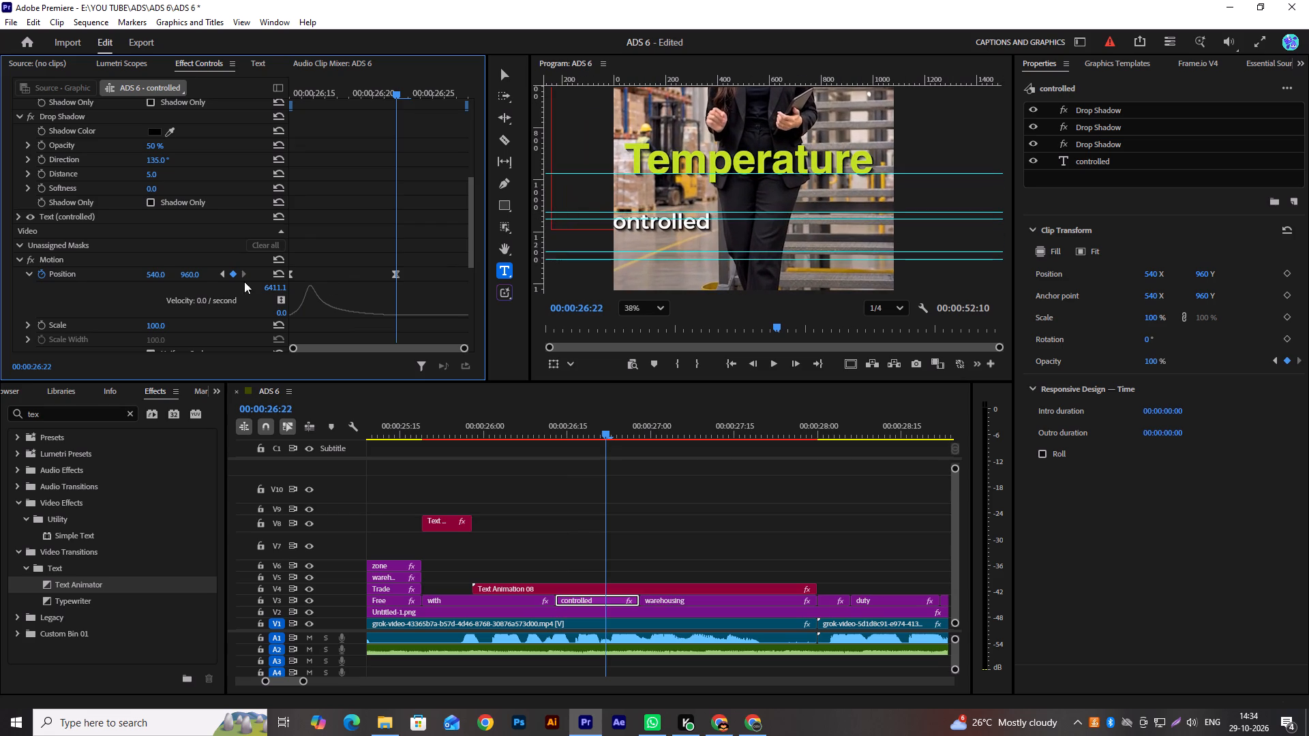
{"action": "left_click_drag", "start_coordinate": [153, 274], "coordinate": [384, 297]}
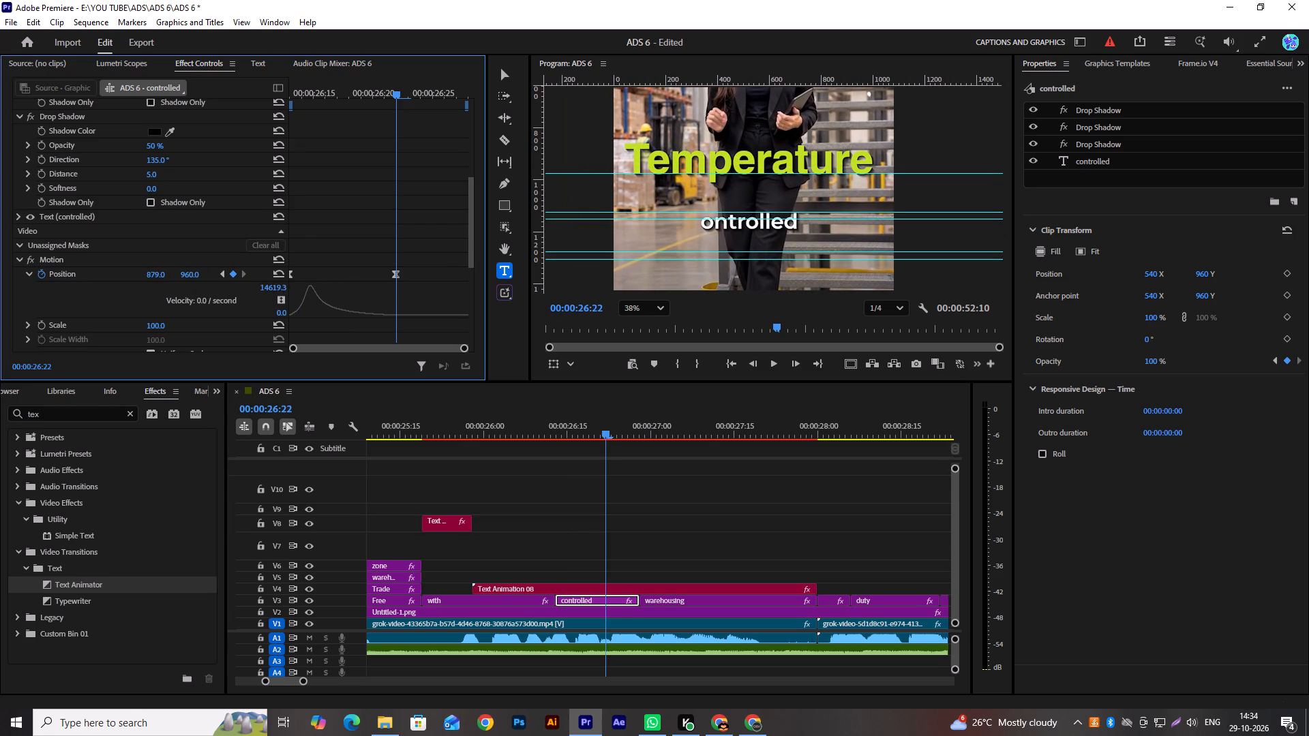
{"action": "left_click_drag", "start_coordinate": [384, 297], "coordinate": [413, 302]}
{"action": "left_click", "coordinate": [1130, 164]}
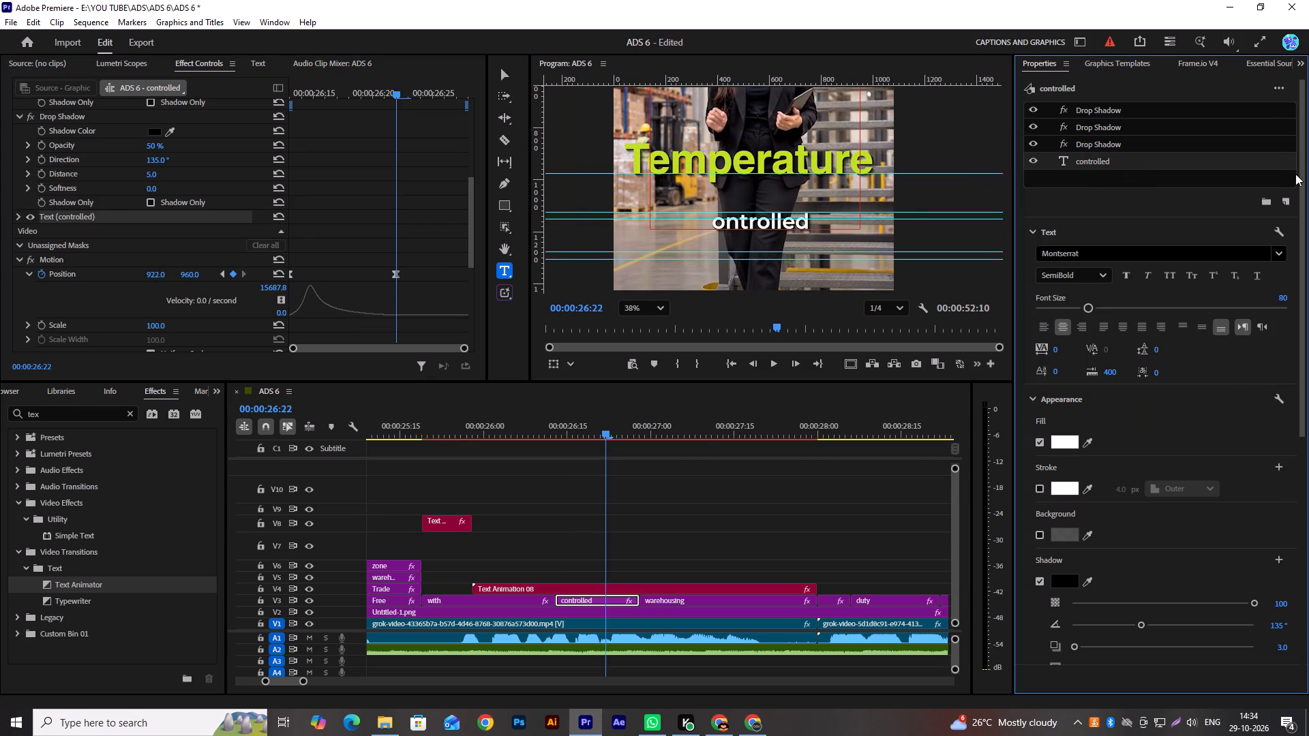
{"action": "left_click_drag", "start_coordinate": [1302, 164], "coordinate": [1308, 407]}
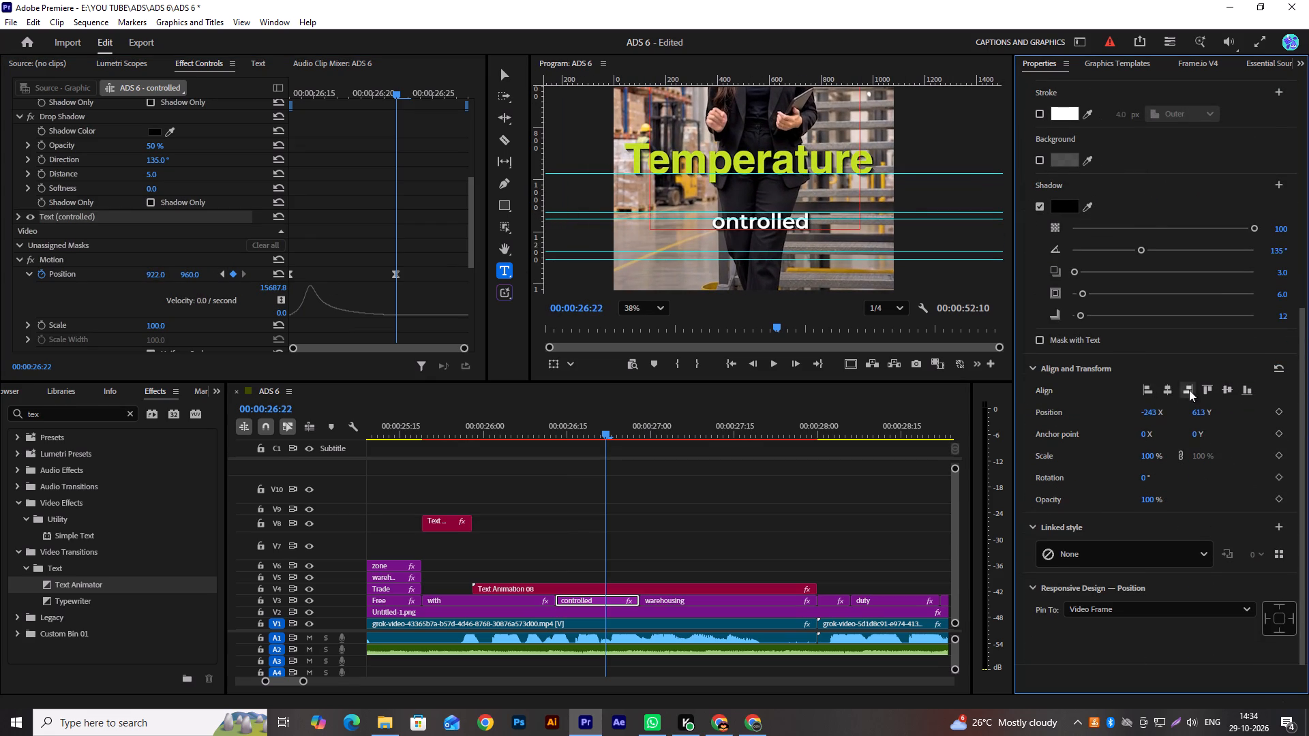
{"action": "left_click", "coordinate": [1169, 388]}
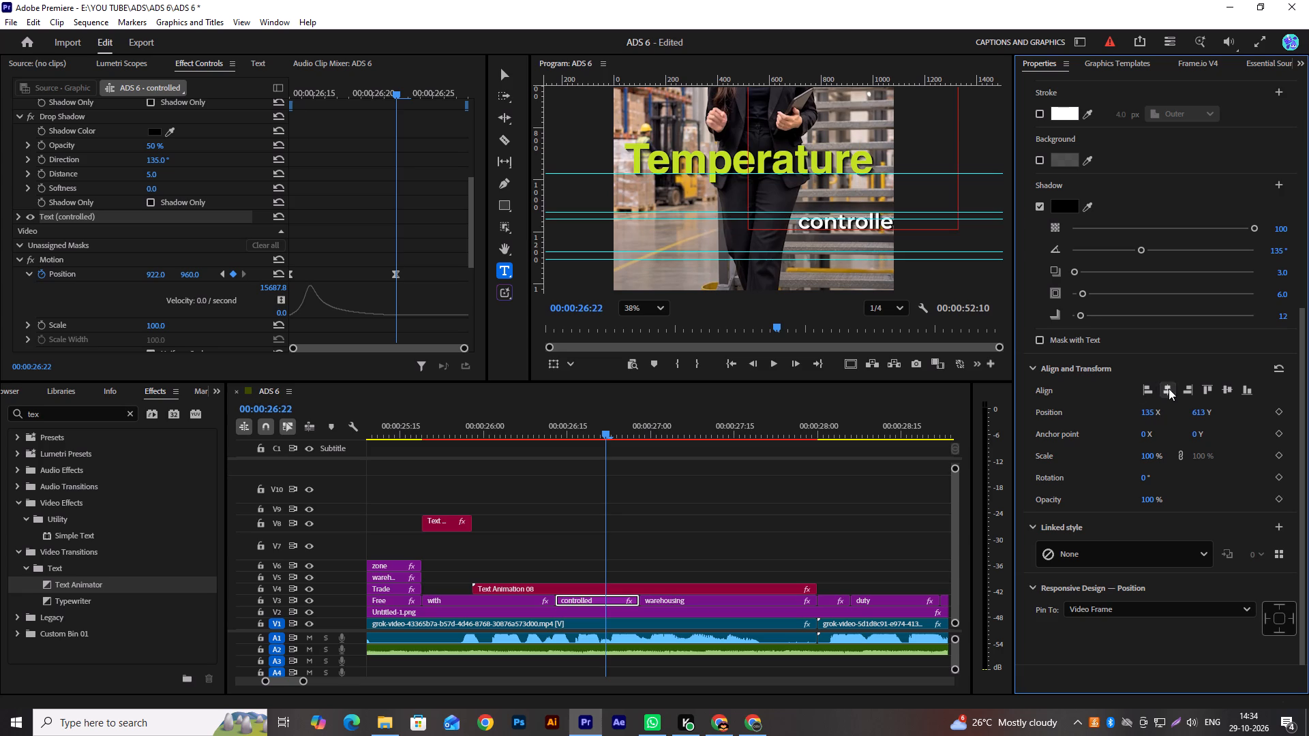
Set the "controlled" caption's ending Position keyframe to 770, 830, just beneath the end of the "Temperature" title.
{"action": "left_click_drag", "start_coordinate": [158, 275], "coordinate": [124, 276]}
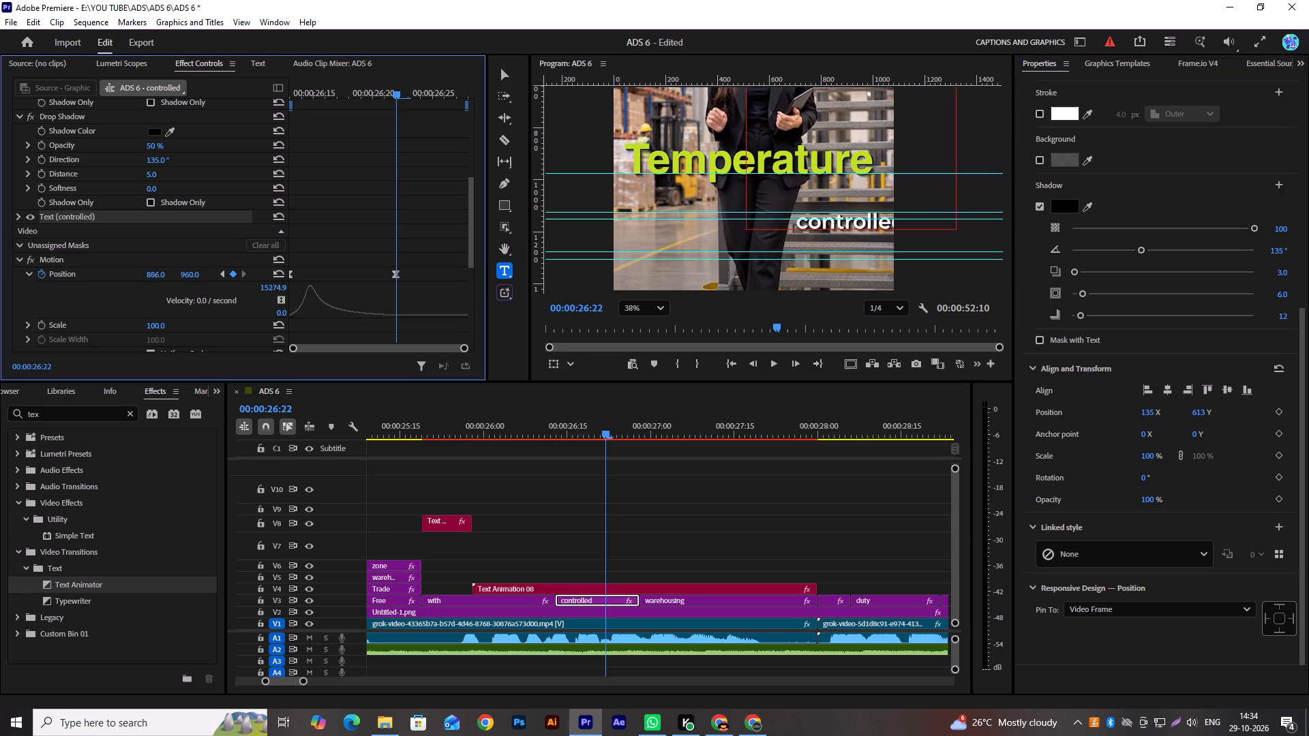
{"action": "left_click_drag", "start_coordinate": [124, 276], "coordinate": [212, 292]}
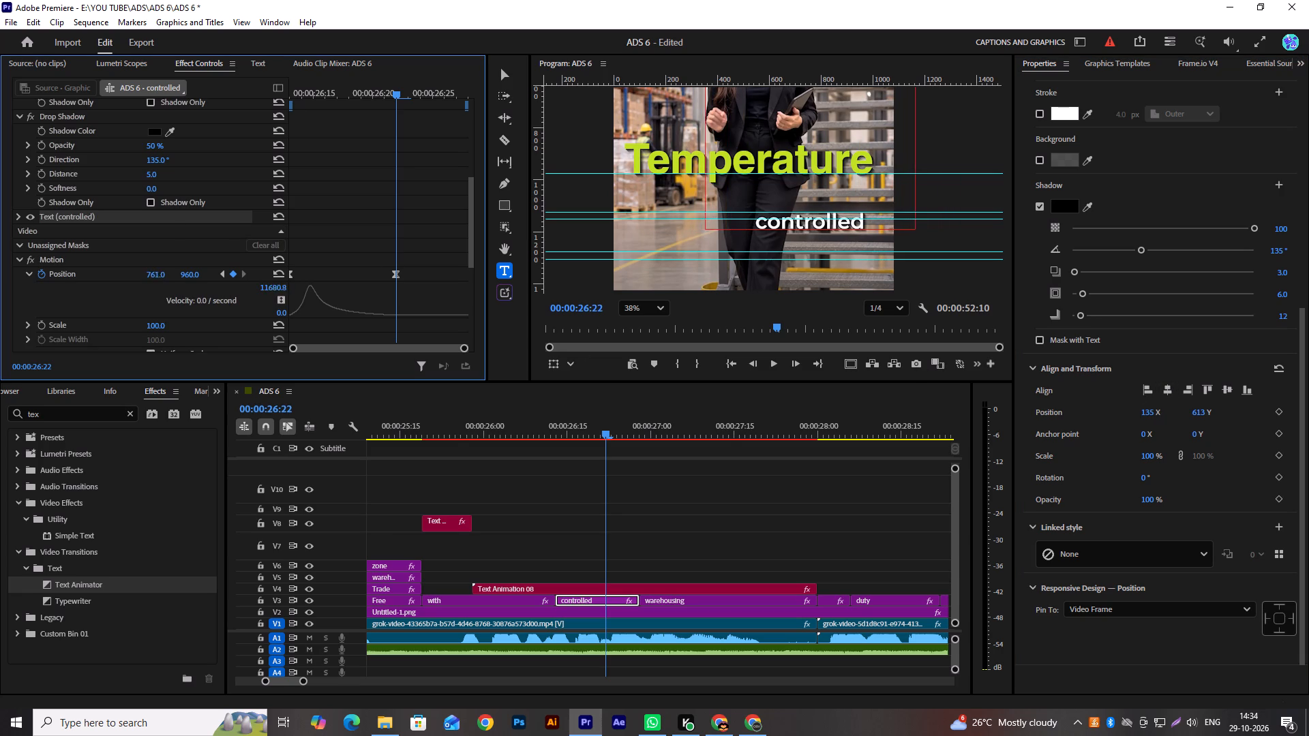
{"action": "left_click_drag", "start_coordinate": [212, 292], "coordinate": [223, 299]}
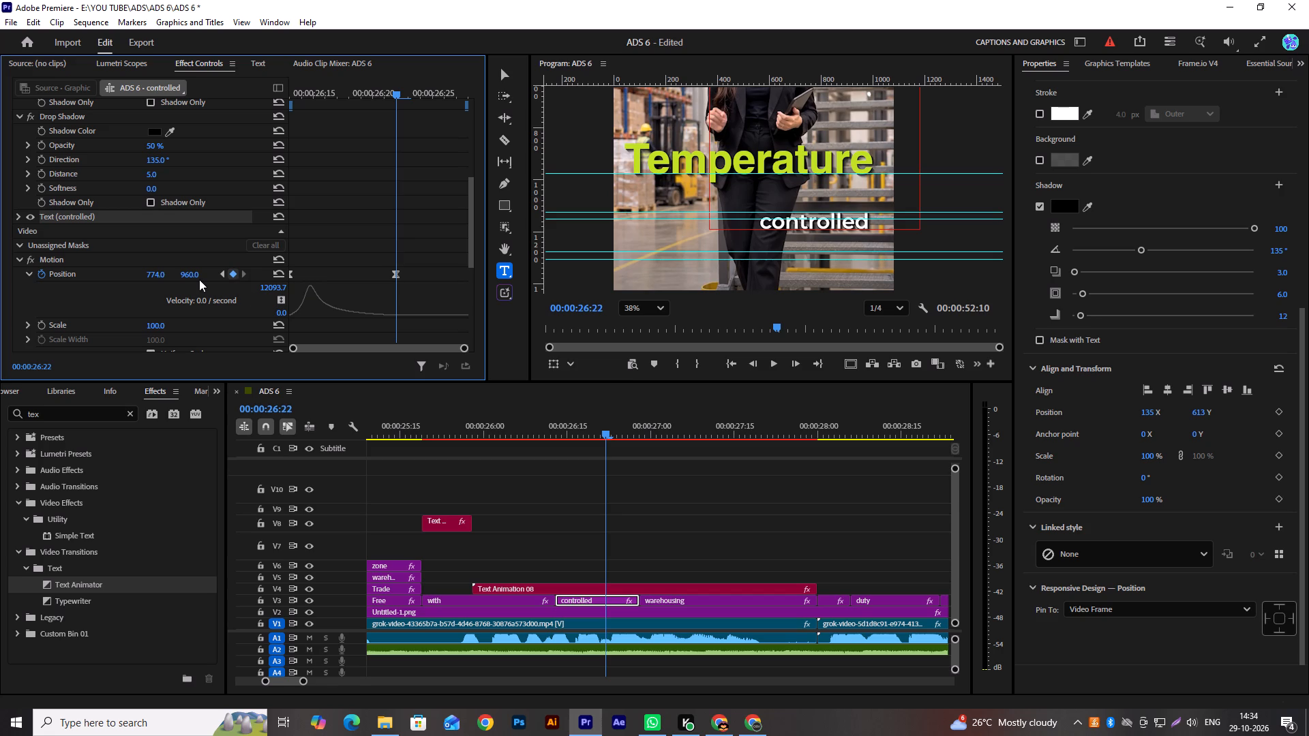
{"action": "left_click", "coordinate": [153, 273]}
{"action": "left_click", "coordinate": [161, 272]}
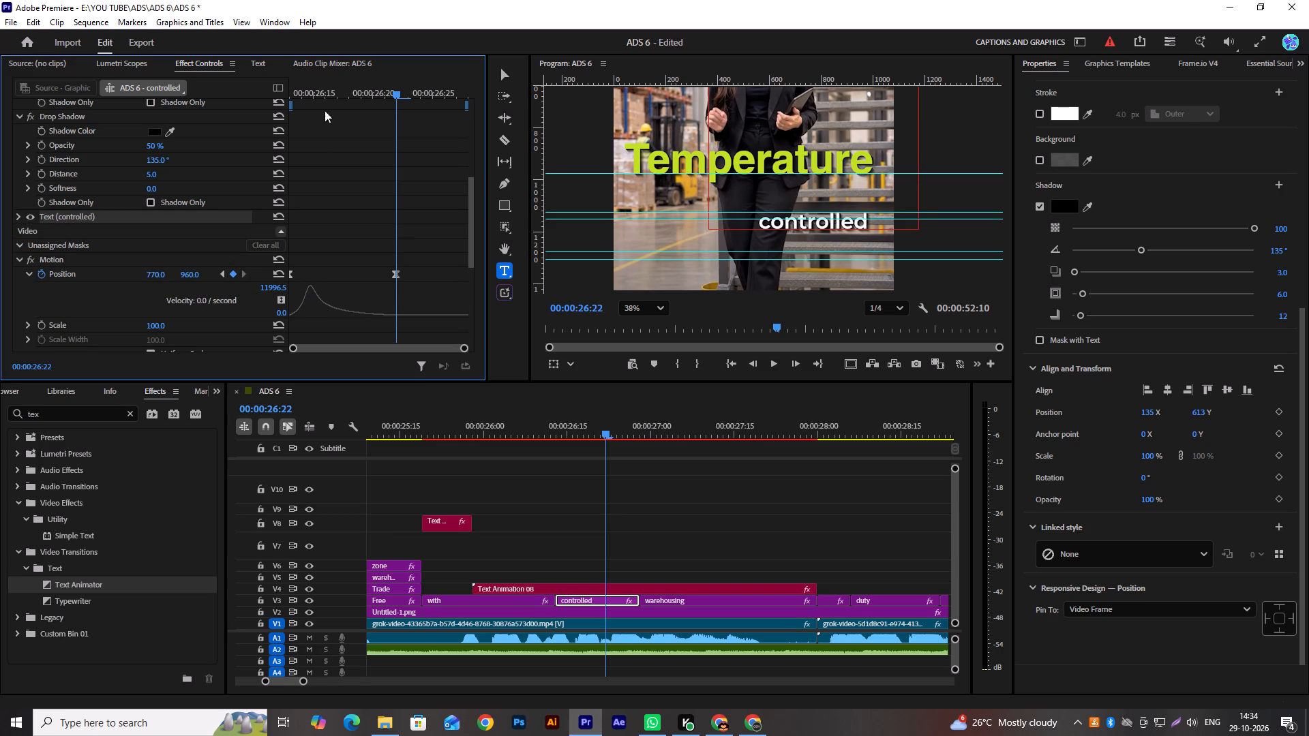
{"action": "left_click_drag", "start_coordinate": [191, 273], "coordinate": [91, 292]}
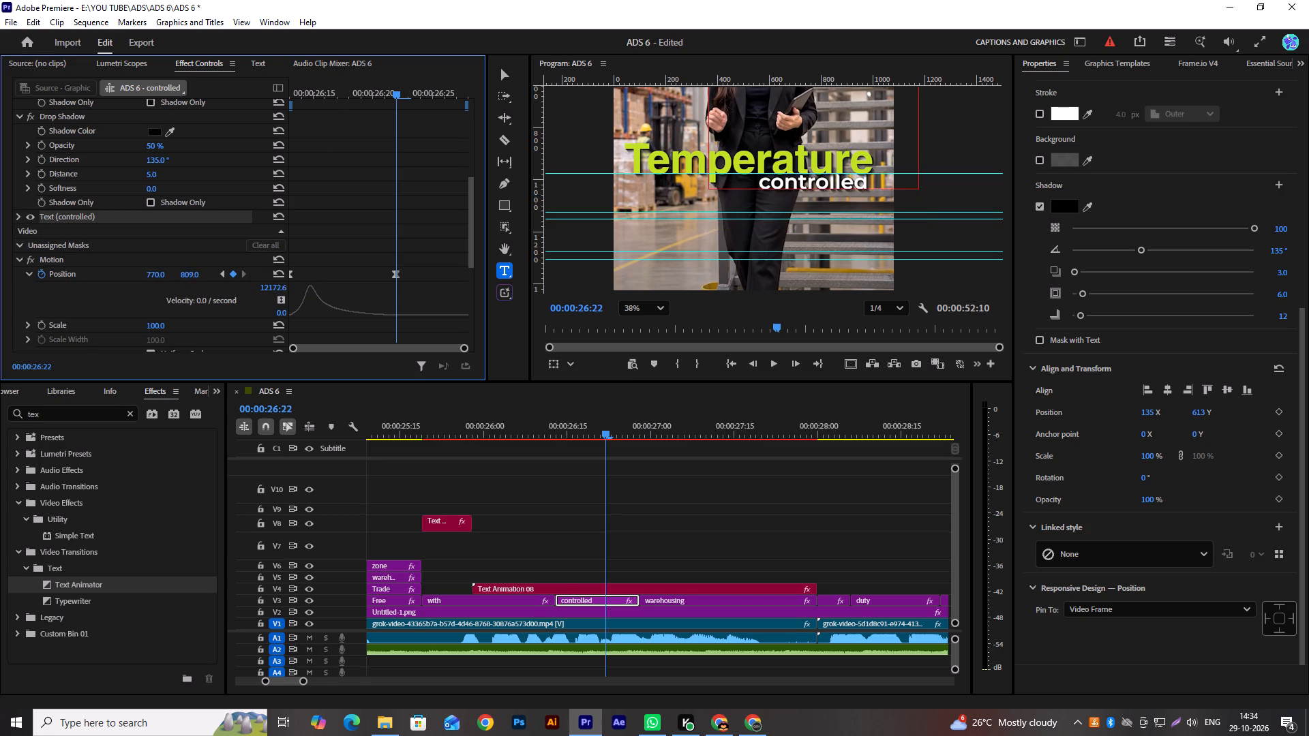
{"action": "left_click_drag", "start_coordinate": [91, 292], "coordinate": [105, 291]}
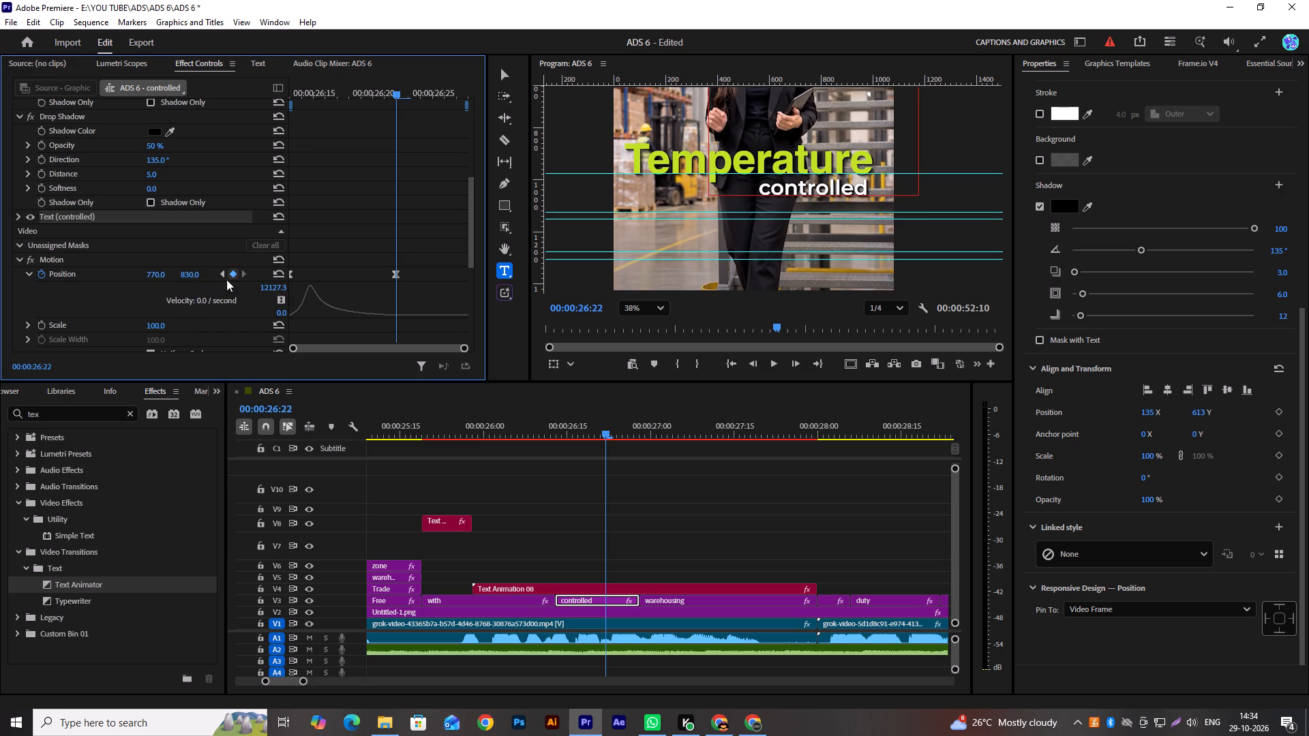
Set the Y position of the "controlled" caption's starting Position keyframe to 830.
{"action": "left_click", "coordinate": [222, 273]}
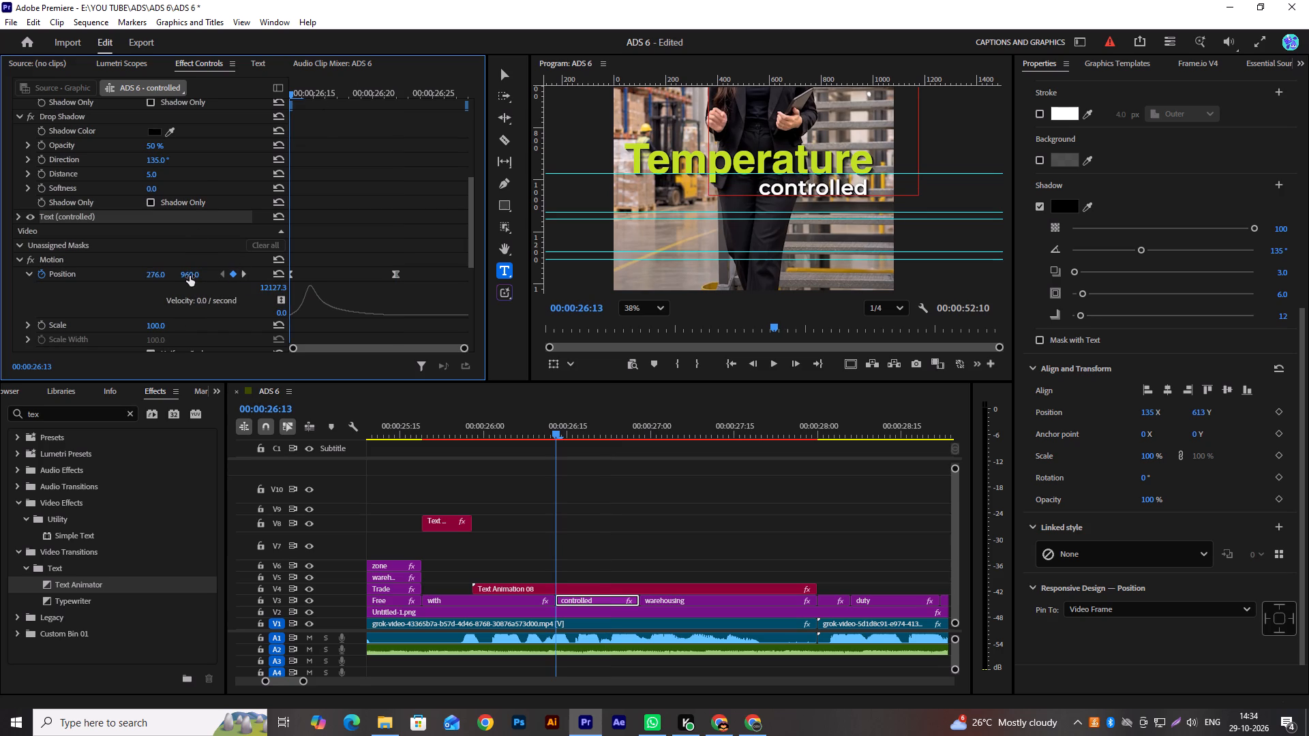
{"action": "left_click", "coordinate": [190, 276]}
{"action": "type", "text": "830"}
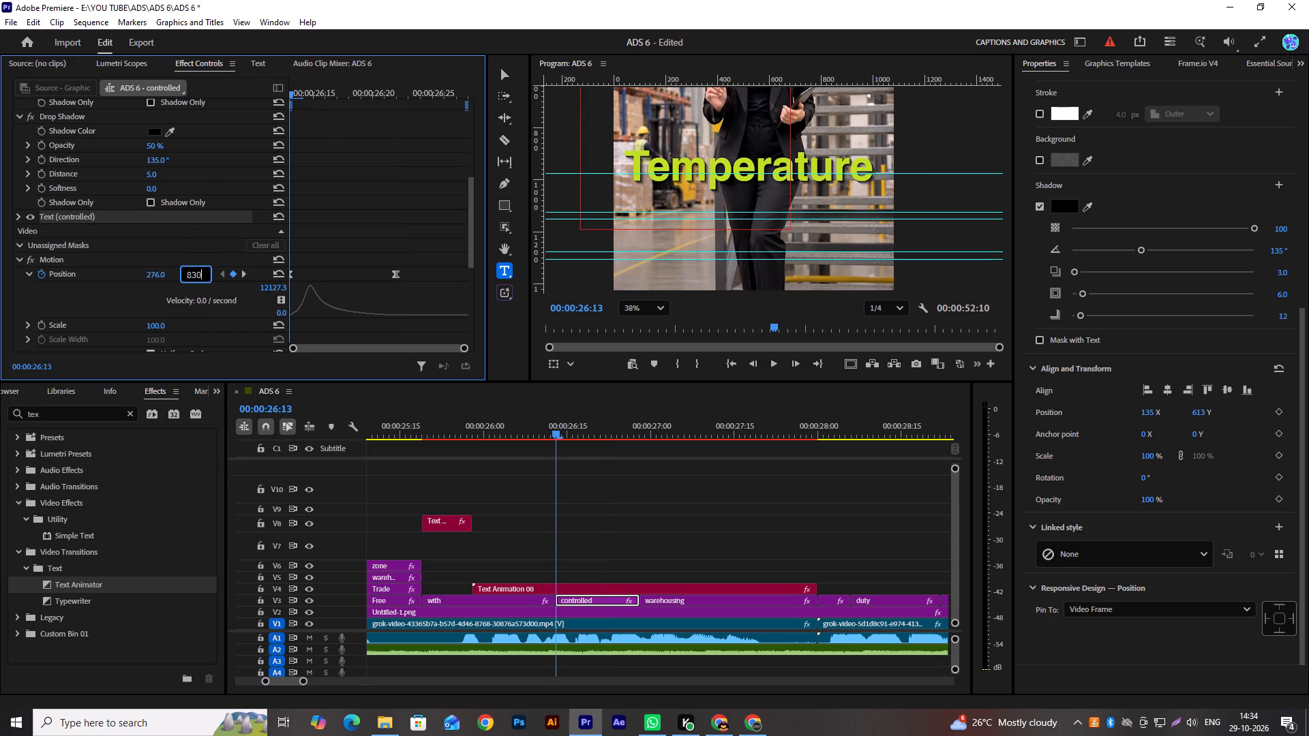
{"action": "key", "text": "Return"}
Play back the "with Temperature controlled warehousing" captions from about 00:00:25:24.
{"action": "key", "text": "space"}
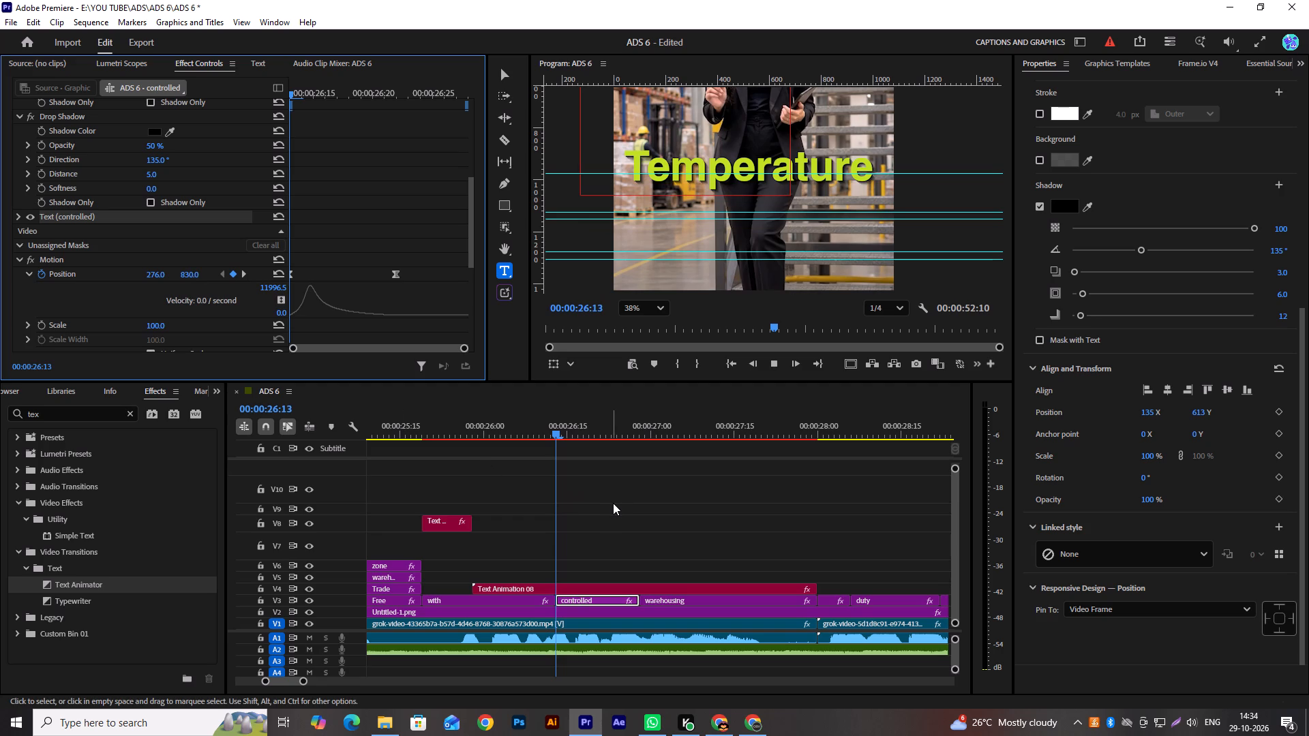
{"action": "key", "text": "space"}
{"action": "left_click_drag", "start_coordinate": [540, 425], "coordinate": [450, 431]}
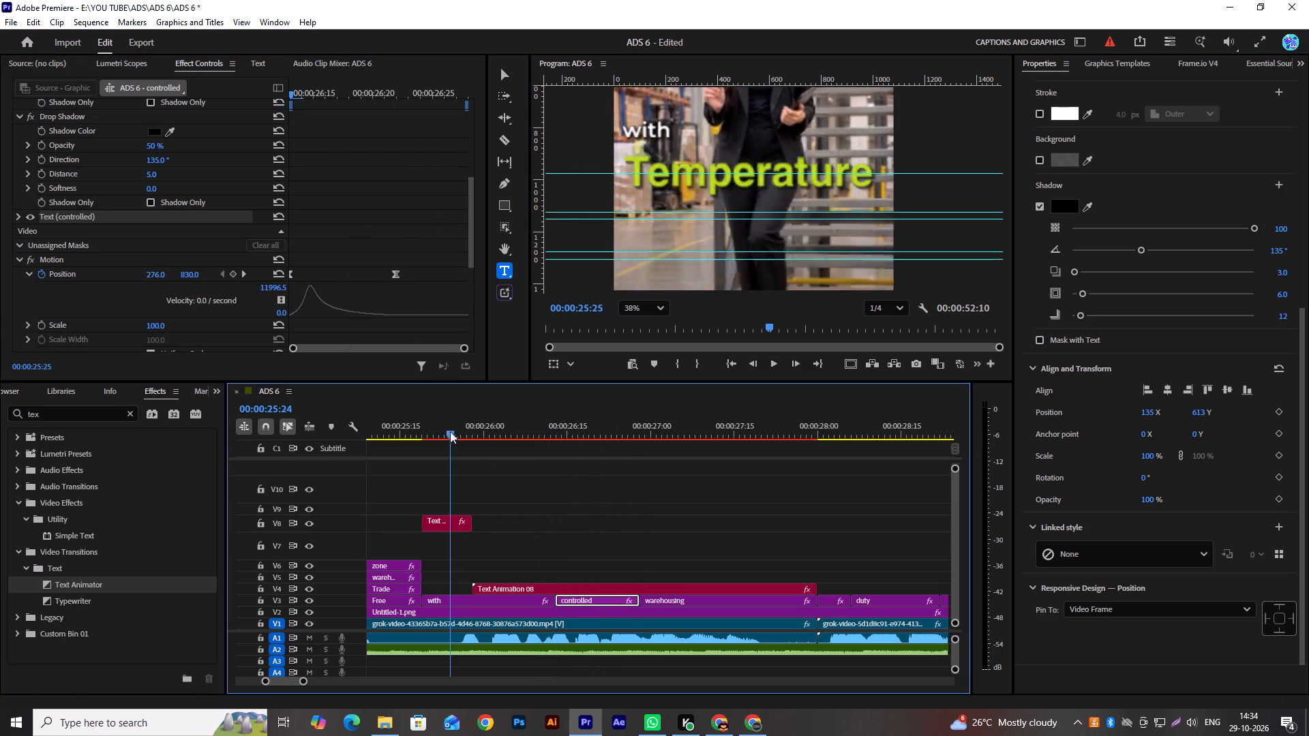
{"action": "left_click_drag", "start_coordinate": [450, 431], "coordinate": [449, 432]}
{"action": "key", "text": "space"}
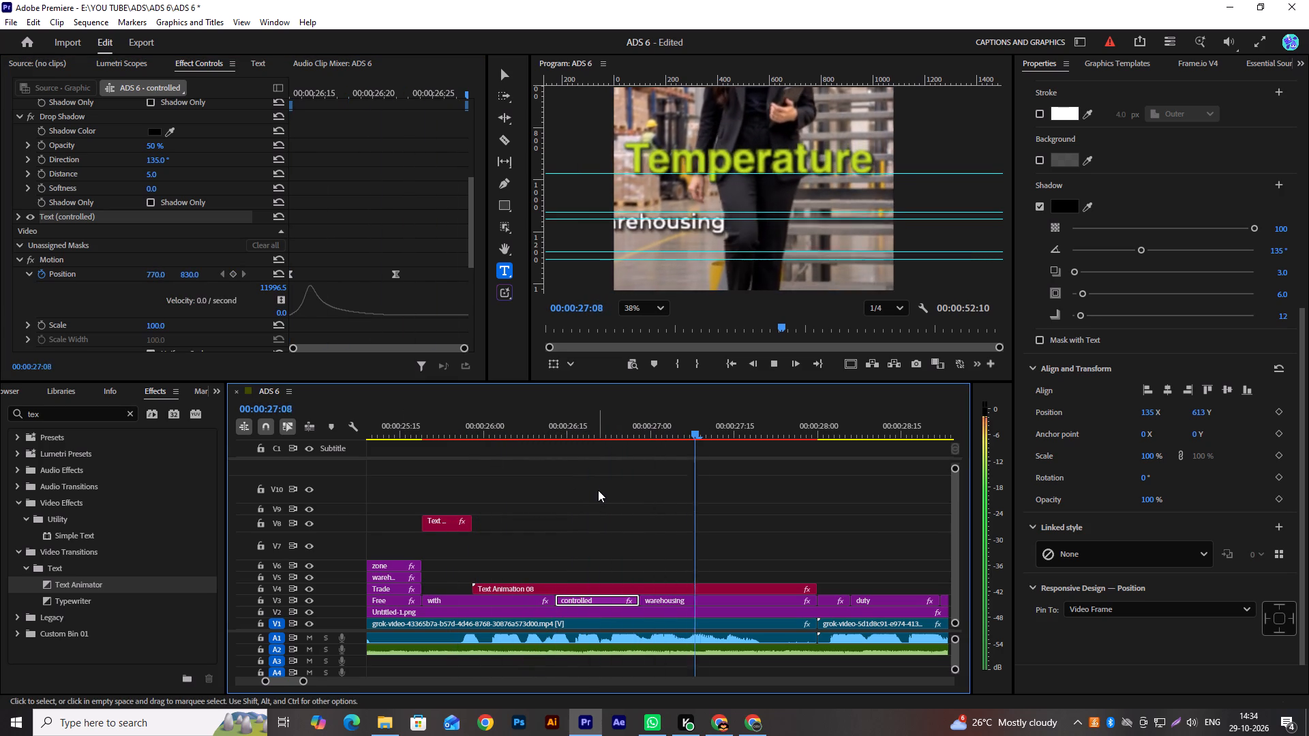
{"action": "key", "text": "space"}
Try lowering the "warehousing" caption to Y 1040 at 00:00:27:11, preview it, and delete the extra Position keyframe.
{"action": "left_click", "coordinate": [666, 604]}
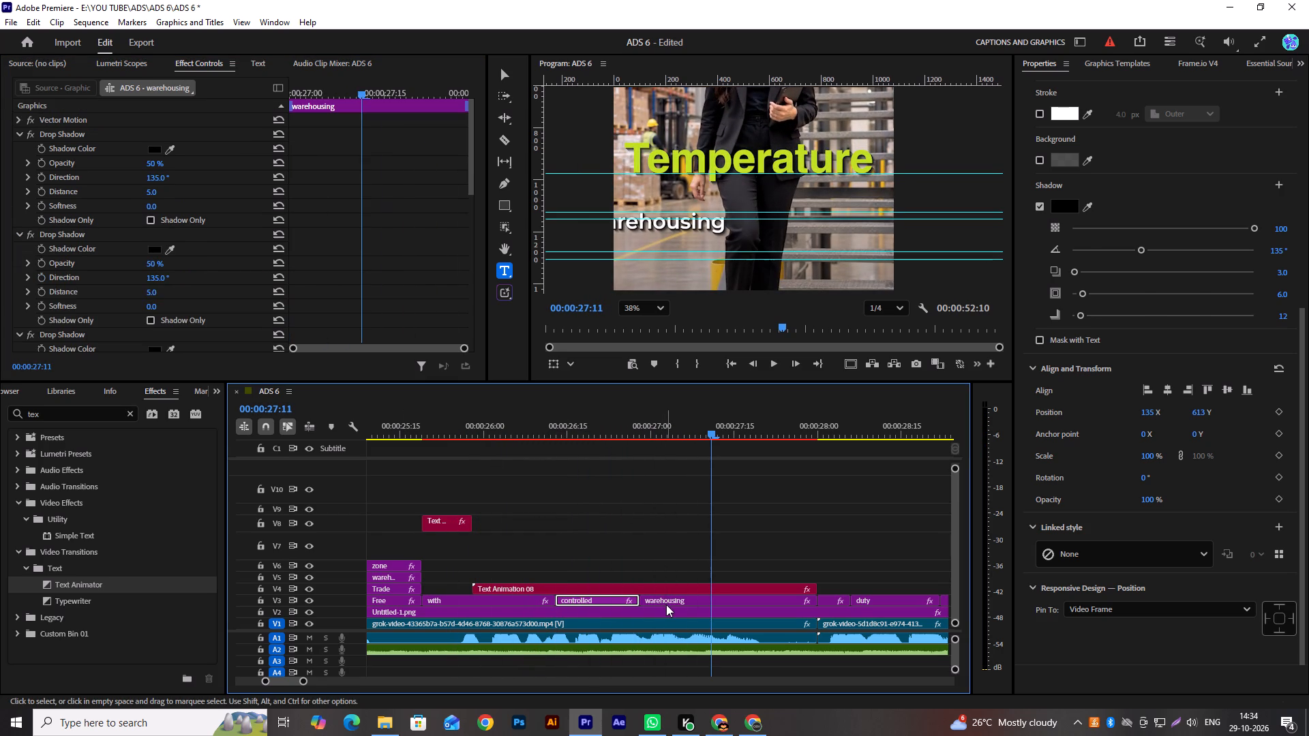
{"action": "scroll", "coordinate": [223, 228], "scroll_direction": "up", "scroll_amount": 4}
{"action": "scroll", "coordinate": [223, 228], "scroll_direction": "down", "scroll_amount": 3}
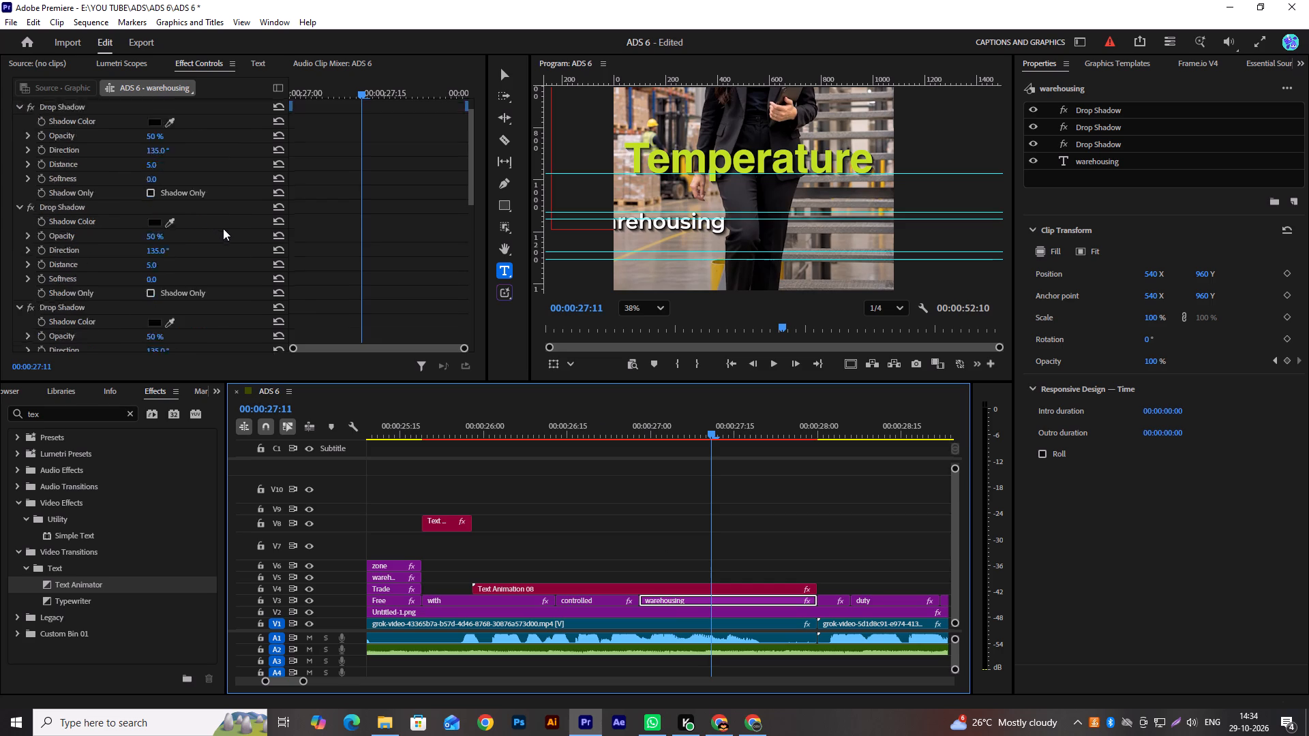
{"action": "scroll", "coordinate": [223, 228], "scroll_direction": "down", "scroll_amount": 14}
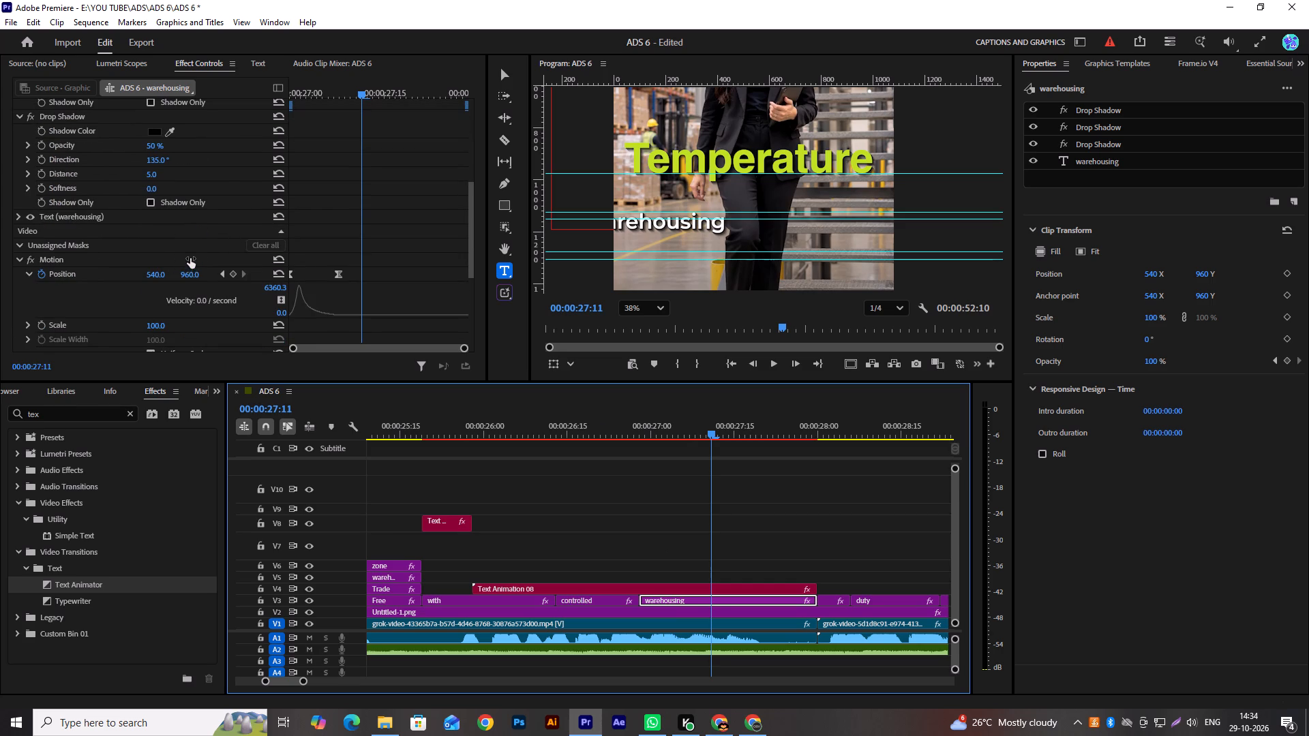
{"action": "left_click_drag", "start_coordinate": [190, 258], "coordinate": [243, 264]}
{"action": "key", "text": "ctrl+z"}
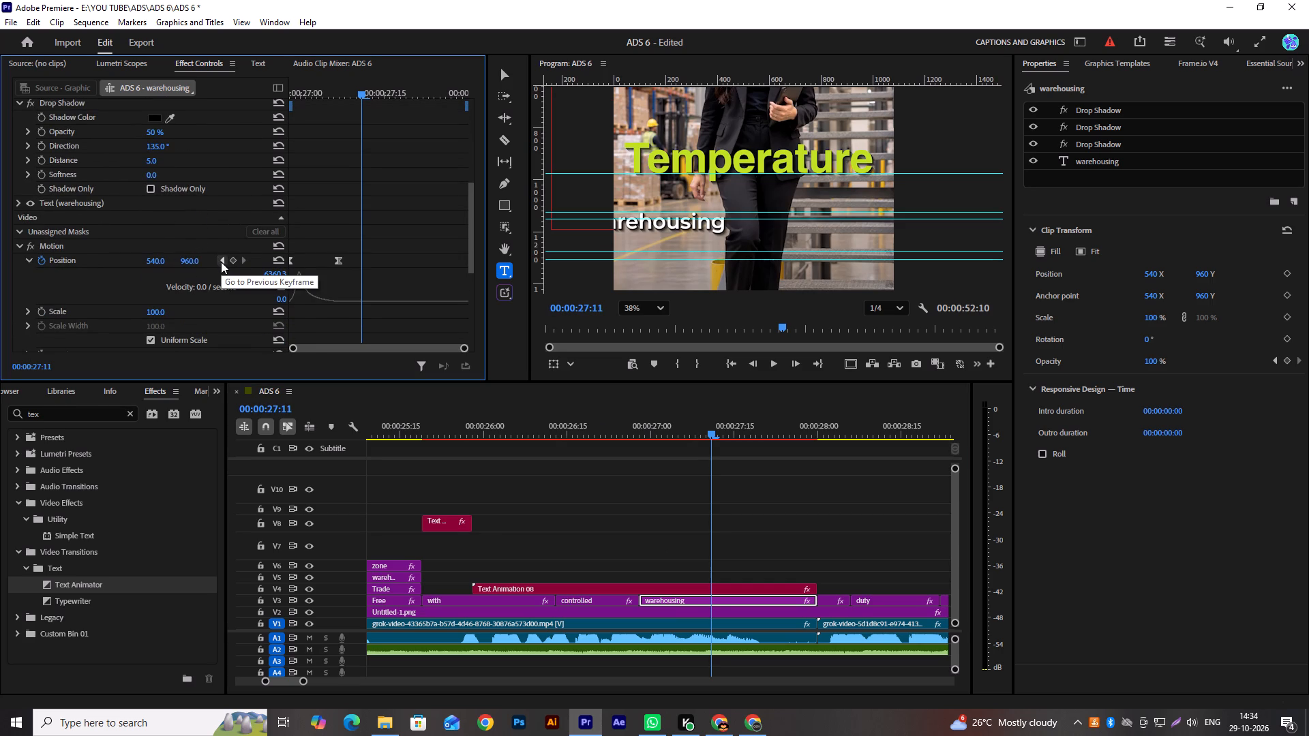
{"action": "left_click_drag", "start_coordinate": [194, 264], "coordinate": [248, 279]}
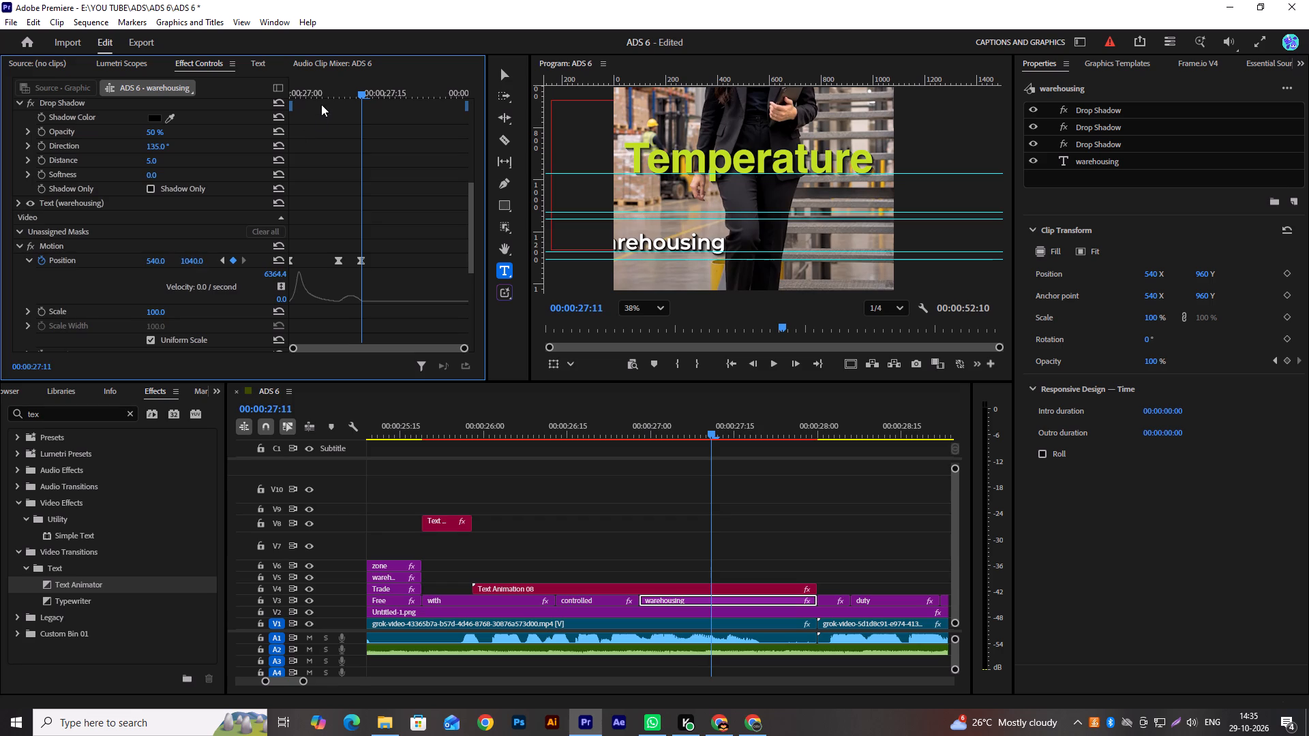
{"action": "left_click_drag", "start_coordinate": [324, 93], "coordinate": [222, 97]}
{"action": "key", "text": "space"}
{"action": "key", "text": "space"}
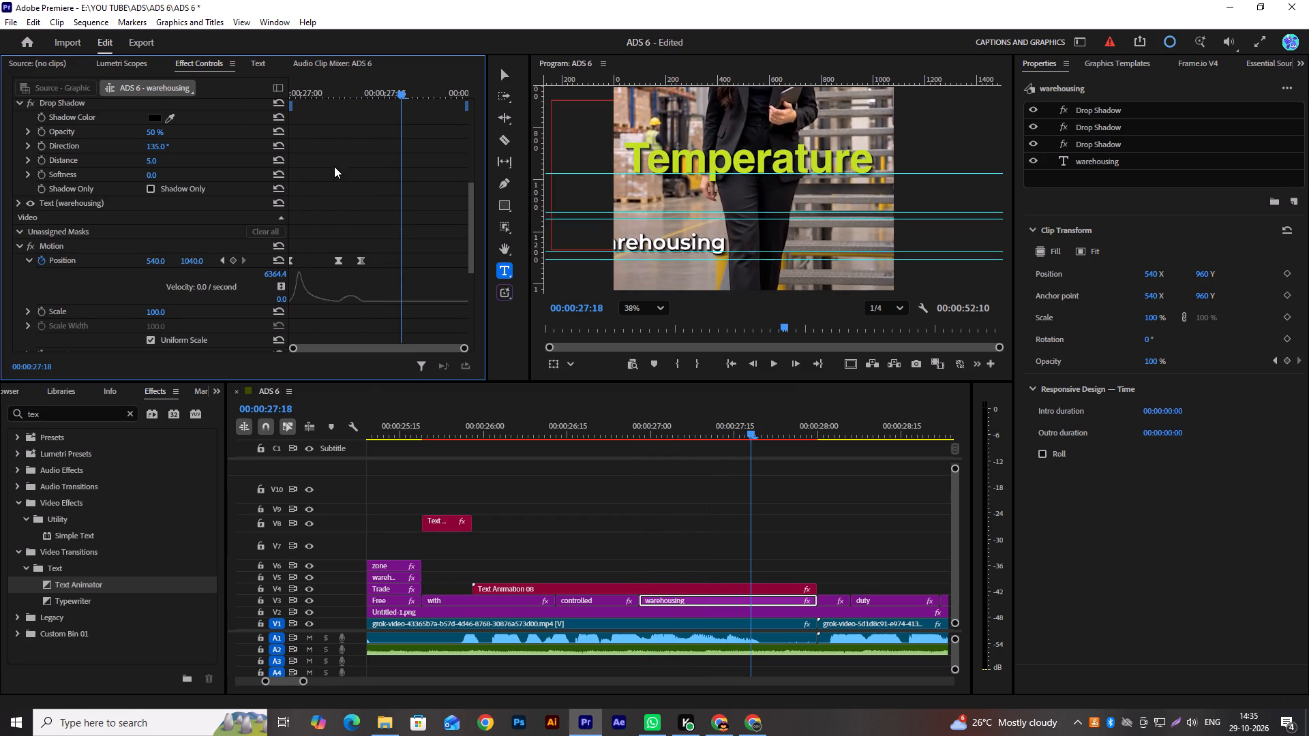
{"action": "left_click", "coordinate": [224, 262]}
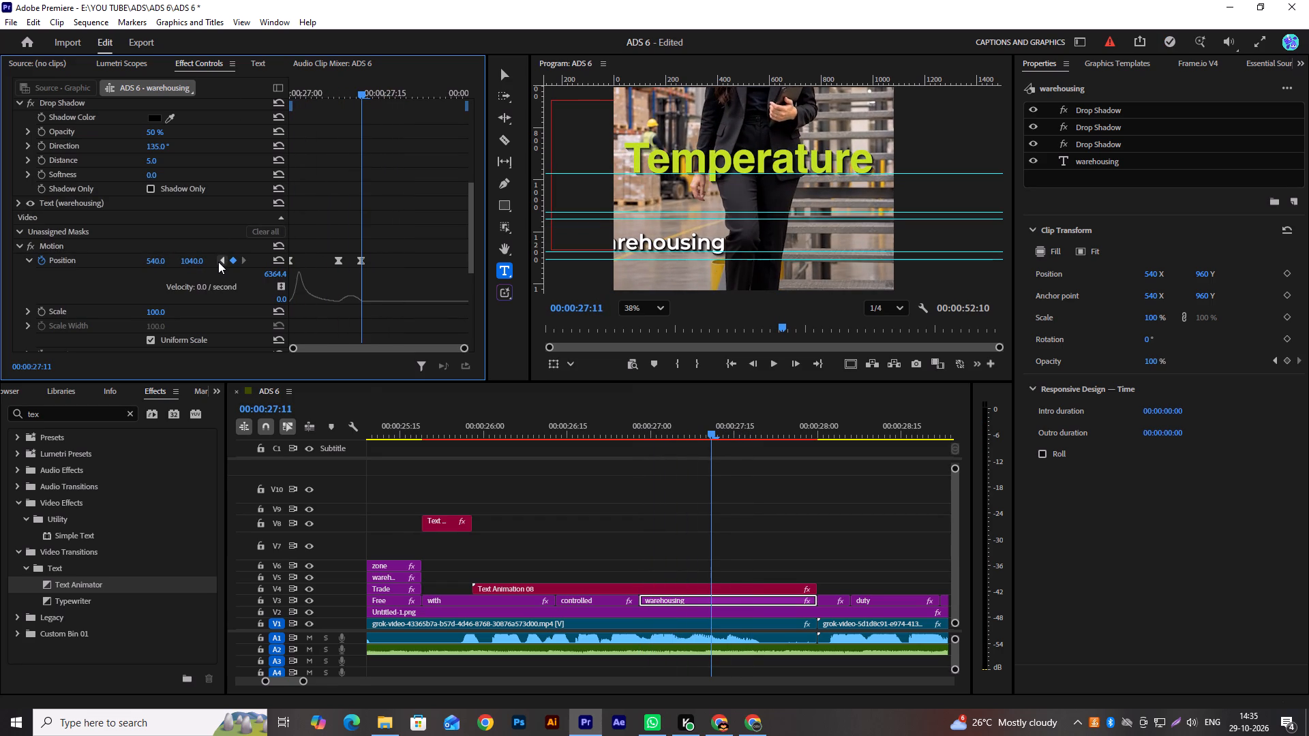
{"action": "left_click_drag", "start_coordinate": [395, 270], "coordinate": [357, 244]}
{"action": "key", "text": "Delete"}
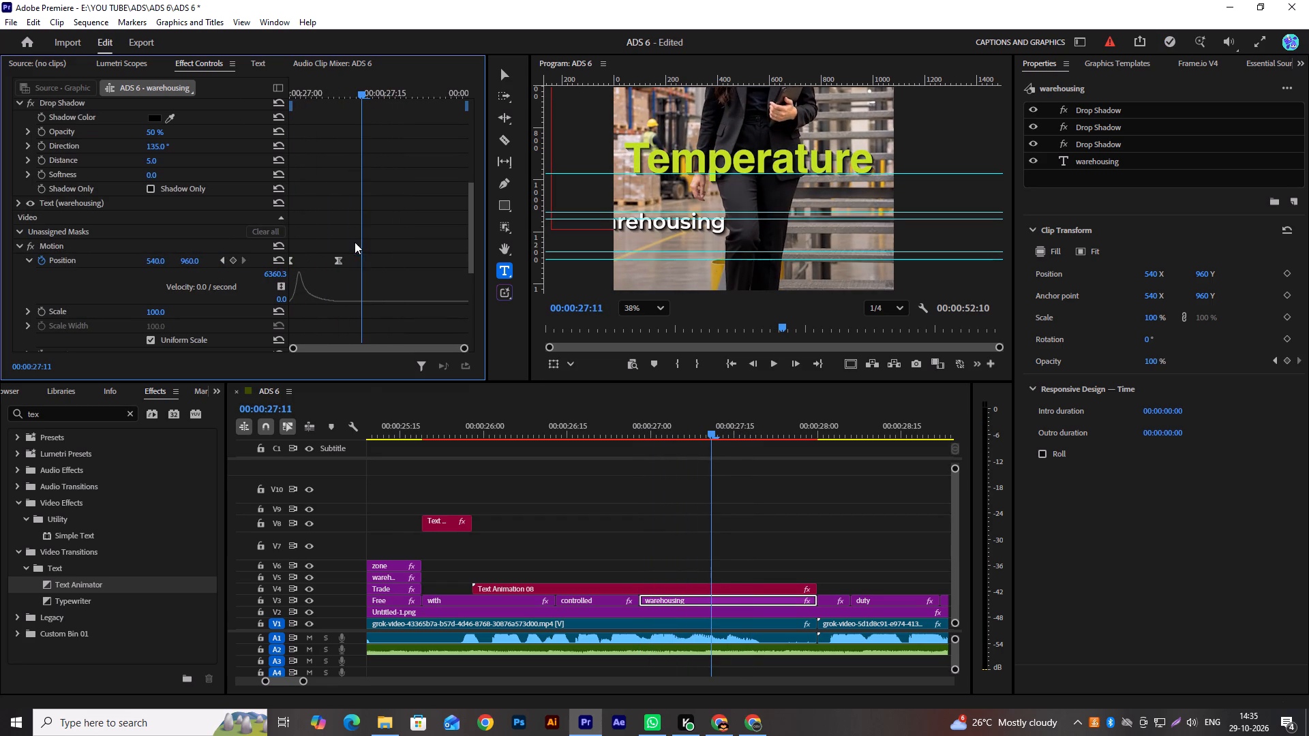
At the "warehousing" caption's ending Position keyframe, shift X to 970 and centre its text layer horizontally in the frame.
{"action": "left_click", "coordinate": [219, 262]}
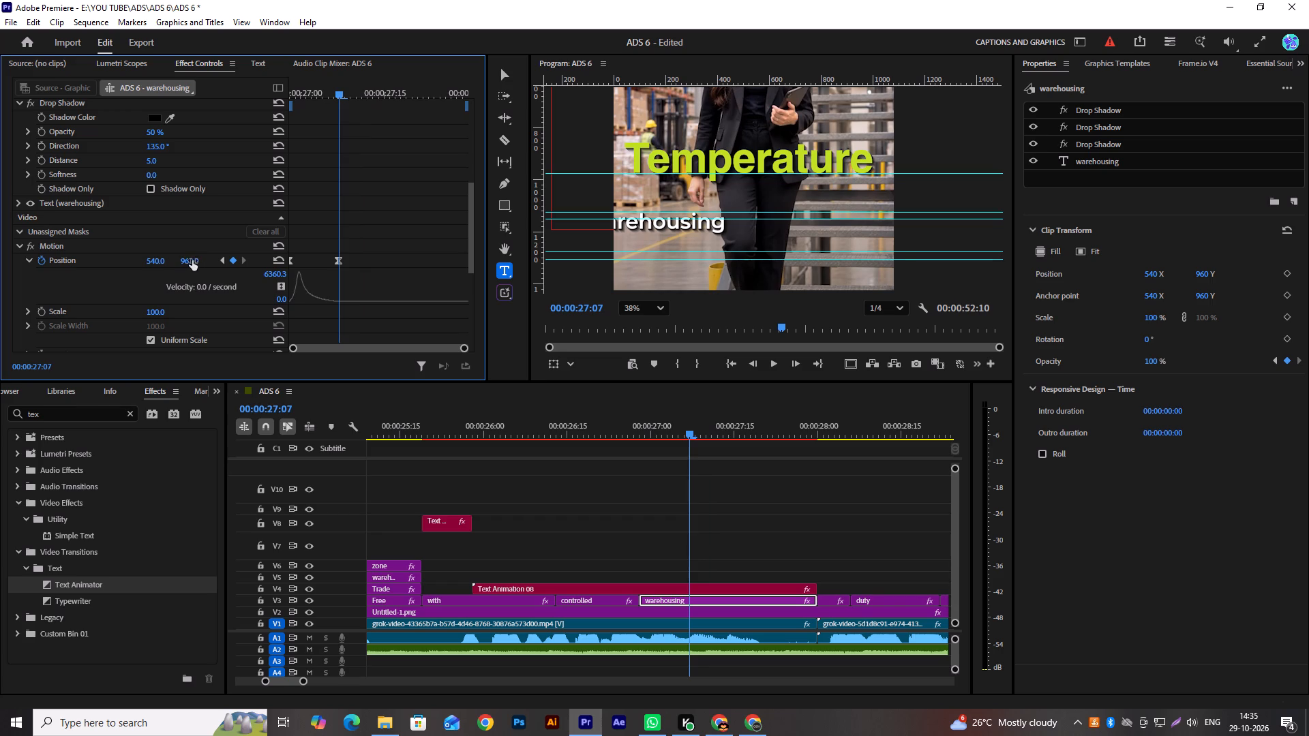
{"action": "left_click_drag", "start_coordinate": [152, 260], "coordinate": [445, 278]}
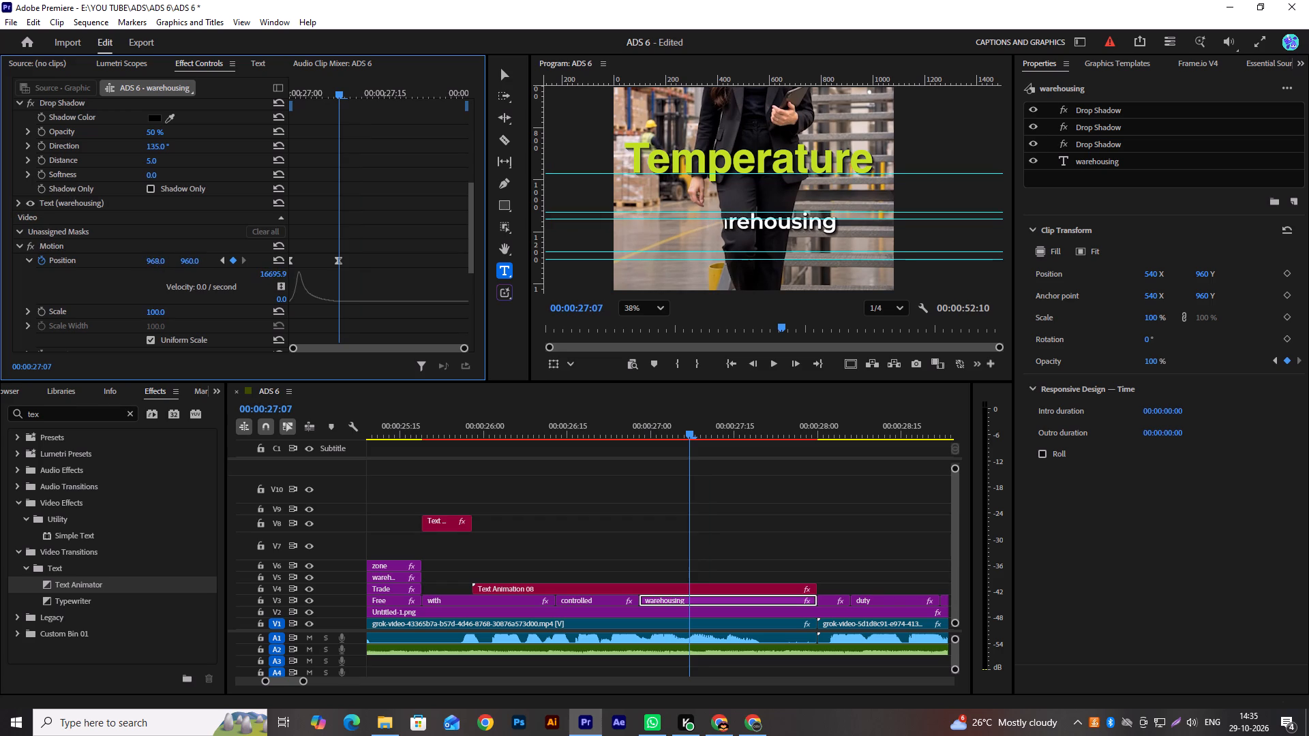
{"action": "left_click_drag", "start_coordinate": [445, 278], "coordinate": [447, 278]}
{"action": "left_click", "coordinate": [1130, 159]}
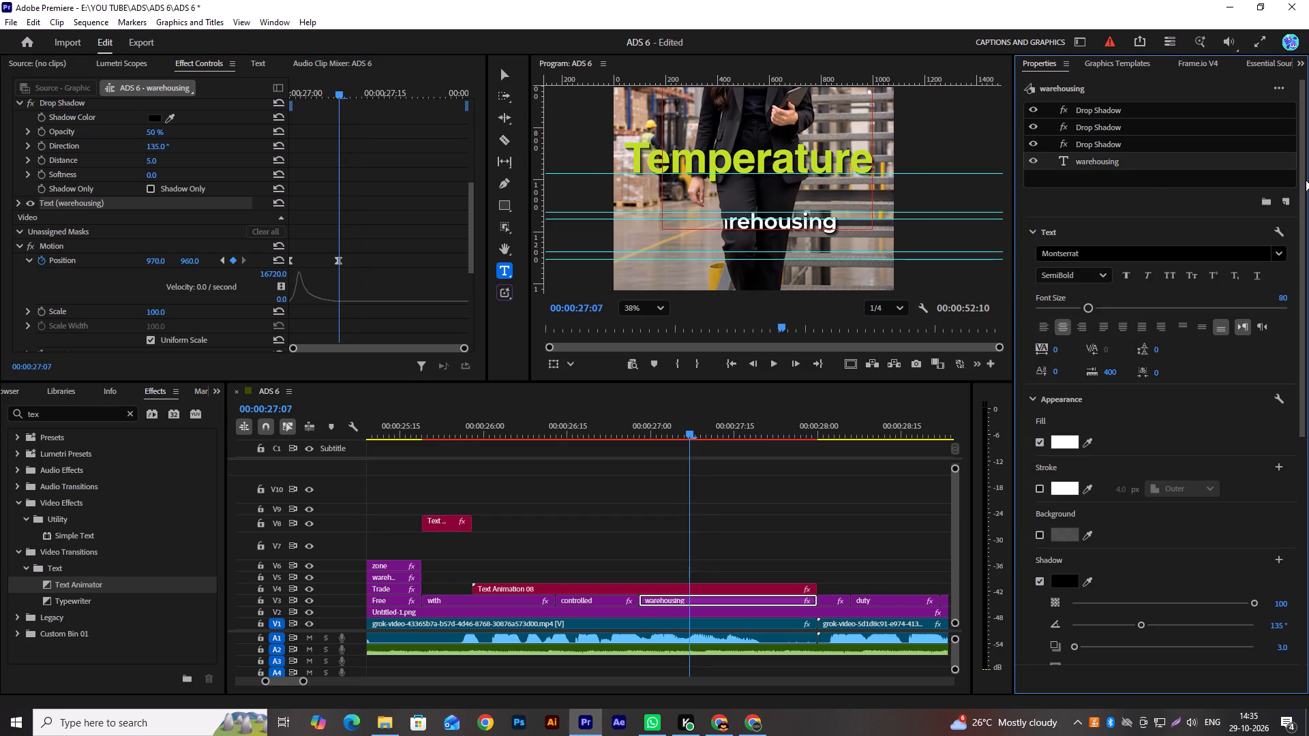
{"action": "left_click_drag", "start_coordinate": [1304, 134], "coordinate": [1306, 318]}
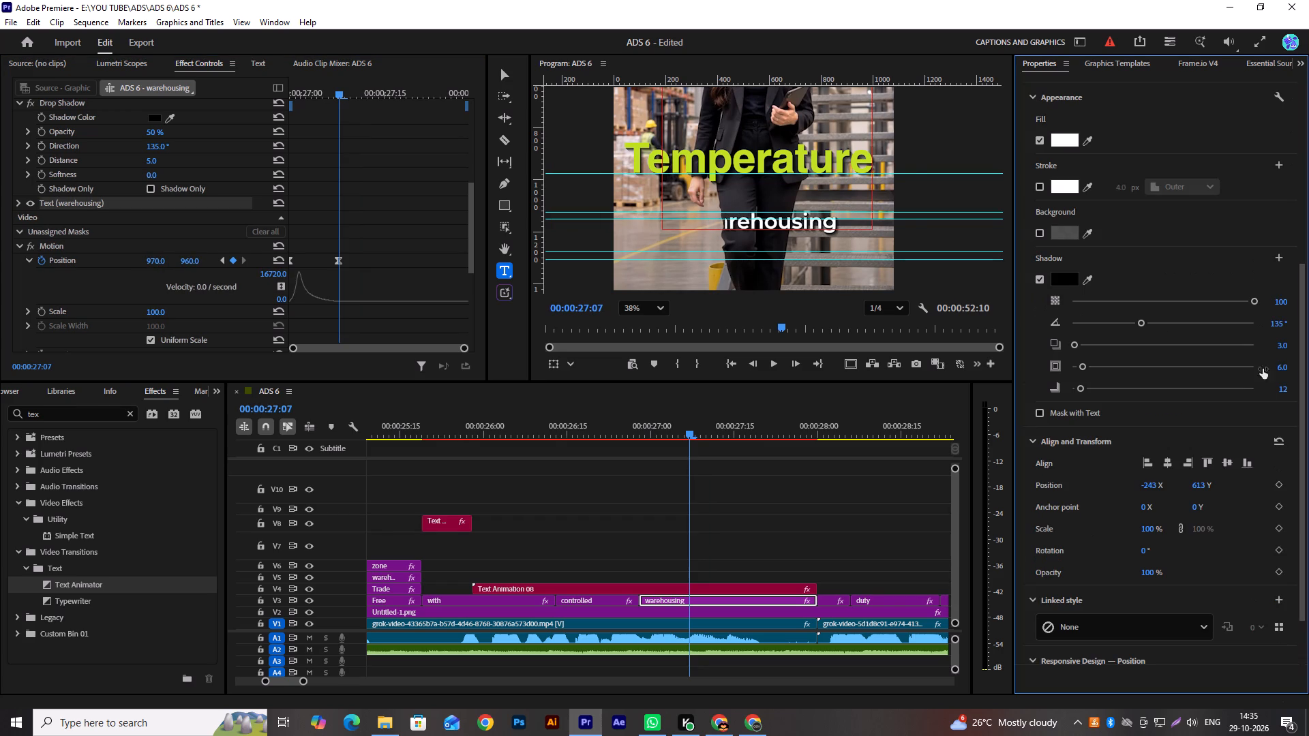
{"action": "left_click", "coordinate": [1167, 467]}
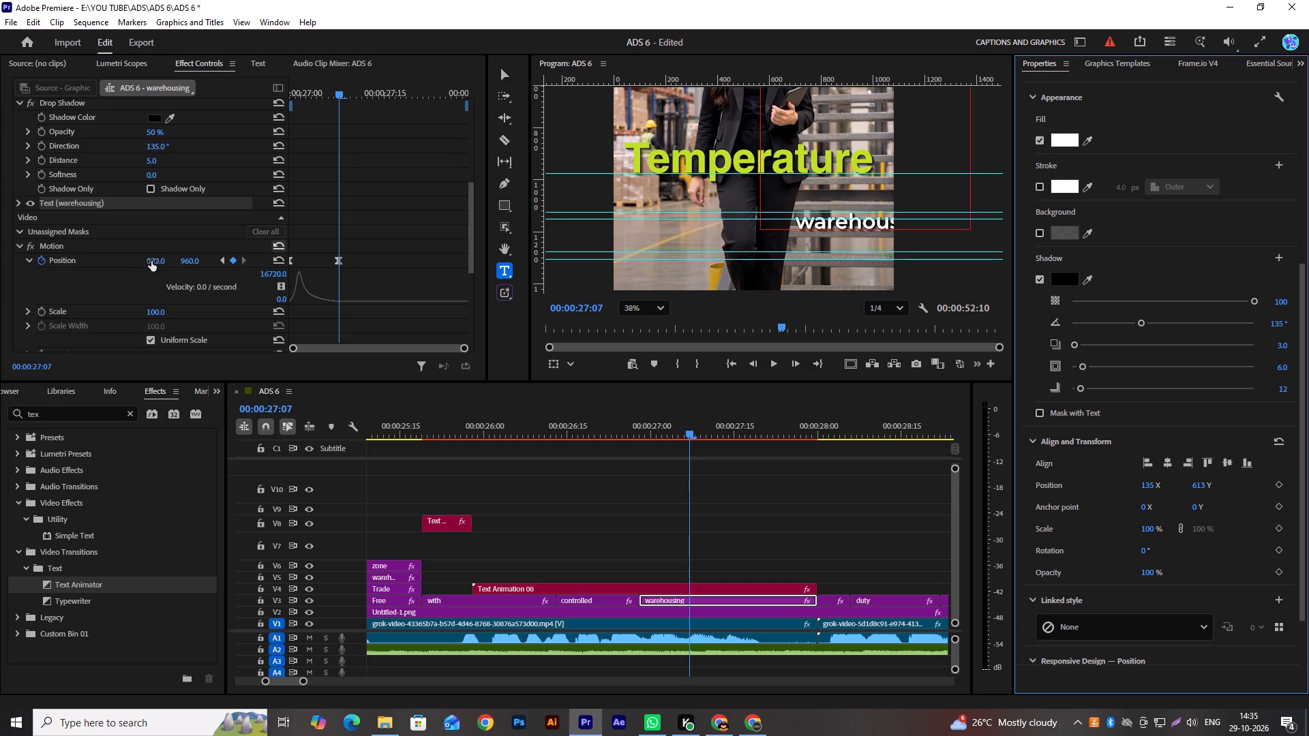
Set the "warehousing" caption's ending Position keyframe to 722, 824, just beneath the "Temperature" title.
{"action": "left_click_drag", "start_coordinate": [153, 262], "coordinate": [142, 265]}
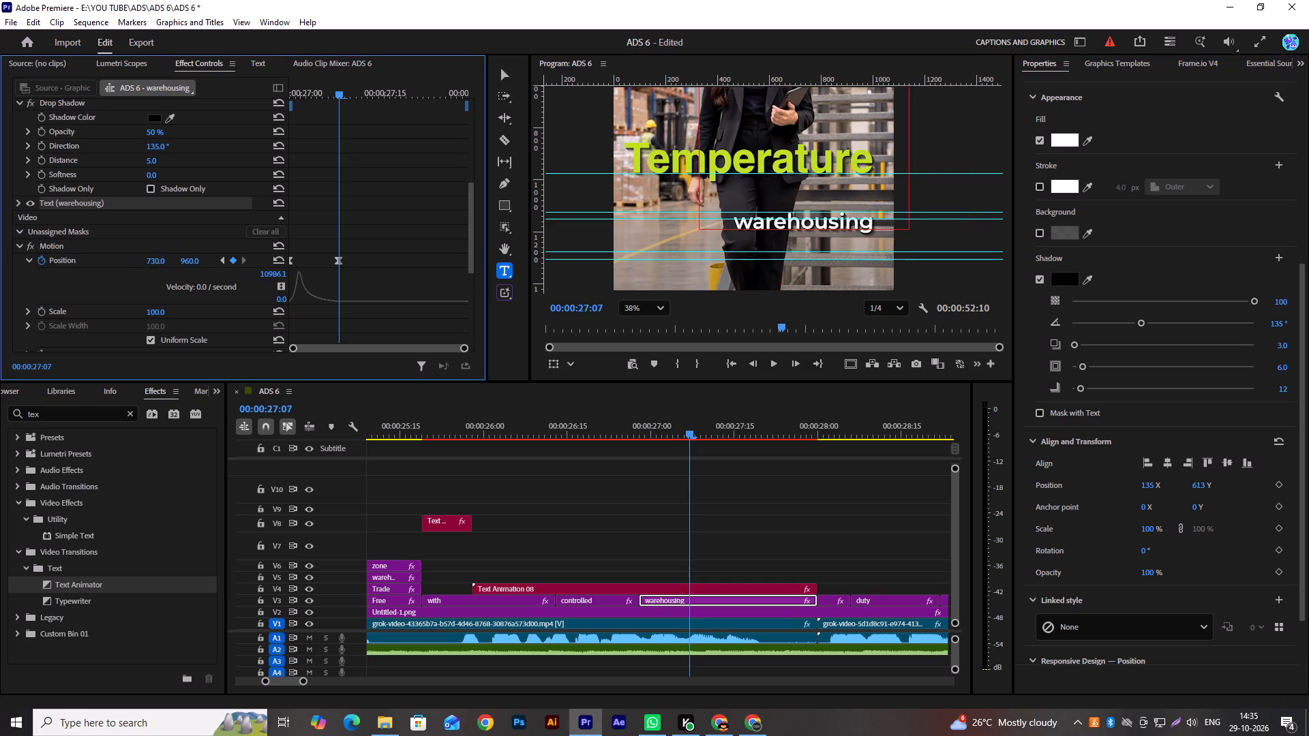
{"action": "left_click_drag", "start_coordinate": [142, 265], "coordinate": [138, 265]}
{"action": "left_click_drag", "start_coordinate": [197, 261], "coordinate": [190, 261]}
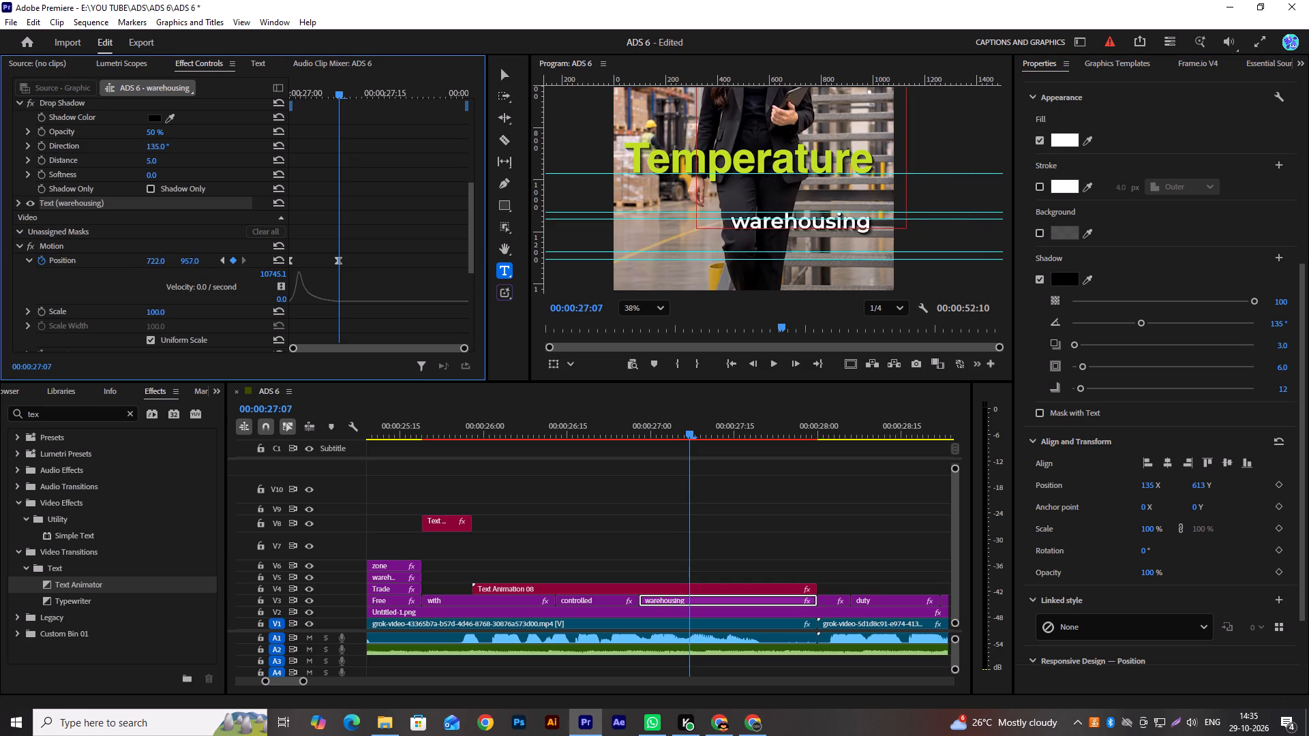
{"action": "left_click_drag", "start_coordinate": [190, 261], "coordinate": [98, 283]}
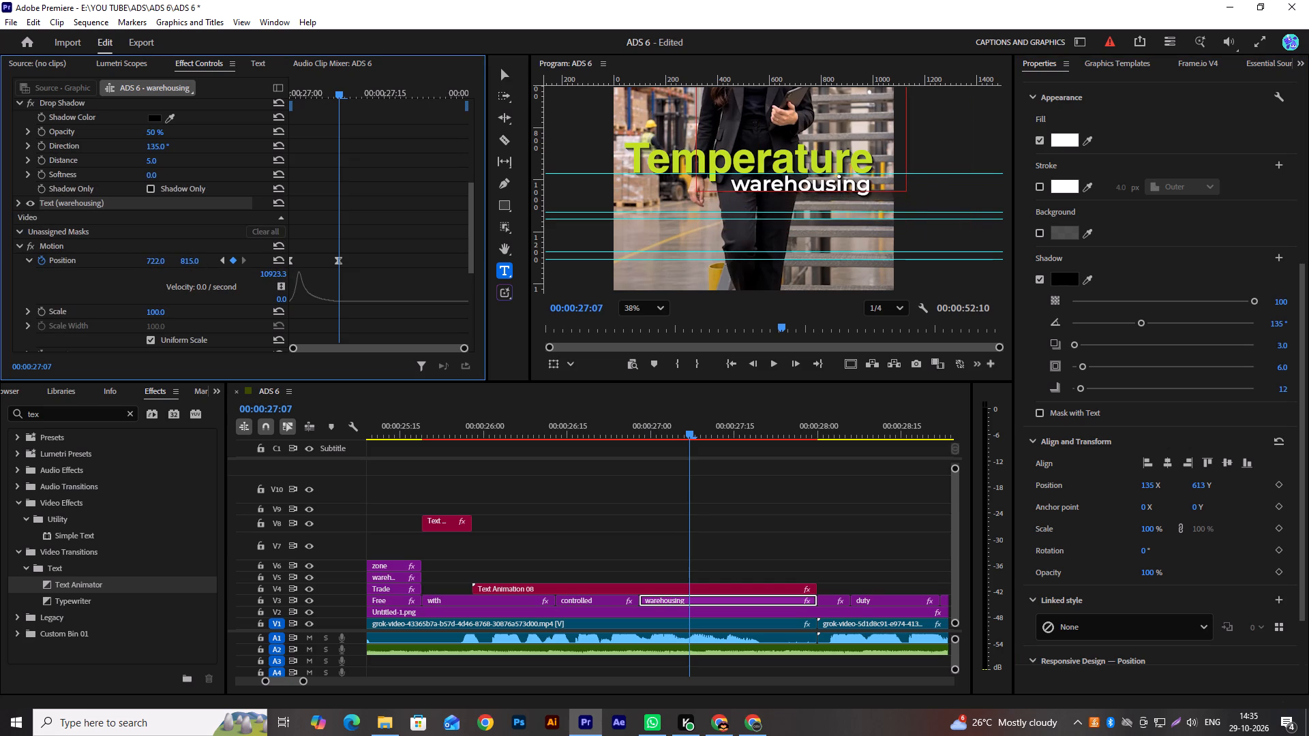
{"action": "left_click_drag", "start_coordinate": [98, 283], "coordinate": [104, 281]}
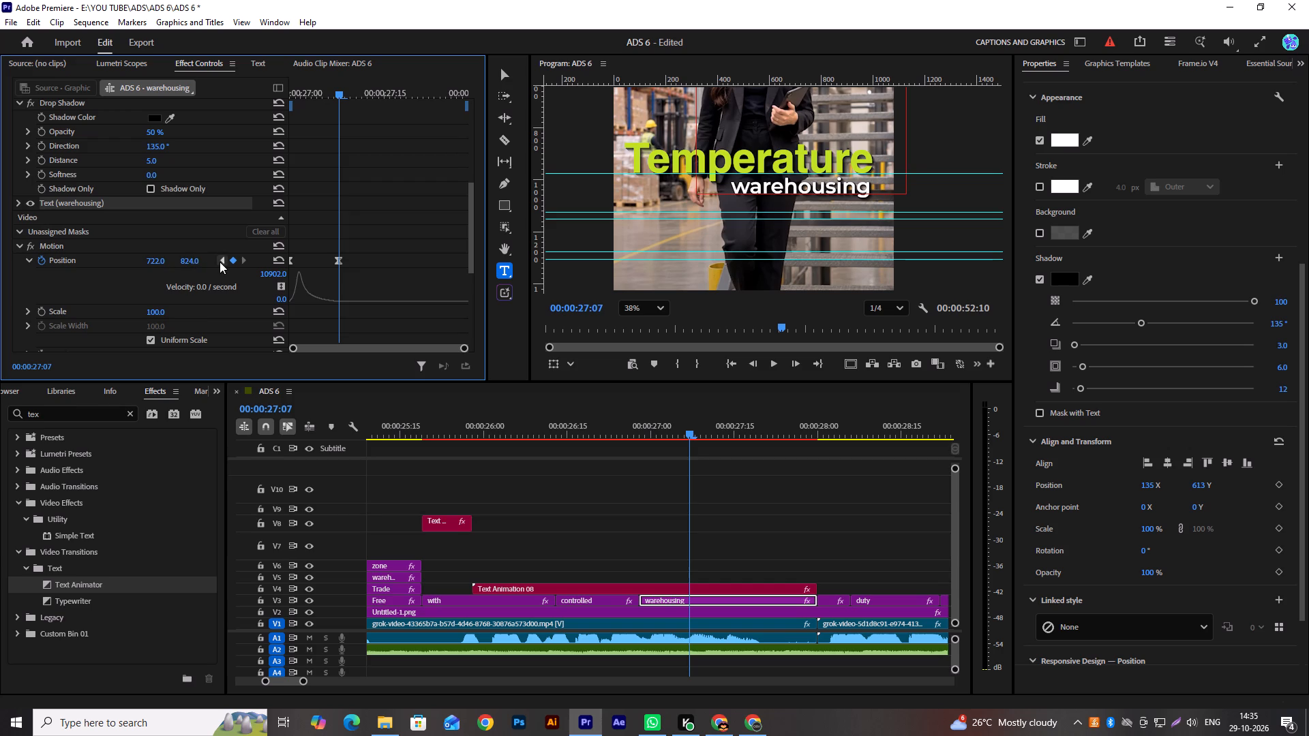
Set the Y value of the "warehousing" caption's starting Position keyframe to 824, level with its ending keyframe.
{"action": "left_click", "coordinate": [220, 262]}
{"action": "left_click", "coordinate": [187, 264]}
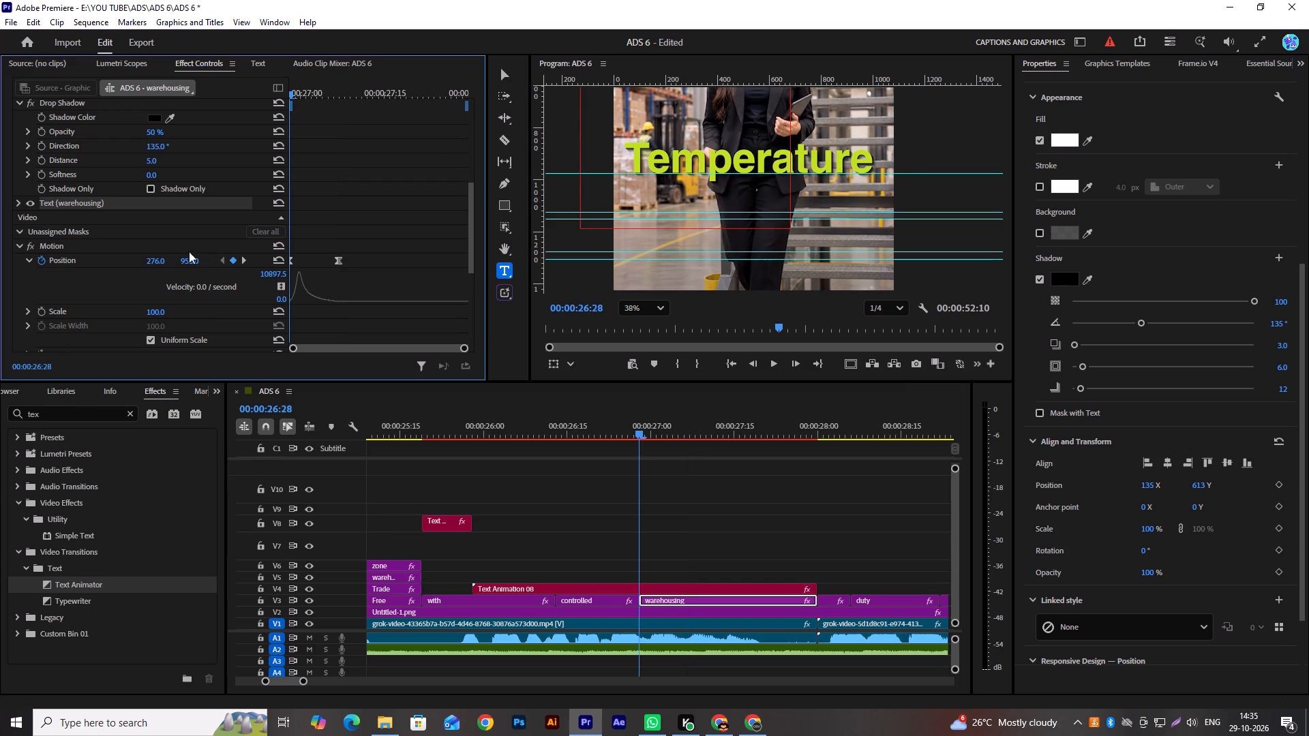
{"action": "left_click", "coordinate": [185, 264]}
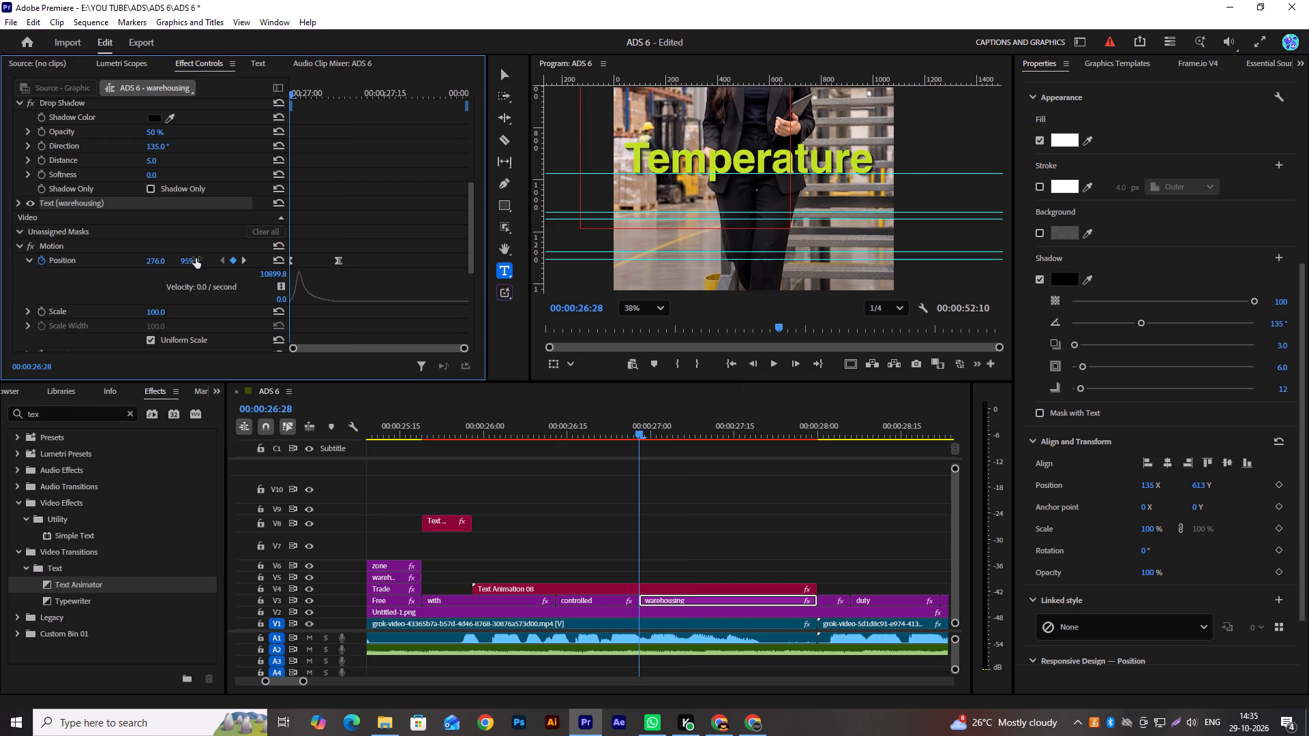
{"action": "left_click", "coordinate": [189, 247]}
{"action": "left_click", "coordinate": [189, 262]}
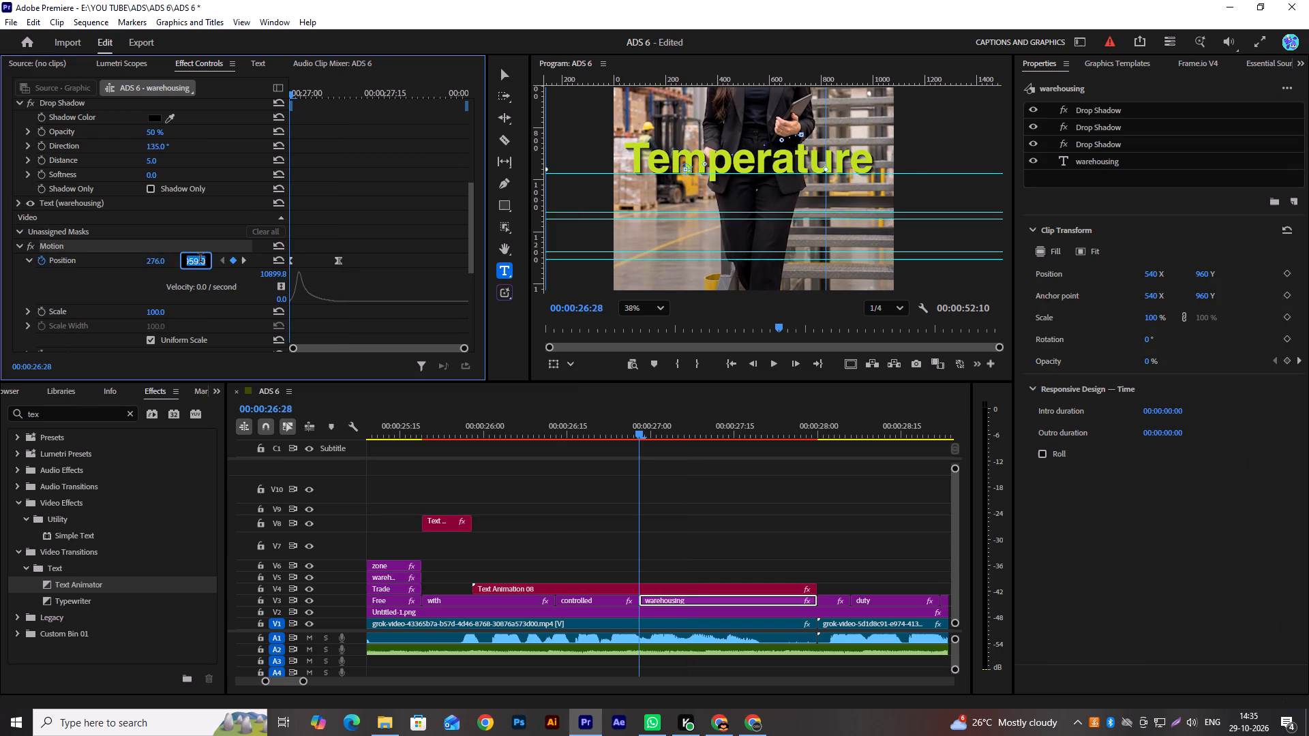
{"action": "type", "text": "824"}
{"action": "key", "text": "Return"}
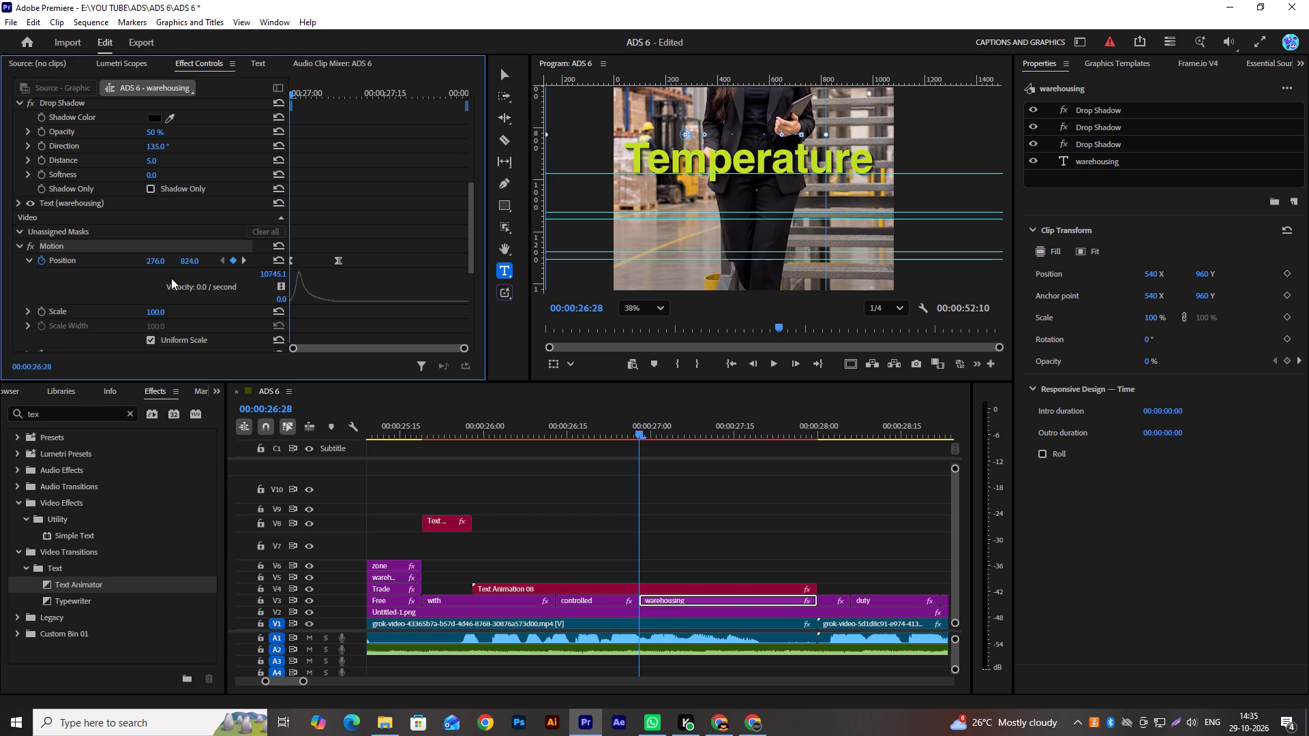
Play back the "with Temperature controlled warehousing" captions from around the start of the "with" caption to check the slide-in.
{"action": "left_click_drag", "start_coordinate": [517, 437], "coordinate": [420, 448]}
{"action": "key", "text": "space"}
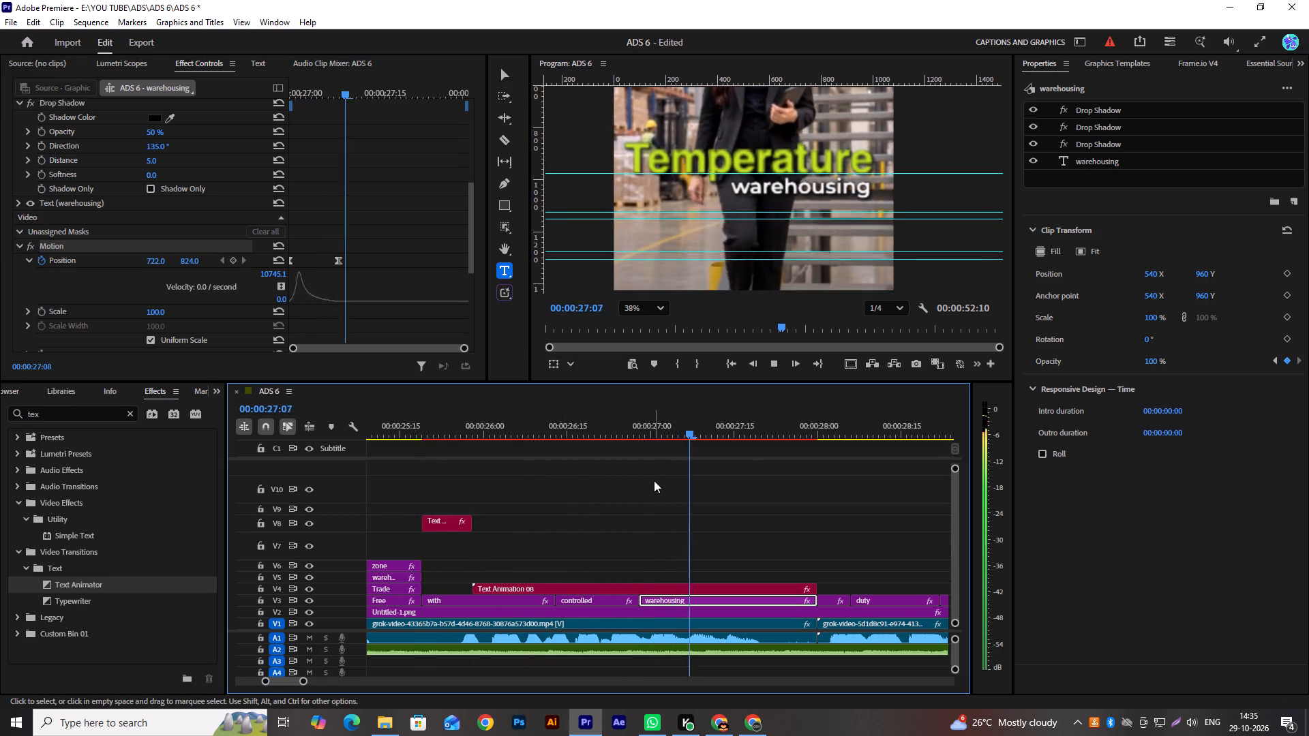
{"action": "key", "text": "space"}
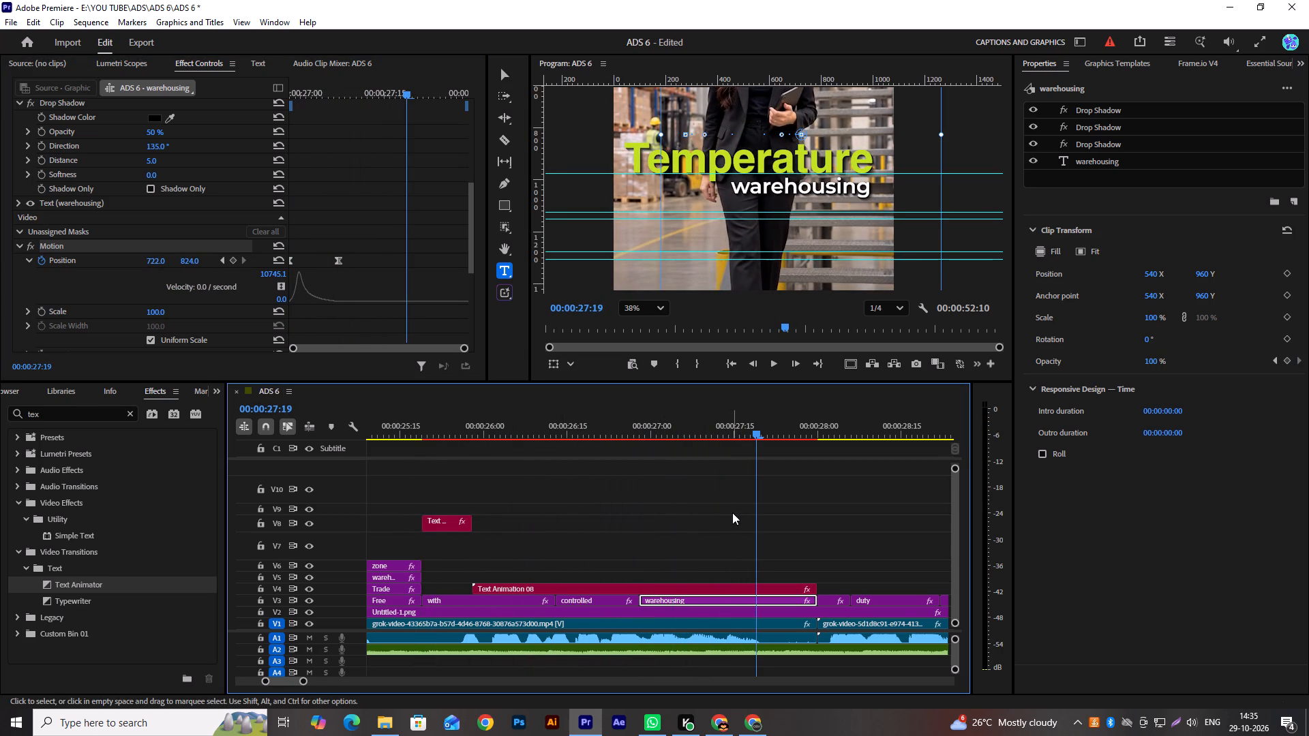
Save the project.
{"action": "key", "text": "ctrl+s"}
Move the spare Text Animation 08 title on V8 along the timeline so it sits above the "warehousing" caption, just before 00:00:27:00.
{"action": "left_click", "coordinate": [730, 519]}
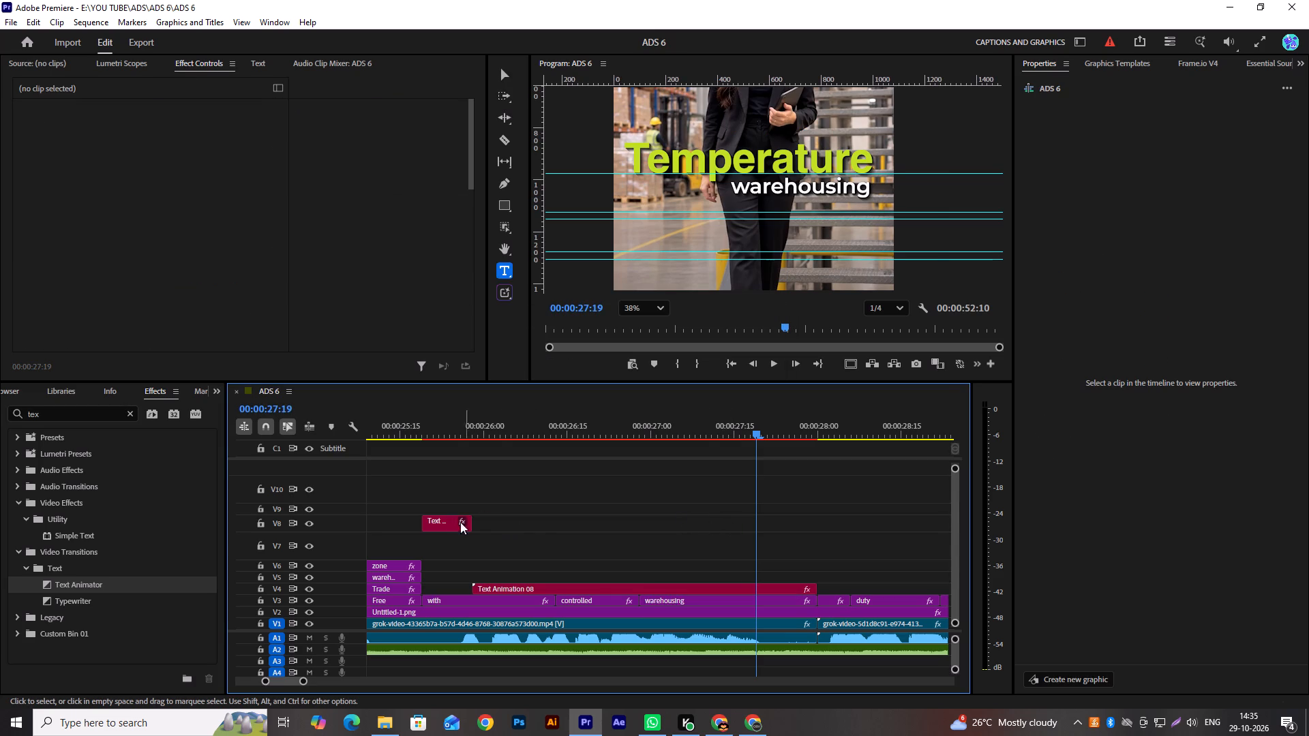
{"action": "left_click_drag", "start_coordinate": [432, 493], "coordinate": [471, 532]}
{"action": "left_click_drag", "start_coordinate": [447, 521], "coordinate": [563, 525]}
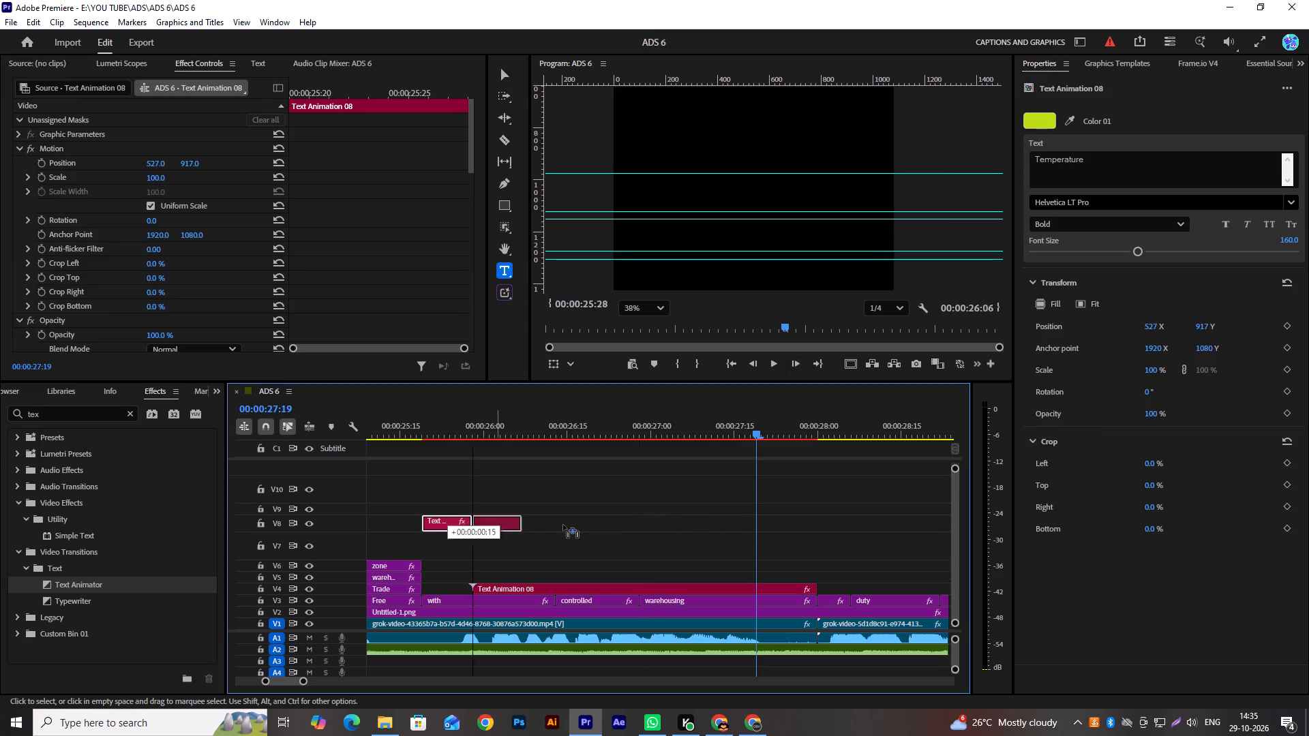
{"action": "left_click_drag", "start_coordinate": [563, 525], "coordinate": [637, 530]}
{"action": "scroll", "coordinate": [710, 528], "scroll_direction": "down", "scroll_amount": 6}
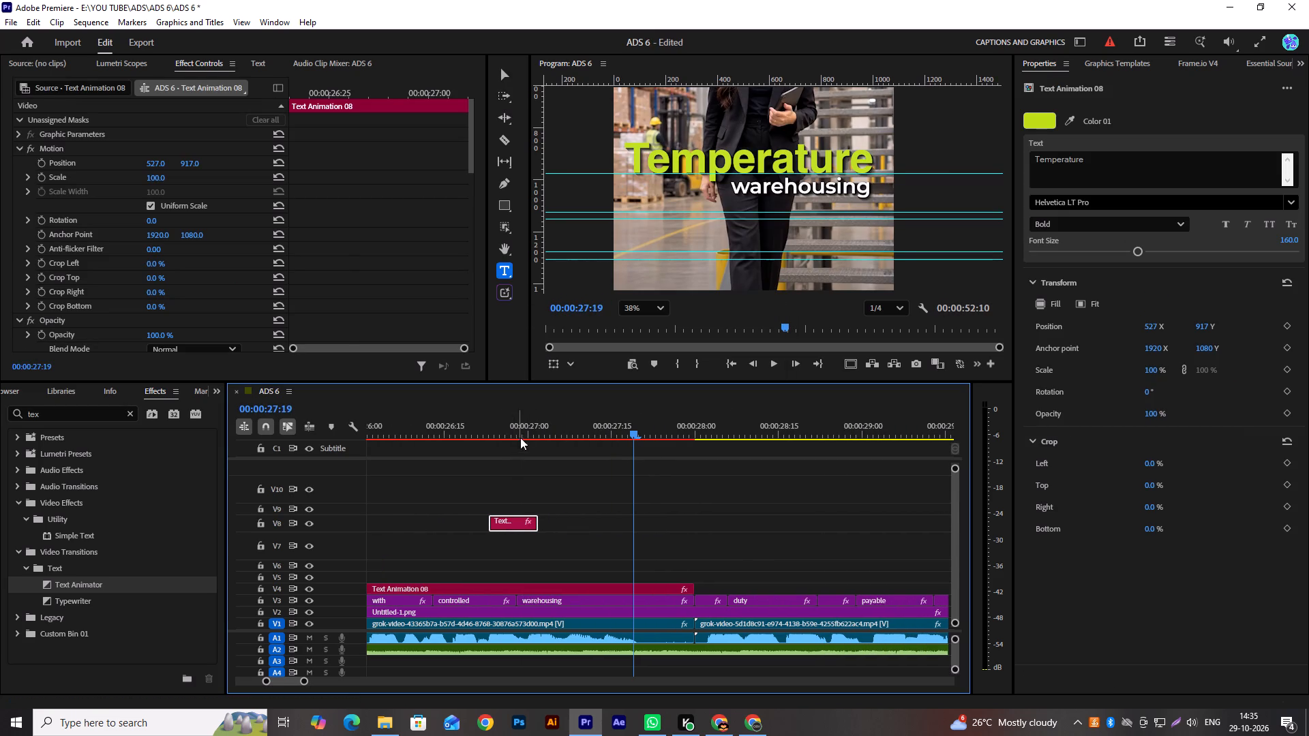
{"action": "left_click_drag", "start_coordinate": [522, 433], "coordinate": [584, 468]}
{"action": "scroll", "coordinate": [667, 498], "scroll_direction": "down", "scroll_amount": 2}
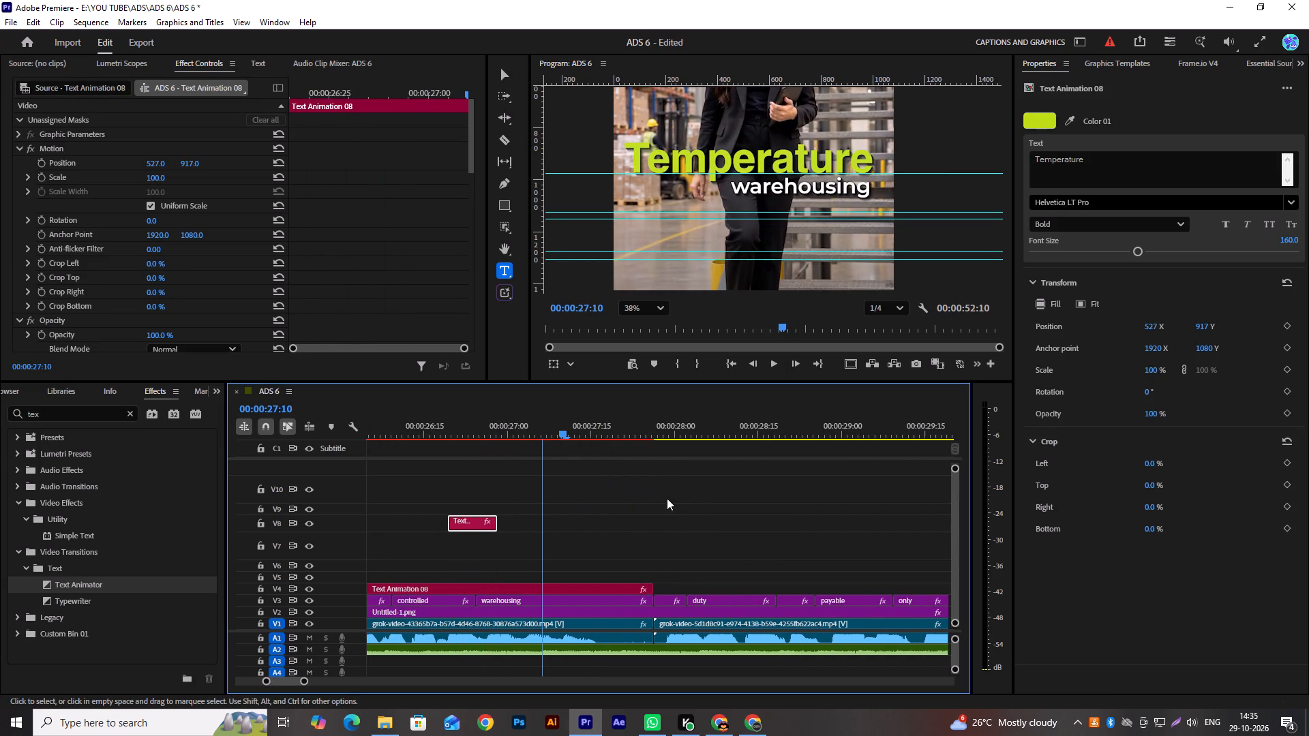
{"action": "scroll", "coordinate": [667, 498], "scroll_direction": "down", "scroll_amount": 2}
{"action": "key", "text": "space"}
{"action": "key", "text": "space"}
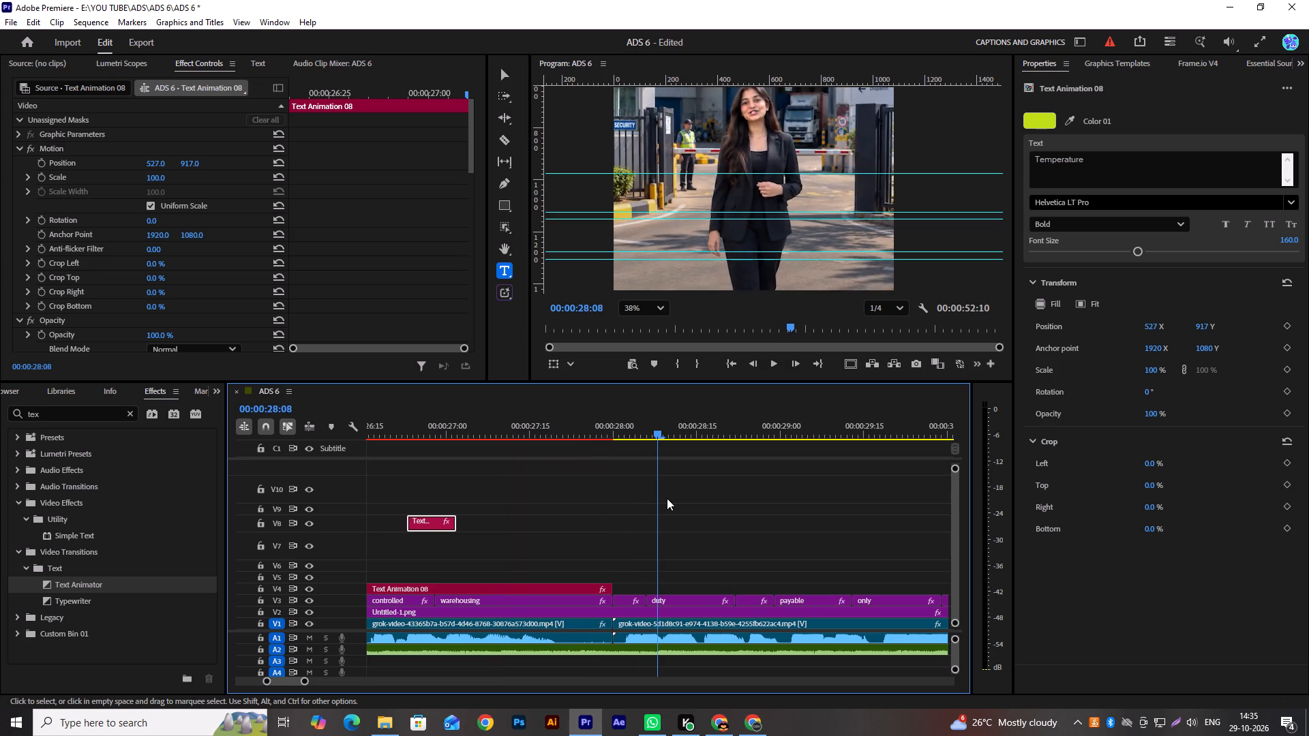
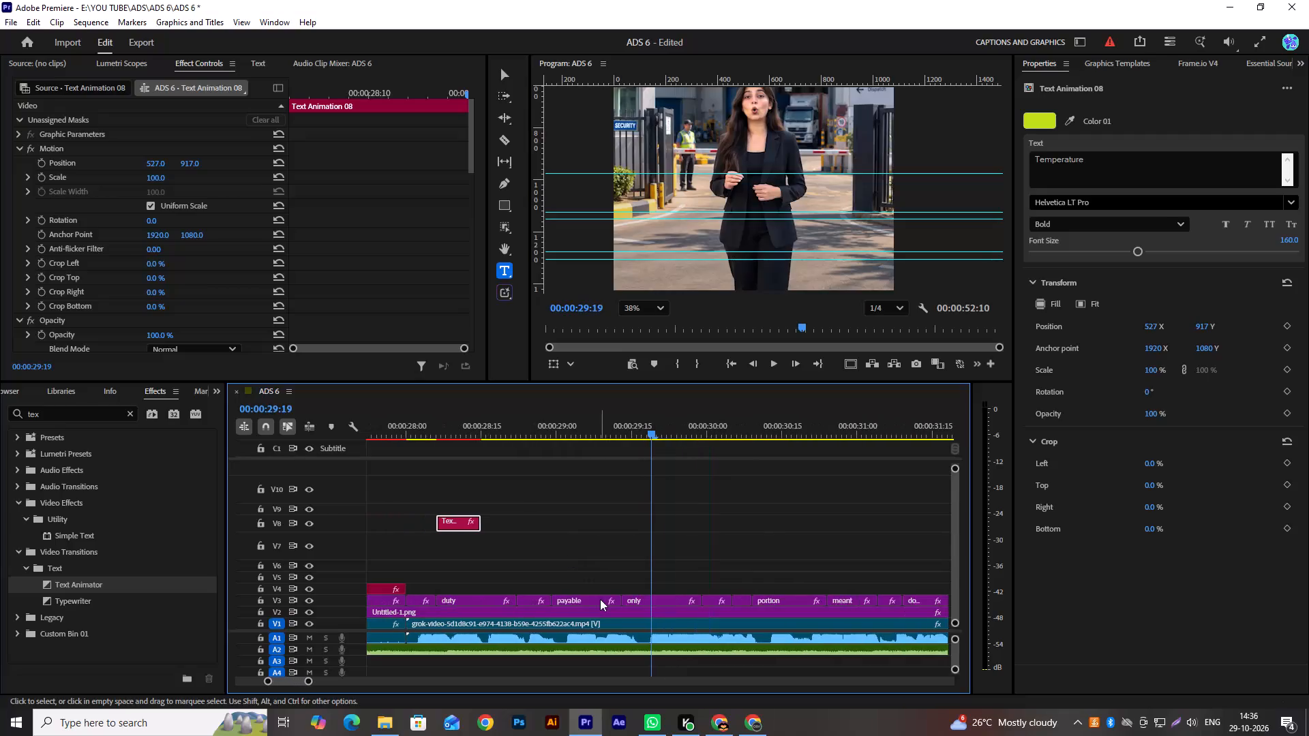
Set the font size of the "payable" caption's text layer to 160.
{"action": "scroll", "coordinate": [601, 583], "scroll_direction": "up", "scroll_amount": 5}
{"action": "left_click", "coordinate": [680, 600]}
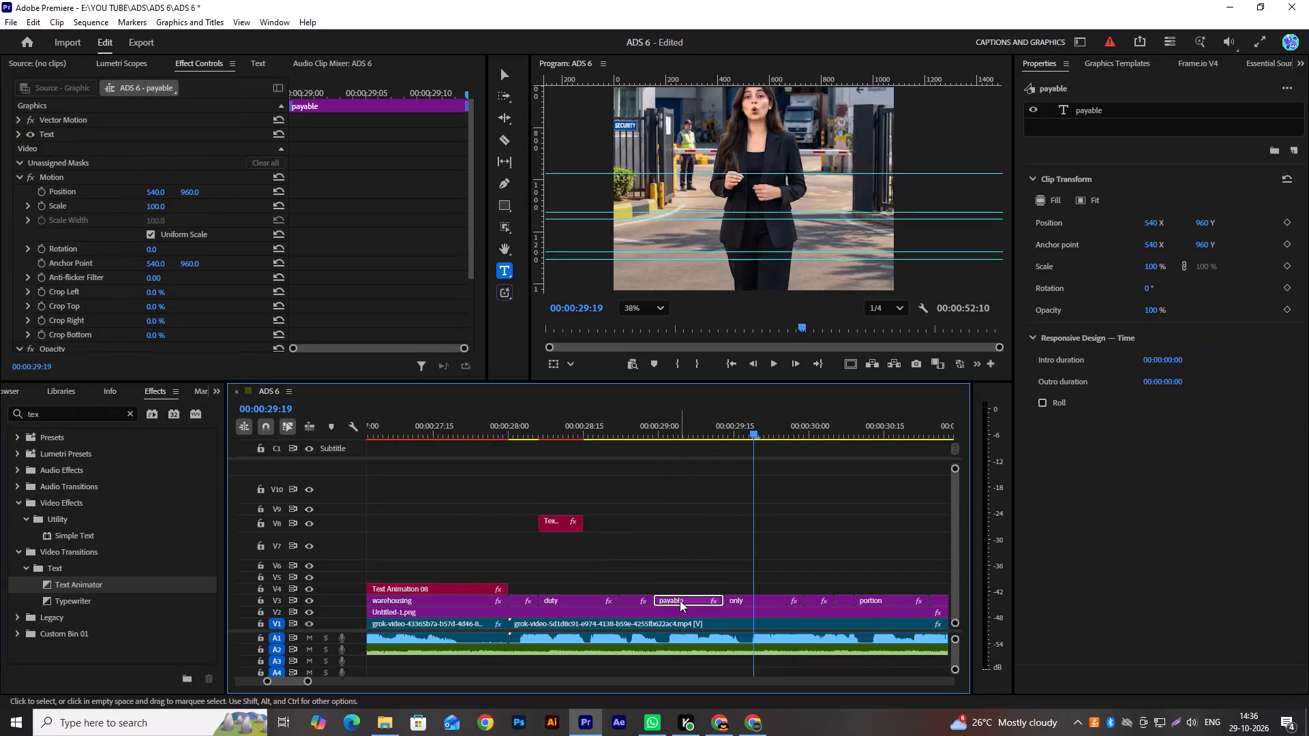
{"action": "left_click", "coordinate": [1125, 112]}
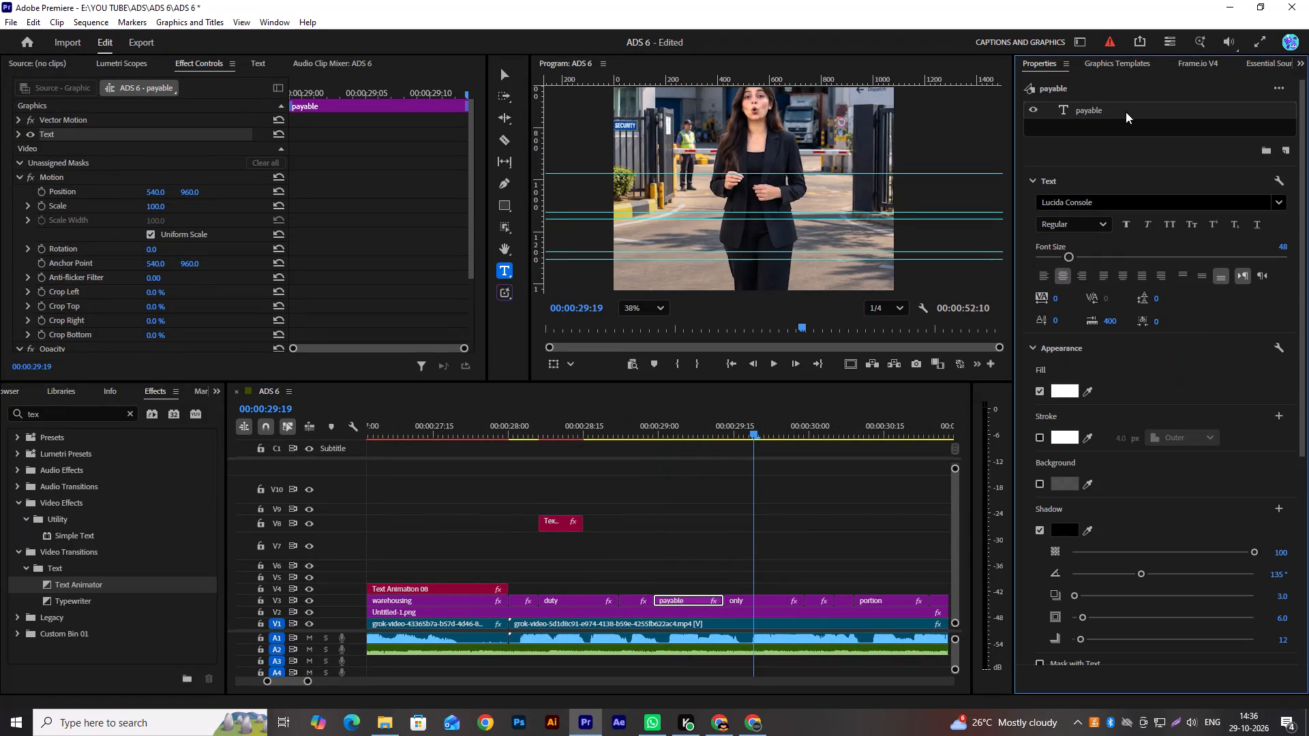
{"action": "left_click", "coordinate": [1284, 247]}
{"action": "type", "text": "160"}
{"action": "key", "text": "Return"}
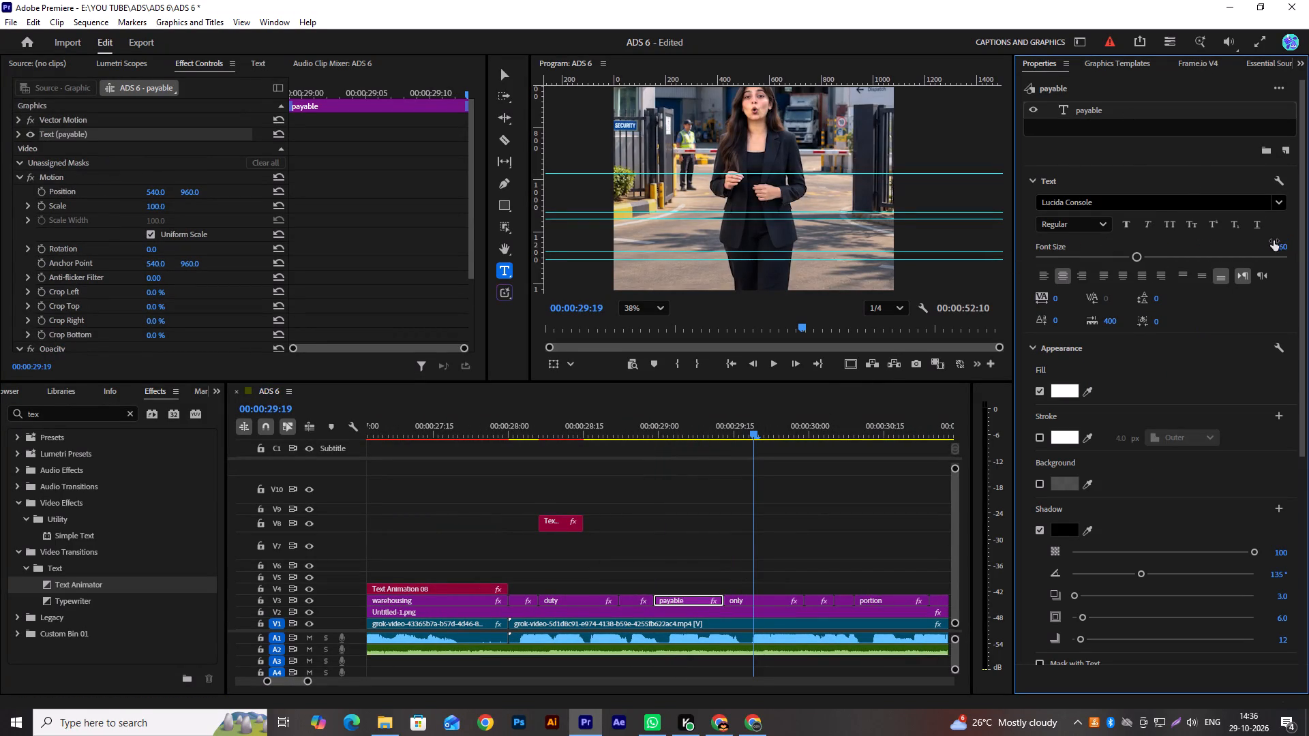
Open the font family choice for the "payable" caption's text, currently in Lucida Console.
{"action": "left_click", "coordinate": [1082, 212]}
{"action": "left_click", "coordinate": [1098, 206]}
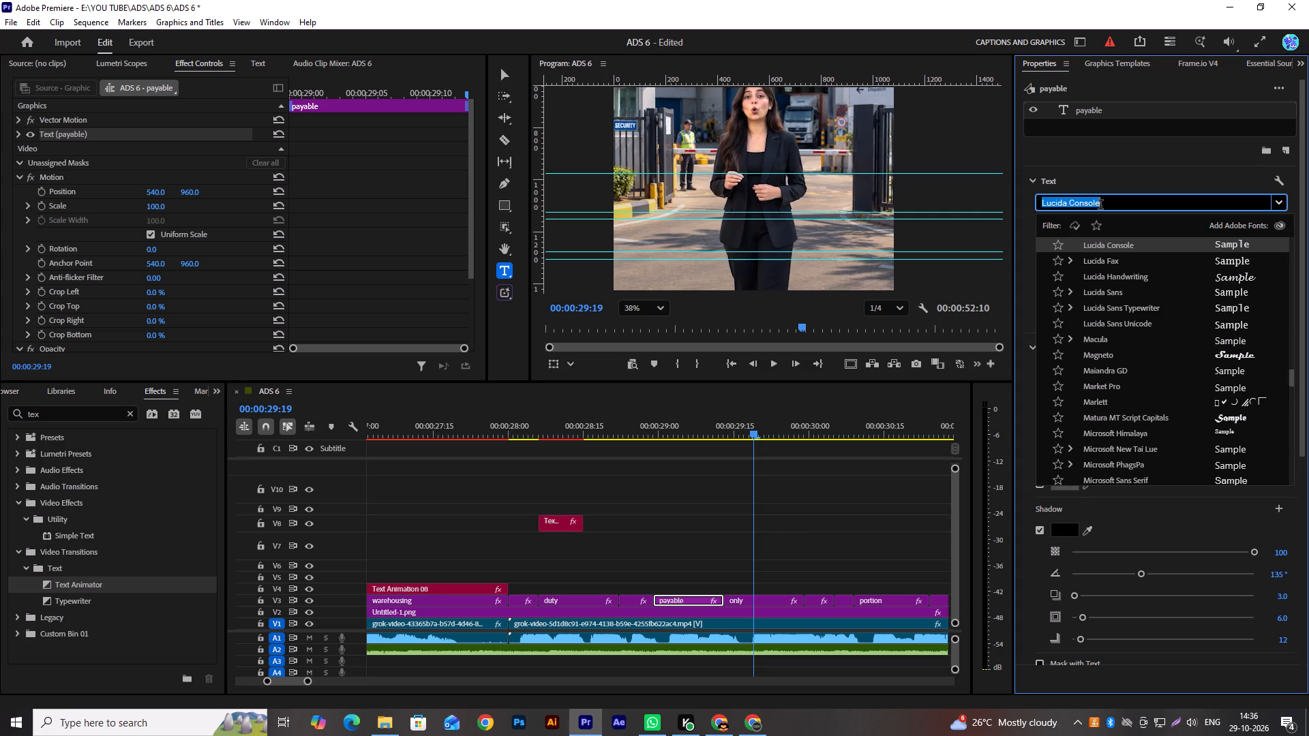
Set the "payable" caption's font to Helvetica LT Pro Bold.
{"action": "type", "text": "mo"}
{"action": "key", "text": "BackSpace"}
{"action": "key", "text": "BackSpace"}
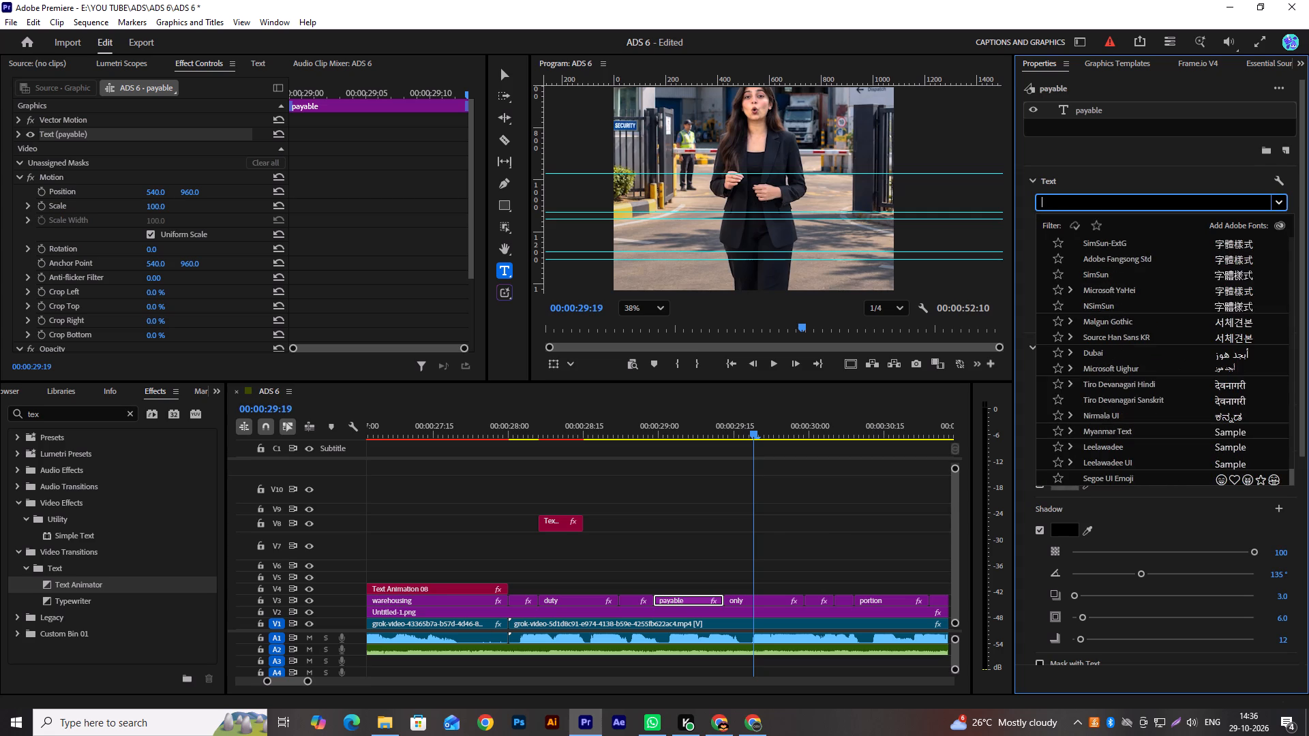
{"action": "type", "text": "he"}
{"action": "key", "text": "l"}
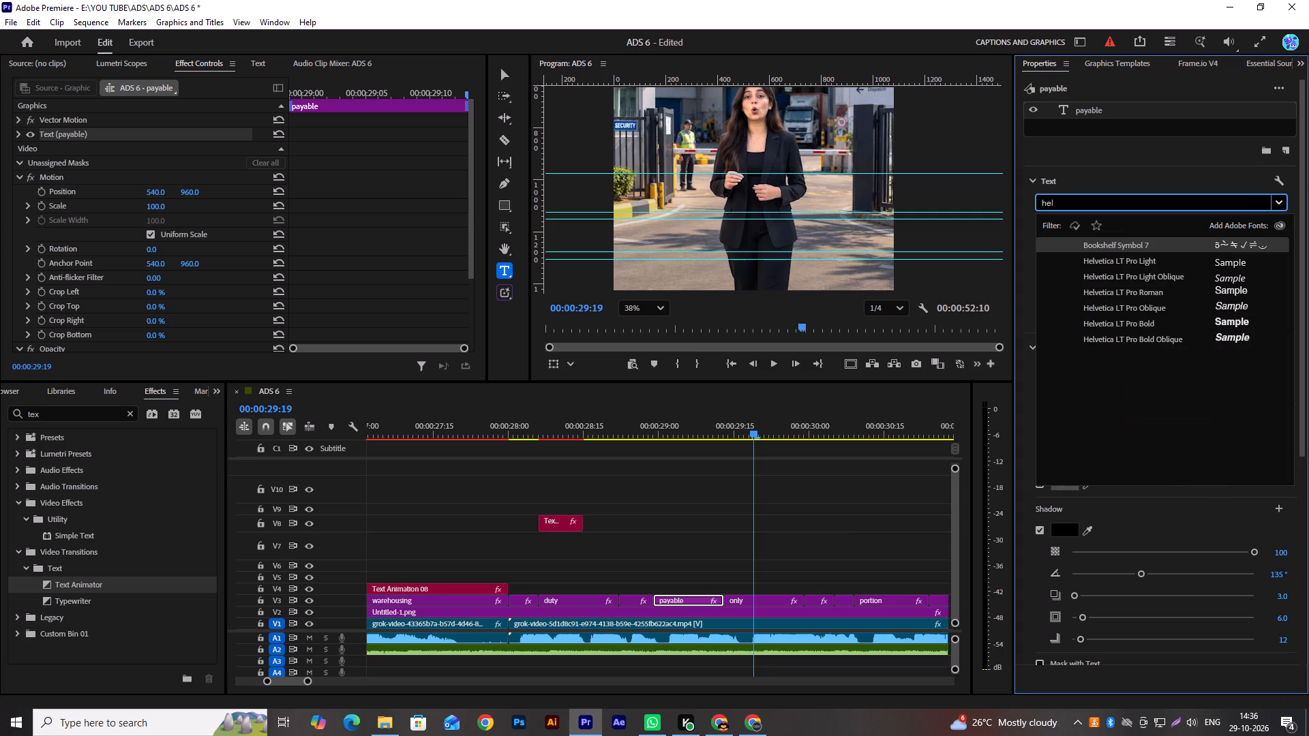
{"action": "left_click", "coordinate": [1120, 324]}
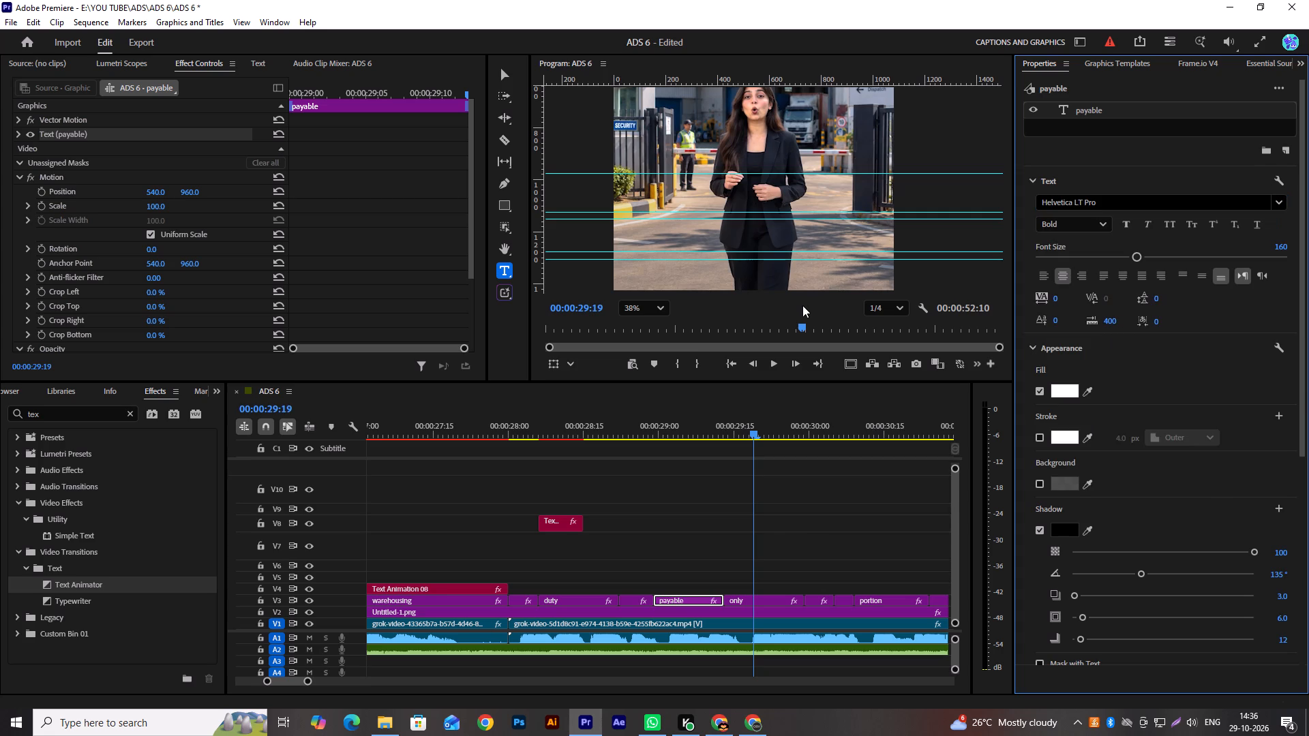
Raise the "payable" caption to mid-frame by setting its Motion Position Y value to 433.
{"action": "scroll", "coordinate": [780, 255], "scroll_direction": "down", "scroll_amount": 7}
{"action": "left_click", "coordinate": [643, 301]}
{"action": "left_click", "coordinate": [639, 326]}
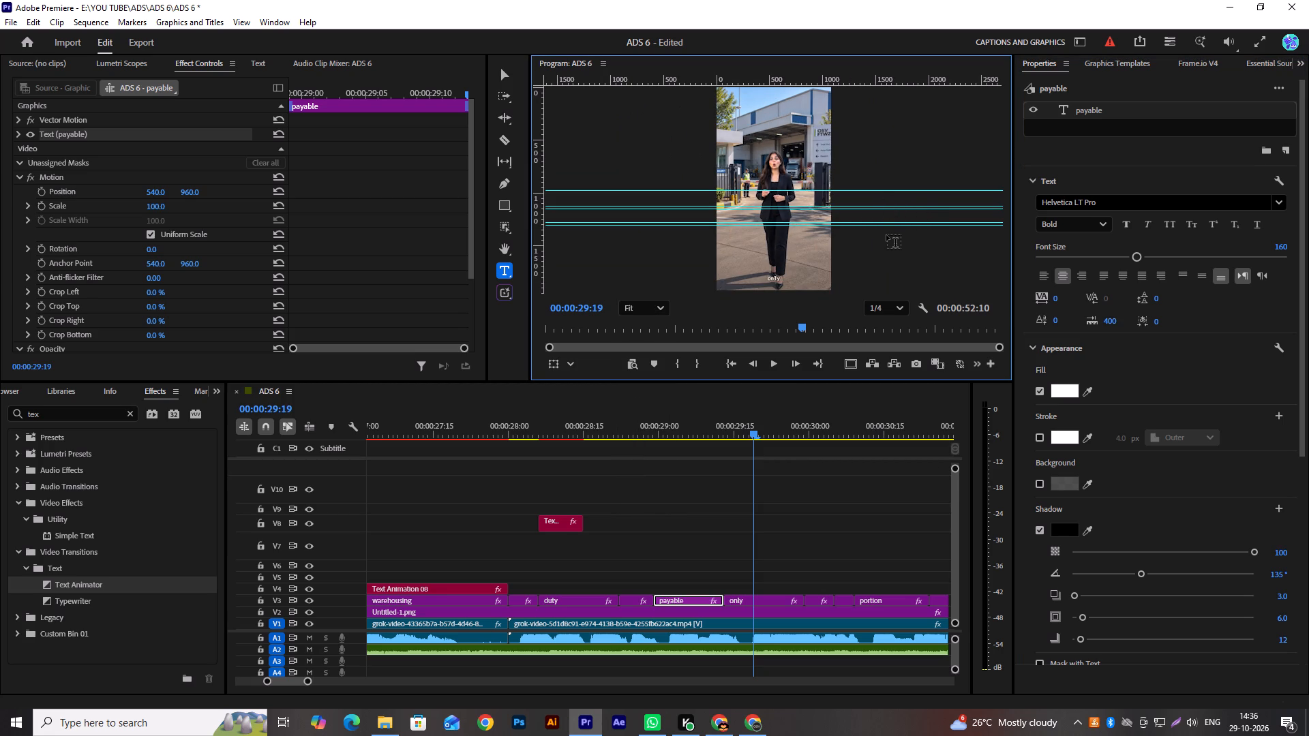
{"action": "left_click", "coordinate": [682, 433]}
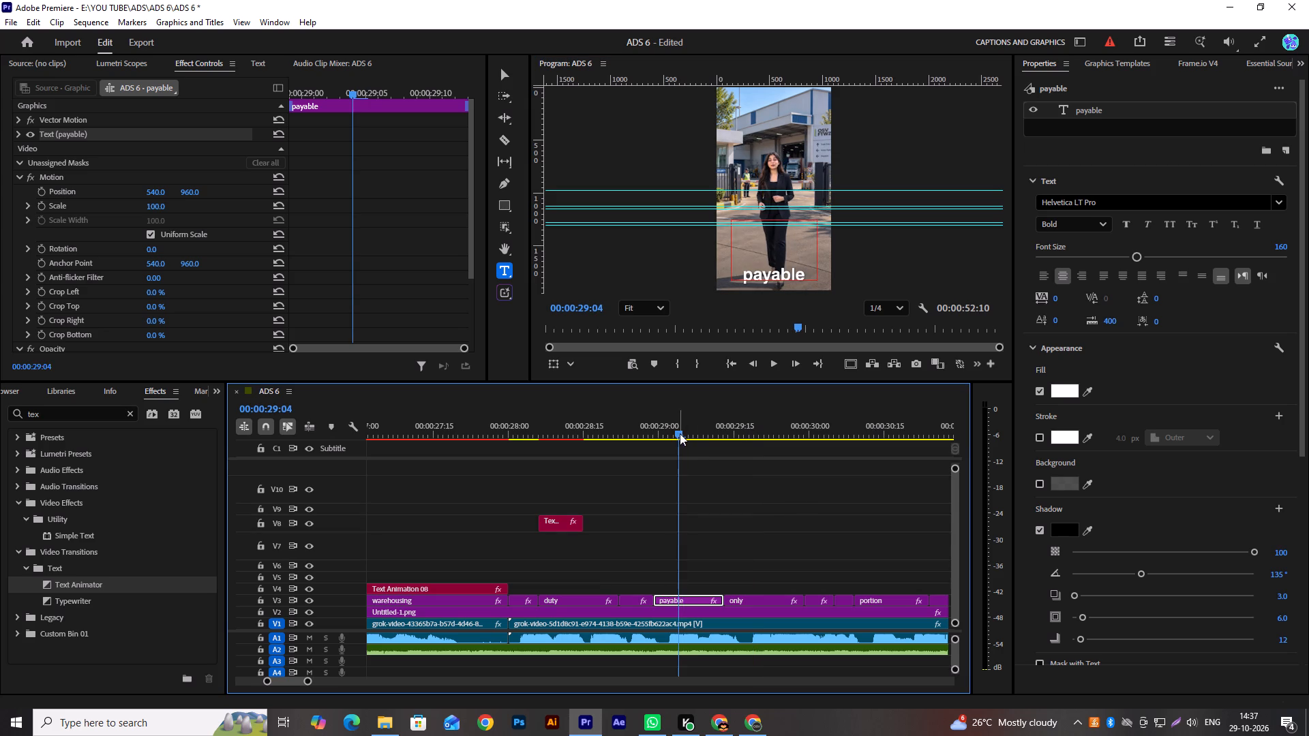
{"action": "scroll", "coordinate": [833, 274], "scroll_direction": "up", "scroll_amount": 4}
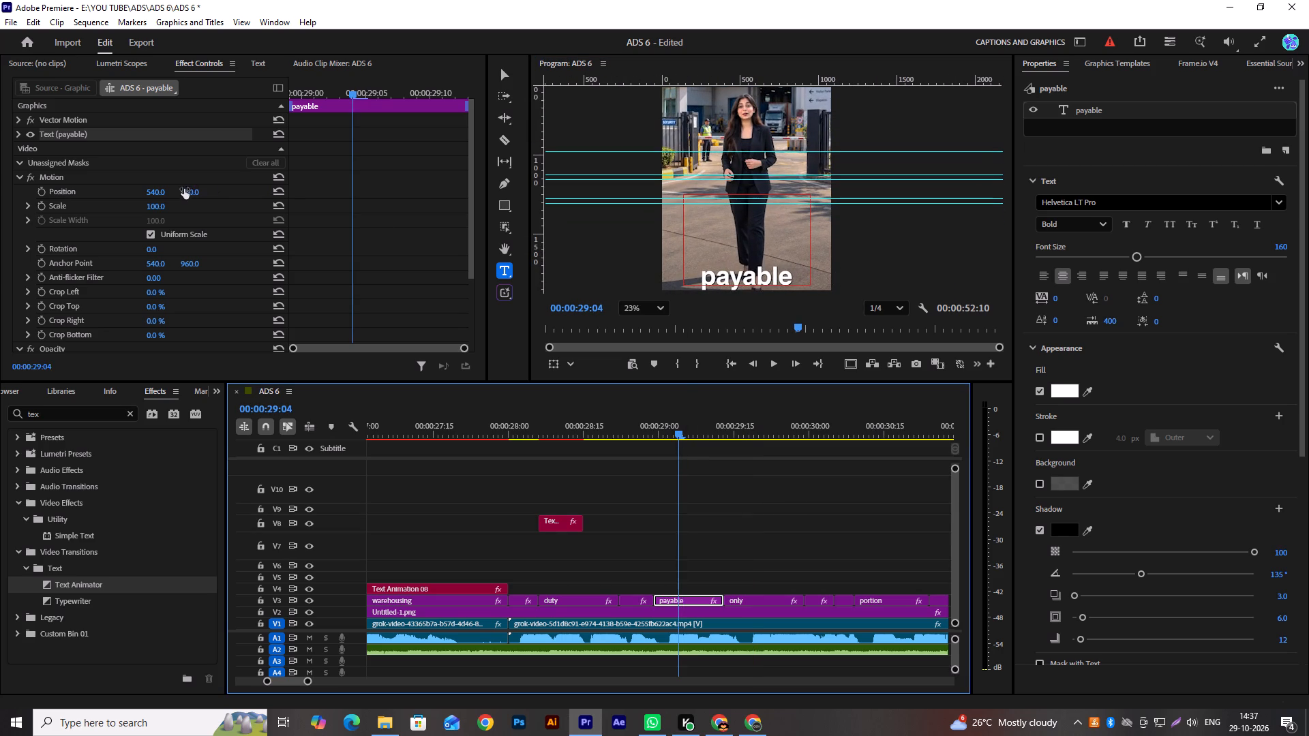
{"action": "left_click_drag", "start_coordinate": [188, 192], "coordinate": [16, 216]}
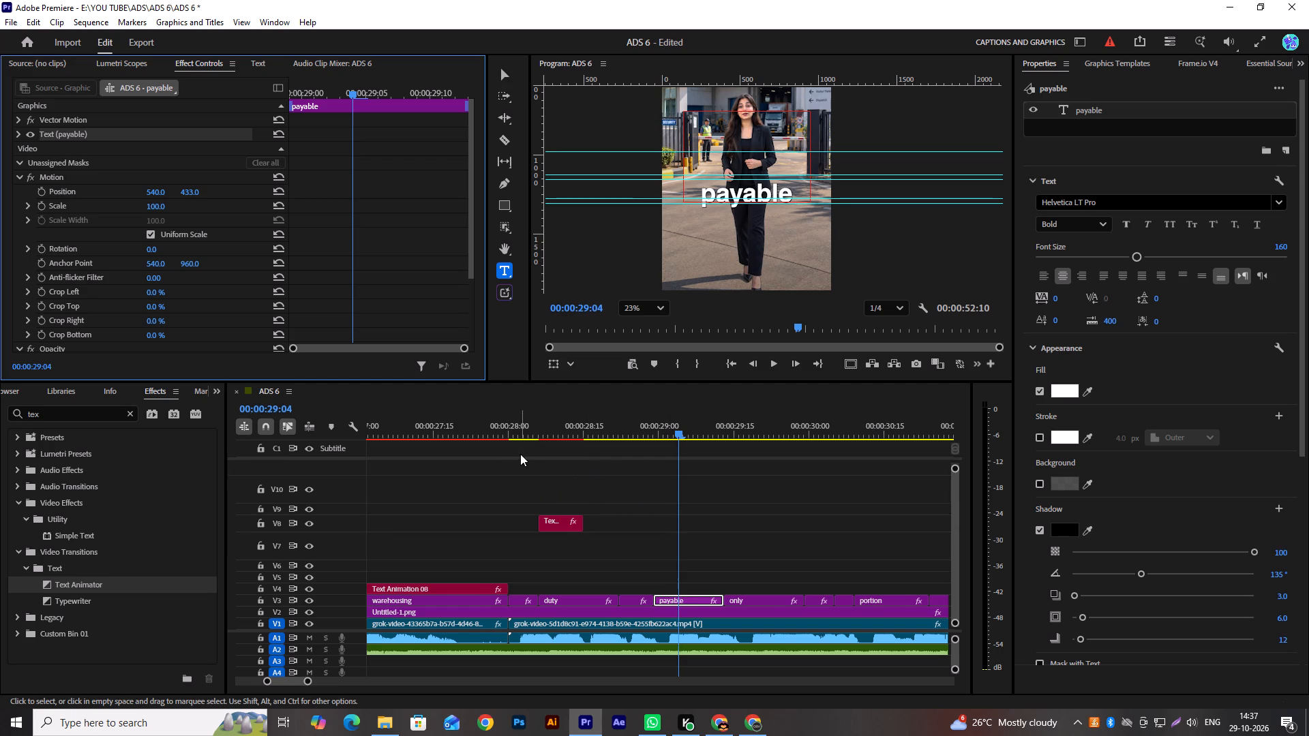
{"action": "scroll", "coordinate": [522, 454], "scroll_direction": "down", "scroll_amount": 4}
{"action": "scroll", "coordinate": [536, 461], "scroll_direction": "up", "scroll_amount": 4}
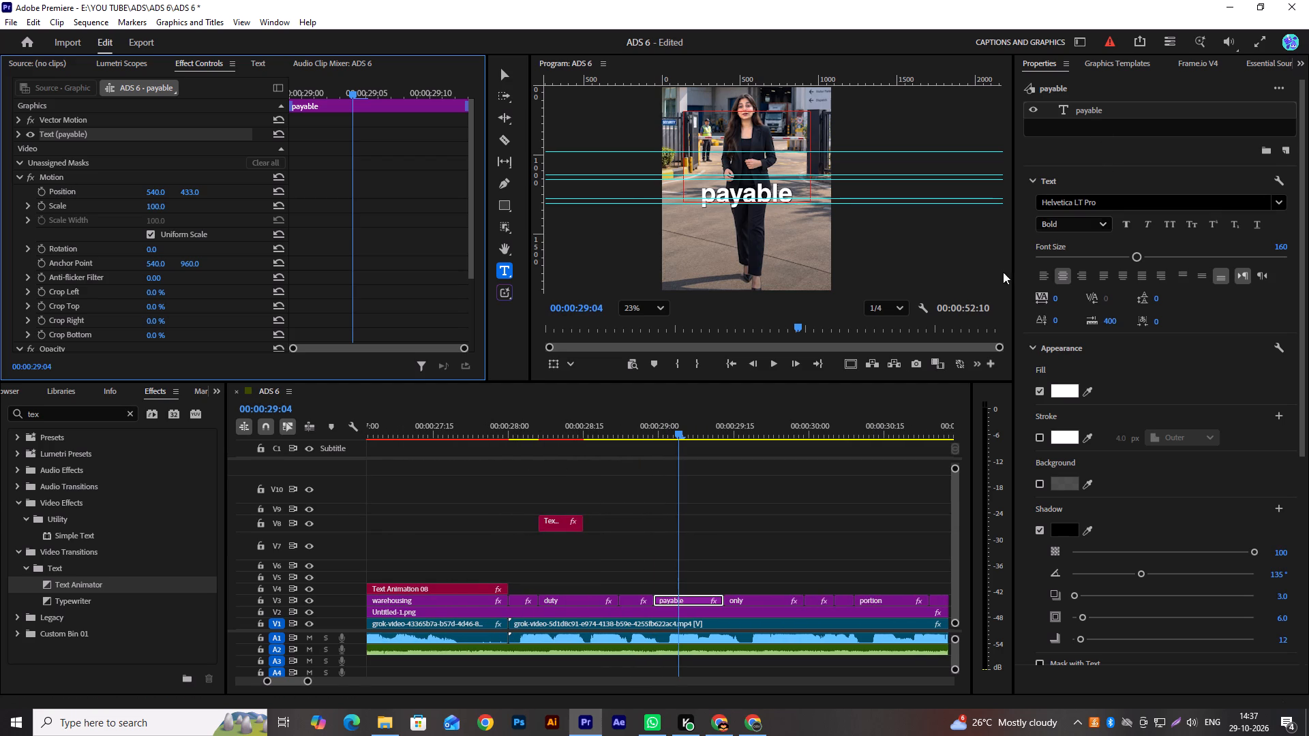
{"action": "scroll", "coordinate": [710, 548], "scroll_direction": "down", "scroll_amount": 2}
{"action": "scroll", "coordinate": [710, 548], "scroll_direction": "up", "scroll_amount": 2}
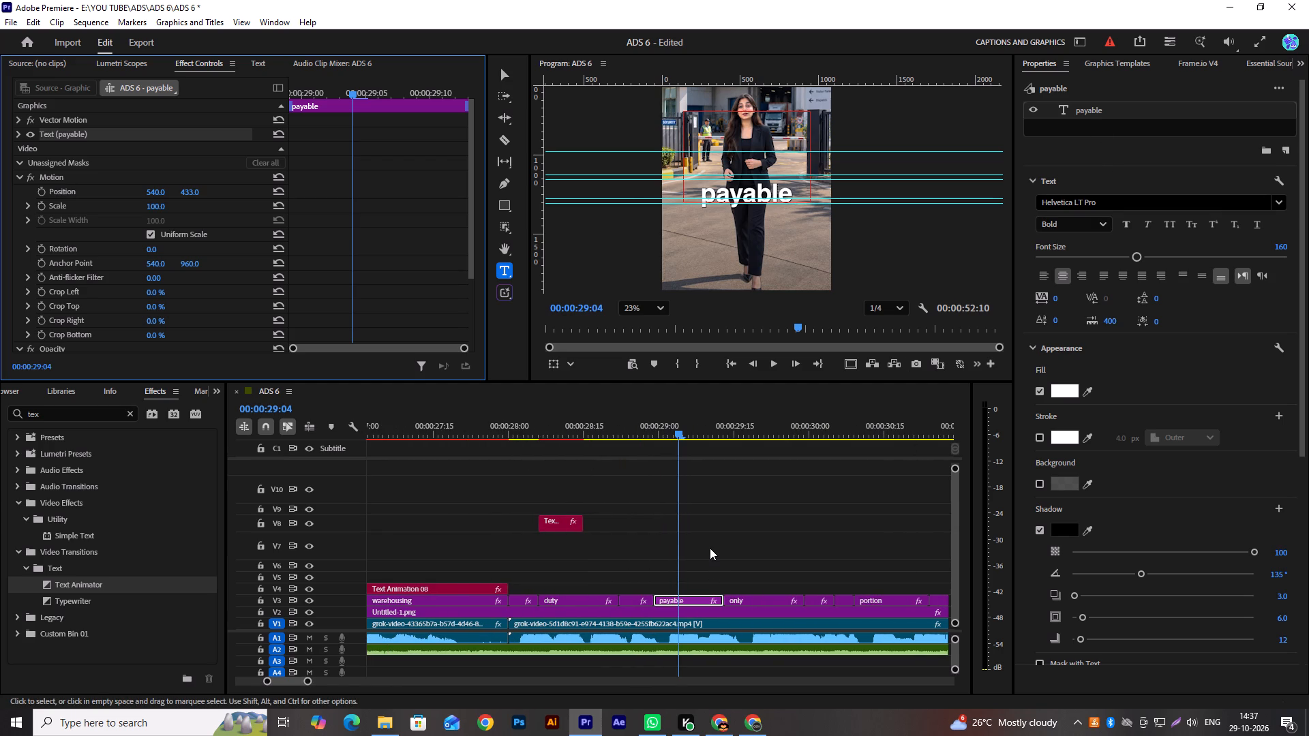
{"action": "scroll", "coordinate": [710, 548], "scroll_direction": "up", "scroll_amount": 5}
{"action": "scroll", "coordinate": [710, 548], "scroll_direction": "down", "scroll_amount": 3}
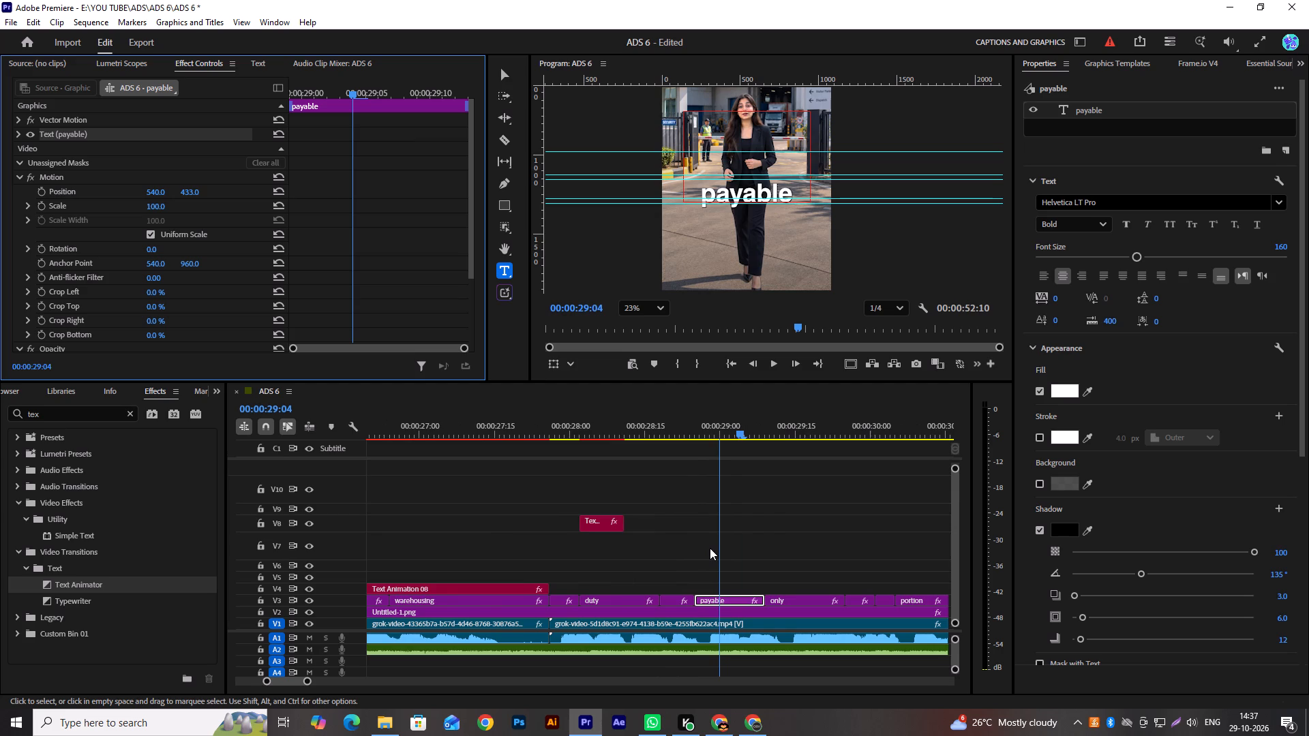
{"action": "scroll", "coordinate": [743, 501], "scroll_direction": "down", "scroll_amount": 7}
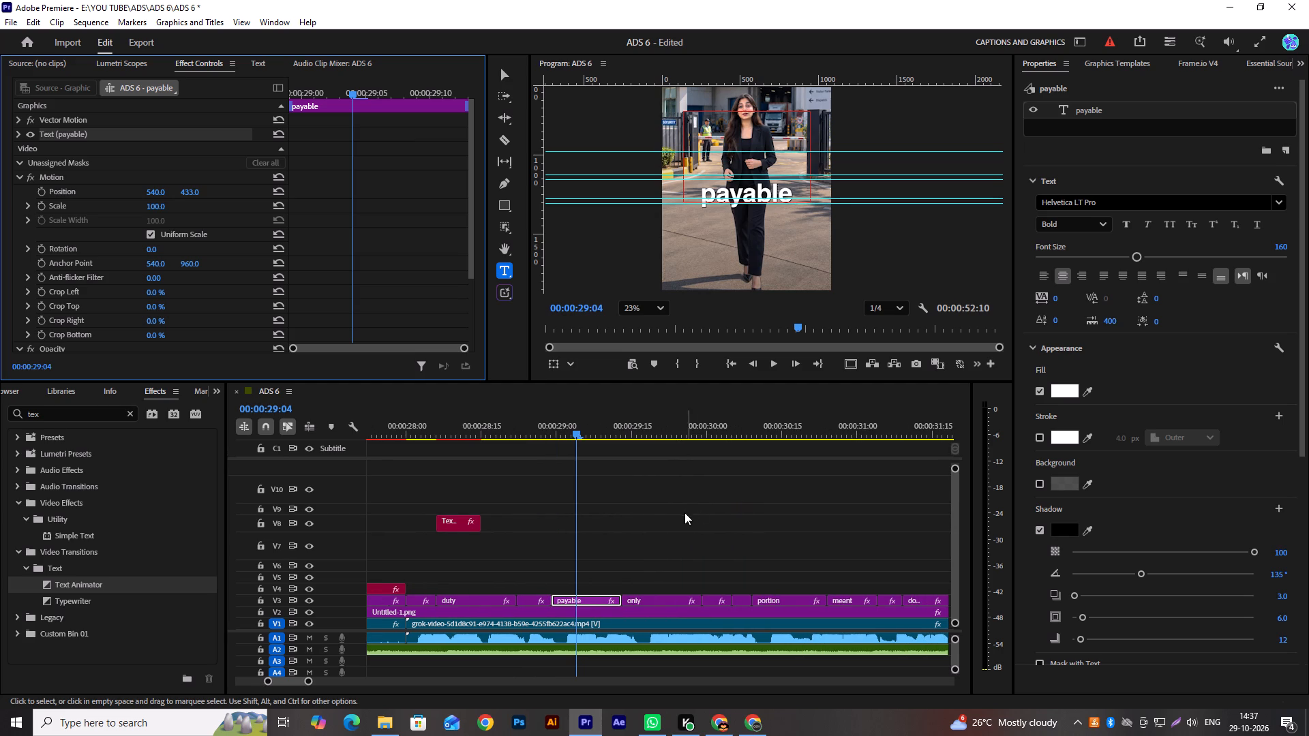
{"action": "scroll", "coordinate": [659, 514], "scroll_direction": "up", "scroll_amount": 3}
Add the Text Animation 10 graphics template to track V10, starting at about 00:00:28:09 above the "duty" caption.
{"action": "left_click", "coordinate": [1102, 66]}
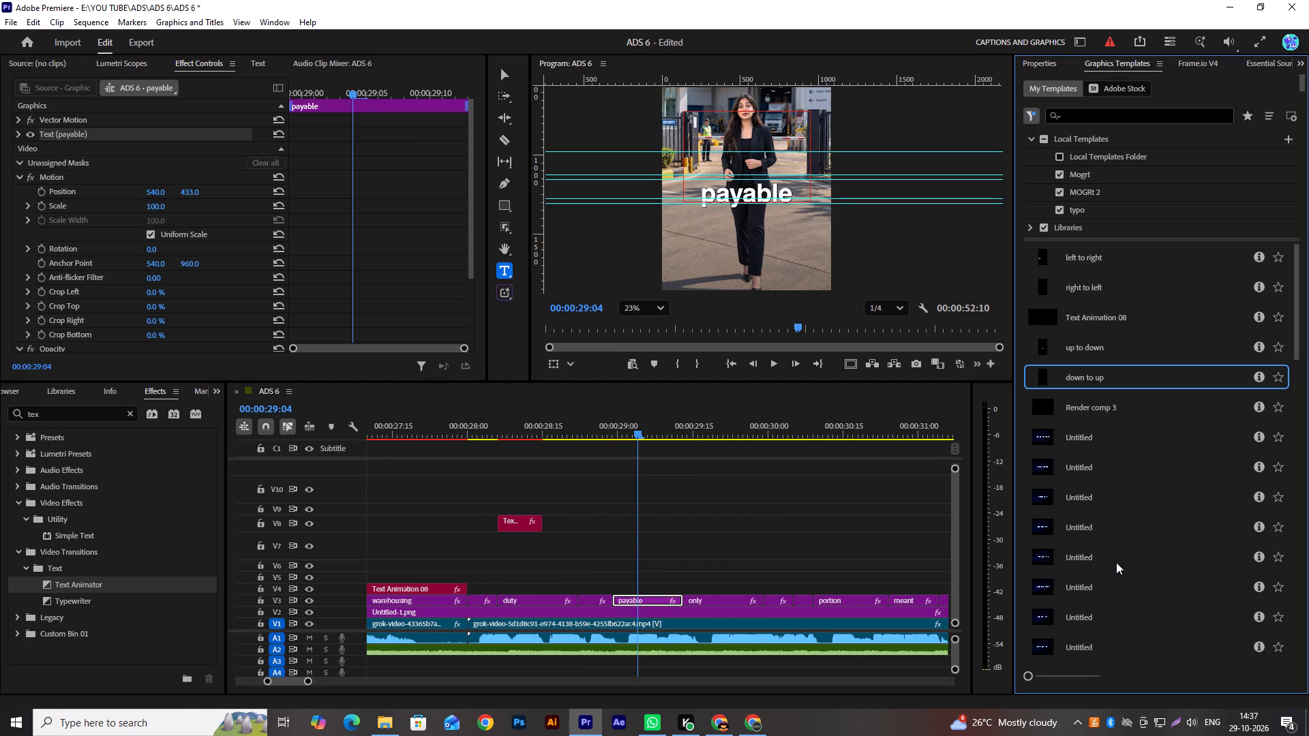
{"action": "left_click_drag", "start_coordinate": [1295, 335], "coordinate": [1286, 530]}
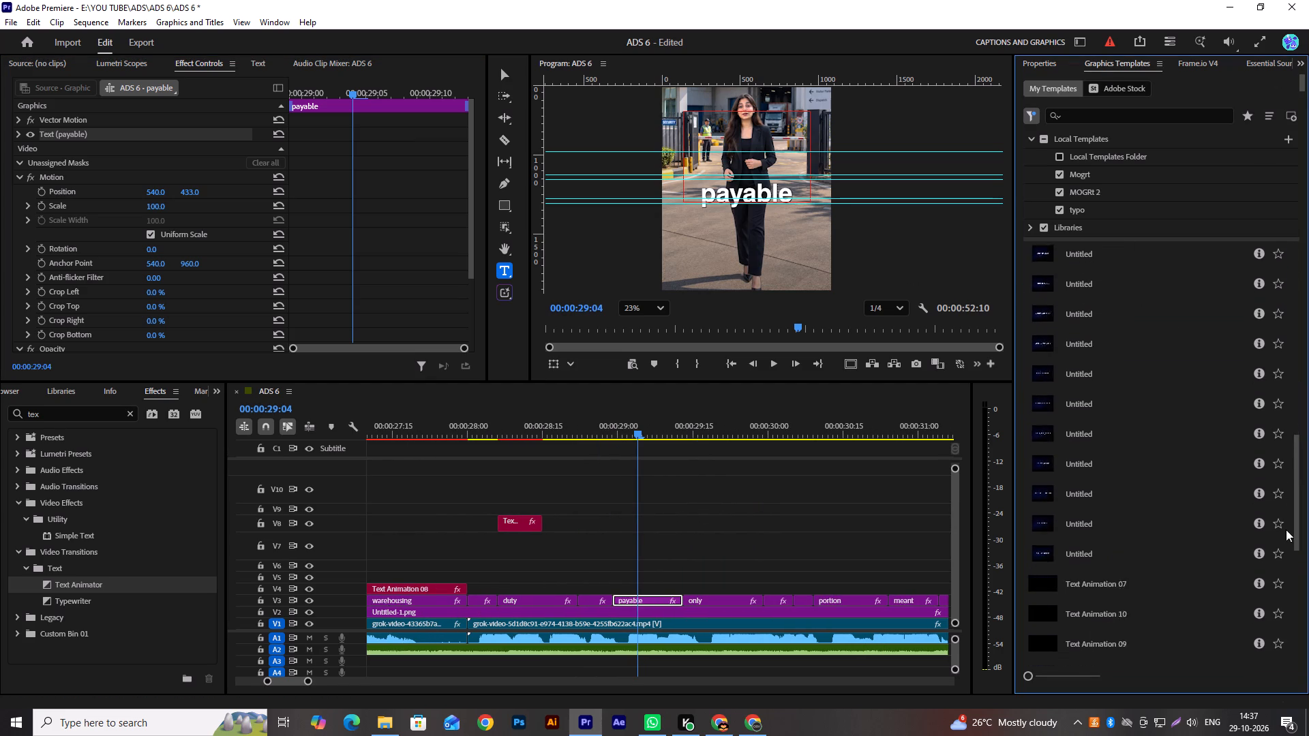
{"action": "left_click_drag", "start_coordinate": [1286, 530], "coordinate": [1287, 600]}
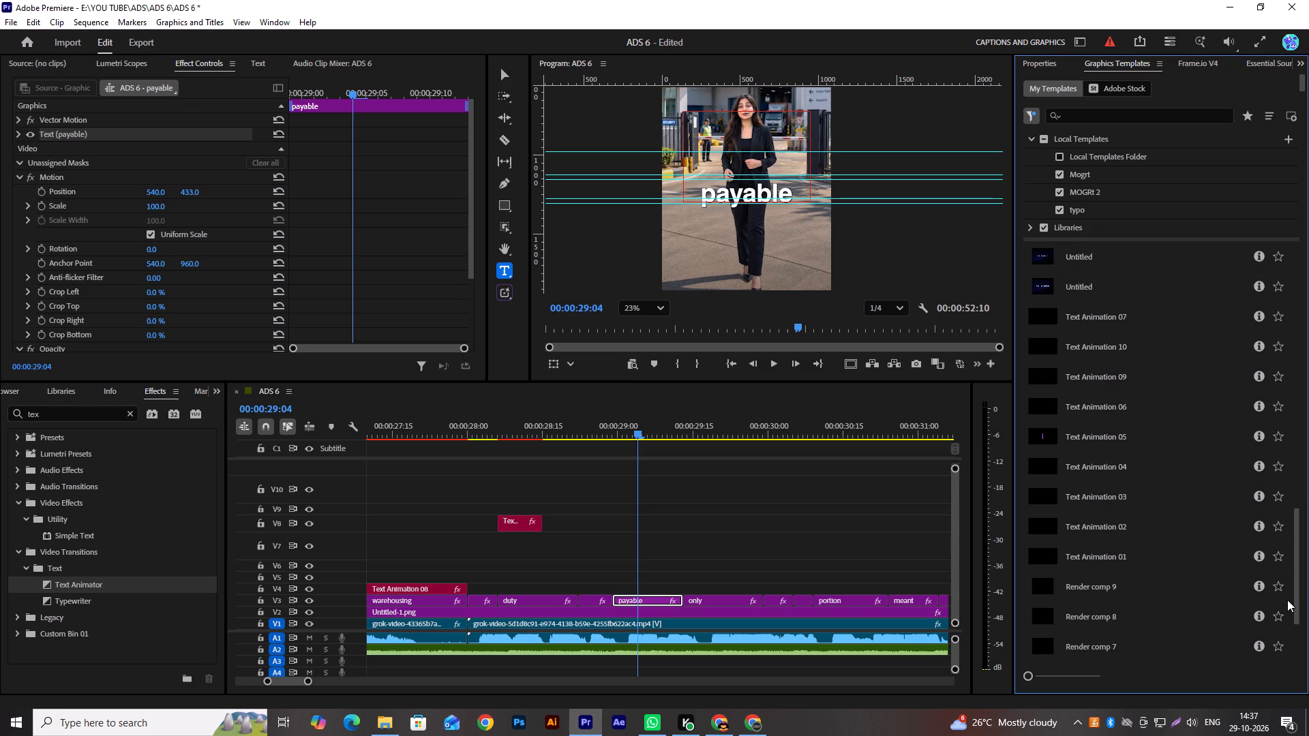
{"action": "left_click_drag", "start_coordinate": [1287, 600], "coordinate": [1288, 600]}
{"action": "left_click", "coordinate": [1288, 600]}
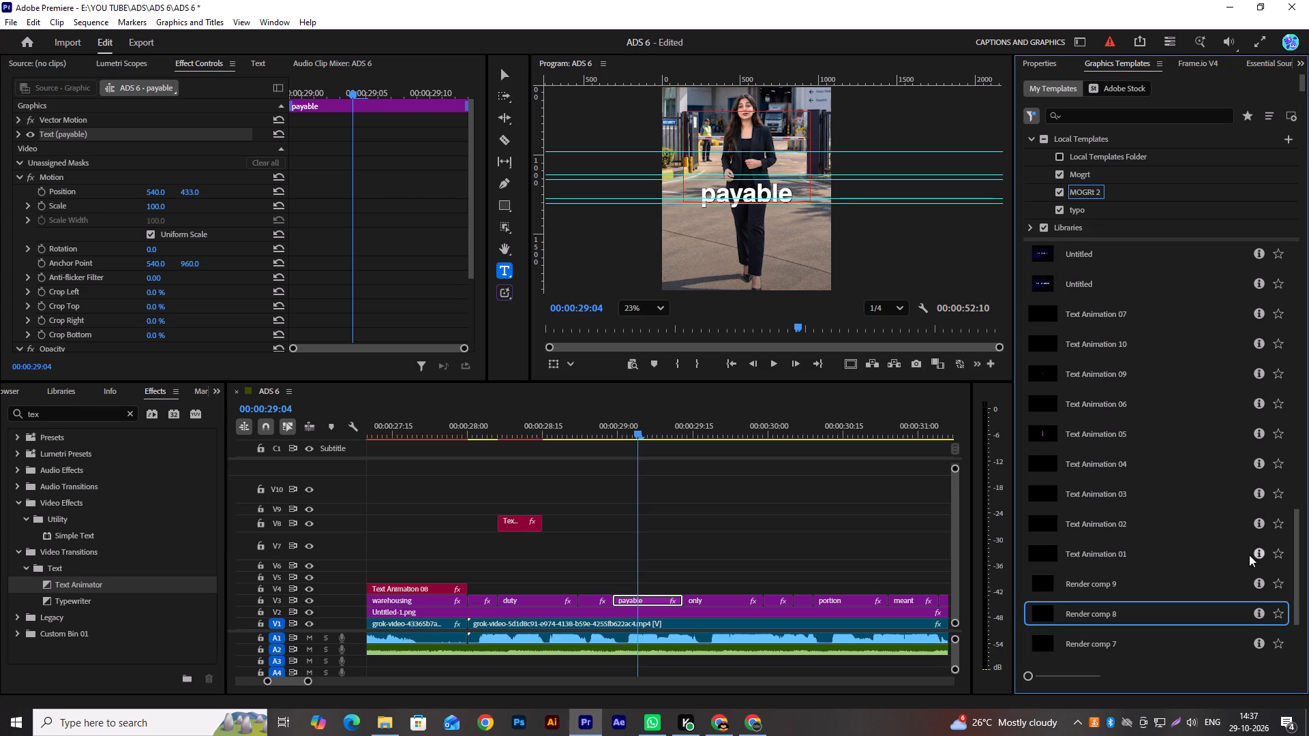
{"action": "scroll", "coordinate": [1199, 563], "scroll_direction": "down", "scroll_amount": 17}
{"action": "scroll", "coordinate": [1199, 563], "scroll_direction": "up", "scroll_amount": 13}
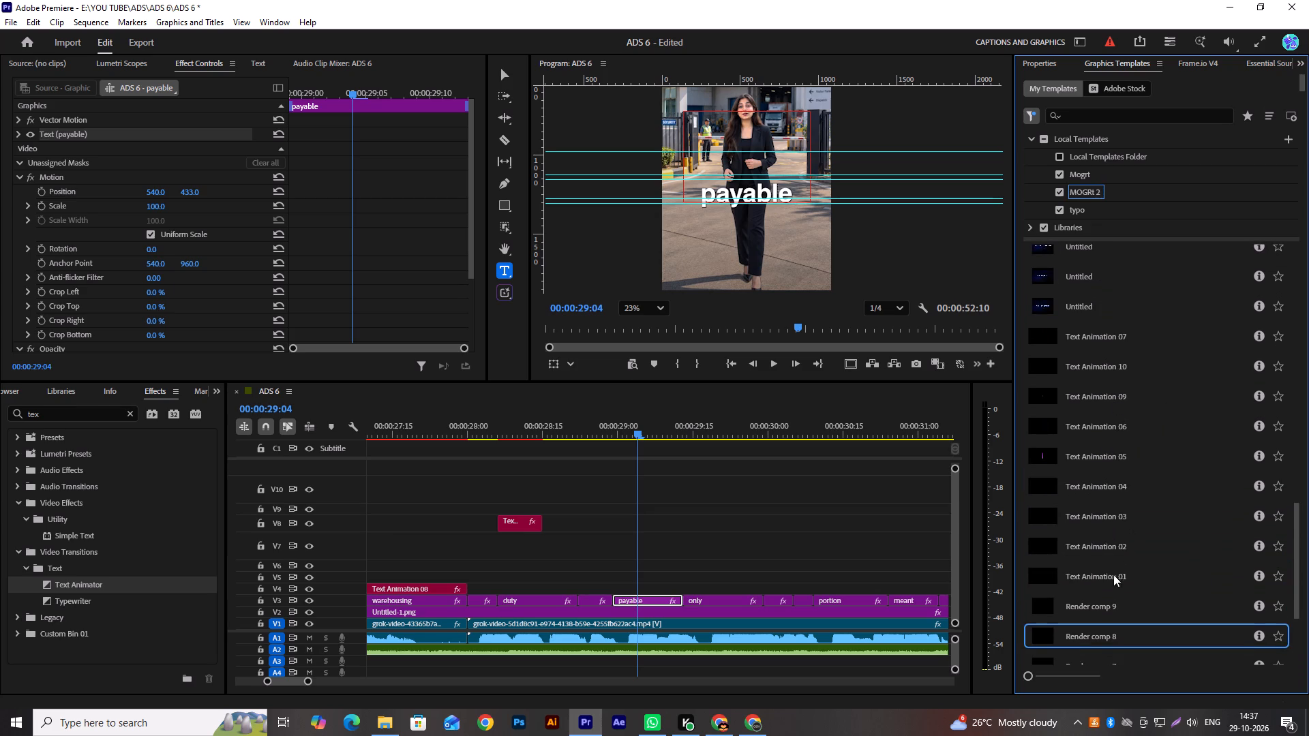
{"action": "left_click", "coordinate": [1134, 344]}
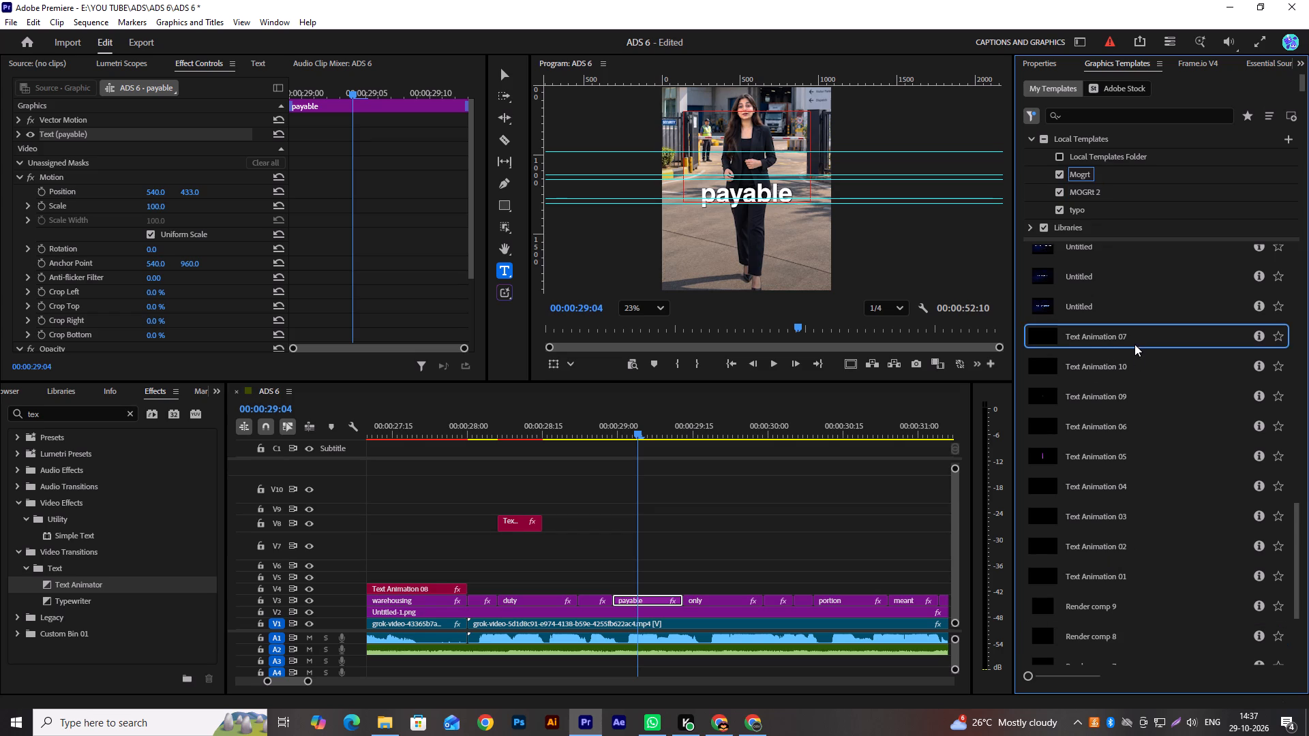
{"action": "scroll", "coordinate": [1147, 413], "scroll_direction": "up", "scroll_amount": 1}
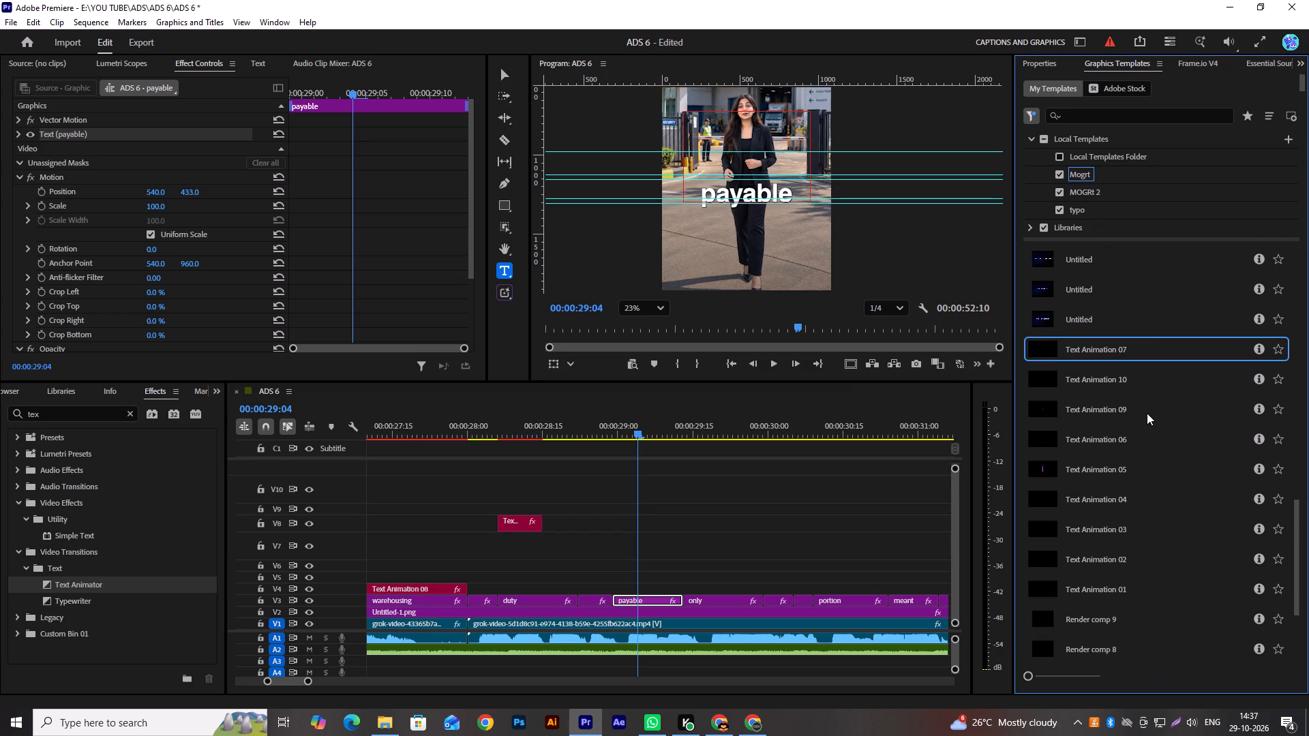
{"action": "scroll", "coordinate": [1147, 413], "scroll_direction": "down", "scroll_amount": 1}
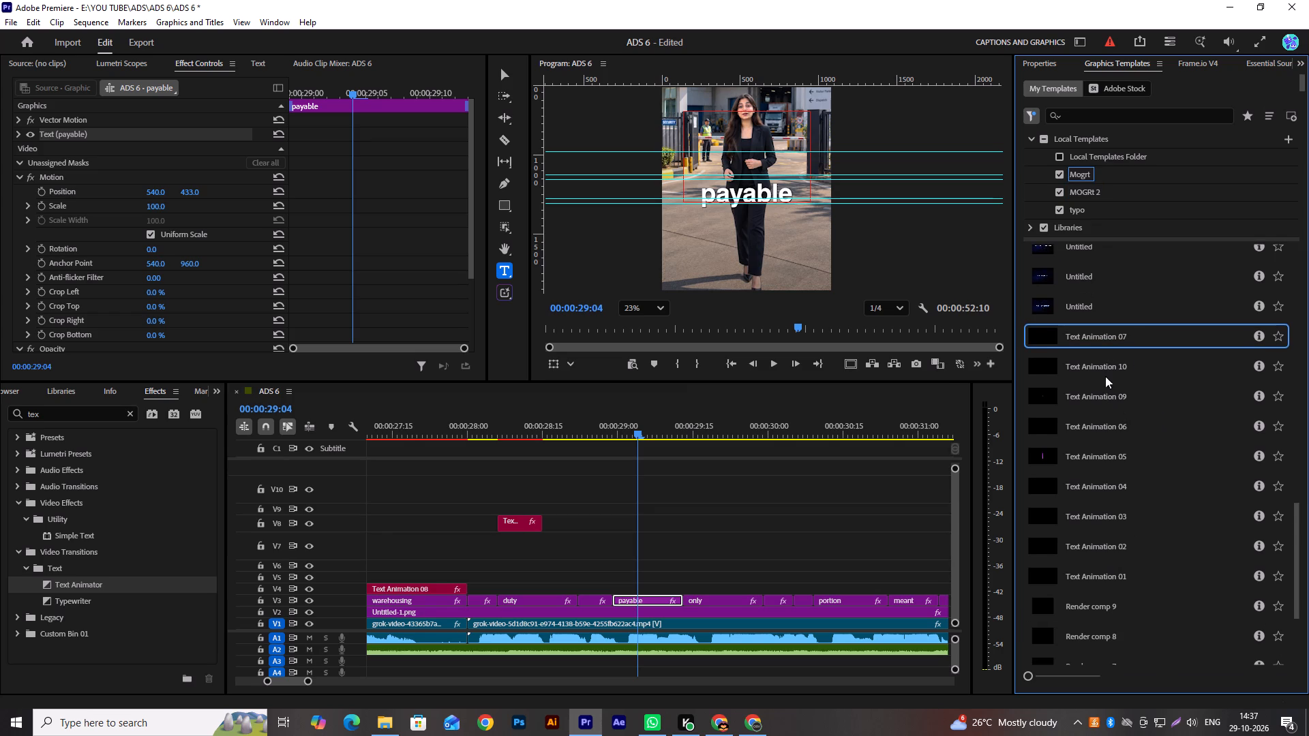
{"action": "left_click_drag", "start_coordinate": [1106, 369], "coordinate": [605, 578]}
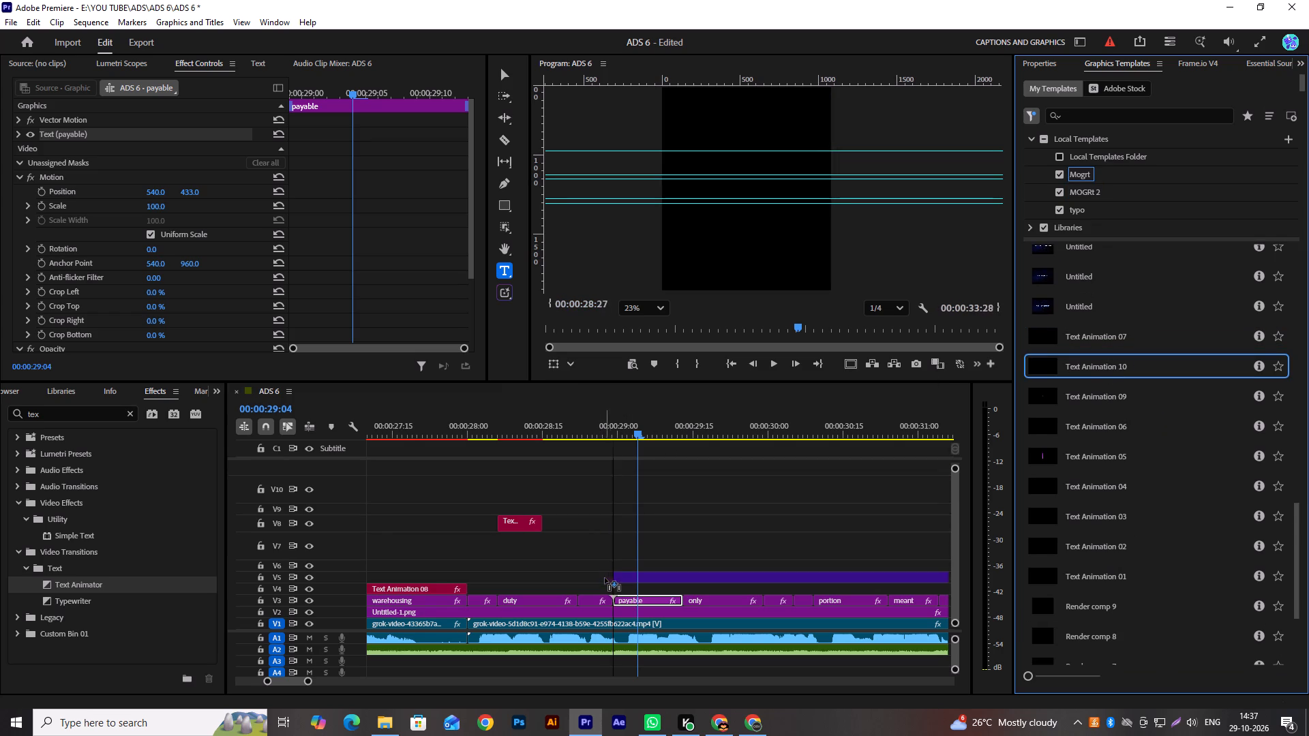
{"action": "left_click_drag", "start_coordinate": [605, 578], "coordinate": [513, 495]}
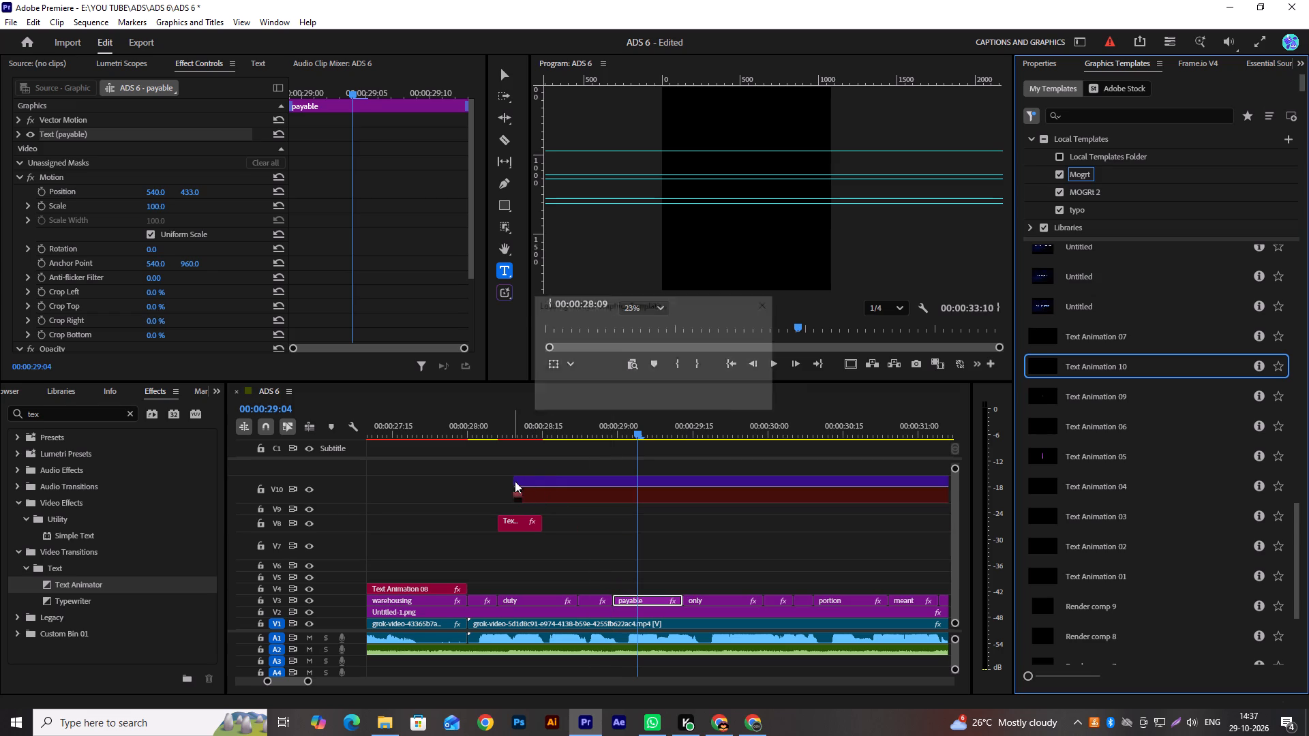
Replace the placeholder text of the Text Animation 10 clip on V10 with "payable".
{"action": "left_click_drag", "start_coordinate": [525, 436], "coordinate": [535, 446]}
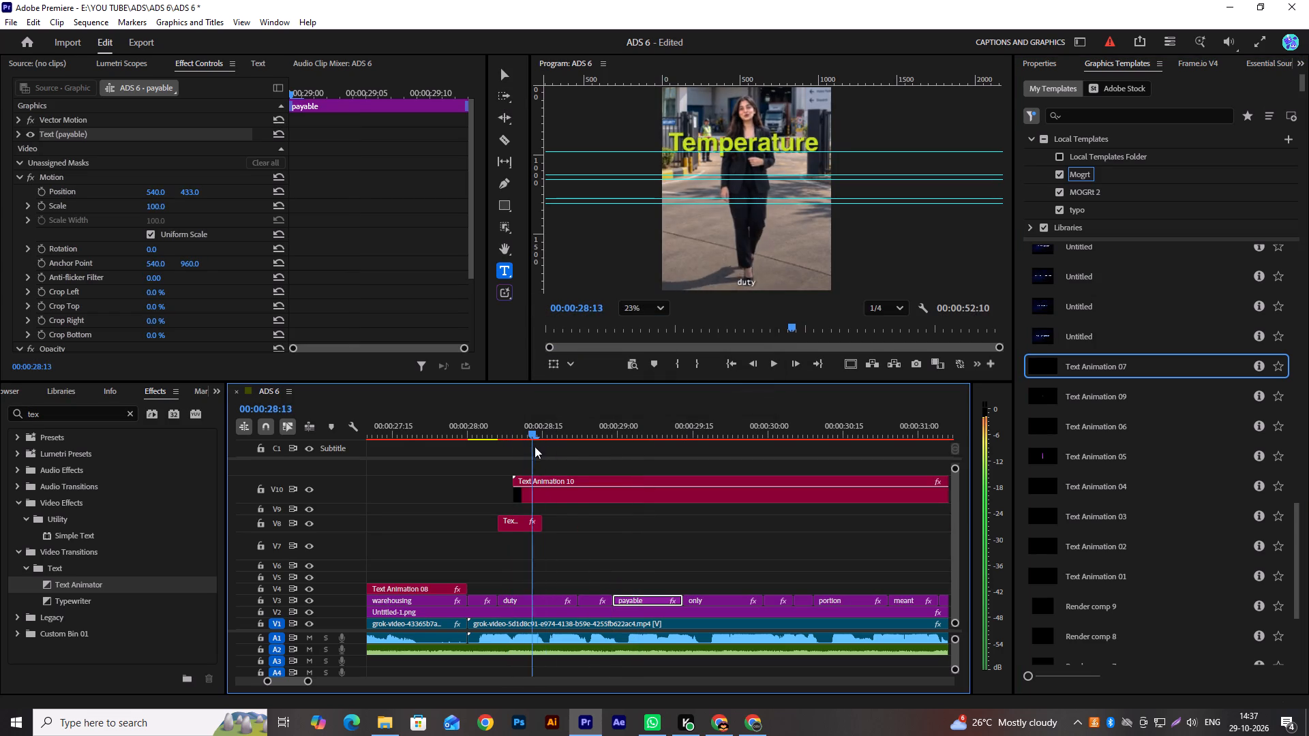
{"action": "left_click_drag", "start_coordinate": [535, 446], "coordinate": [512, 459]}
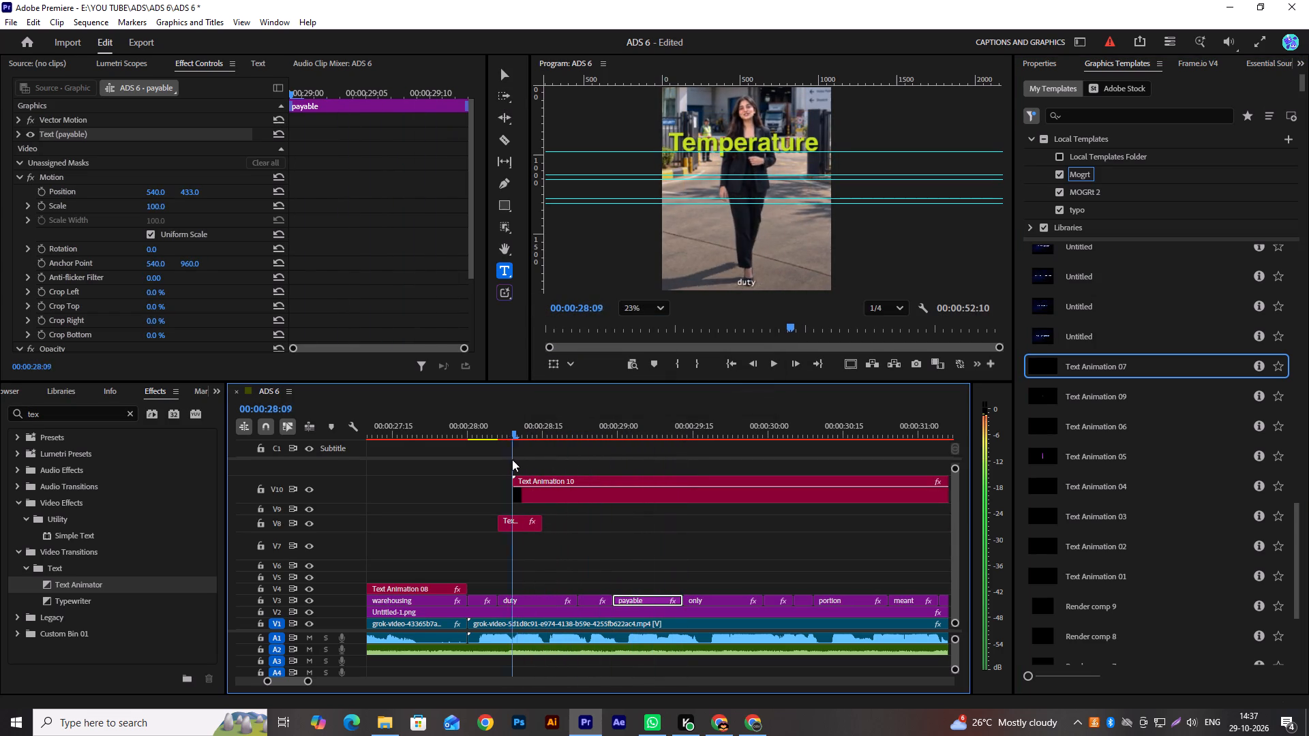
{"action": "left_click_drag", "start_coordinate": [512, 459], "coordinate": [618, 458]}
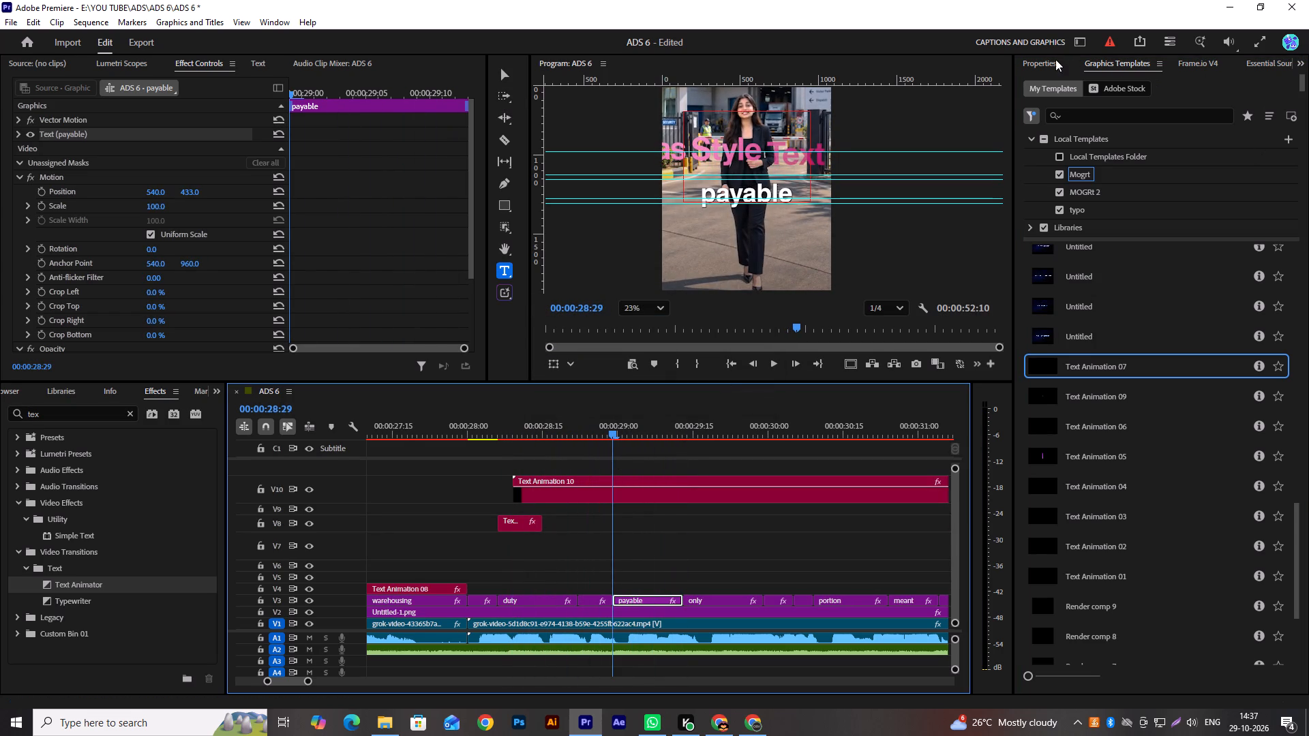
{"action": "left_click", "coordinate": [1055, 59]}
{"action": "left_click", "coordinate": [1100, 109]}
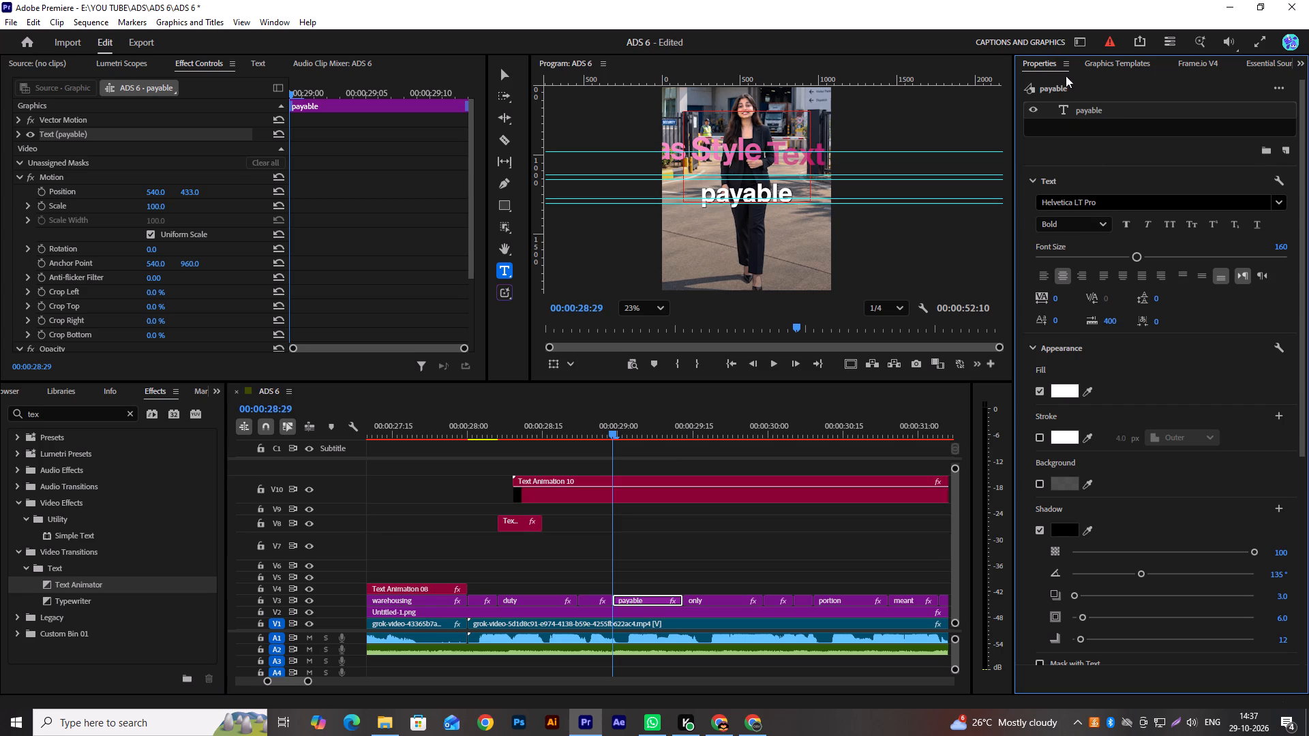
{"action": "left_click", "coordinate": [751, 493]}
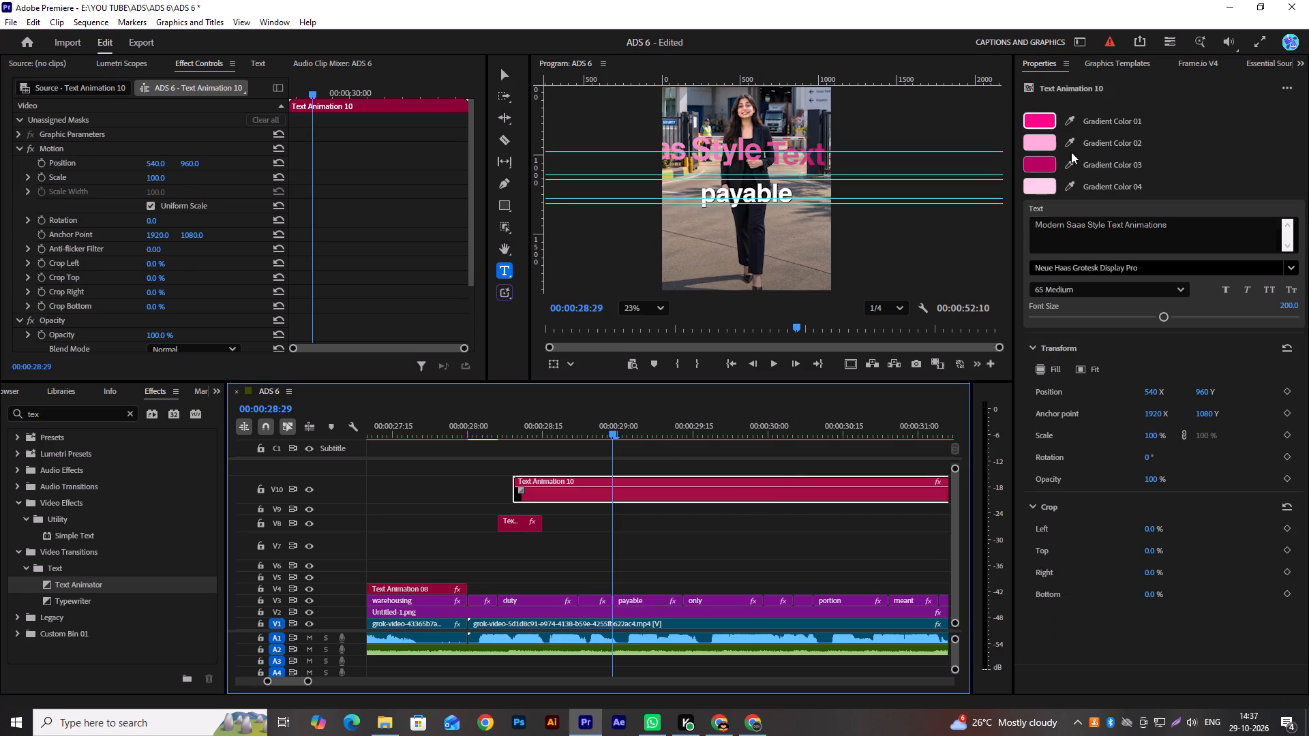
{"action": "left_click", "coordinate": [1115, 236]}
{"action": "key", "text": "ctrl+a"}
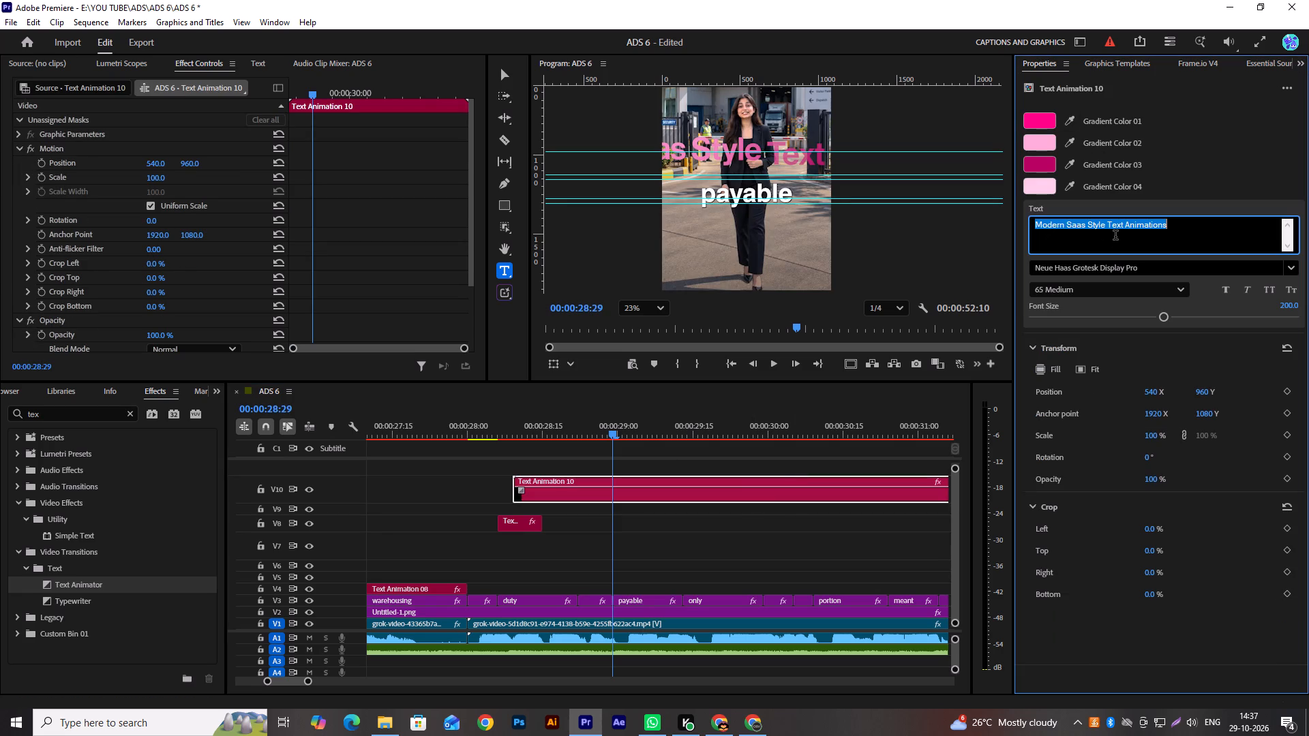
{"action": "key", "text": "shift+p"}
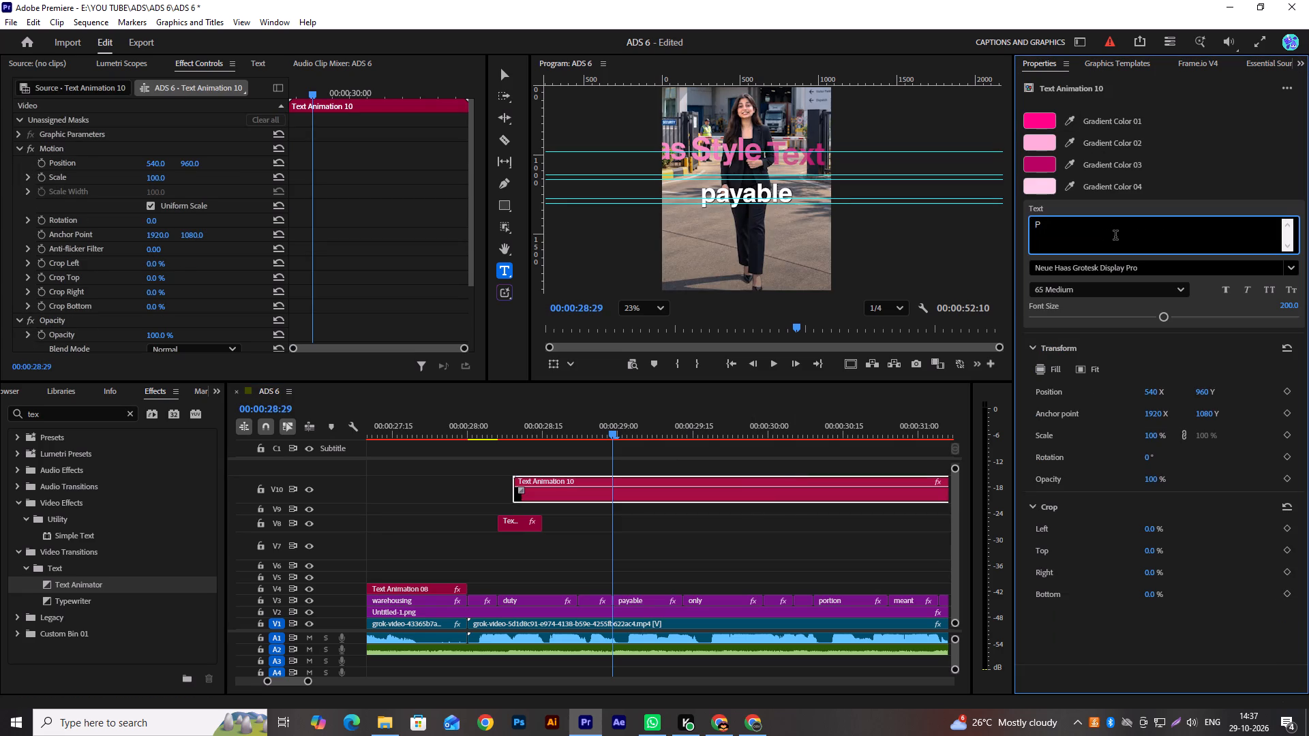
{"action": "key", "text": "backslash"}
{"action": "key", "text": "BackSpace"}
{"action": "key", "text": "BackSpace"}
{"action": "type", "text": "pa"}
{"action": "type", "text": "yable"}
{"action": "left_click", "coordinate": [646, 450]}
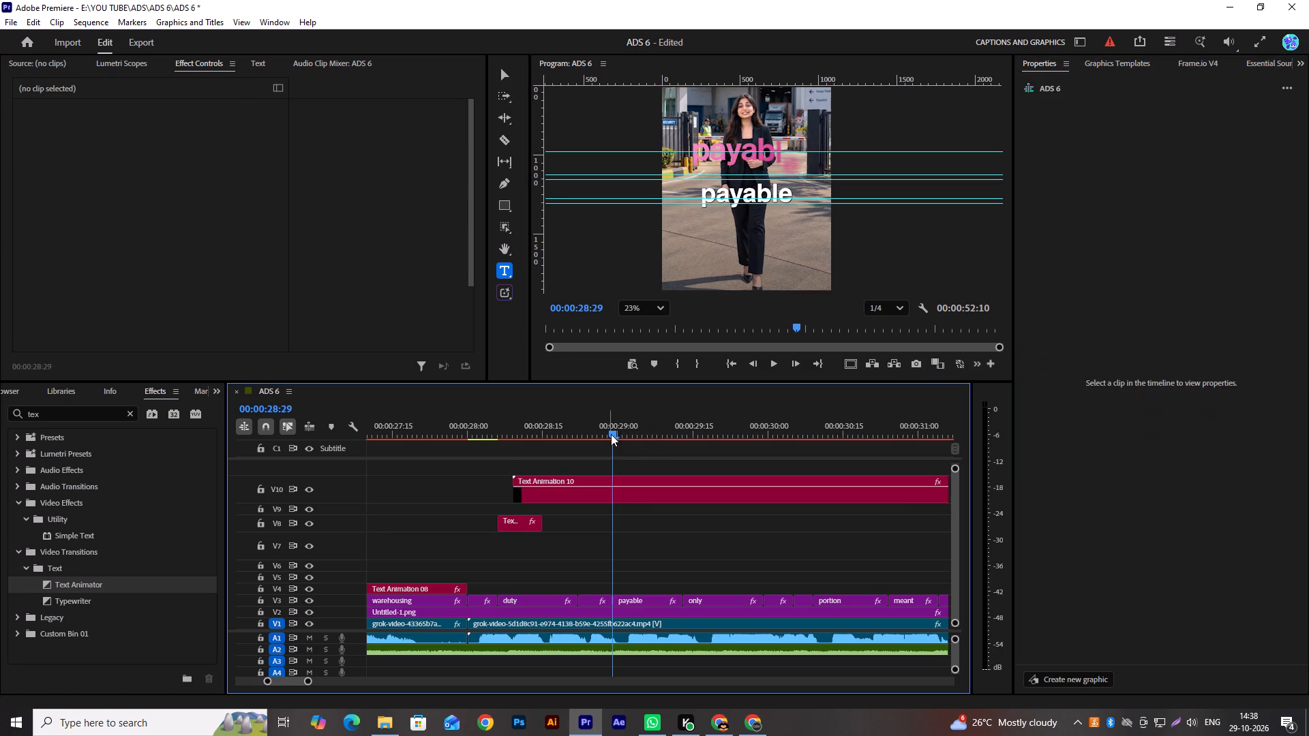
Review the Text Animation 10 title against the "duty" and "payable" captions between about 00:00:28:07 and 00:00:29:09.
{"action": "left_click_drag", "start_coordinate": [612, 433], "coordinate": [600, 444]}
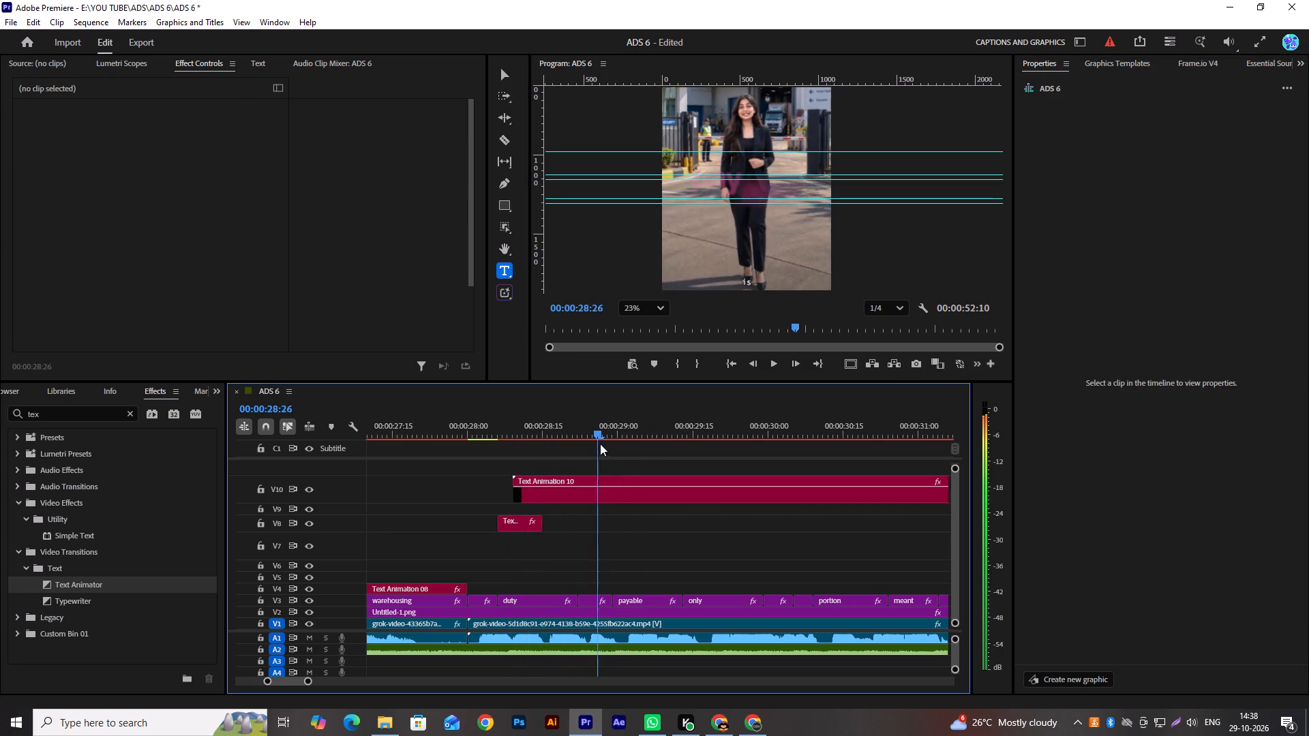
{"action": "left_click_drag", "start_coordinate": [600, 444], "coordinate": [530, 453]}
{"action": "left_click_drag", "start_coordinate": [535, 435], "coordinate": [532, 436]}
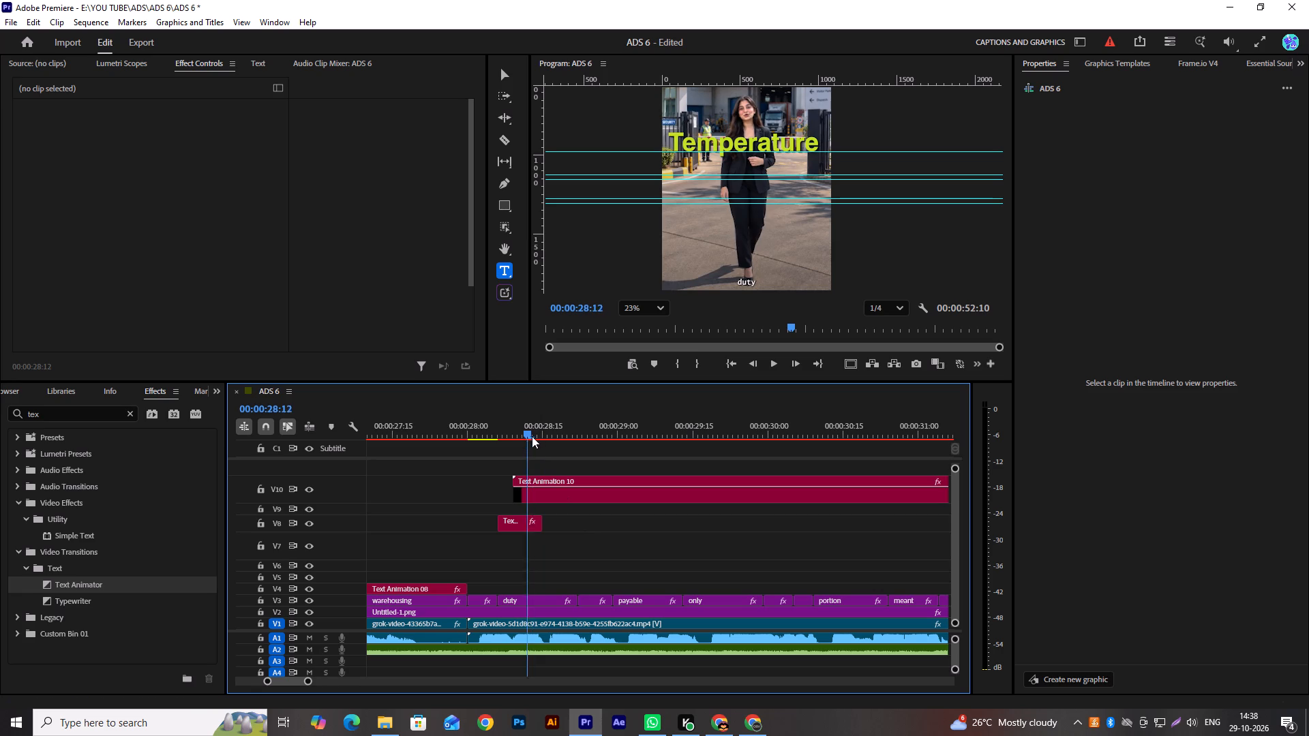
{"action": "left_click_drag", "start_coordinate": [532, 436], "coordinate": [511, 446]}
{"action": "key", "text": "space"}
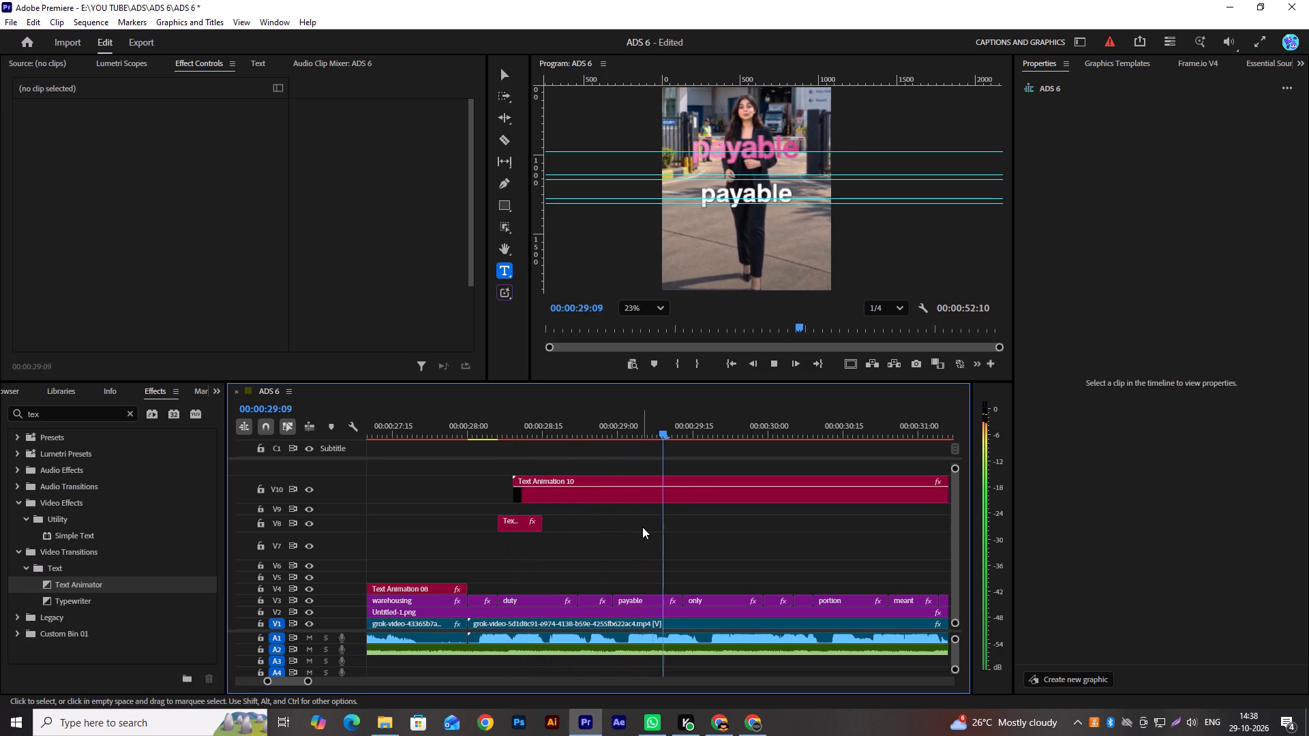
{"action": "key", "text": "space"}
{"action": "left_click_drag", "start_coordinate": [528, 431], "coordinate": [503, 447]}
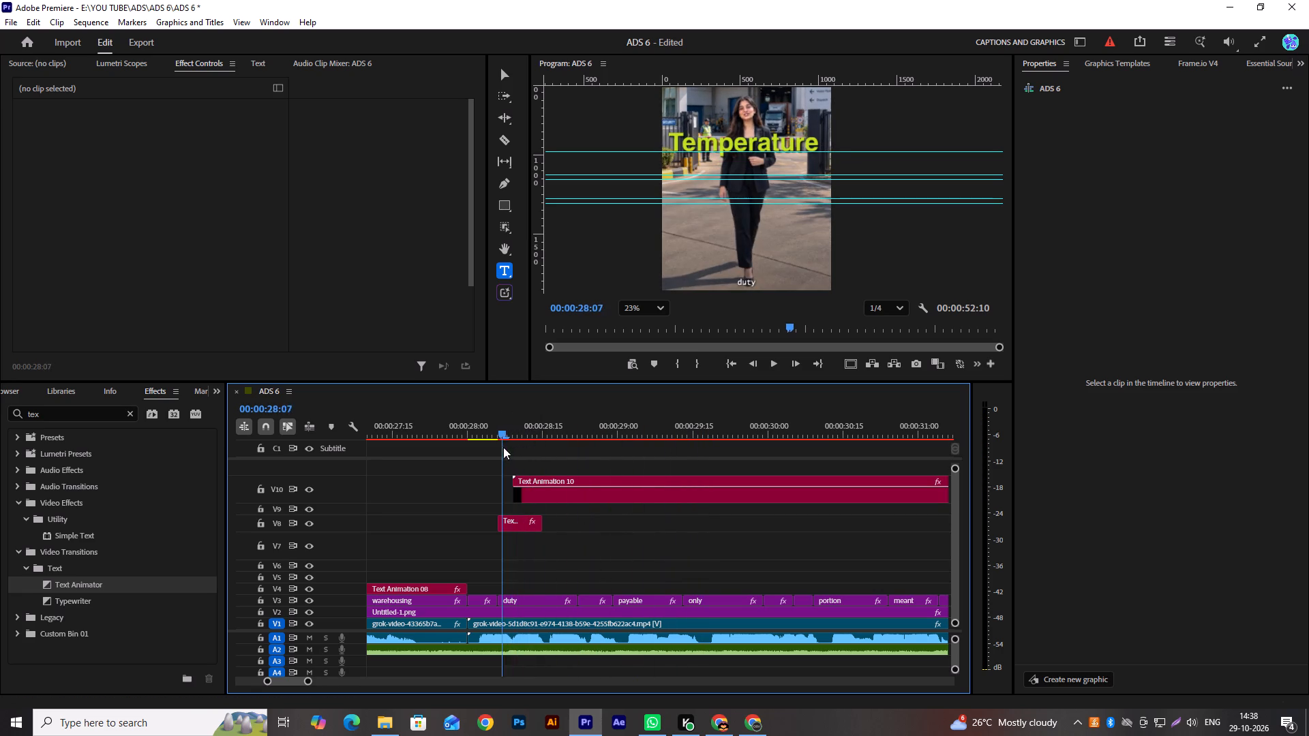
{"action": "left_click_drag", "start_coordinate": [503, 447], "coordinate": [511, 457]}
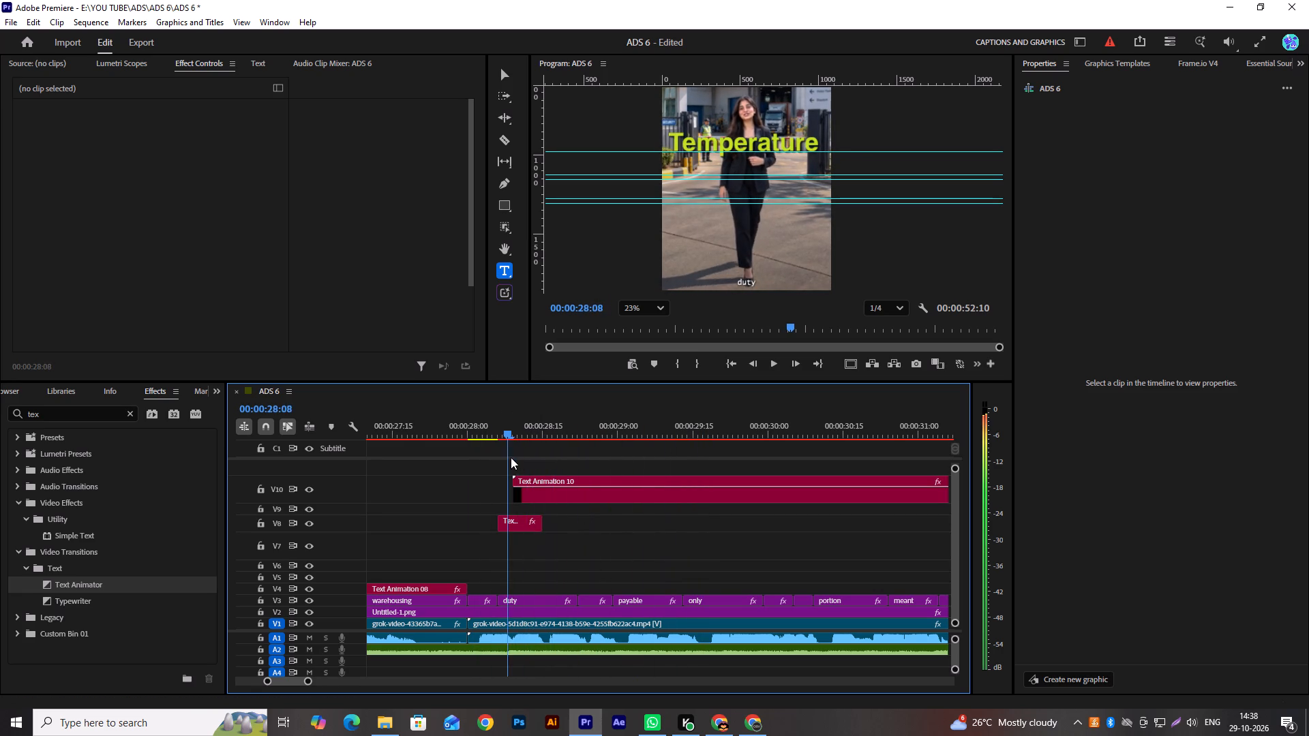
{"action": "left_click_drag", "start_coordinate": [511, 457], "coordinate": [617, 475]}
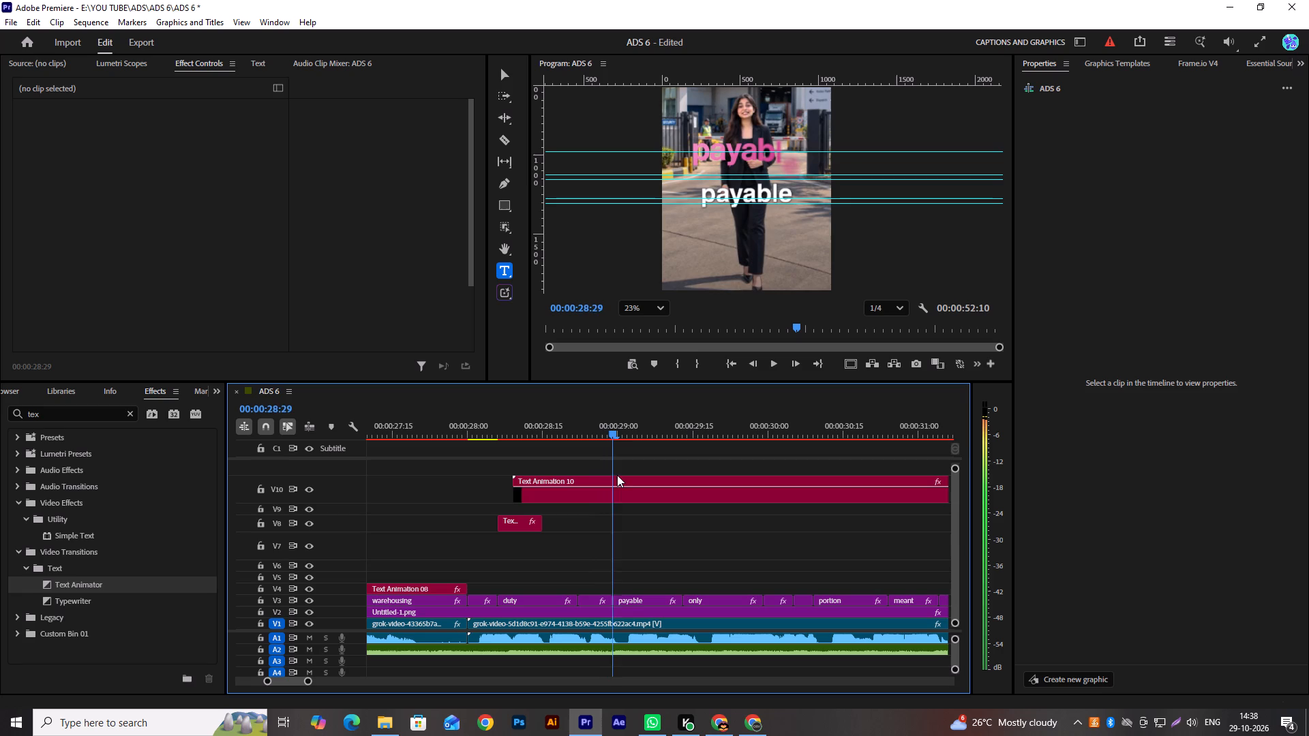
{"action": "left_click_drag", "start_coordinate": [617, 475], "coordinate": [619, 475]}
Move the Text Animation 10 clip along track V10 away from the "payable" caption to about 00:00:46.
{"action": "scroll", "coordinate": [602, 527], "scroll_direction": "down", "scroll_amount": 5}
{"action": "scroll", "coordinate": [596, 528], "scroll_direction": "down", "scroll_amount": 4, "text": "alt"}
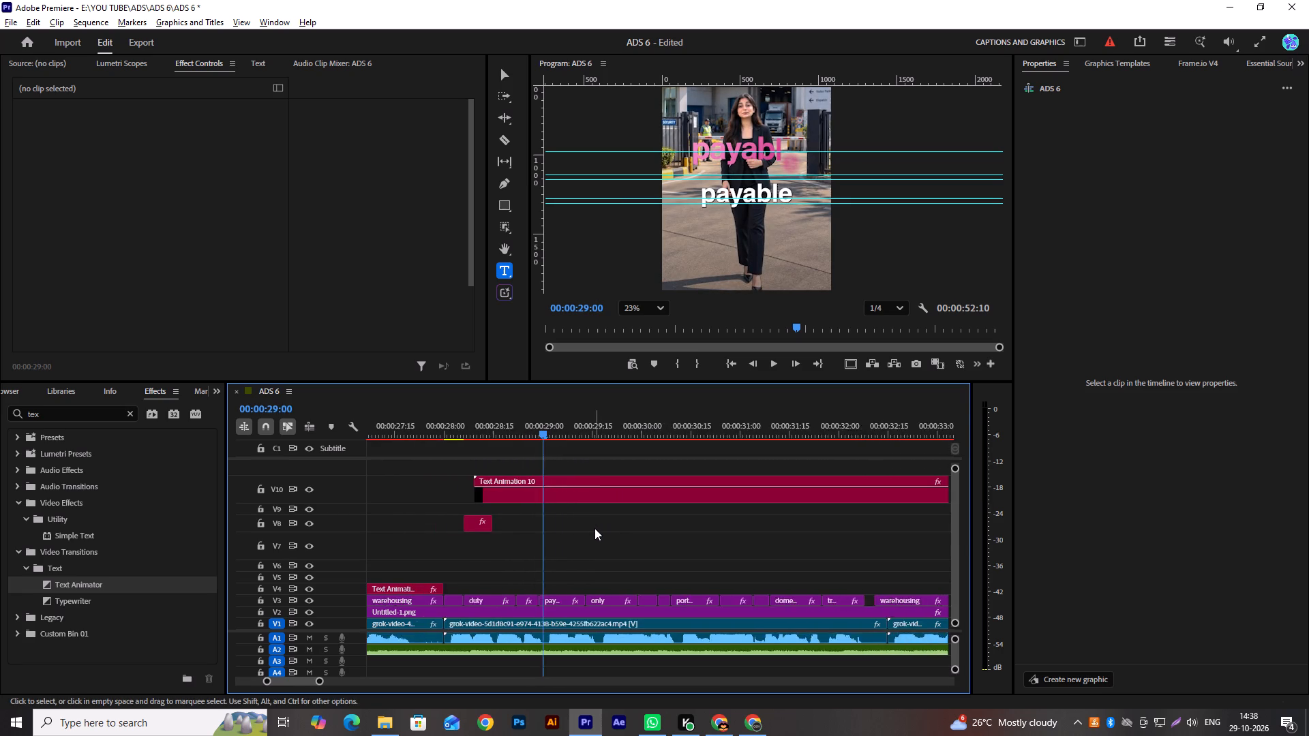
{"action": "scroll", "coordinate": [595, 528], "scroll_direction": "down", "scroll_amount": 16, "text": "alt"}
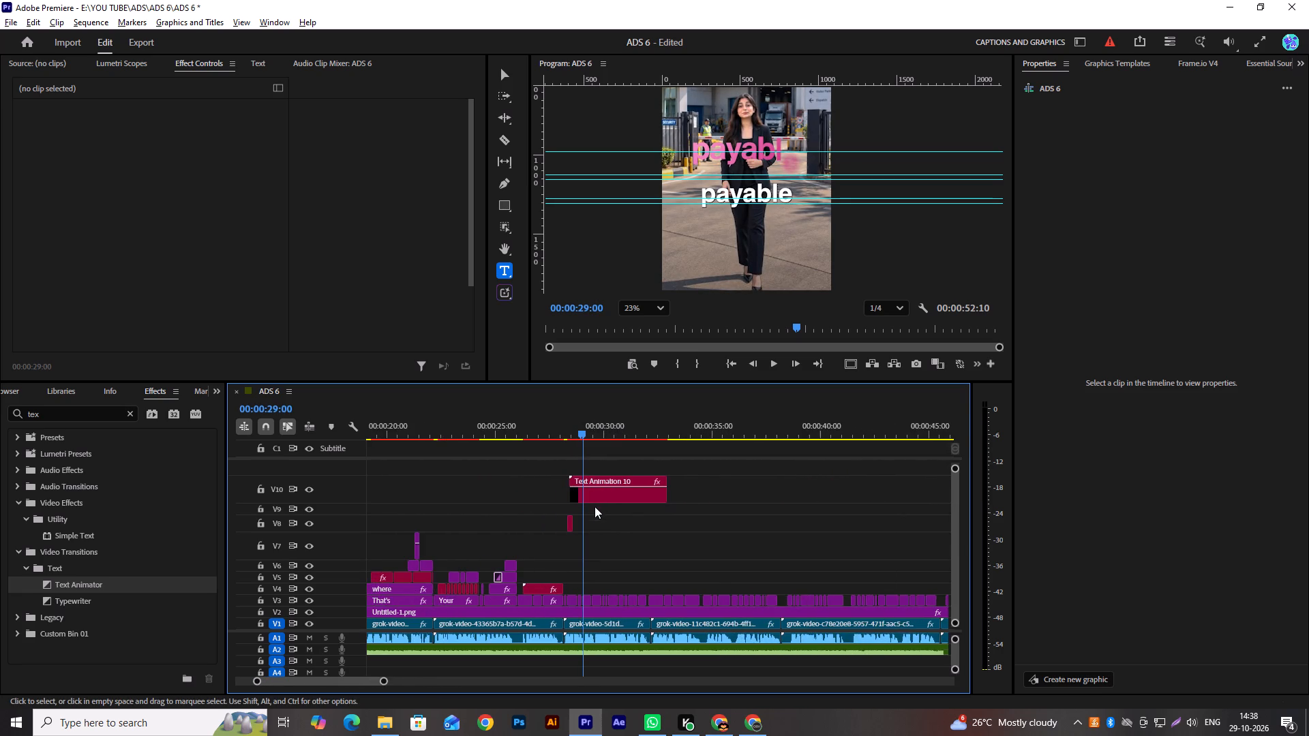
{"action": "left_click_drag", "start_coordinate": [616, 491], "coordinate": [924, 497]}
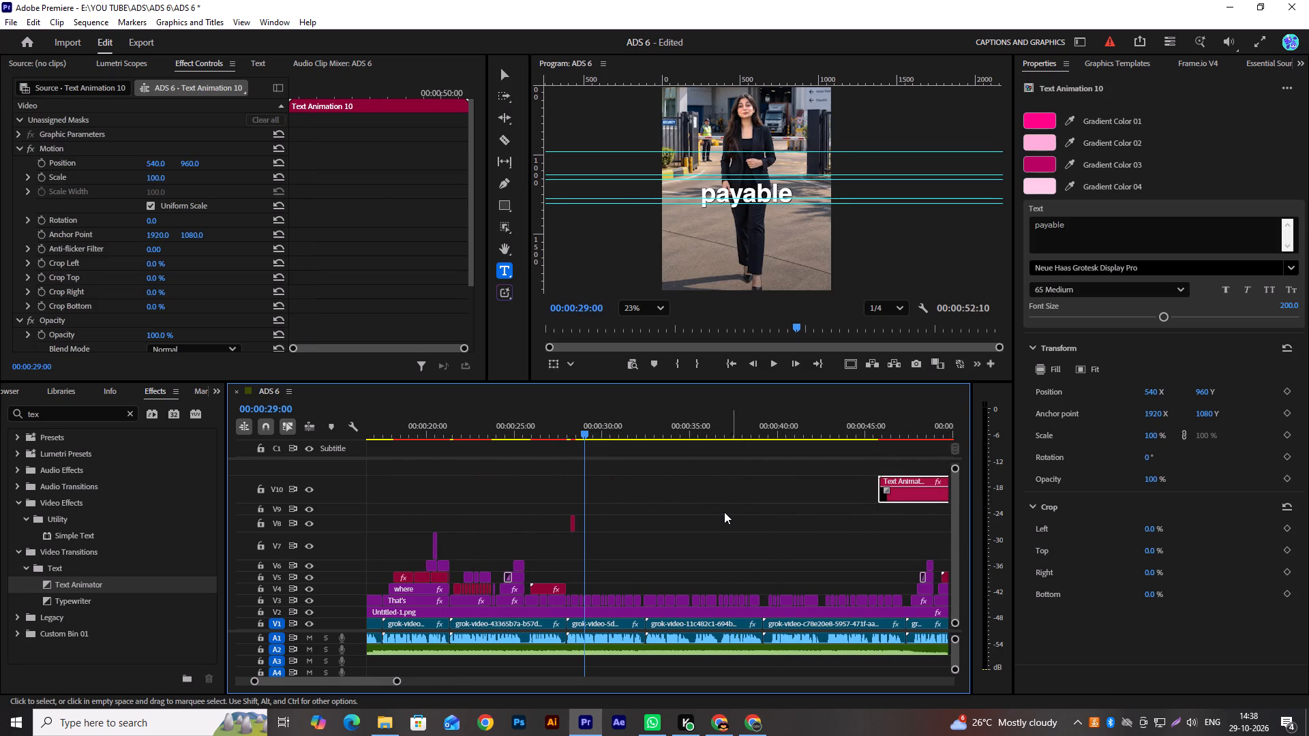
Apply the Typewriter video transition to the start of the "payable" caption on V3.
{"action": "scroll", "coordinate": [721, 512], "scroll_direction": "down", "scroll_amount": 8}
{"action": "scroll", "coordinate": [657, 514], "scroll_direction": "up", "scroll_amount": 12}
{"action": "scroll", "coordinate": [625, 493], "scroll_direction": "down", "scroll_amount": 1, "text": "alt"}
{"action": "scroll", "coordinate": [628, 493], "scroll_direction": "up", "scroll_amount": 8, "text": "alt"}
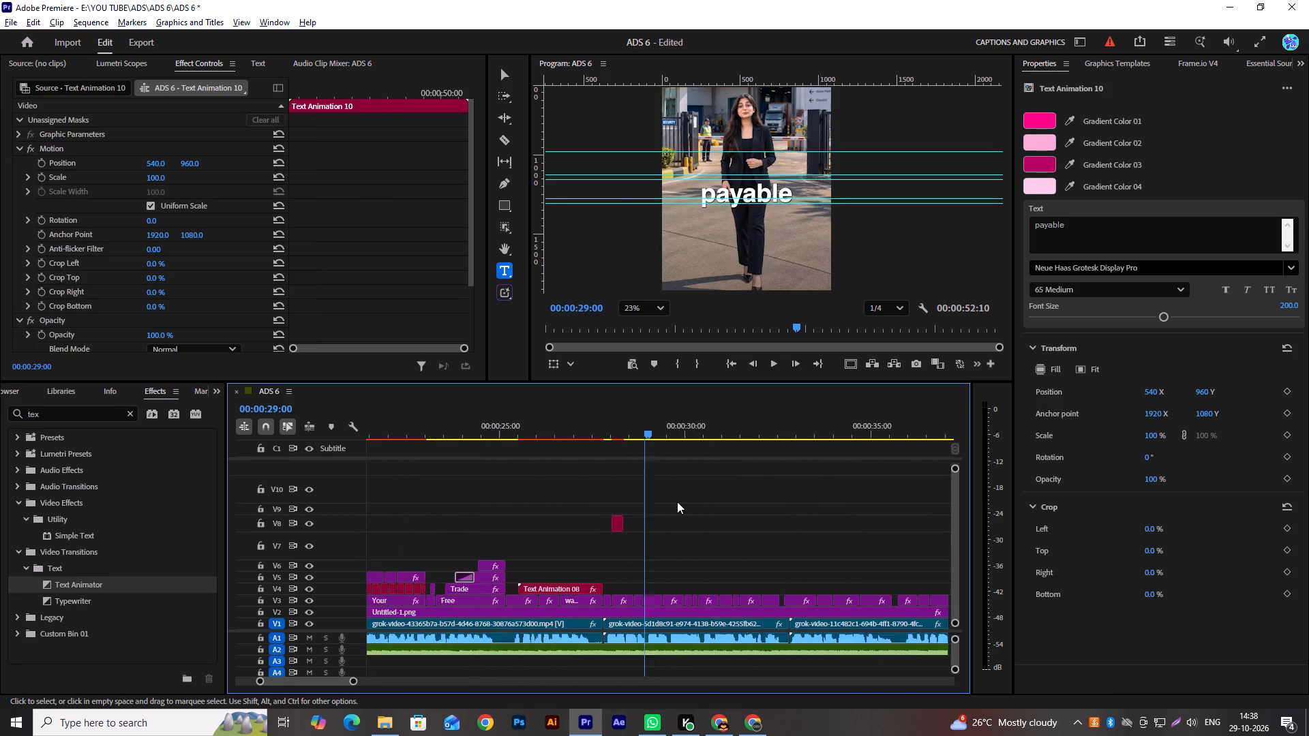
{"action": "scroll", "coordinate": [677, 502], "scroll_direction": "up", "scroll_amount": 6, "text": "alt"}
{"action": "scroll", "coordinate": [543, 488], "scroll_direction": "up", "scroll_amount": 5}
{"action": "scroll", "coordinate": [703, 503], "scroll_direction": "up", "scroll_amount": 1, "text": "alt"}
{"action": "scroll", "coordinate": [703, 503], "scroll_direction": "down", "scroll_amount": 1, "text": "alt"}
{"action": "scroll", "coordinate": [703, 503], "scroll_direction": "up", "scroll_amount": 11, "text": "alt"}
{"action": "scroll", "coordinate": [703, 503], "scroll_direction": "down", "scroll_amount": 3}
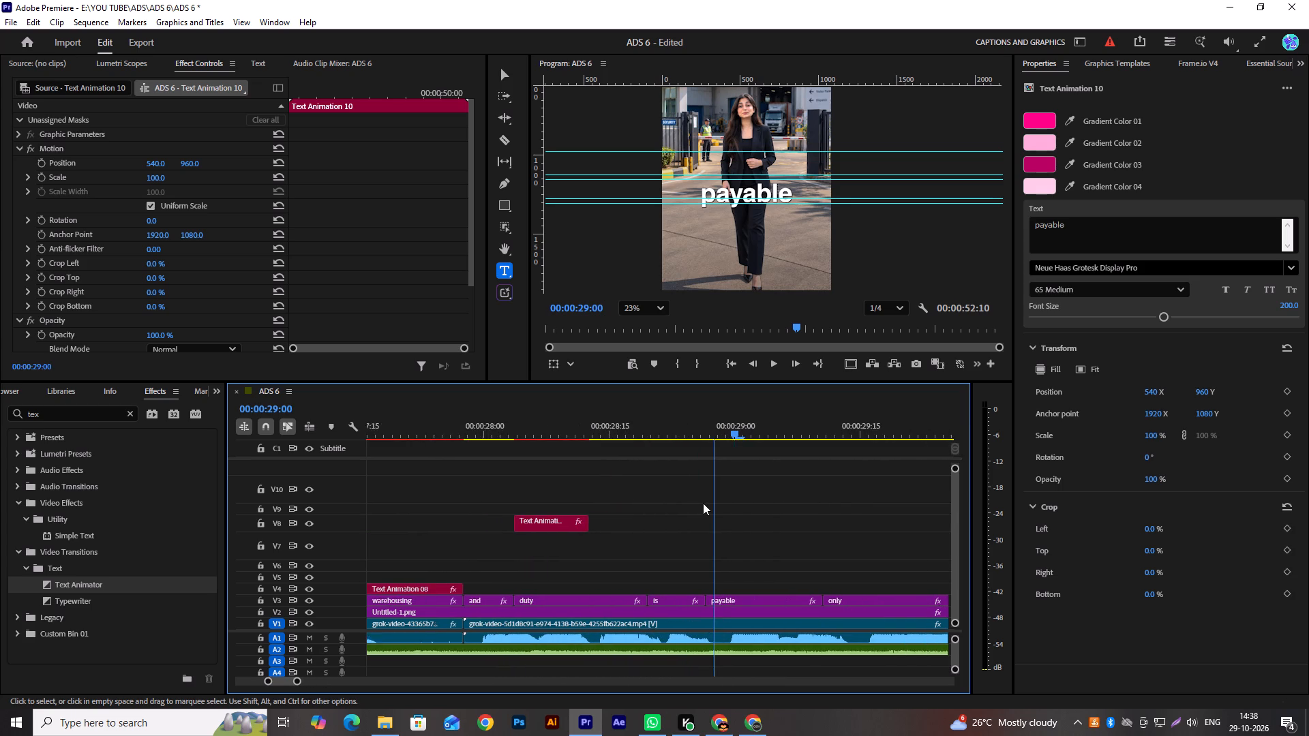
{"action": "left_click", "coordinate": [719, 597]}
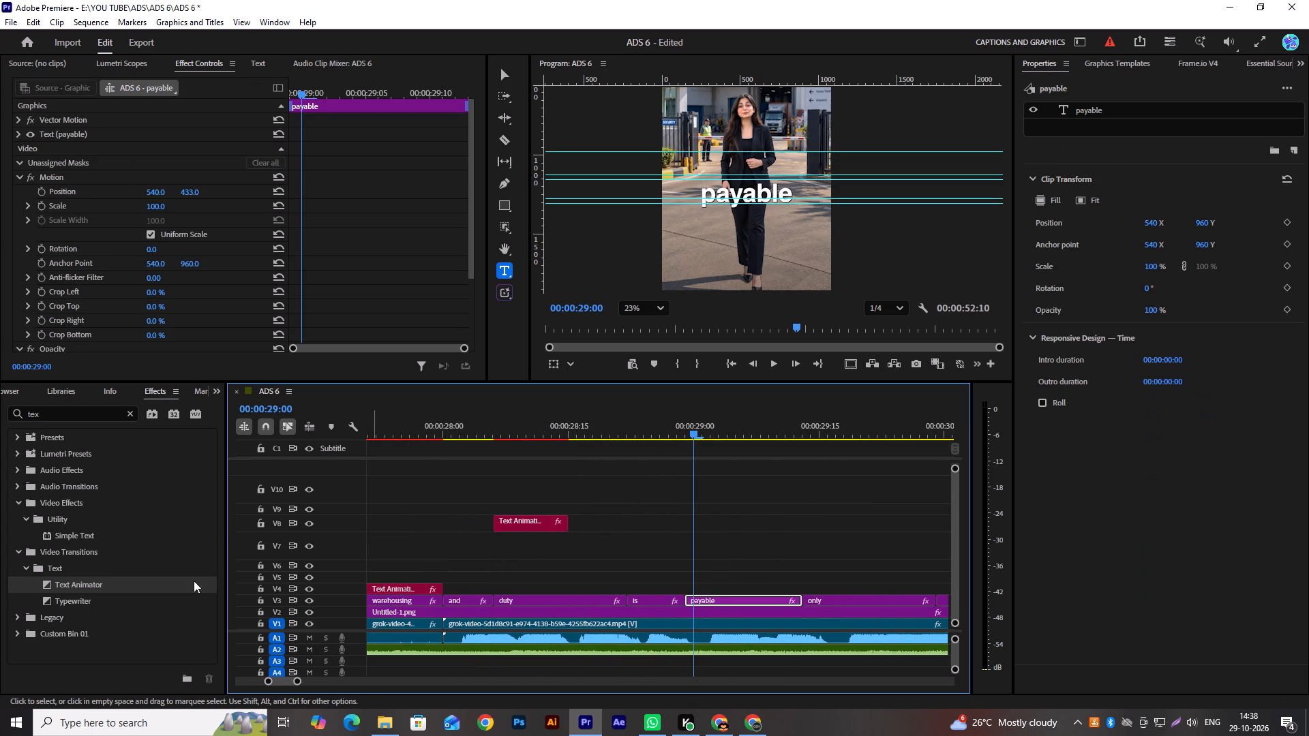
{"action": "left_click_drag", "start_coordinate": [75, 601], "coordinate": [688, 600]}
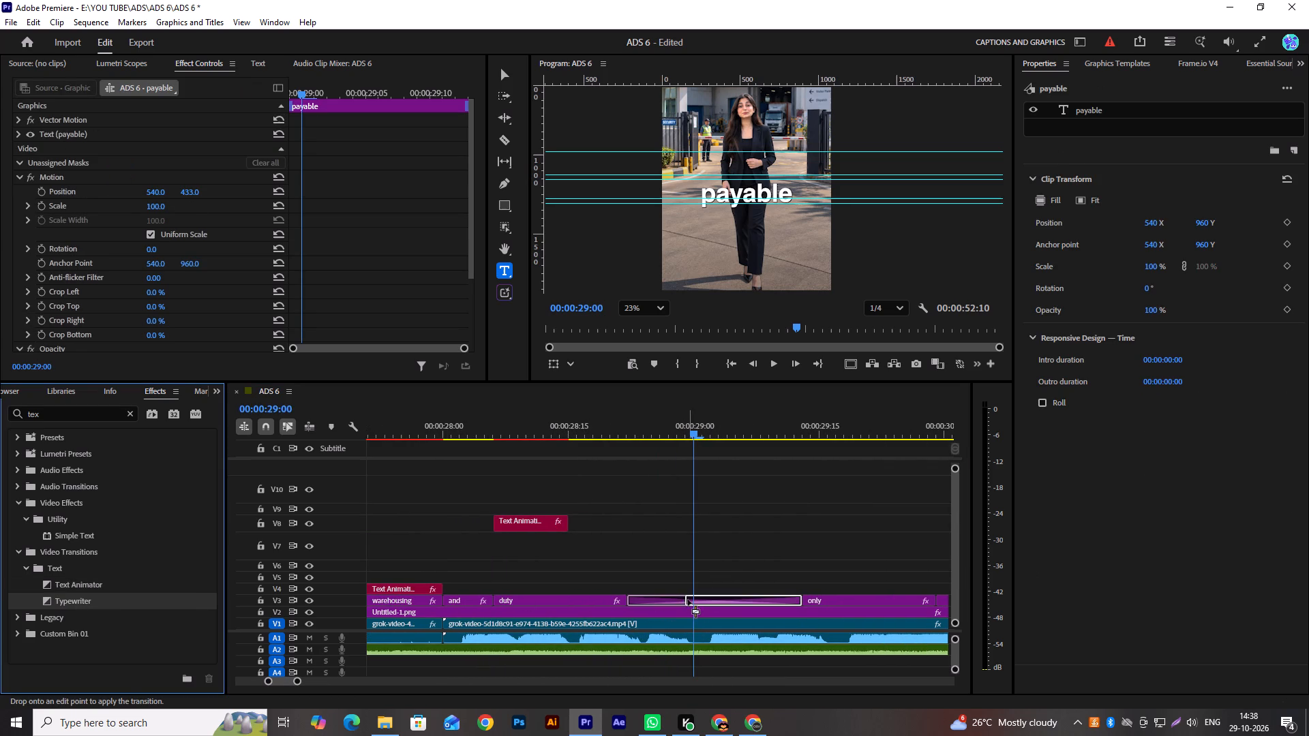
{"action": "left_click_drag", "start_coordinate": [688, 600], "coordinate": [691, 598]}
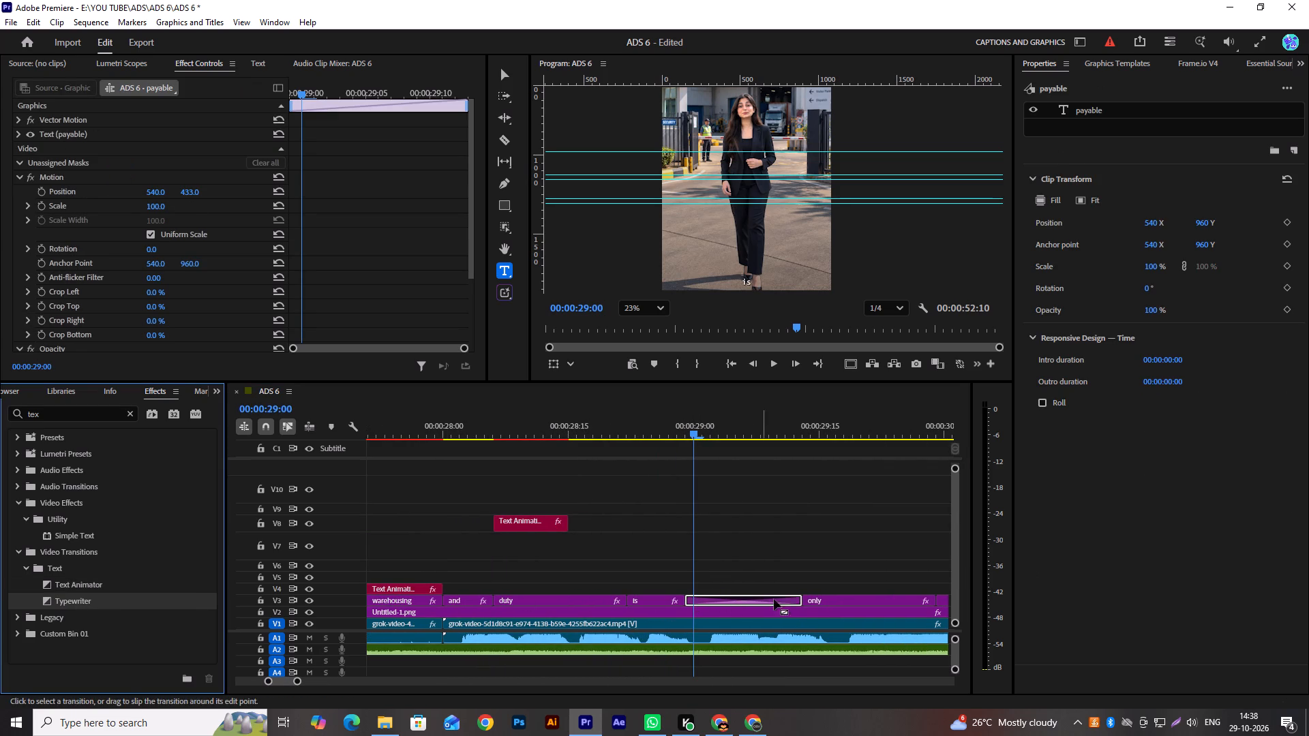
Move the "only" caption from V3 up to V4, keeping its timing.
{"action": "left_click_drag", "start_coordinate": [822, 600], "coordinate": [819, 587]}
{"action": "scroll", "coordinate": [805, 568], "scroll_direction": "down", "scroll_amount": 8}
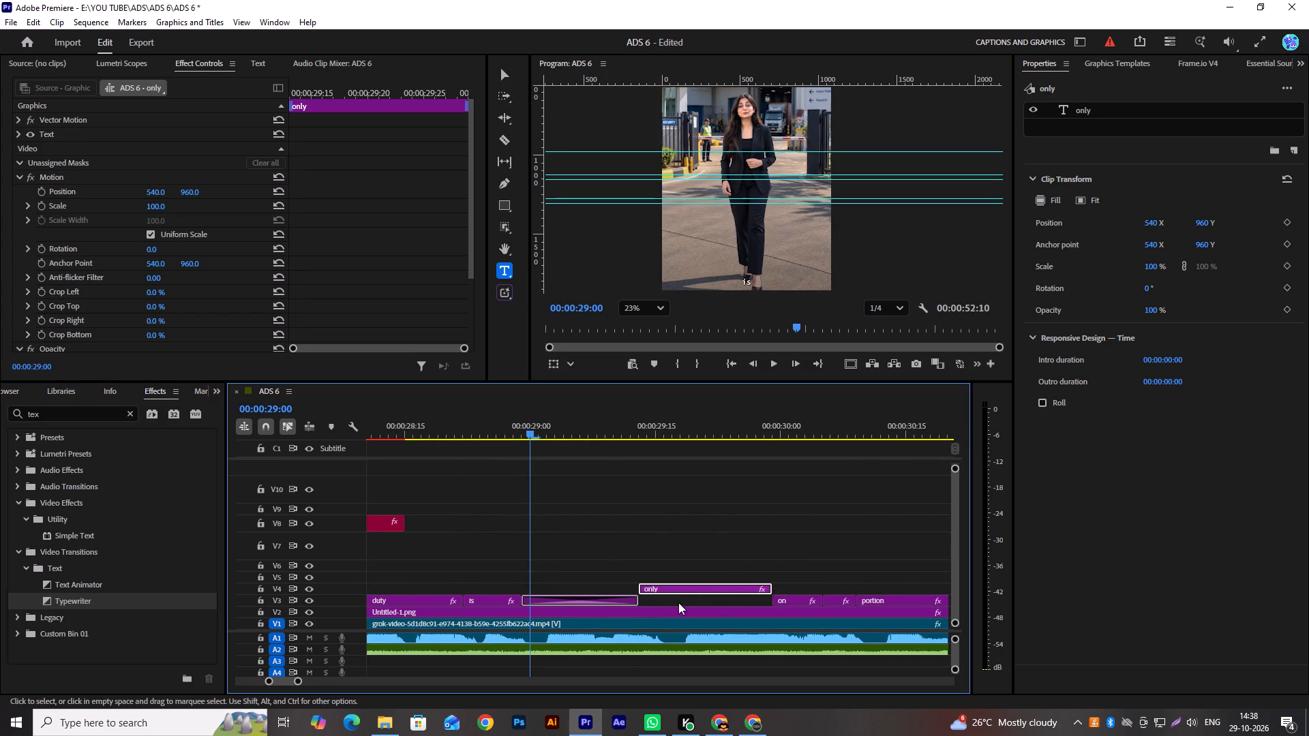
Extend the end of the "payable" caption on V3 beneath the "only" caption to about 00:00:29:28.
{"action": "left_click_drag", "start_coordinate": [636, 600], "coordinate": [584, 595]}
{"action": "left_click_drag", "start_coordinate": [647, 602], "coordinate": [756, 608]}
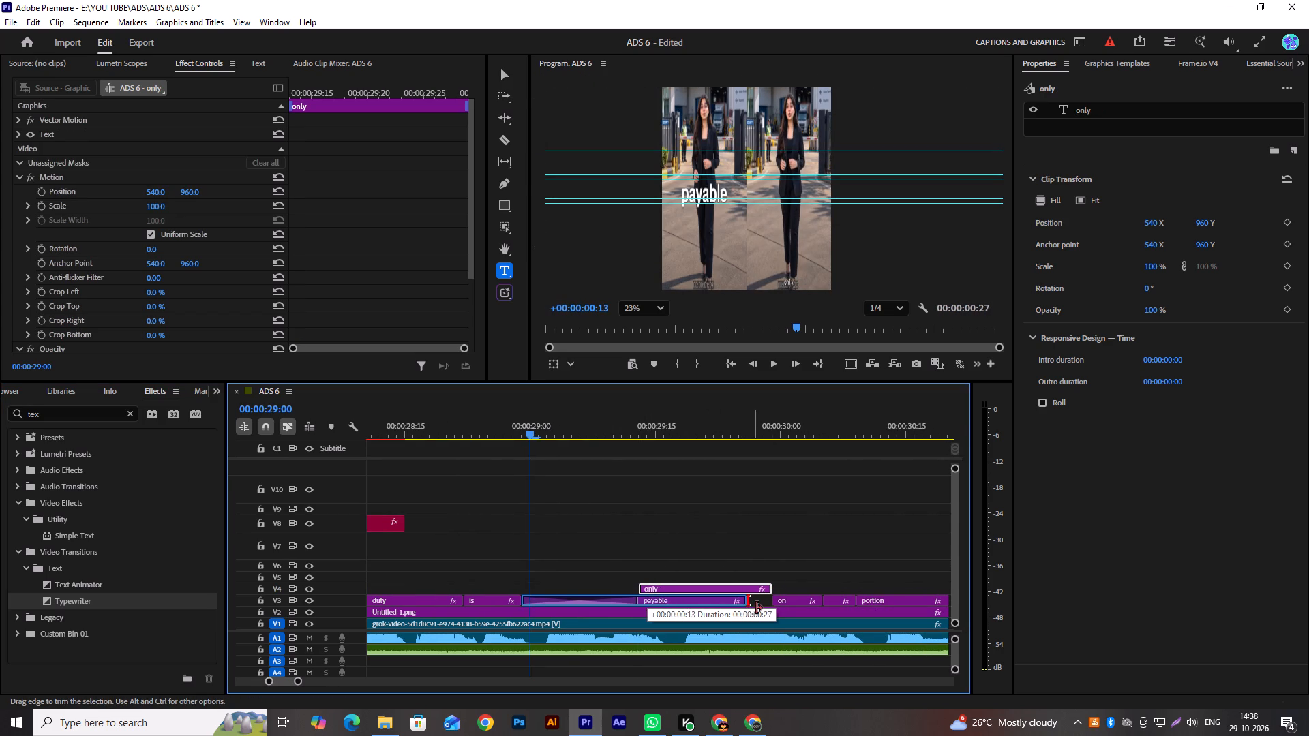
{"action": "left_click_drag", "start_coordinate": [756, 608], "coordinate": [772, 609]}
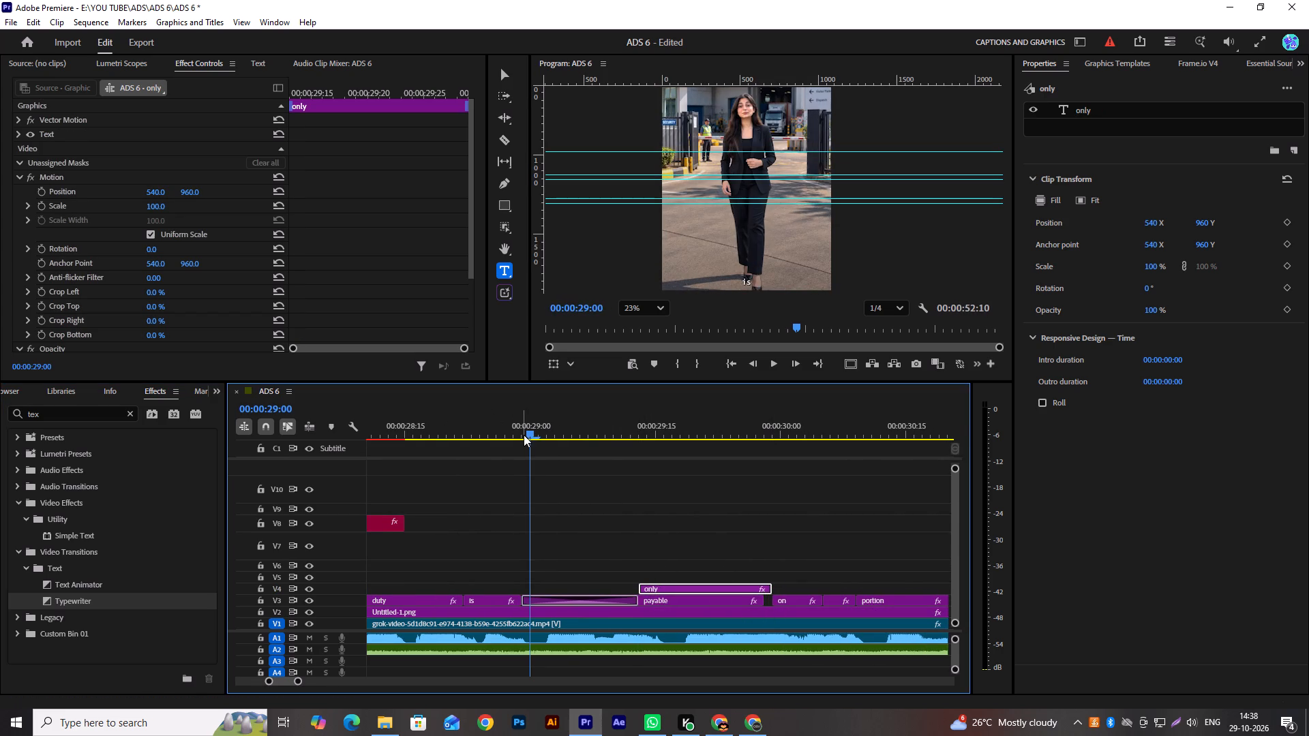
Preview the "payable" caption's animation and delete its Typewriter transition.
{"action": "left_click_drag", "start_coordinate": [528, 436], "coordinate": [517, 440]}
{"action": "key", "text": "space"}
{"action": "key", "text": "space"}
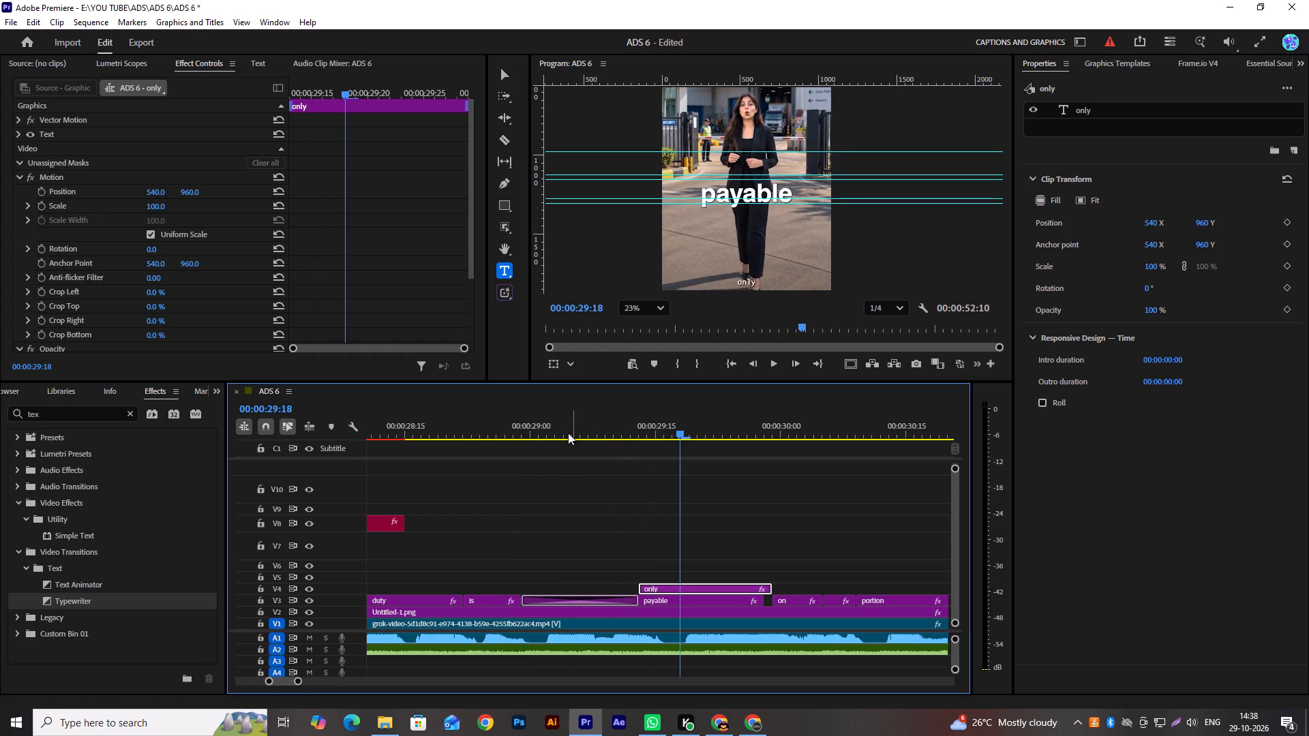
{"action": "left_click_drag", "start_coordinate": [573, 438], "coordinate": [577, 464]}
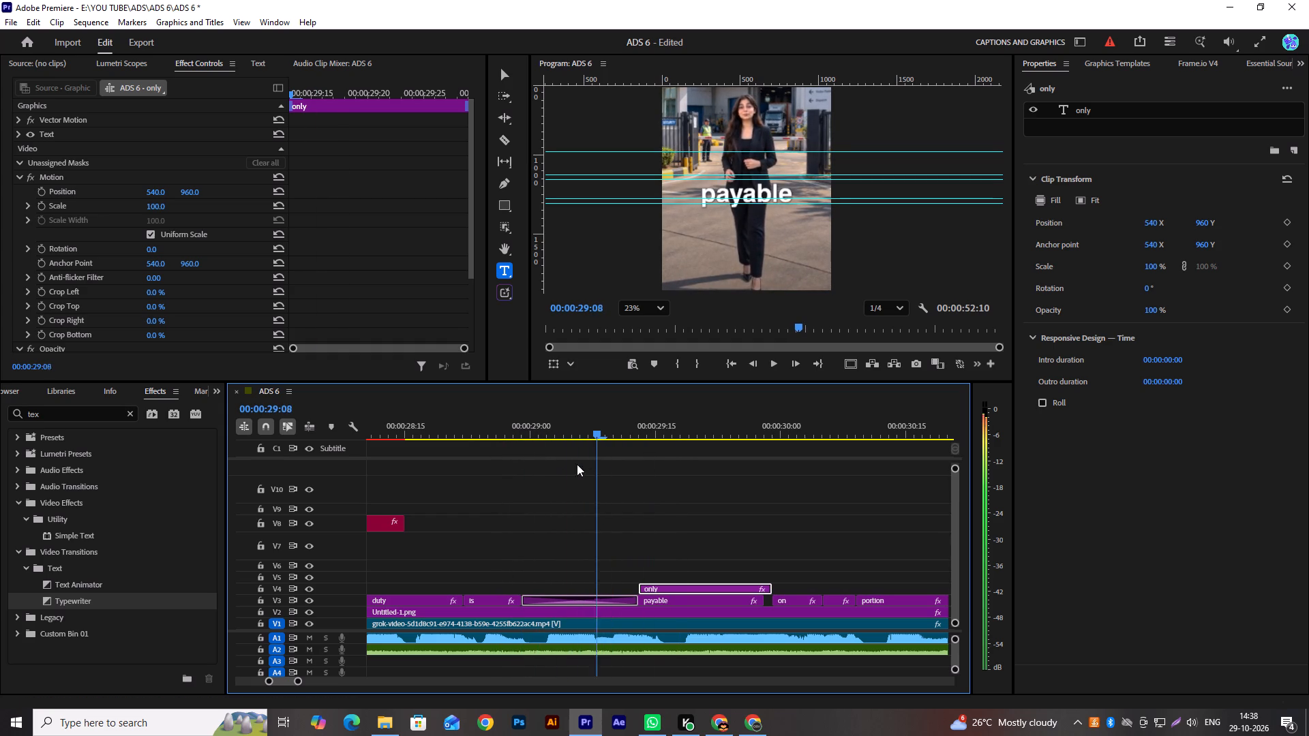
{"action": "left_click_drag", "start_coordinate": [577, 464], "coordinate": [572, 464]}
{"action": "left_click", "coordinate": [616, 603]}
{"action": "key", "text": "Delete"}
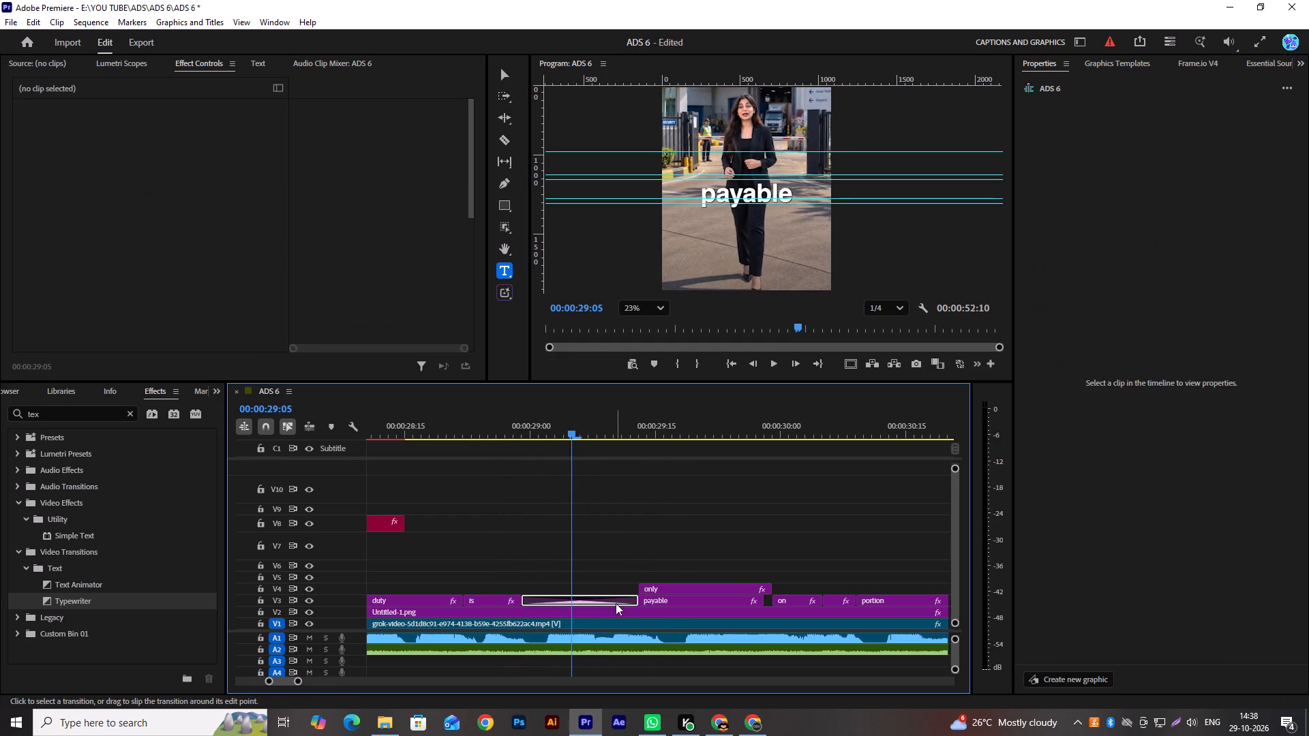
Raise the "payable" caption slightly against the horizontal guides by setting its Motion Position Y value to 412.5.
{"action": "left_click", "coordinate": [600, 602]}
{"action": "scroll", "coordinate": [566, 555], "scroll_direction": "up", "scroll_amount": 1}
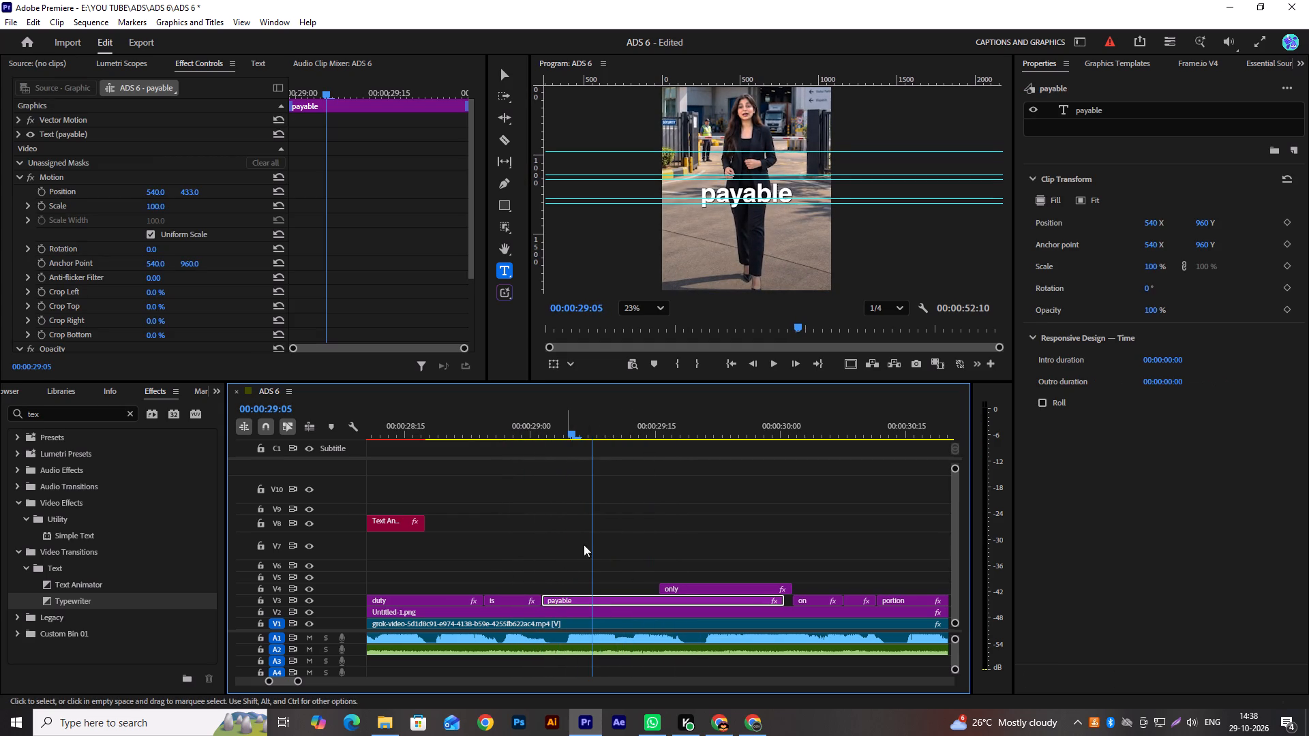
{"action": "left_click_drag", "start_coordinate": [190, 189], "coordinate": [129, 224]}
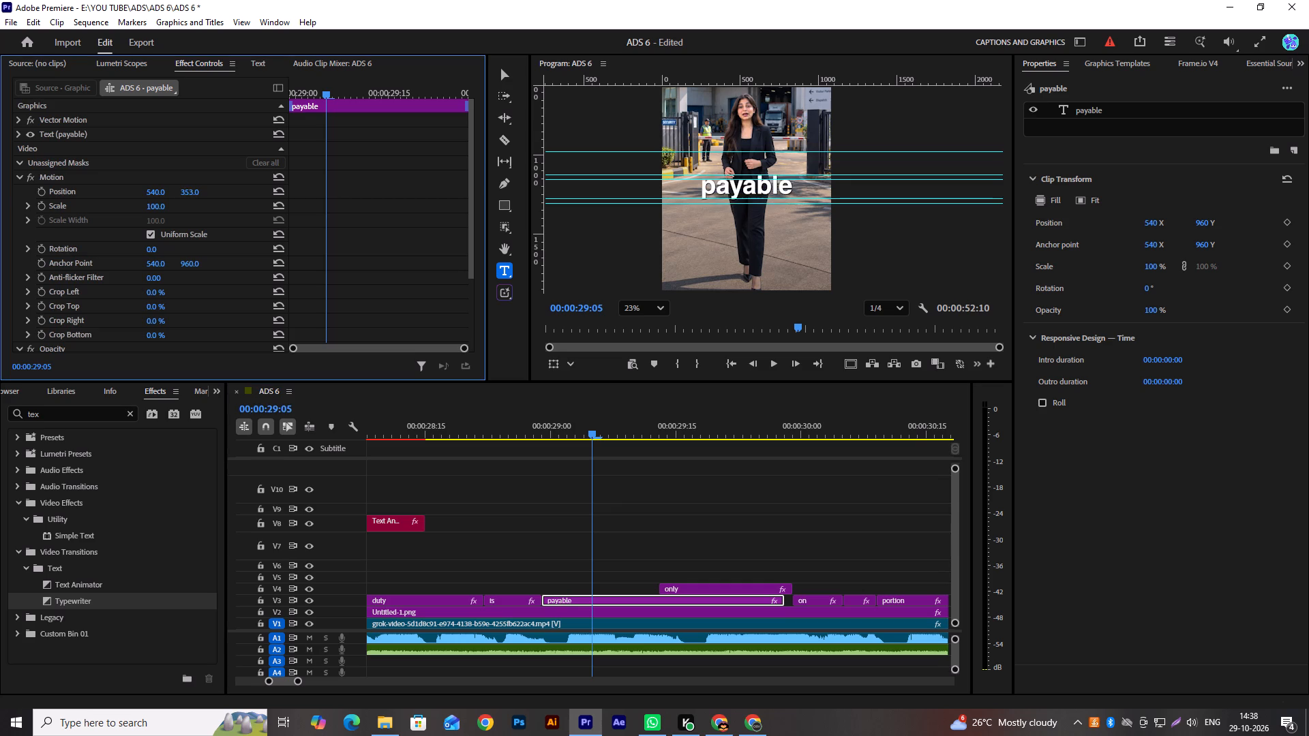
{"action": "left_click_drag", "start_coordinate": [129, 224], "coordinate": [121, 228]}
{"action": "scroll", "coordinate": [794, 192], "scroll_direction": "up", "scroll_amount": 11}
{"action": "scroll", "coordinate": [670, 171], "scroll_direction": "down", "scroll_amount": 2}
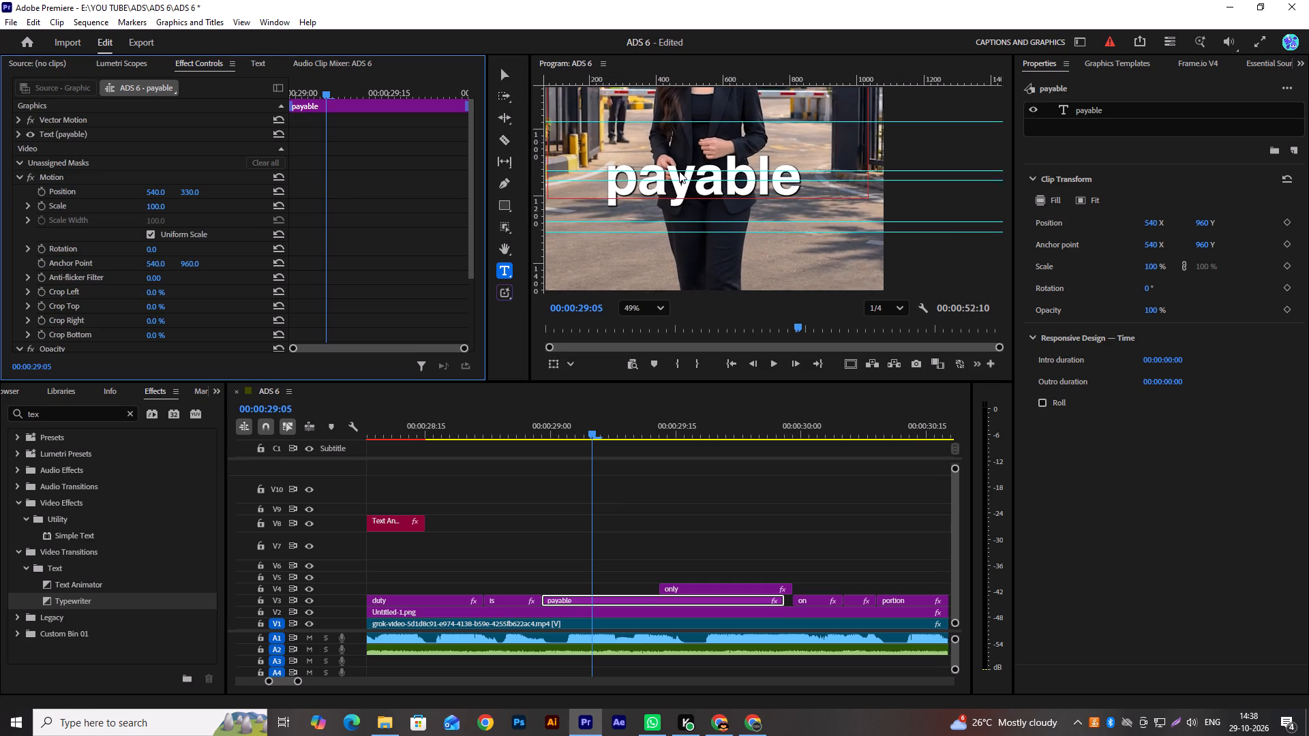
{"action": "scroll", "coordinate": [679, 171], "scroll_direction": "down", "scroll_amount": 1}
{"action": "left_click_drag", "start_coordinate": [193, 190], "coordinate": [157, 191]}
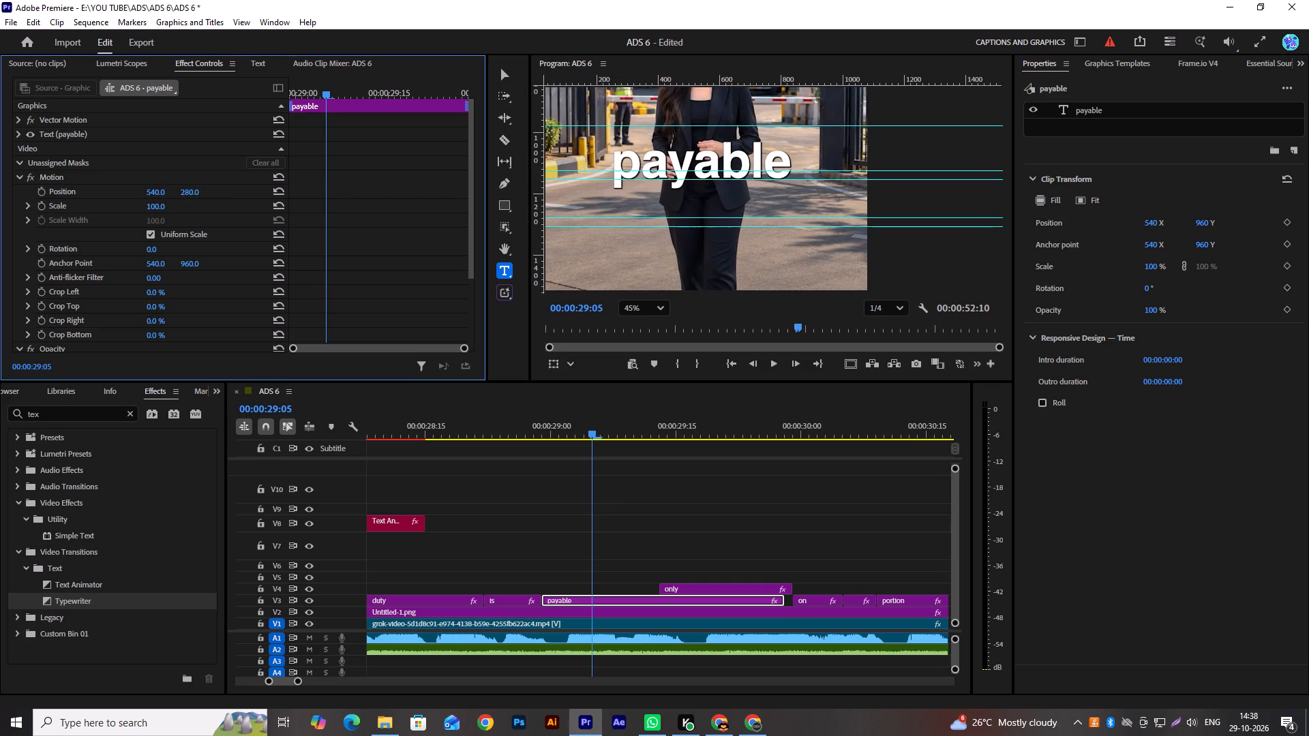
{"action": "left_click_drag", "start_coordinate": [157, 191], "coordinate": [138, 192]}
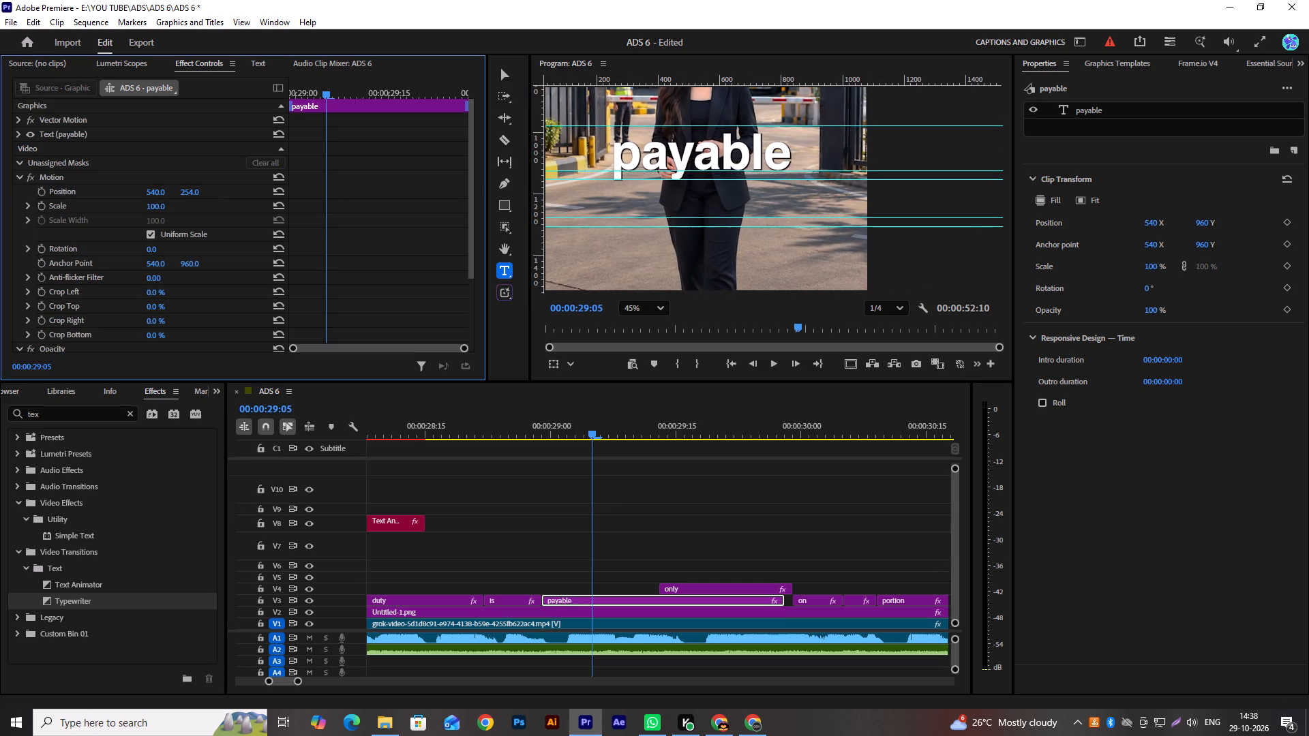
{"action": "left_click_drag", "start_coordinate": [138, 192], "coordinate": [242, 208]}
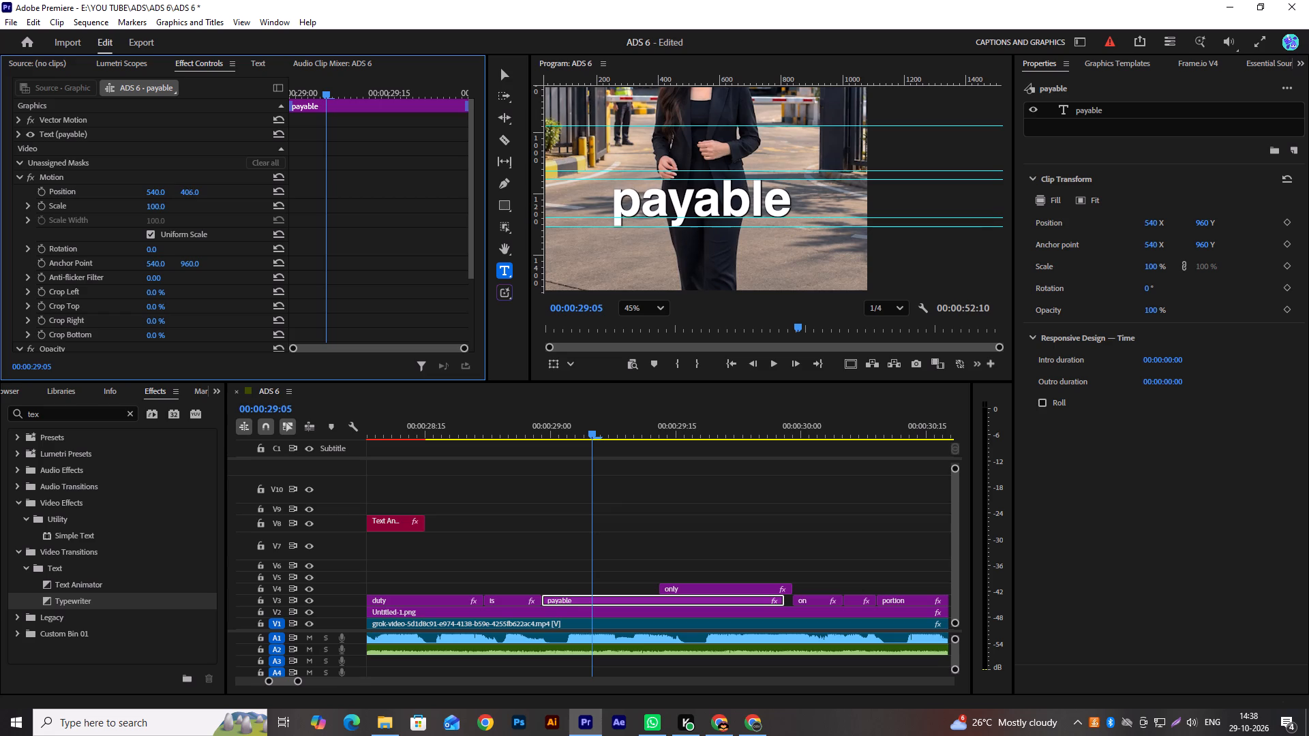
{"action": "left_click_drag", "start_coordinate": [242, 208], "coordinate": [243, 207]}
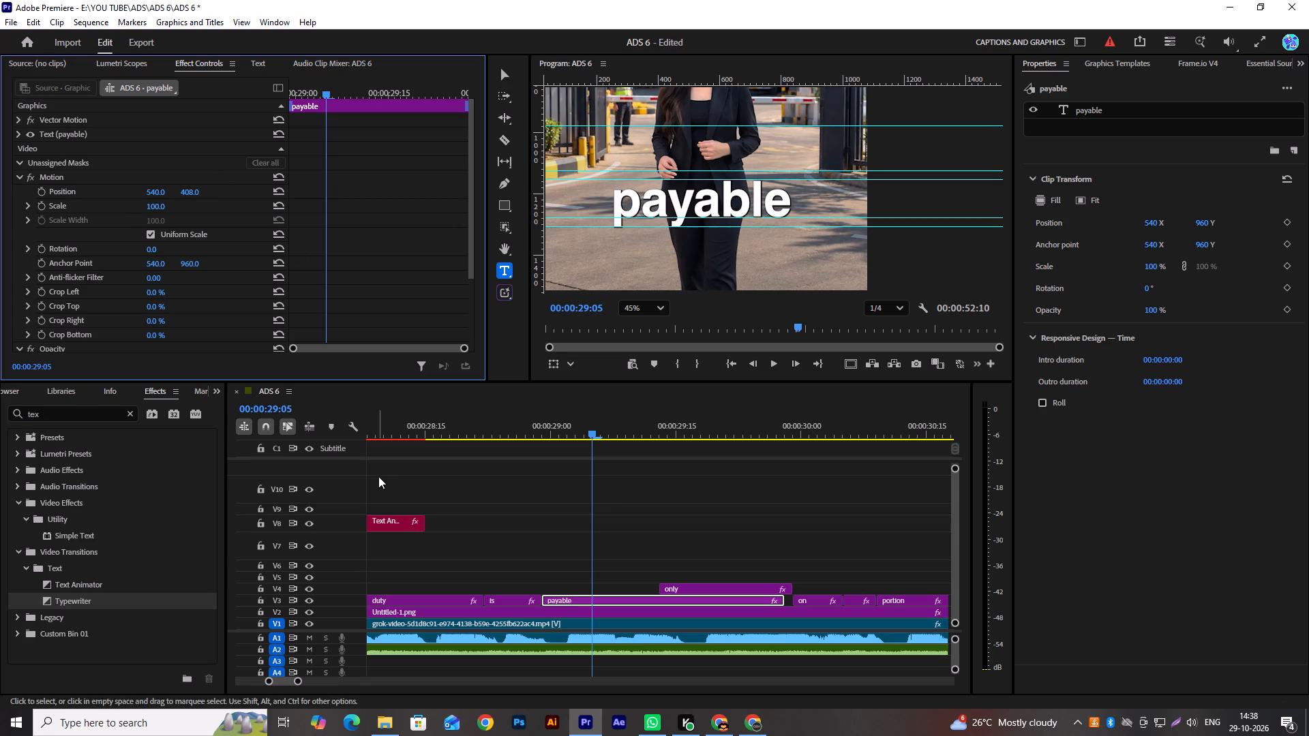
{"action": "left_click_drag", "start_coordinate": [507, 77], "coordinate": [520, 72]}
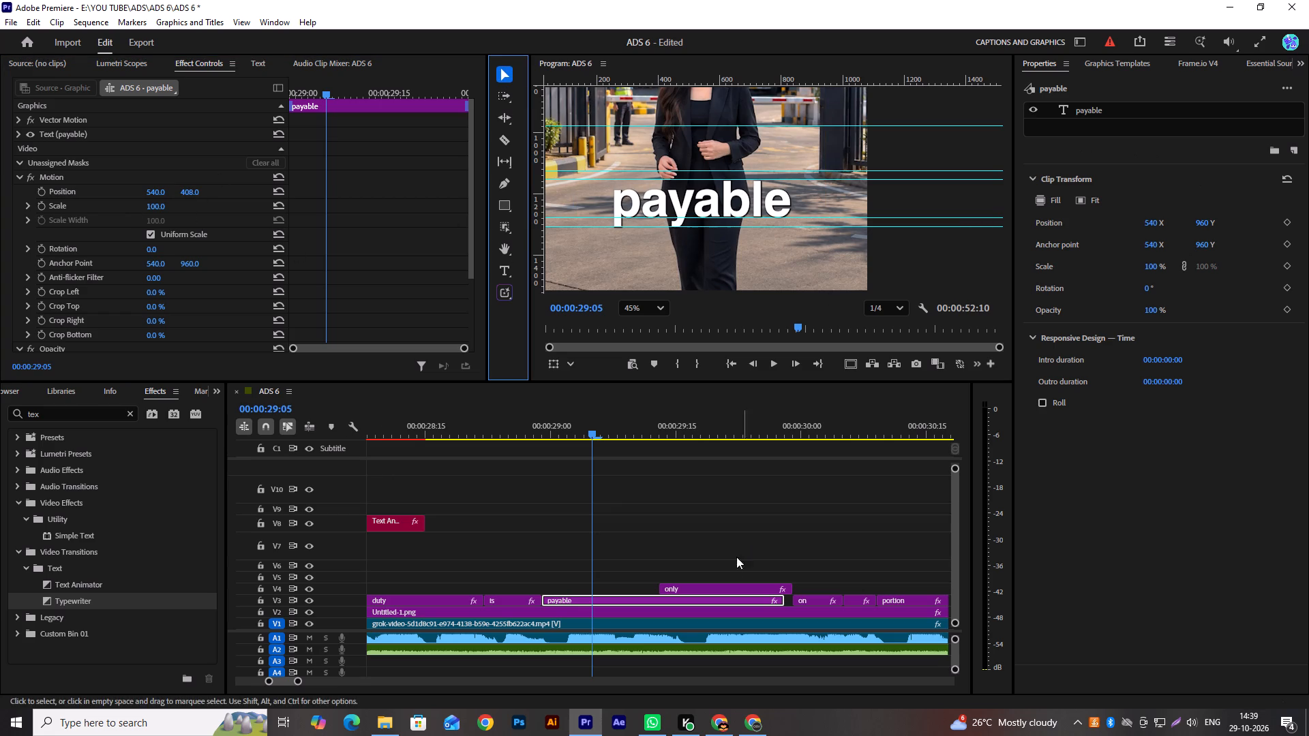
{"action": "left_click", "coordinate": [1102, 114]}
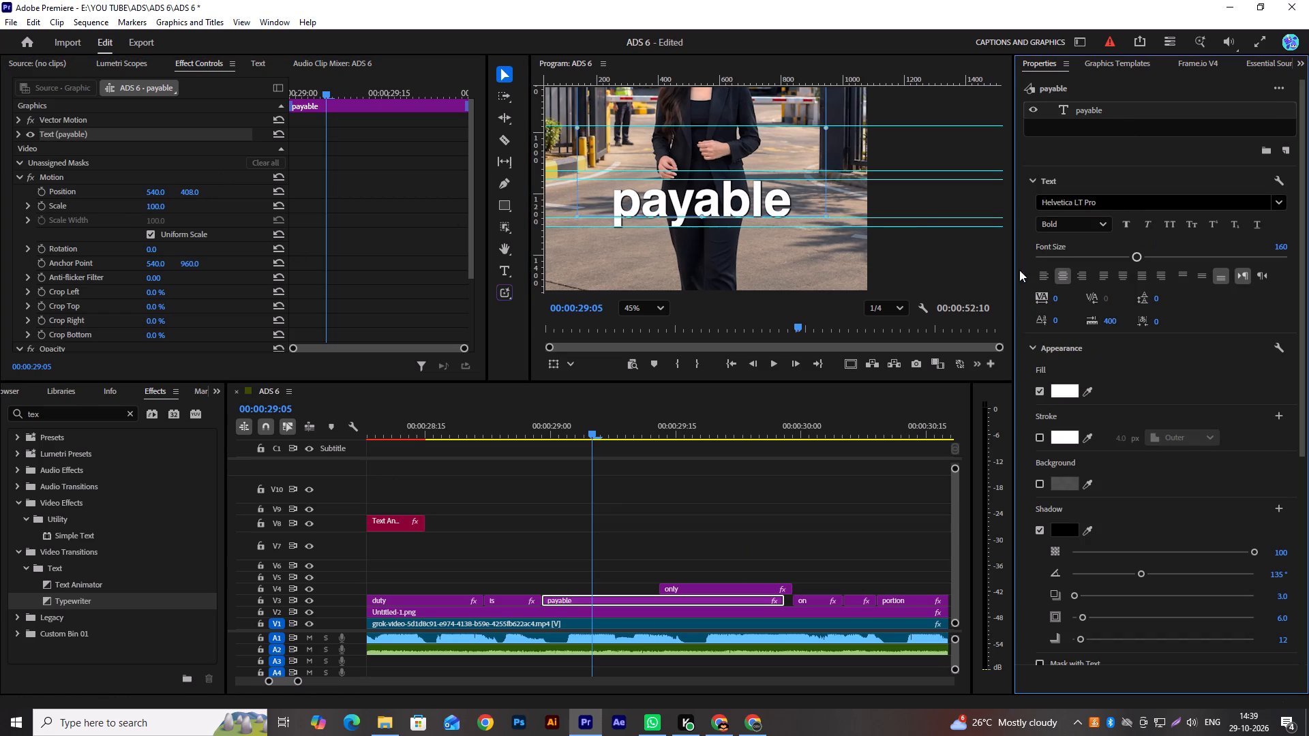
{"action": "scroll", "coordinate": [818, 204], "scroll_direction": "up", "scroll_amount": 7}
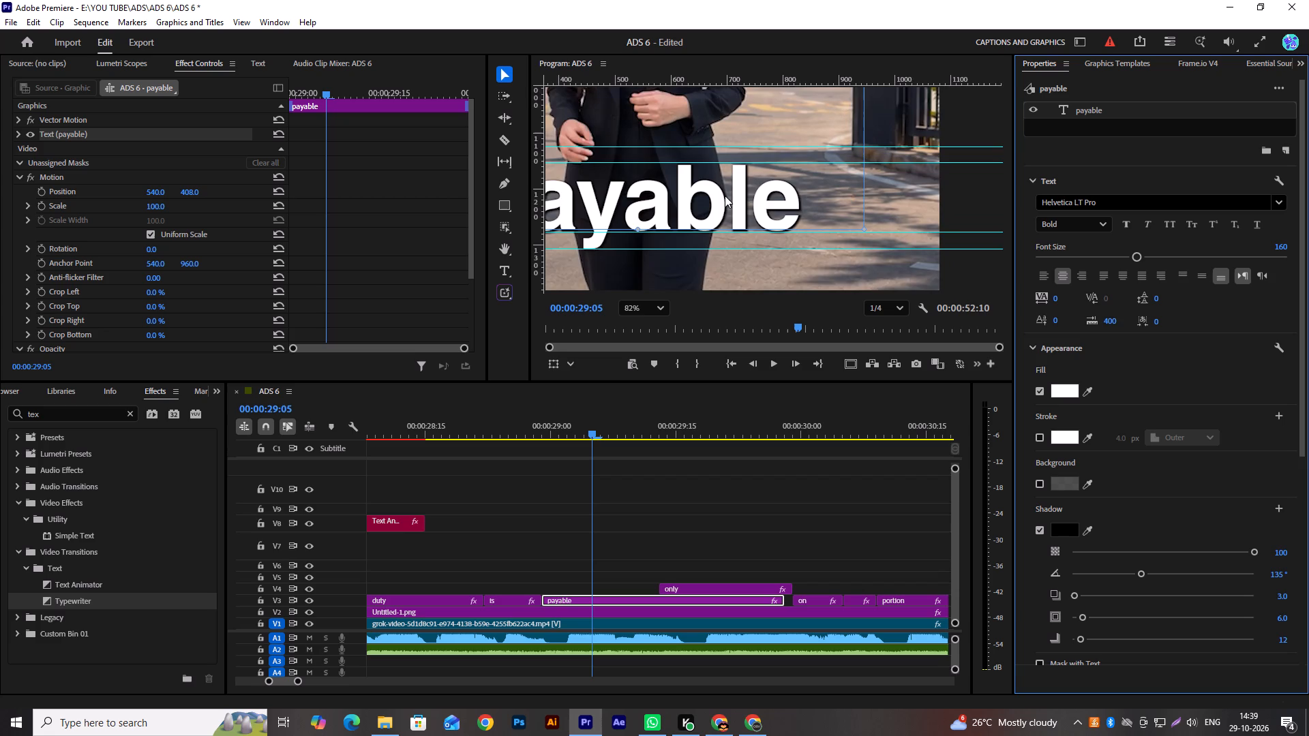
{"action": "scroll", "coordinate": [679, 185], "scroll_direction": "up", "scroll_amount": 3}
{"action": "left_click_drag", "start_coordinate": [185, 191], "coordinate": [200, 188], "text": "ctrl"}
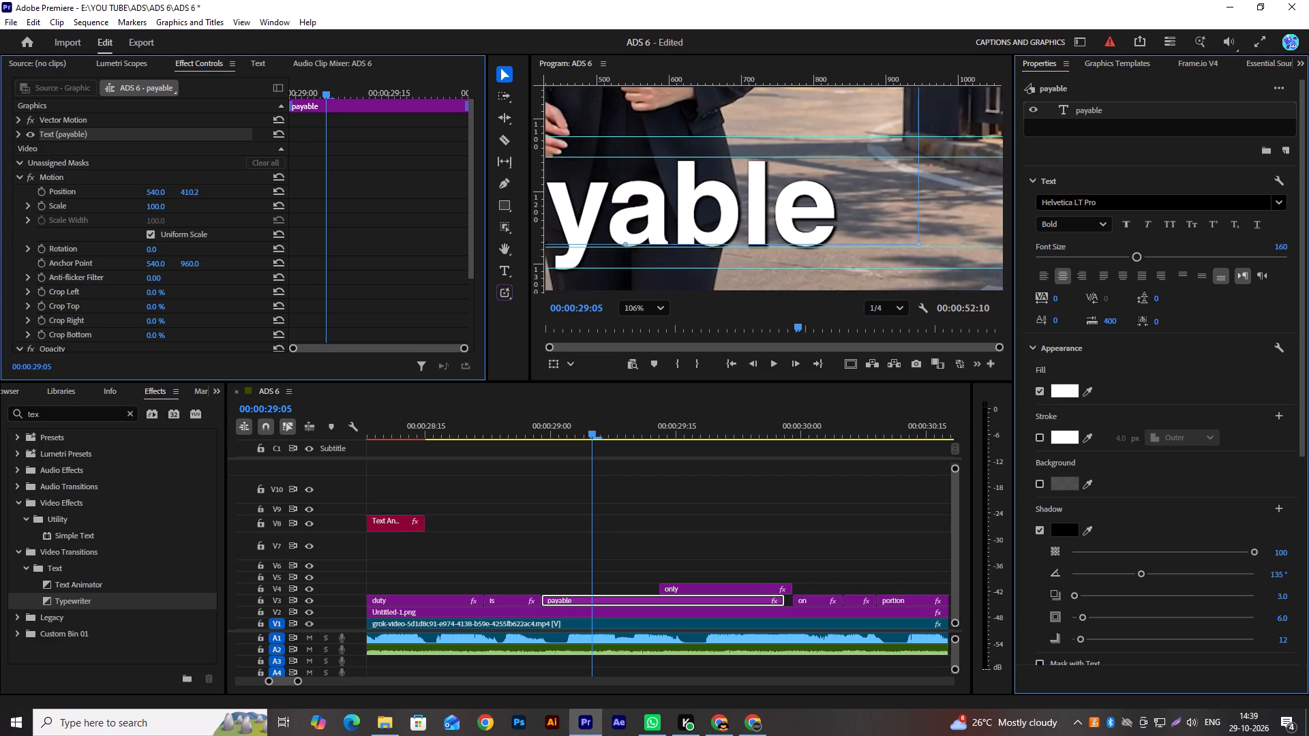
{"action": "left_click_drag", "start_coordinate": [200, 188], "coordinate": [215, 187], "text": "ctrl"}
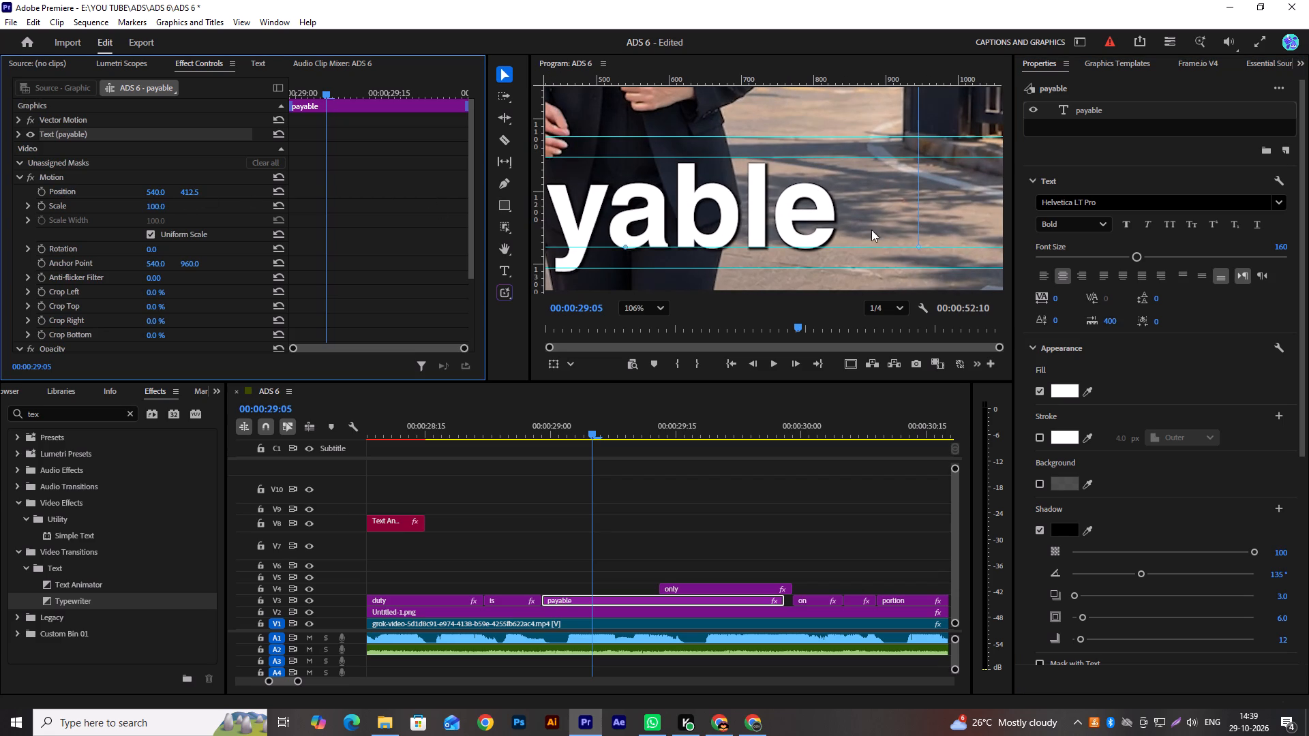
{"action": "scroll", "coordinate": [742, 214], "scroll_direction": "down", "scroll_amount": 7}
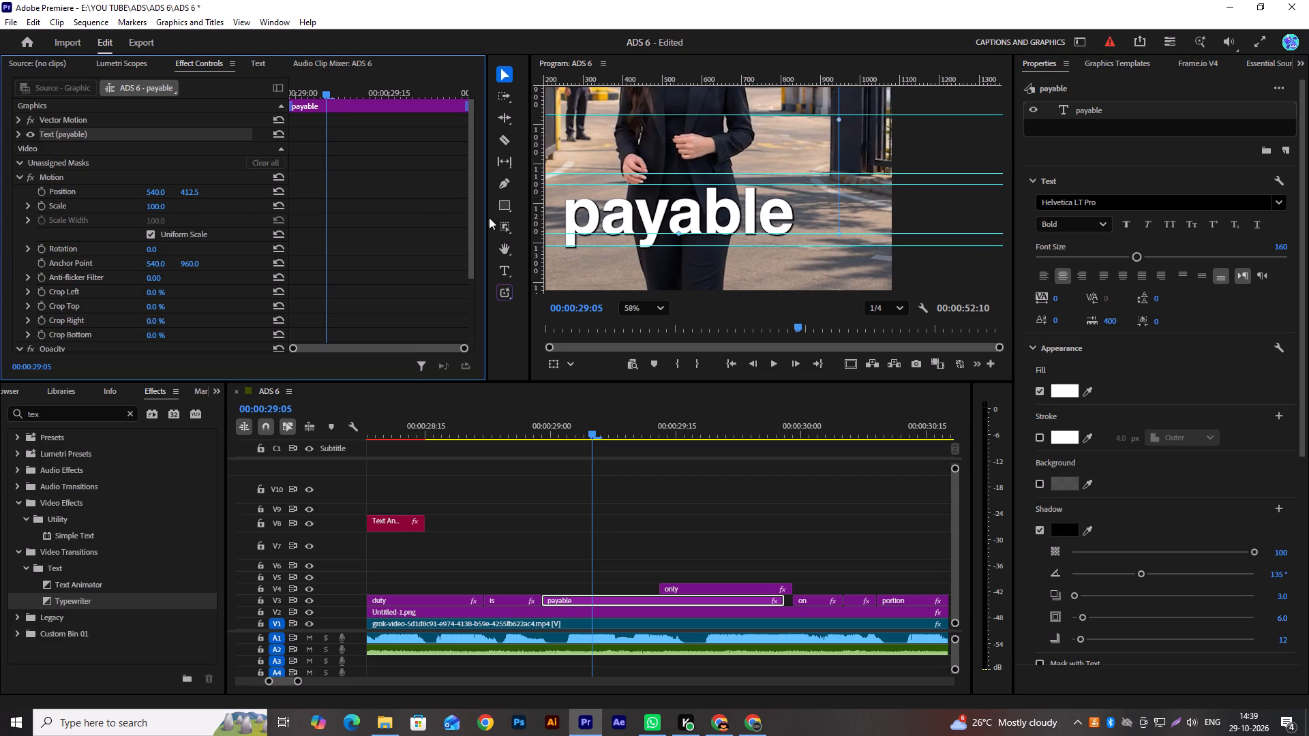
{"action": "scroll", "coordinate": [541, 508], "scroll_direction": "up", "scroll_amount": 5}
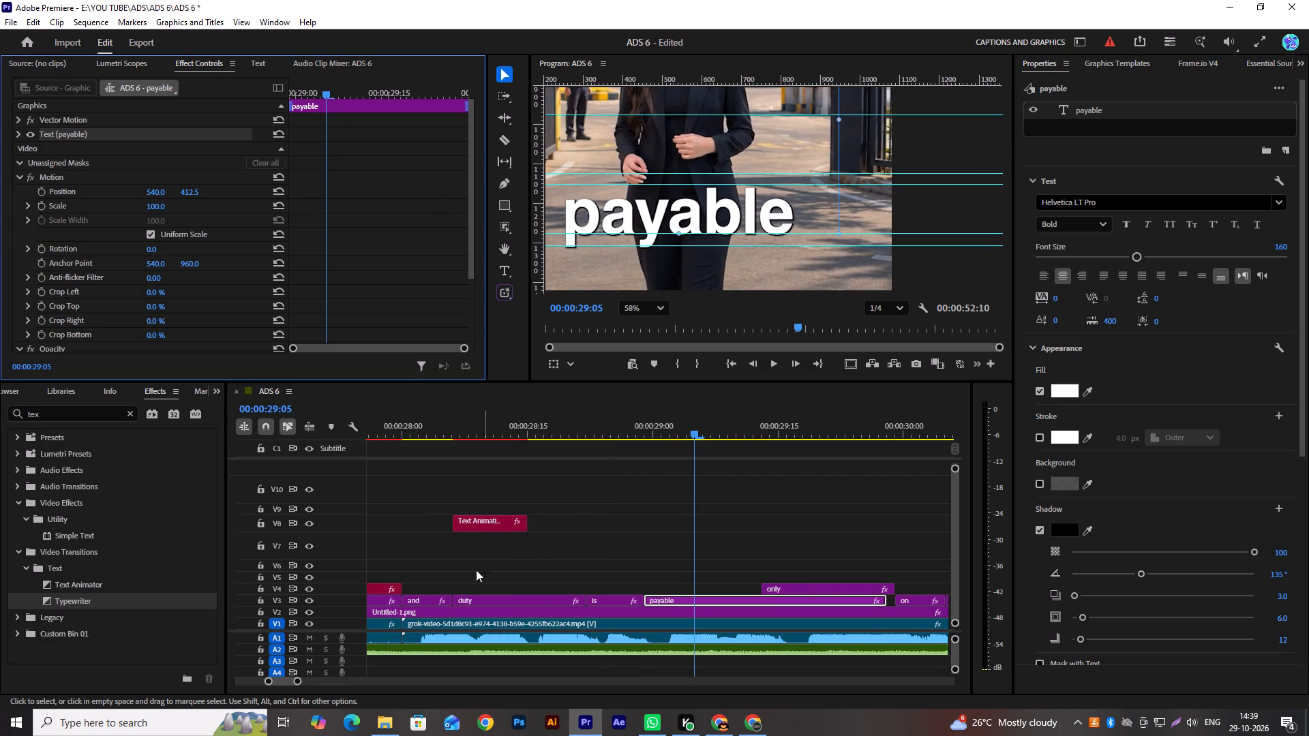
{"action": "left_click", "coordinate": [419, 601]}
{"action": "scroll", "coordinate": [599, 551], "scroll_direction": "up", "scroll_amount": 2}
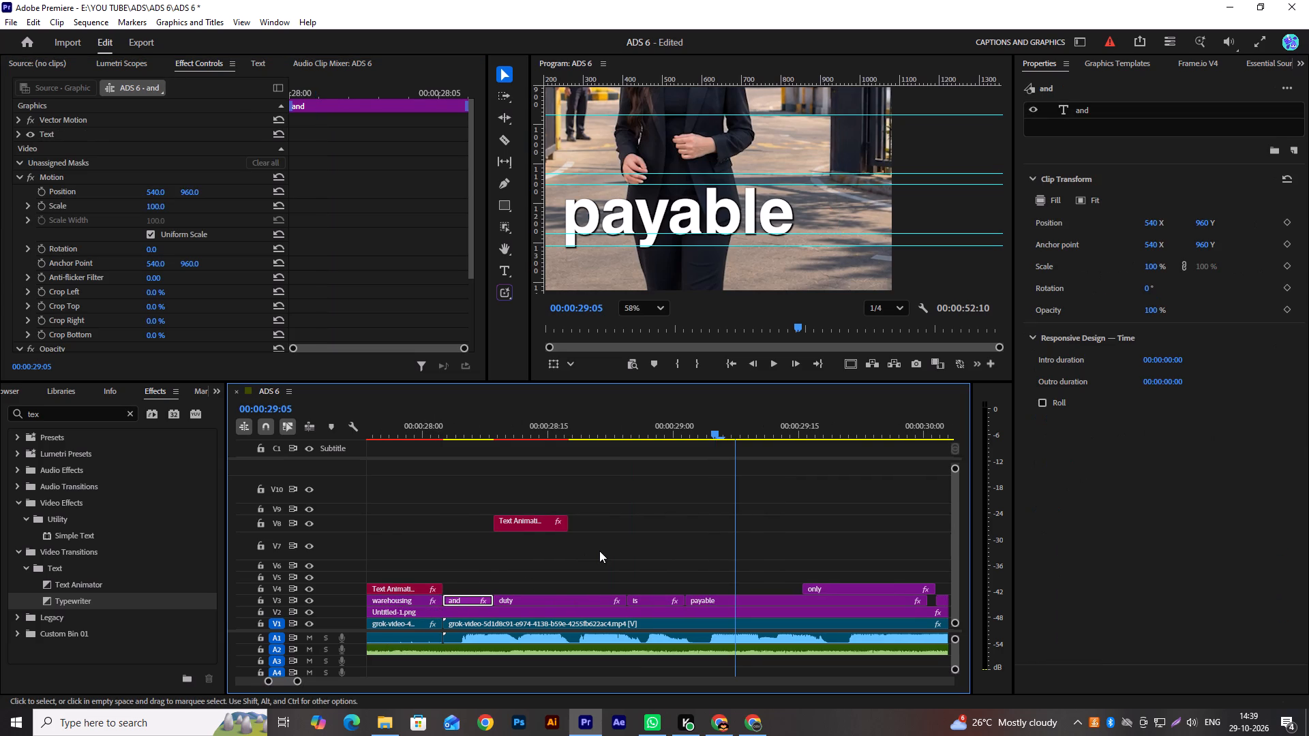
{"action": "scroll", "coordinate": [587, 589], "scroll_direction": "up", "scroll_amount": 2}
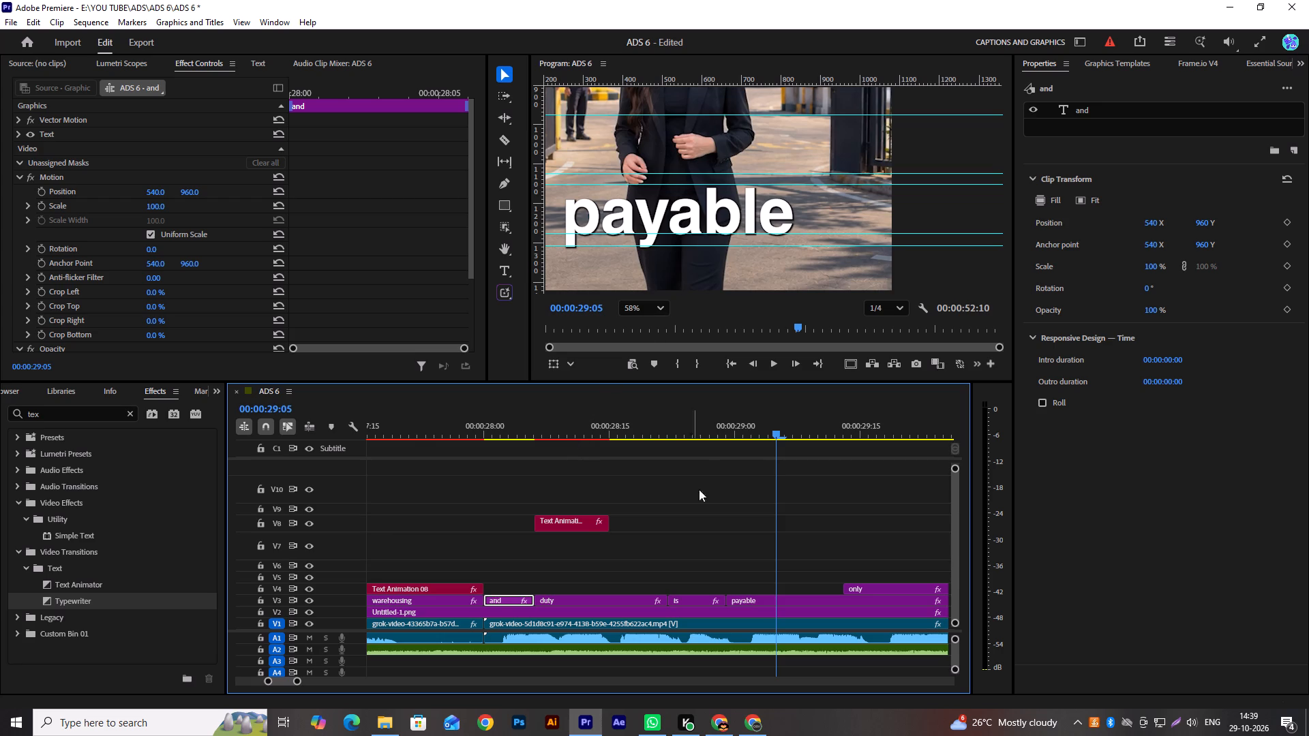
Fine-tune the "payable" caption's height against the horizontal guides, setting its Motion Position Y value to 405.
{"action": "left_click", "coordinate": [777, 600]}
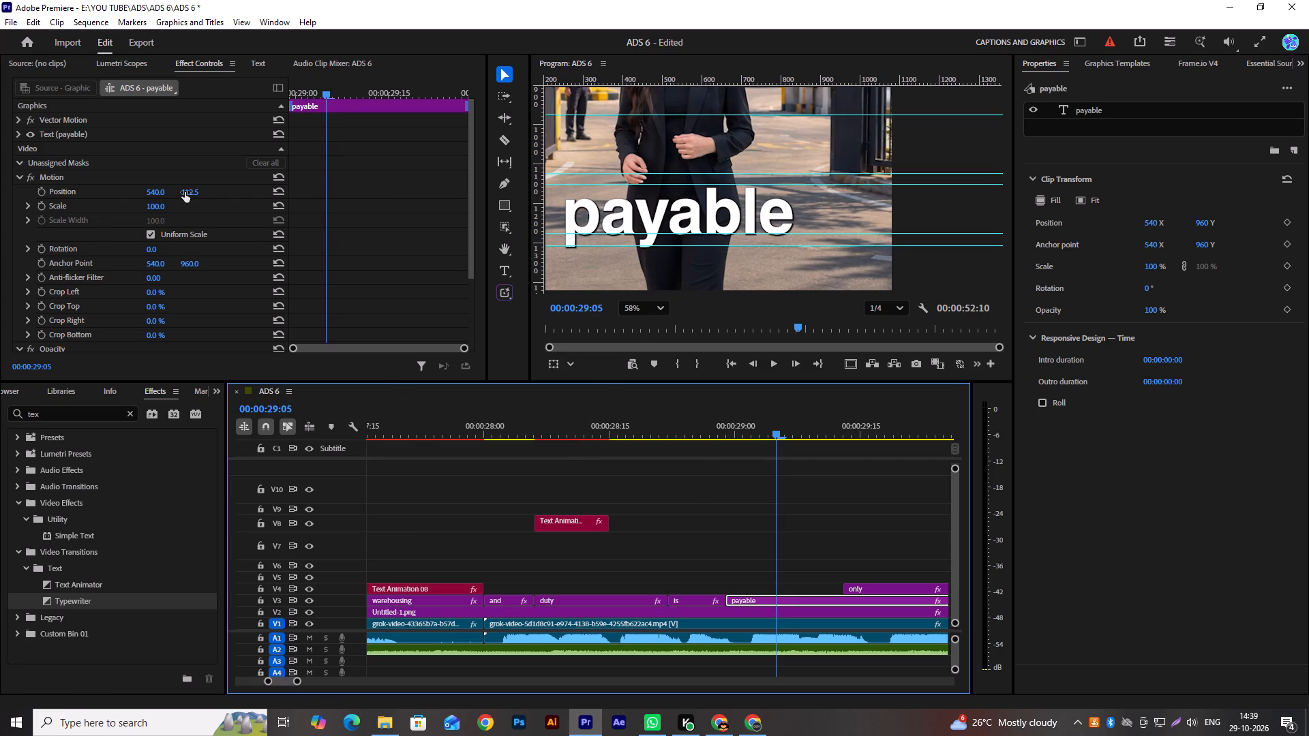
{"action": "left_click_drag", "start_coordinate": [194, 192], "coordinate": [173, 200], "text": "ctrl"}
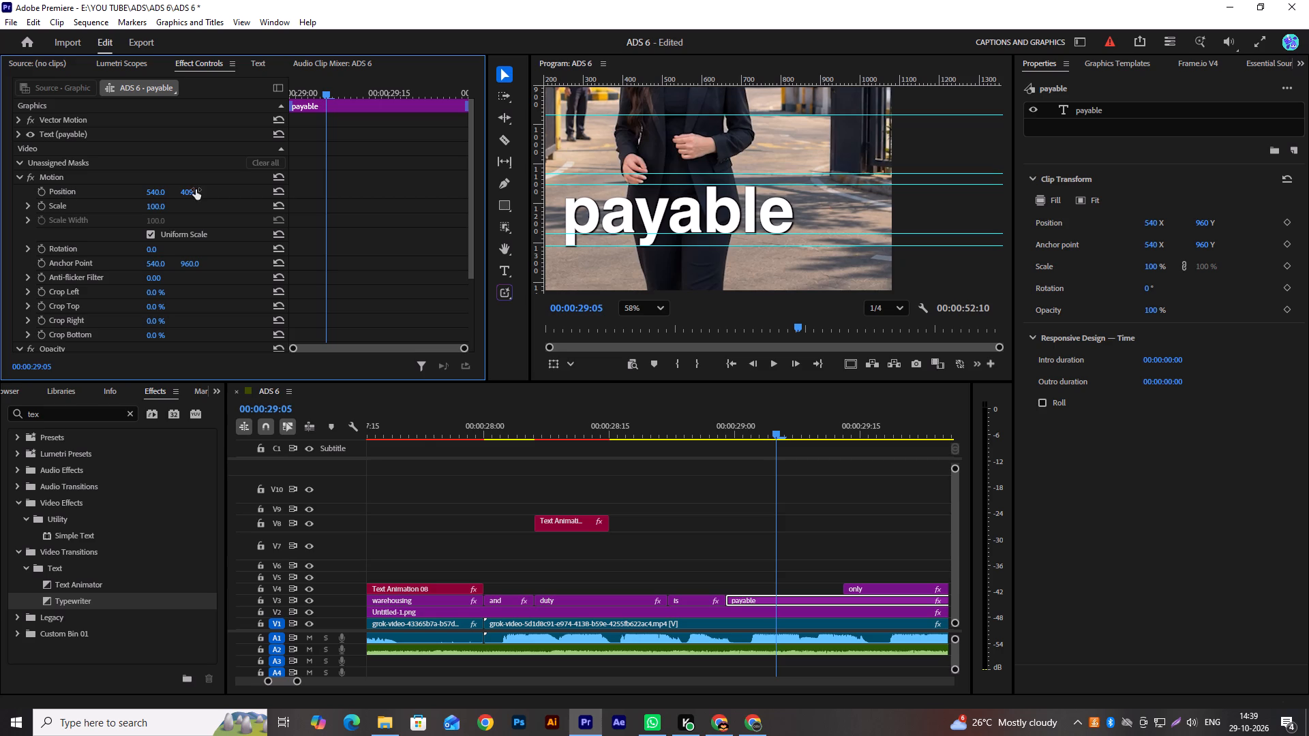
{"action": "left_click", "coordinate": [195, 190]}
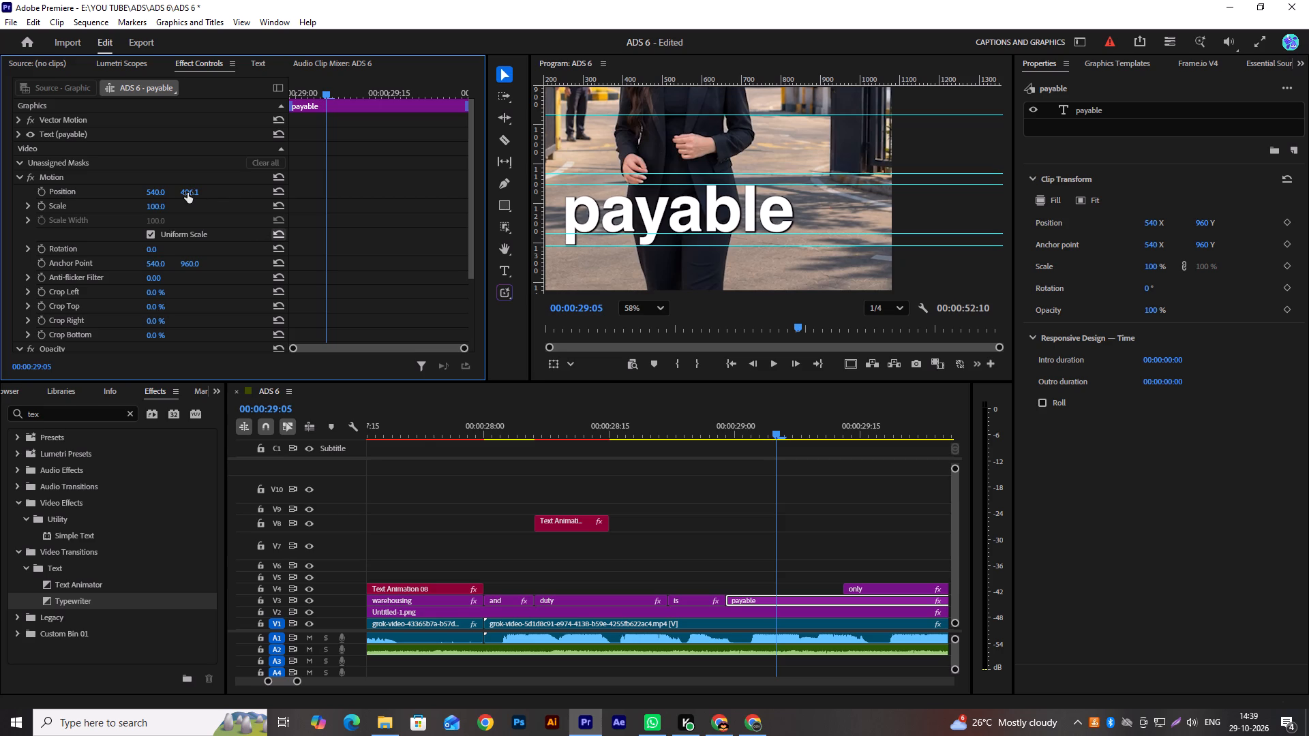
{"action": "left_click", "coordinate": [187, 193]}
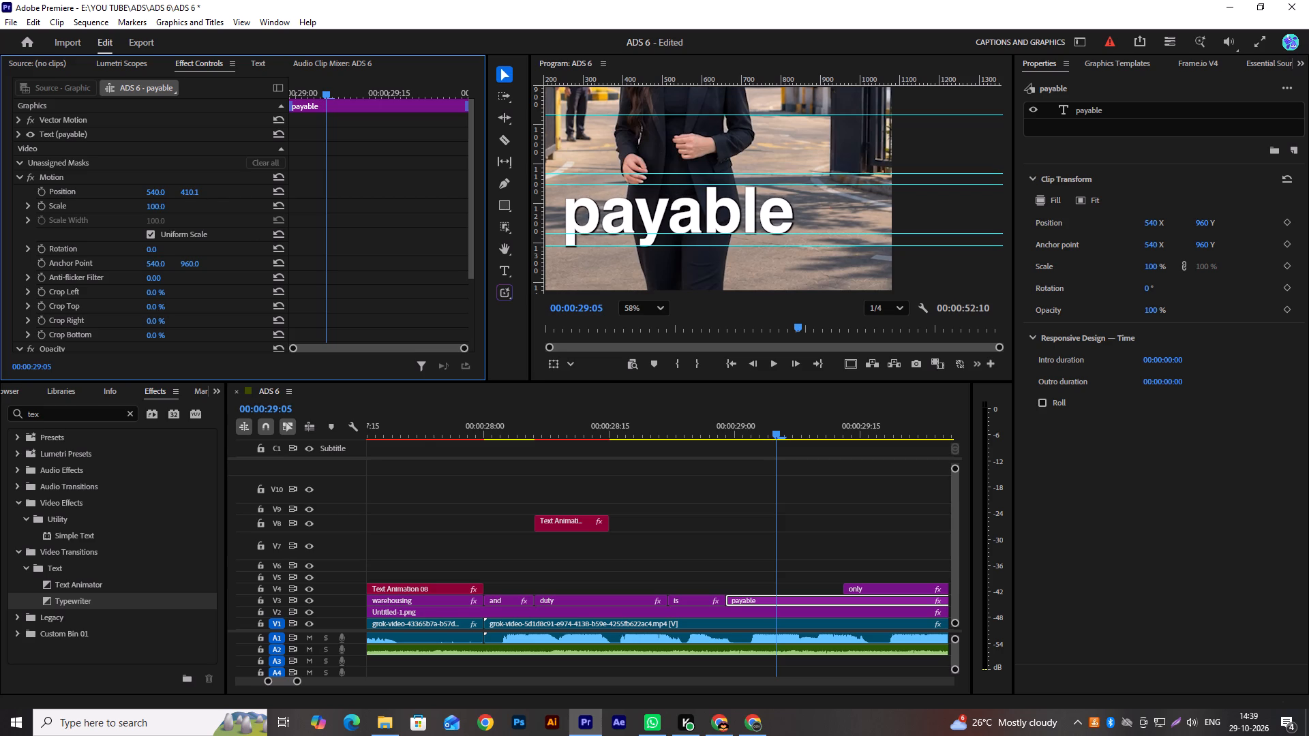
{"action": "scroll", "coordinate": [621, 207], "scroll_direction": "down", "scroll_amount": 5}
{"action": "scroll", "coordinate": [621, 213], "scroll_direction": "up", "scroll_amount": 7}
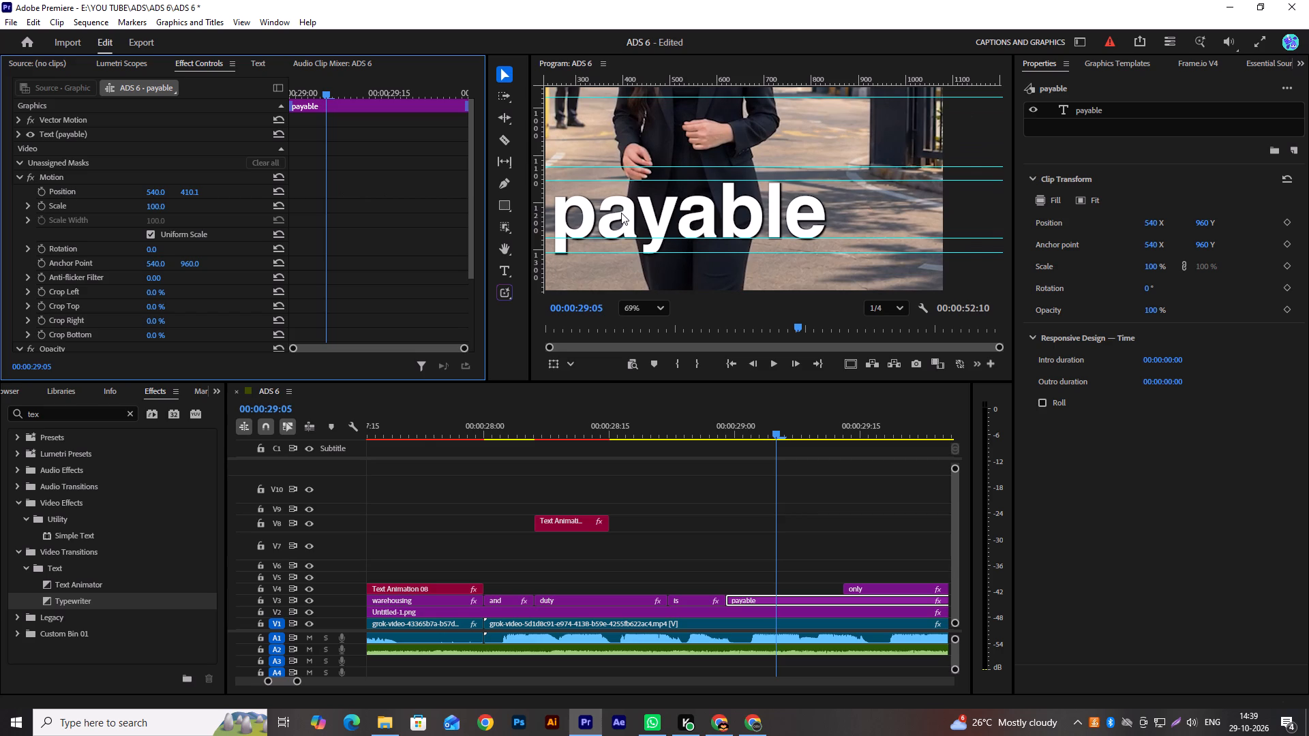
{"action": "scroll", "coordinate": [621, 213], "scroll_direction": "up", "scroll_amount": 1}
{"action": "left_click", "coordinate": [192, 195]}
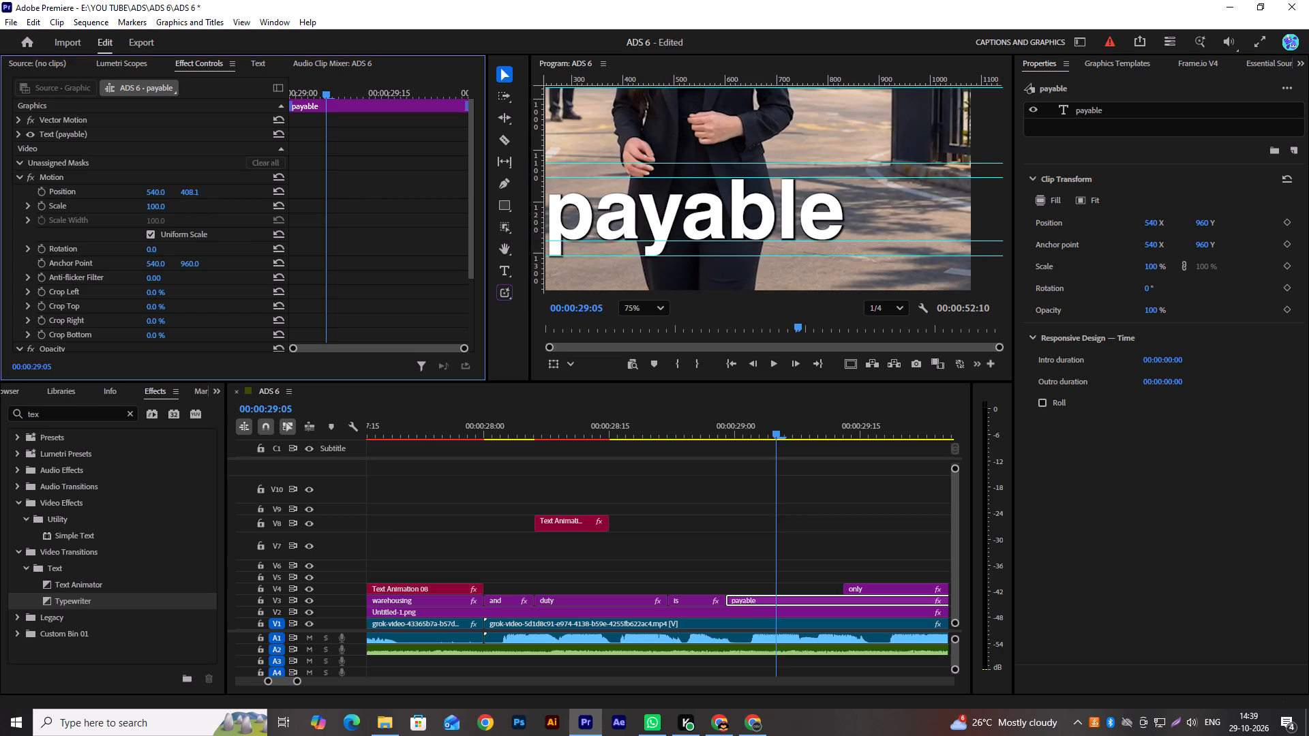
{"action": "left_click", "coordinate": [196, 189]}
{"action": "type", "text": "105"}
{"action": "key", "text": "Return"}
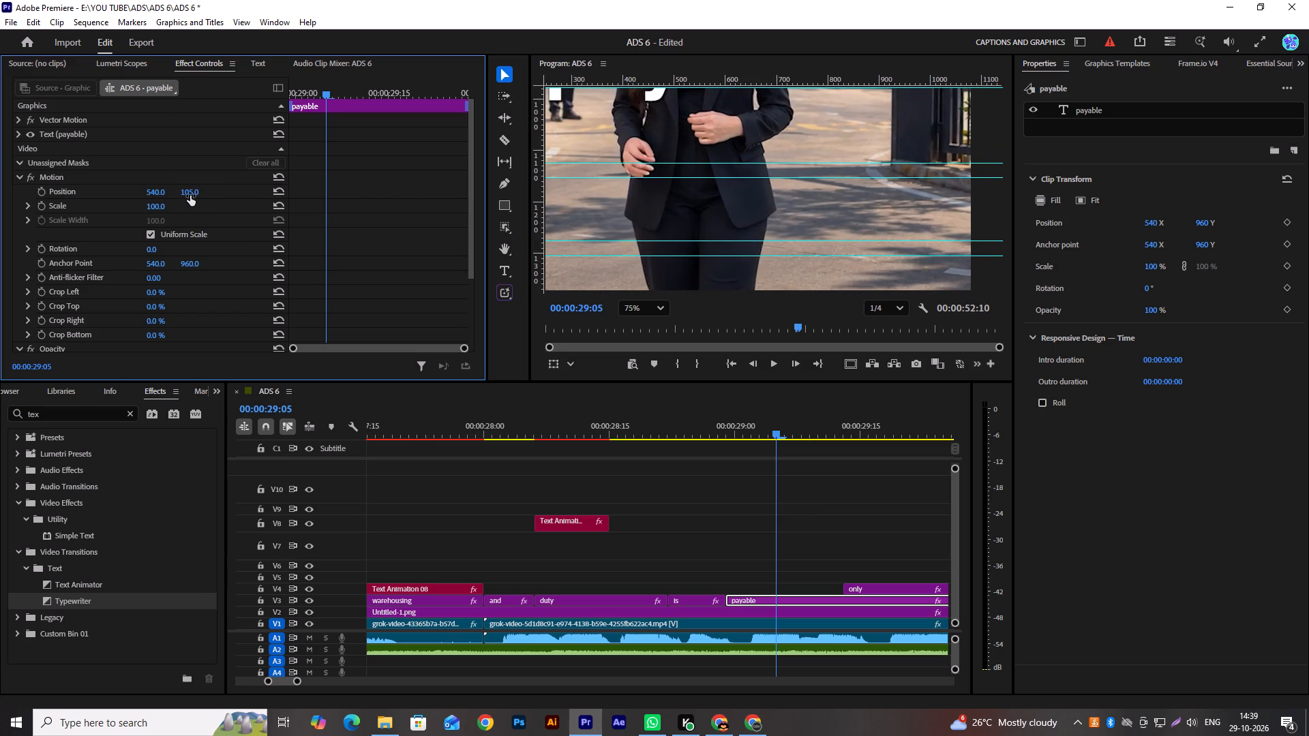
{"action": "key", "text": "ctrl+z"}
{"action": "left_click", "coordinate": [188, 193]}
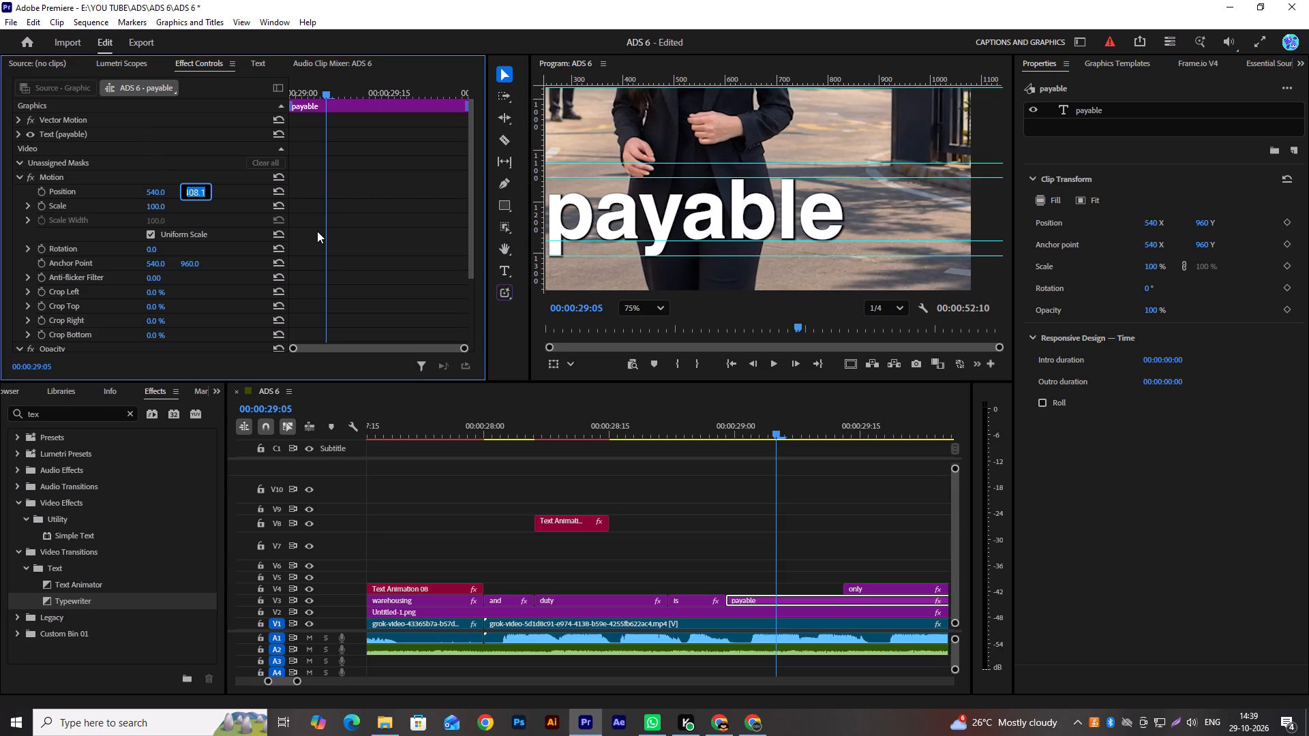
{"action": "type", "text": "405"}
{"action": "key", "text": "Return"}
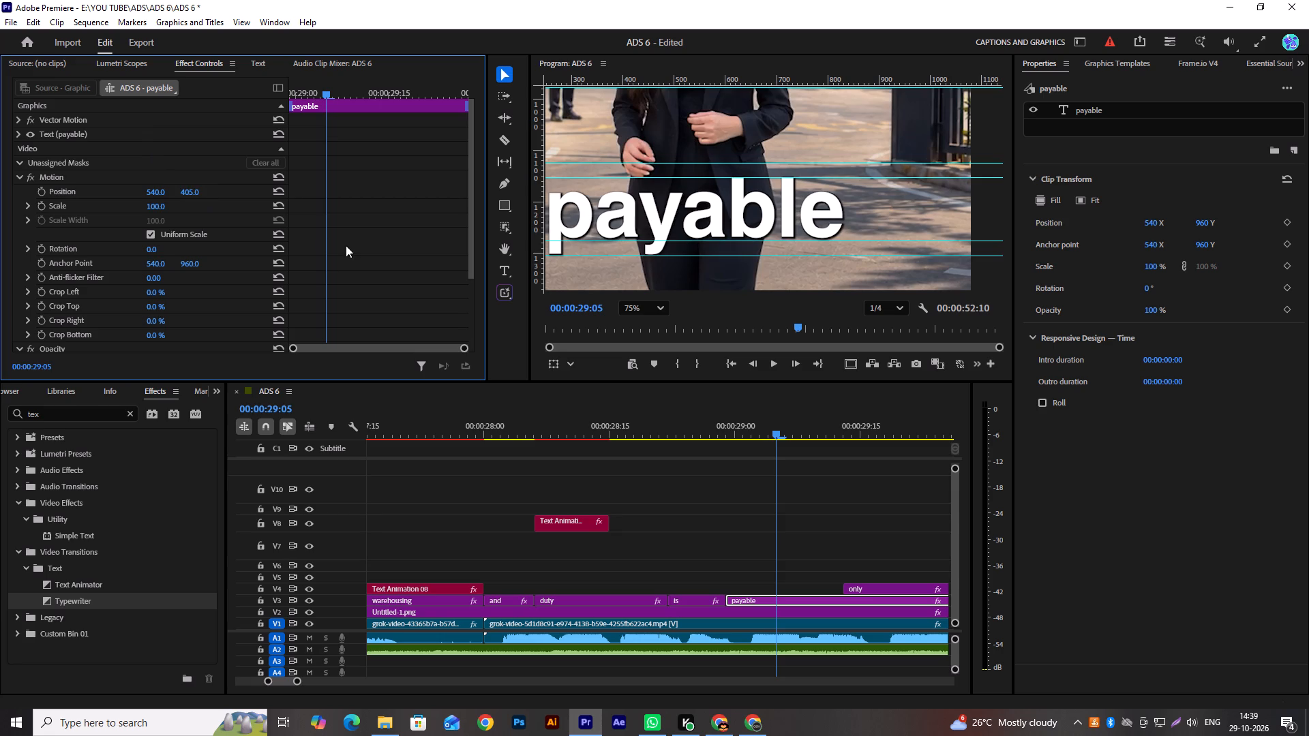
Set the "and" caption on V3 to Montserrat SemiBold with a font size of 80.
{"action": "scroll", "coordinate": [738, 183], "scroll_direction": "up", "scroll_amount": 2}
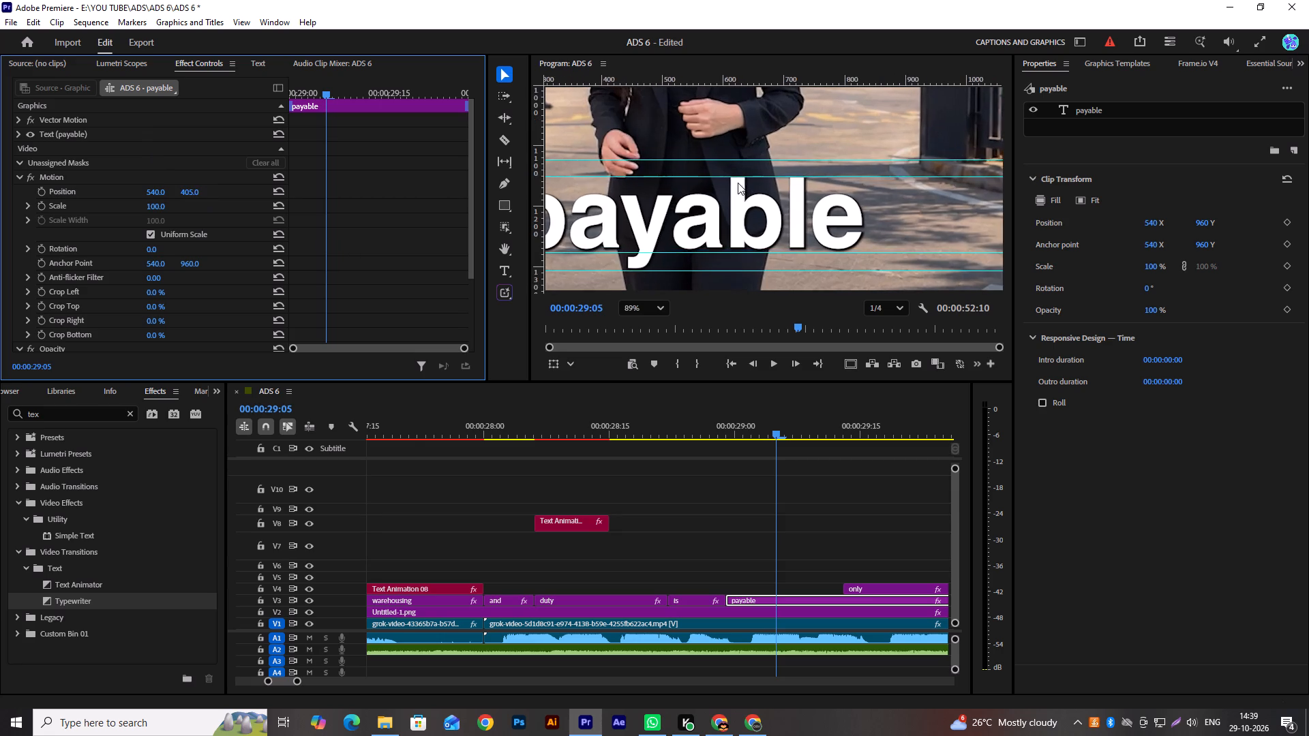
{"action": "scroll", "coordinate": [738, 183], "scroll_direction": "down", "scroll_amount": 4}
{"action": "left_click", "coordinate": [499, 602]}
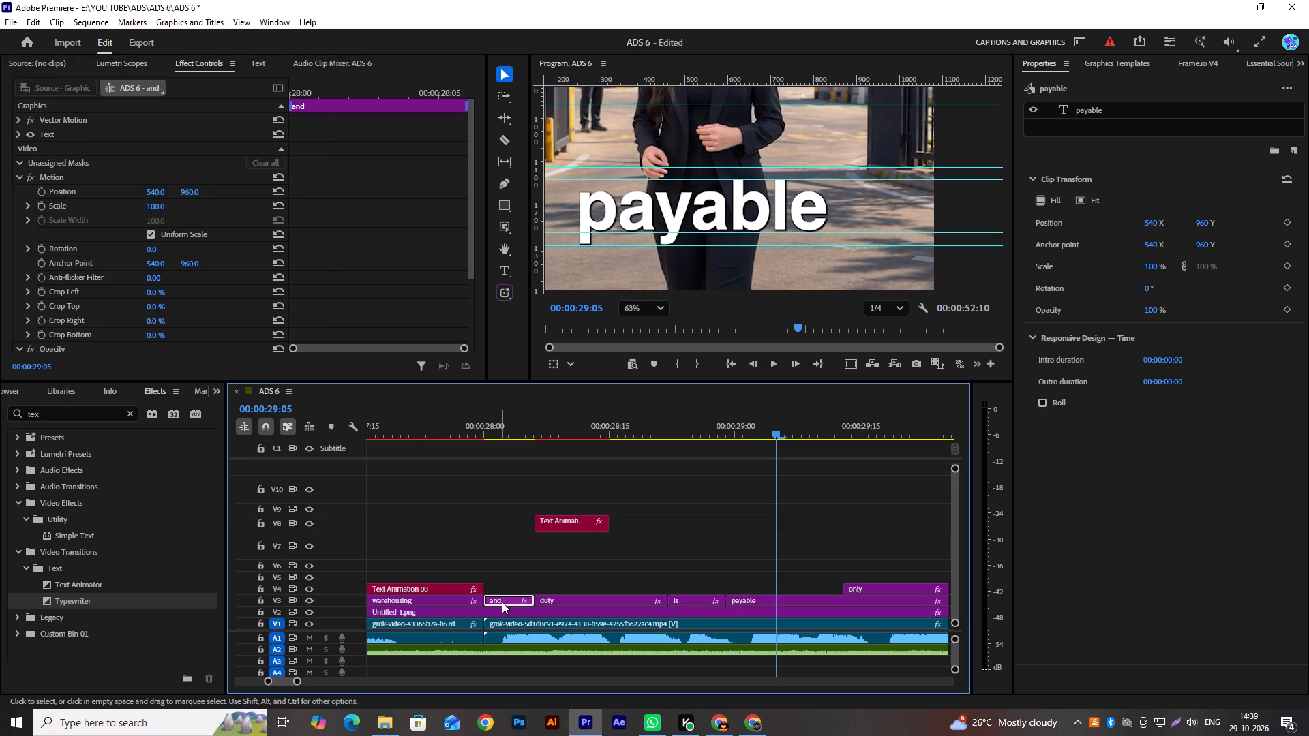
{"action": "left_click", "coordinate": [1113, 108]}
{"action": "left_click", "coordinate": [1107, 201]}
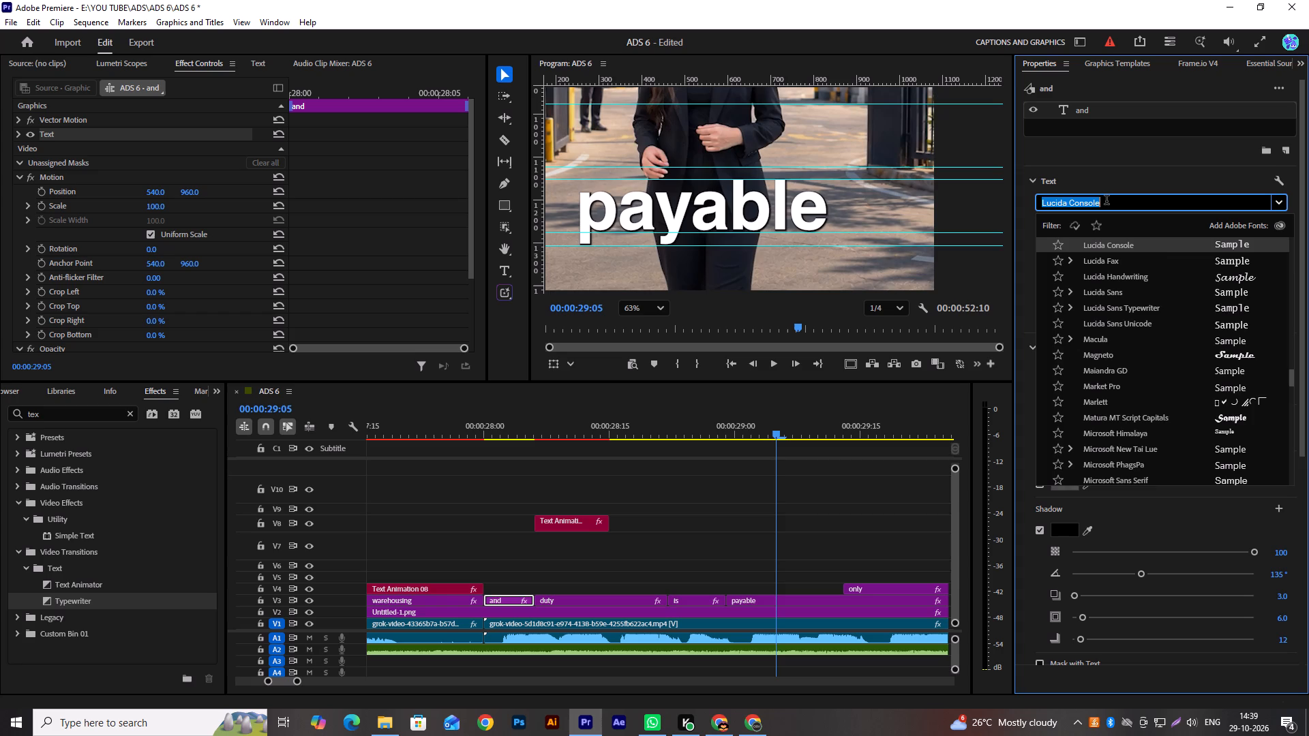
{"action": "type", "text": "mont"}
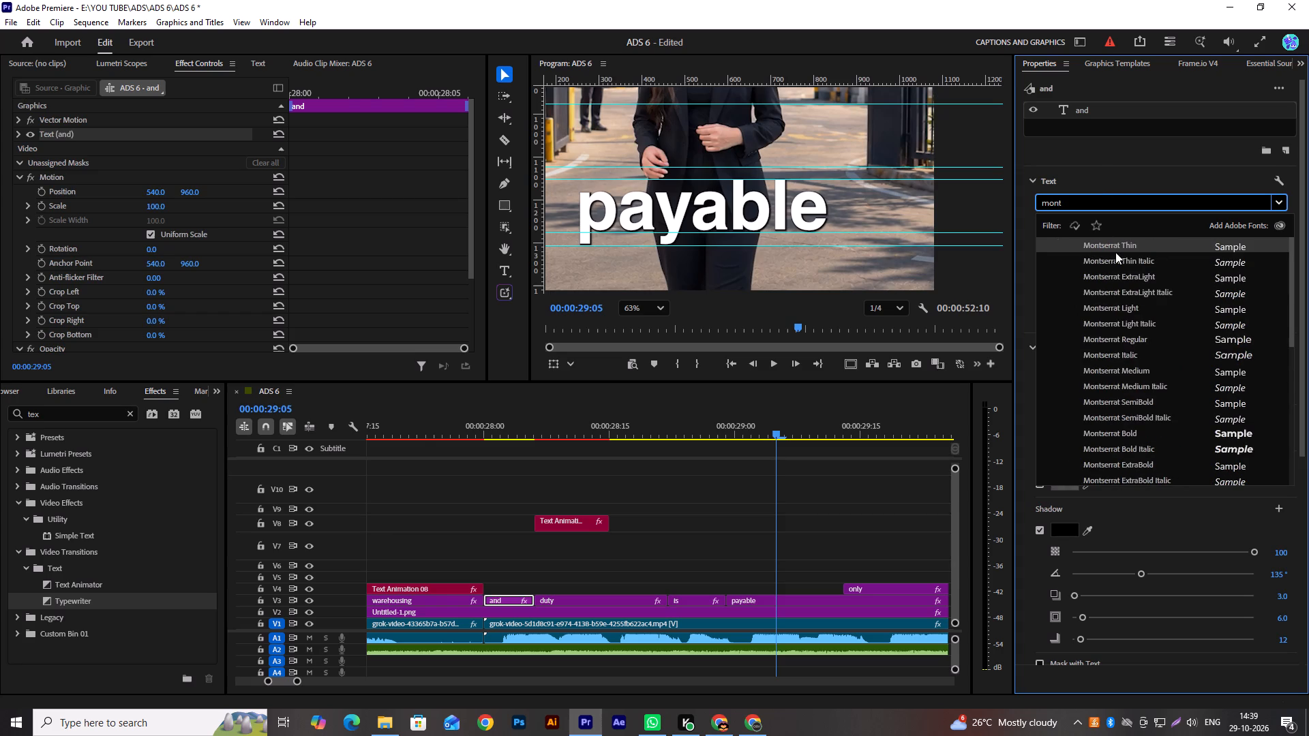
{"action": "left_click", "coordinate": [1139, 405]}
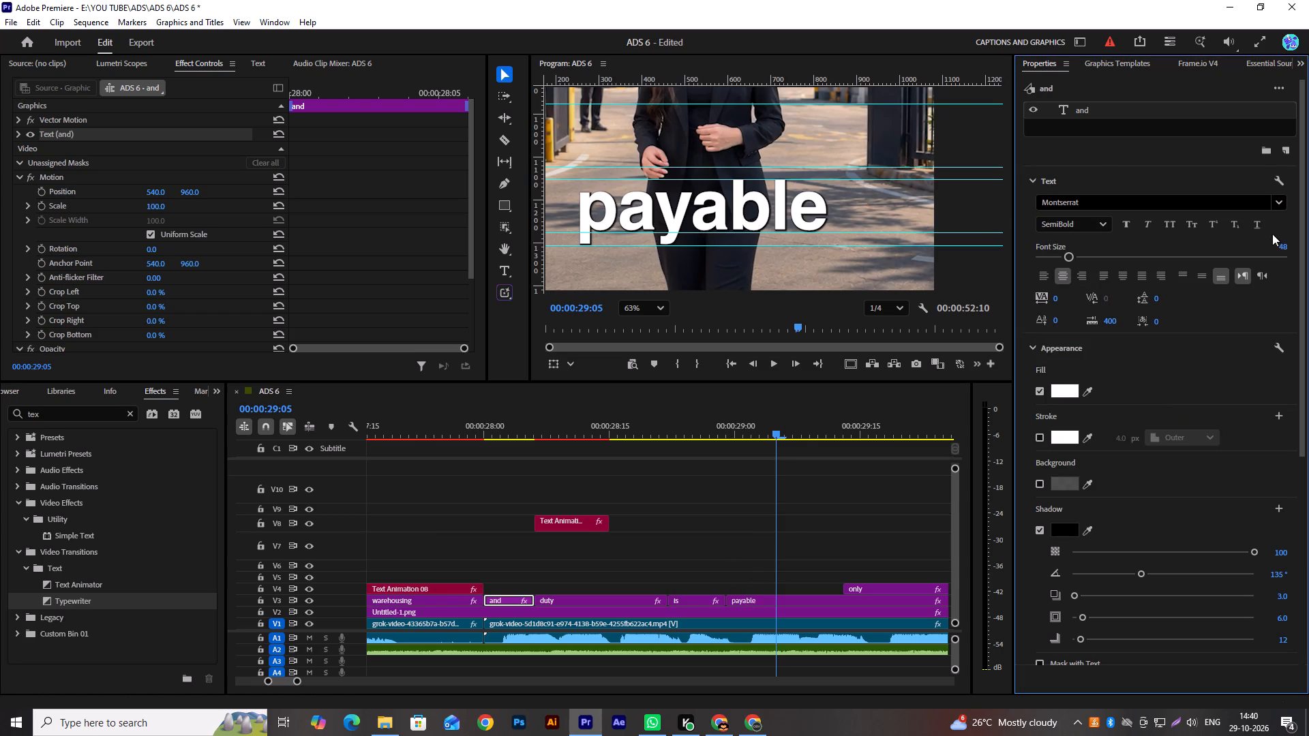
{"action": "double_click", "coordinate": [1287, 247]}
{"action": "left_click", "coordinate": [1284, 246]}
{"action": "type", "text": "80"}
{"action": "key", "text": "Return"}
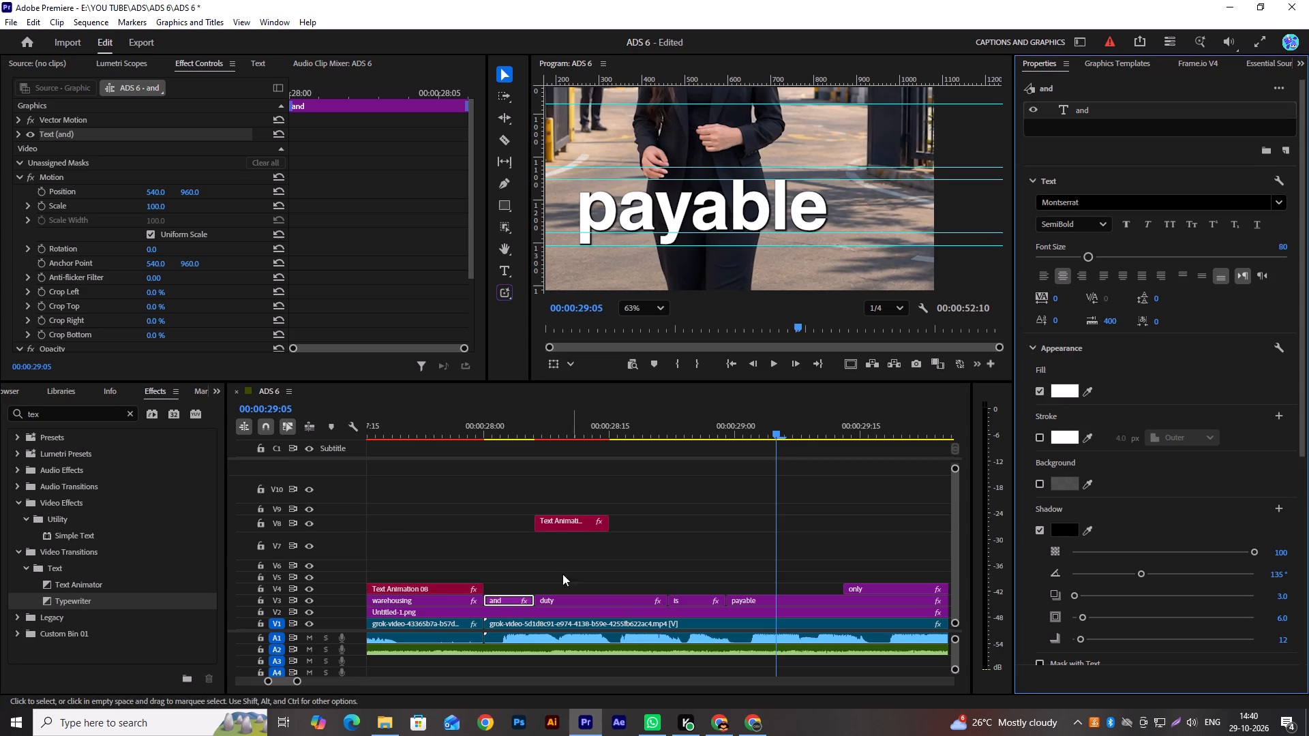
Copy a Drop Shadow effect from the "warehousing" caption and paste it three times onto the "payable" caption.
{"action": "left_click", "coordinate": [409, 598]}
{"action": "left_click", "coordinate": [1137, 122]}
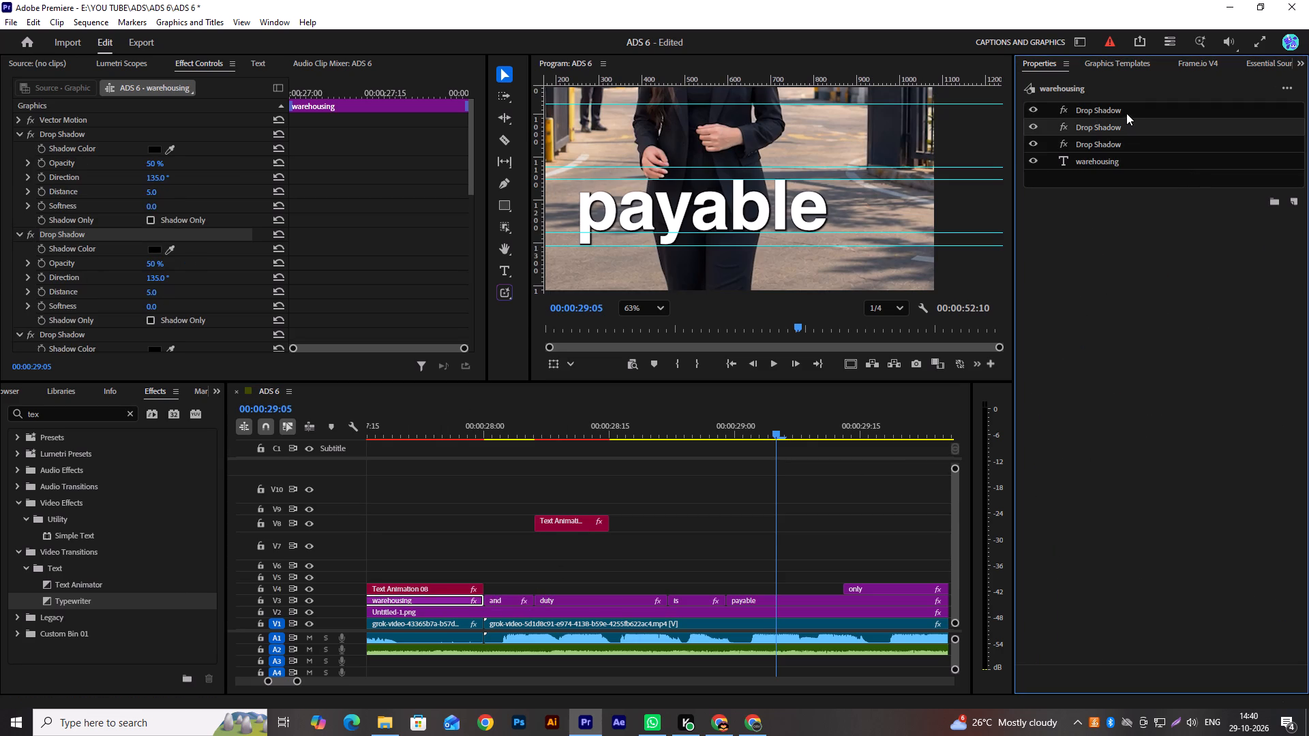
{"action": "key", "text": "ctrl+c"}
{"action": "left_click", "coordinate": [747, 598]}
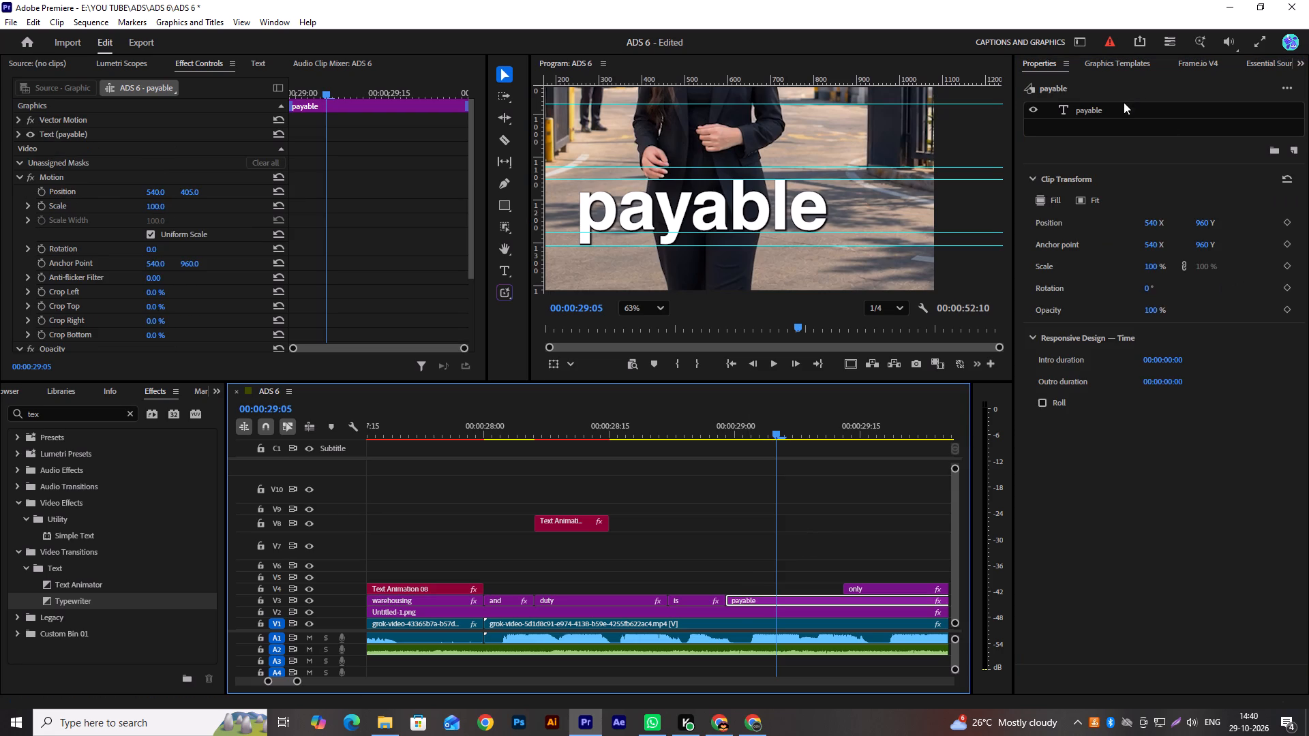
{"action": "left_click", "coordinate": [1124, 102]}
{"action": "key", "text": "ctrl+v"}
{"action": "key", "text": "ctrl+v"}
{"action": "key", "text": "ctrl+v"}
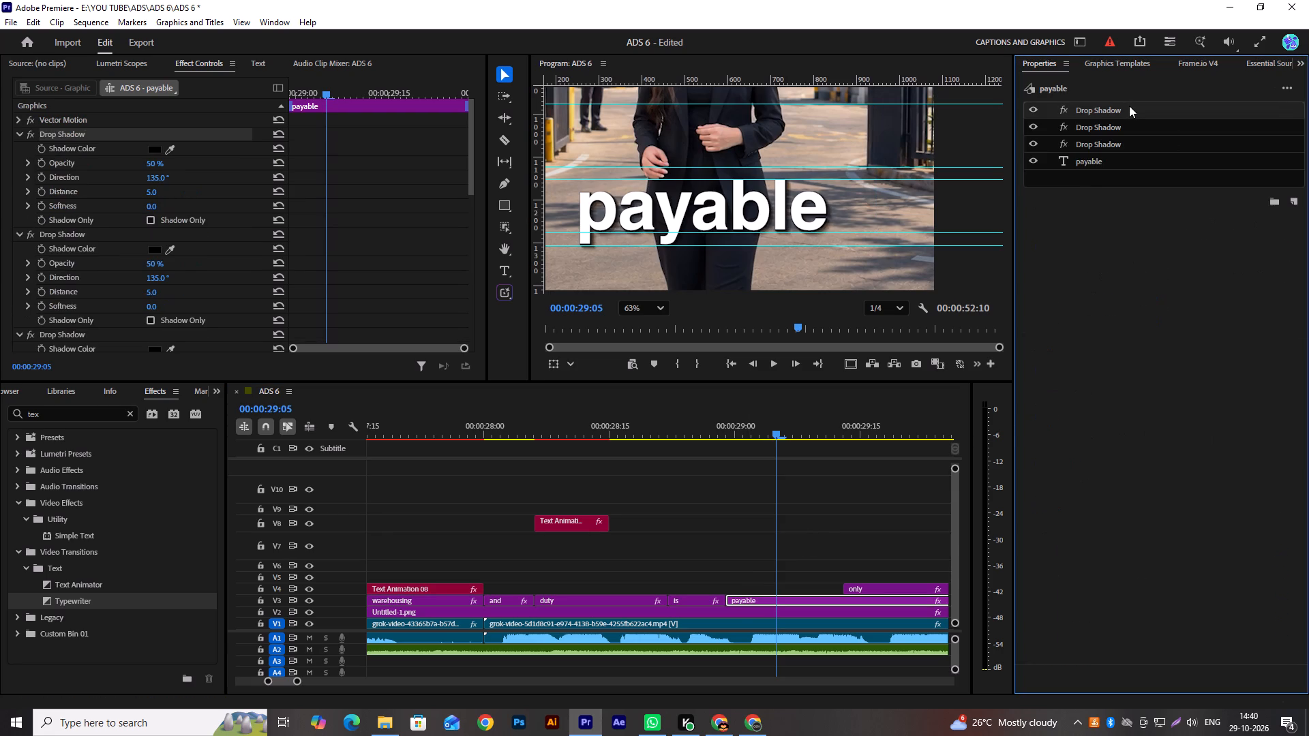
Copy the colour code BCDE15 from the Text Animation clip on V8 and apply it as the "payable" text fill.
{"action": "left_click", "coordinate": [556, 520]}
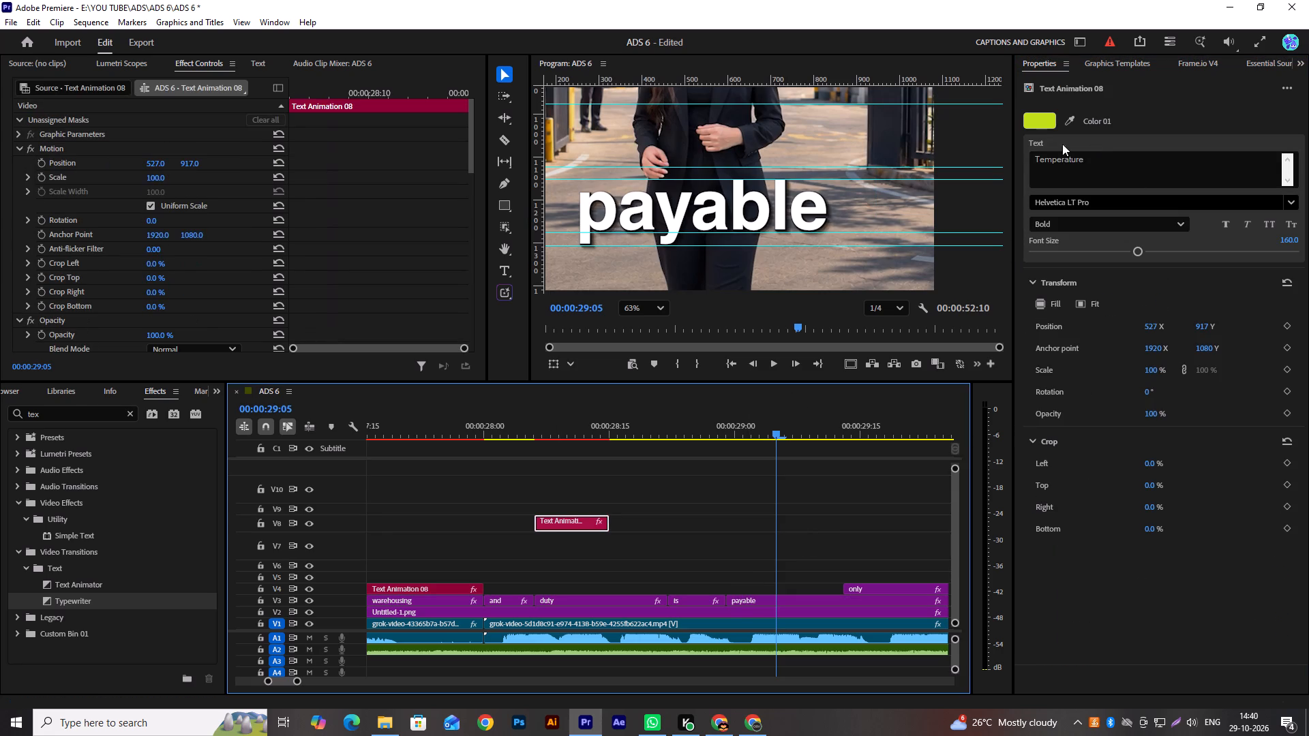
{"action": "left_click", "coordinate": [1048, 123]}
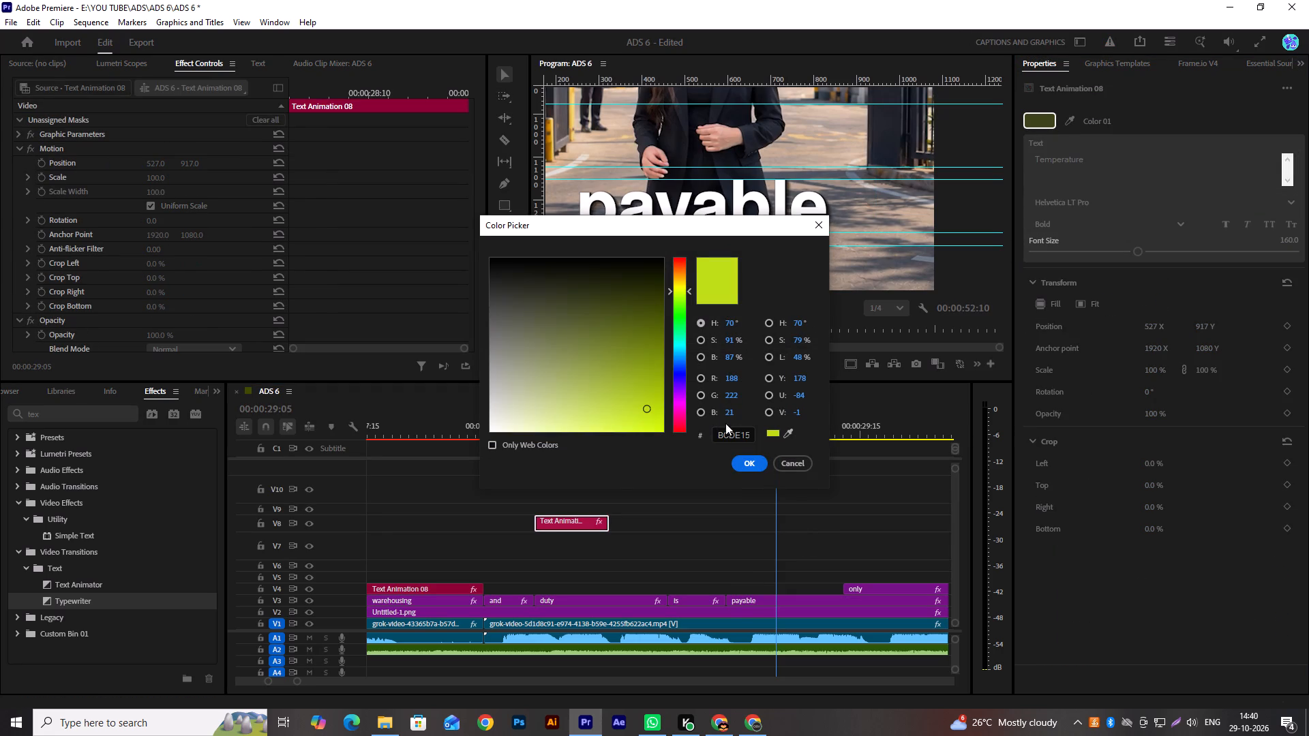
{"action": "left_click", "coordinate": [732, 431]}
{"action": "key", "text": "ctrl+a"}
{"action": "key", "text": "ctrl+c"}
{"action": "left_click", "coordinate": [791, 468]}
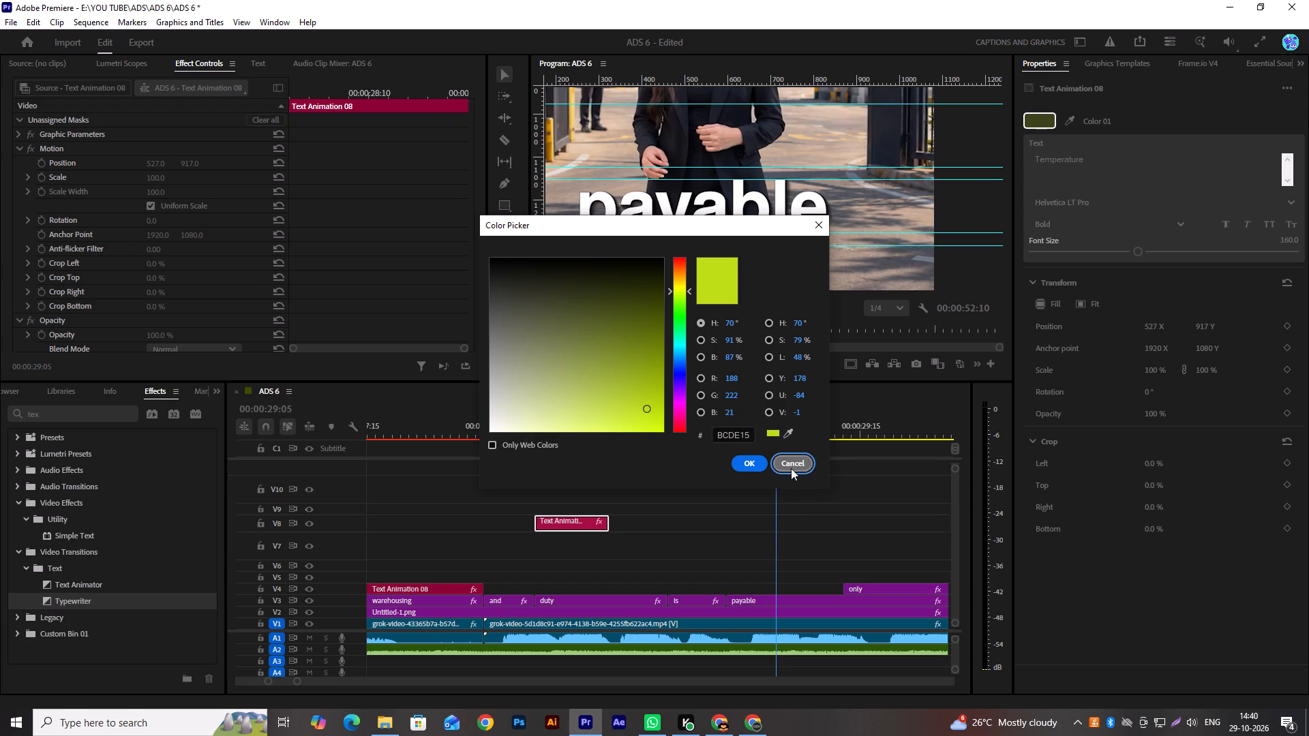
{"action": "left_click", "coordinate": [753, 598]}
{"action": "left_click", "coordinate": [1120, 161]}
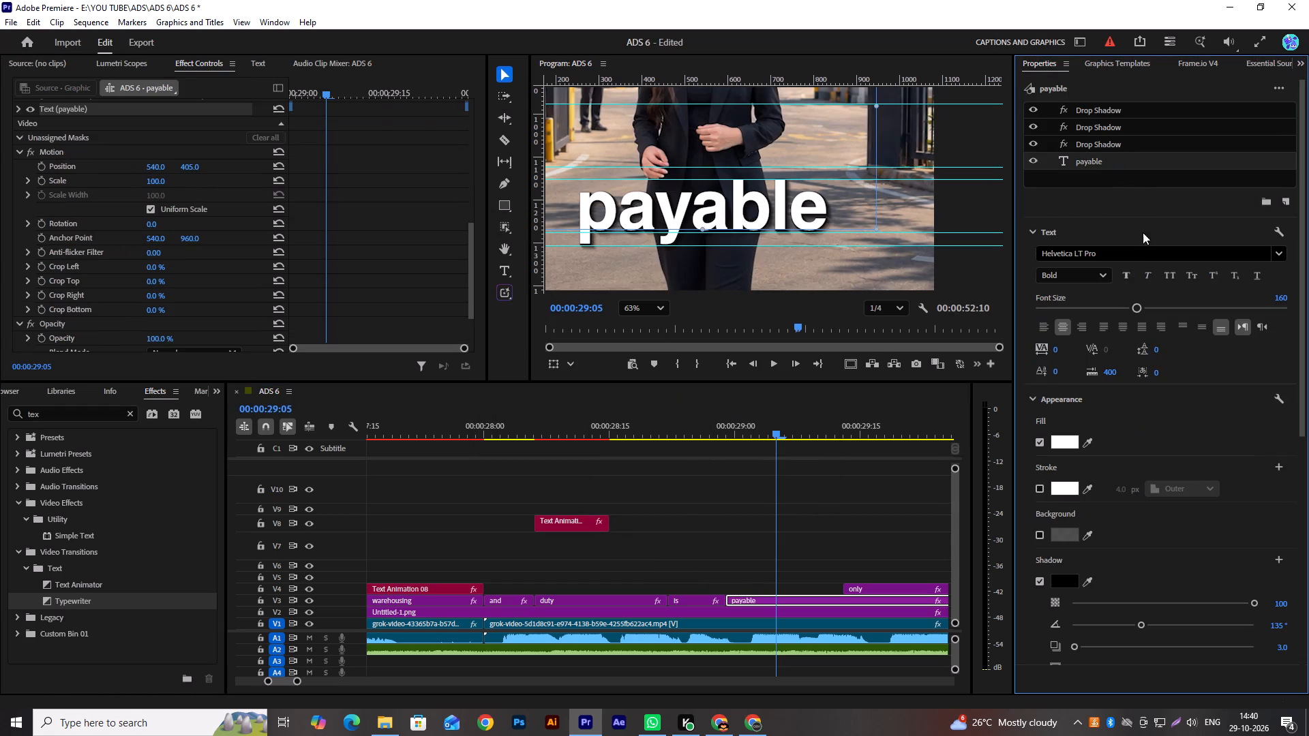
{"action": "left_click", "coordinate": [1074, 443]}
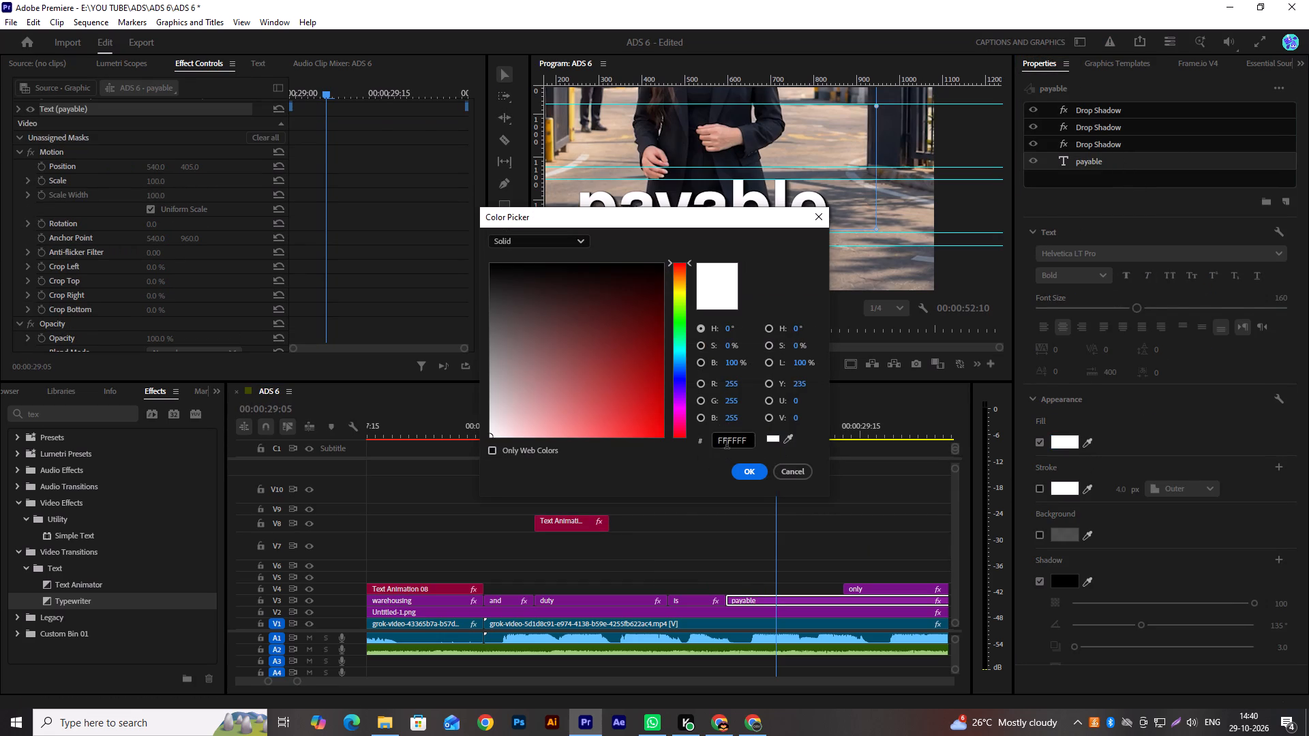
{"action": "left_click", "coordinate": [727, 442]}
{"action": "key", "text": "ctrl+a"}
{"action": "key", "text": "ctrl+v"}
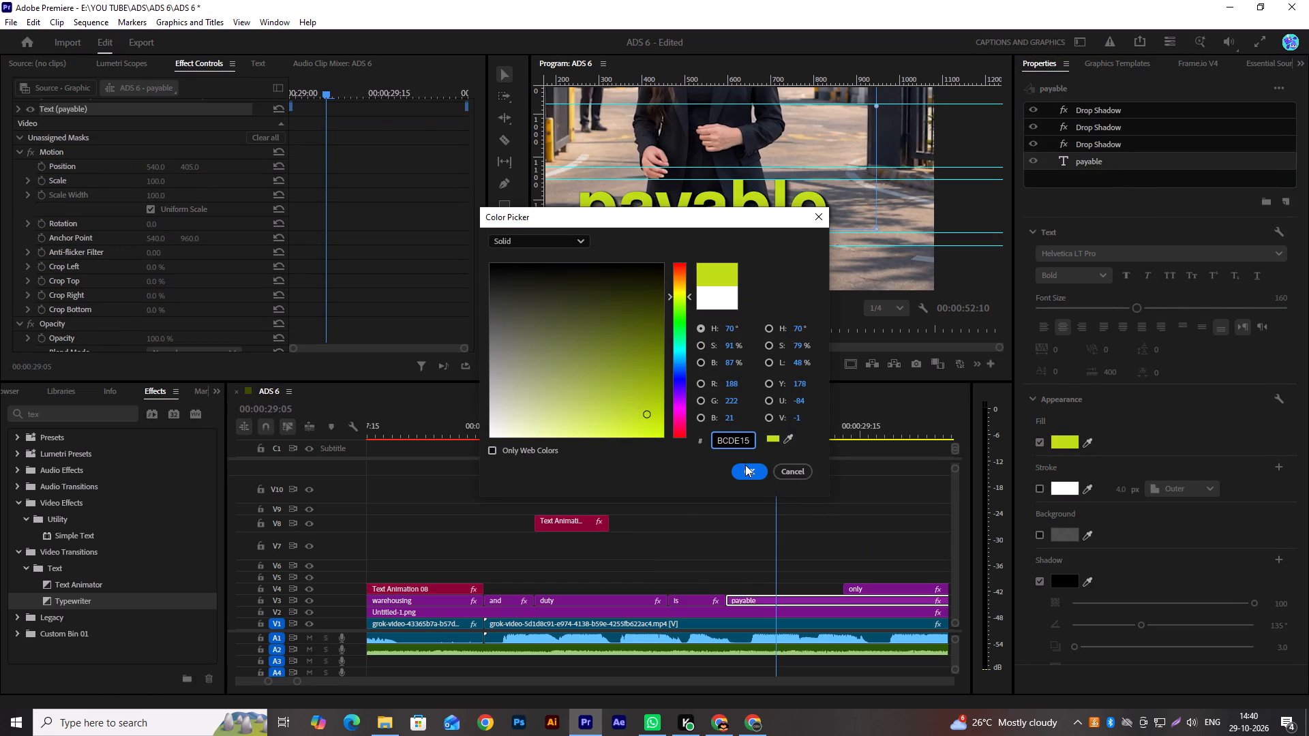
{"action": "left_click", "coordinate": [747, 465]}
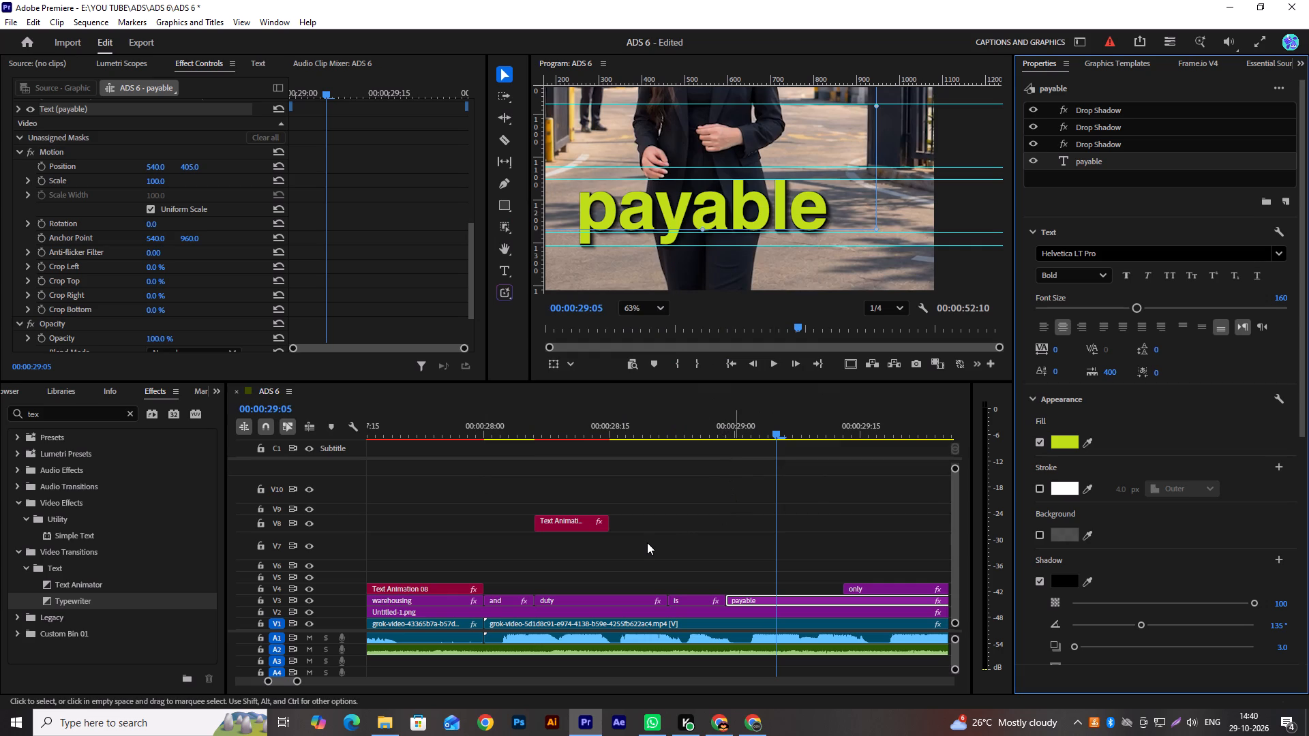
Examine the "payable" caption's look and placement in the fitted full frame and up close against the guides.
{"action": "left_click", "coordinate": [649, 309]}
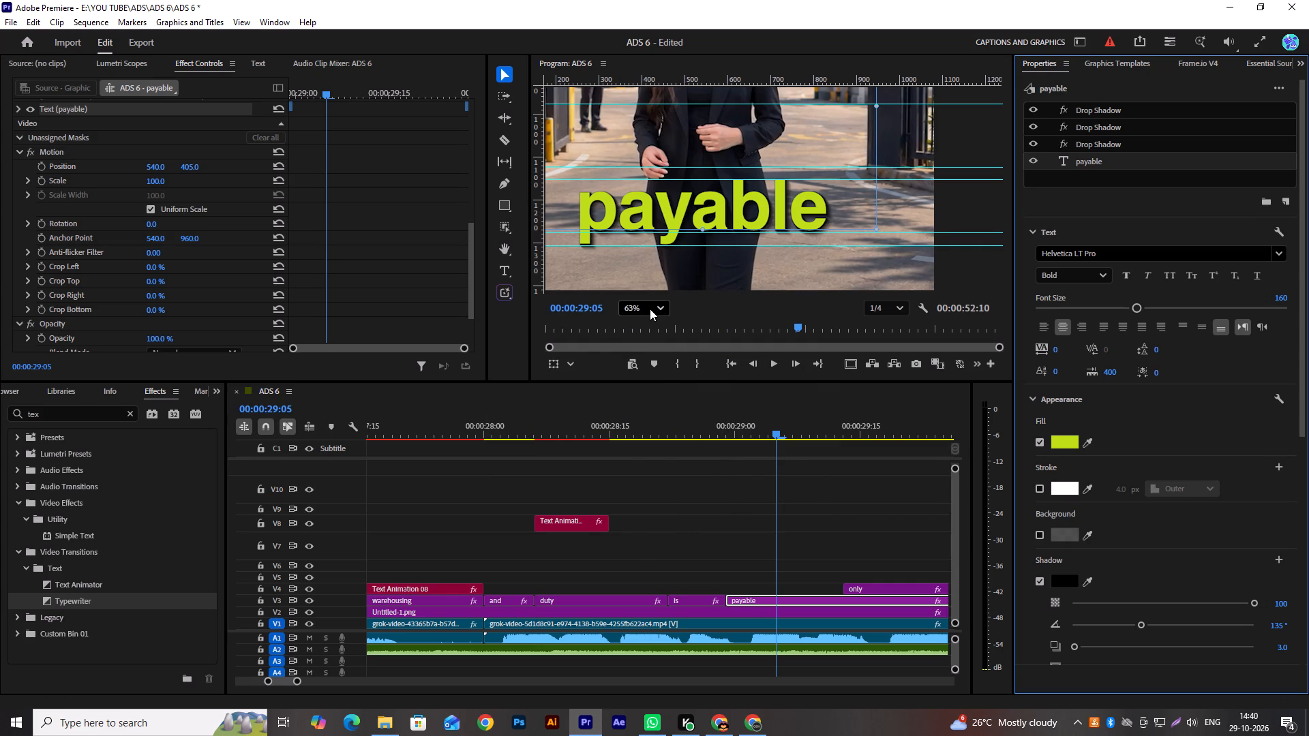
{"action": "left_click", "coordinate": [644, 328]}
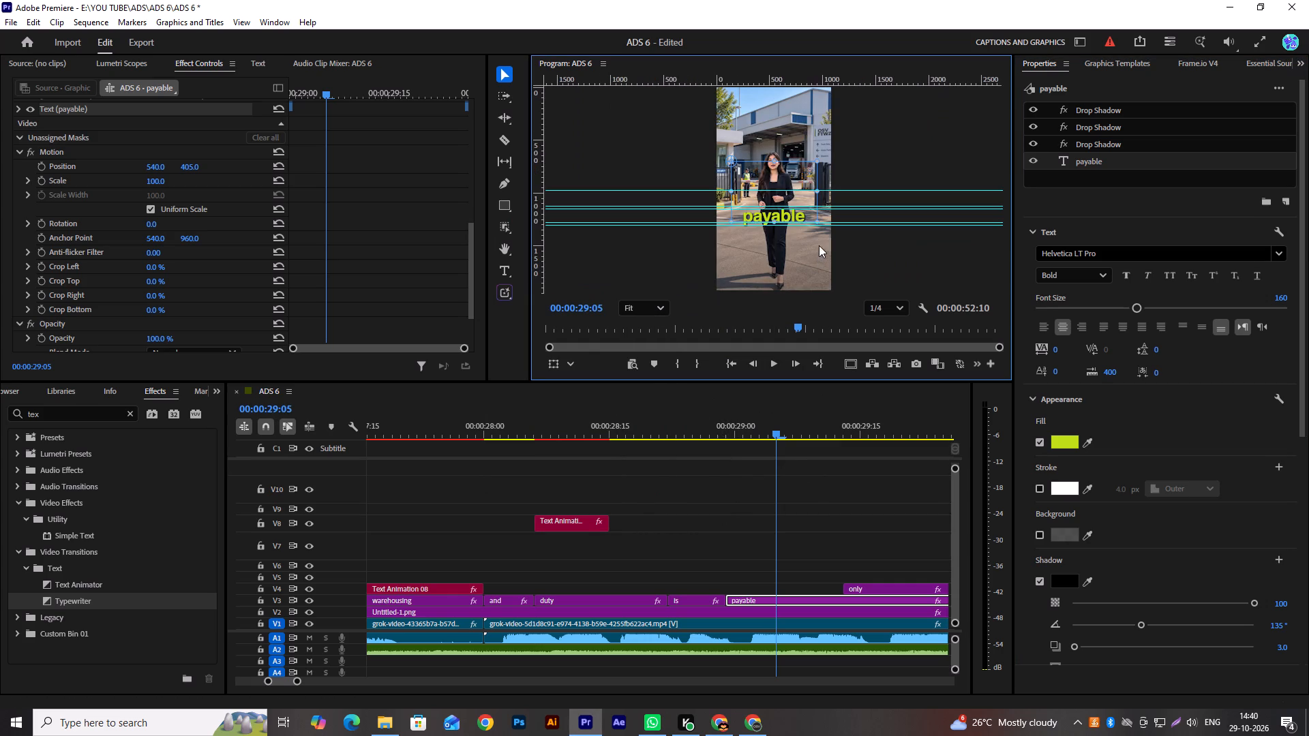
{"action": "left_click", "coordinate": [886, 230]}
{"action": "scroll", "coordinate": [783, 230], "scroll_direction": "up", "scroll_amount": 11}
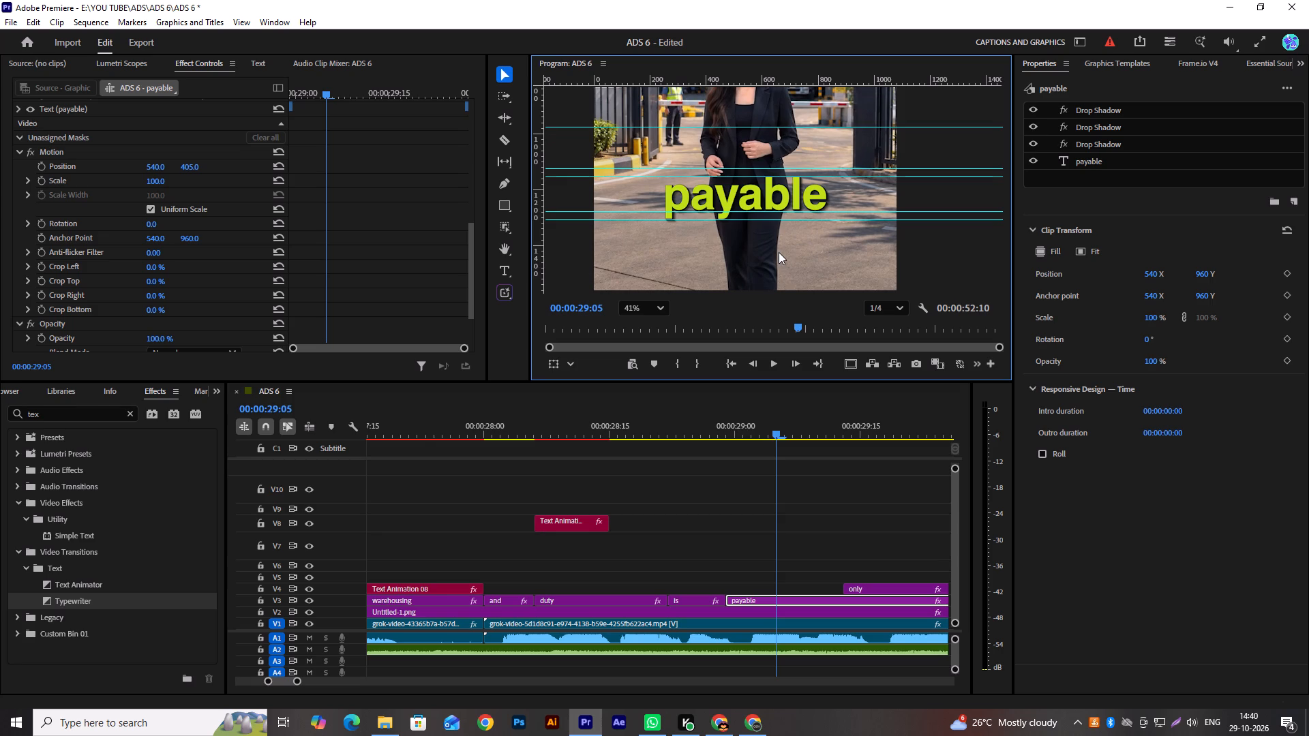
{"action": "scroll", "coordinate": [778, 252], "scroll_direction": "down", "scroll_amount": 1}
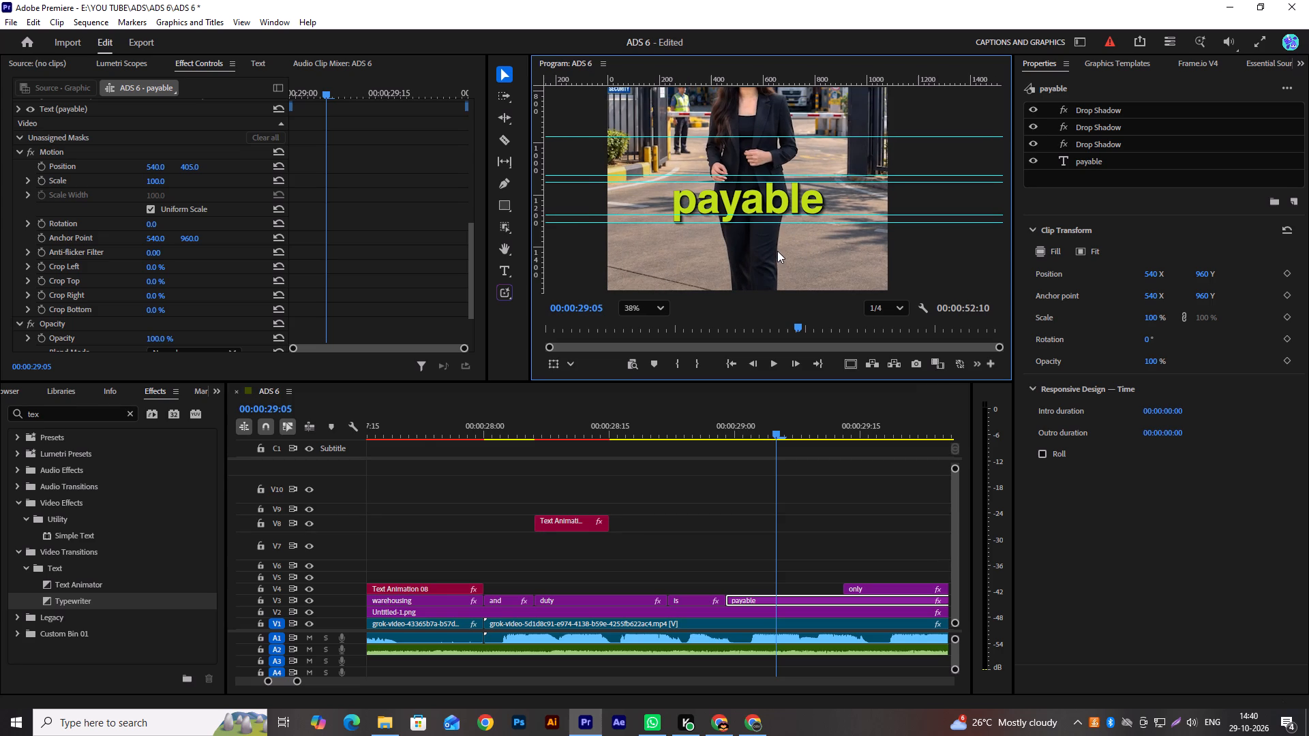
{"action": "scroll", "coordinate": [777, 251], "scroll_direction": "down", "scroll_amount": 1}
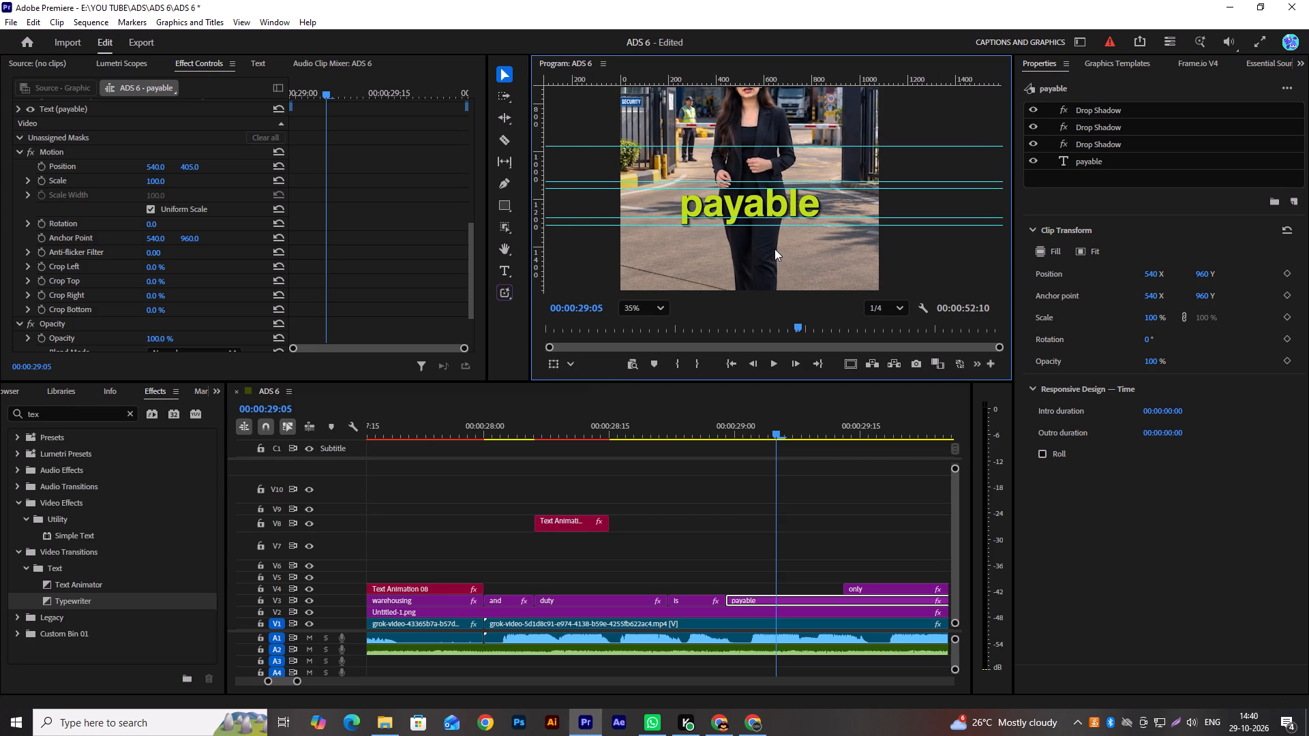
Duplicate the "payable" caption from V3 onto V6, spanning the "and" and "duty" captions from just before 00:00:28:00.
{"action": "left_click", "coordinate": [509, 596]}
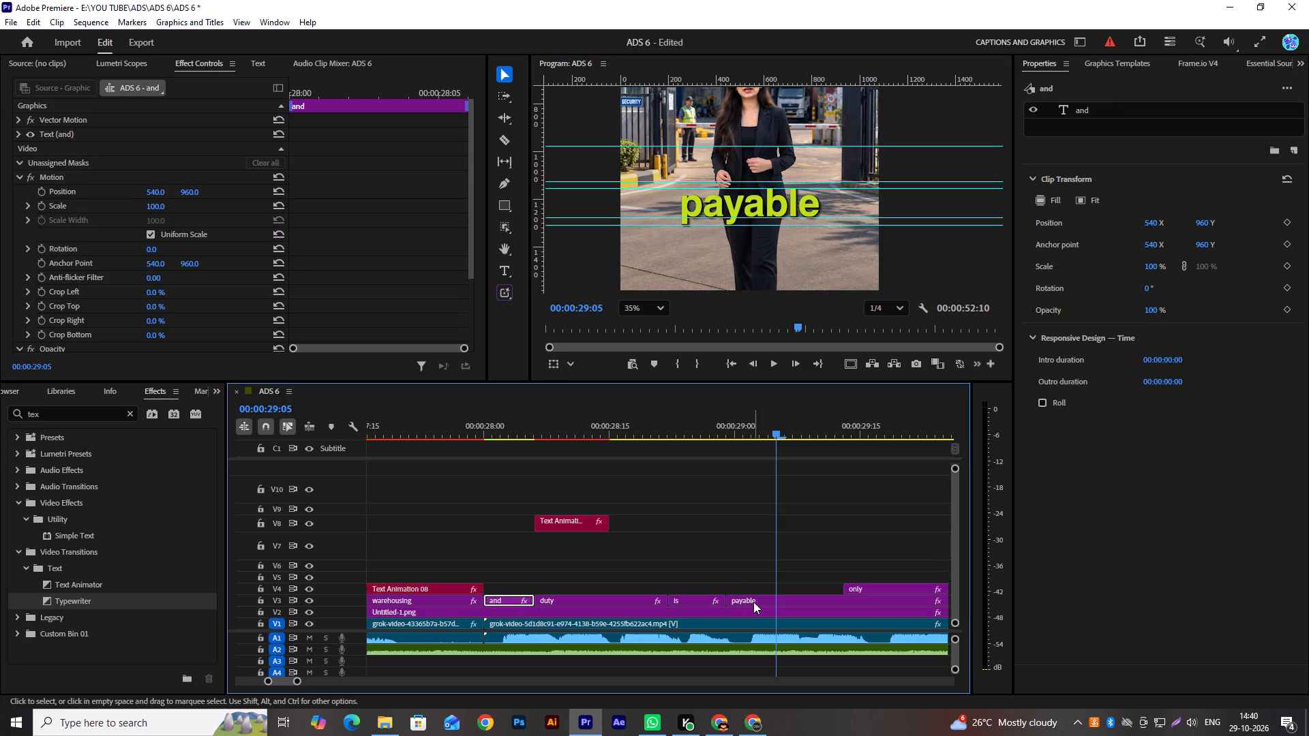
{"action": "left_click_drag", "start_coordinate": [753, 601], "coordinate": [539, 572], "text": "alt"}
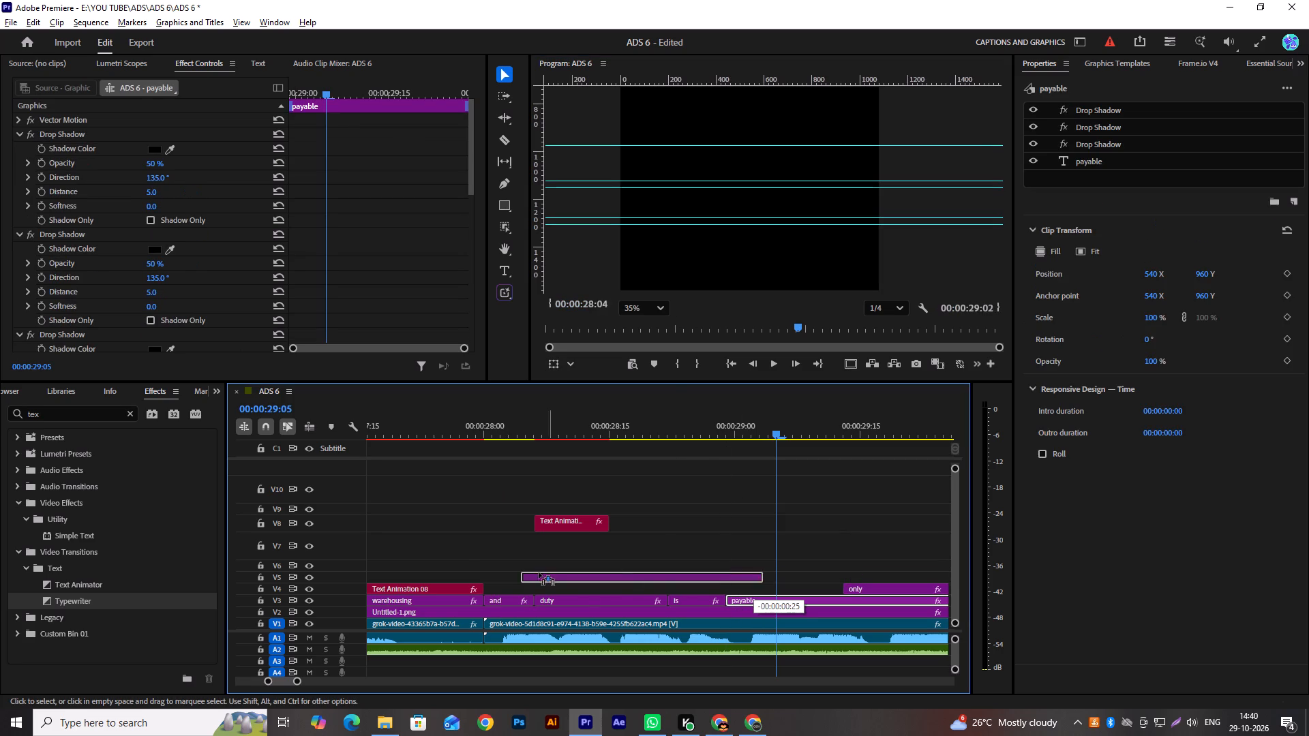
{"action": "left_click_drag", "start_coordinate": [539, 572], "coordinate": [502, 566], "text": "alt"}
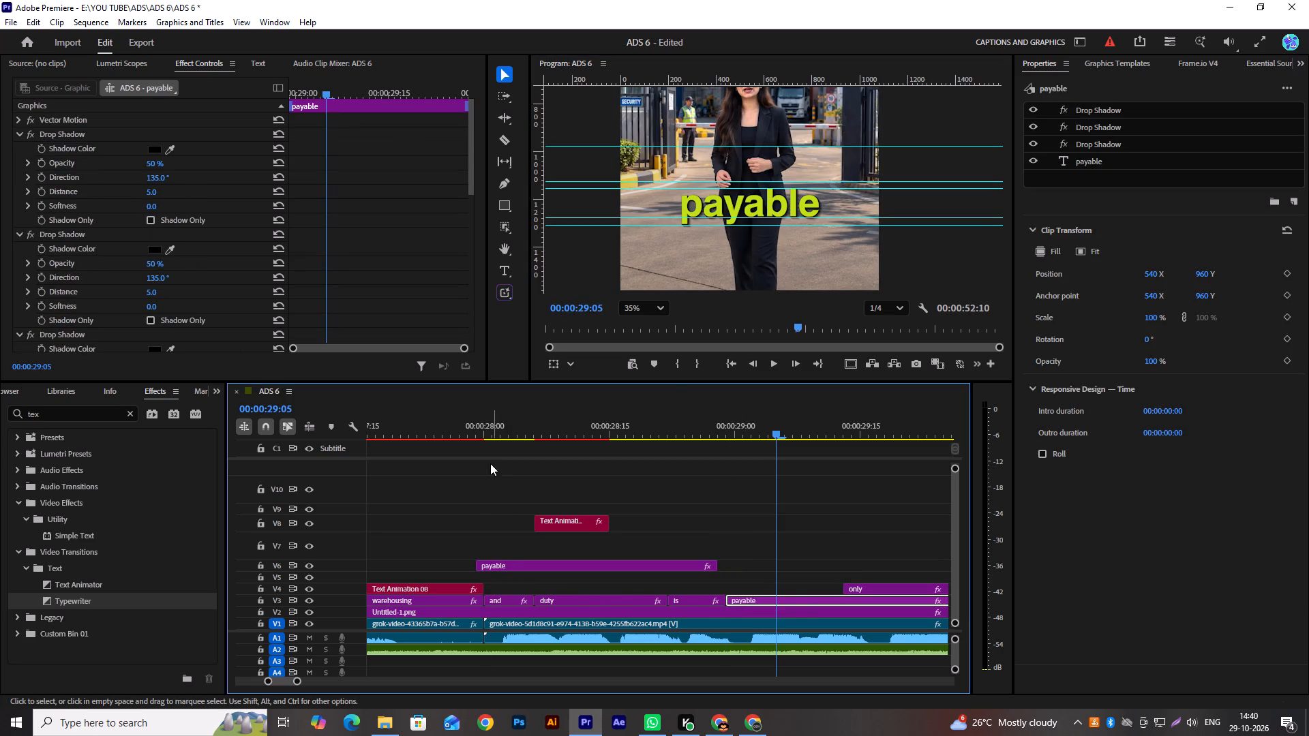
Paste the copied Drop Shadow effect three times onto the "and" caption on V3.
{"action": "left_click", "coordinate": [507, 434]}
{"action": "left_click", "coordinate": [501, 597]}
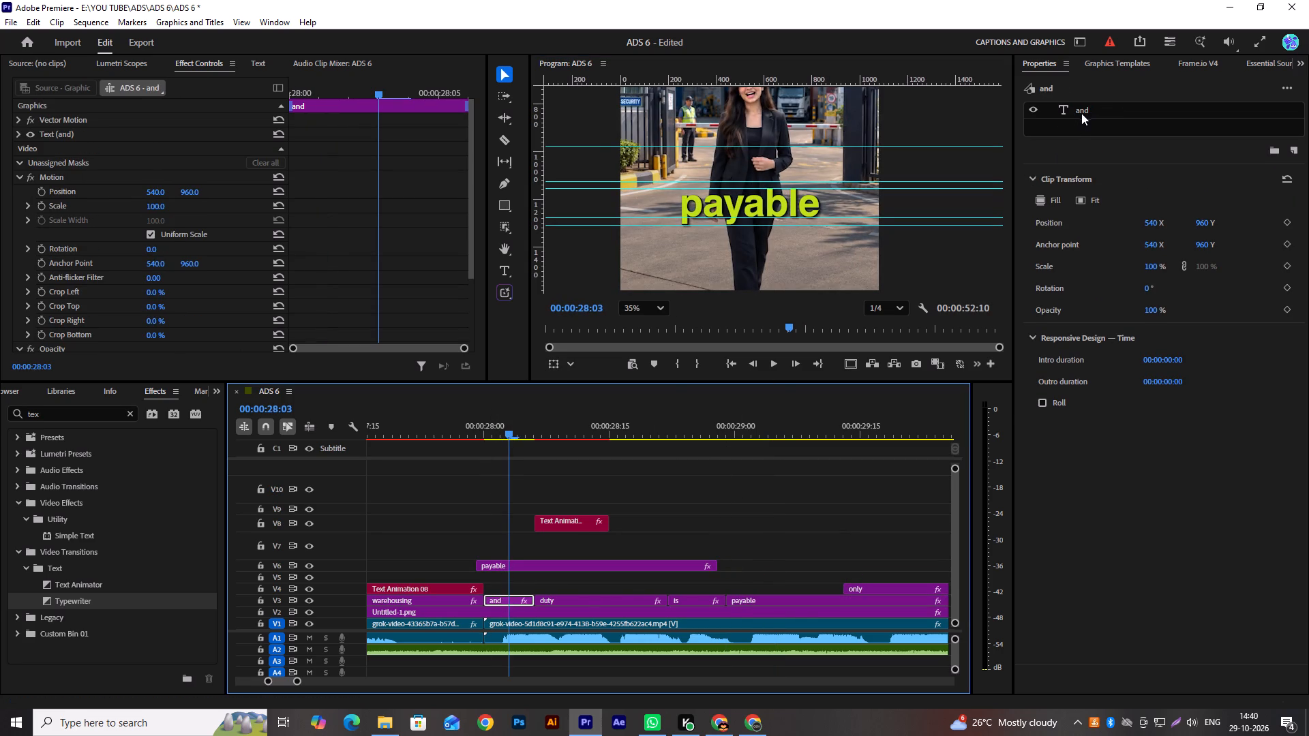
{"action": "left_click", "coordinate": [1082, 112]}
{"action": "key", "text": "ctrl+v"}
{"action": "key", "text": "ctrl+v"}
{"action": "key", "text": "ctrl+v"}
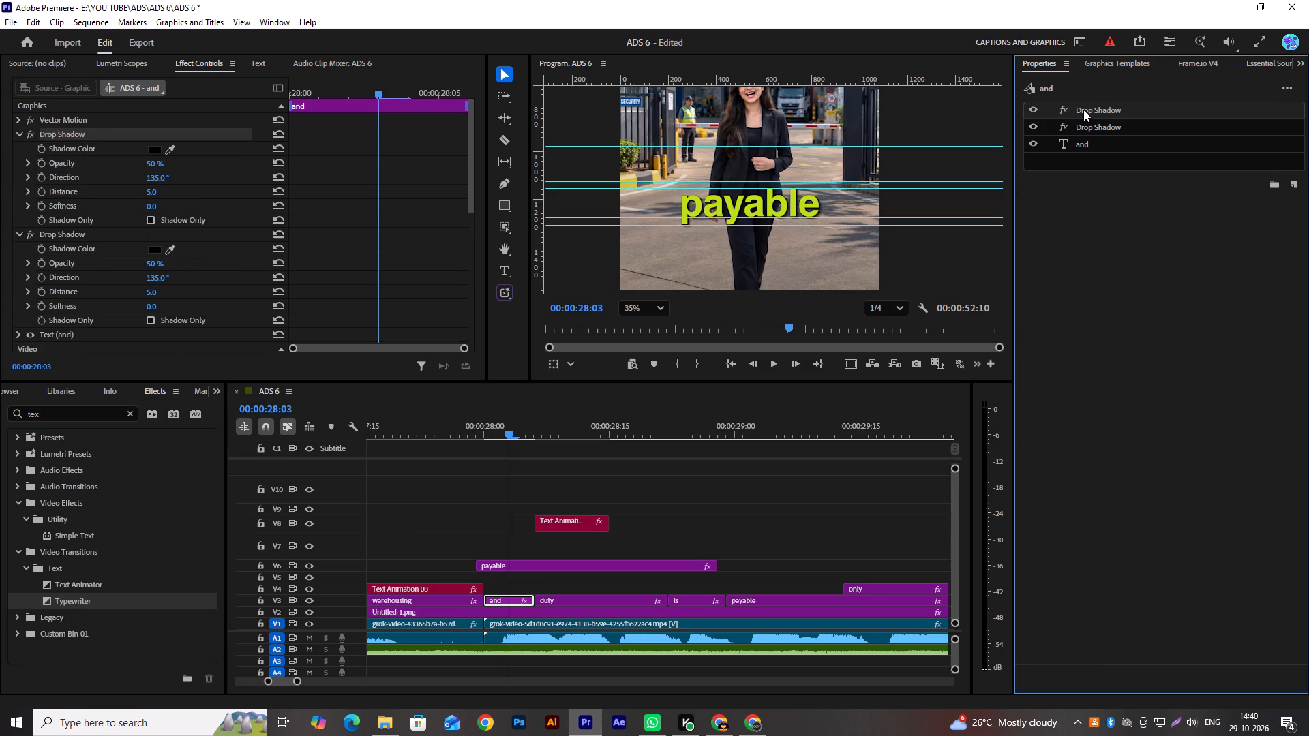
Raise the "and" caption above "payable" by setting its Motion vertical position to 261.
{"action": "left_click", "coordinate": [1102, 166]}
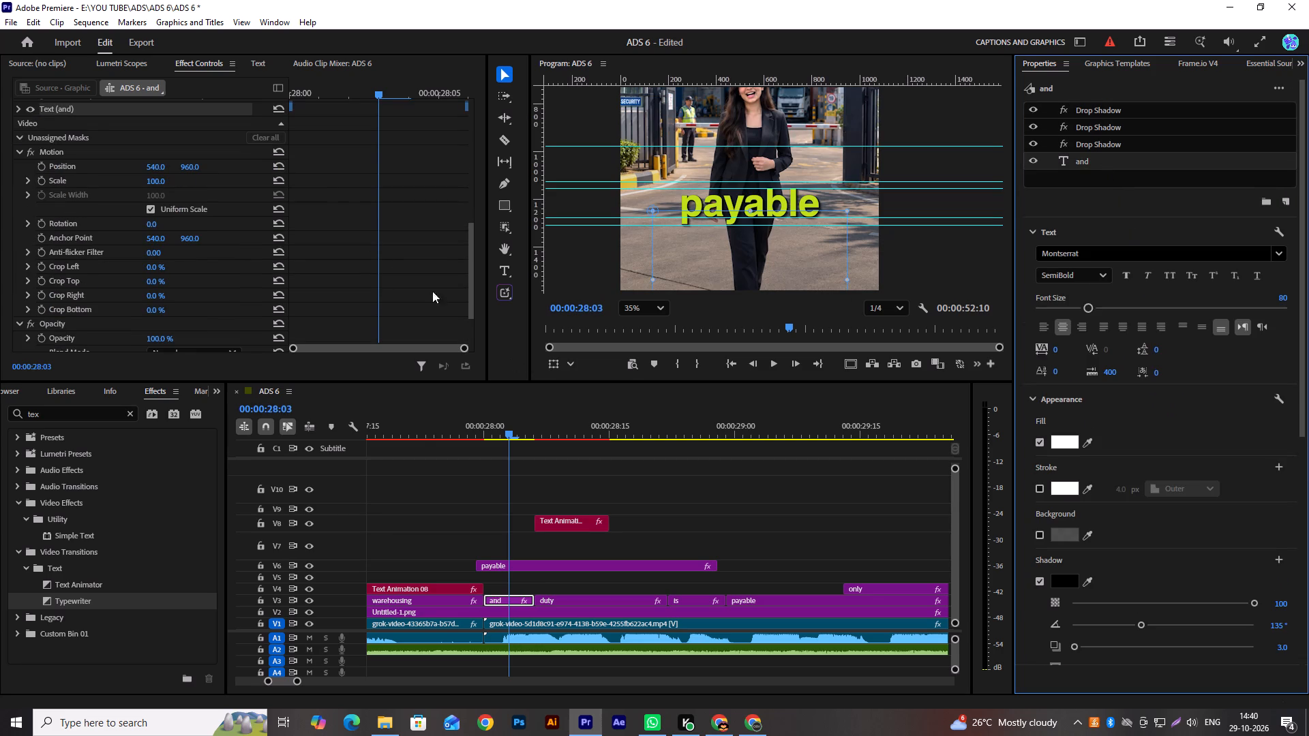
{"action": "left_click_drag", "start_coordinate": [192, 168], "coordinate": [125, 184]}
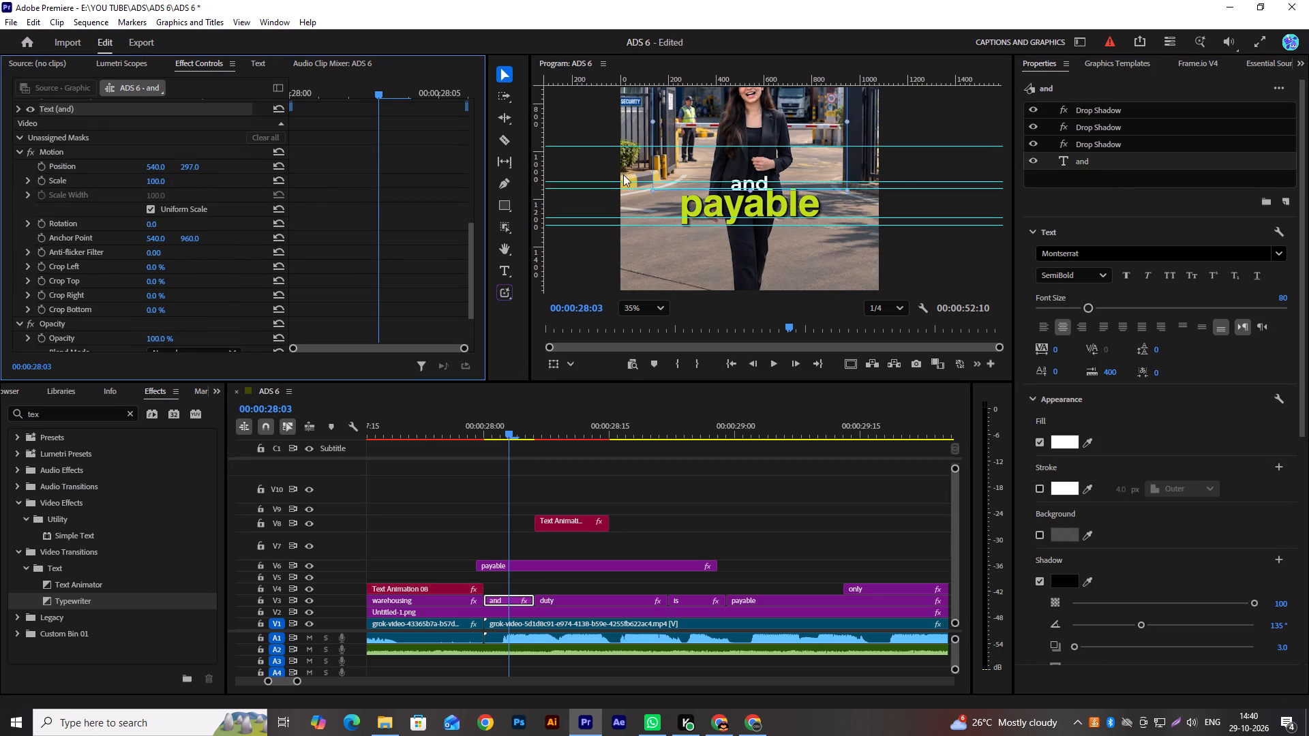
{"action": "scroll", "coordinate": [698, 162], "scroll_direction": "up", "scroll_amount": 9}
{"action": "left_click_drag", "start_coordinate": [188, 166], "coordinate": [185, 166]}
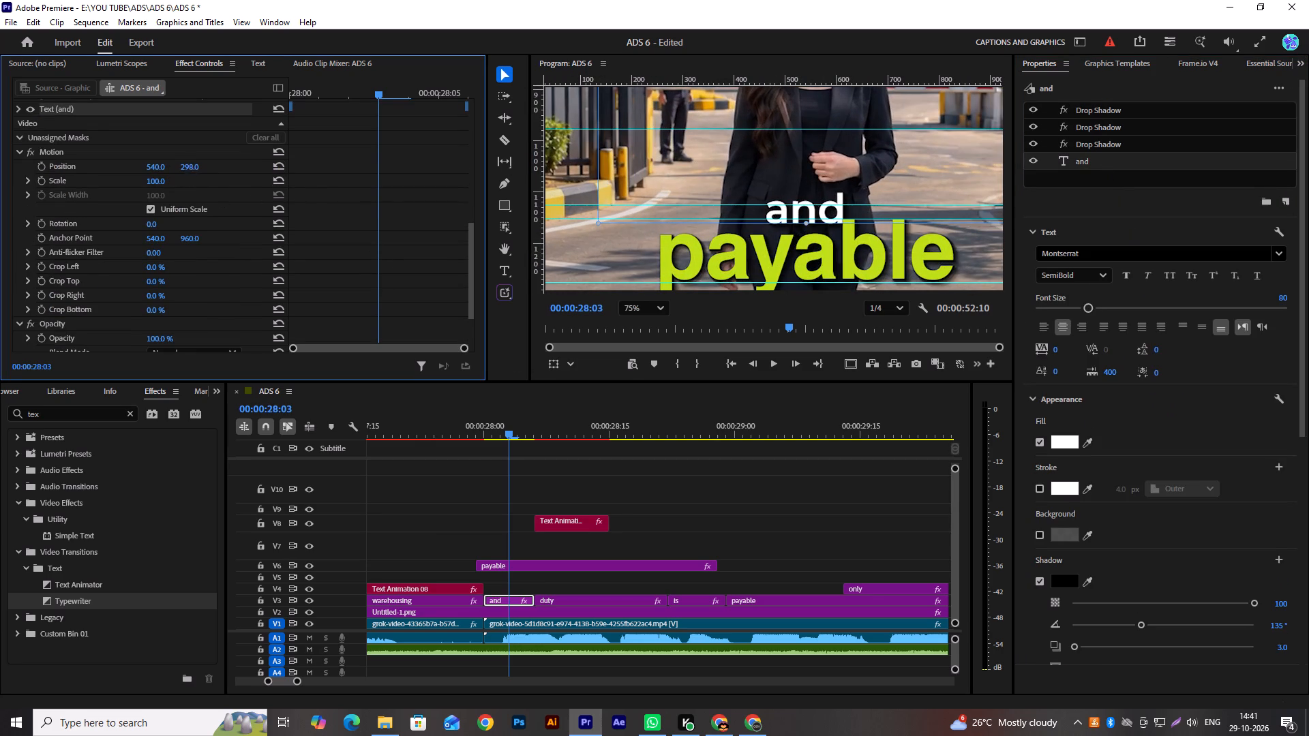
{"action": "left_click_drag", "start_coordinate": [185, 166], "coordinate": [165, 173]}
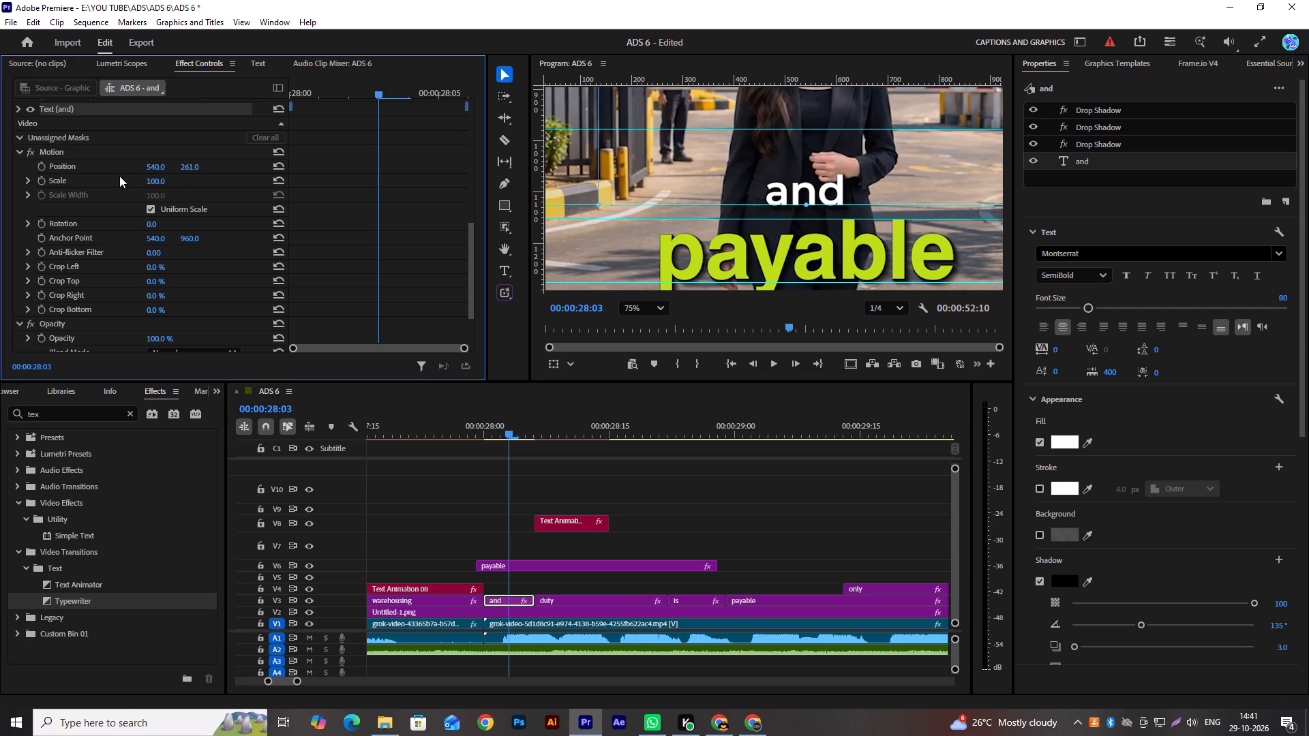
Shift the "and" caption toward the start of "payable" by setting its Motion horizontal position to 258.
{"action": "left_click_drag", "start_coordinate": [157, 168], "coordinate": [97, 172]}
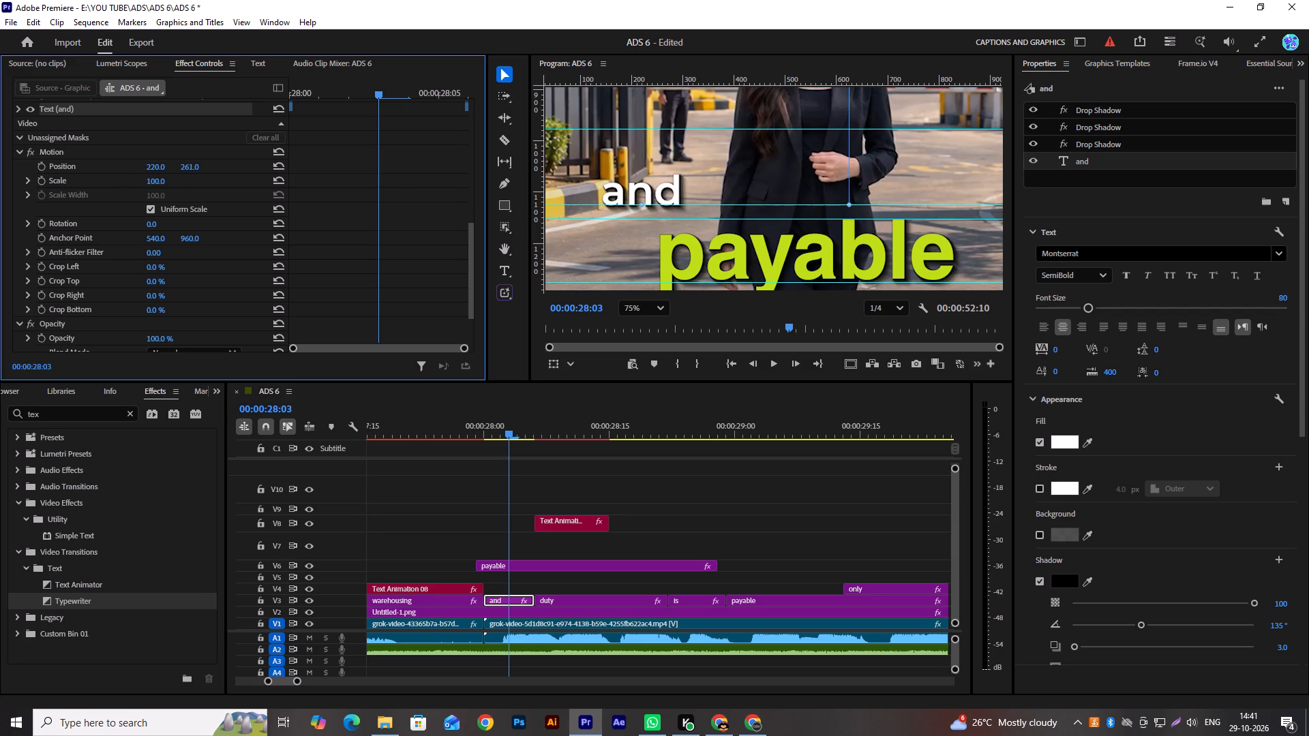
{"action": "left_click_drag", "start_coordinate": [97, 172], "coordinate": [272, 165]}
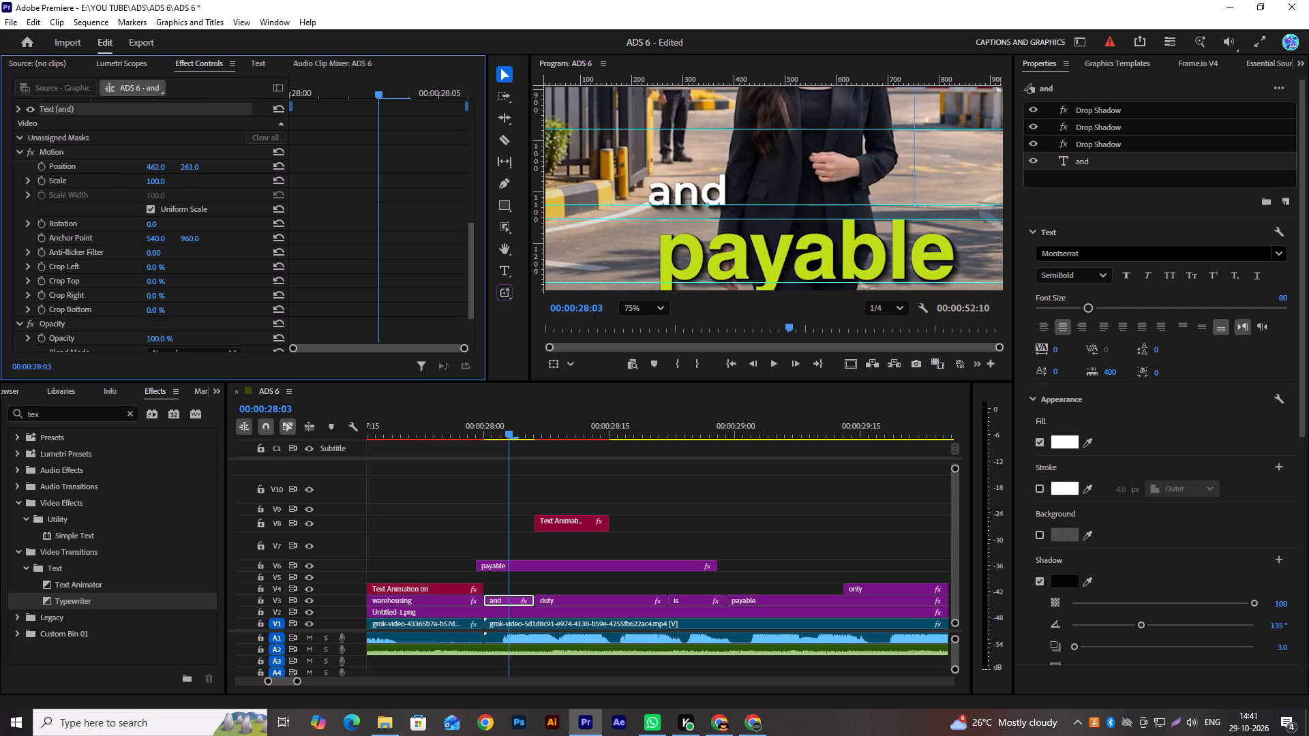
{"action": "left_click_drag", "start_coordinate": [272, 165], "coordinate": [85, 166]}
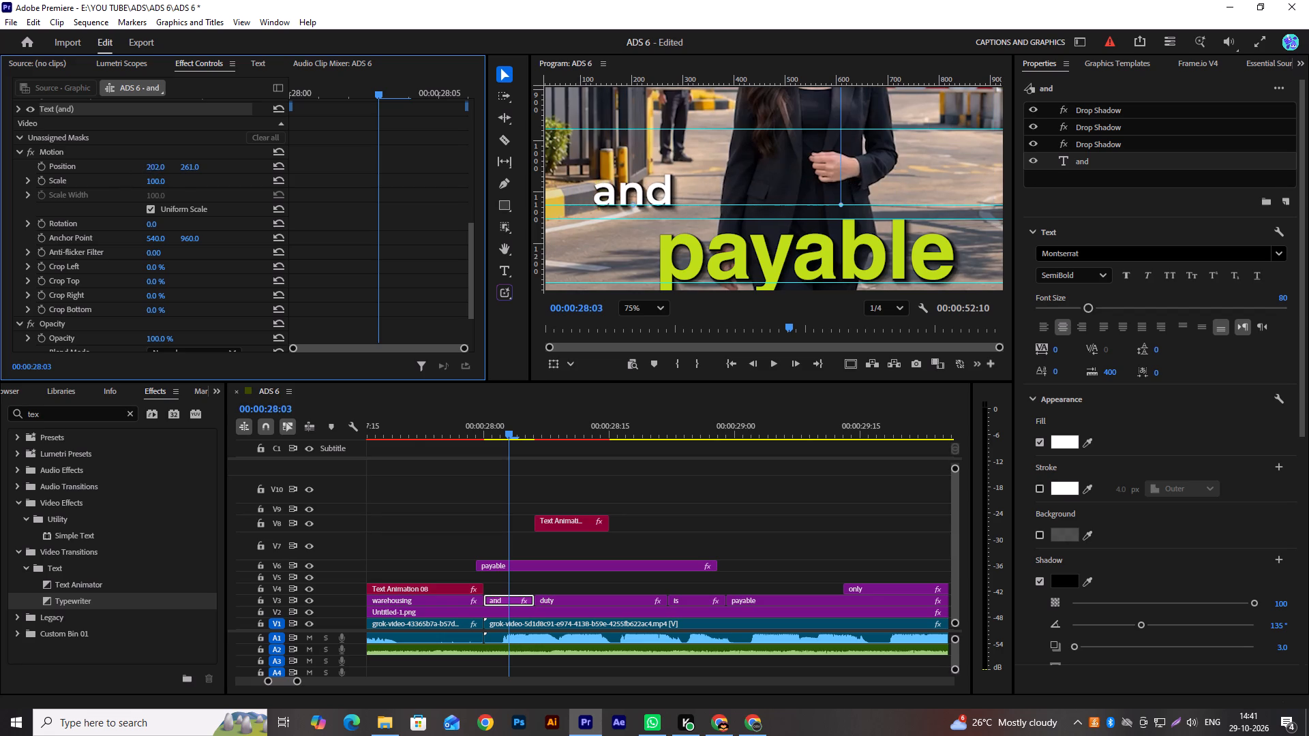
{"action": "left_click_drag", "start_coordinate": [85, 166], "coordinate": [88, 168]}
{"action": "scroll", "coordinate": [649, 231], "scroll_direction": "down", "scroll_amount": 9}
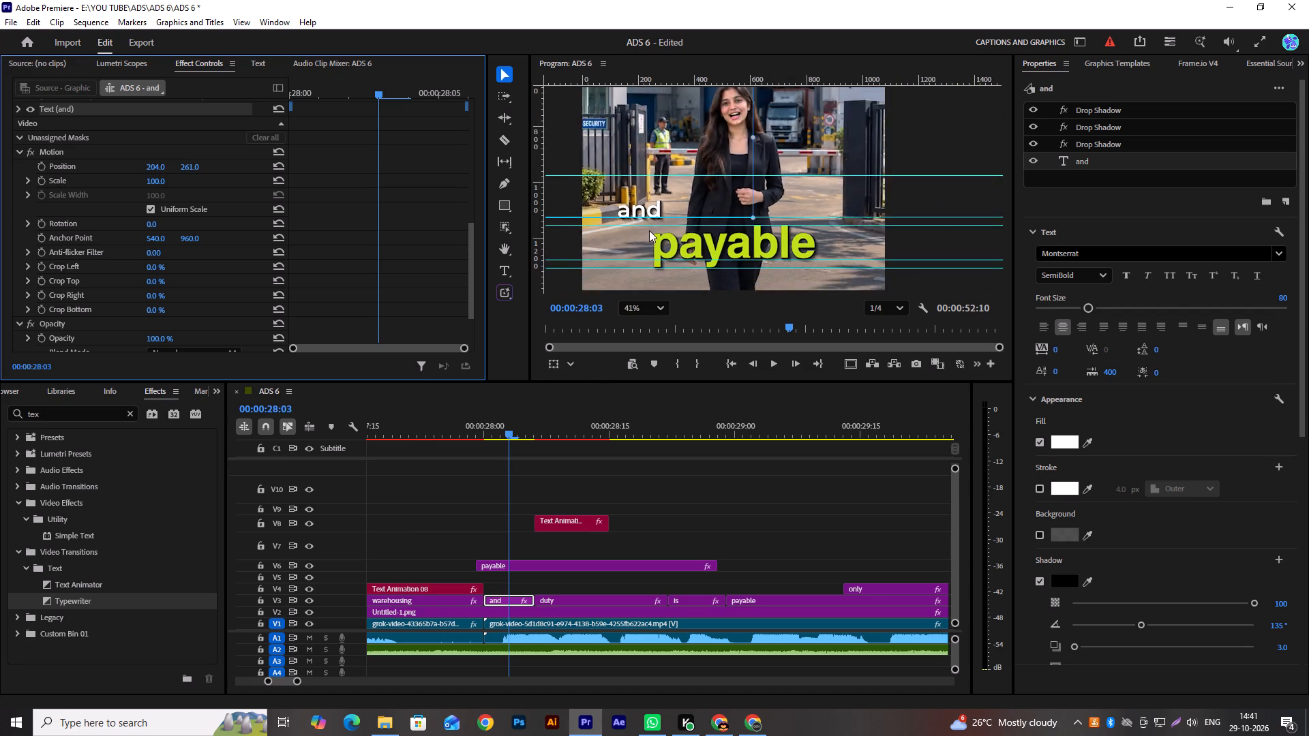
{"action": "scroll", "coordinate": [649, 230], "scroll_direction": "down", "scroll_amount": 5}
{"action": "scroll", "coordinate": [712, 236], "scroll_direction": "down", "scroll_amount": 1}
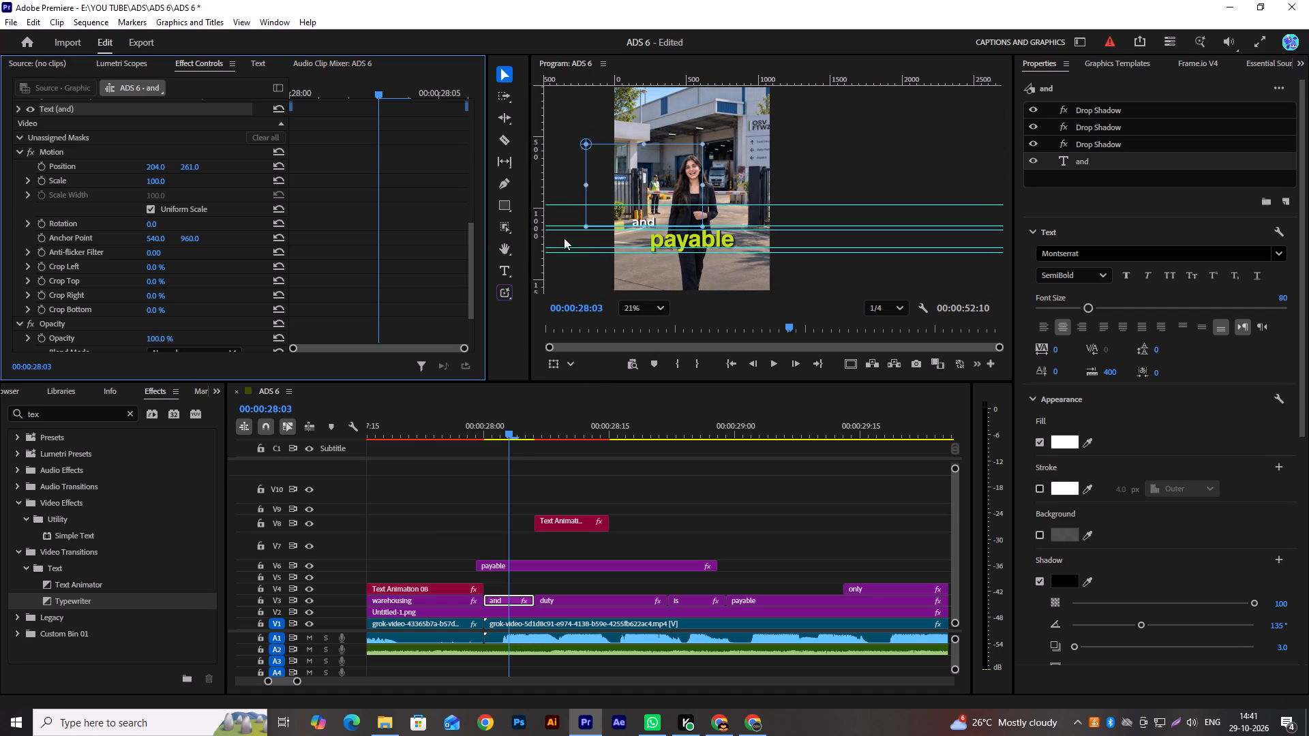
{"action": "scroll", "coordinate": [687, 221], "scroll_direction": "up", "scroll_amount": 9}
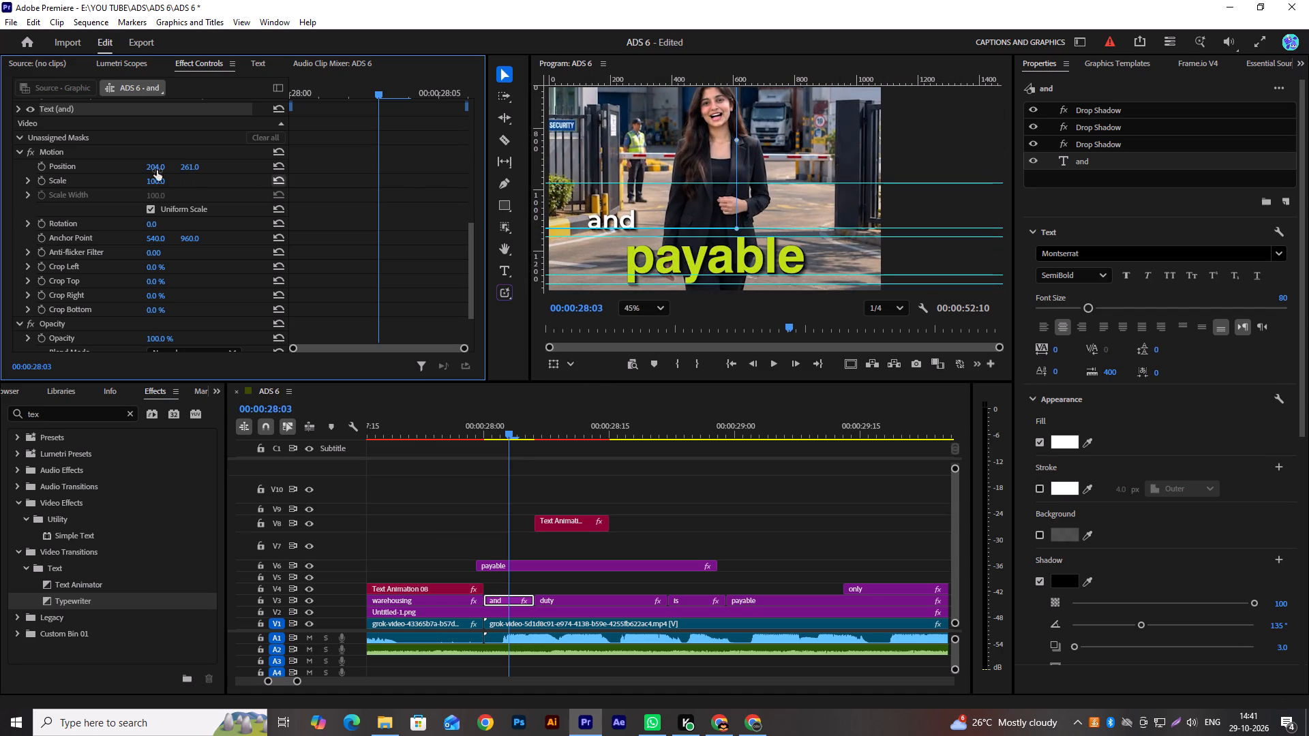
{"action": "left_click_drag", "start_coordinate": [154, 166], "coordinate": [190, 170]}
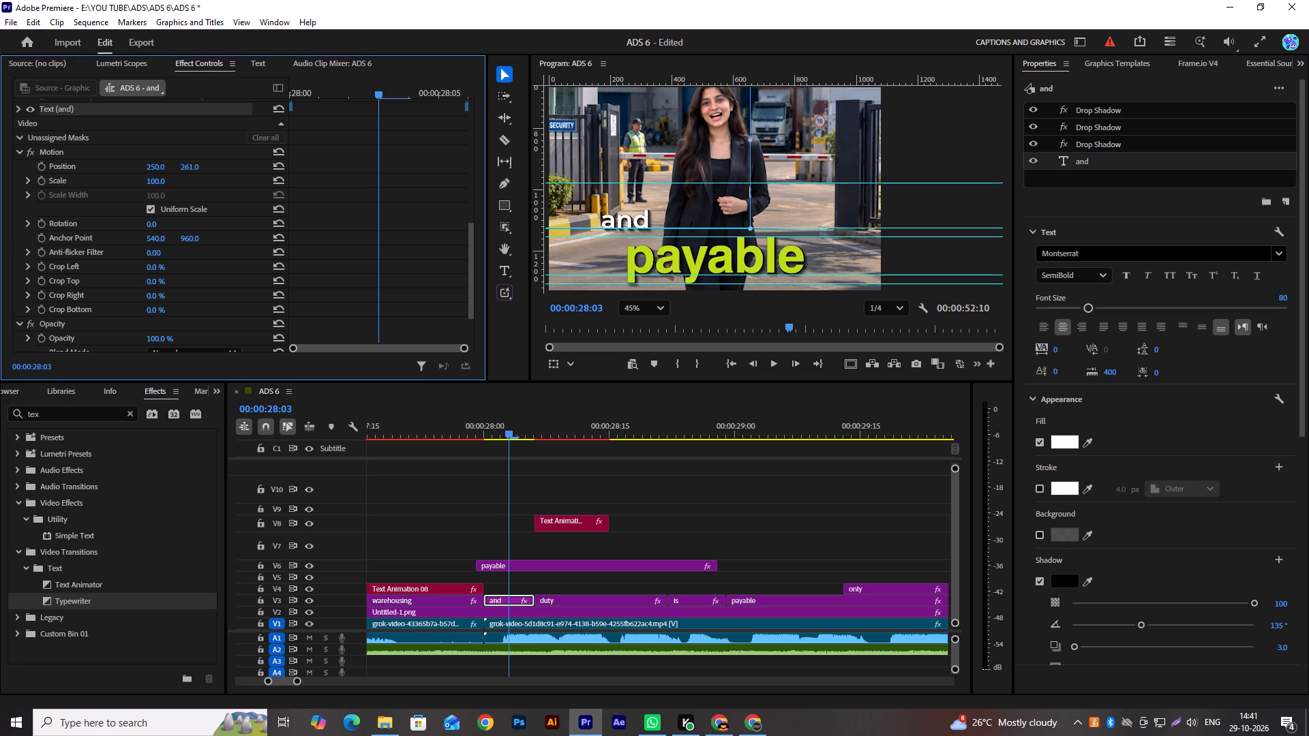
{"action": "left_click_drag", "start_coordinate": [190, 170], "coordinate": [196, 170]}
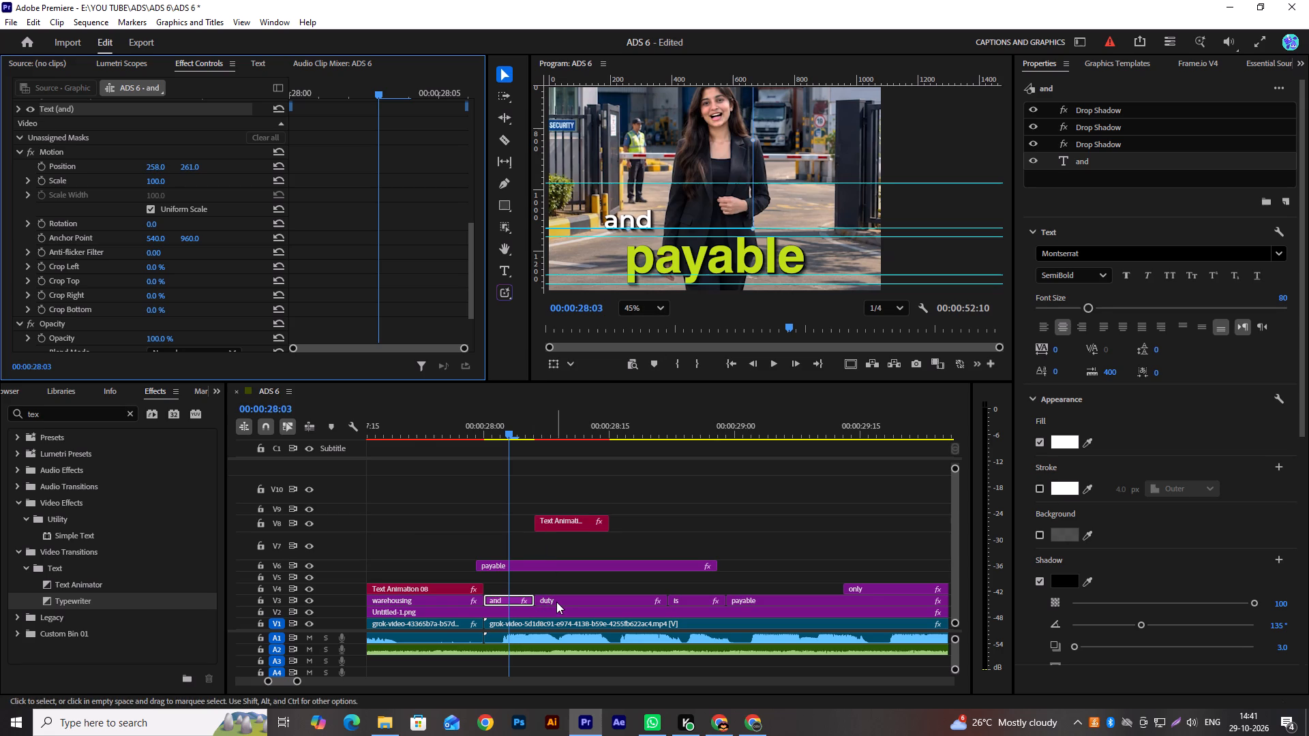
Copy the Motion settings from the "and" caption to the "duty" caption on V3 and check them at 00:00:28:11.
{"action": "left_click", "coordinate": [558, 600]}
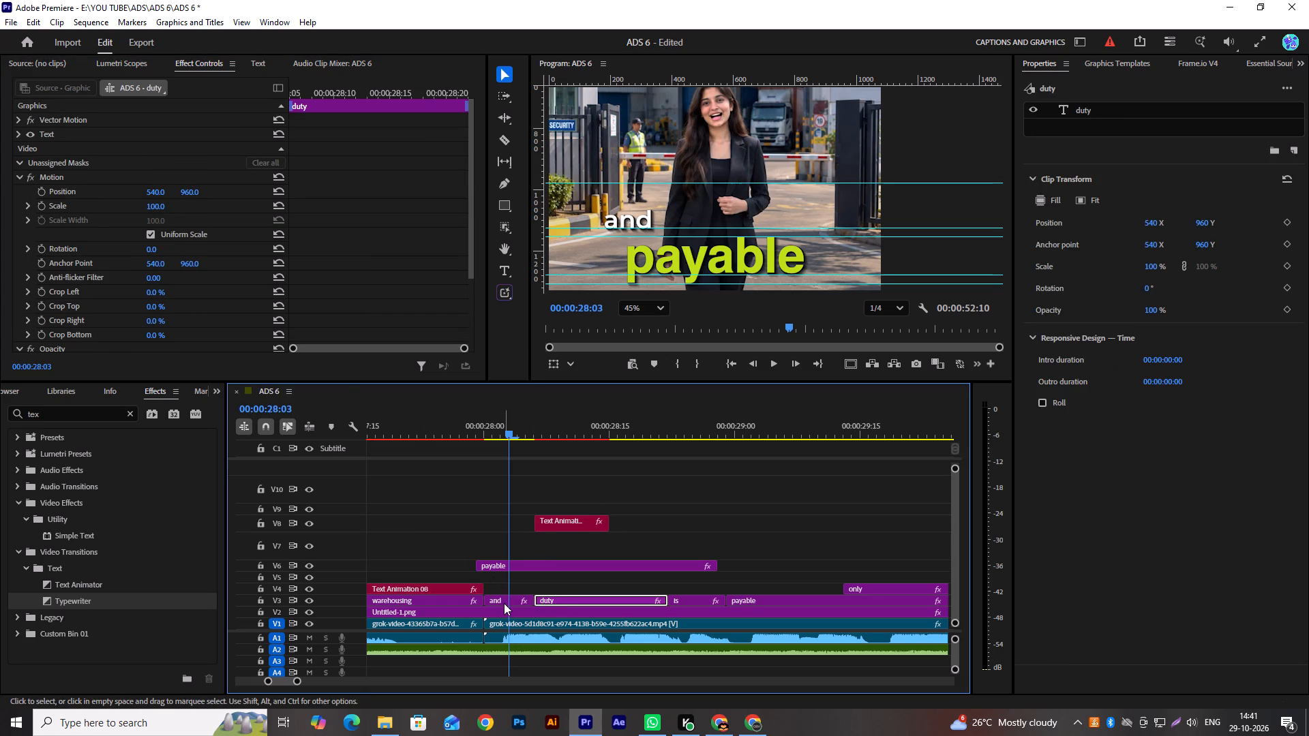
{"action": "left_click", "coordinate": [504, 603]}
{"action": "scroll", "coordinate": [378, 267], "scroll_direction": "up", "scroll_amount": 4}
{"action": "scroll", "coordinate": [387, 271], "scroll_direction": "down", "scroll_amount": 9}
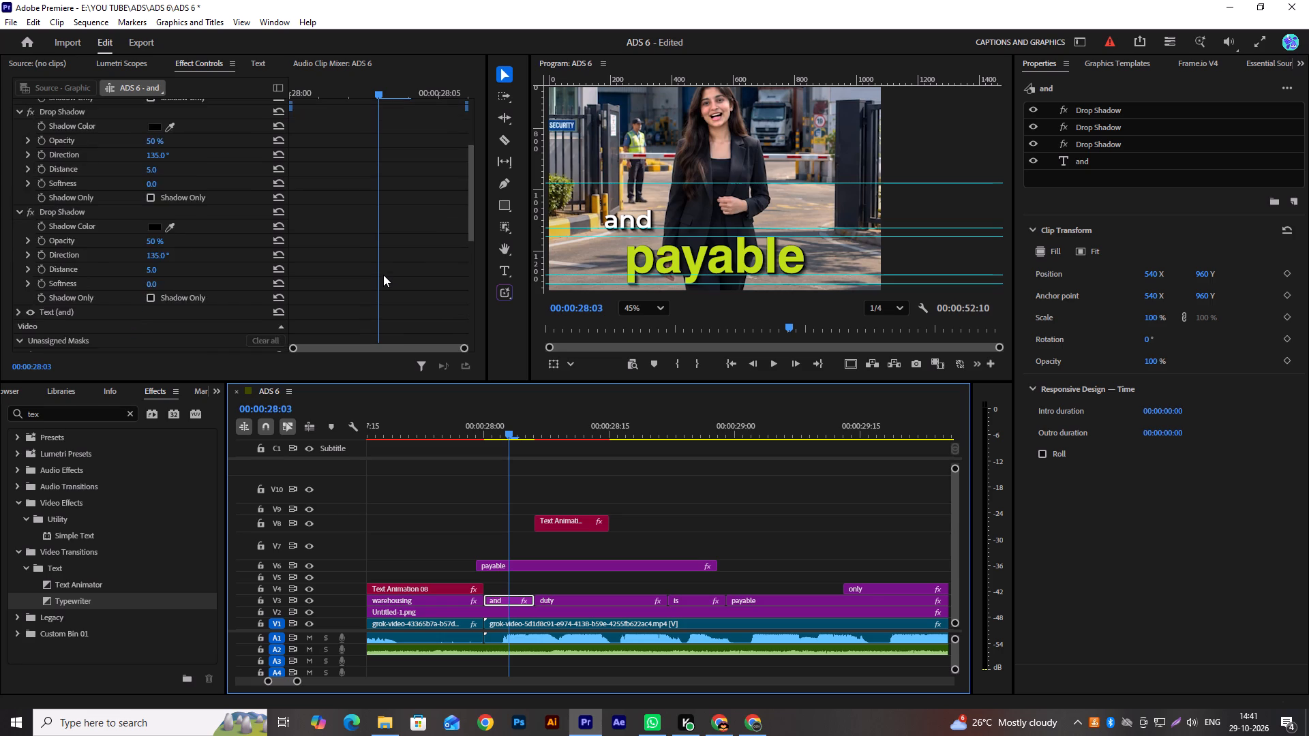
{"action": "scroll", "coordinate": [383, 275], "scroll_direction": "down", "scroll_amount": 4}
{"action": "left_click", "coordinate": [93, 298]}
{"action": "key", "text": "ctrl+c"}
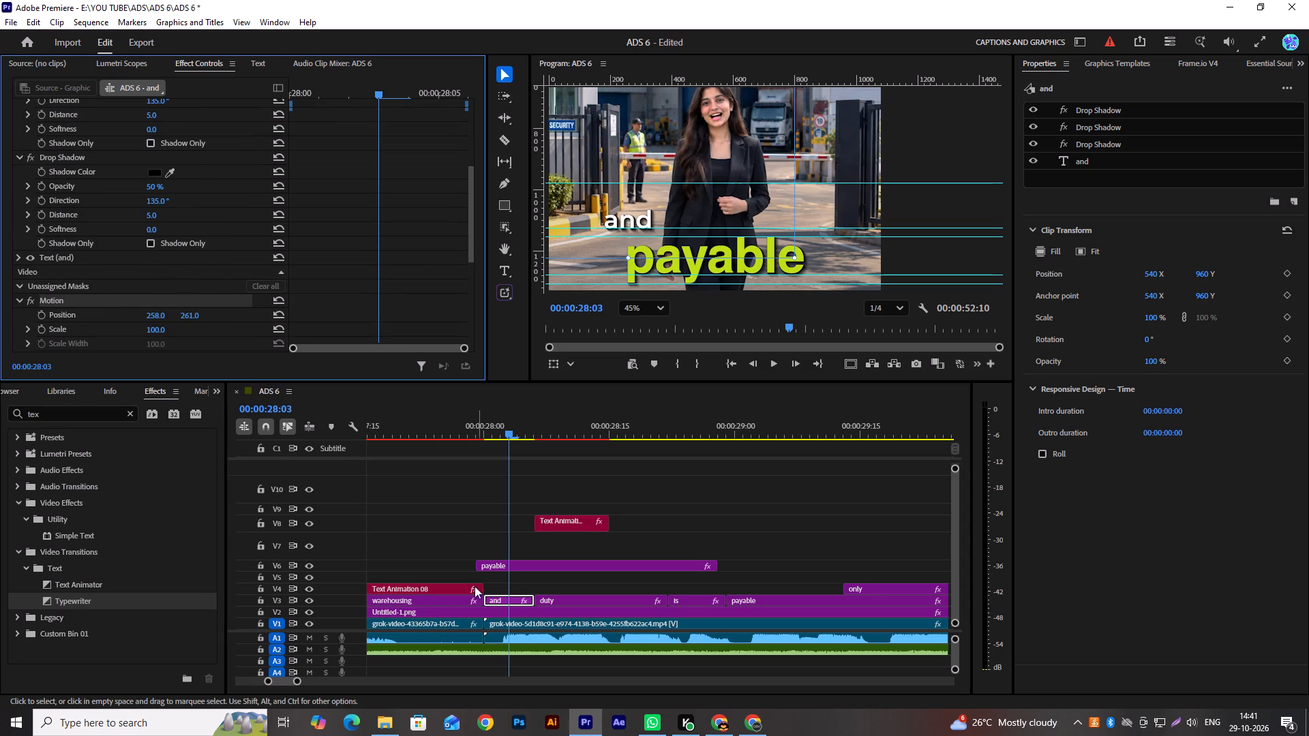
{"action": "left_click", "coordinate": [558, 606]}
{"action": "key", "text": "ctrl+v"}
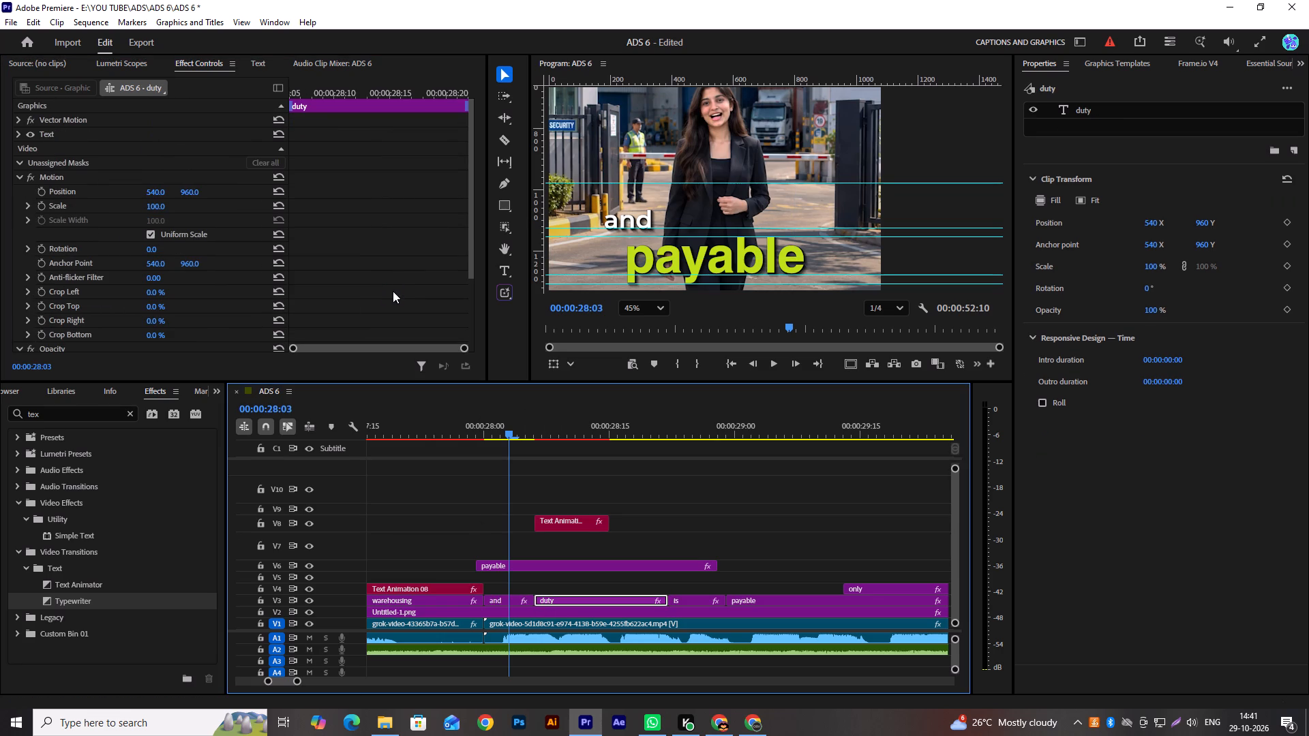
{"action": "left_click_drag", "start_coordinate": [549, 433], "coordinate": [575, 442]}
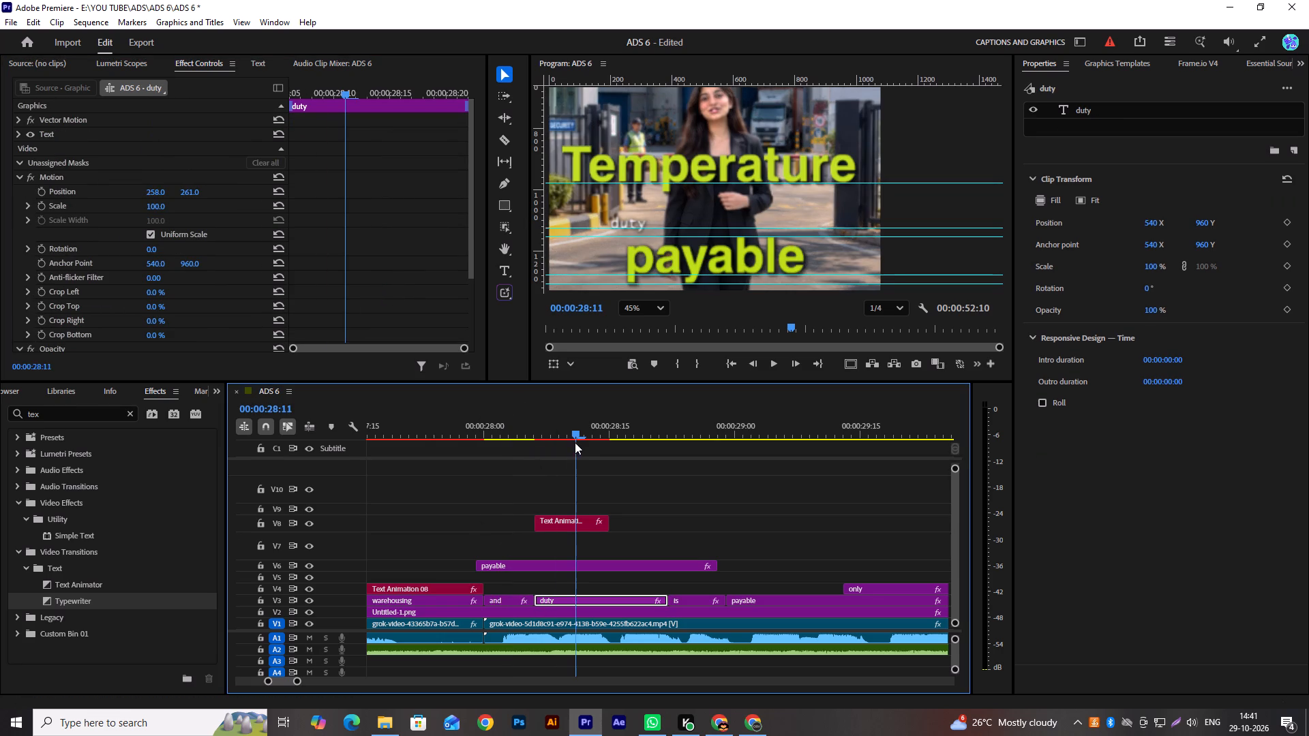
{"action": "left_click_drag", "start_coordinate": [575, 442], "coordinate": [575, 443]}
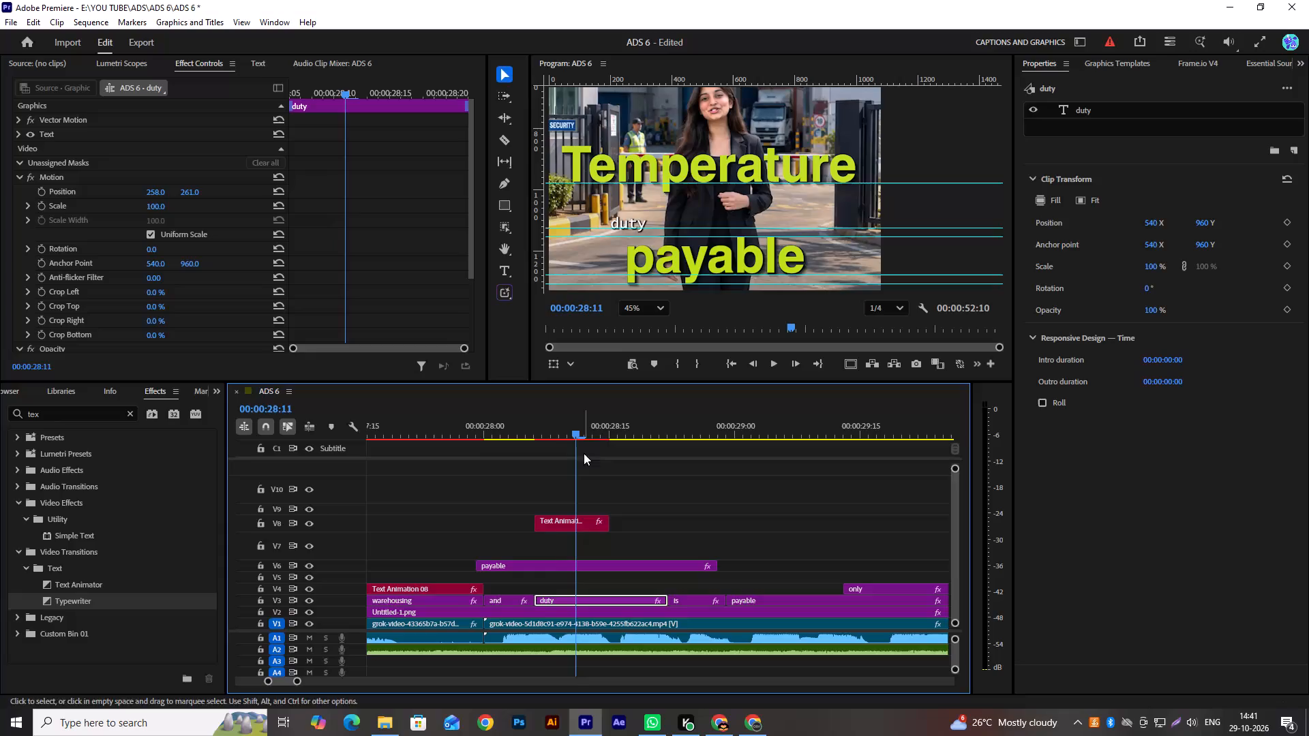
Add the "down to up" graphics template to V7, aligned with the start of the "duty" caption.
{"action": "left_click", "coordinate": [1104, 114]}
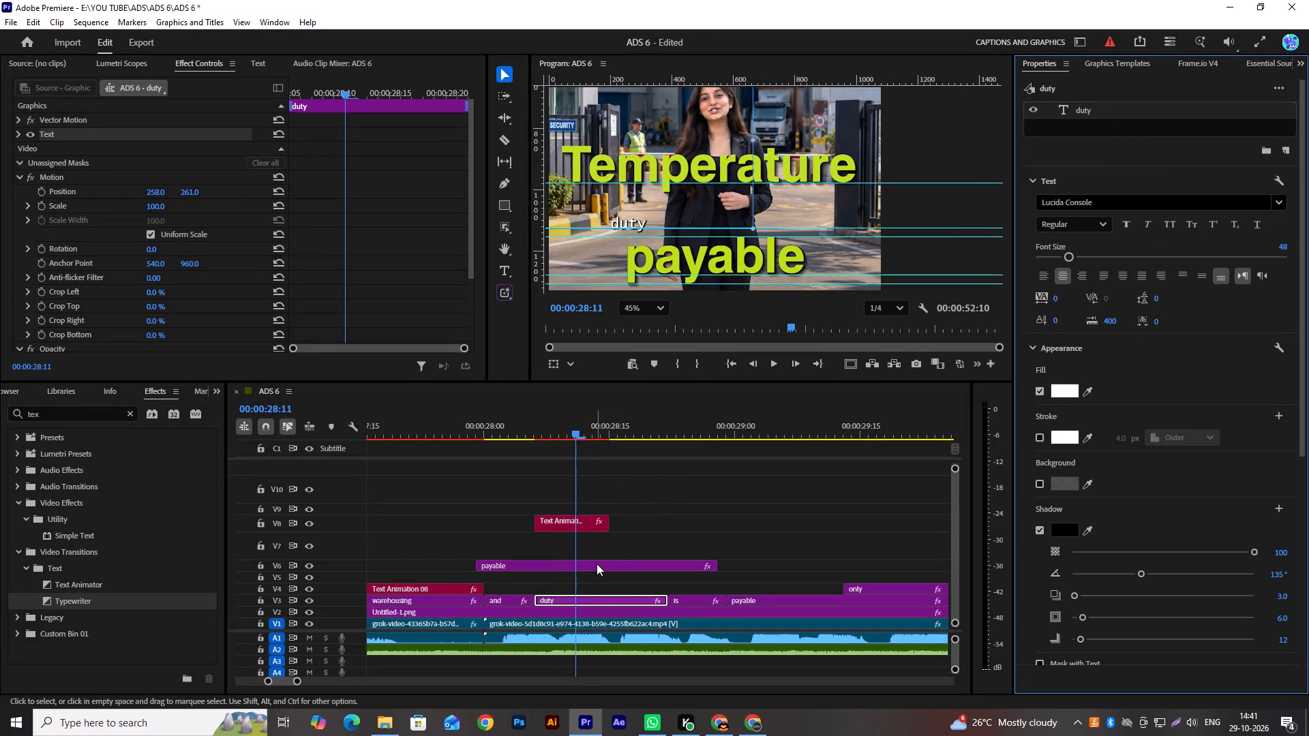
{"action": "left_click", "coordinate": [1113, 66]}
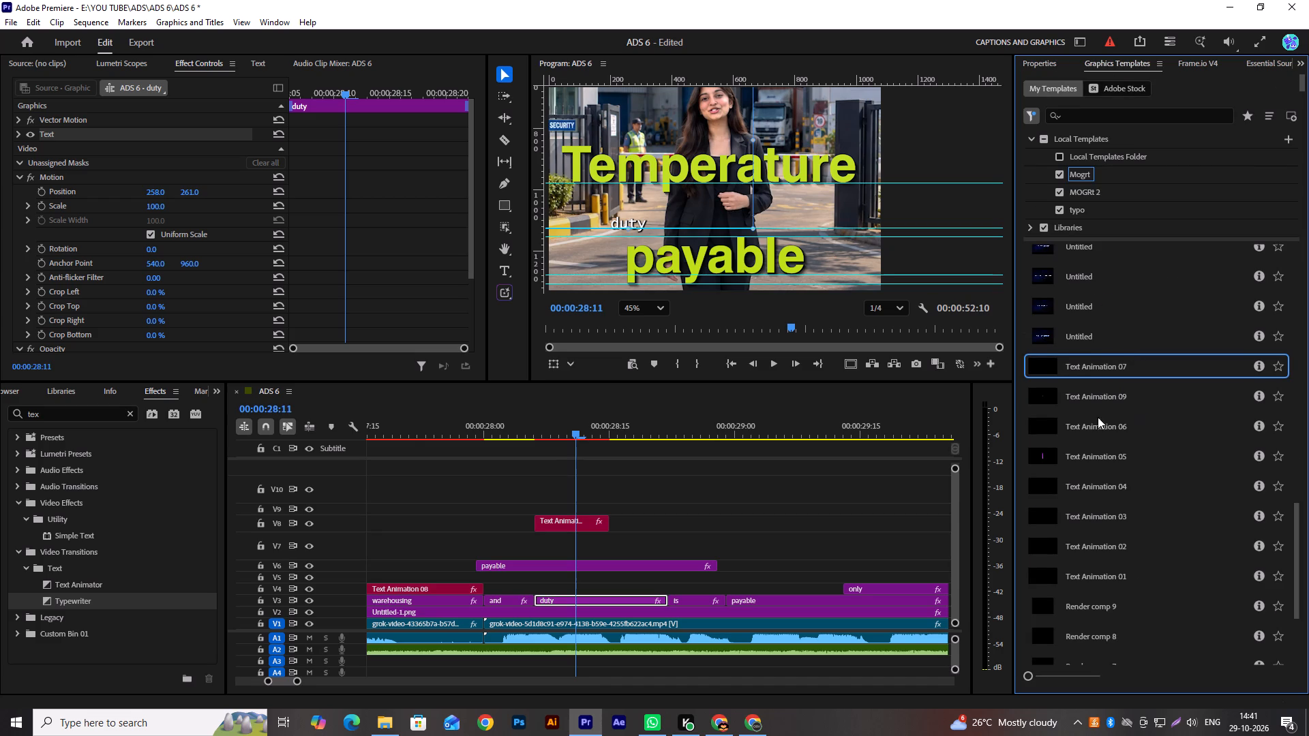
{"action": "scroll", "coordinate": [1098, 417], "scroll_direction": "up", "scroll_amount": 2}
{"action": "scroll", "coordinate": [1097, 417], "scroll_direction": "down", "scroll_amount": 1}
{"action": "scroll", "coordinate": [1097, 417], "scroll_direction": "up", "scroll_amount": 2}
{"action": "left_click_drag", "start_coordinate": [1297, 512], "coordinate": [1308, 236]}
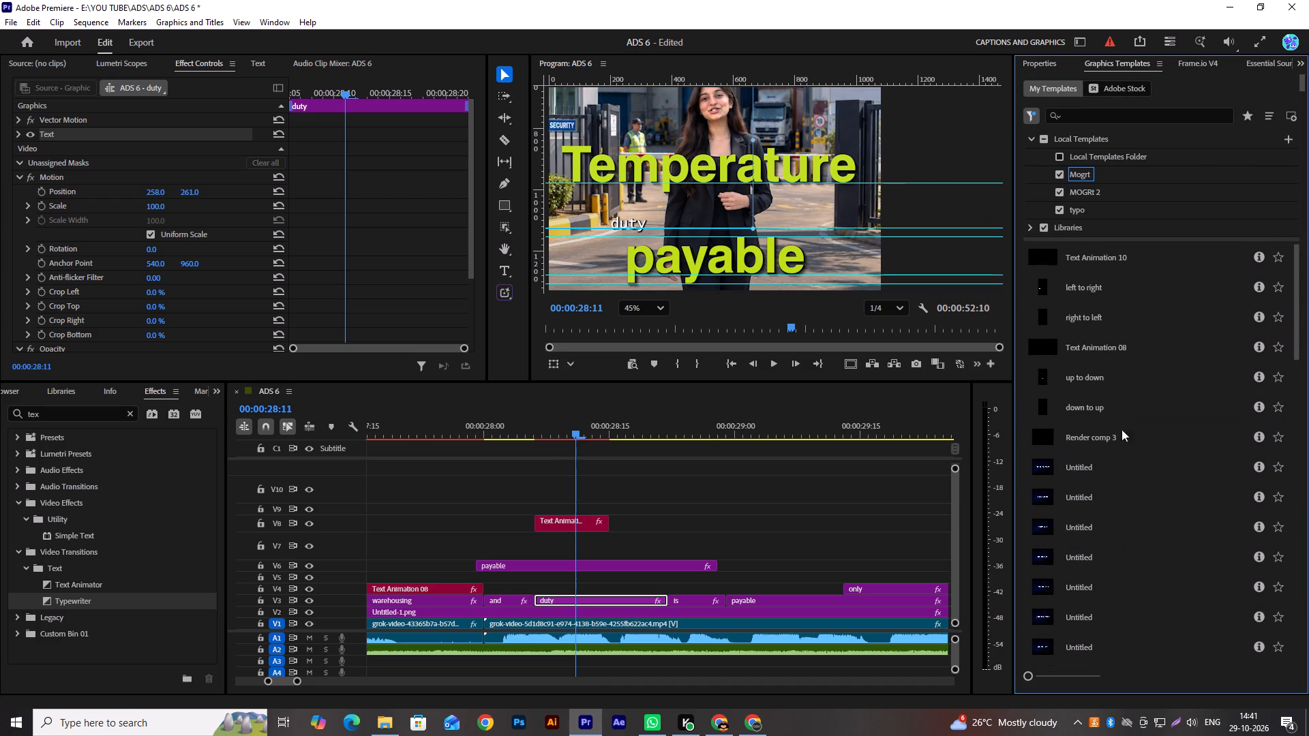
{"action": "scroll", "coordinate": [1101, 418], "scroll_direction": "down", "scroll_amount": 3}
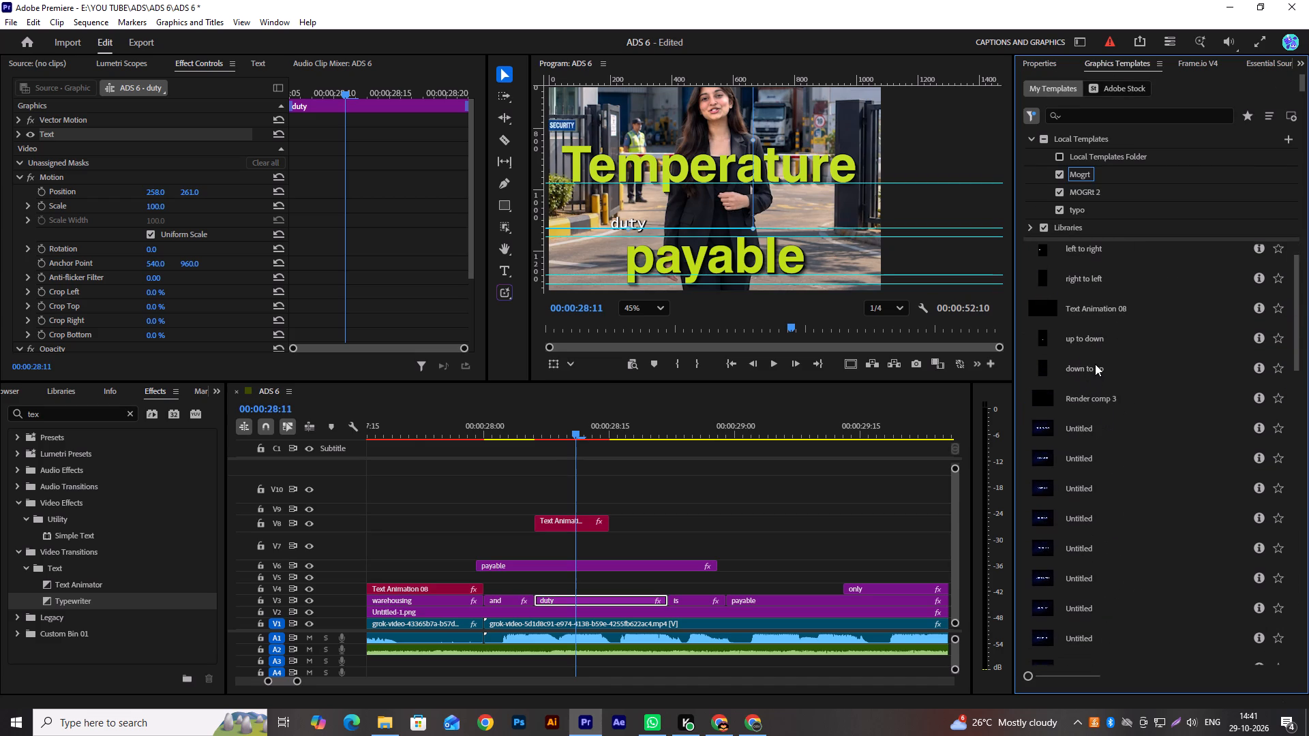
{"action": "scroll", "coordinate": [1113, 371], "scroll_direction": "up", "scroll_amount": 5}
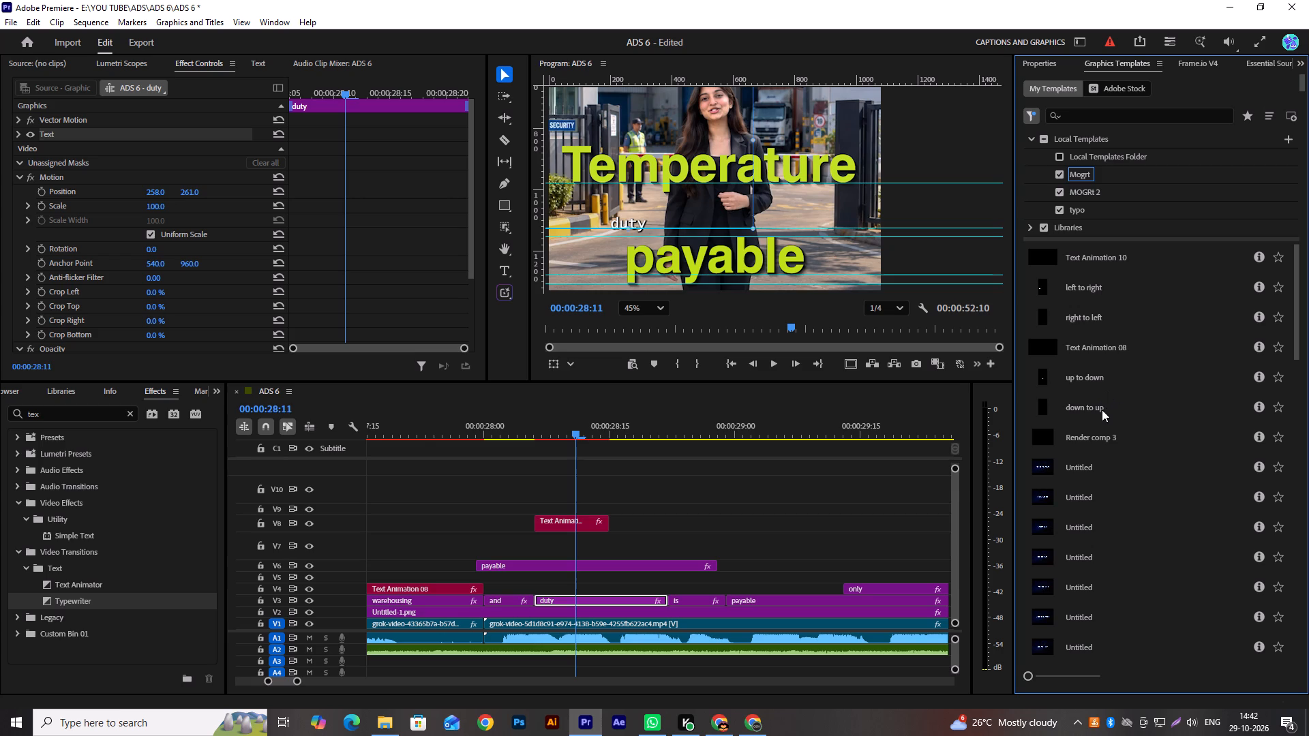
{"action": "left_click_drag", "start_coordinate": [1098, 407], "coordinate": [679, 517]}
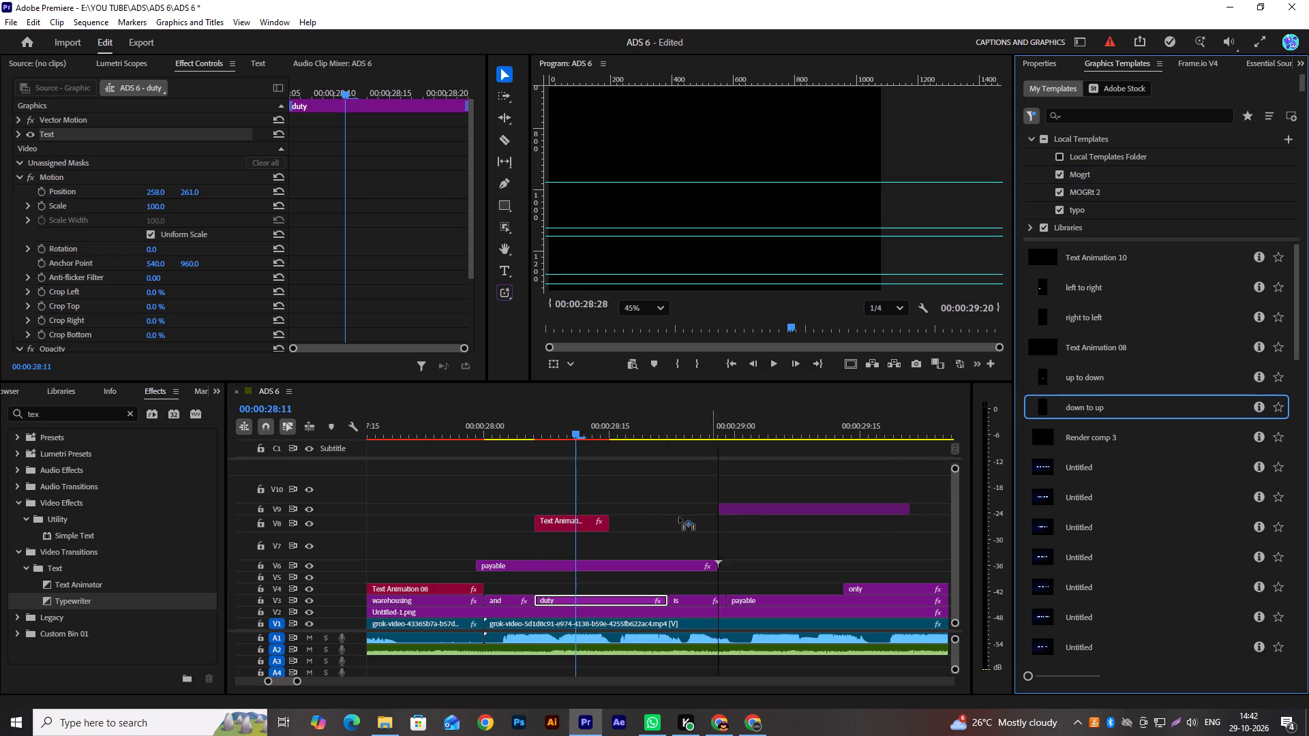
{"action": "left_click_drag", "start_coordinate": [679, 517], "coordinate": [537, 549]}
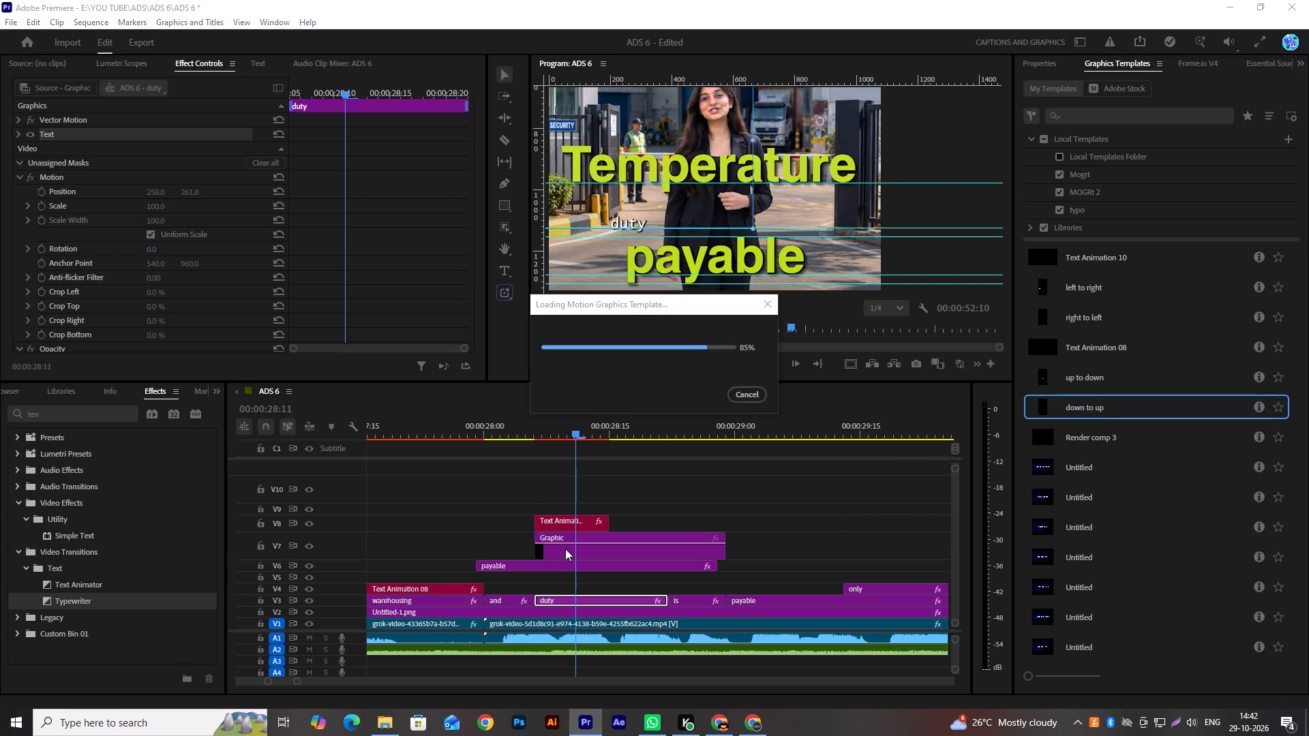
Delete the fade-out Opacity keyframes from the new "components" template clip on V7.
{"action": "left_click", "coordinate": [565, 549]}
{"action": "scroll", "coordinate": [367, 275], "scroll_direction": "down", "scroll_amount": 5}
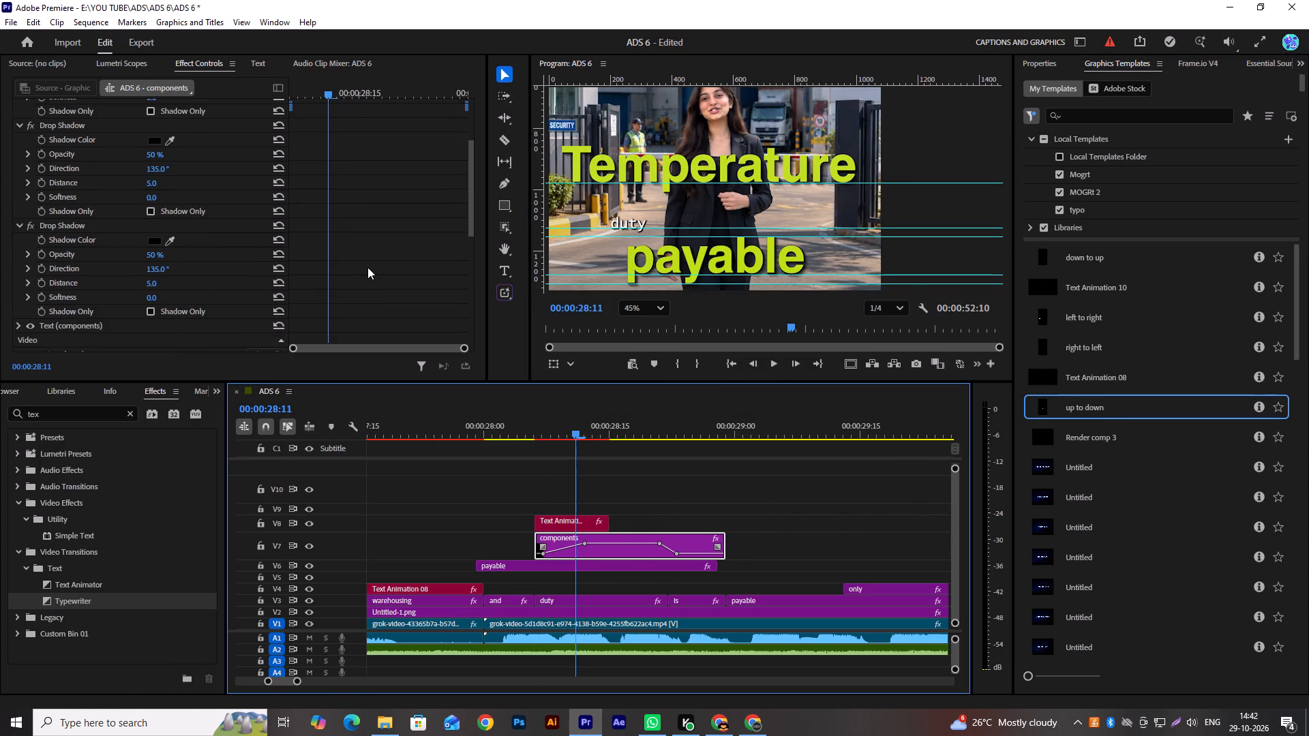
{"action": "scroll", "coordinate": [367, 267], "scroll_direction": "down", "scroll_amount": 8}
{"action": "scroll", "coordinate": [368, 272], "scroll_direction": "up", "scroll_amount": 1}
{"action": "scroll", "coordinate": [368, 272], "scroll_direction": "down", "scroll_amount": 13}
{"action": "scroll", "coordinate": [374, 283], "scroll_direction": "up", "scroll_amount": 1}
{"action": "scroll", "coordinate": [375, 284], "scroll_direction": "down", "scroll_amount": 8}
{"action": "left_click_drag", "start_coordinate": [371, 271], "coordinate": [436, 322]}
{"action": "left_click_drag", "start_coordinate": [438, 322], "coordinate": [385, 286]}
{"action": "key", "text": "Delete"}
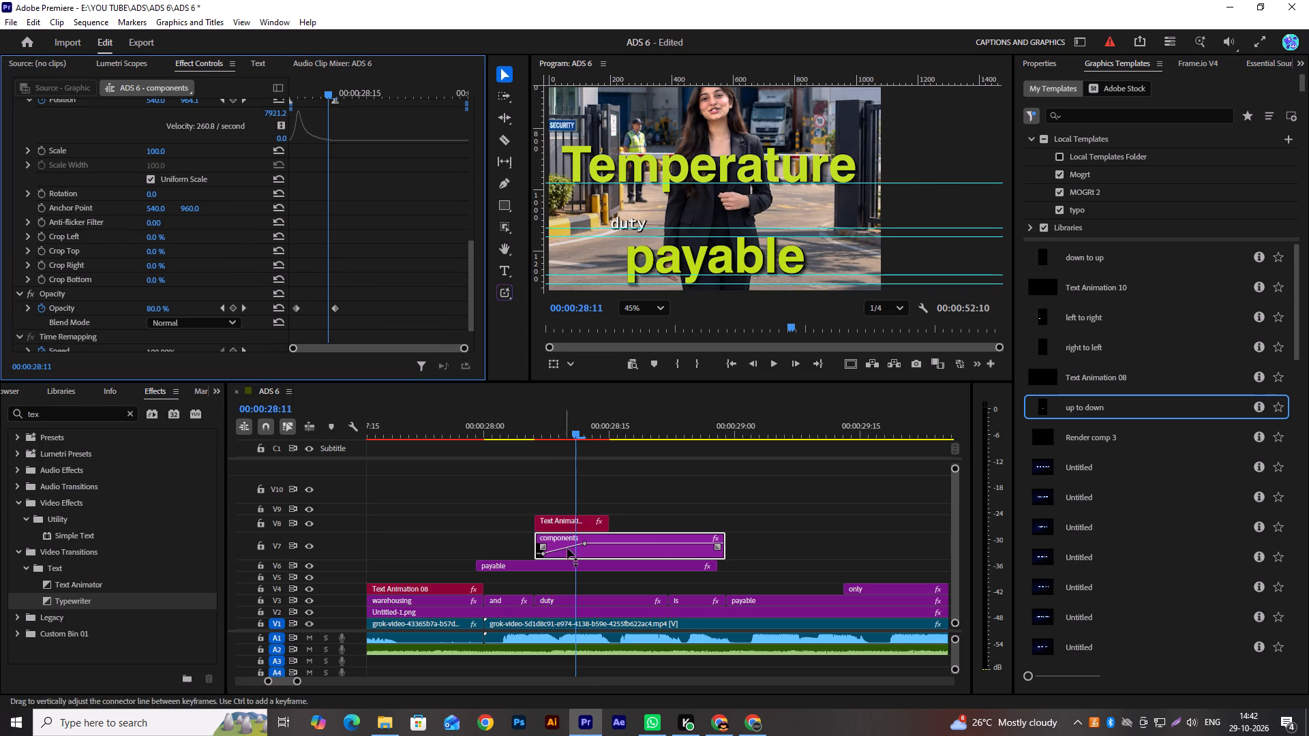
Replace the template clip's "components" text on V7 with "duty".
{"action": "left_click", "coordinate": [1043, 61]}
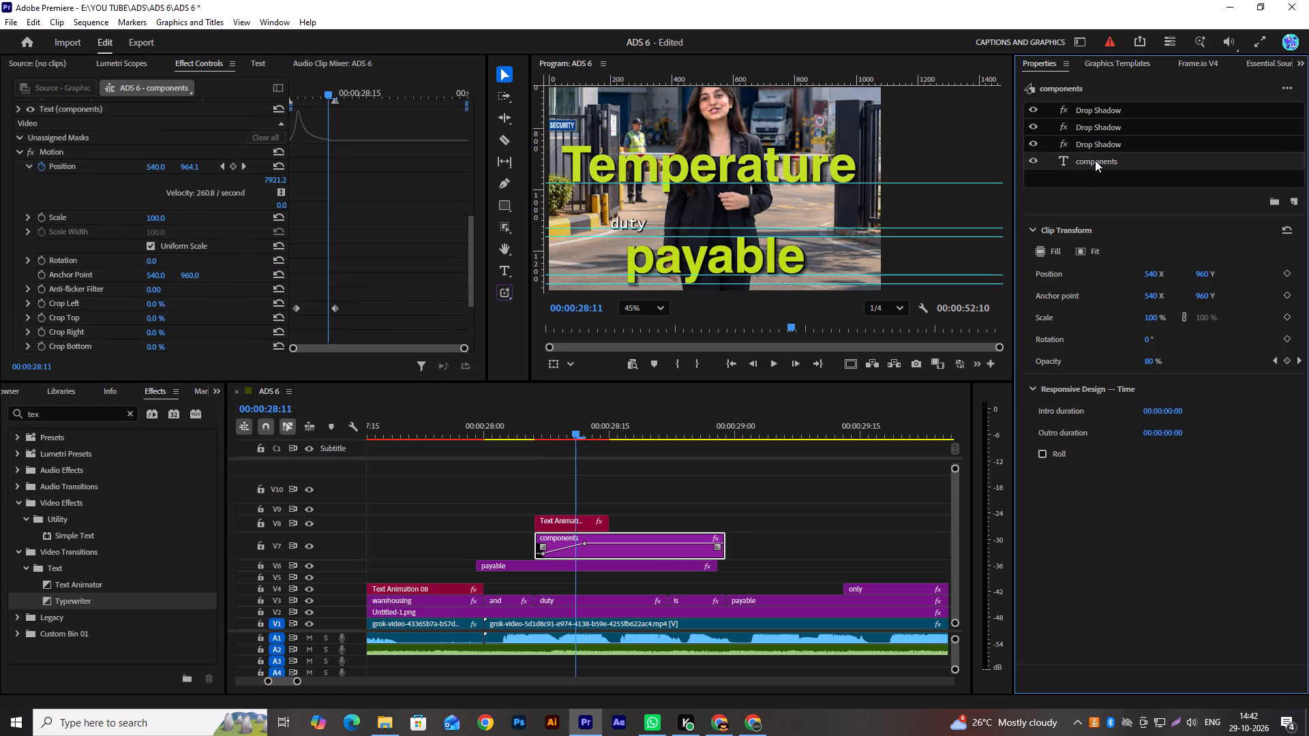
{"action": "double_click", "coordinate": [1095, 160]}
{"action": "type", "text": "duty"}
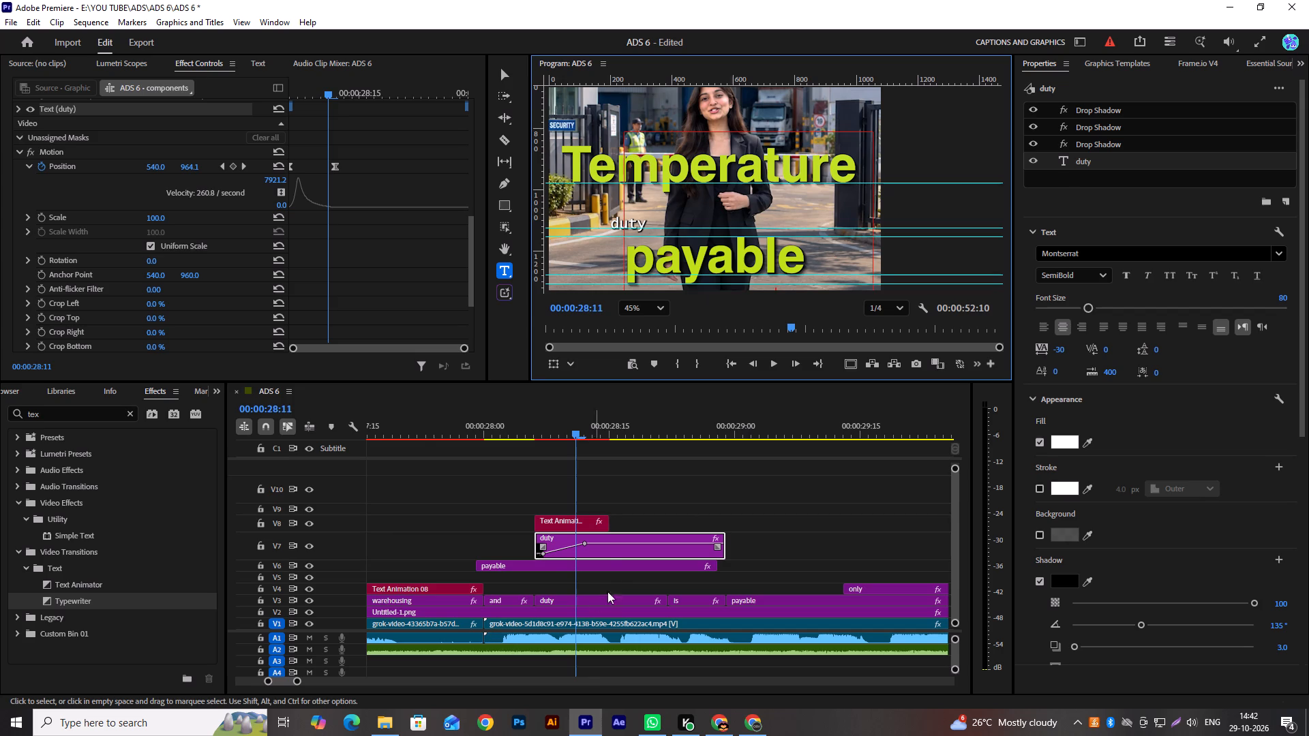
{"action": "left_click", "coordinate": [605, 555]}
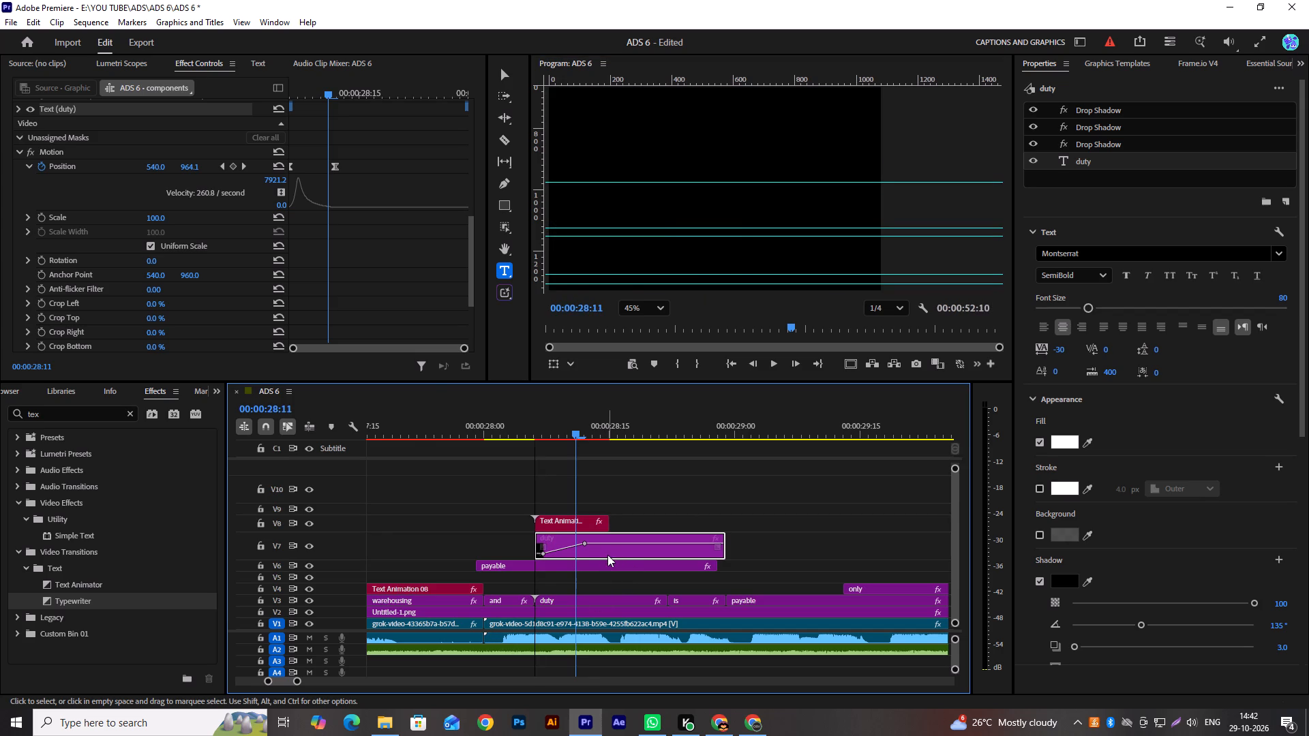
Set the vertical Position of the V7 "duty" caption's end keyframe at 00:00:28:12 to 702.
{"action": "left_click", "coordinate": [243, 165]}
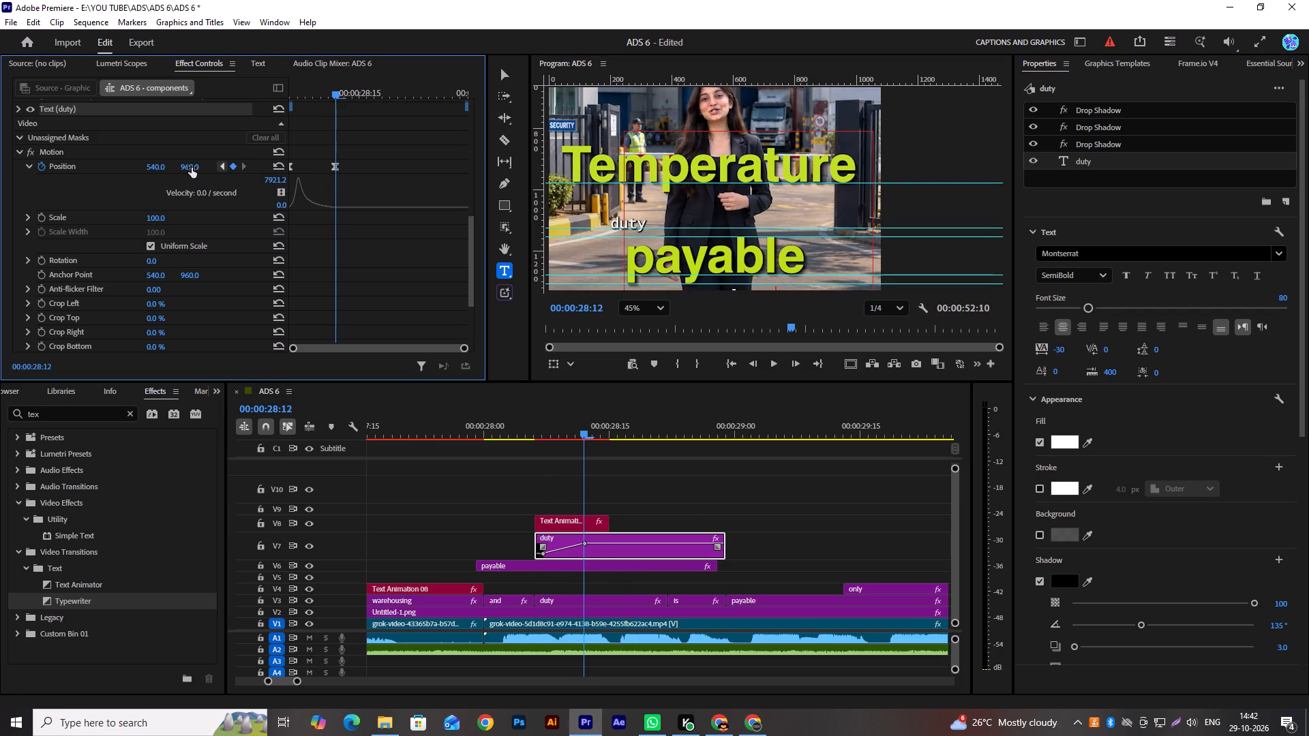
{"action": "left_click_drag", "start_coordinate": [192, 167], "coordinate": [50, 196]}
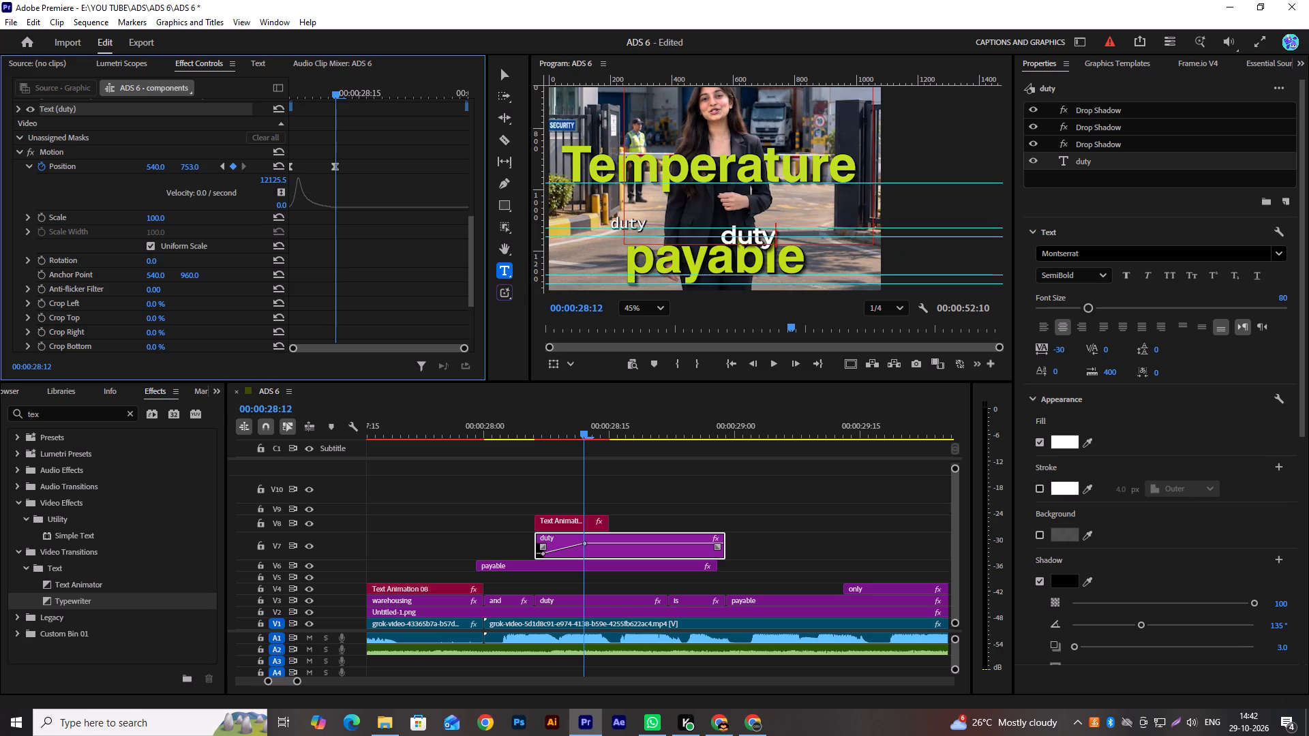
{"action": "left_click_drag", "start_coordinate": [50, 196], "coordinate": [48, 198]}
{"action": "scroll", "coordinate": [618, 247], "scroll_direction": "up", "scroll_amount": 10}
{"action": "left_click_drag", "start_coordinate": [192, 164], "coordinate": [191, 164]}
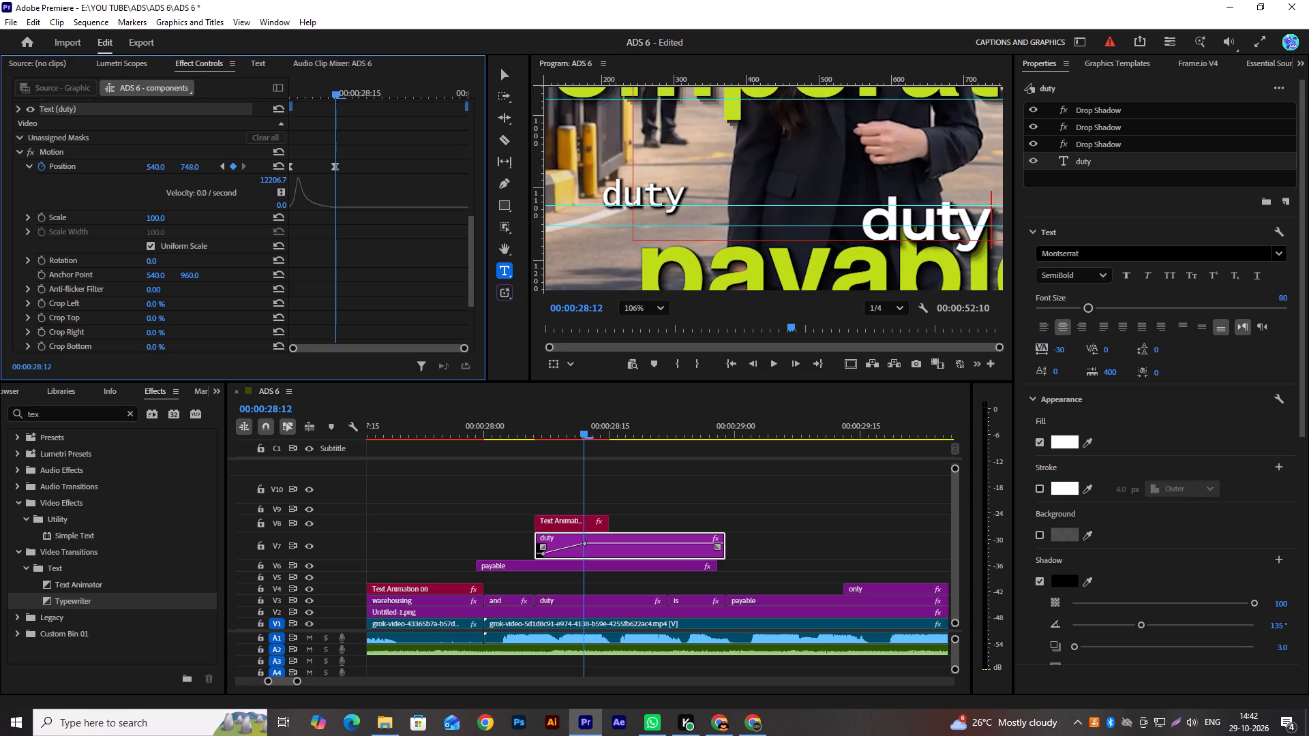
{"action": "left_click_drag", "start_coordinate": [191, 164], "coordinate": [163, 166]}
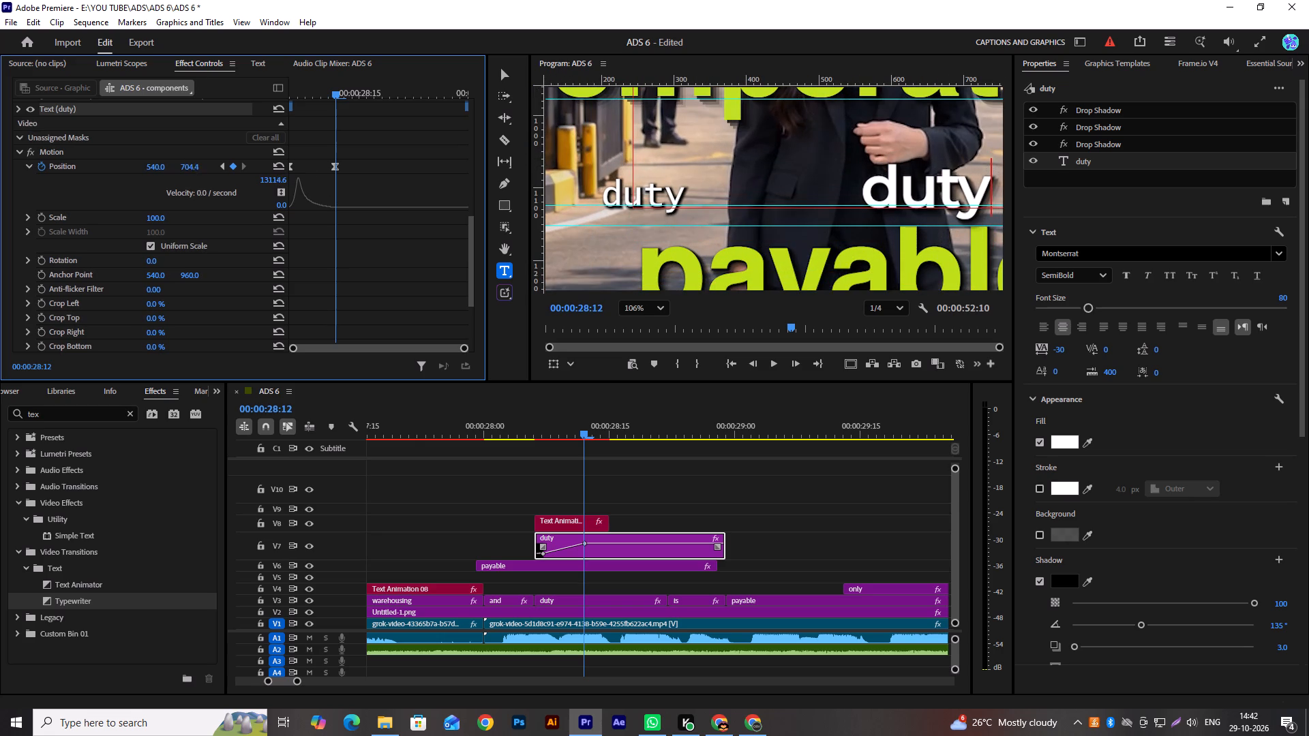
{"action": "left_click_drag", "start_coordinate": [163, 166], "coordinate": [196, 164]}
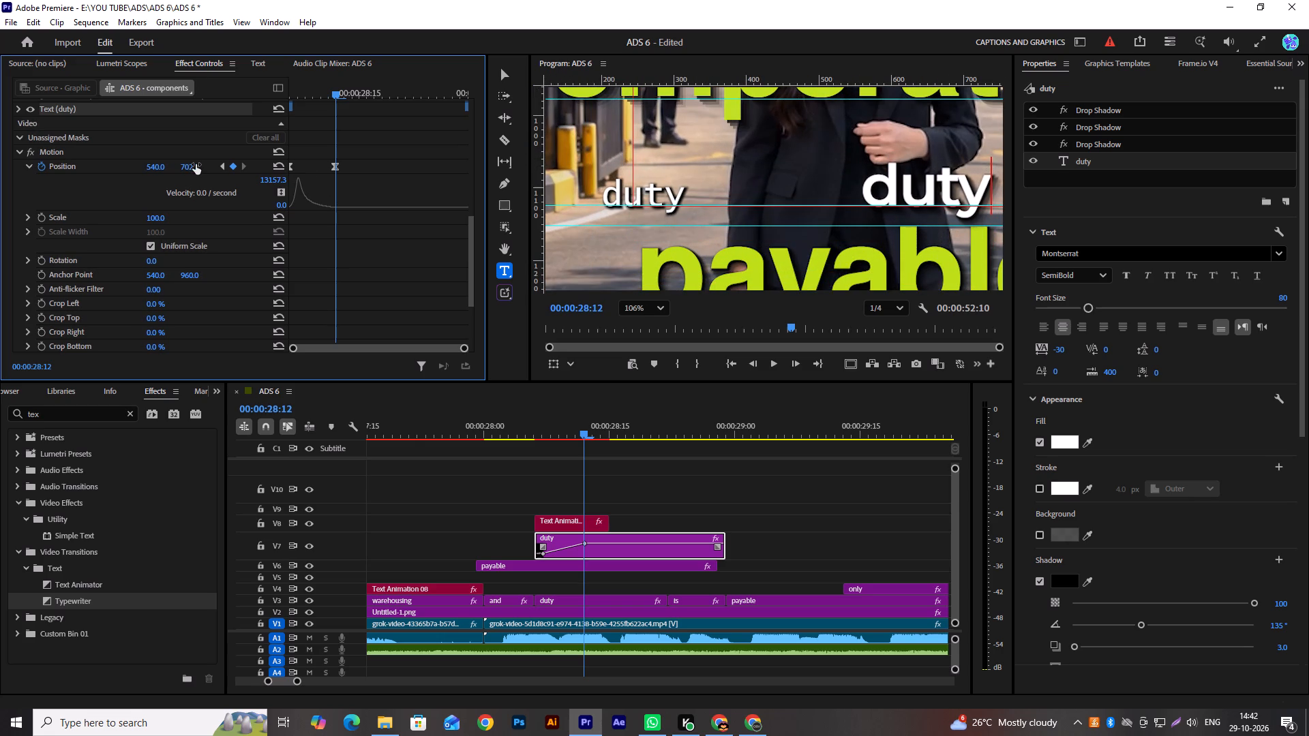
{"action": "left_click_drag", "start_coordinate": [196, 164], "coordinate": [150, 171]}
{"action": "left_click", "coordinate": [194, 170]}
{"action": "type", "text": "702"}
{"action": "key", "text": "Return"}
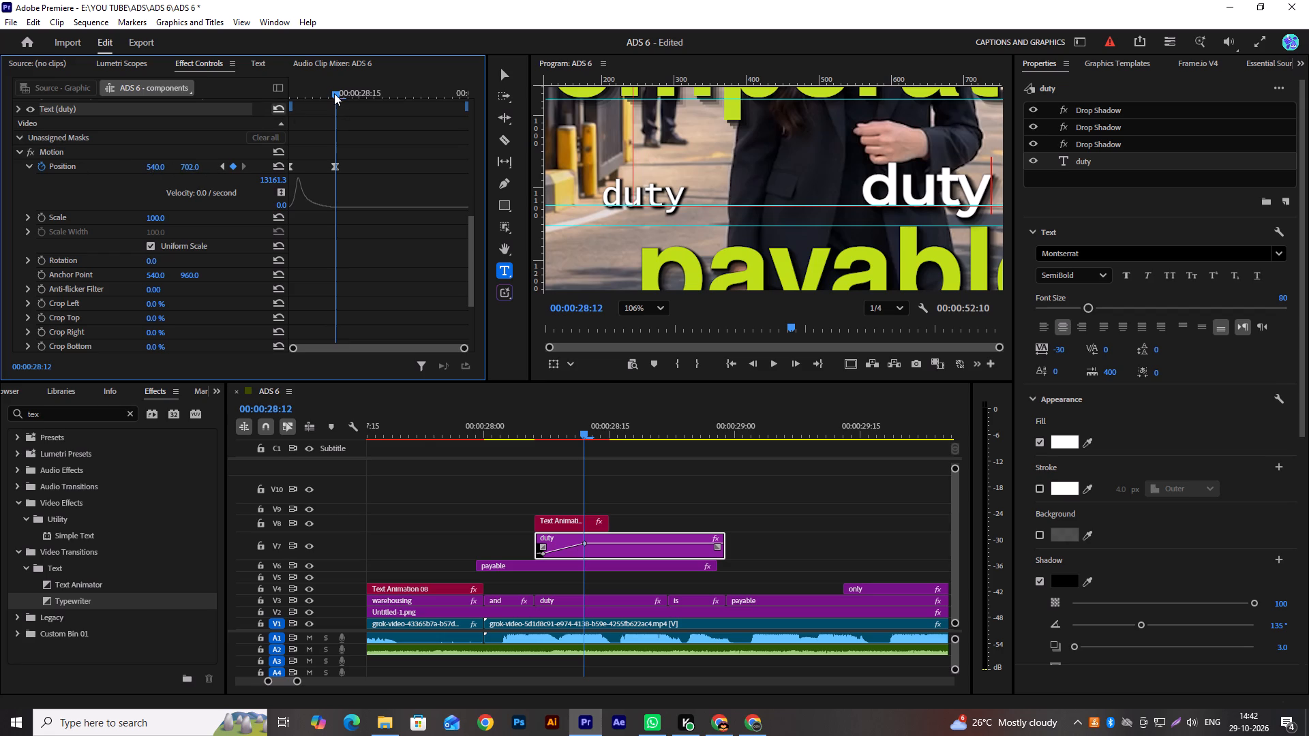
Set the horizontal Position of the "duty" caption's end keyframe to 125, placing it above the start of "payable".
{"action": "left_click_drag", "start_coordinate": [335, 93], "coordinate": [310, 104]}
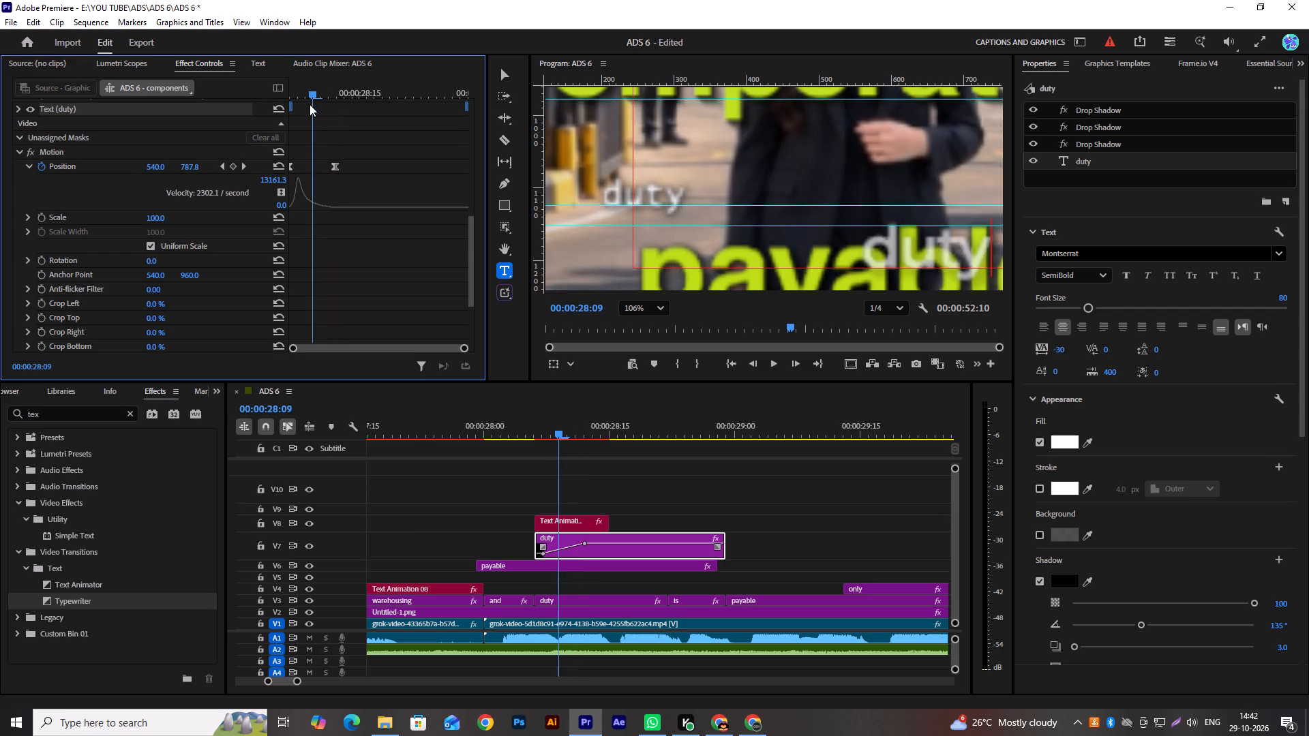
{"action": "left_click_drag", "start_coordinate": [310, 104], "coordinate": [310, 112]}
{"action": "scroll", "coordinate": [740, 199], "scroll_direction": "down", "scroll_amount": 14}
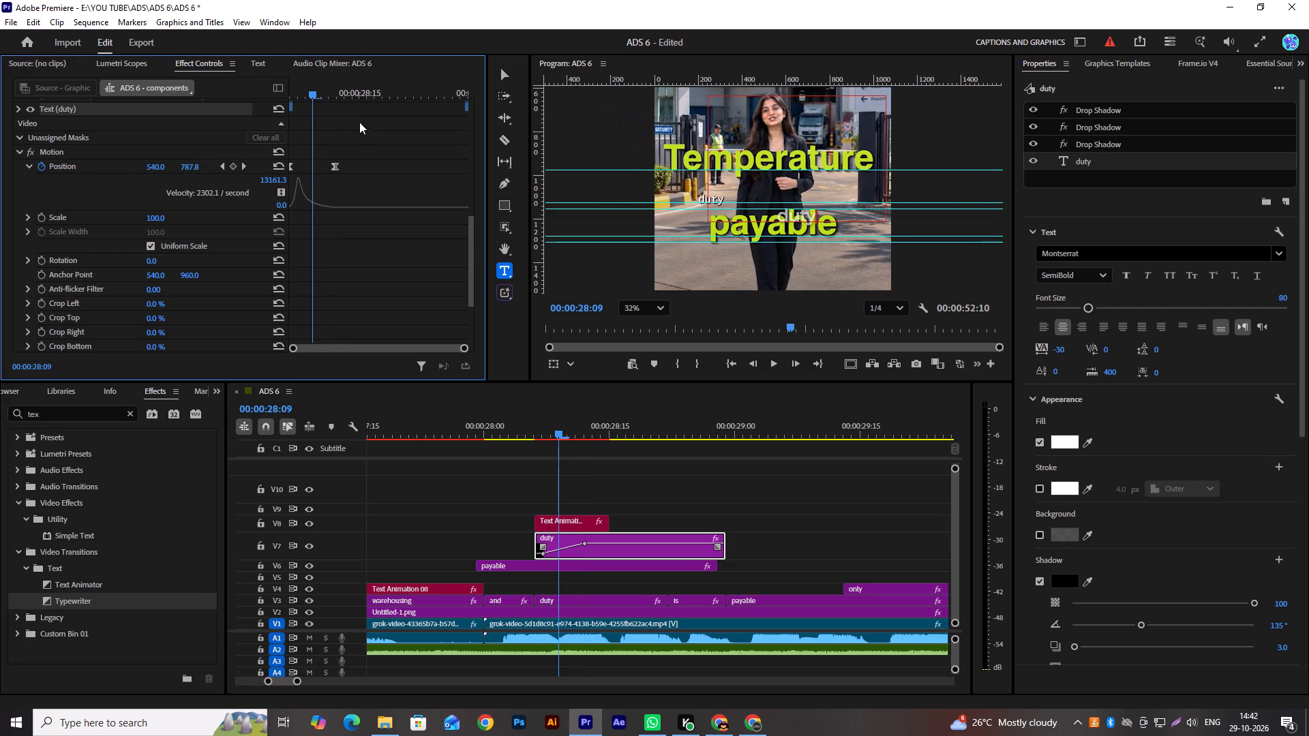
{"action": "left_click_drag", "start_coordinate": [315, 91], "coordinate": [326, 96]}
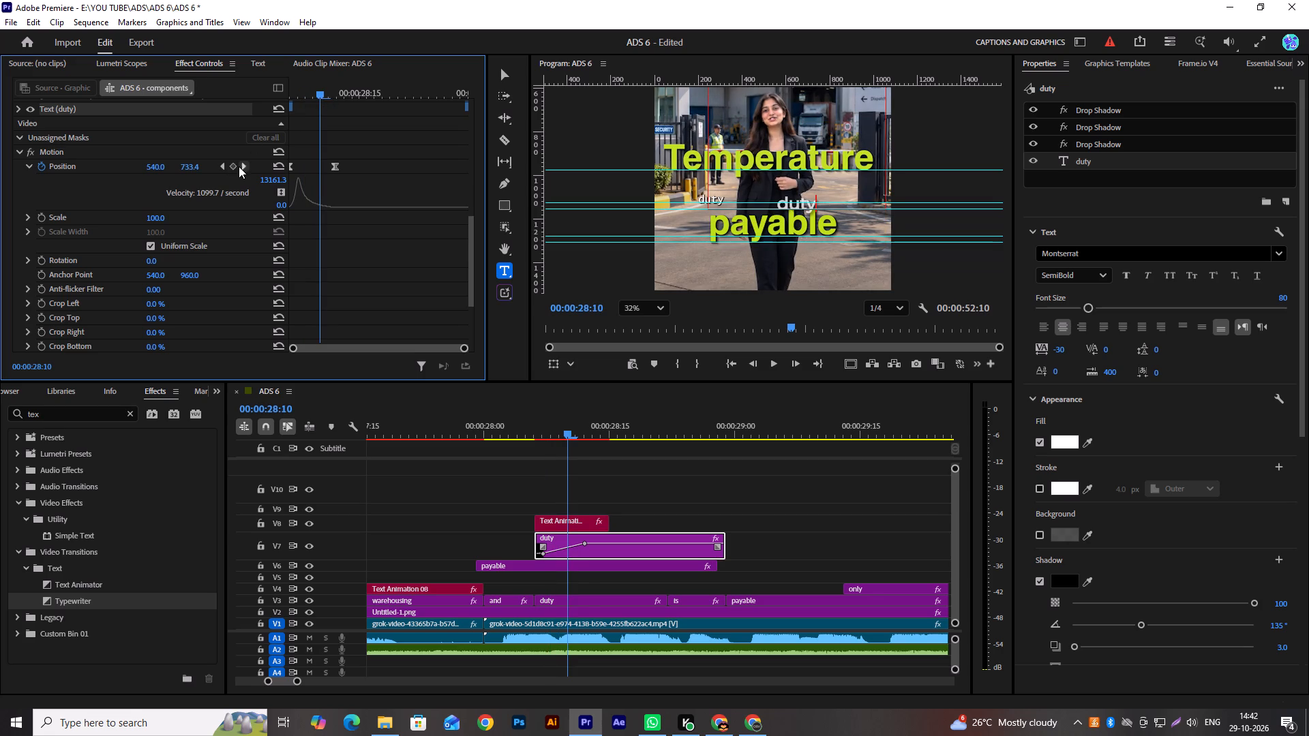
{"action": "left_click", "coordinate": [241, 166]}
{"action": "left_click_drag", "start_coordinate": [157, 166], "coordinate": [80, 185]}
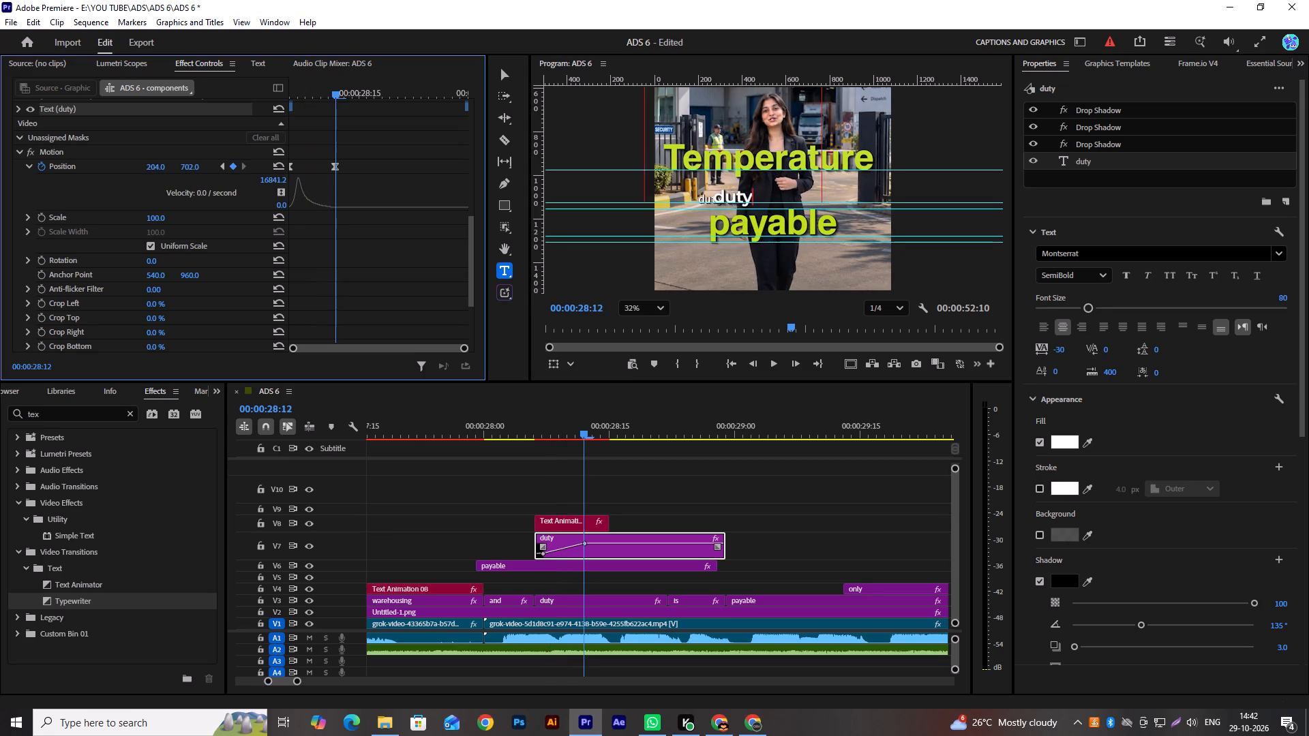
{"action": "left_click_drag", "start_coordinate": [80, 185], "coordinate": [39, 191]}
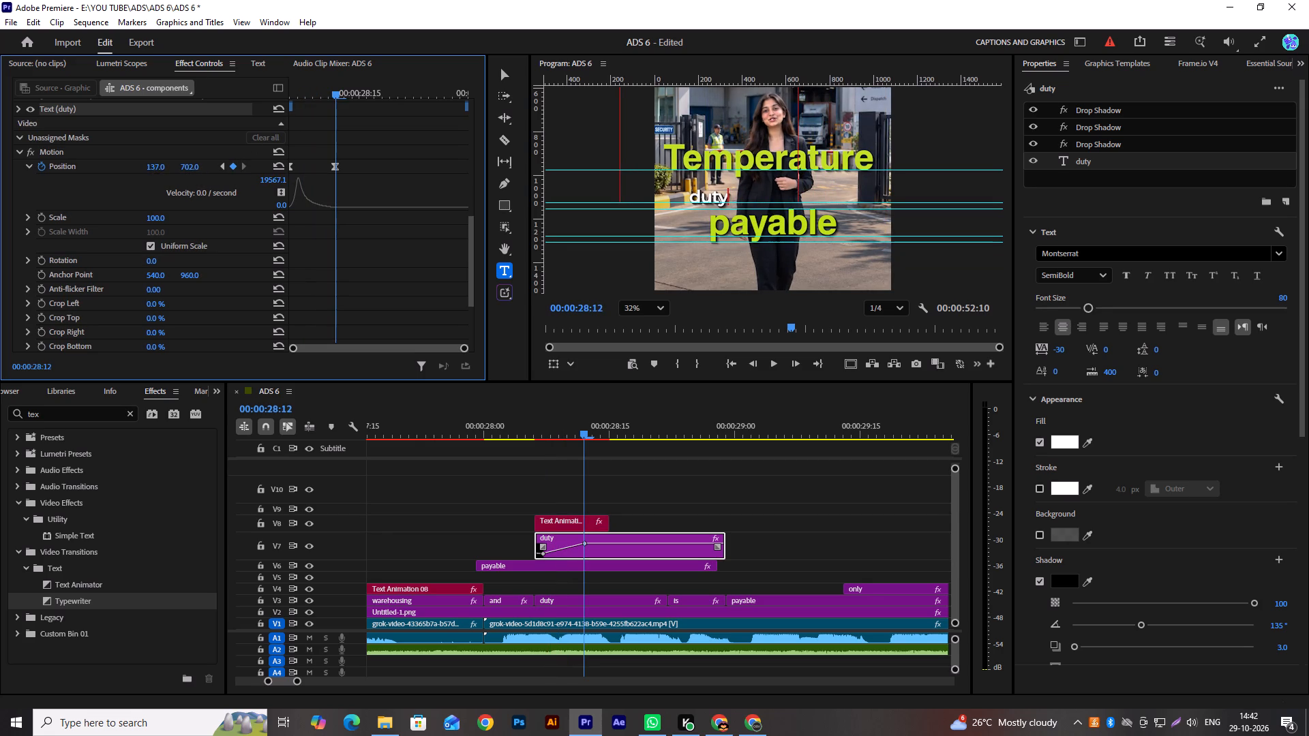
{"action": "left_click_drag", "start_coordinate": [39, 191], "coordinate": [41, 187]}
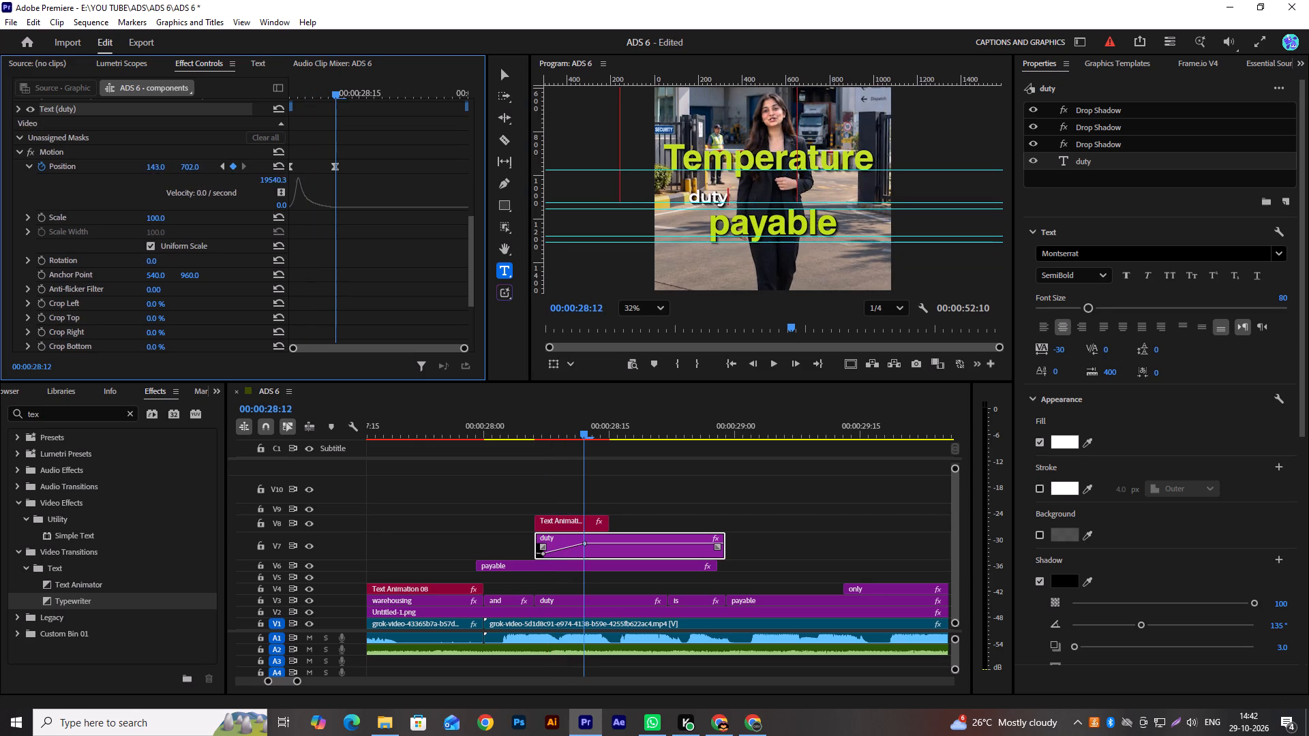
{"action": "left_click_drag", "start_coordinate": [41, 187], "coordinate": [54, 185]}
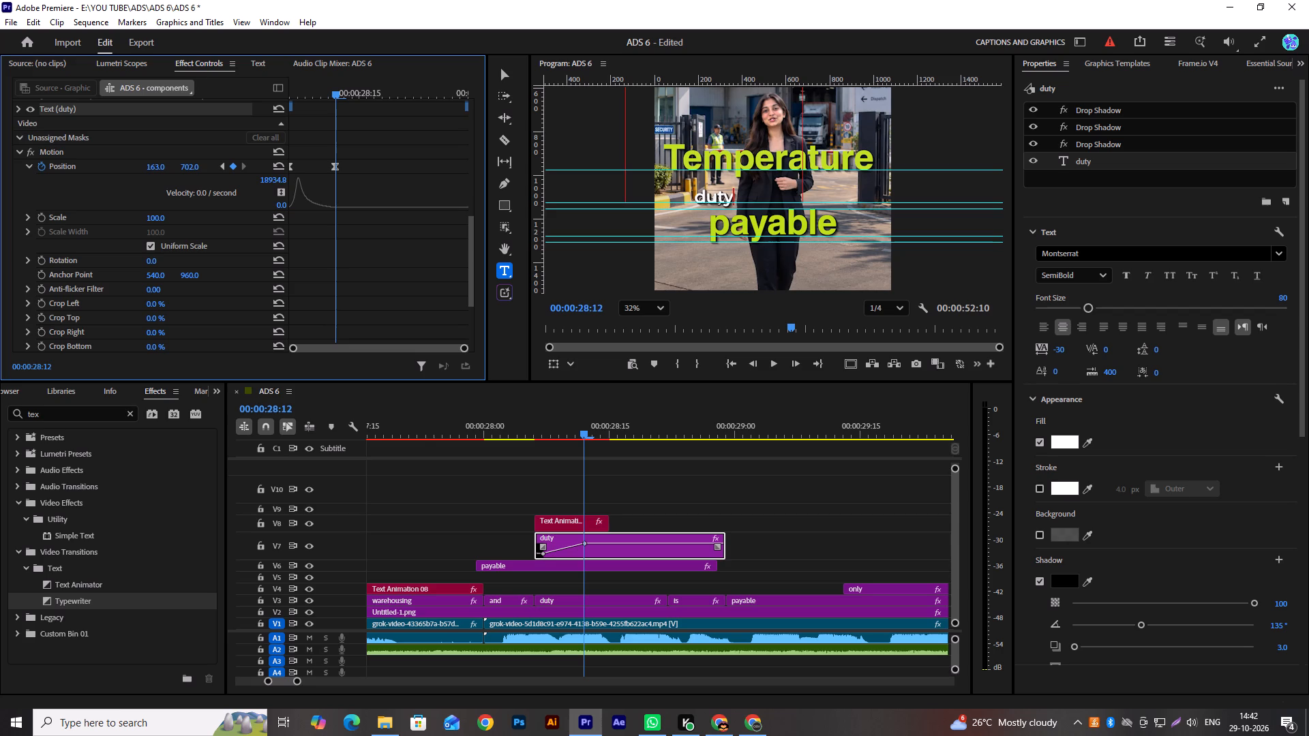
{"action": "left_click_drag", "start_coordinate": [54, 185], "coordinate": [52, 185]}
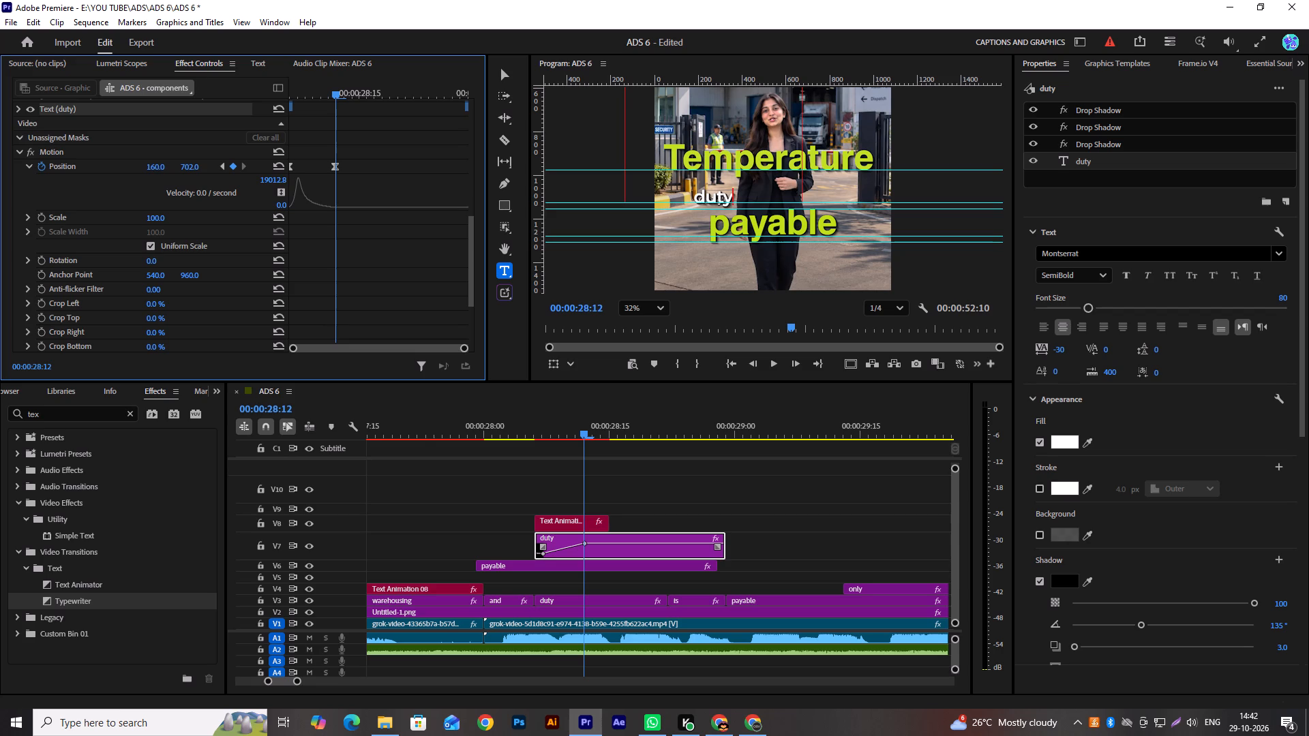
{"action": "left_click_drag", "start_coordinate": [52, 185], "coordinate": [31, 191]}
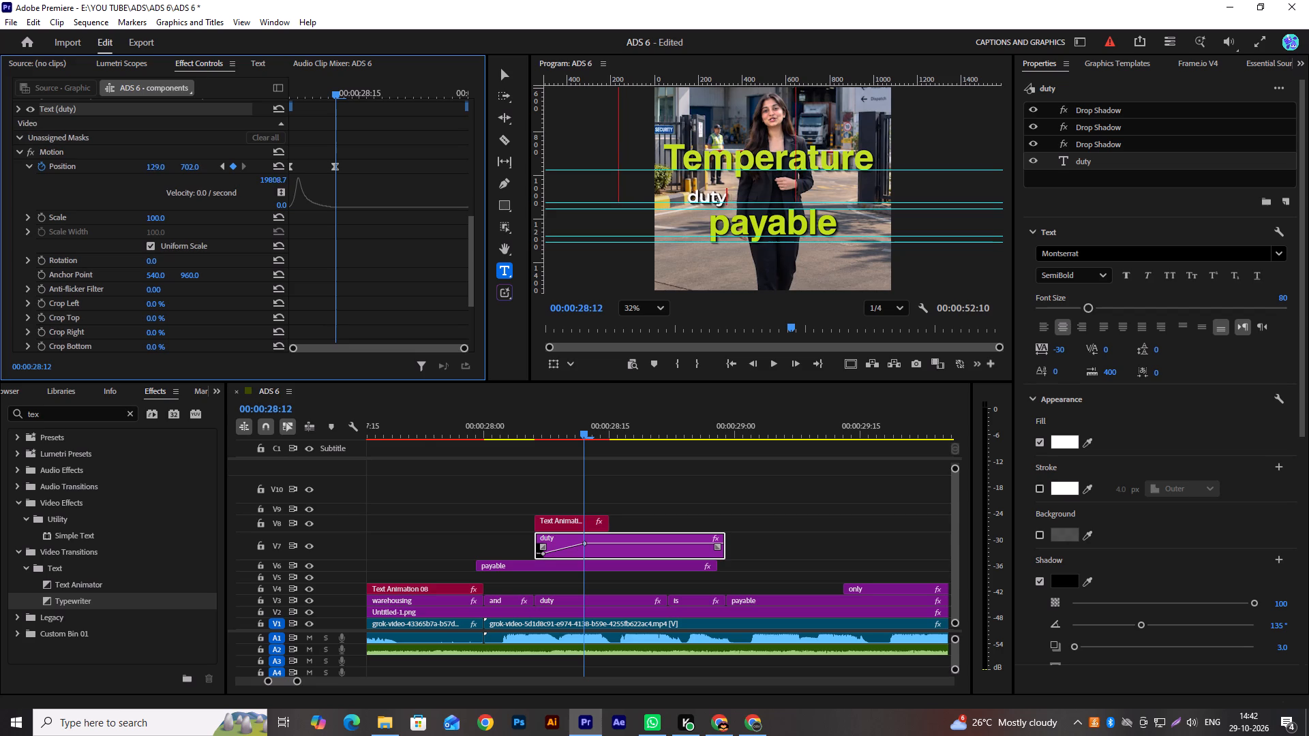
{"action": "left_click_drag", "start_coordinate": [31, 191], "coordinate": [23, 196]}
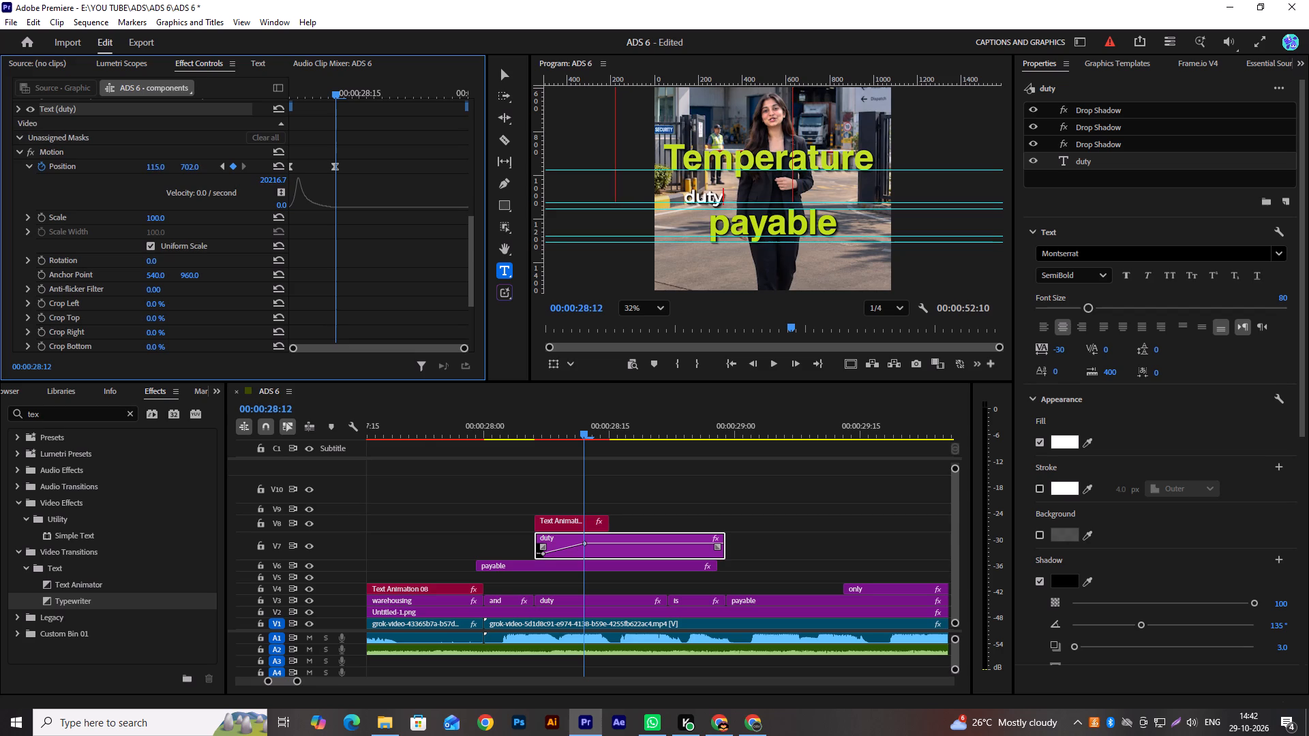
{"action": "left_click_drag", "start_coordinate": [23, 196], "coordinate": [20, 196]}
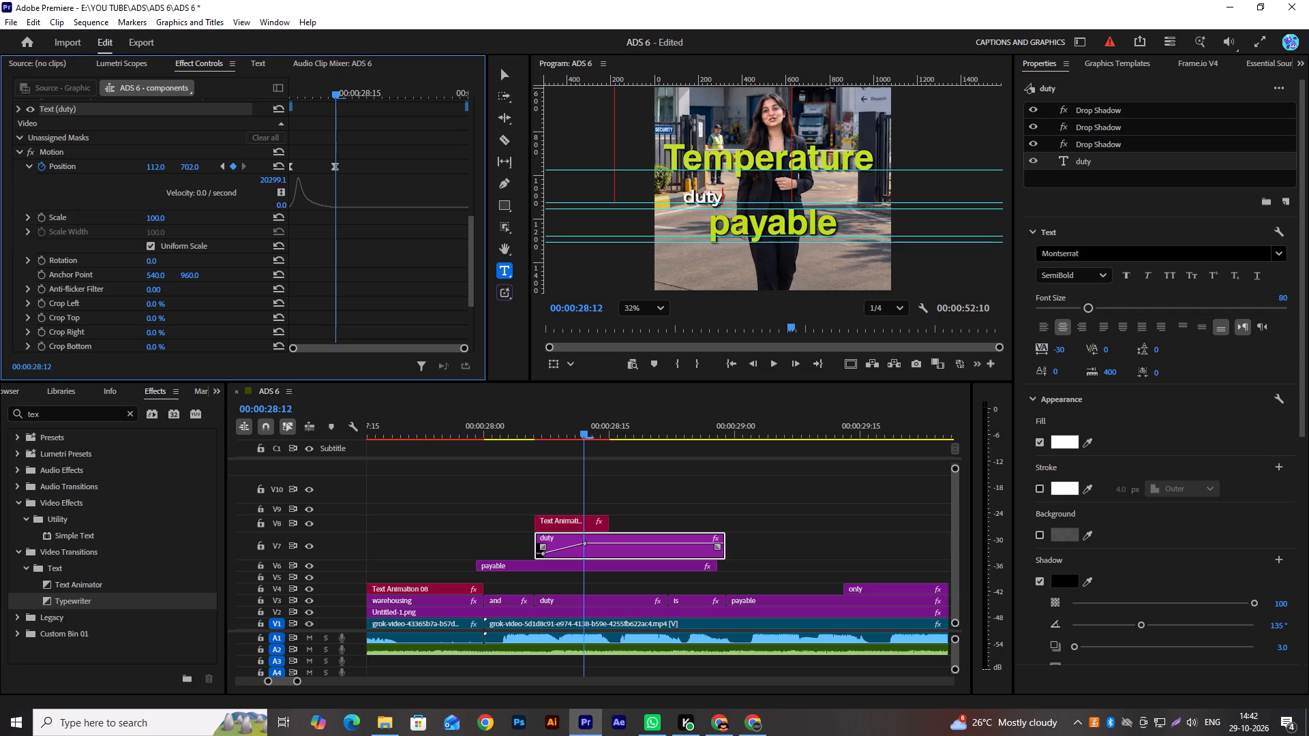
{"action": "left_click_drag", "start_coordinate": [20, 196], "coordinate": [40, 183]}
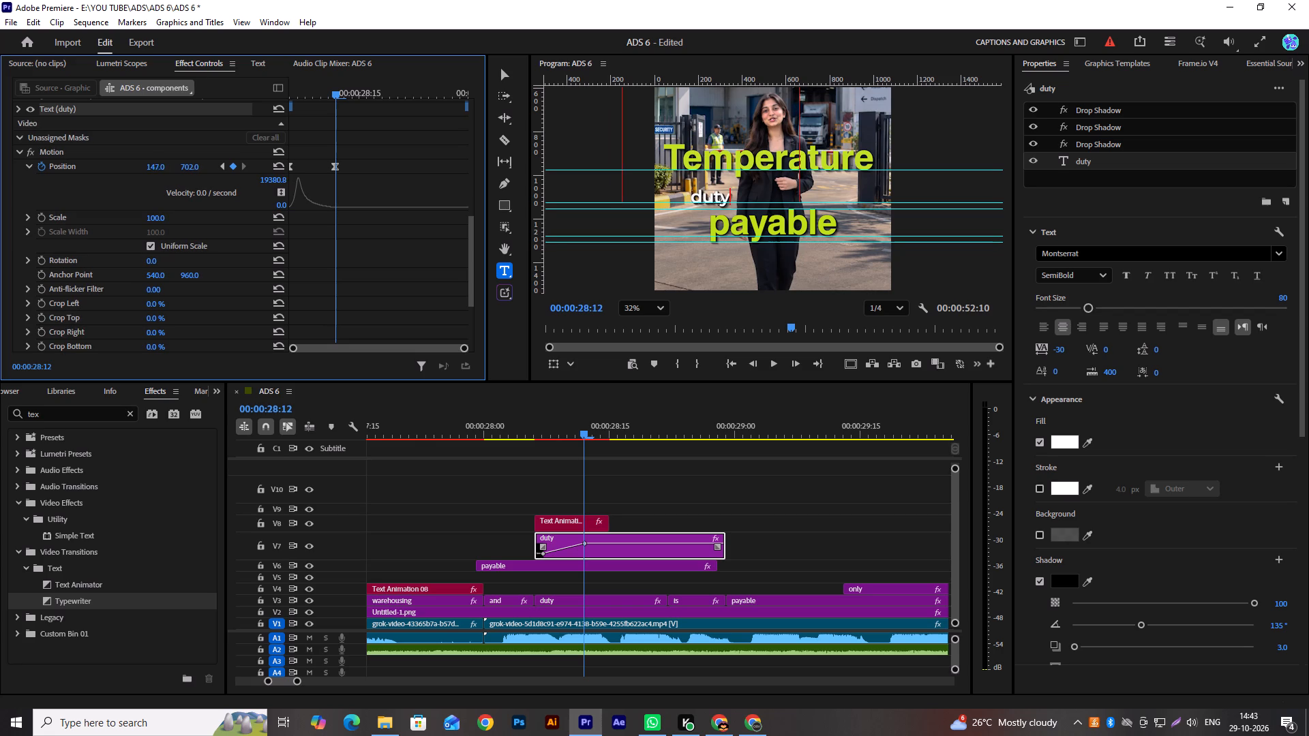
{"action": "left_click_drag", "start_coordinate": [40, 183], "coordinate": [46, 181]}
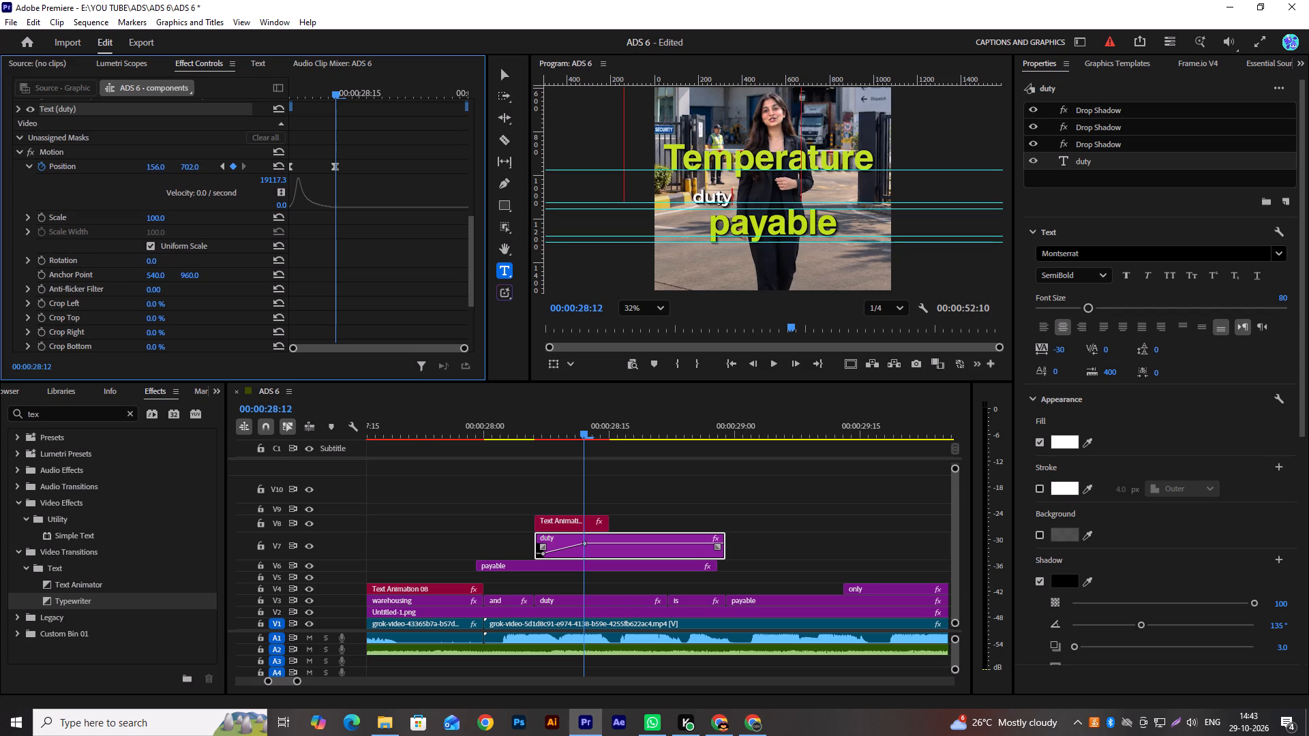
{"action": "left_click_drag", "start_coordinate": [46, 181], "coordinate": [19, 186]}
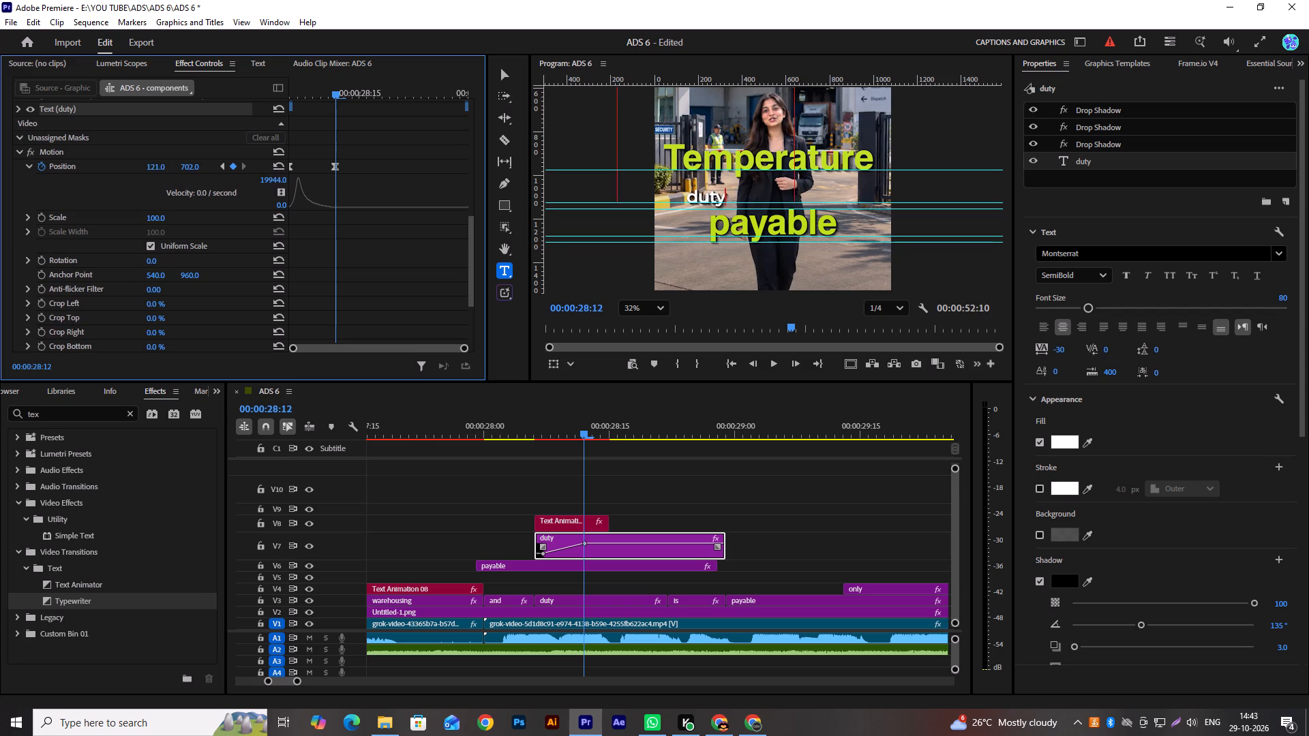
{"action": "left_click_drag", "start_coordinate": [19, 186], "coordinate": [23, 183]}
Set the horizontal Position of the "duty" caption's start keyframe at 00:00:28:06 to 125 and play back the animation.
{"action": "left_click", "coordinate": [225, 166]}
{"action": "left_click", "coordinate": [155, 164]}
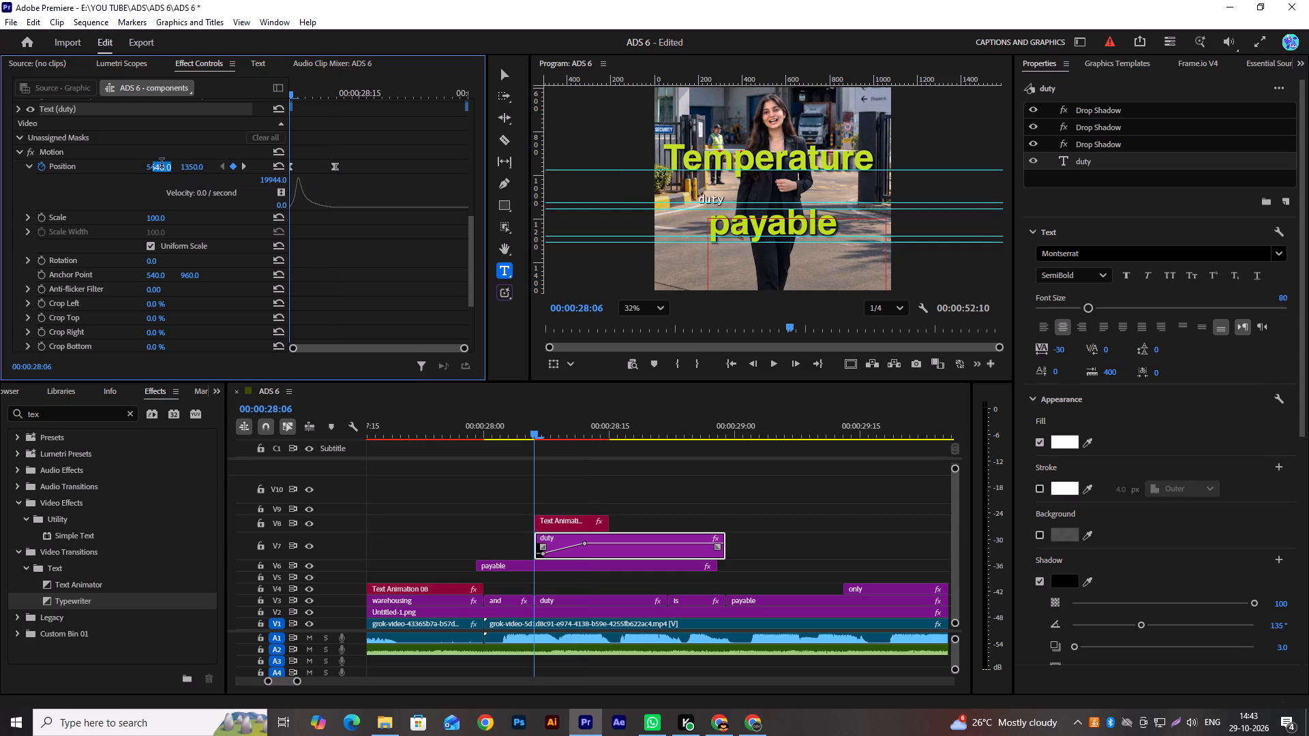
{"action": "type", "text": "125"}
{"action": "key", "text": "Return"}
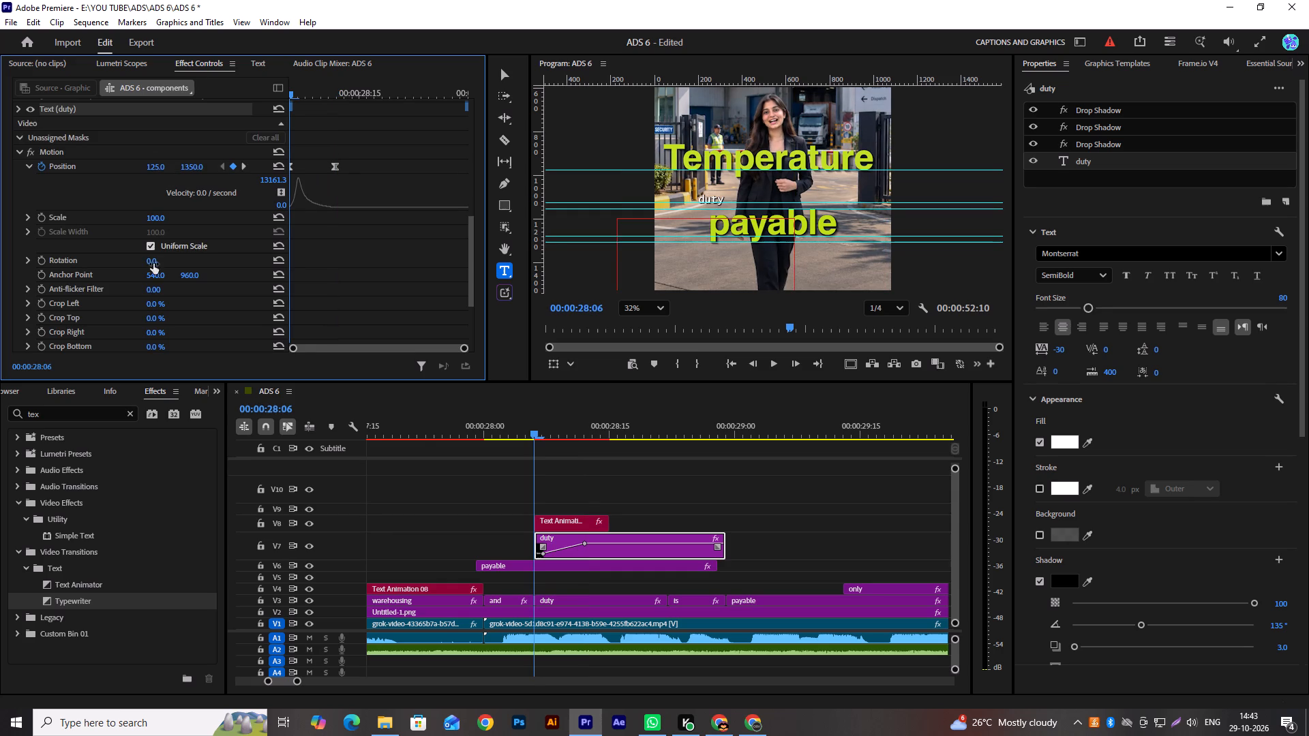
{"action": "key", "text": "space"}
{"action": "key", "text": "space"}
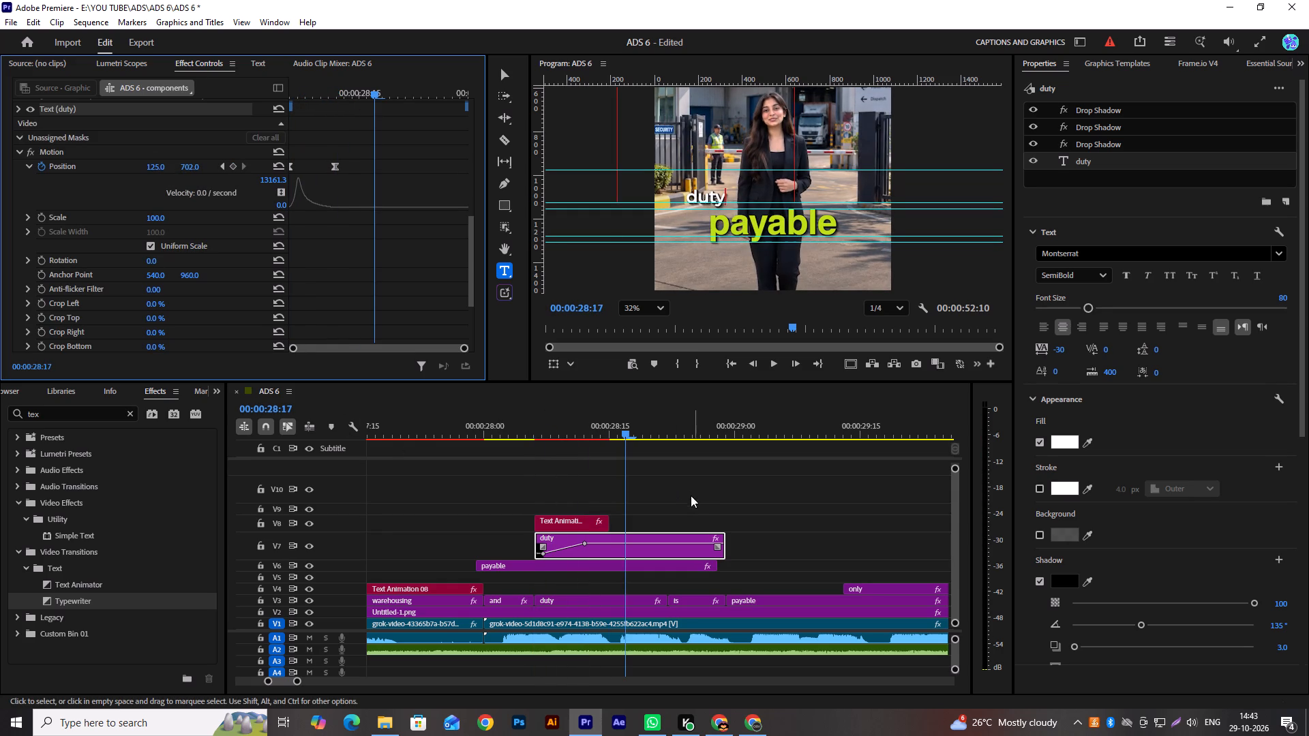
Delete the old "duty" caption from V3.
{"action": "left_click", "coordinate": [575, 597]}
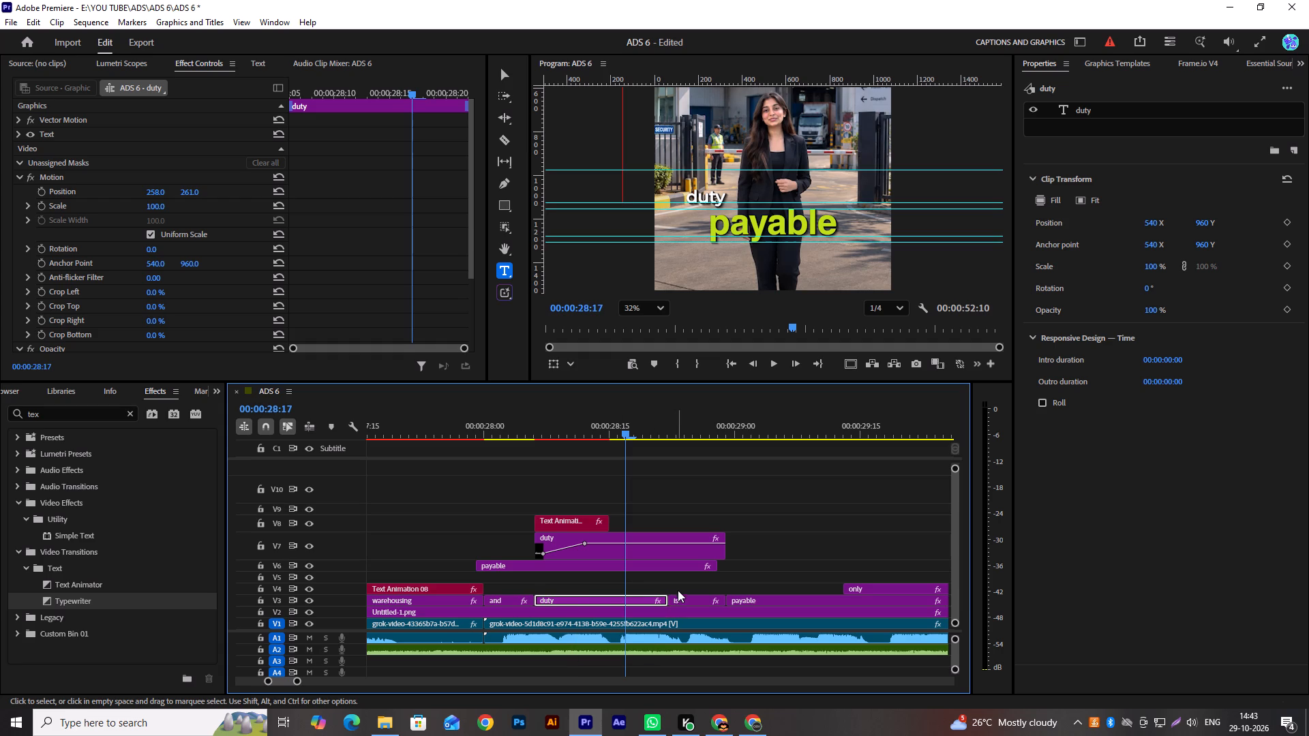
{"action": "key", "text": "Delete"}
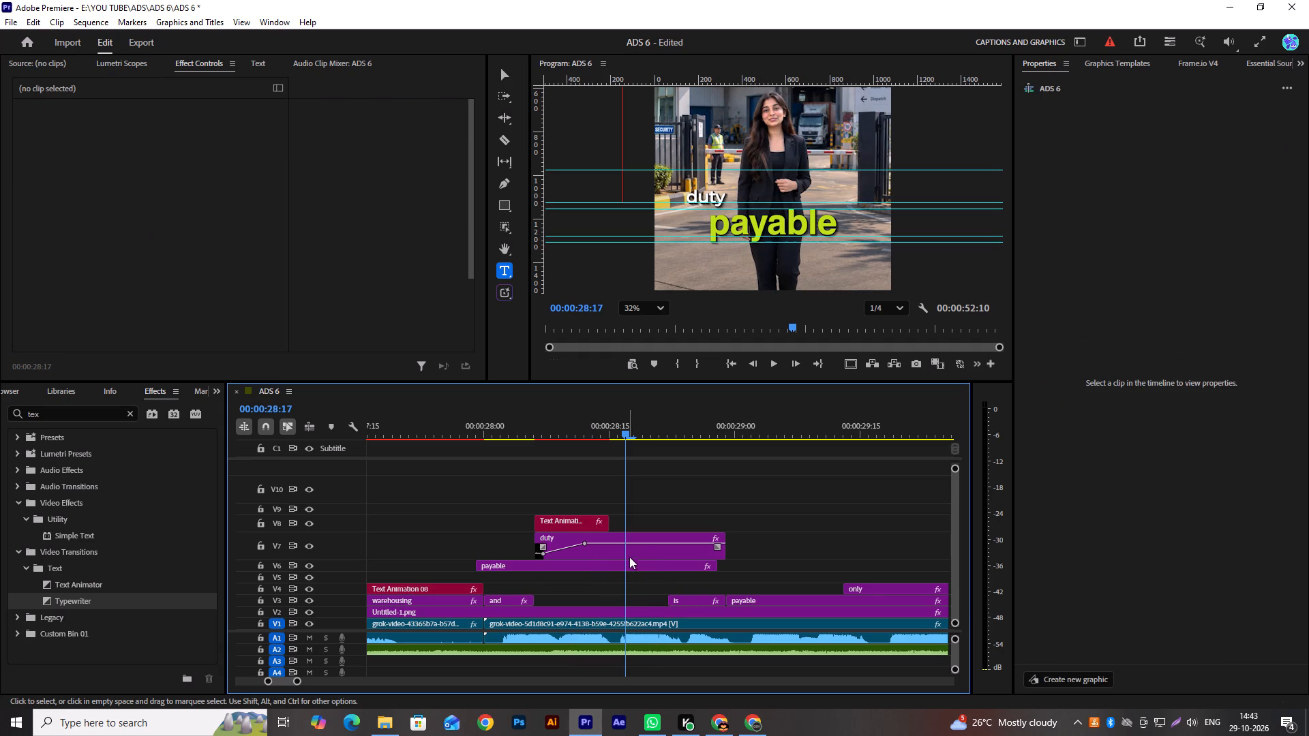
Move the "is" caption up to V4 and the animated "duty" caption from V7 down to V3, keeping their timing.
{"action": "left_click_drag", "start_coordinate": [684, 602], "coordinate": [684, 587]}
{"action": "left_click", "coordinate": [684, 587]}
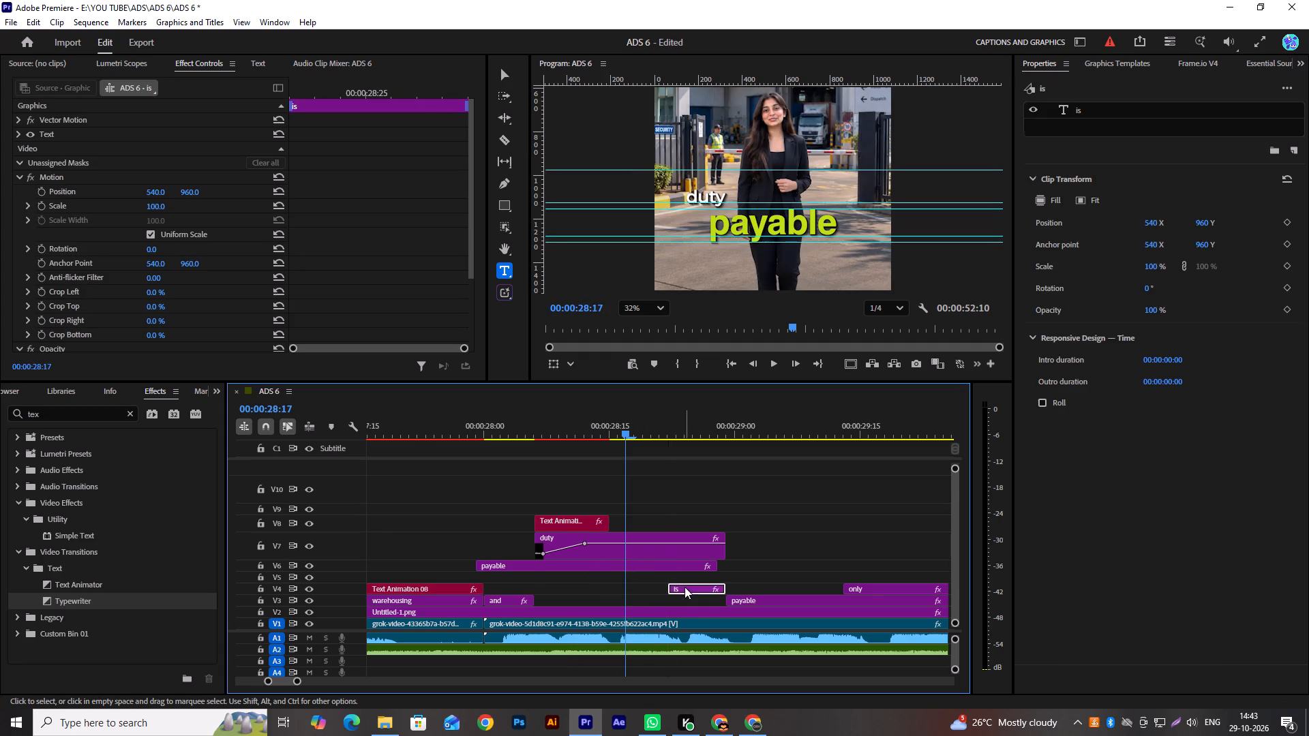
{"action": "left_click_drag", "start_coordinate": [642, 551], "coordinate": [648, 600]}
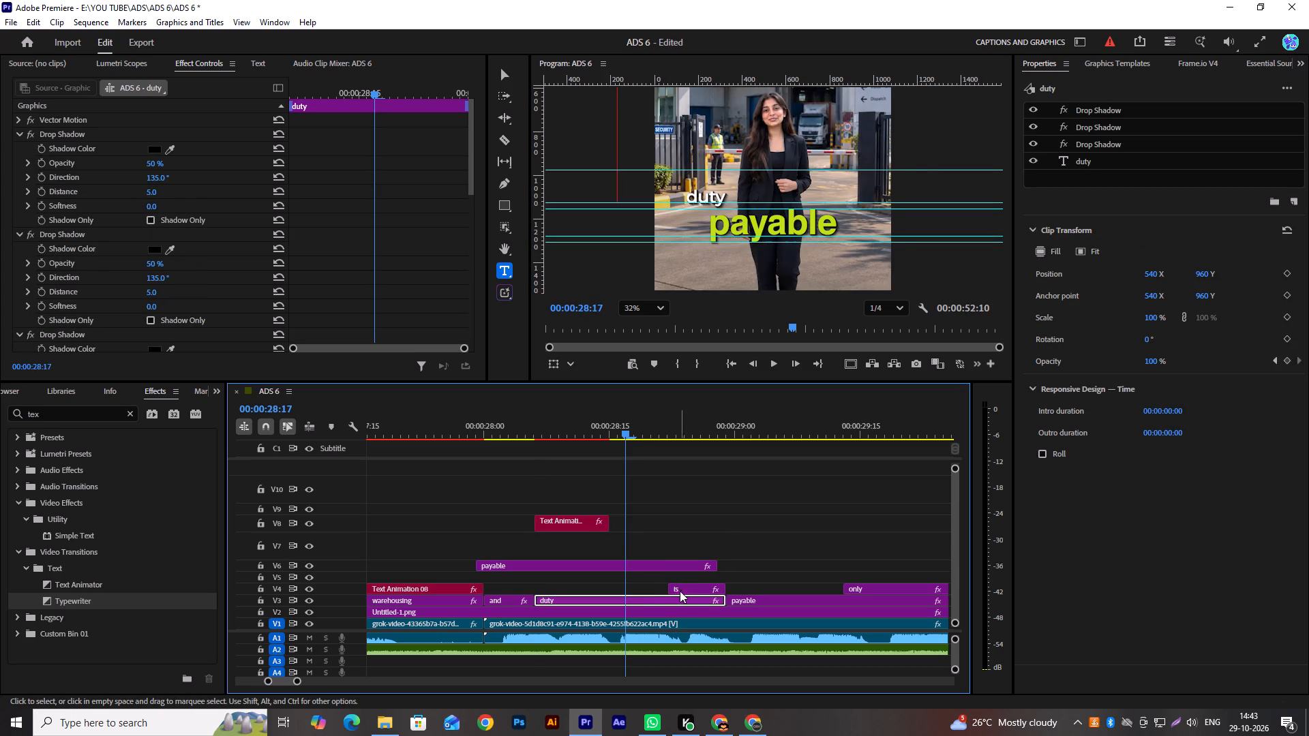
Play back the captions and extend the start of the "is" caption on V4 about one frame earlier.
{"action": "key", "text": "space"}
{"action": "key", "text": "space"}
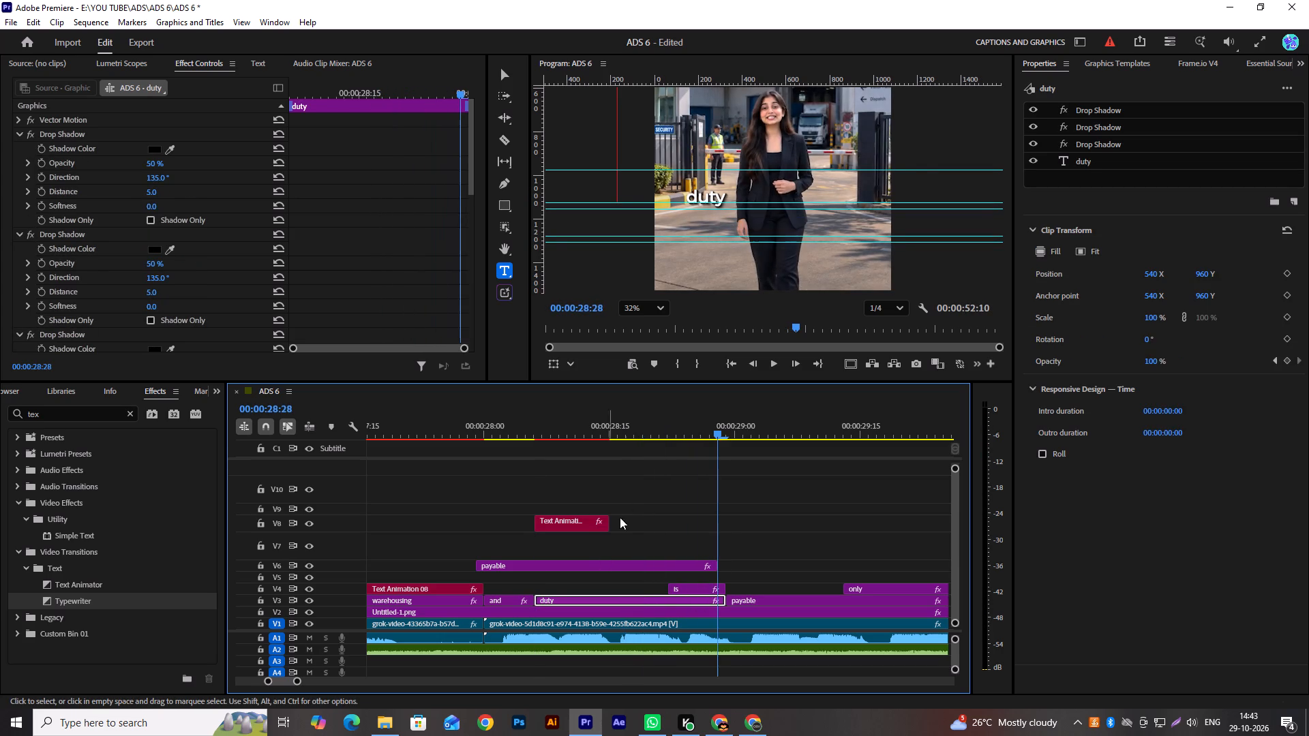
{"action": "left_click_drag", "start_coordinate": [627, 433], "coordinate": [437, 485]}
{"action": "key", "text": "space"}
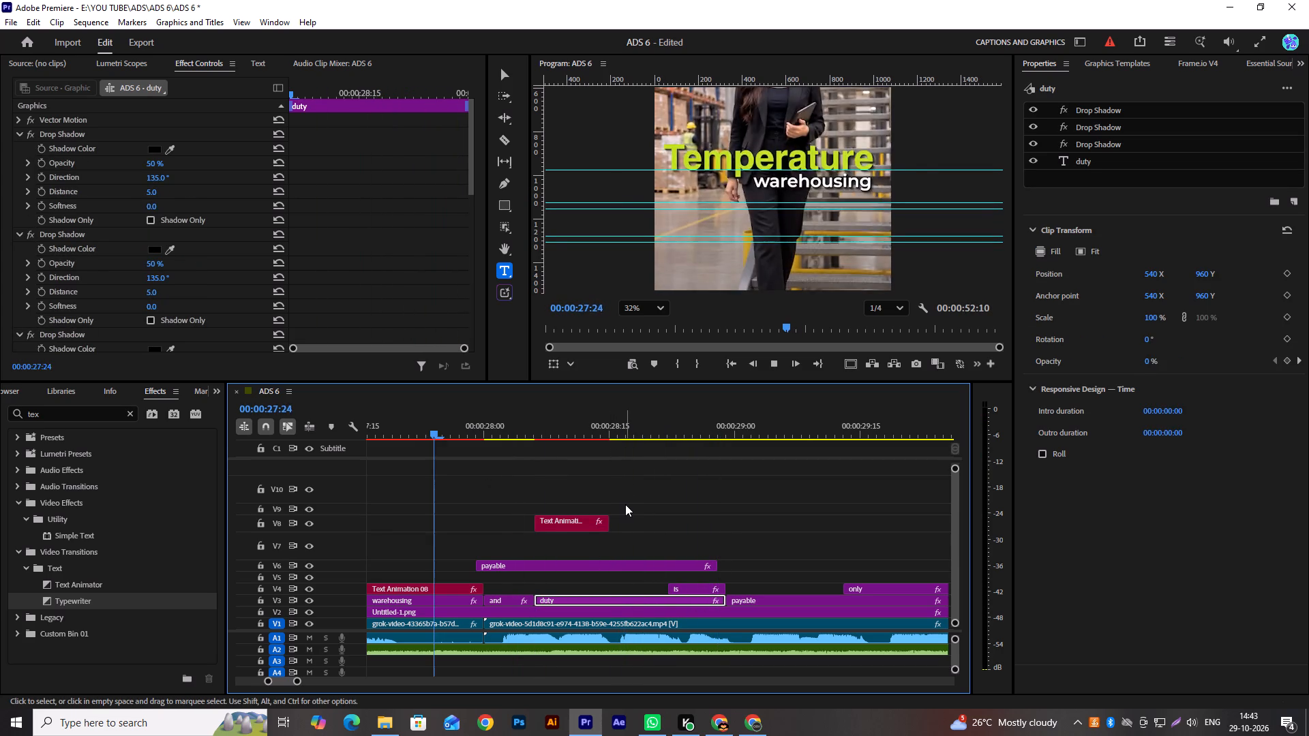
{"action": "key", "text": "space"}
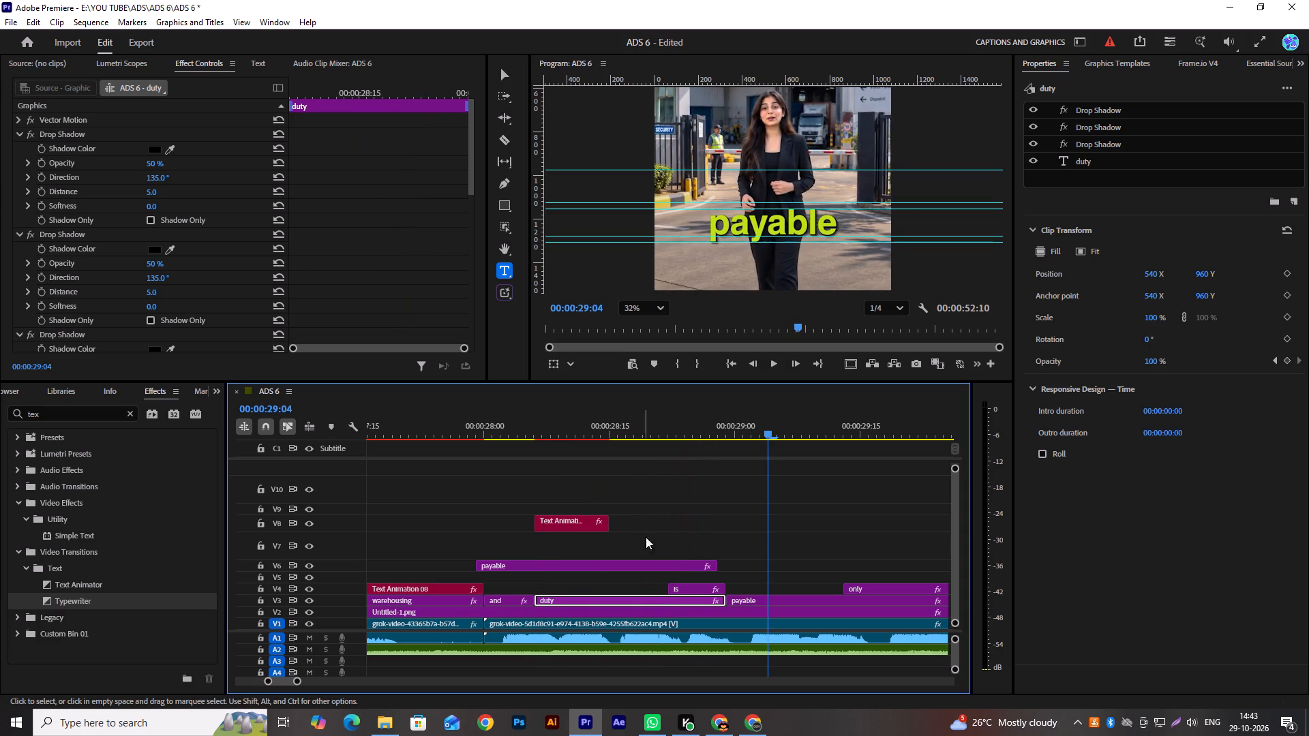
{"action": "left_click_drag", "start_coordinate": [669, 588], "coordinate": [661, 588]}
{"action": "left_click_drag", "start_coordinate": [648, 432], "coordinate": [590, 444]}
{"action": "key", "text": "space"}
{"action": "key", "text": "space"}
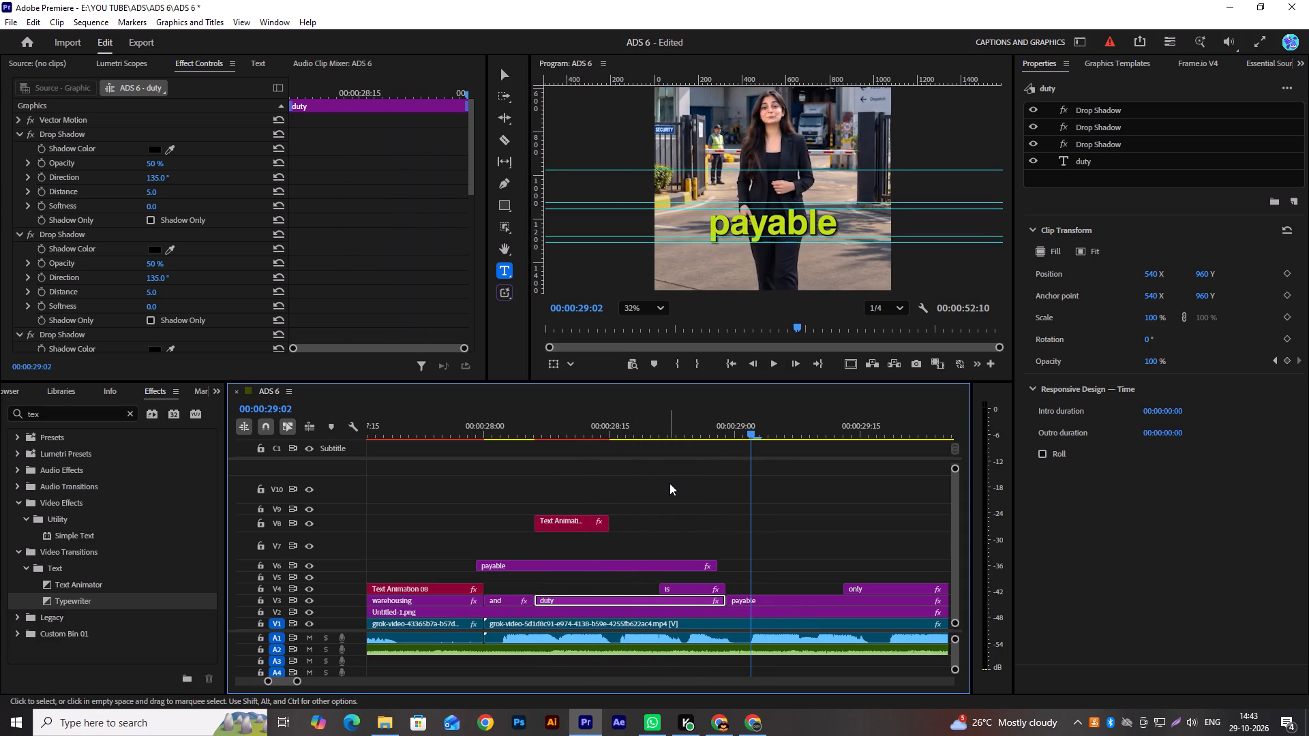
Set the "is" caption on V4 to Montserrat SemiBold with a font size of 80.
{"action": "left_click", "coordinate": [680, 438]}
{"action": "left_click", "coordinate": [694, 587]}
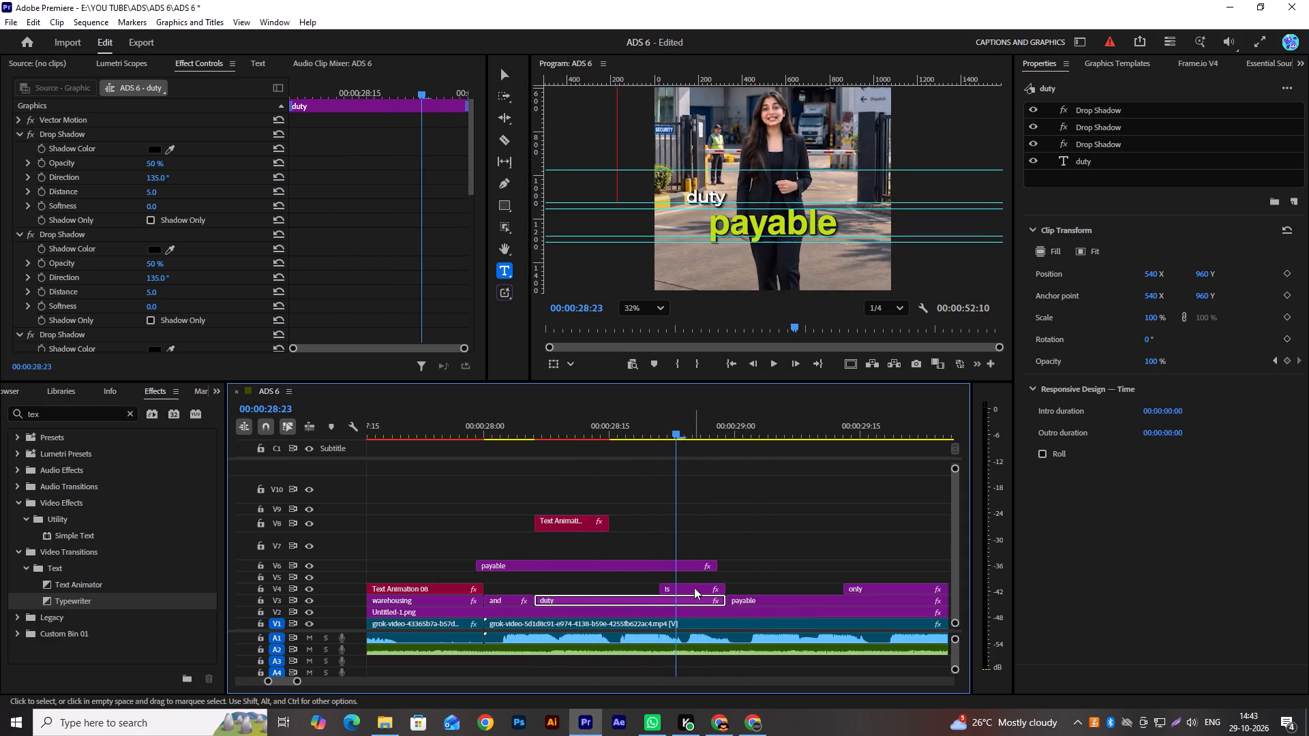
{"action": "left_click", "coordinate": [1087, 116]}
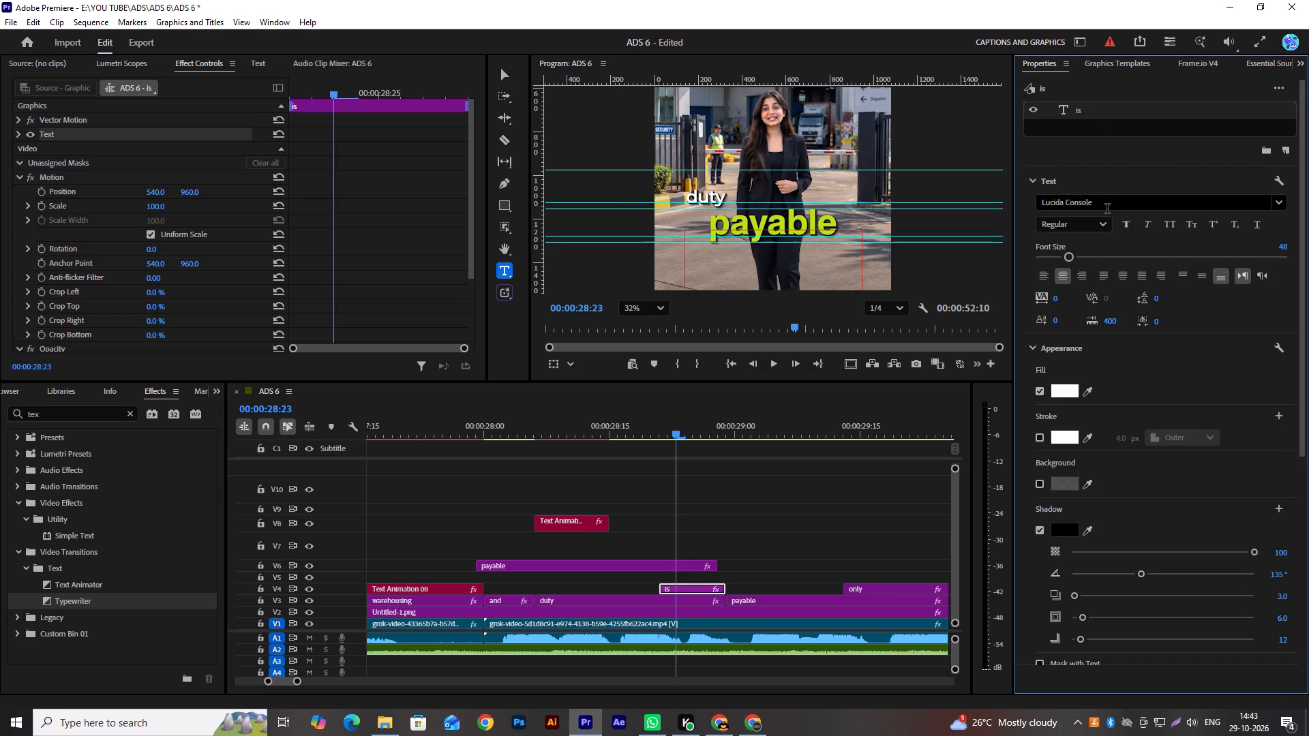
{"action": "left_click", "coordinate": [1109, 205]}
{"action": "type", "text": "mont"}
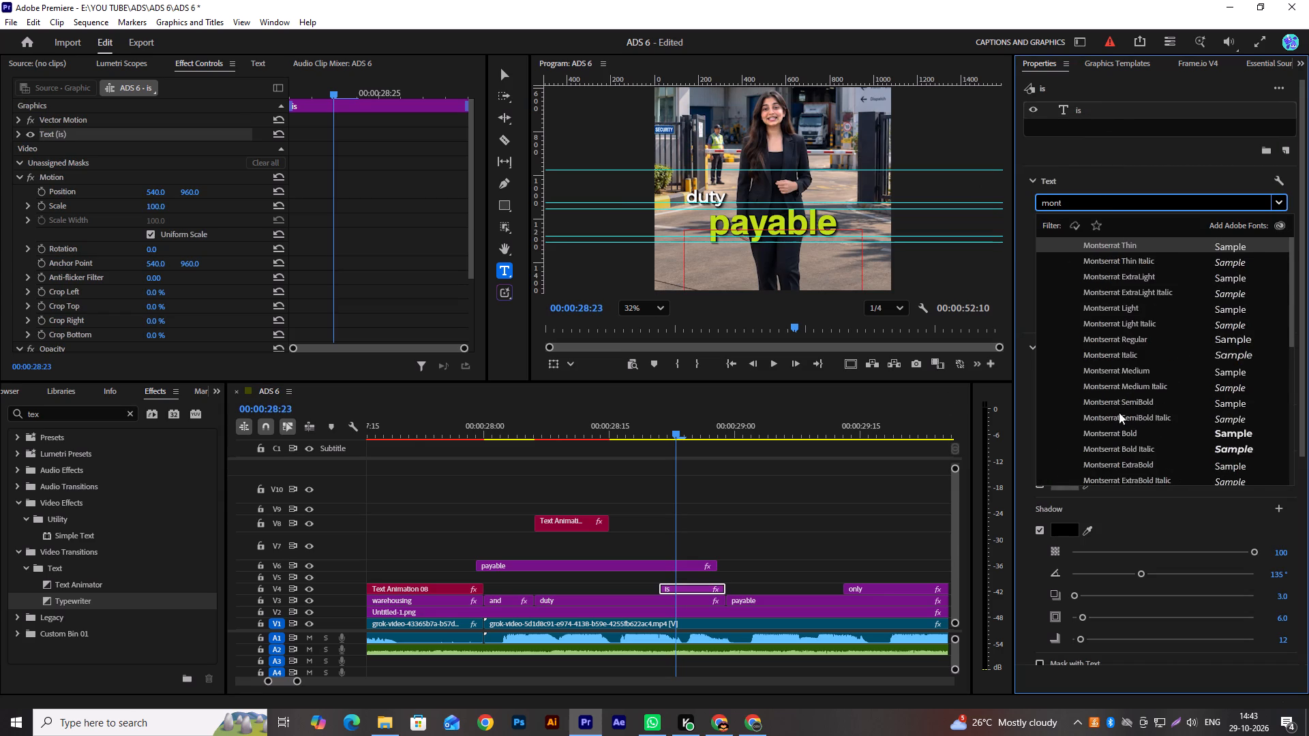
{"action": "left_click", "coordinate": [1119, 406]}
{"action": "left_click", "coordinate": [1284, 249]}
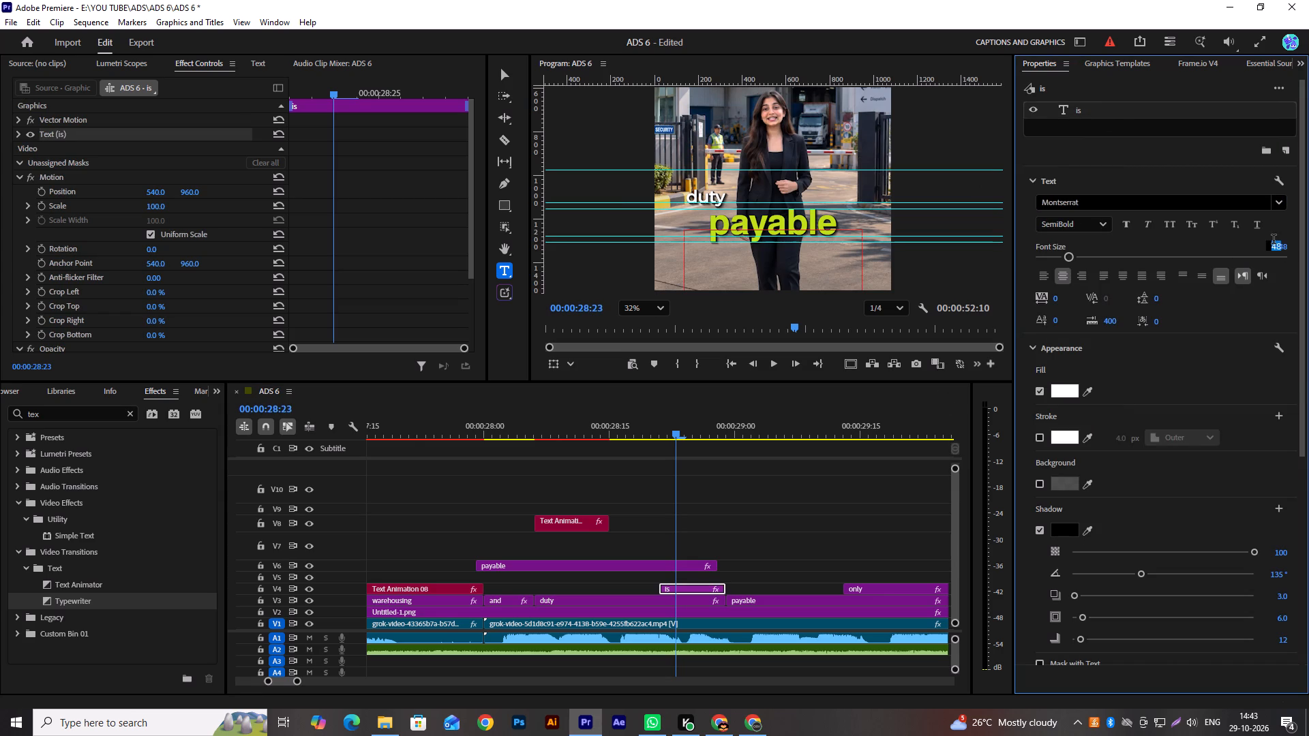
{"action": "type", "text": "80"}
{"action": "key", "text": "Return"}
Move the "is" caption beside "duty", above "payable", at Position 382, 260.
{"action": "left_click_drag", "start_coordinate": [192, 191], "coordinate": [120, 221]}
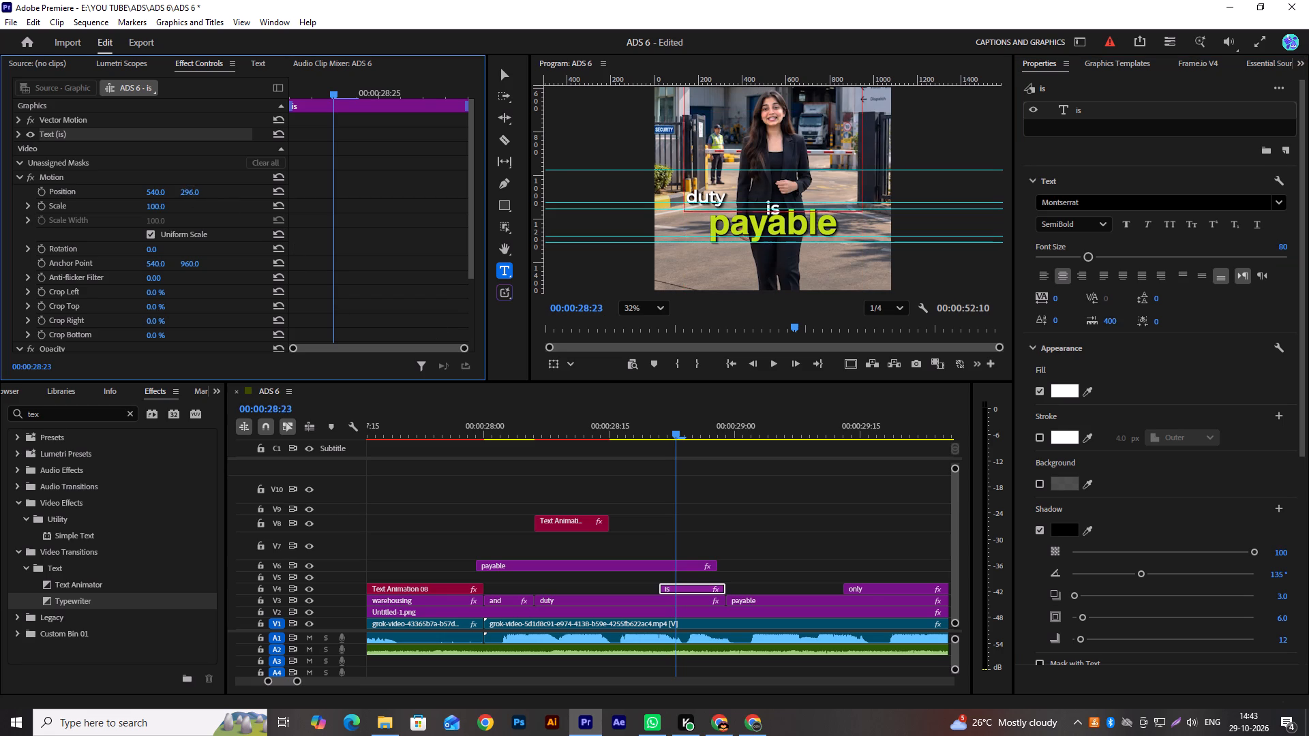
{"action": "left_click_drag", "start_coordinate": [120, 221], "coordinate": [123, 224]}
{"action": "scroll", "coordinate": [802, 162], "scroll_direction": "up", "scroll_amount": 9}
{"action": "scroll", "coordinate": [618, 242], "scroll_direction": "up", "scroll_amount": 3}
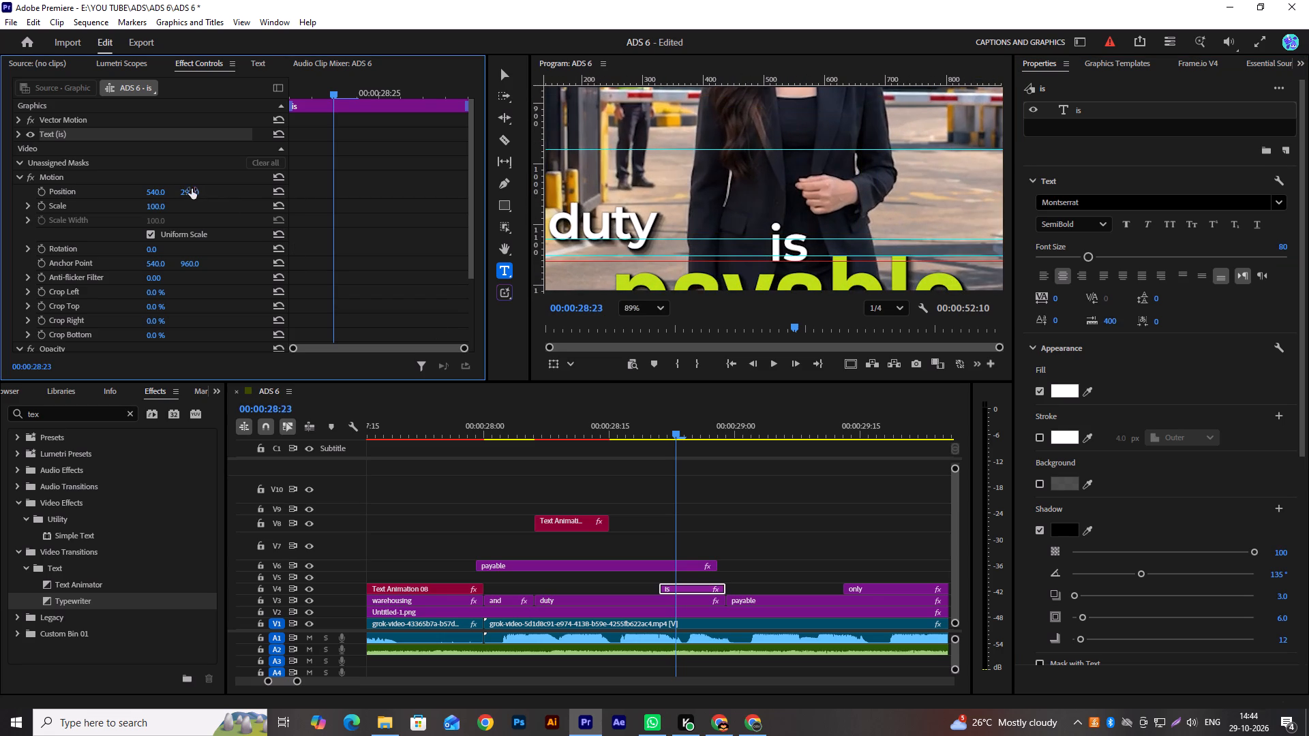
{"action": "left_click_drag", "start_coordinate": [191, 191], "coordinate": [168, 200]}
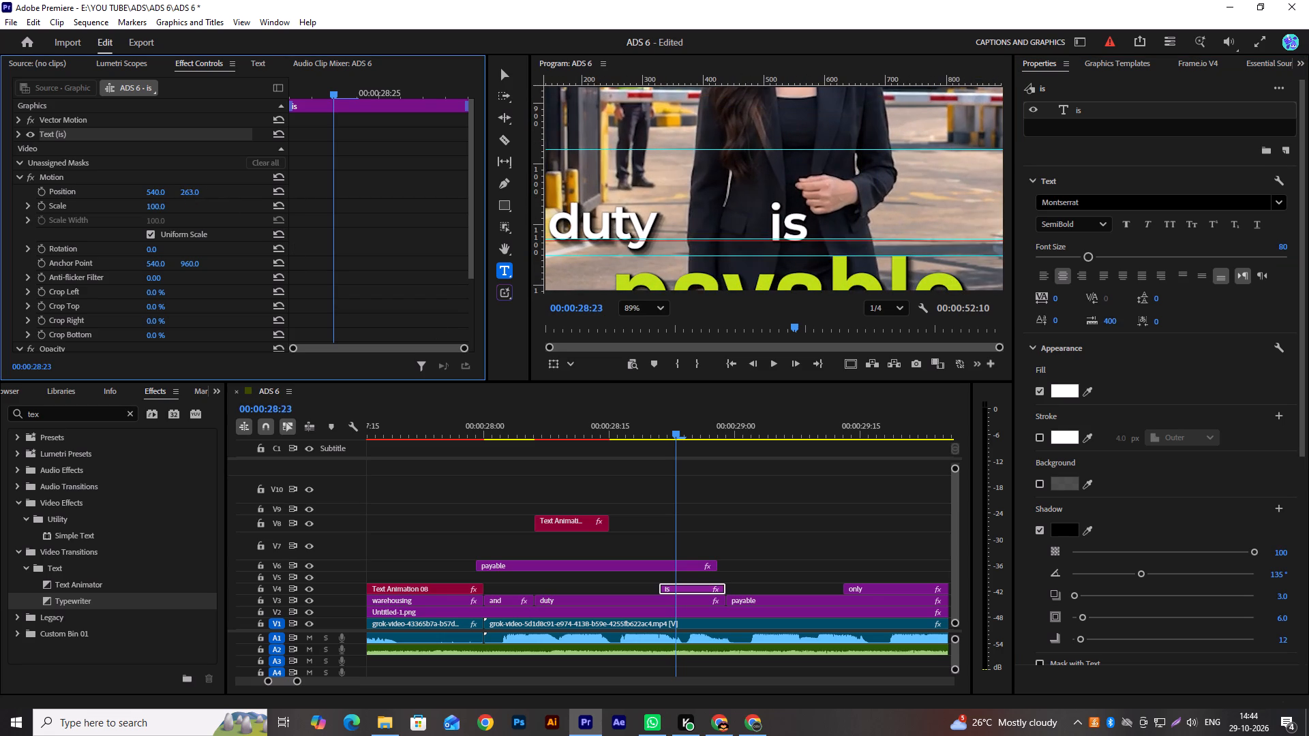
{"action": "left_click_drag", "start_coordinate": [168, 200], "coordinate": [166, 200]}
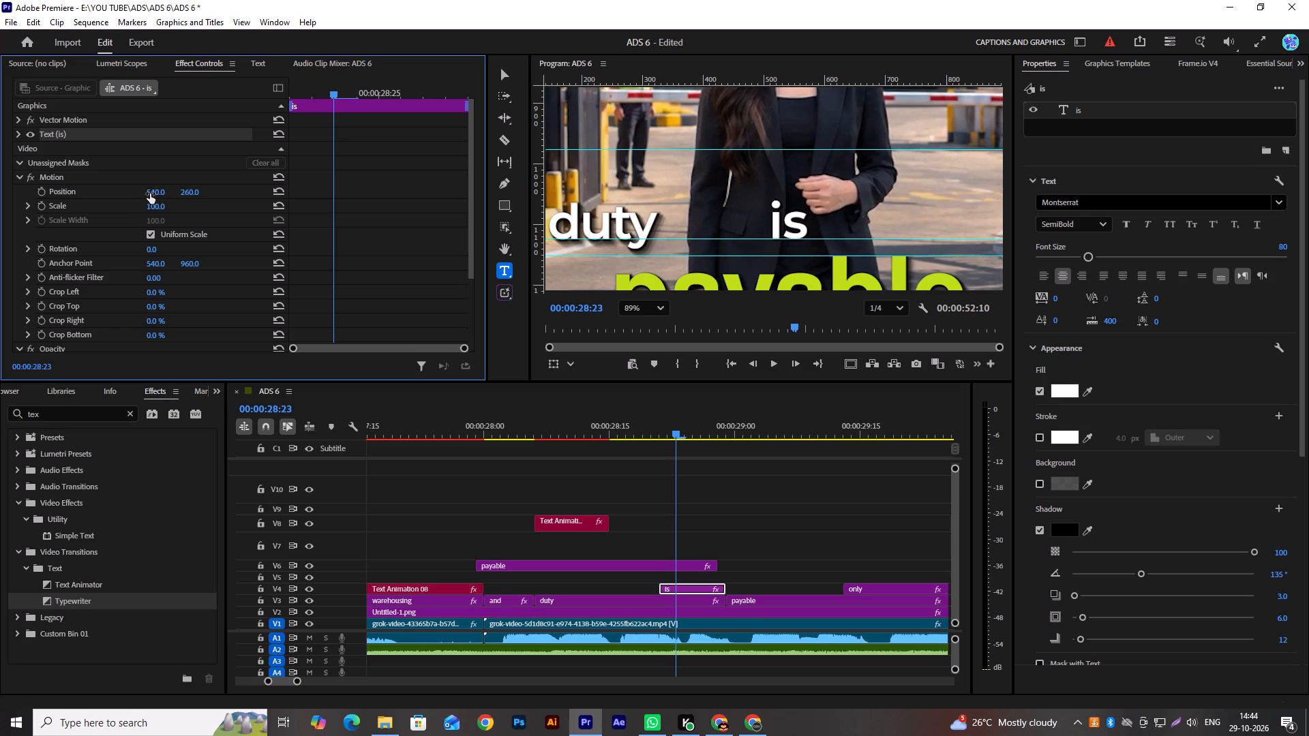
{"action": "left_click_drag", "start_coordinate": [158, 190], "coordinate": [53, 217]}
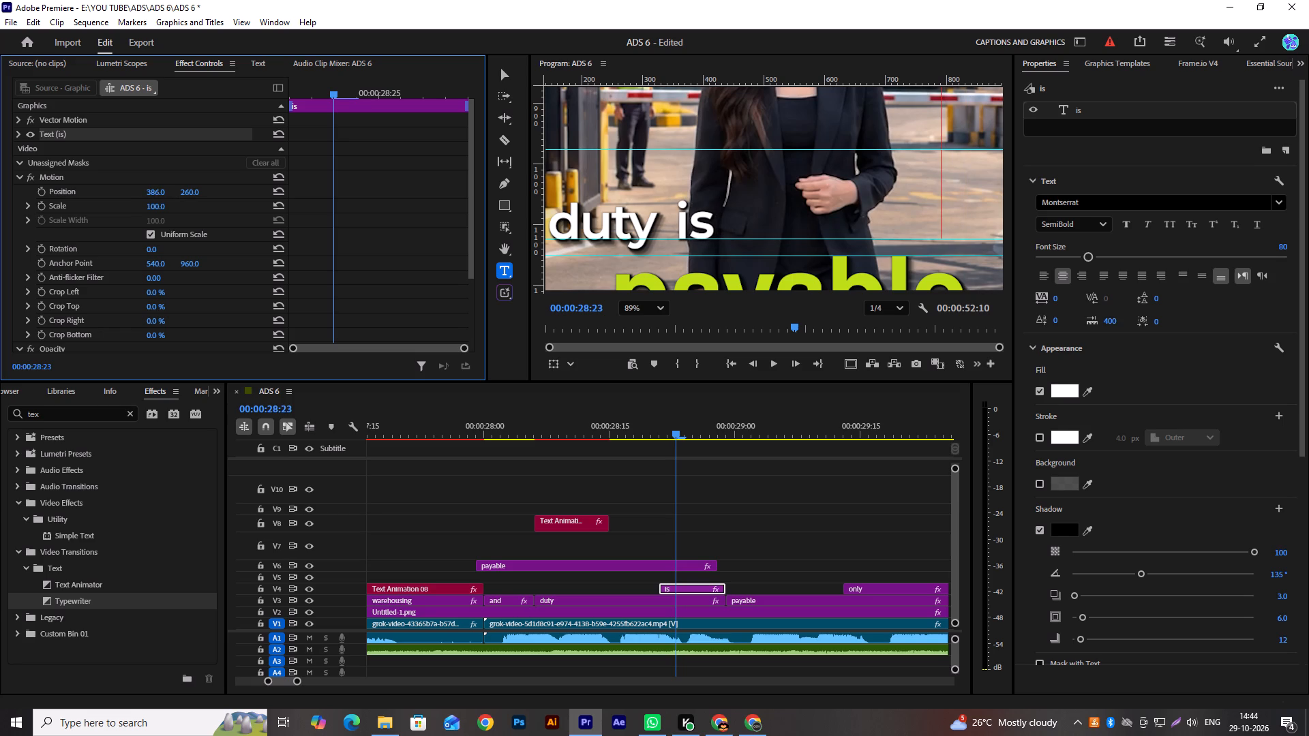
{"action": "left_click_drag", "start_coordinate": [53, 217], "coordinate": [52, 221]}
{"action": "scroll", "coordinate": [603, 208], "scroll_direction": "down", "scroll_amount": 3}
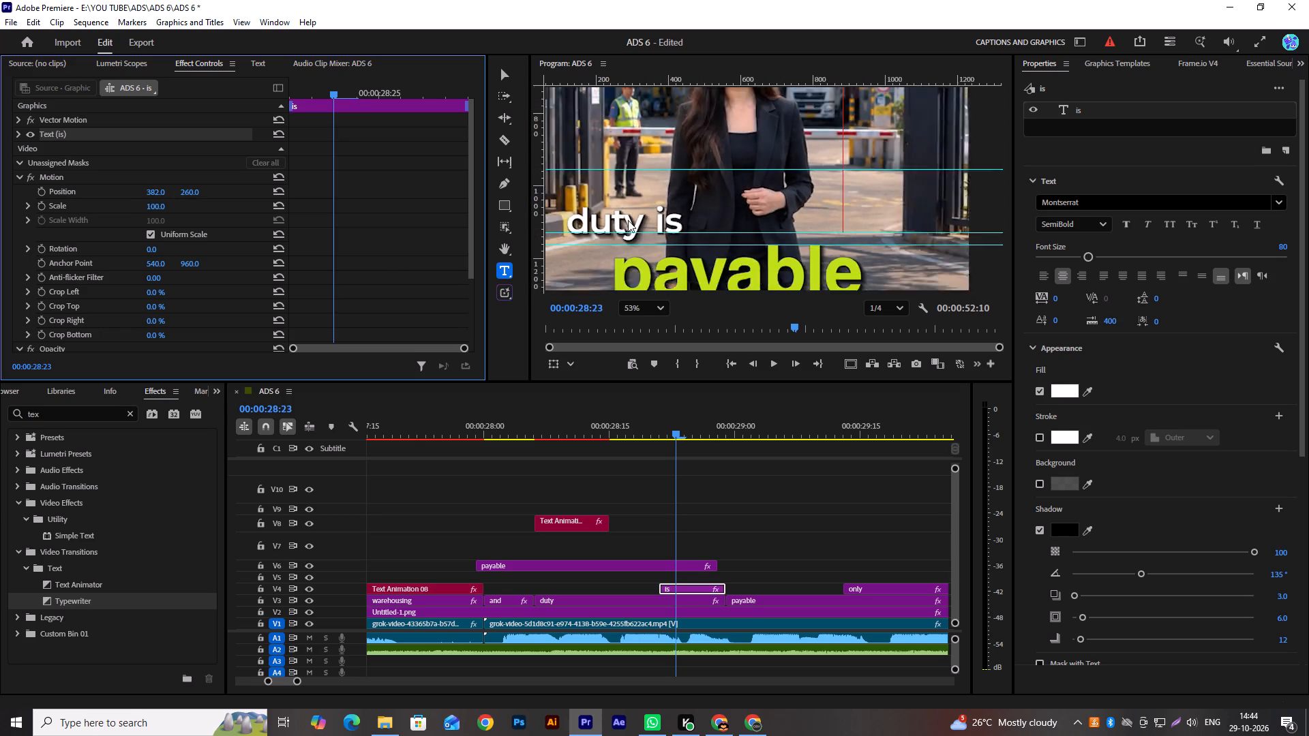
{"action": "scroll", "coordinate": [628, 220], "scroll_direction": "down", "scroll_amount": 9}
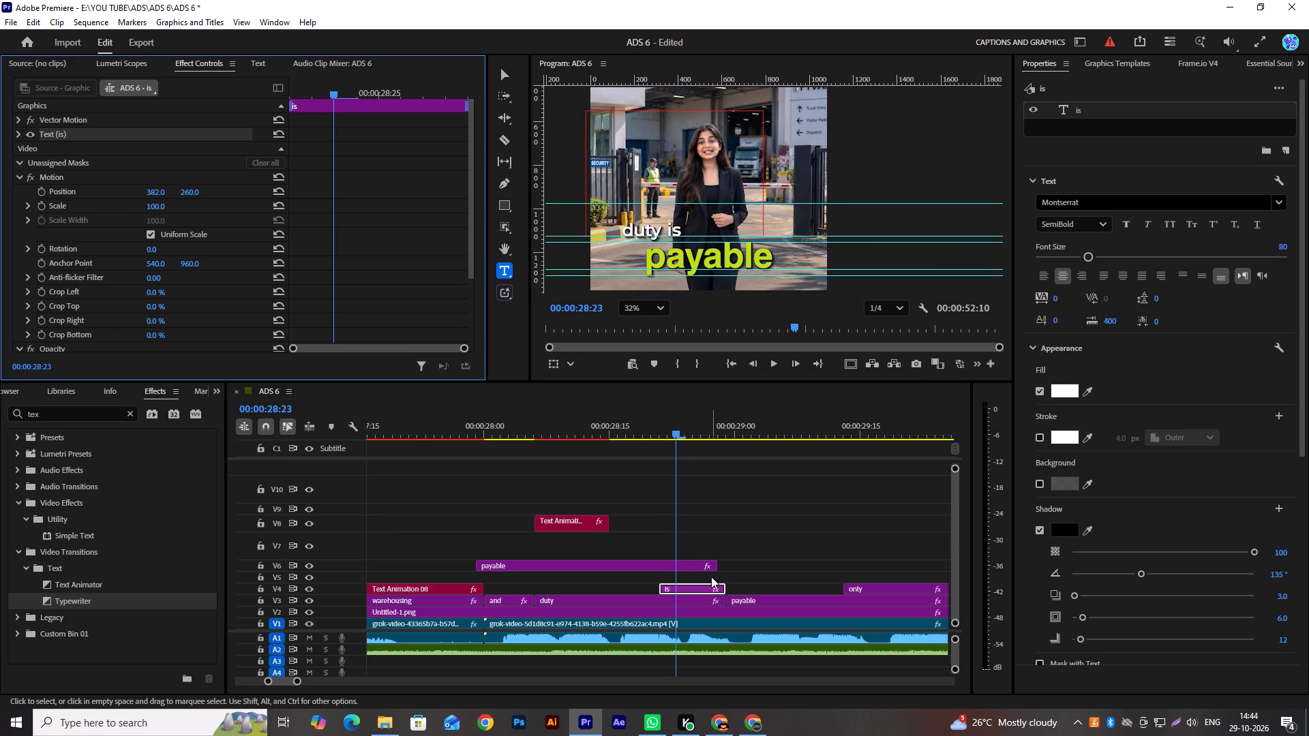
Move the "only" caption up to V6 and the following "payable" caption from V3 up to V5, keeping their timing.
{"action": "left_click", "coordinate": [680, 568]}
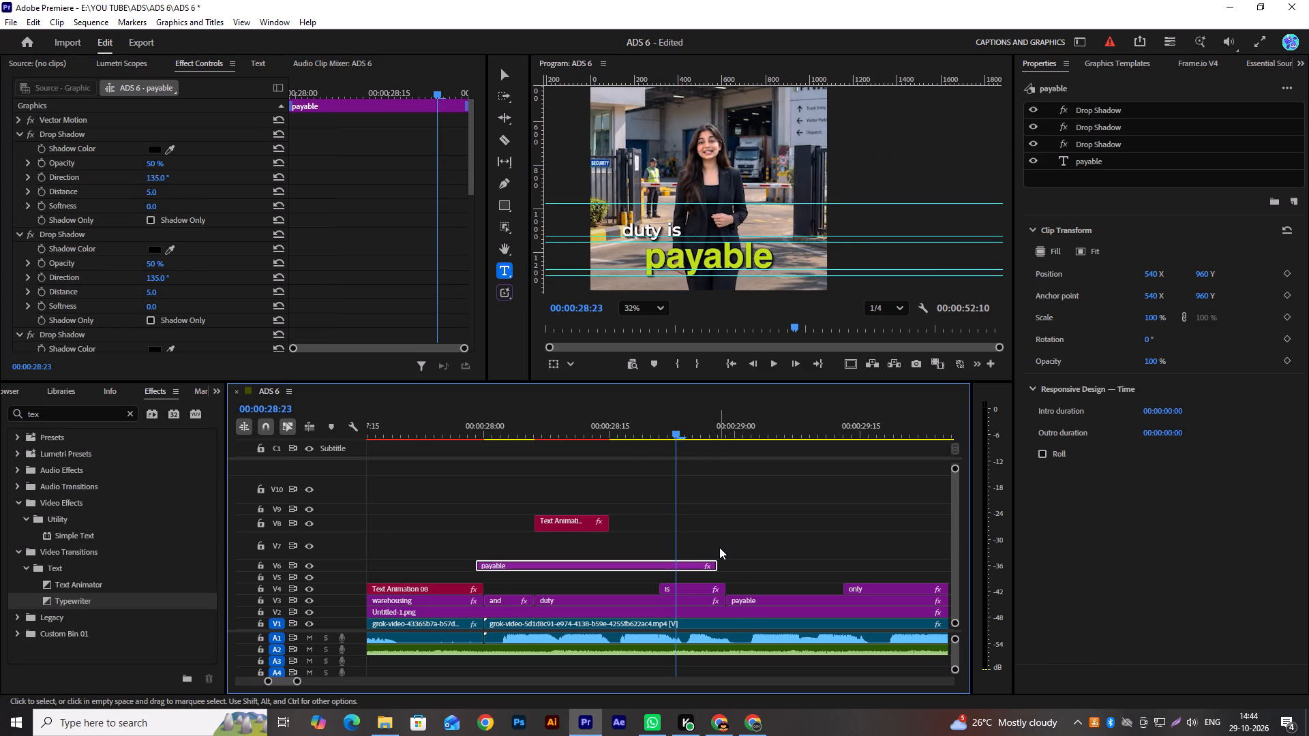
{"action": "scroll", "coordinate": [721, 534], "scroll_direction": "down", "scroll_amount": 5}
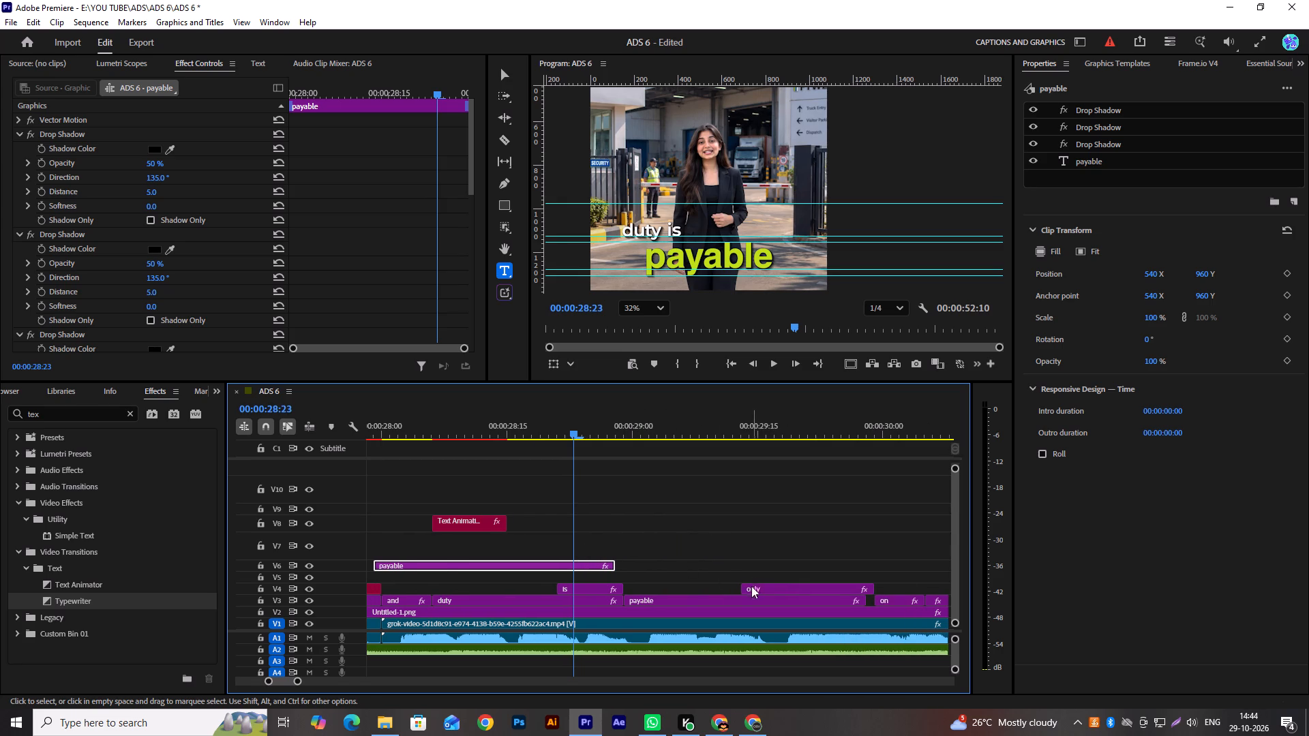
{"action": "left_click_drag", "start_coordinate": [781, 587], "coordinate": [782, 570]}
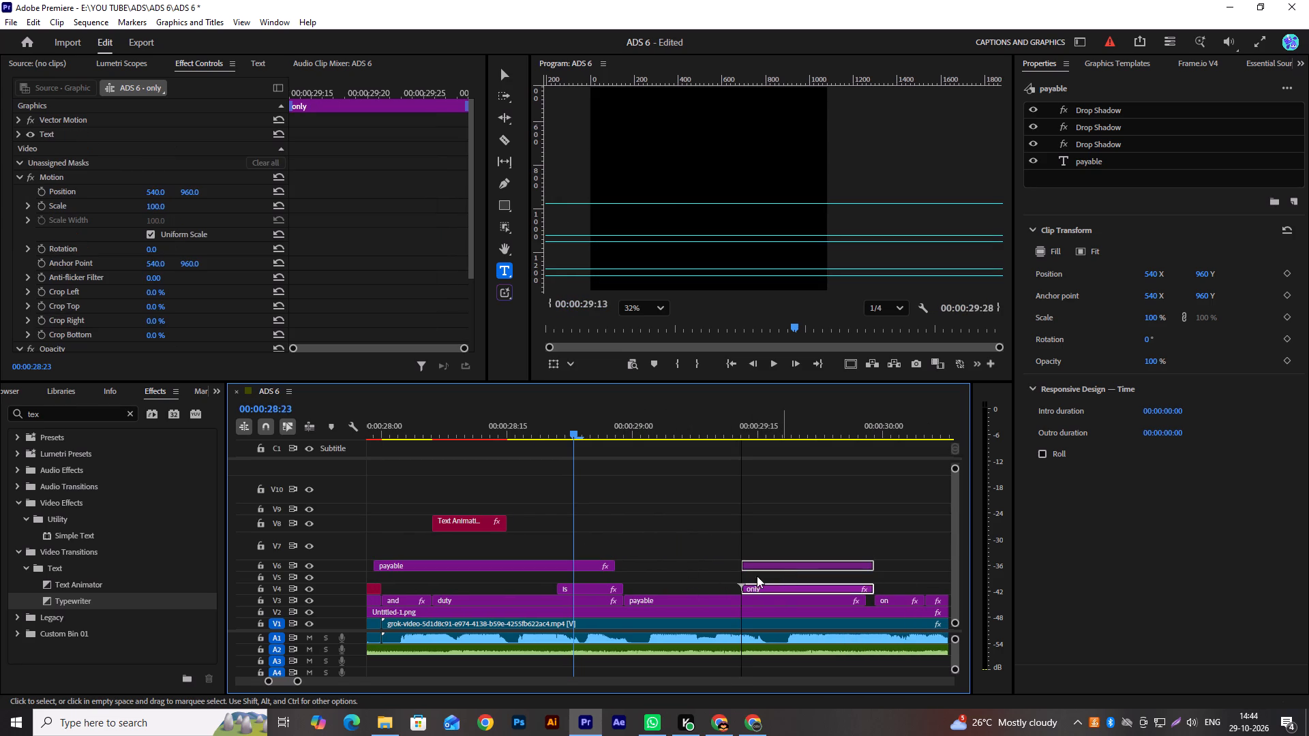
{"action": "left_click_drag", "start_coordinate": [706, 600], "coordinate": [711, 579]}
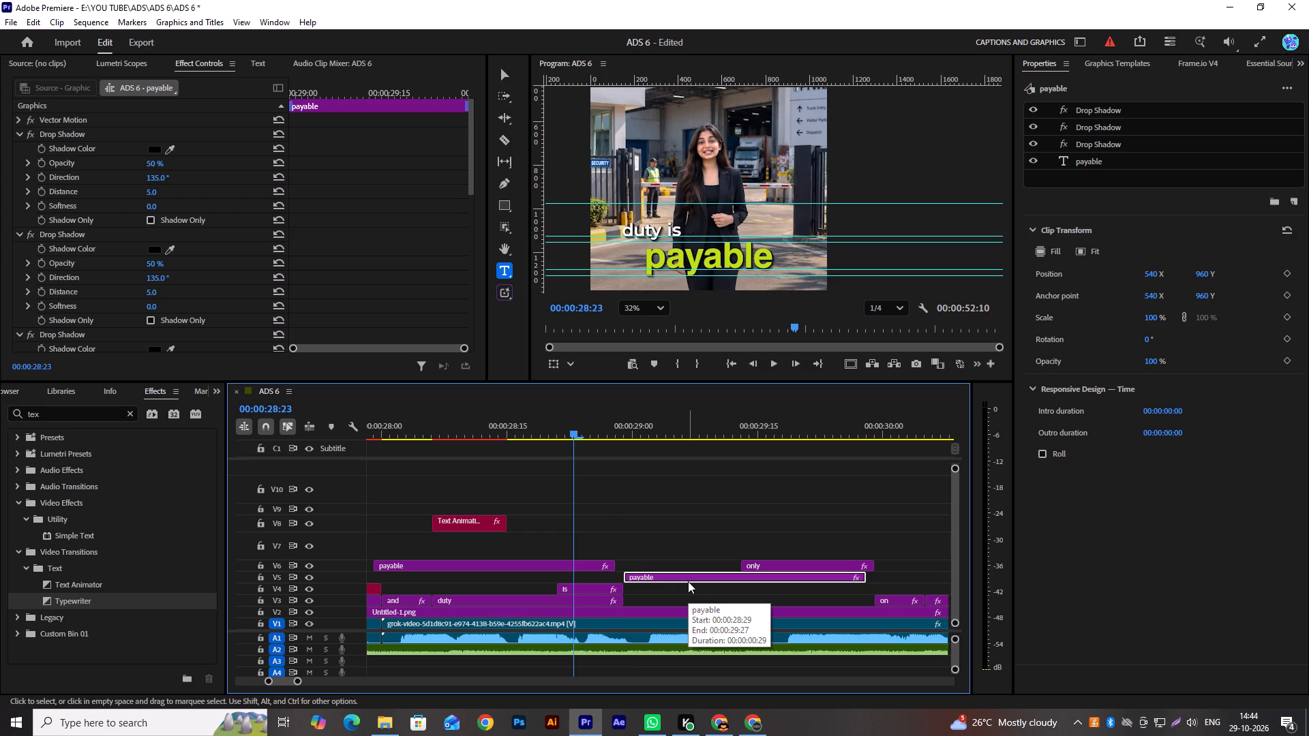
Extend the ends of the "is" caption on V4 and the "duty" caption on V3 together to the end of "only".
{"action": "left_click", "coordinate": [659, 577]}
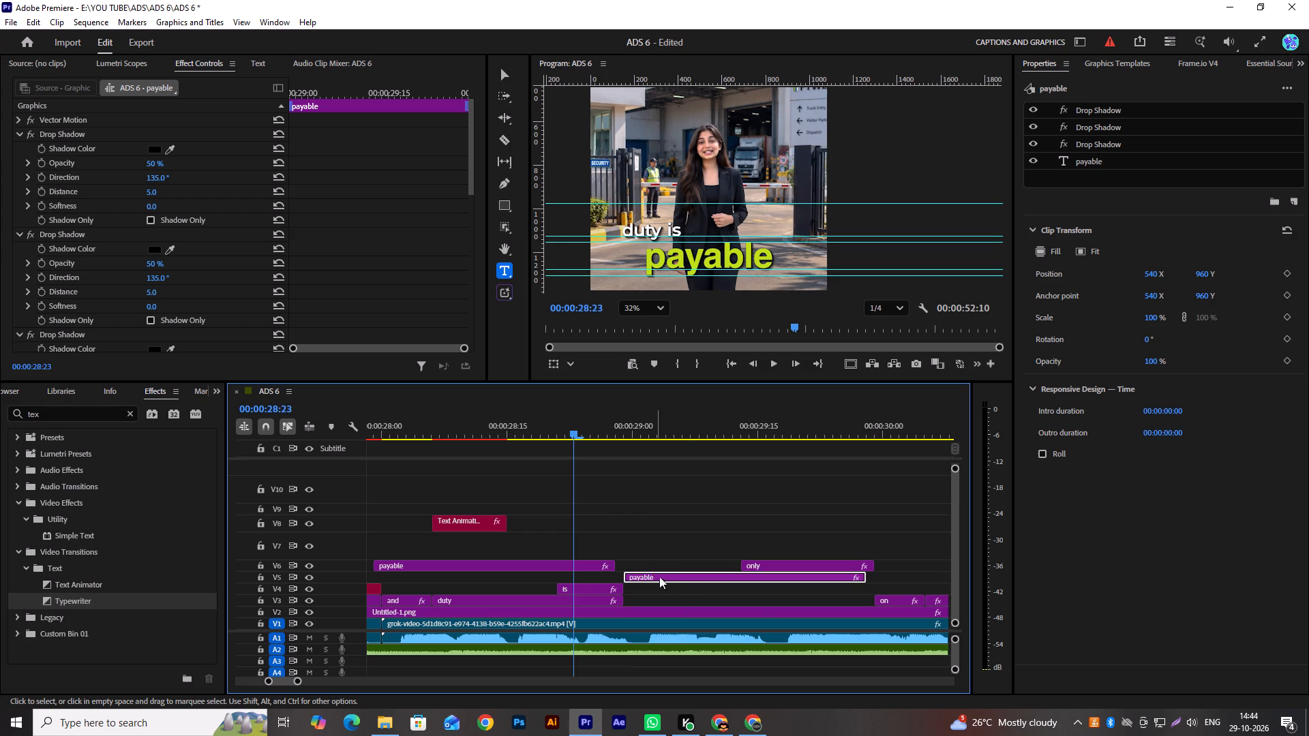
{"action": "left_click", "coordinate": [662, 595]}
{"action": "left_click", "coordinate": [689, 597]}
{"action": "left_click_drag", "start_coordinate": [695, 598], "coordinate": [662, 598]}
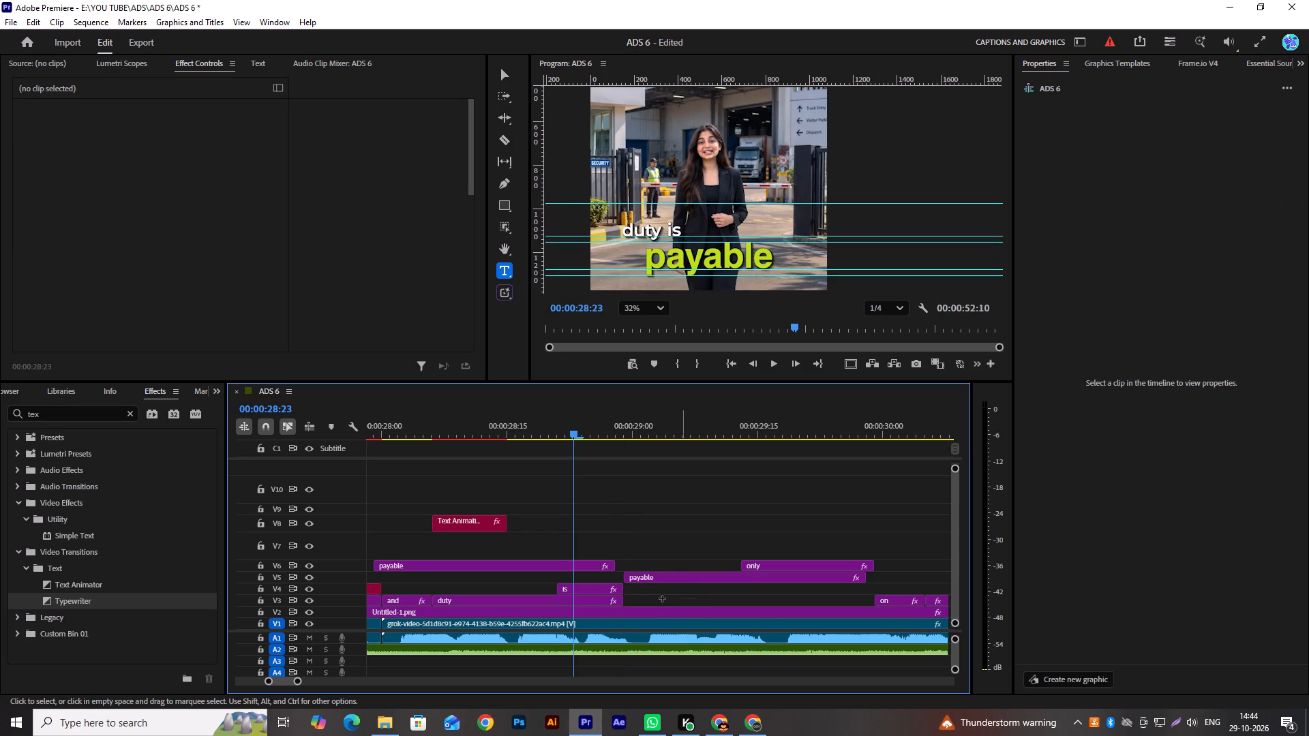
{"action": "left_click_drag", "start_coordinate": [662, 598], "coordinate": [618, 594]}
{"action": "left_click", "coordinate": [617, 594]}
{"action": "left_click_drag", "start_coordinate": [620, 596], "coordinate": [729, 596]}
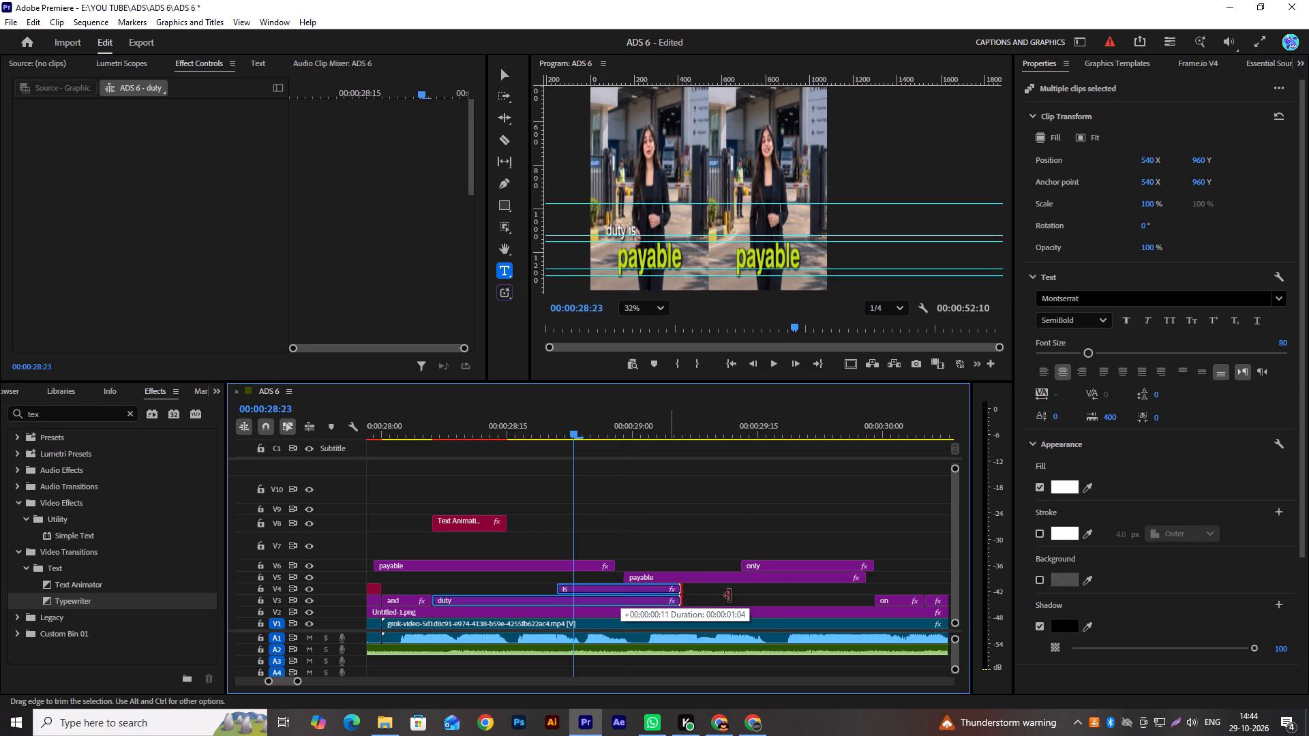
{"action": "left_click_drag", "start_coordinate": [729, 596], "coordinate": [869, 594]}
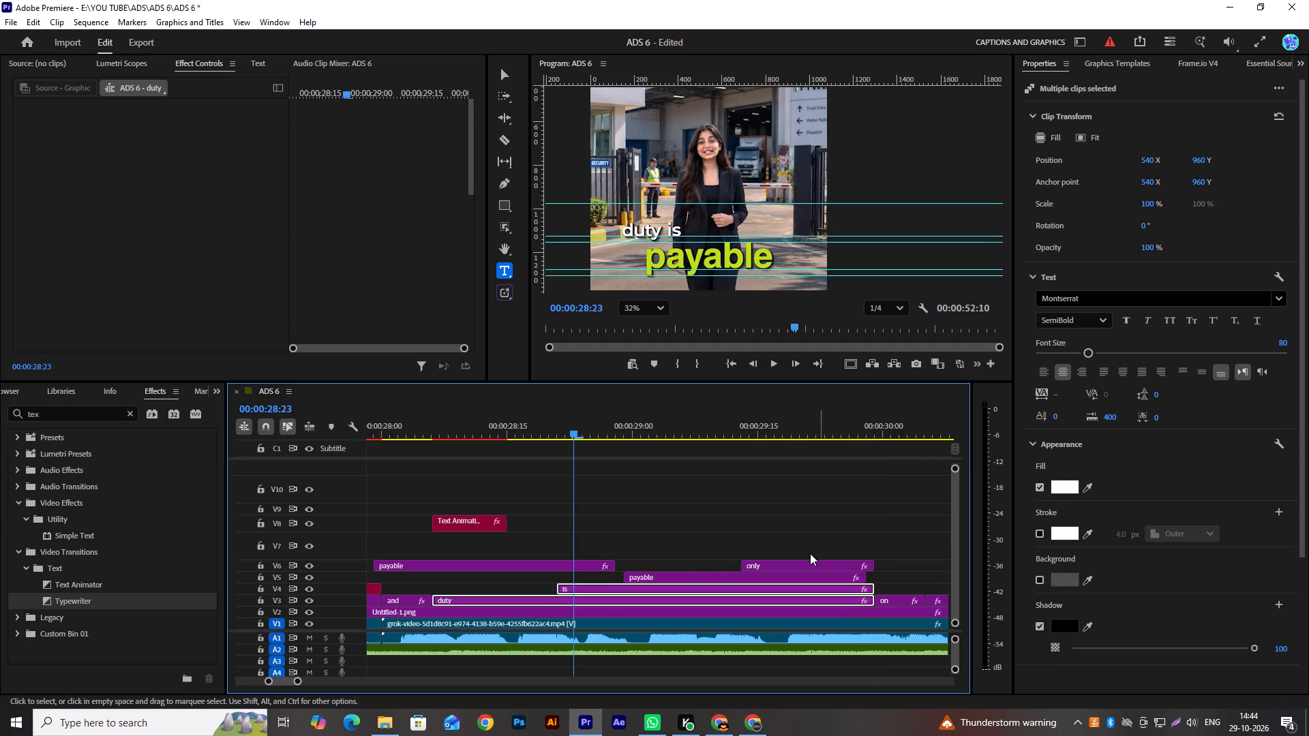
Delete the earlier "payable" caption from V6.
{"action": "scroll", "coordinate": [787, 532], "scroll_direction": "down", "scroll_amount": 5}
{"action": "scroll", "coordinate": [692, 497], "scroll_direction": "up", "scroll_amount": 4}
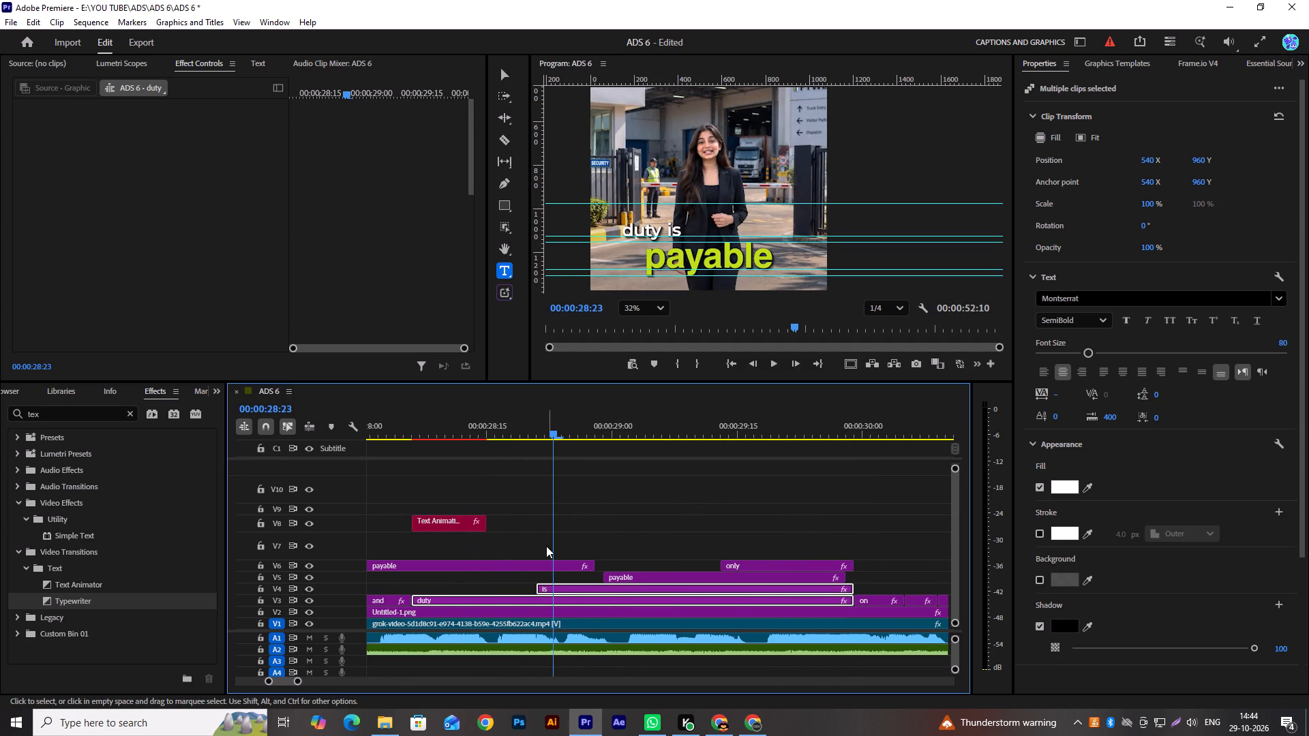
{"action": "left_click", "coordinate": [546, 563]}
{"action": "key", "text": "Delete"}
Move the Text Animation 08 clip on V8 to about 00:00:29:12, above the start of "only", and briefly play back.
{"action": "scroll", "coordinate": [663, 536], "scroll_direction": "down", "scroll_amount": 3}
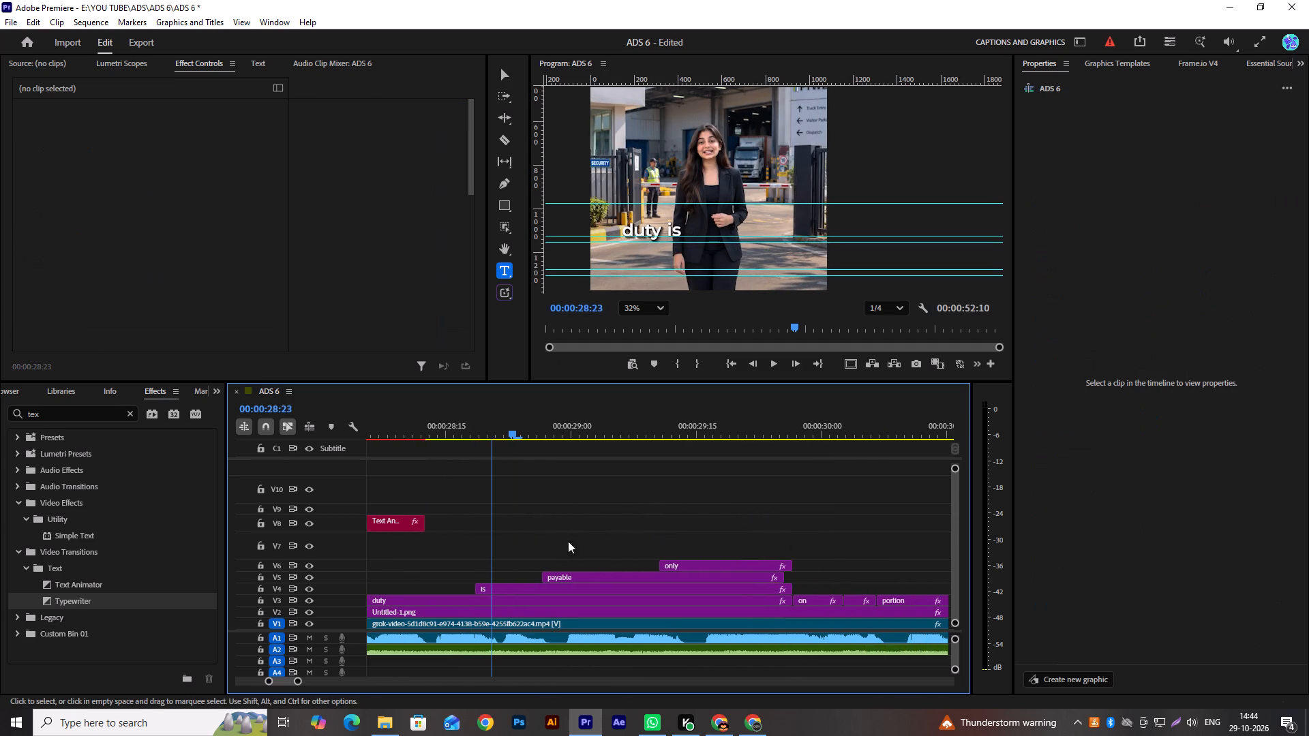
{"action": "left_click_drag", "start_coordinate": [400, 525], "coordinate": [698, 523]}
{"action": "key", "text": "space"}
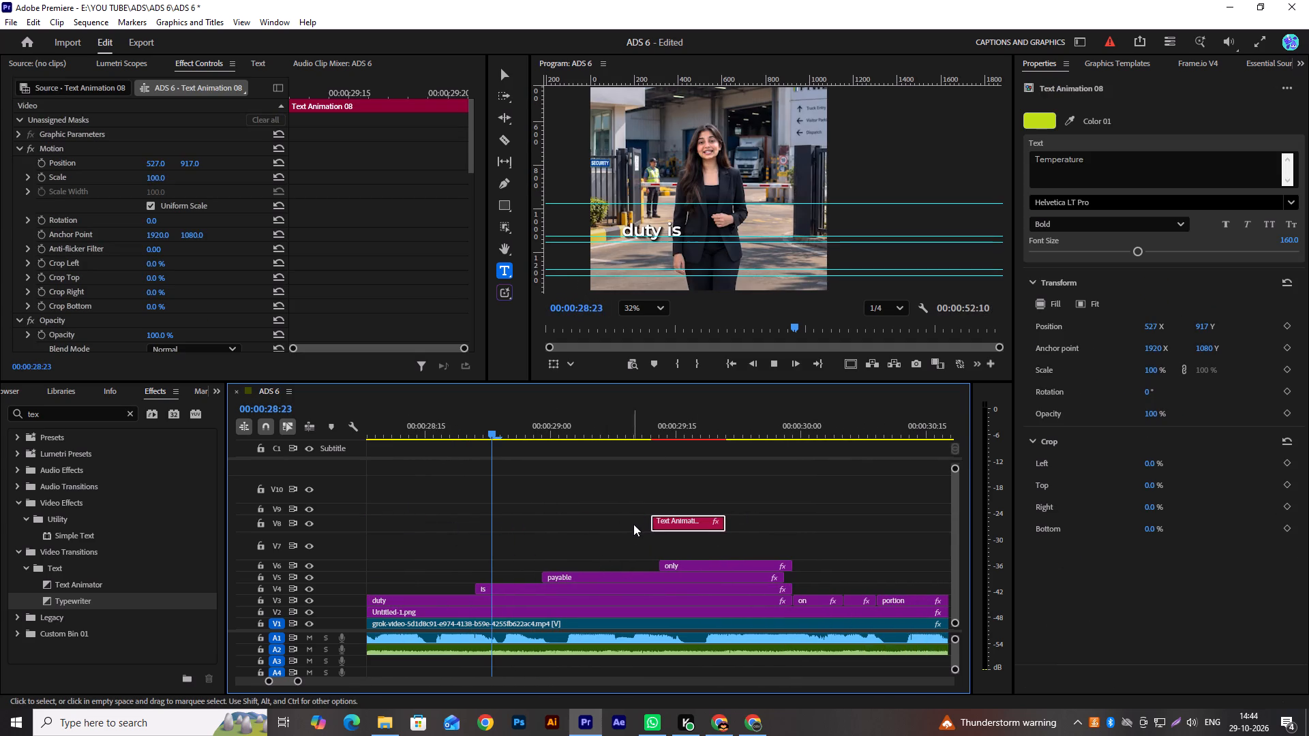
{"action": "key", "text": "space"}
Copy the Drop Shadow effect from the "duty" caption and paste it onto the "is" caption three times.
{"action": "left_click", "coordinate": [539, 586]}
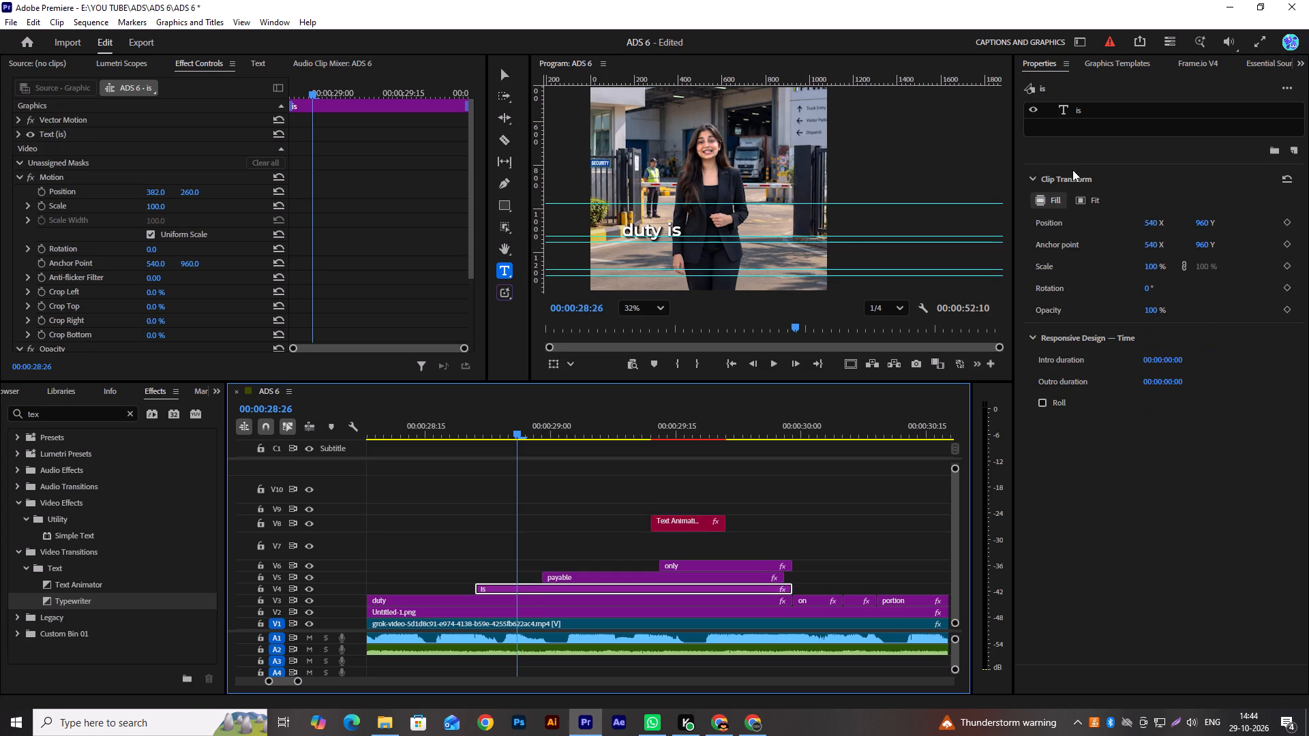
{"action": "left_click", "coordinate": [579, 595]}
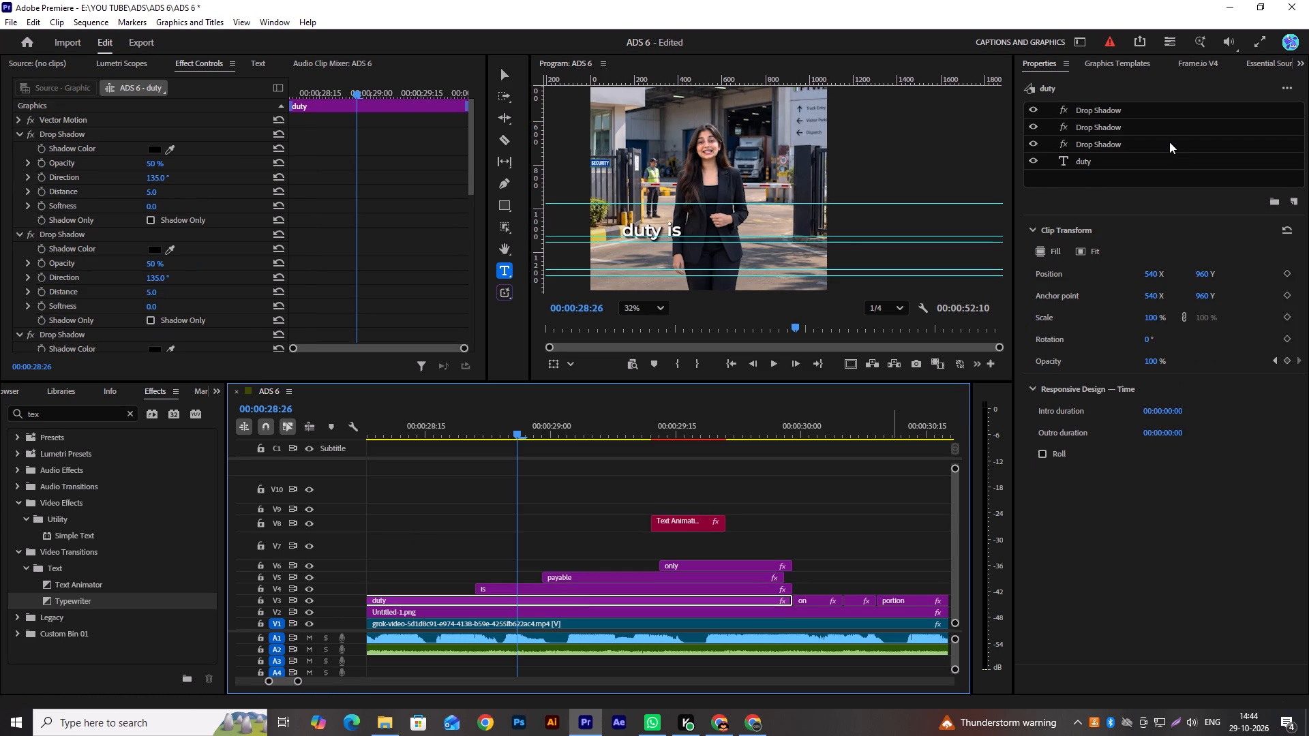
{"action": "left_click", "coordinate": [1169, 142]}
{"action": "key", "text": "ctrl+c"}
{"action": "left_click", "coordinate": [527, 592]}
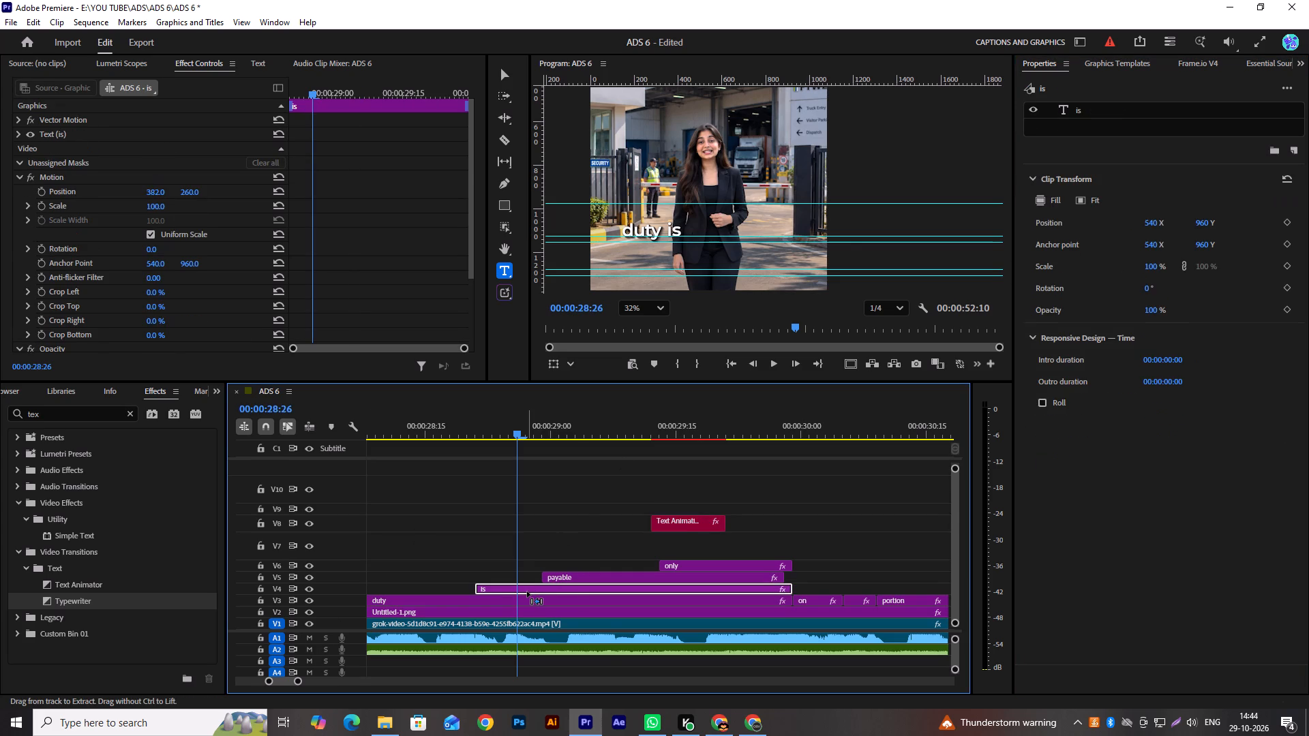
{"action": "key", "text": "ctrl+v"}
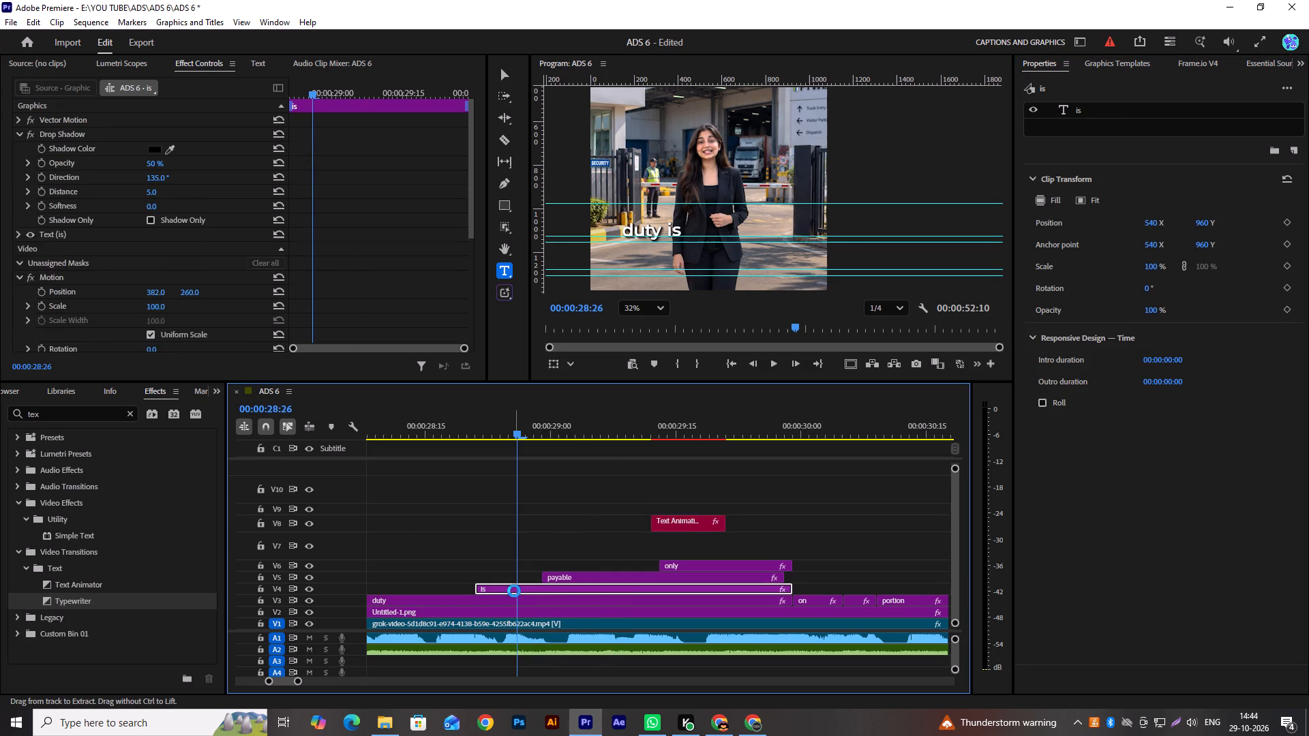
{"action": "key", "text": "ctrl+v"}
{"action": "key", "text": "ctrl+v"}
Play back the captions and extend the end of the "payable" caption on V5 to match the end of "only".
{"action": "scroll", "coordinate": [532, 536], "scroll_direction": "down", "scroll_amount": 2}
{"action": "key", "text": "space"}
{"action": "key", "text": "space"}
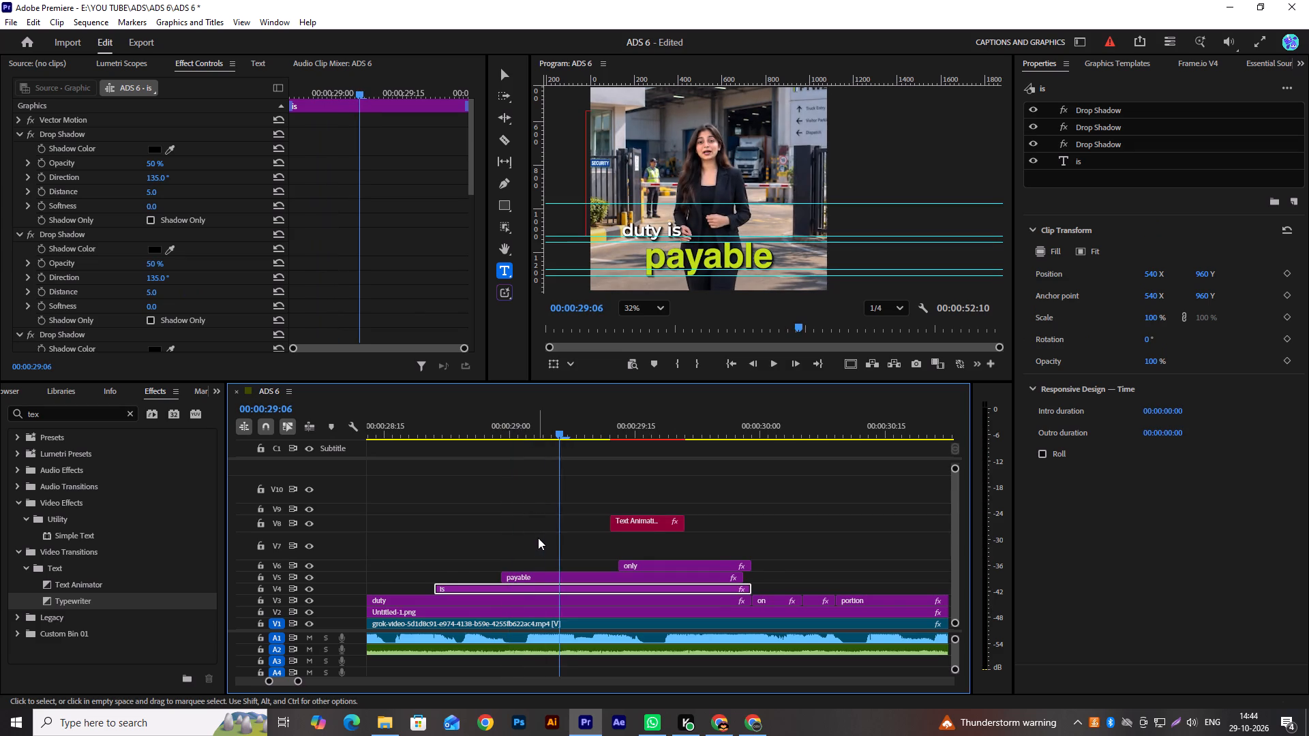
{"action": "scroll", "coordinate": [538, 538], "scroll_direction": "down", "scroll_amount": 3}
{"action": "key", "text": "space"}
{"action": "key", "text": "space"}
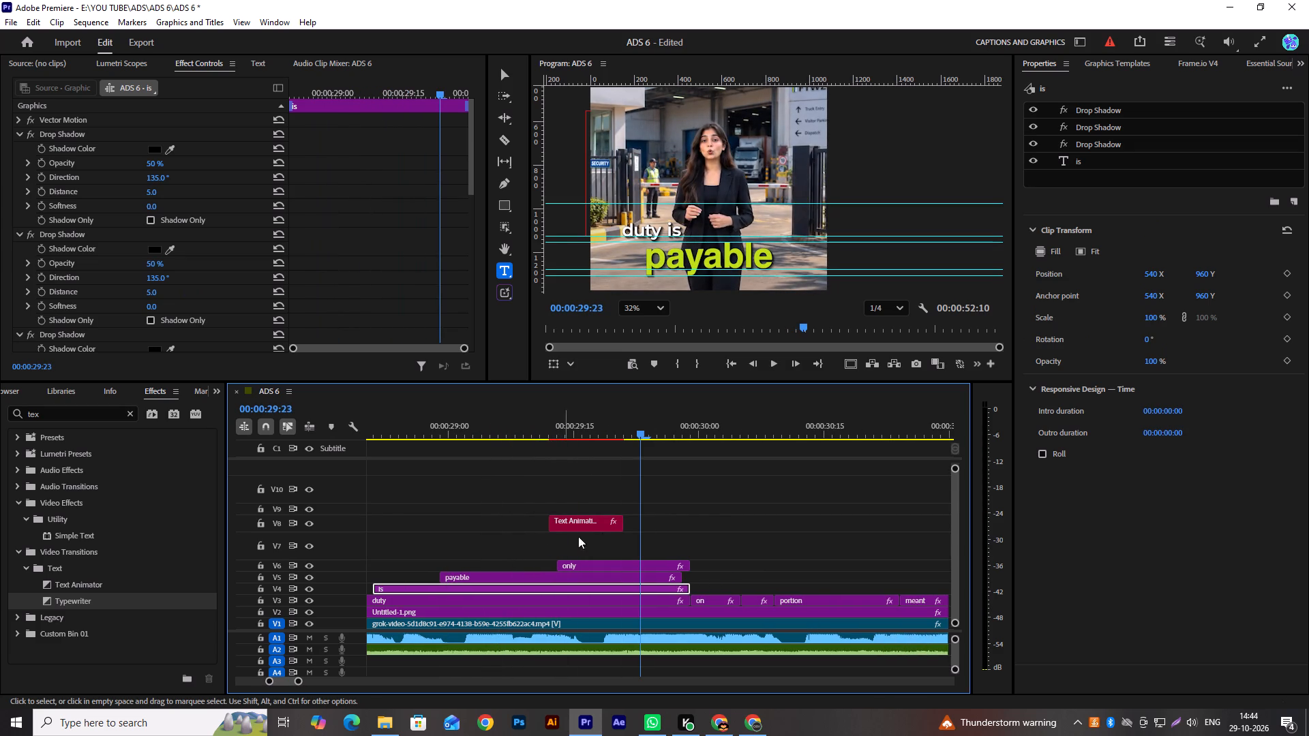
{"action": "left_click", "coordinate": [613, 566]}
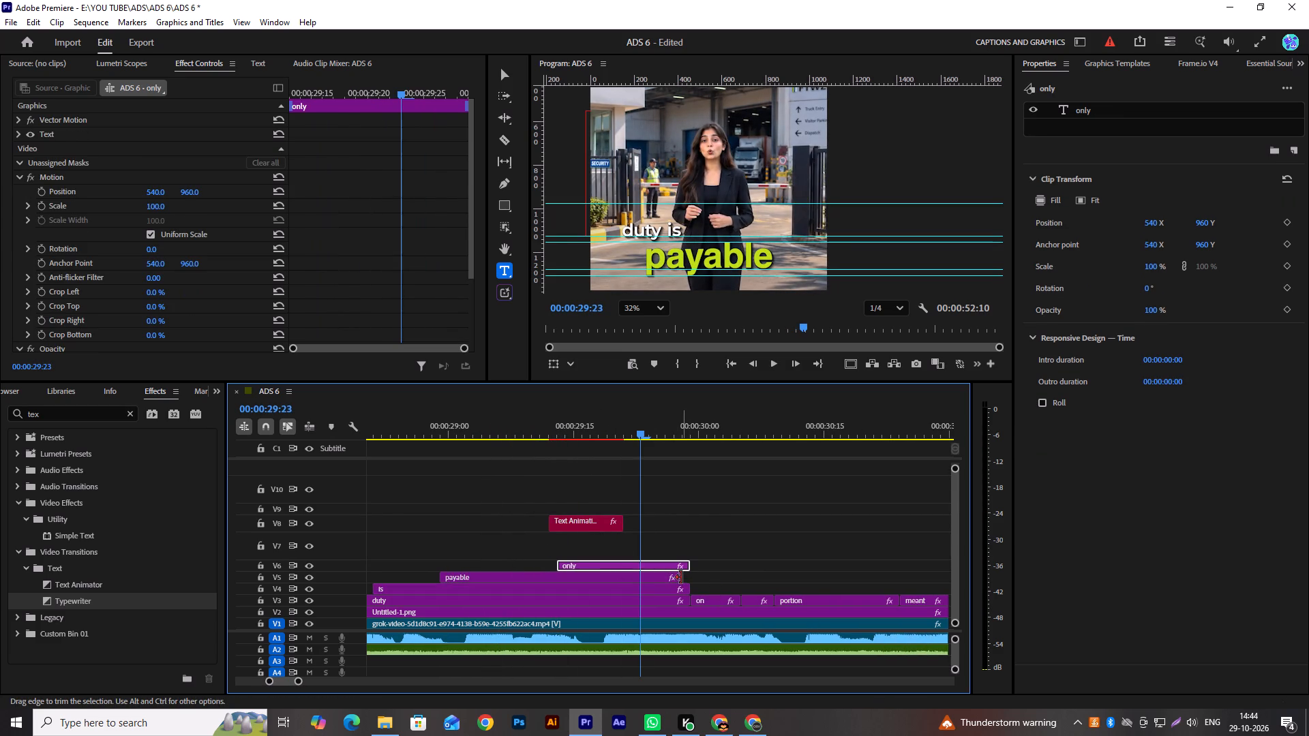
{"action": "left_click_drag", "start_coordinate": [681, 577], "coordinate": [689, 580]}
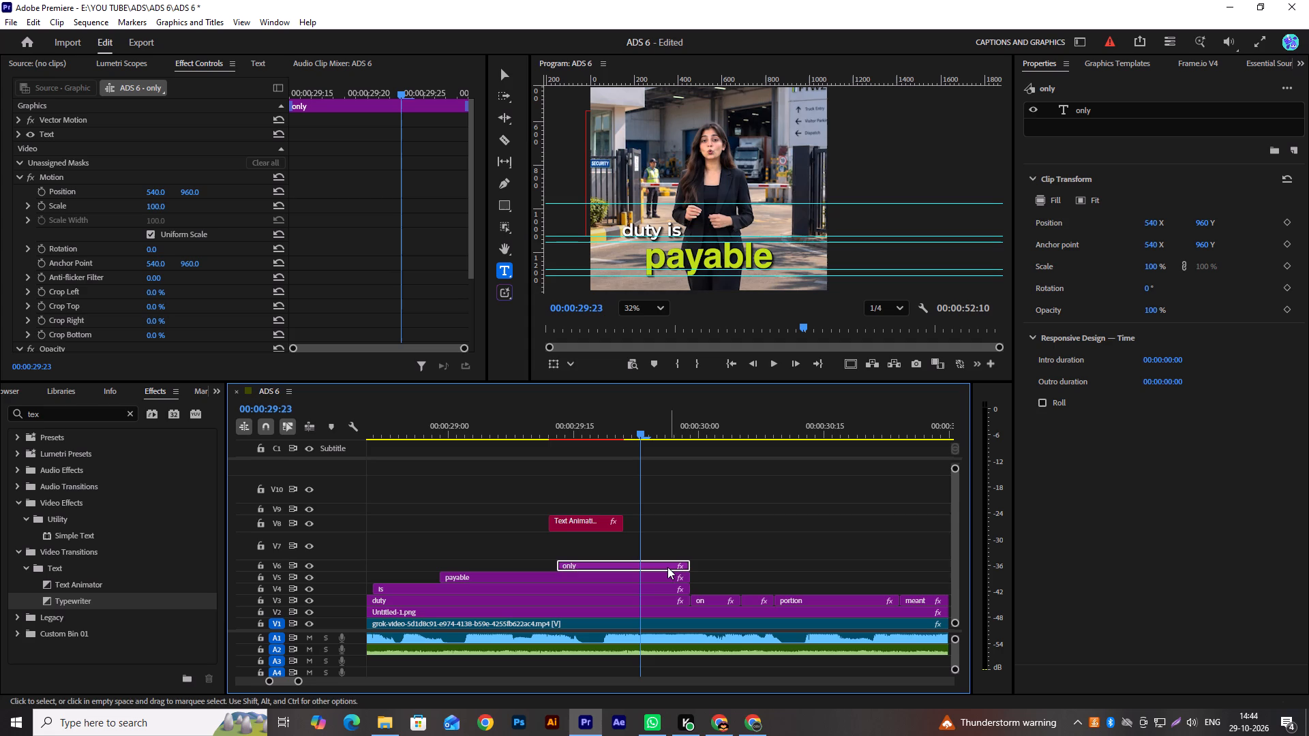
Set the preview zoom to Fit and play back the transition from the "duty is payable" captions into the "on" caption.
{"action": "scroll", "coordinate": [804, 270], "scroll_direction": "down", "scroll_amount": 5}
{"action": "left_click", "coordinate": [662, 313]}
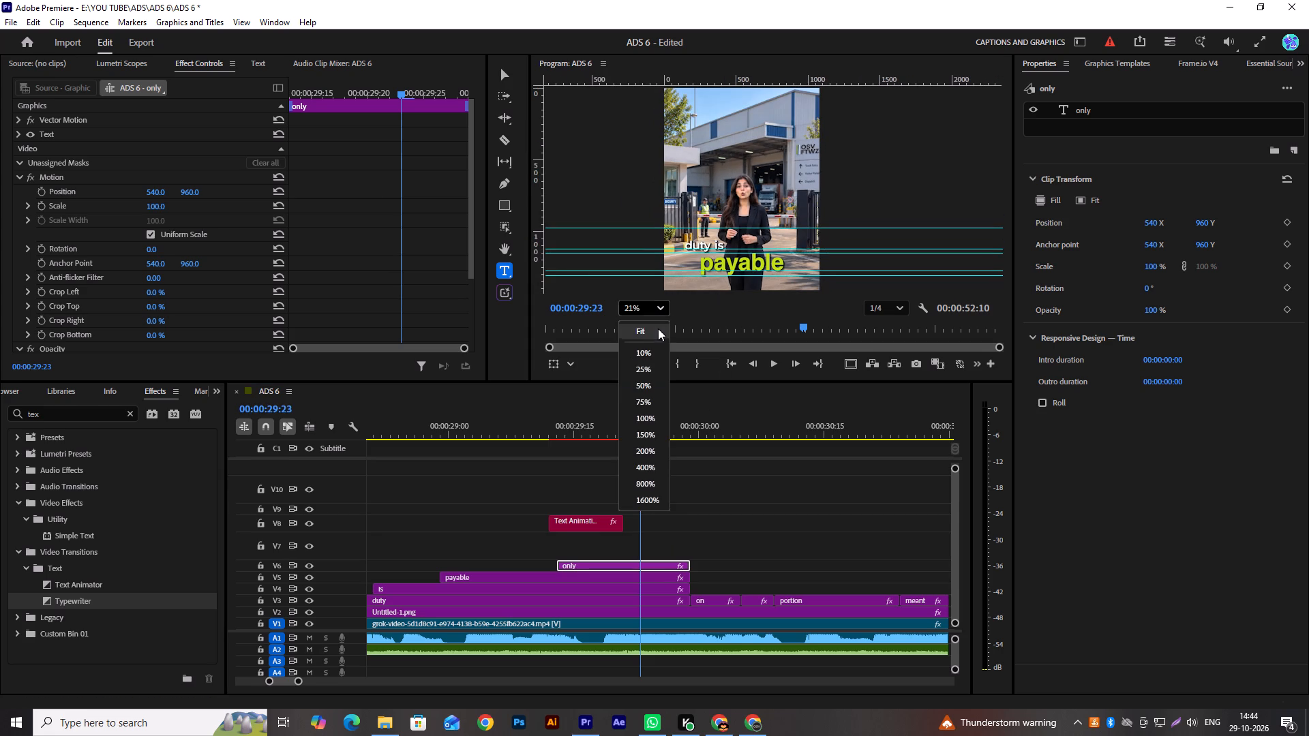
{"action": "left_click", "coordinate": [658, 329]}
{"action": "scroll", "coordinate": [778, 506], "scroll_direction": "down", "scroll_amount": 3}
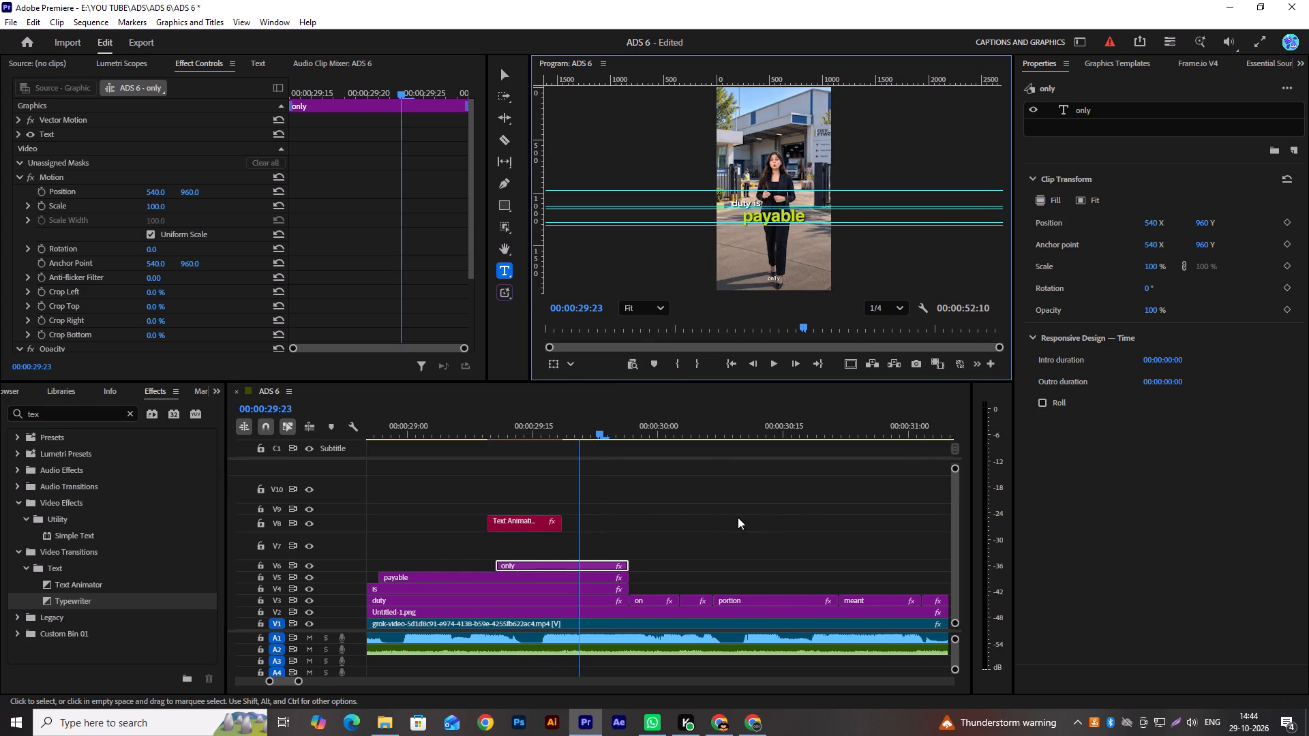
{"action": "scroll", "coordinate": [738, 517], "scroll_direction": "down", "scroll_amount": 9}
{"action": "scroll", "coordinate": [580, 490], "scroll_direction": "up", "scroll_amount": 1}
{"action": "key", "text": "space"}
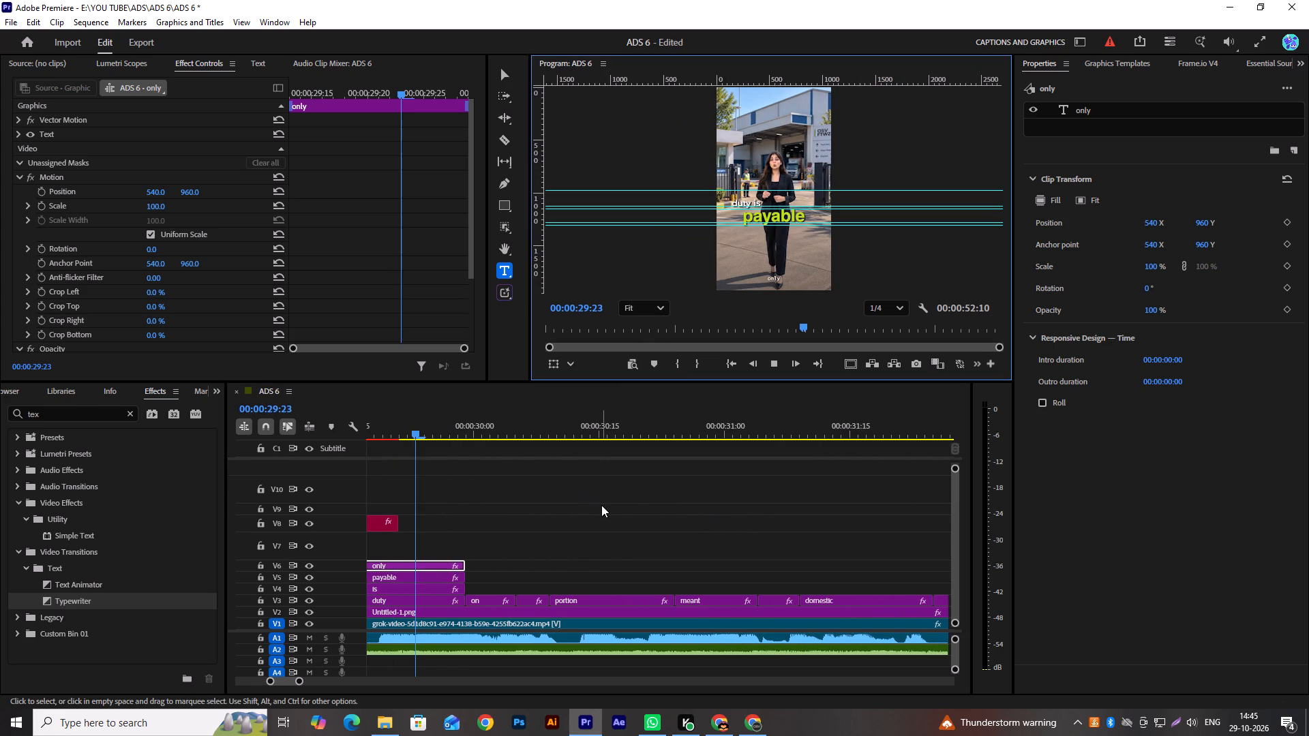
{"action": "key", "text": "space"}
{"action": "scroll", "coordinate": [610, 505], "scroll_direction": "up", "scroll_amount": 2}
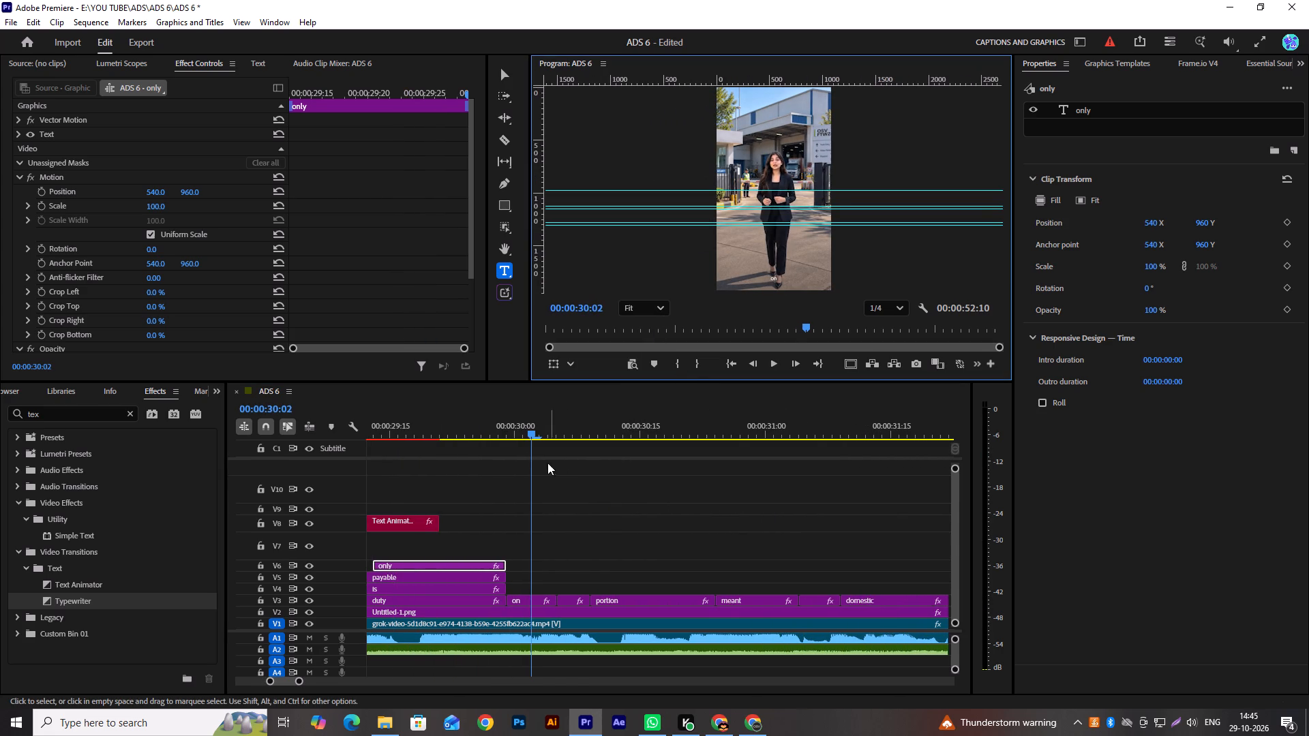
Examine the timeline around the end of "only" and the captions that follow it, from "on" through "trade".
{"action": "scroll", "coordinate": [557, 534], "scroll_direction": "up", "scroll_amount": 9}
{"action": "scroll", "coordinate": [621, 518], "scroll_direction": "down", "scroll_amount": 4, "text": "alt"}
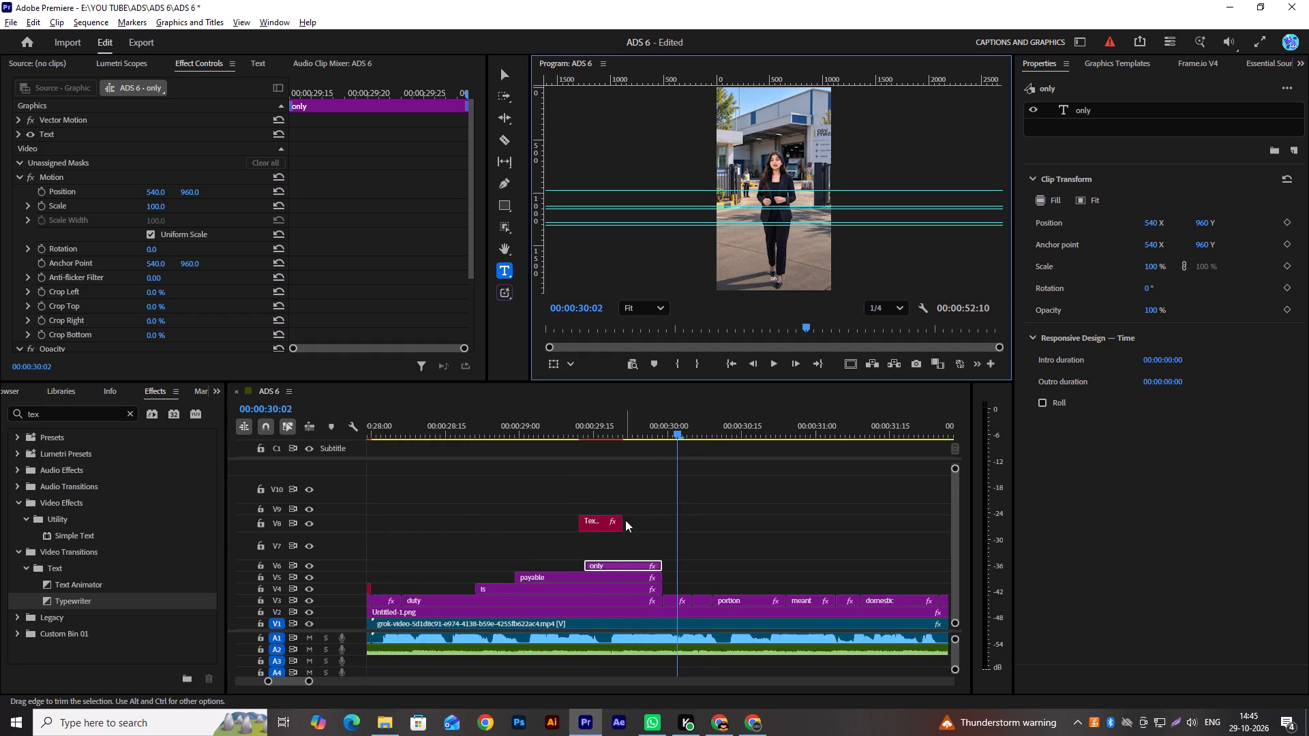
{"action": "scroll", "coordinate": [625, 520], "scroll_direction": "down", "scroll_amount": 4, "text": "alt"}
{"action": "scroll", "coordinate": [626, 524], "scroll_direction": "up", "scroll_amount": 9, "text": "alt"}
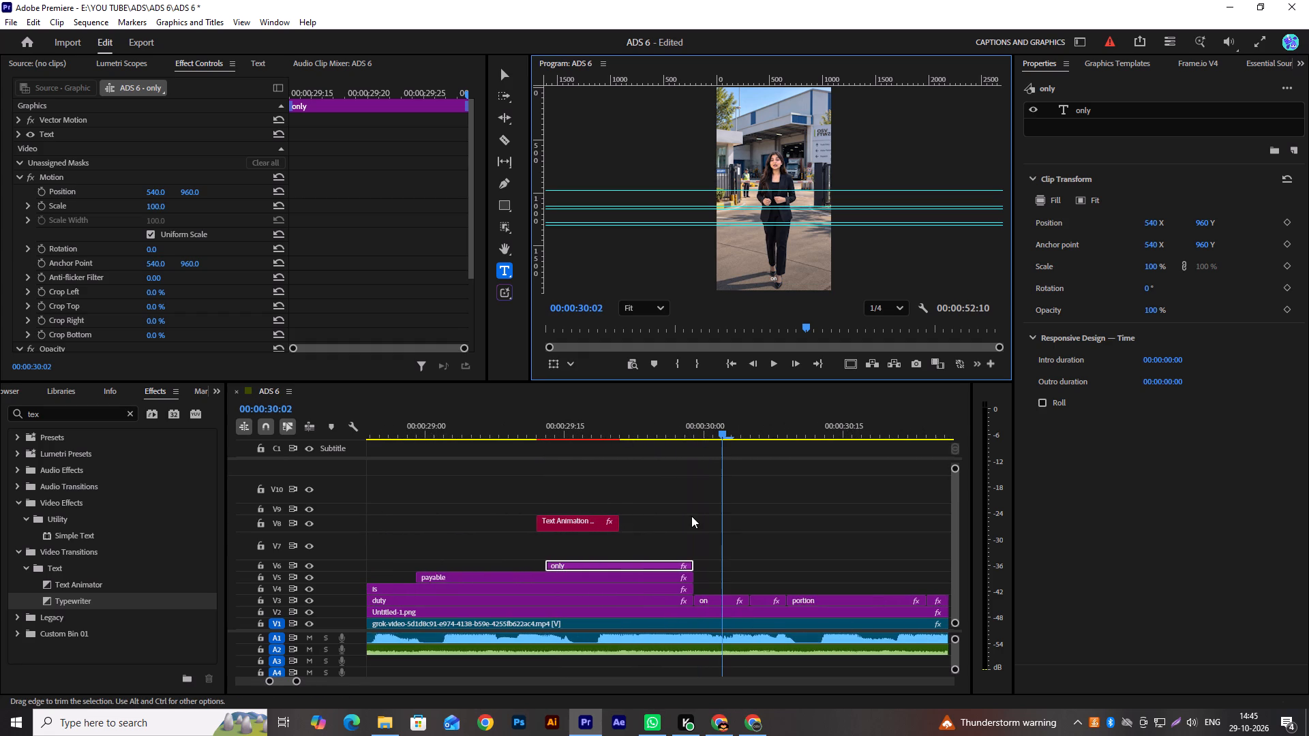
{"action": "scroll", "coordinate": [691, 516], "scroll_direction": "down", "scroll_amount": 5}
{"action": "scroll", "coordinate": [673, 527], "scroll_direction": "up", "scroll_amount": 7, "text": "alt"}
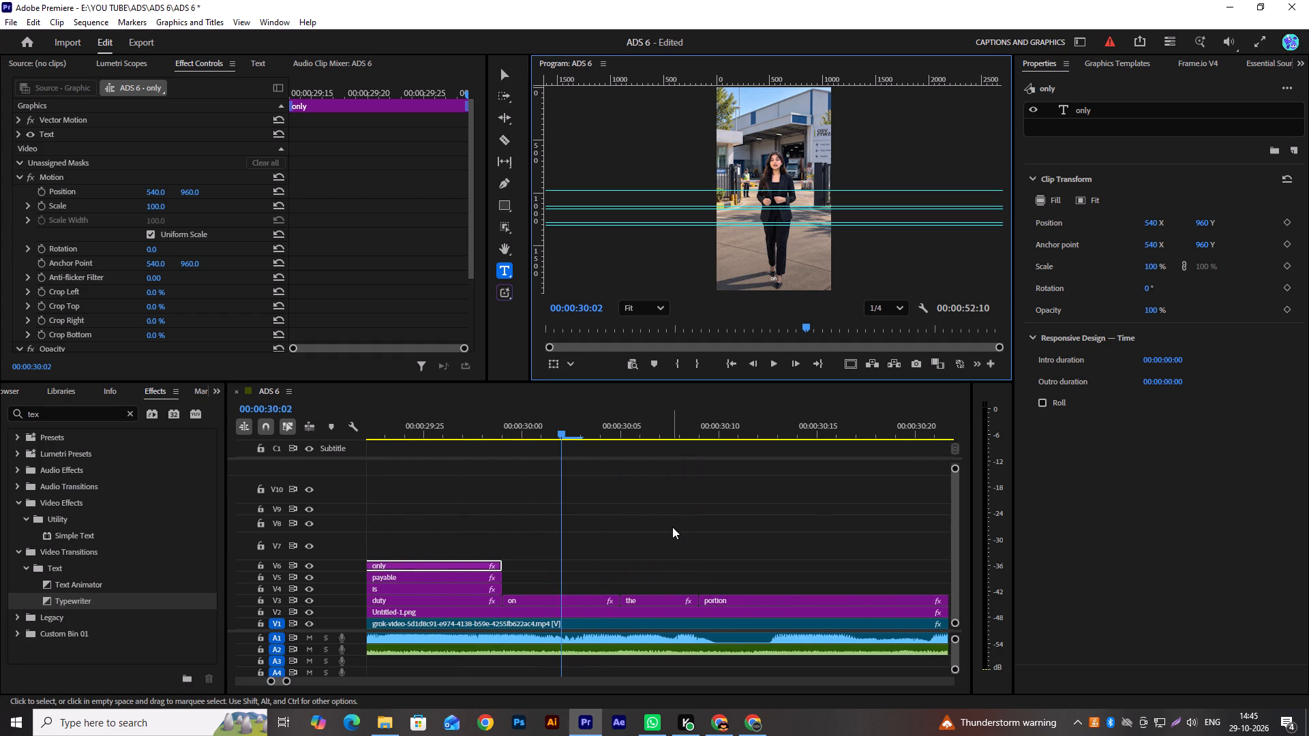
{"action": "scroll", "coordinate": [648, 542], "scroll_direction": "down", "scroll_amount": 11}
{"action": "scroll", "coordinate": [646, 540], "scroll_direction": "up", "scroll_amount": 4}
{"action": "scroll", "coordinate": [646, 540], "scroll_direction": "down", "scroll_amount": 6, "text": "alt"}
{"action": "scroll", "coordinate": [646, 550], "scroll_direction": "up", "scroll_amount": 1, "text": "alt"}
{"action": "scroll", "coordinate": [646, 550], "scroll_direction": "down", "scroll_amount": 9, "text": "alt"}
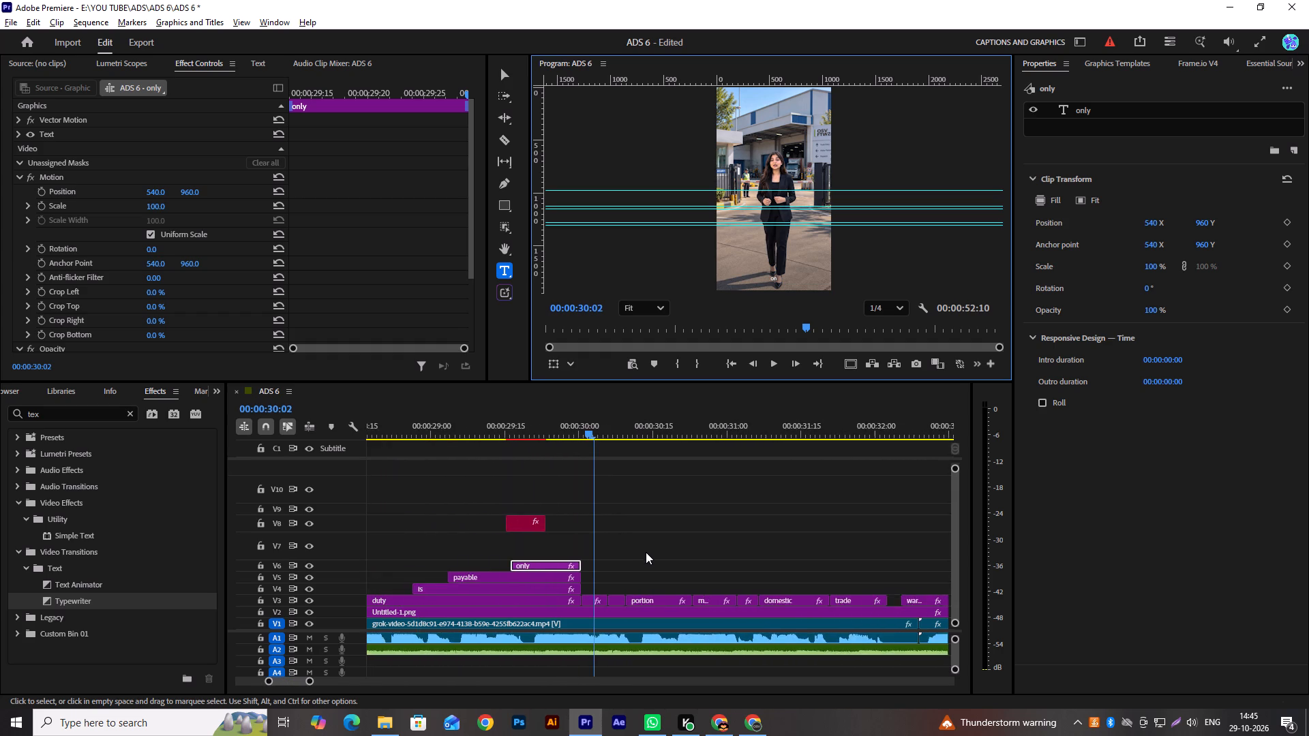
Move the "on" caption up to V7 and "the" to V8, and extend the end of "on" to match the end of "the".
{"action": "scroll", "coordinate": [646, 553], "scroll_direction": "up", "scroll_amount": 8, "text": "alt"}
{"action": "scroll", "coordinate": [646, 556], "scroll_direction": "down", "scroll_amount": 1, "text": "alt"}
{"action": "scroll", "coordinate": [646, 556], "scroll_direction": "up", "scroll_amount": 1, "text": "alt"}
{"action": "left_click_drag", "start_coordinate": [526, 598], "coordinate": [523, 556]}
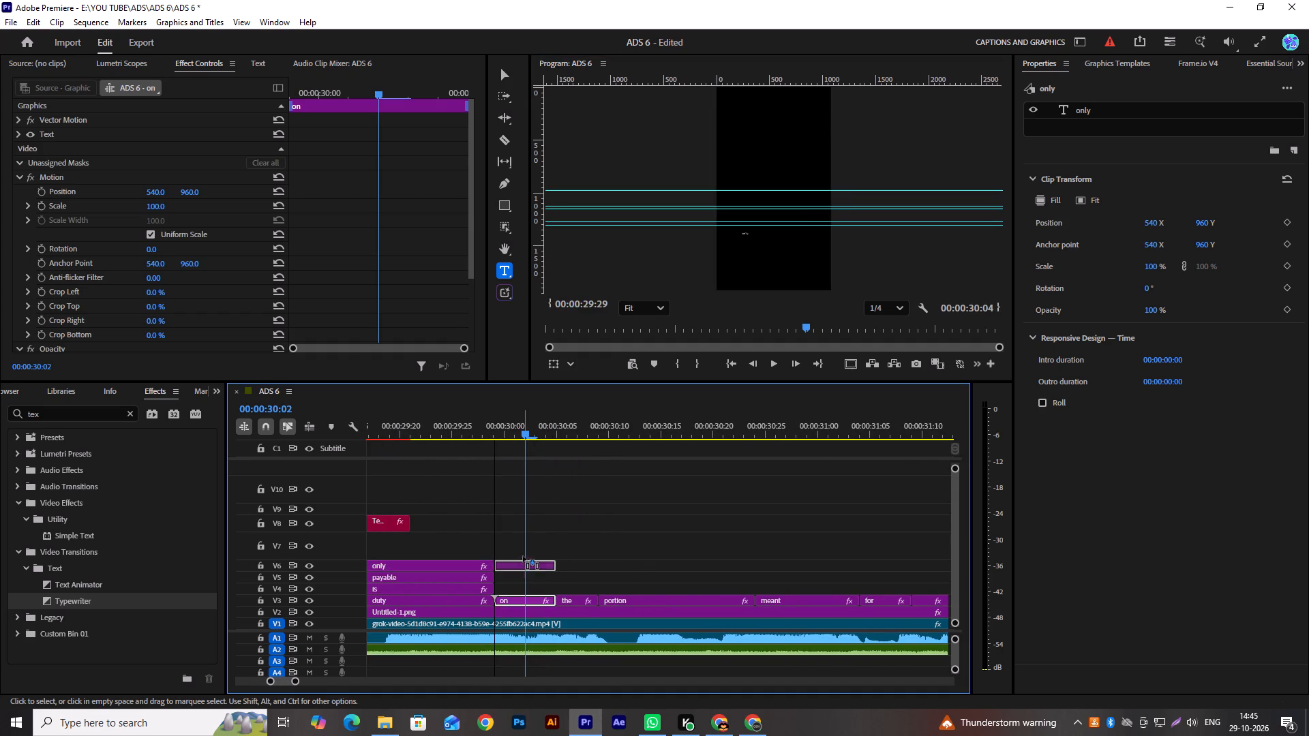
{"action": "left_click_drag", "start_coordinate": [523, 556], "coordinate": [523, 555]}
{"action": "left_click_drag", "start_coordinate": [579, 601], "coordinate": [578, 524]}
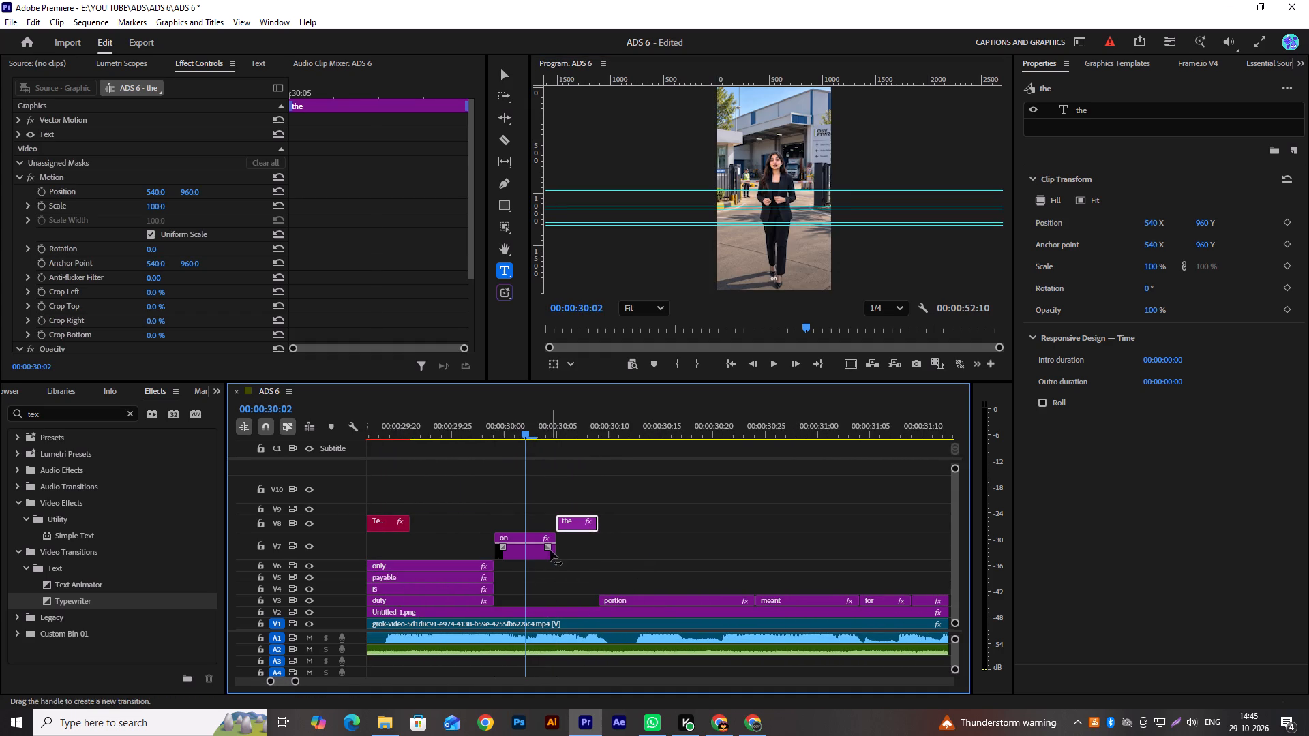
{"action": "left_click_drag", "start_coordinate": [554, 558], "coordinate": [595, 555]}
Examine the remaining V3 captions from "portion" through "warehousing" on the timeline.
{"action": "scroll", "coordinate": [642, 562], "scroll_direction": "down", "scroll_amount": 2}
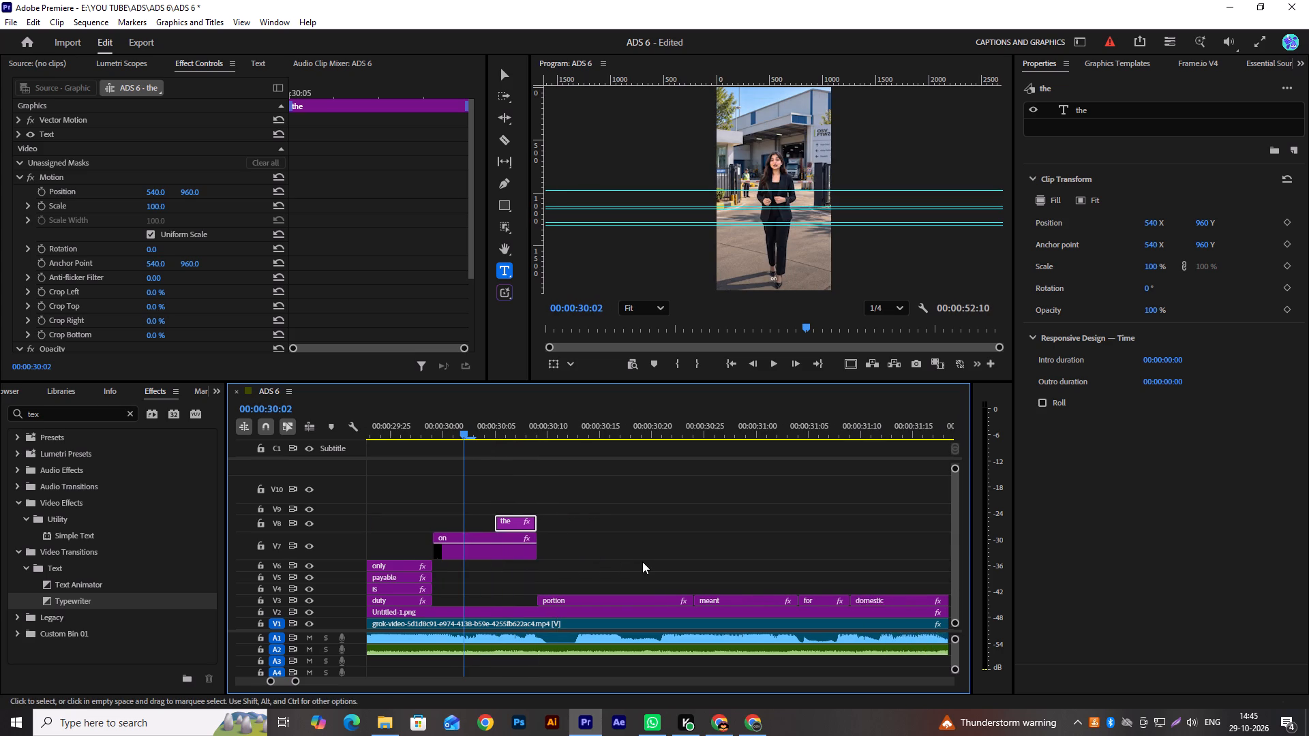
{"action": "scroll", "coordinate": [642, 562], "scroll_direction": "down", "scroll_amount": 10}
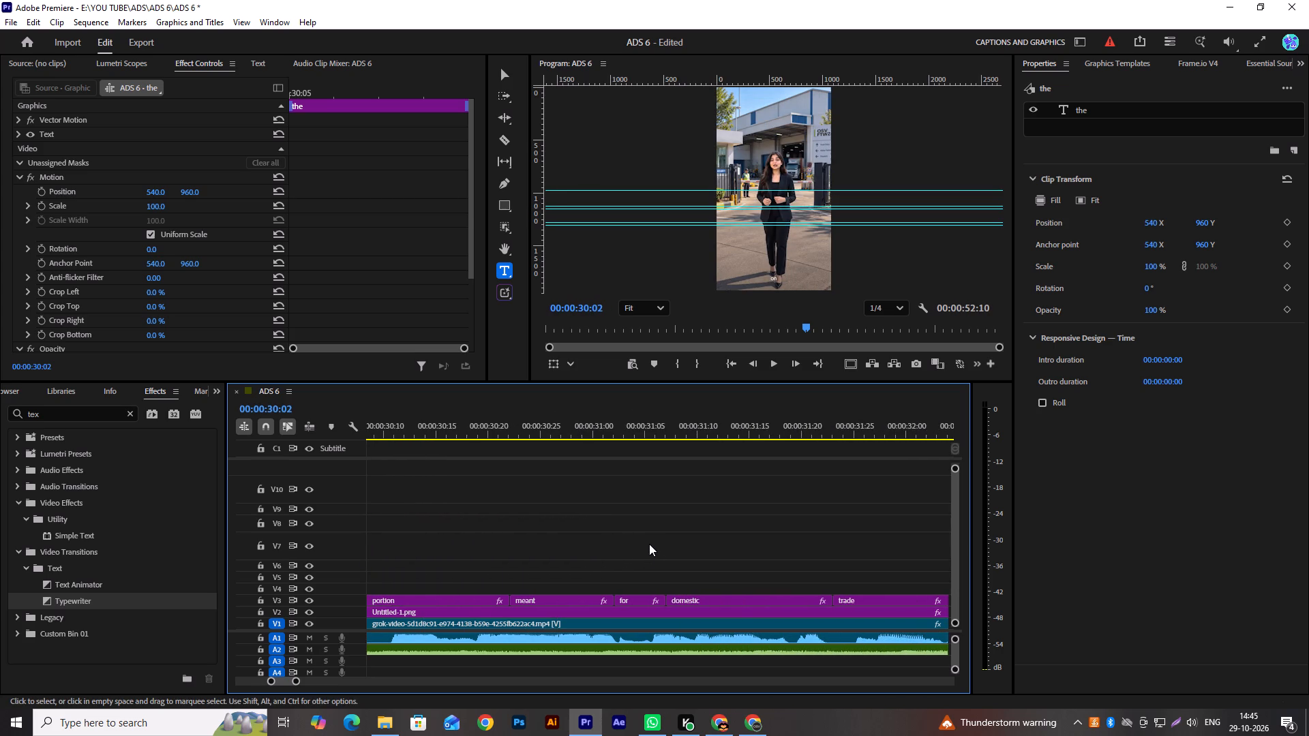
{"action": "scroll", "coordinate": [649, 544], "scroll_direction": "down", "scroll_amount": 4}
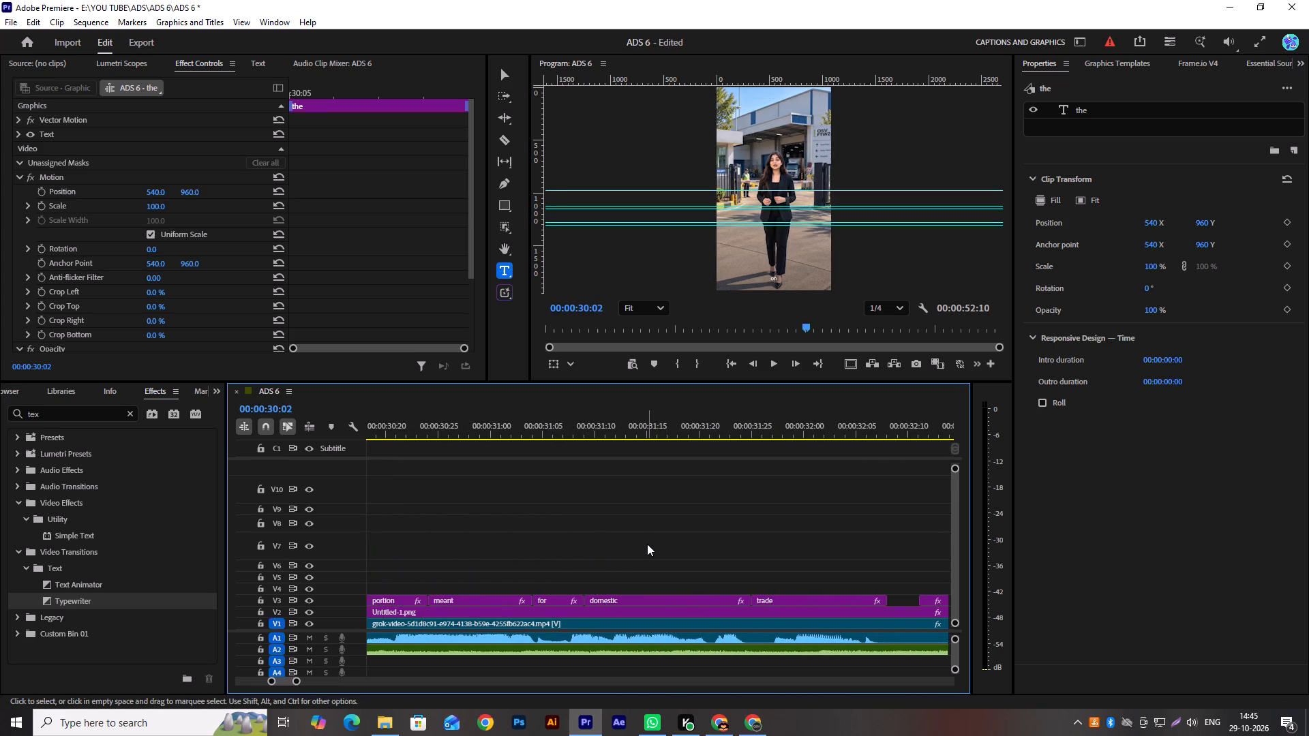
{"action": "scroll", "coordinate": [633, 532], "scroll_direction": "down", "scroll_amount": 2}
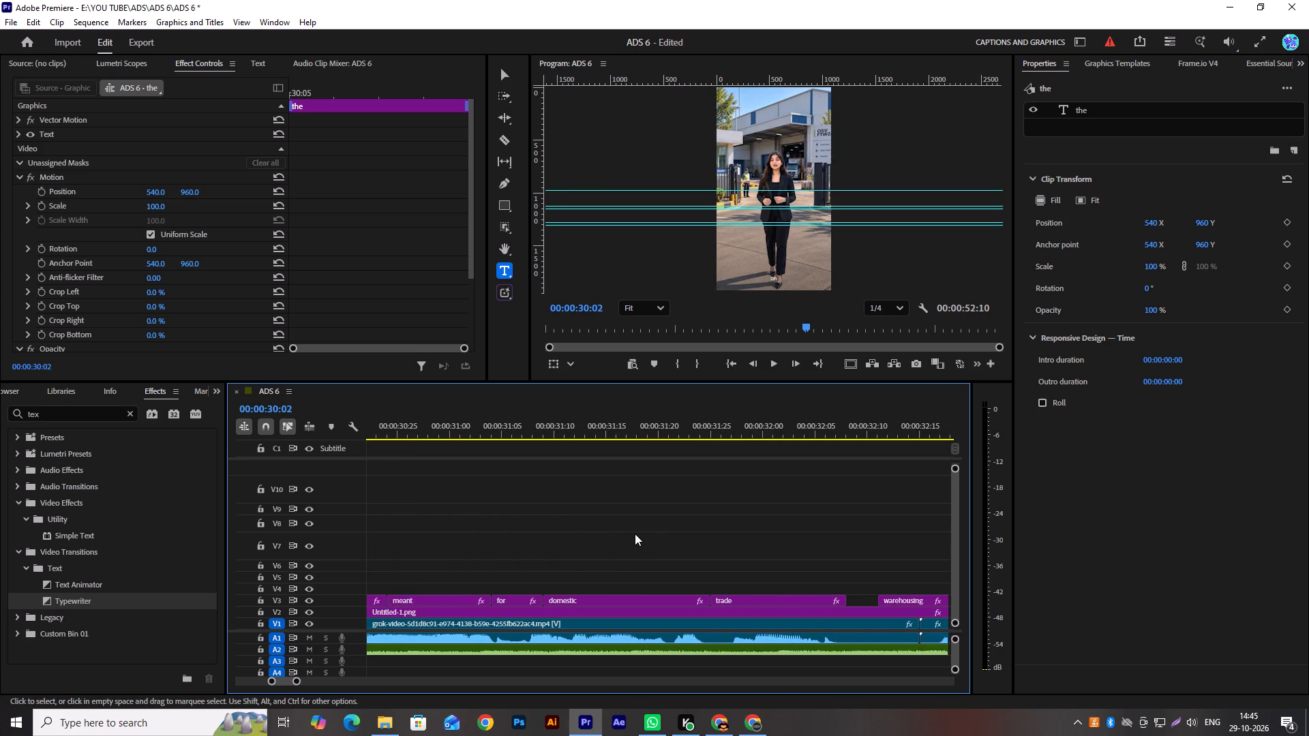
{"action": "scroll", "coordinate": [635, 534], "scroll_direction": "down", "scroll_amount": 1}
{"action": "scroll", "coordinate": [636, 534], "scroll_direction": "up", "scroll_amount": 9}
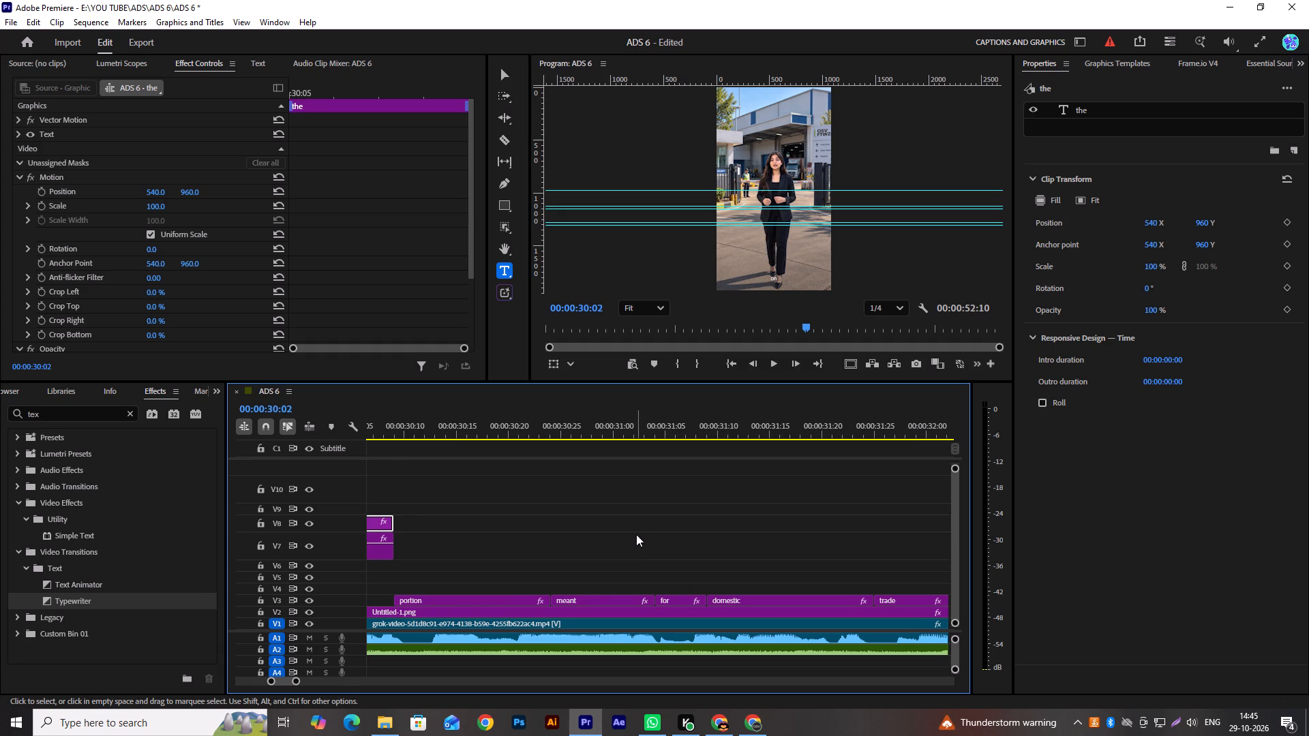
{"action": "scroll", "coordinate": [676, 534], "scroll_direction": "up", "scroll_amount": 3}
{"action": "scroll", "coordinate": [680, 534], "scroll_direction": "down", "scroll_amount": 4}
{"action": "scroll", "coordinate": [672, 536], "scroll_direction": "up", "scroll_amount": 7}
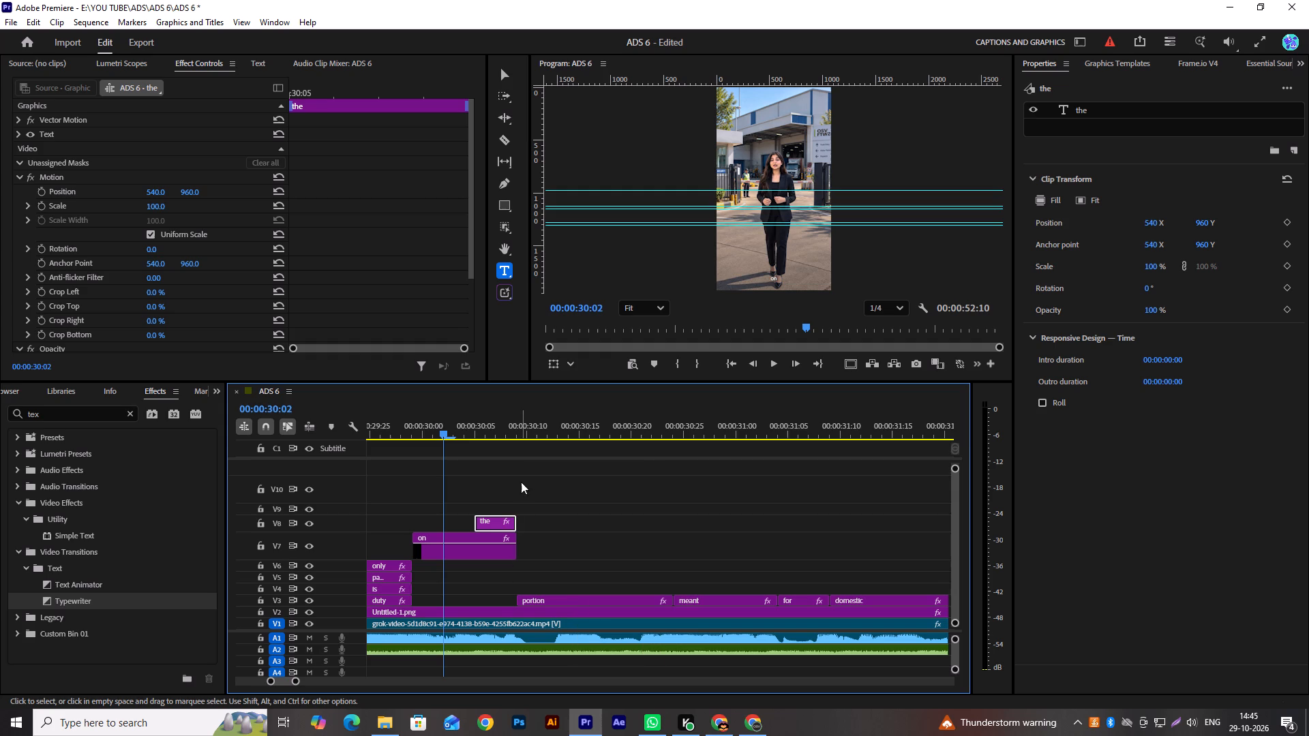
Extend the ends of the "duty", "is", "payable" and "only" captions together to match the end of "on" and "the".
{"action": "left_click_drag", "start_coordinate": [521, 482], "coordinate": [473, 545]}
{"action": "scroll", "coordinate": [500, 560], "scroll_direction": "up", "scroll_amount": 5}
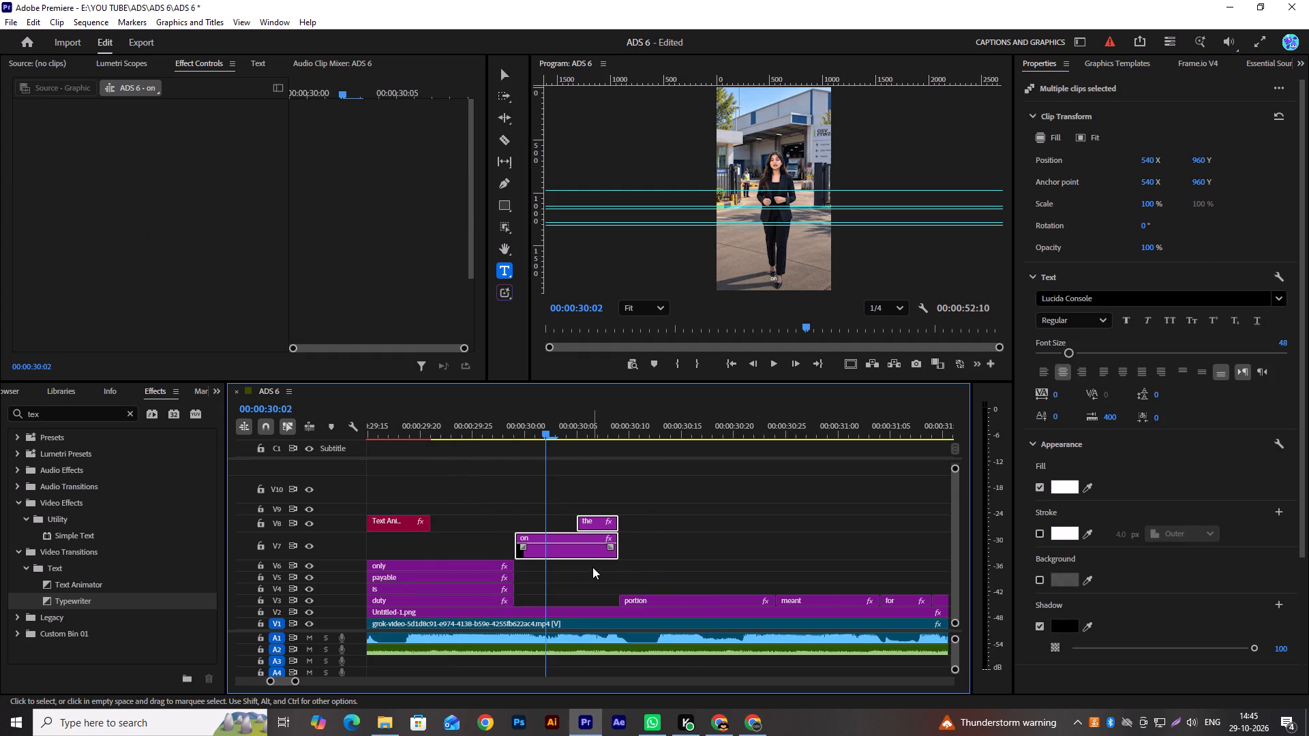
{"action": "scroll", "coordinate": [573, 555], "scroll_direction": "up", "scroll_amount": 1}
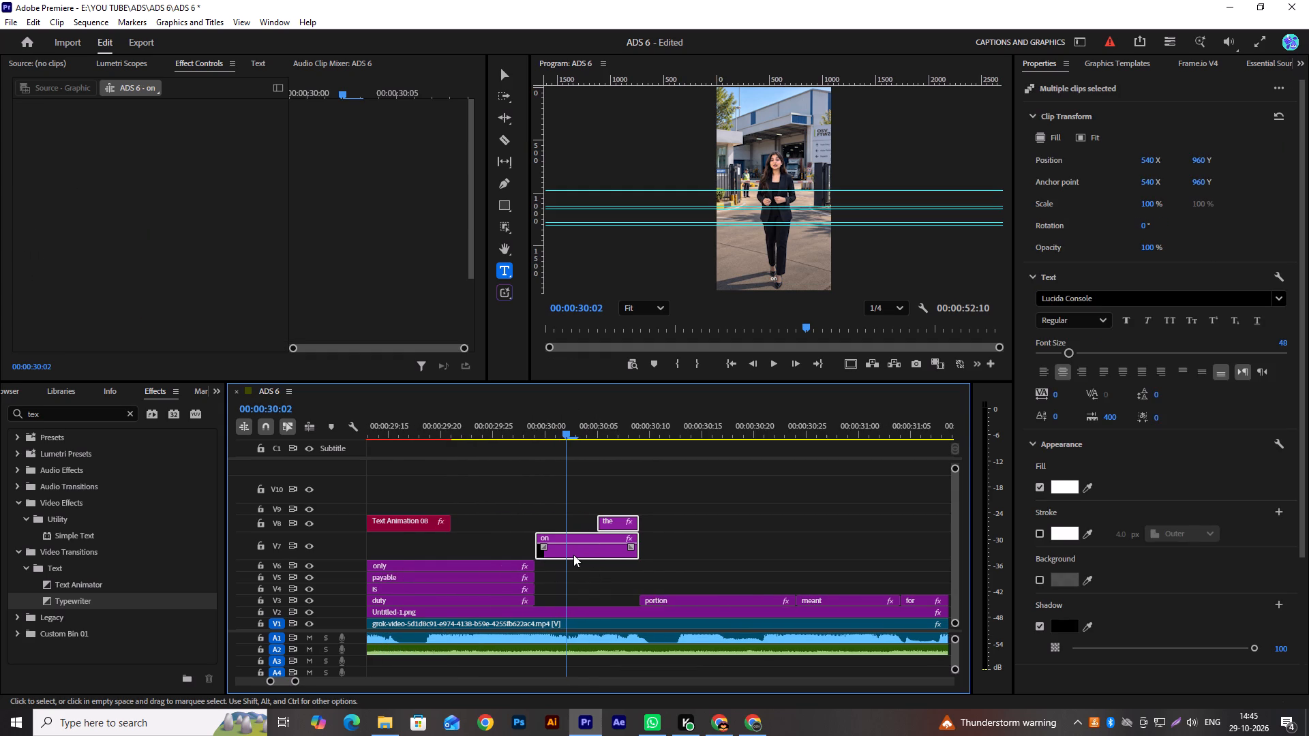
{"action": "scroll", "coordinate": [573, 555], "scroll_direction": "up", "scroll_amount": 1}
{"action": "left_click_drag", "start_coordinate": [593, 600], "coordinate": [581, 595]}
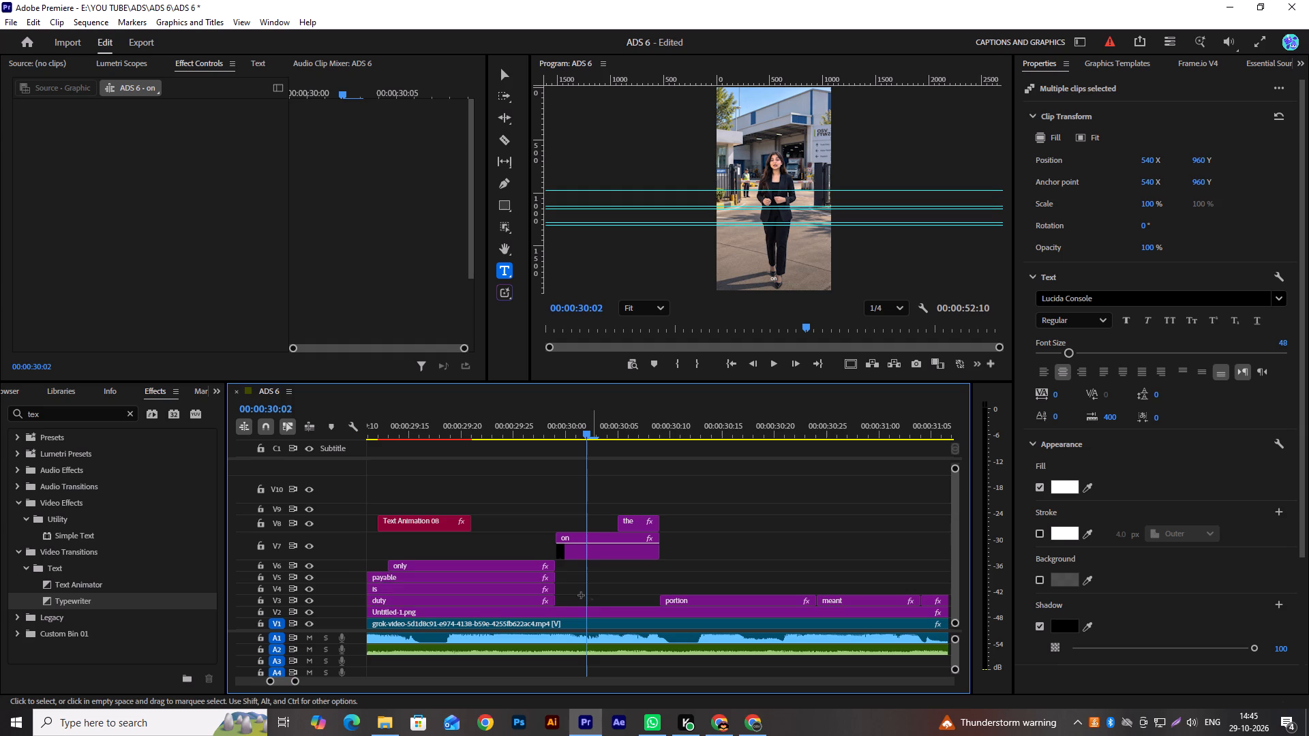
{"action": "left_click_drag", "start_coordinate": [581, 595], "coordinate": [541, 564]}
{"action": "left_click_drag", "start_coordinate": [551, 573], "coordinate": [588, 574]}
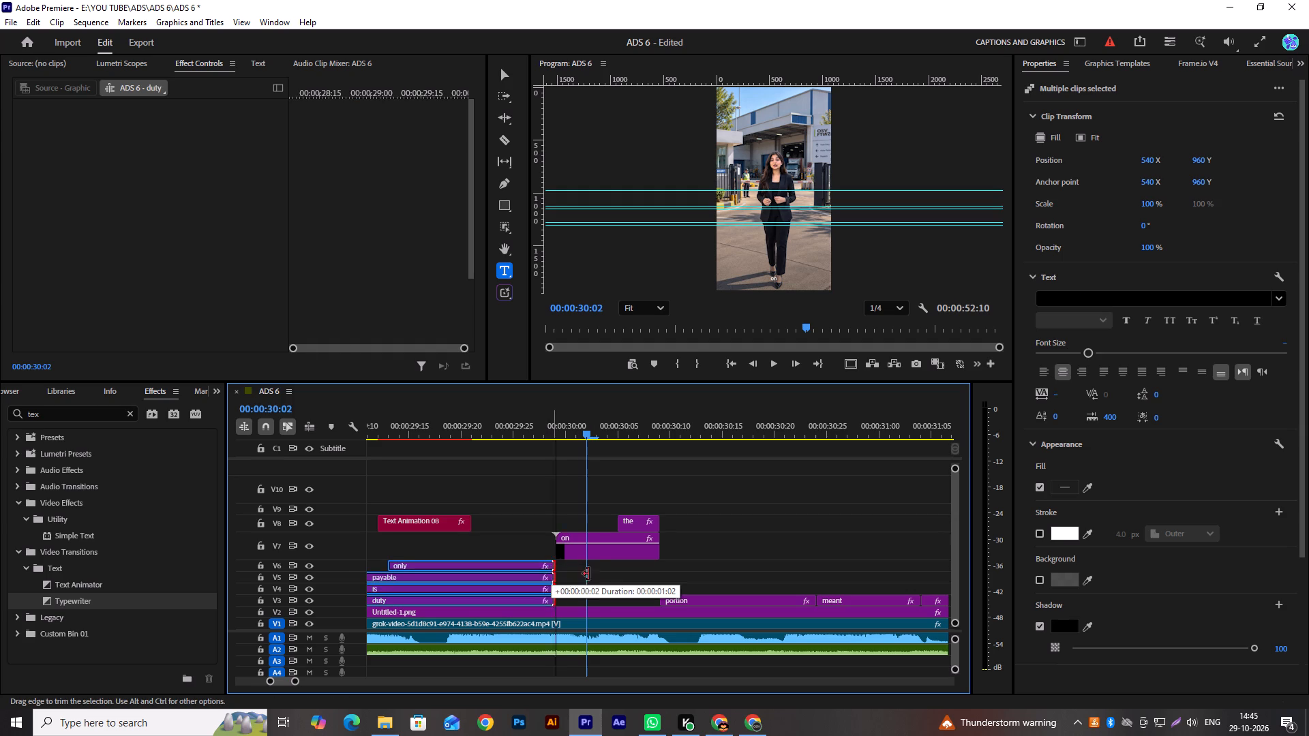
{"action": "left_click_drag", "start_coordinate": [588, 574], "coordinate": [656, 577]}
{"action": "scroll", "coordinate": [684, 570], "scroll_direction": "down", "scroll_amount": 1}
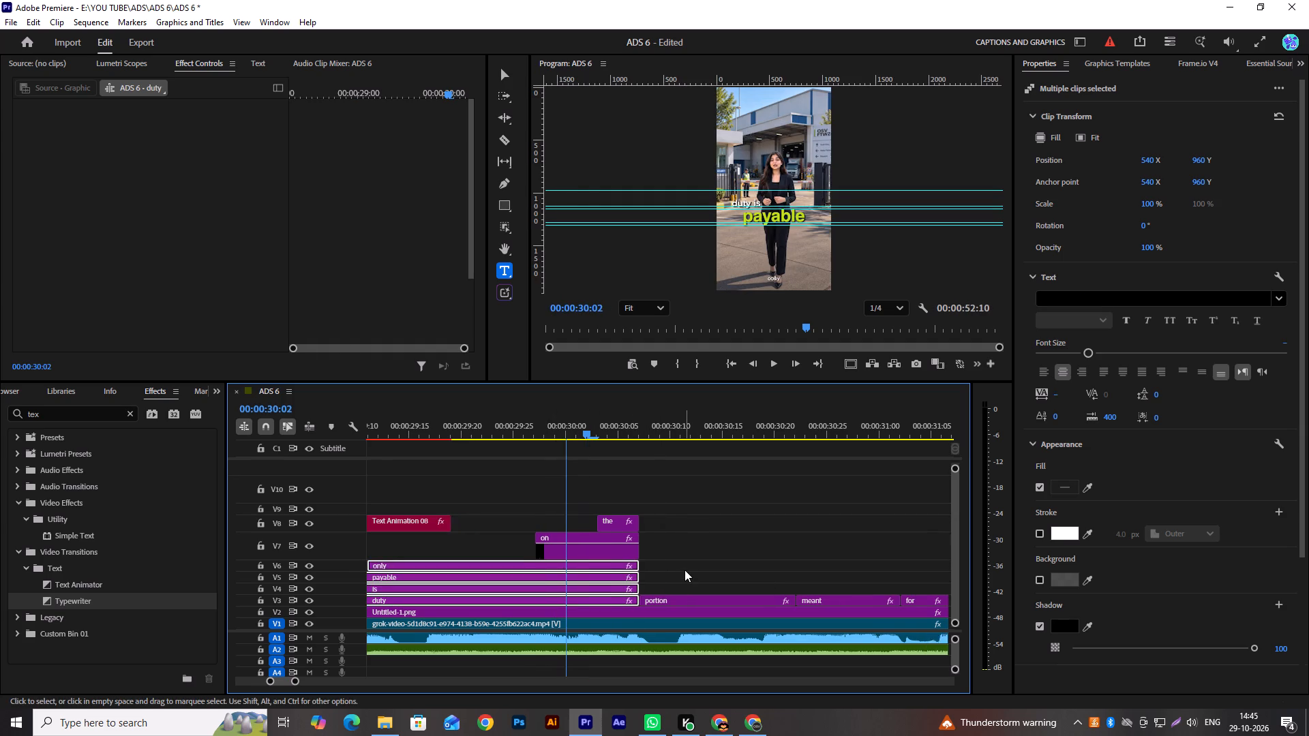
{"action": "scroll", "coordinate": [684, 570], "scroll_direction": "down", "scroll_amount": 1}
Set the "on" caption's font to Montserrat SemiBold and its font size to 80.
{"action": "left_click", "coordinate": [584, 551]}
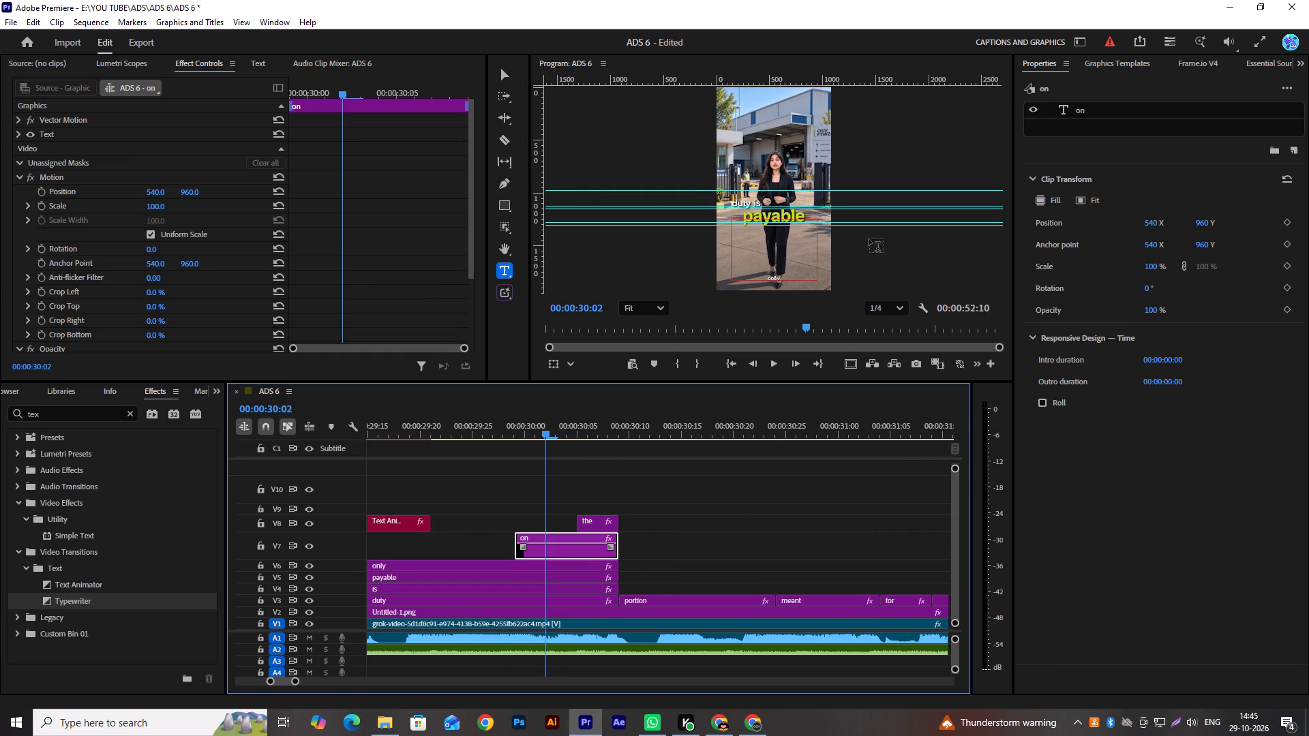
{"action": "left_click", "coordinate": [1092, 109]}
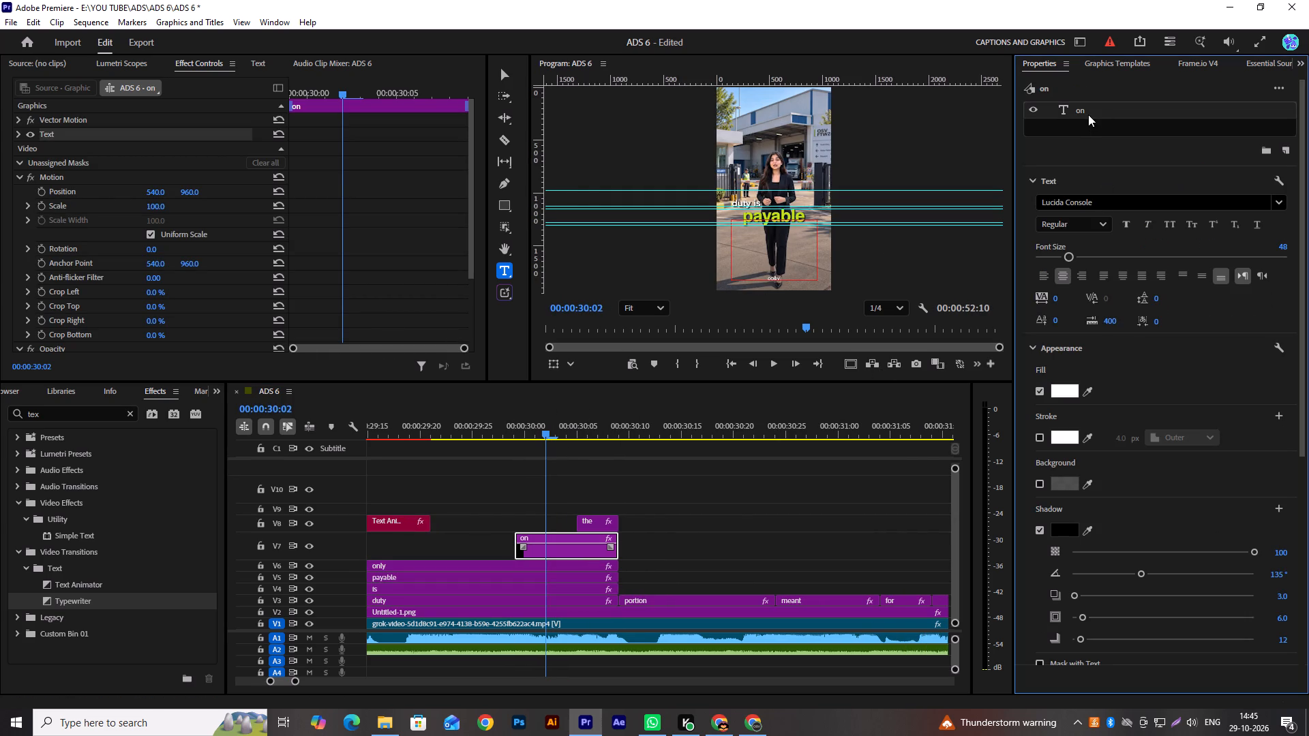
{"action": "left_click", "coordinate": [1088, 114]}
{"action": "left_click", "coordinate": [1111, 208]}
{"action": "type", "text": "mont"}
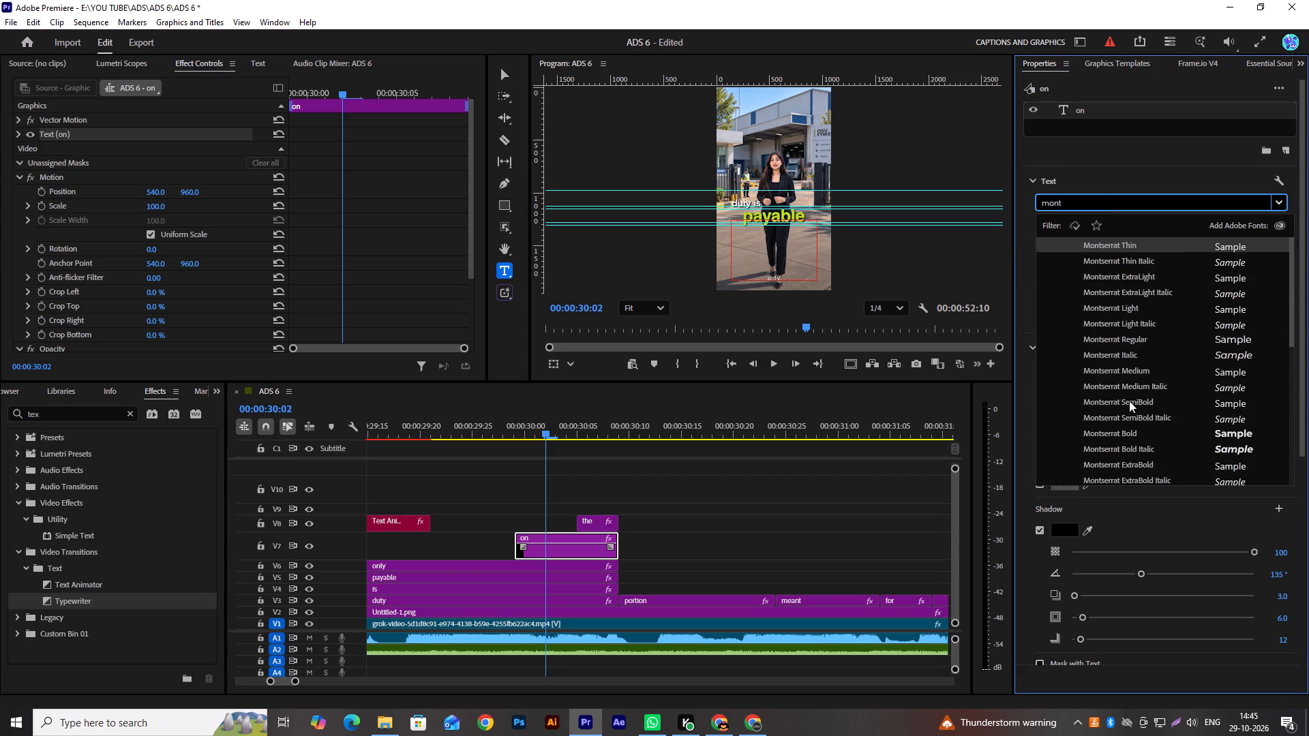
{"action": "left_click", "coordinate": [1129, 401]}
{"action": "left_click", "coordinate": [1282, 245]}
{"action": "key", "text": "8"}
{"action": "key", "text": "0"}
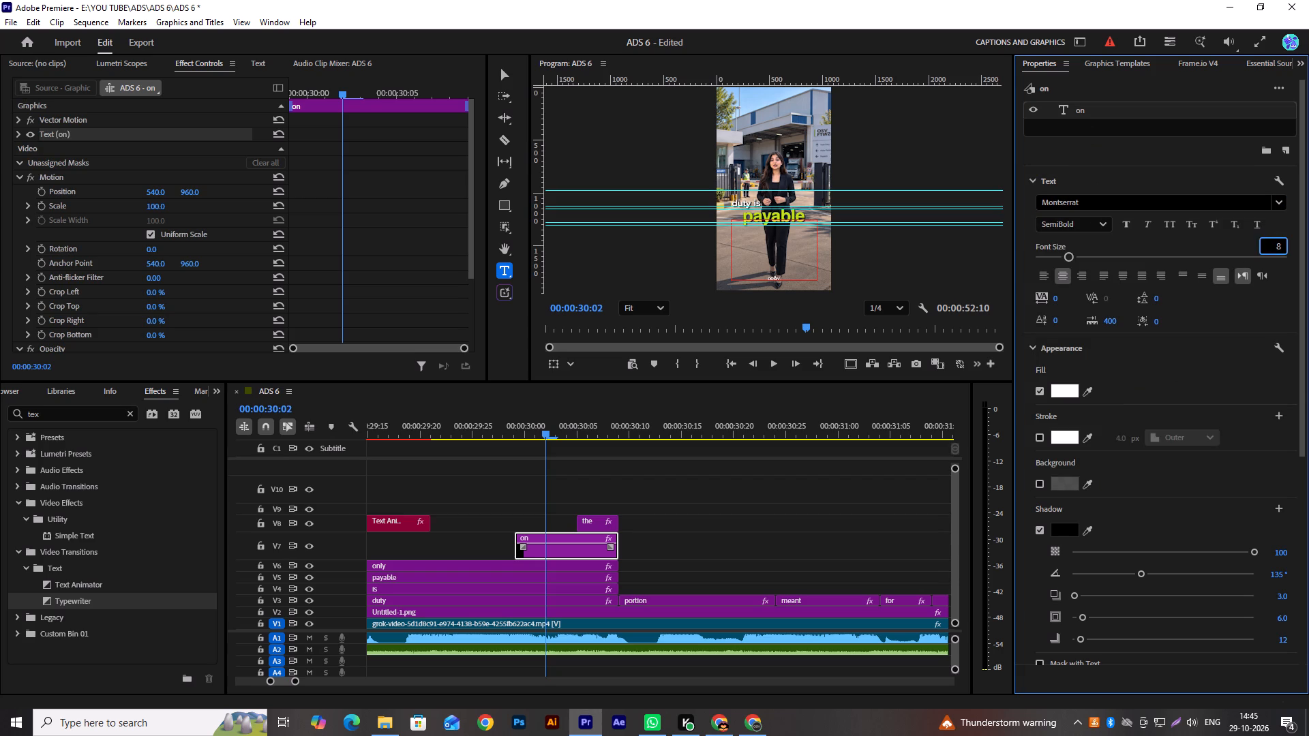
{"action": "key", "text": "Return"}
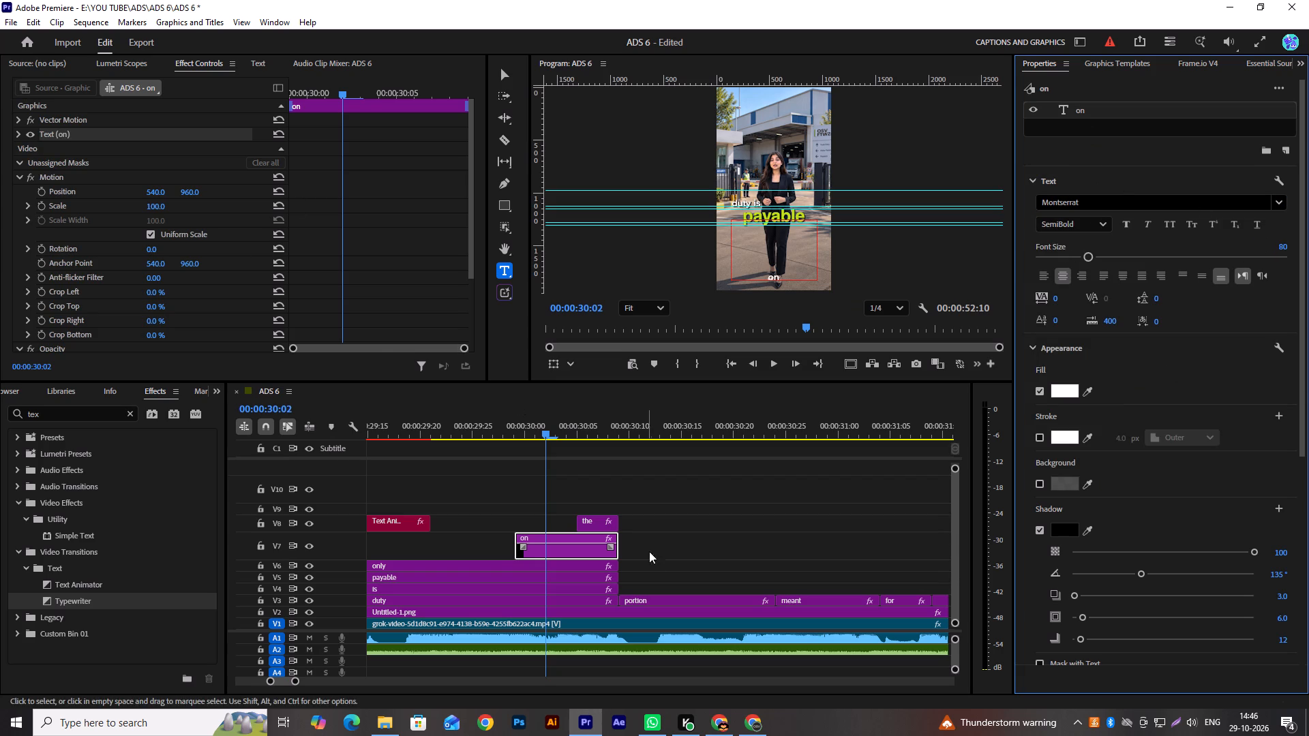
Paste the copied Drop Shadow effect three times onto the "on" caption and three times onto "the".
{"action": "key", "text": "ctrl+v"}
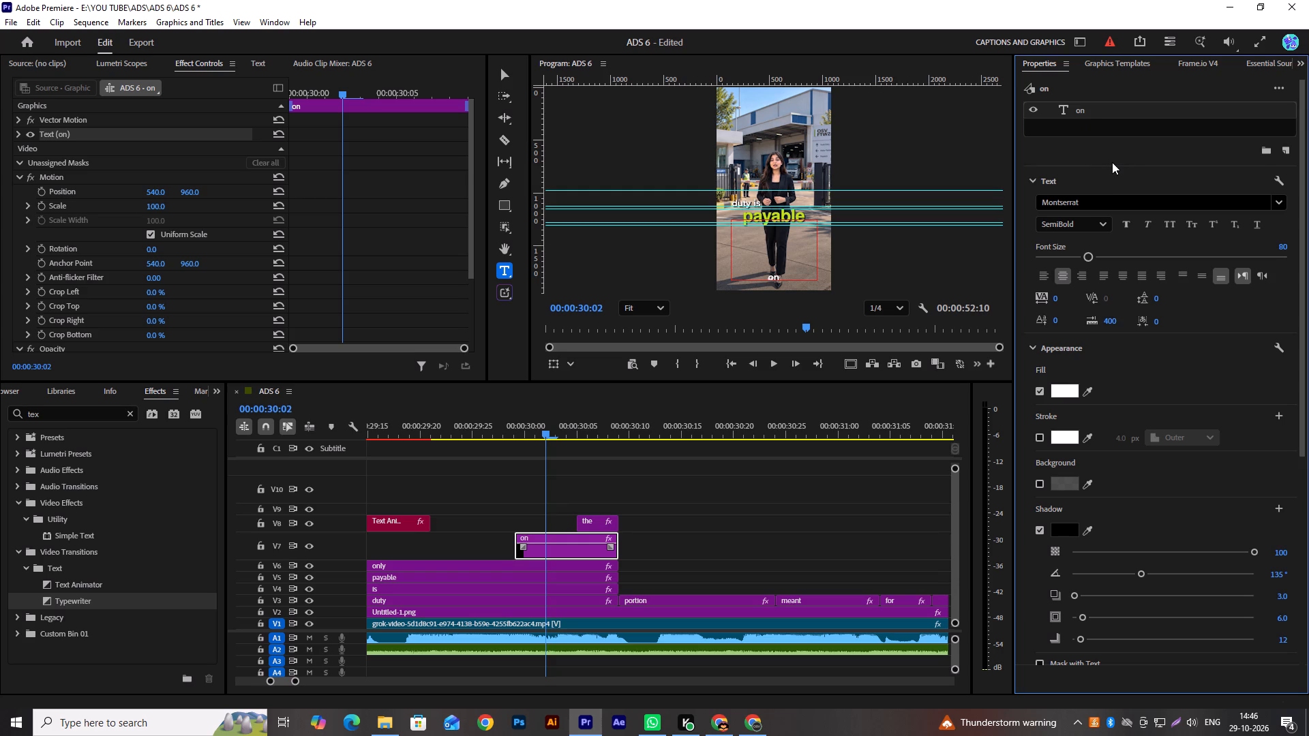
{"action": "key", "text": "ctrl+v"}
{"action": "key", "text": "ctrl+v"}
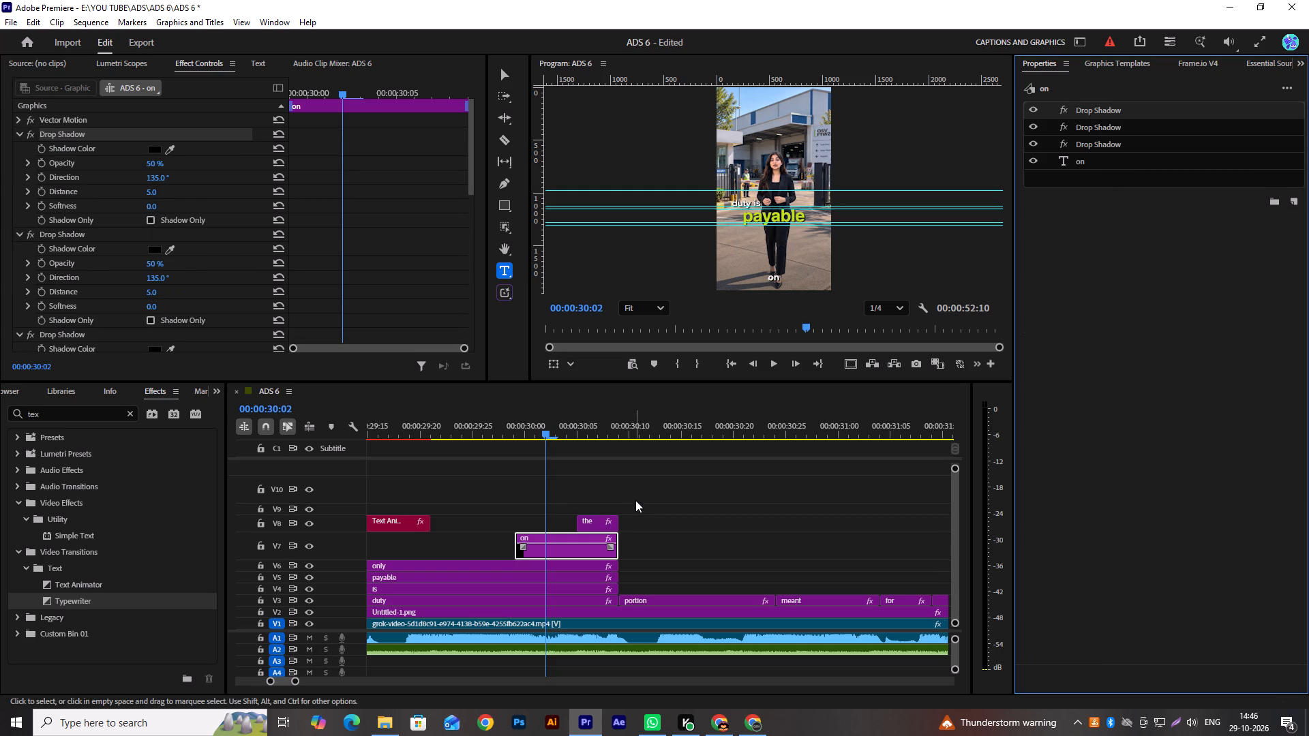
{"action": "left_click", "coordinate": [591, 525]}
{"action": "key", "text": "ctrl+v"}
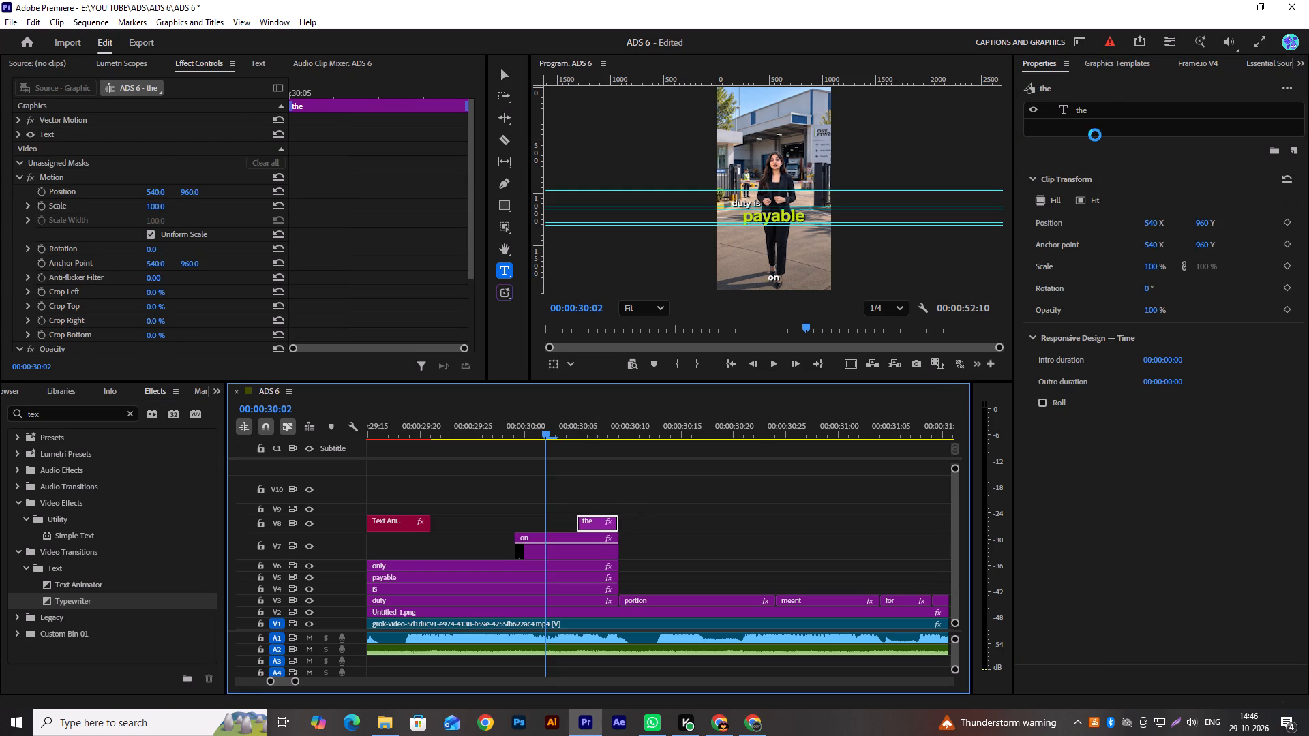
{"action": "key", "text": "ctrl+v"}
{"action": "key", "text": "ctrl+v"}
At 00:00:30:04, raise the "on" caption to just below "payable" by setting its Motion vertical position to about 492.
{"action": "scroll", "coordinate": [644, 467], "scroll_direction": "up", "scroll_amount": 6}
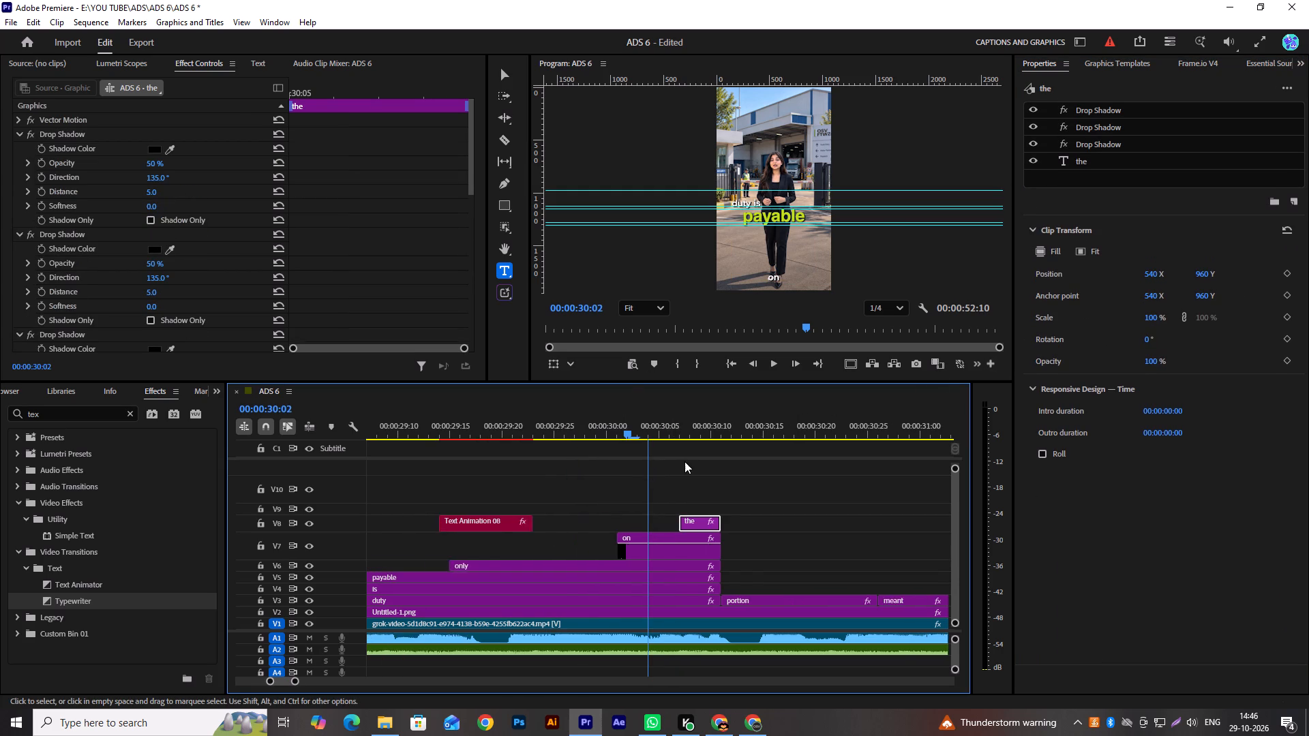
{"action": "scroll", "coordinate": [684, 461], "scroll_direction": "up", "scroll_amount": 2}
{"action": "scroll", "coordinate": [702, 517], "scroll_direction": "down", "scroll_amount": 4}
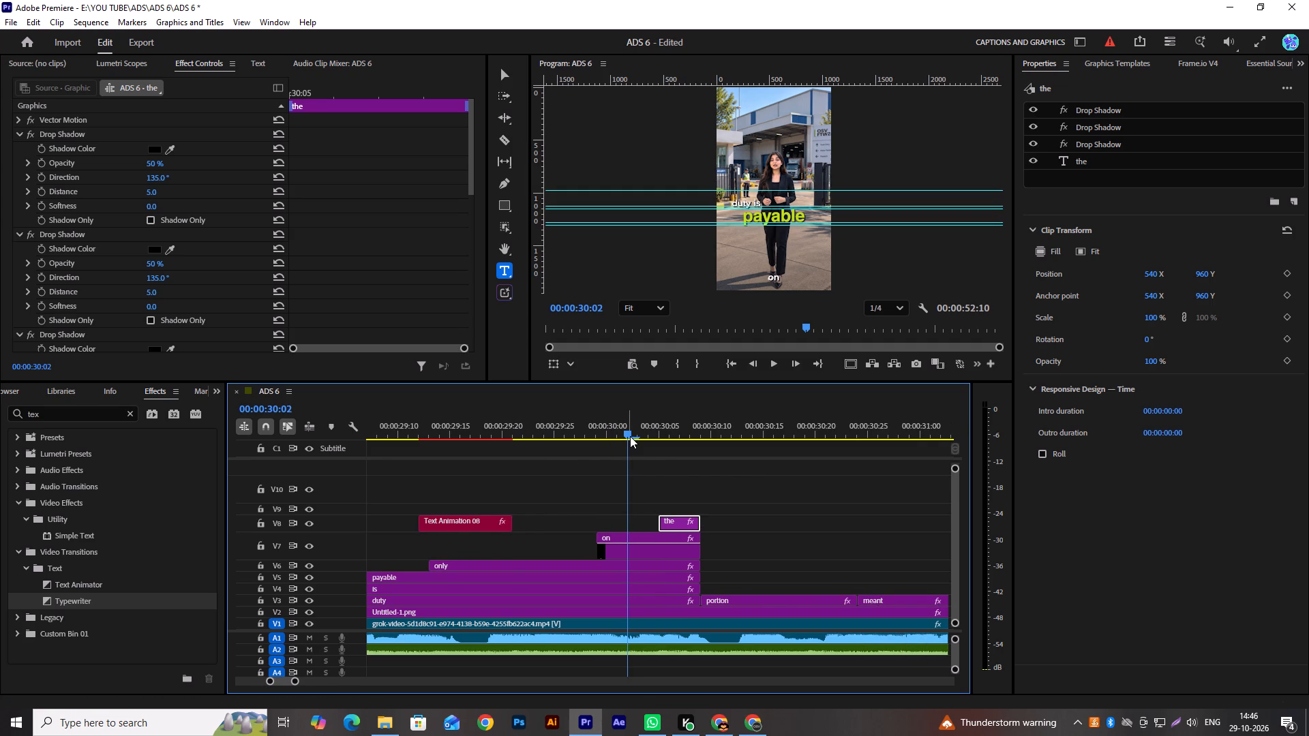
{"action": "left_click_drag", "start_coordinate": [628, 433], "coordinate": [658, 443]}
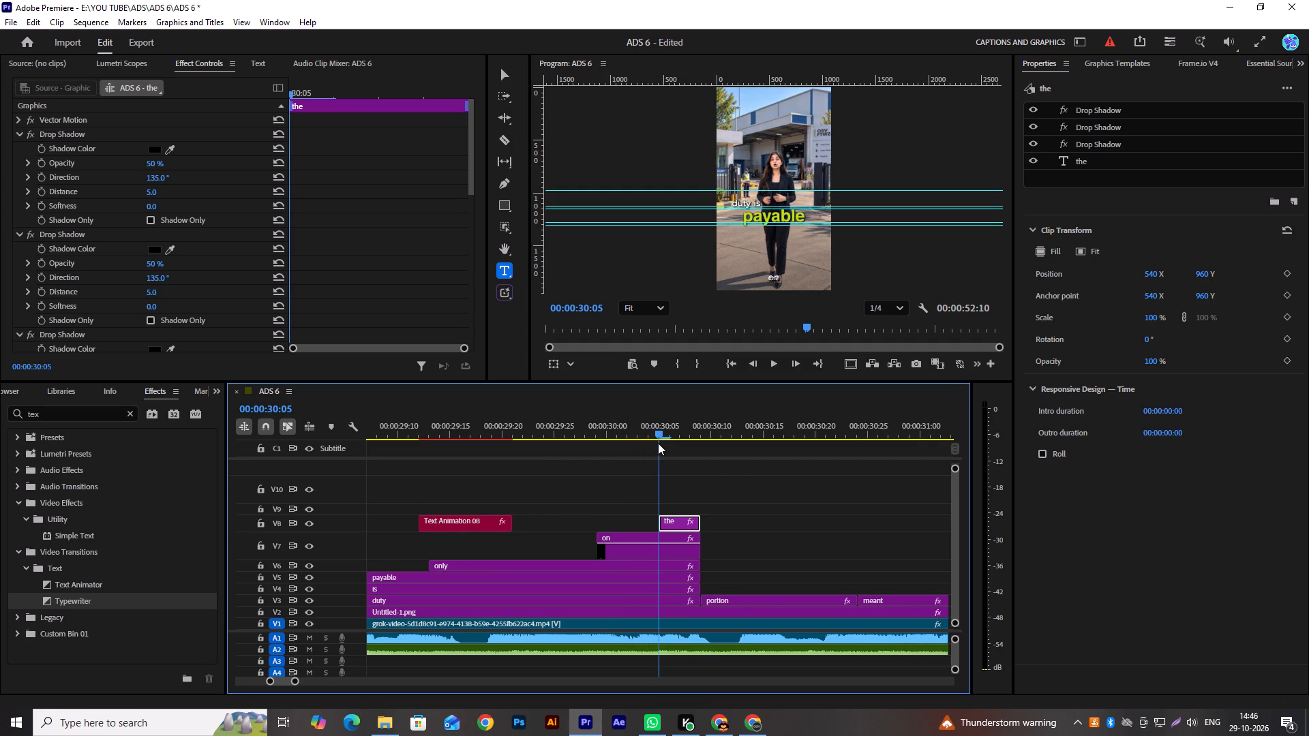
{"action": "left_click_drag", "start_coordinate": [658, 443], "coordinate": [659, 444]}
{"action": "key", "text": "Left"}
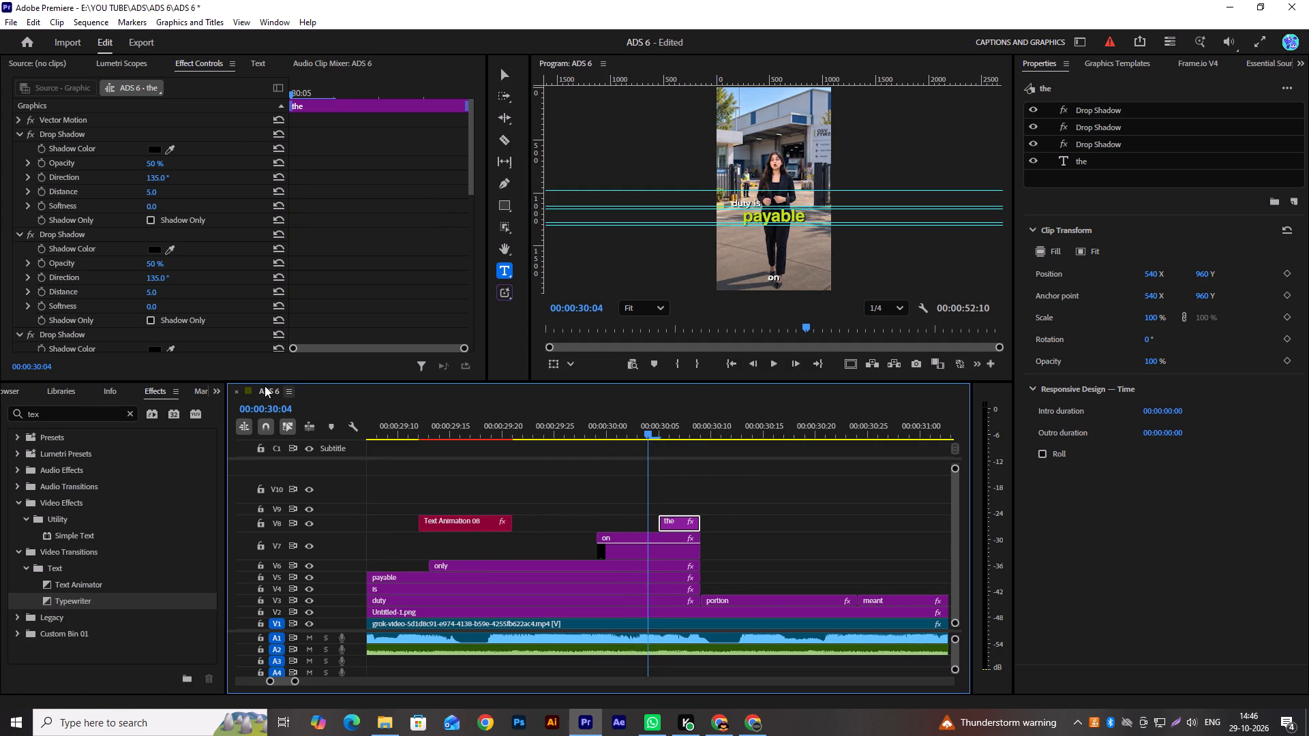
{"action": "left_click", "coordinate": [498, 76]}
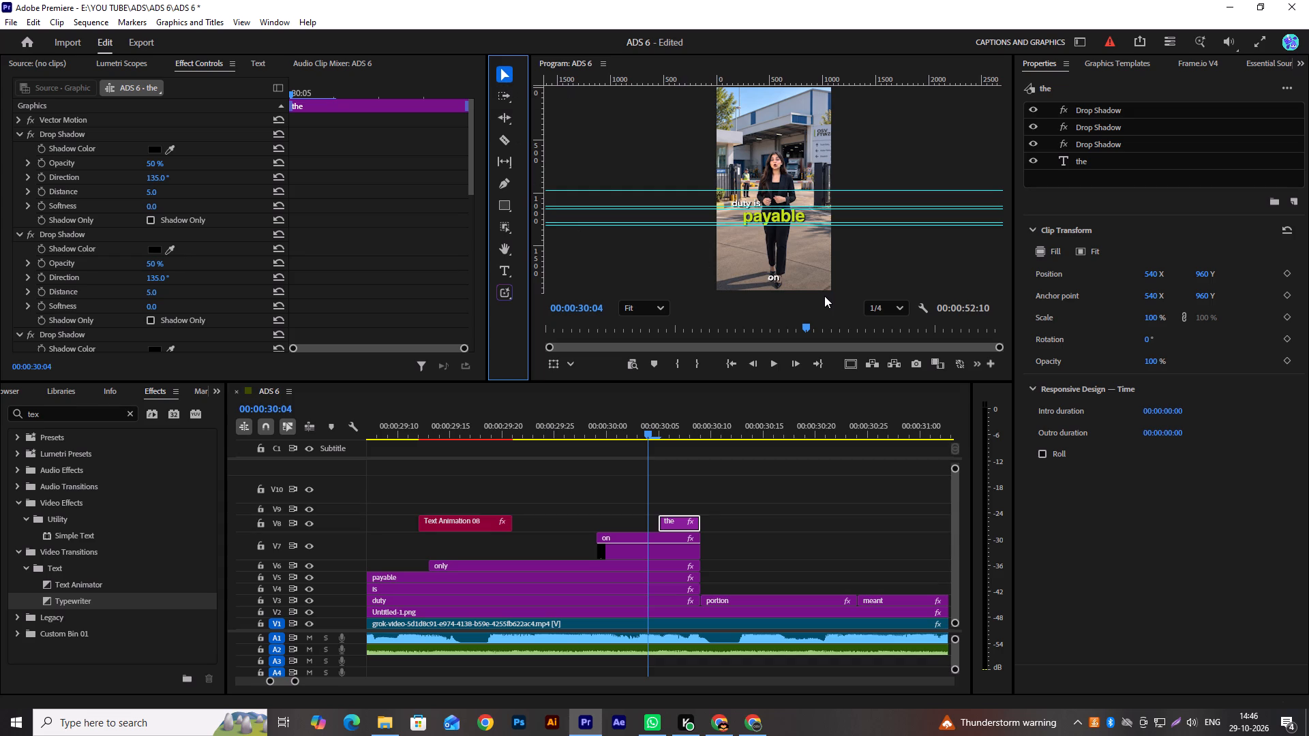
{"action": "scroll", "coordinate": [824, 296], "scroll_direction": "up", "scroll_amount": 5}
{"action": "left_click", "coordinate": [655, 549]}
{"action": "scroll", "coordinate": [814, 241], "scroll_direction": "up", "scroll_amount": 2}
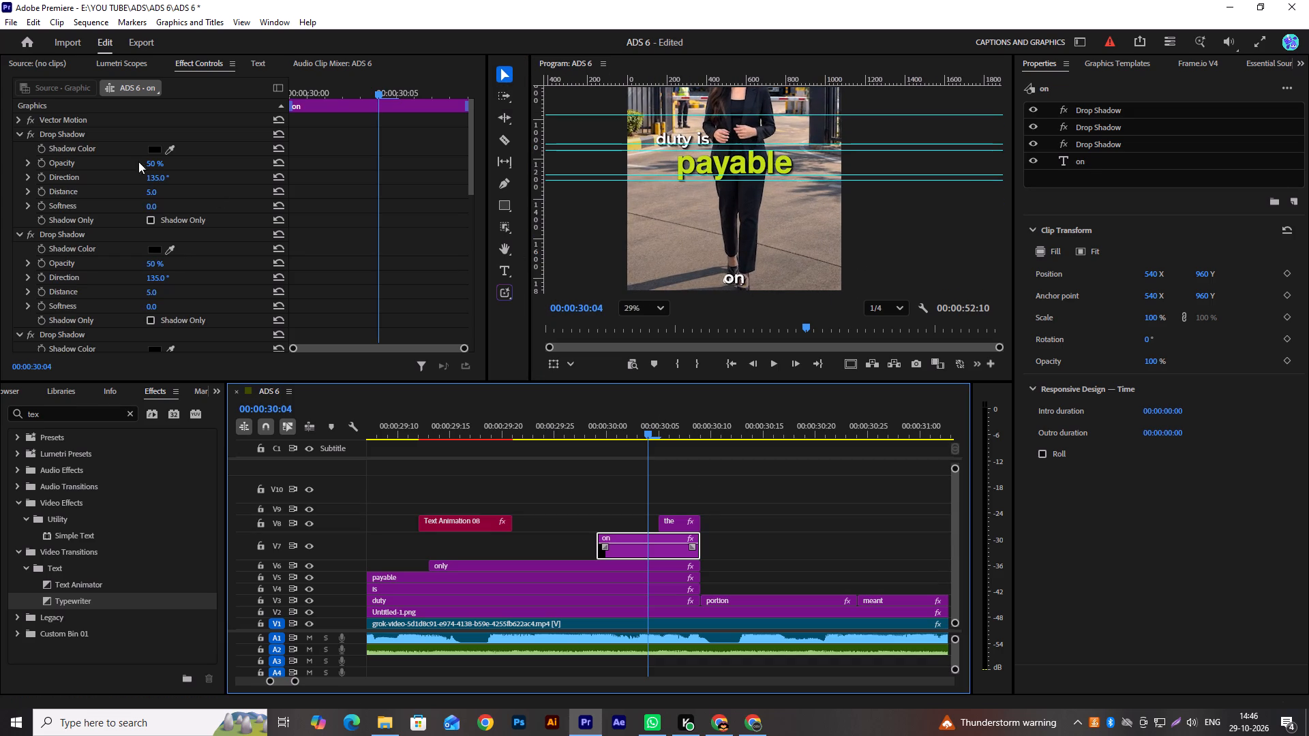
{"action": "scroll", "coordinate": [339, 230], "scroll_direction": "down", "scroll_amount": 15}
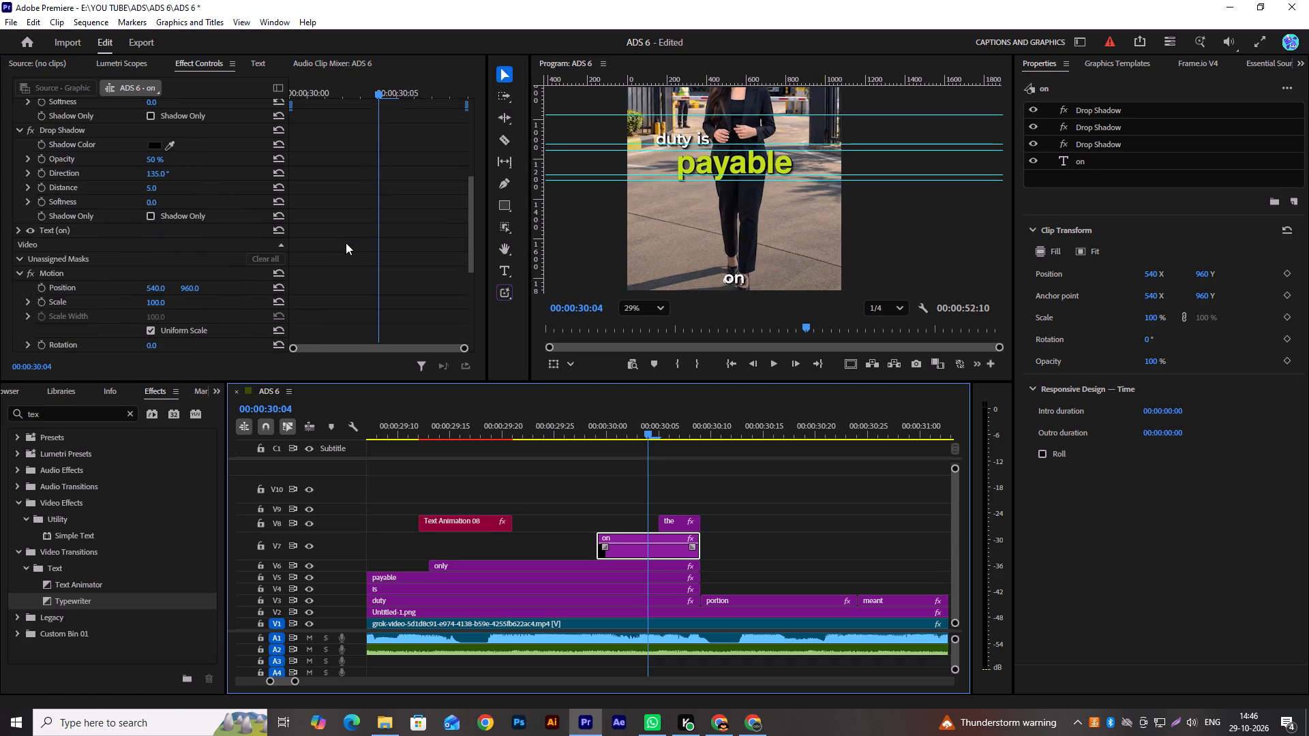
{"action": "left_click_drag", "start_coordinate": [190, 289], "coordinate": [136, 305]}
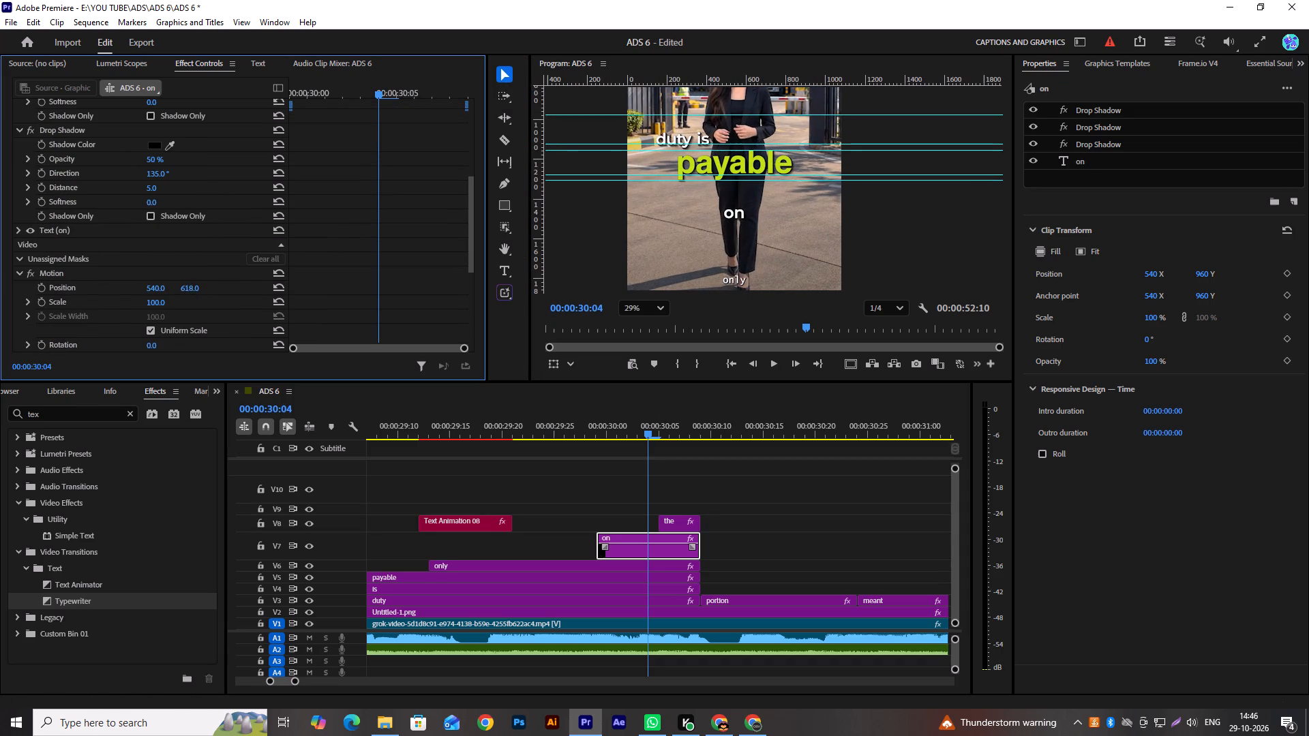
{"action": "left_click_drag", "start_coordinate": [136, 305], "coordinate": [63, 329]}
{"action": "scroll", "coordinate": [720, 182], "scroll_direction": "up", "scroll_amount": 4}
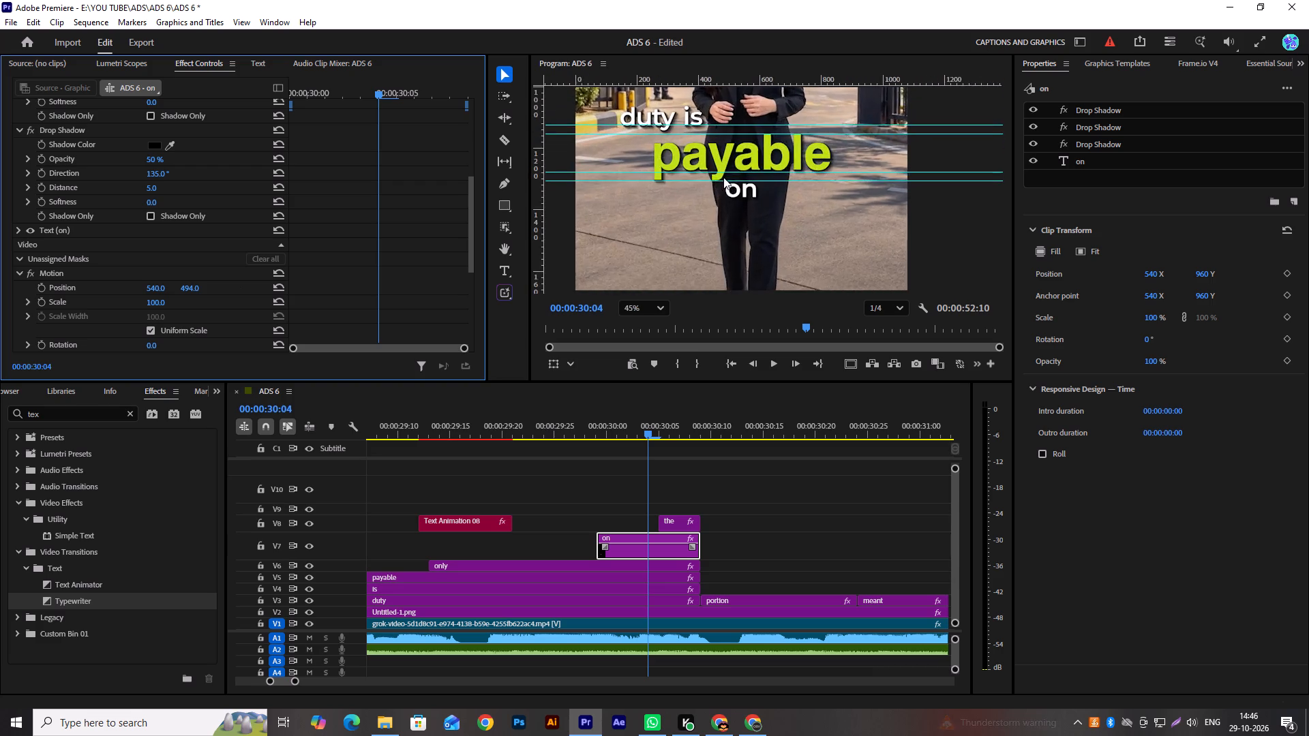
{"action": "scroll", "coordinate": [723, 177], "scroll_direction": "up", "scroll_amount": 6}
{"action": "left_click", "coordinate": [193, 289]}
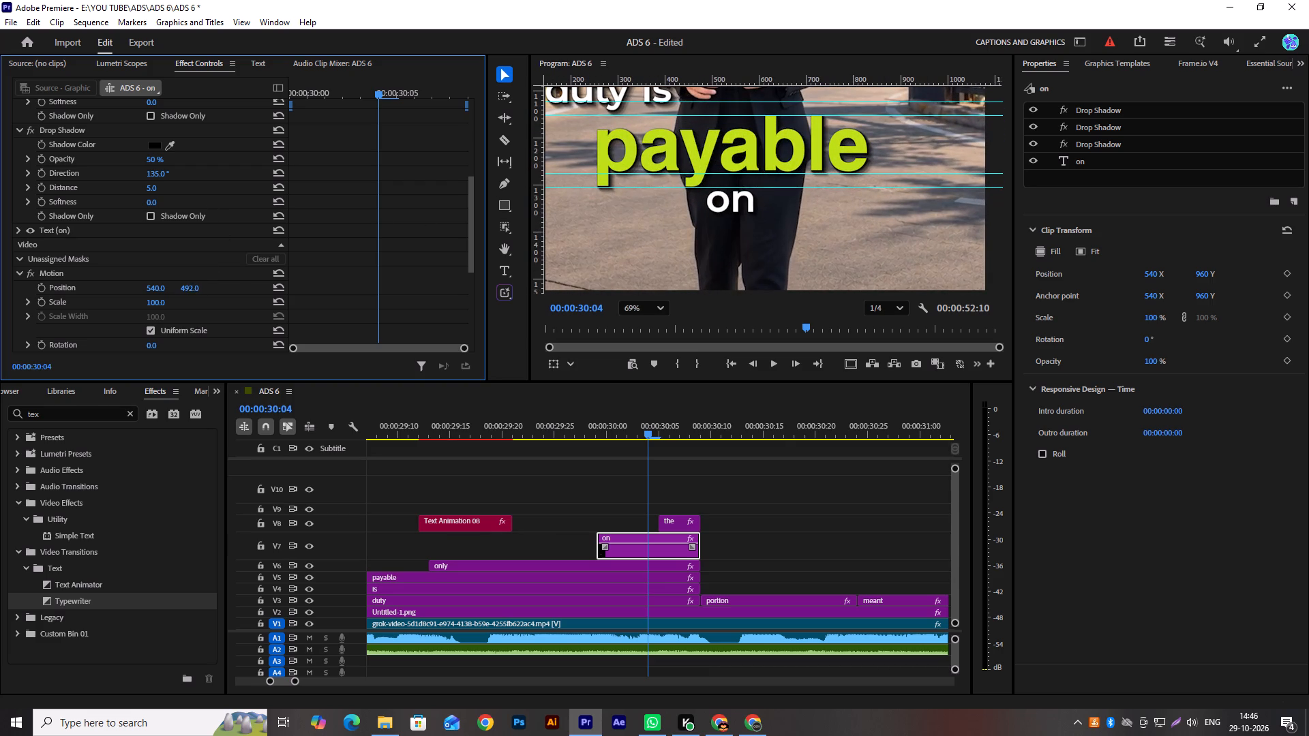
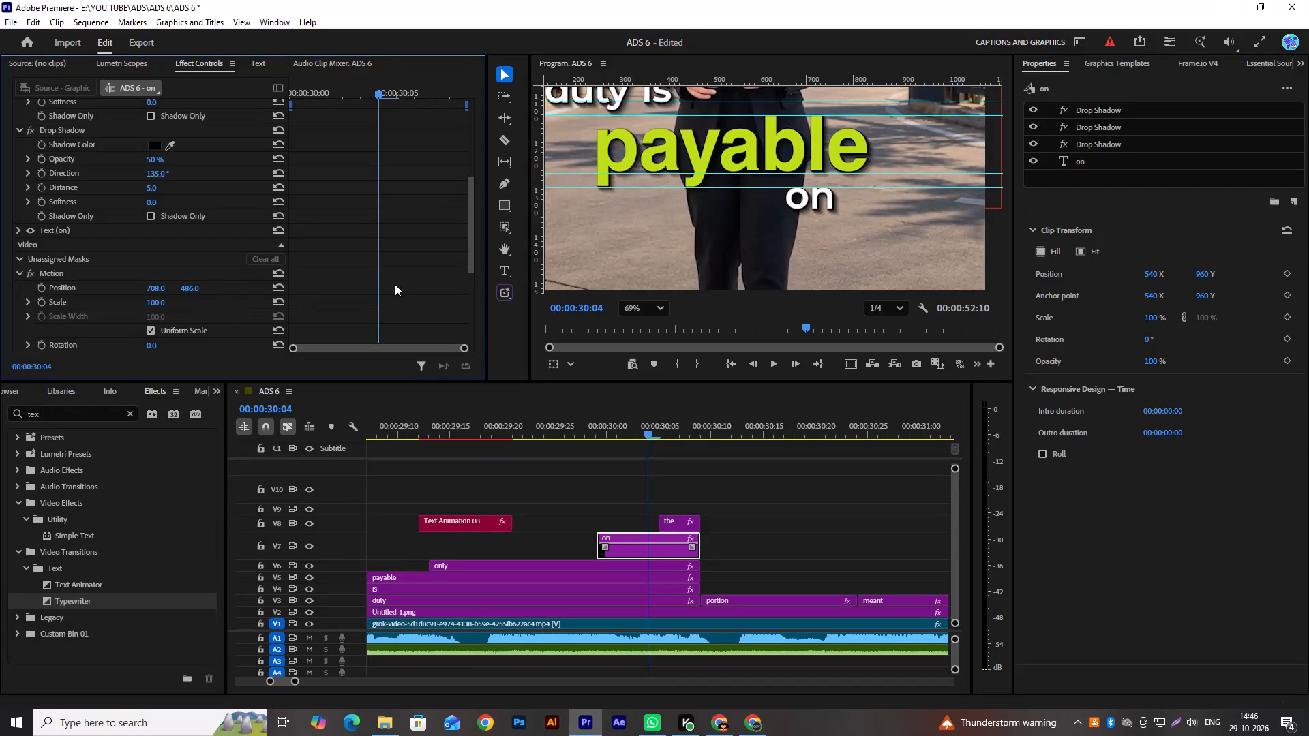
Review the "duty is payable on" caption animation by scrubbing and playing between about 00:00:28:10 and 00:00:29:29.
{"action": "scroll", "coordinate": [682, 215], "scroll_direction": "down", "scroll_amount": 10}
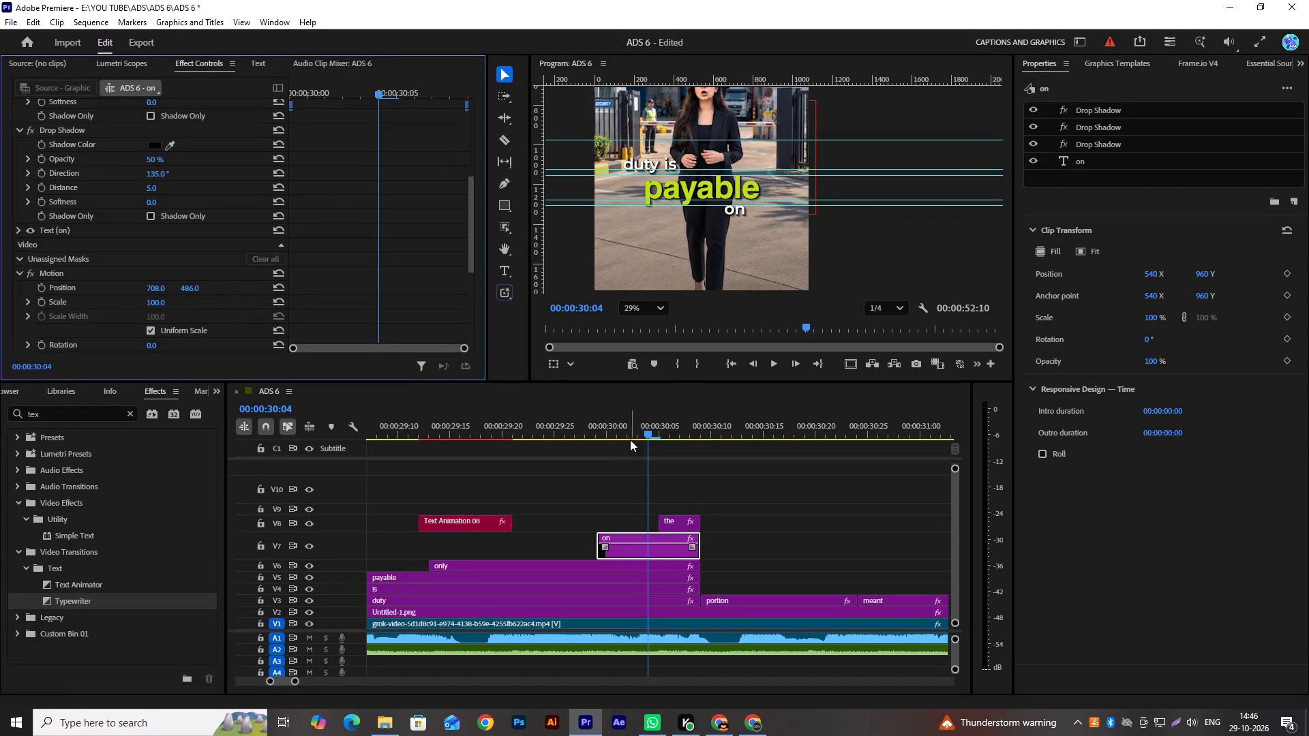
{"action": "left_click_drag", "start_coordinate": [633, 433], "coordinate": [483, 460]}
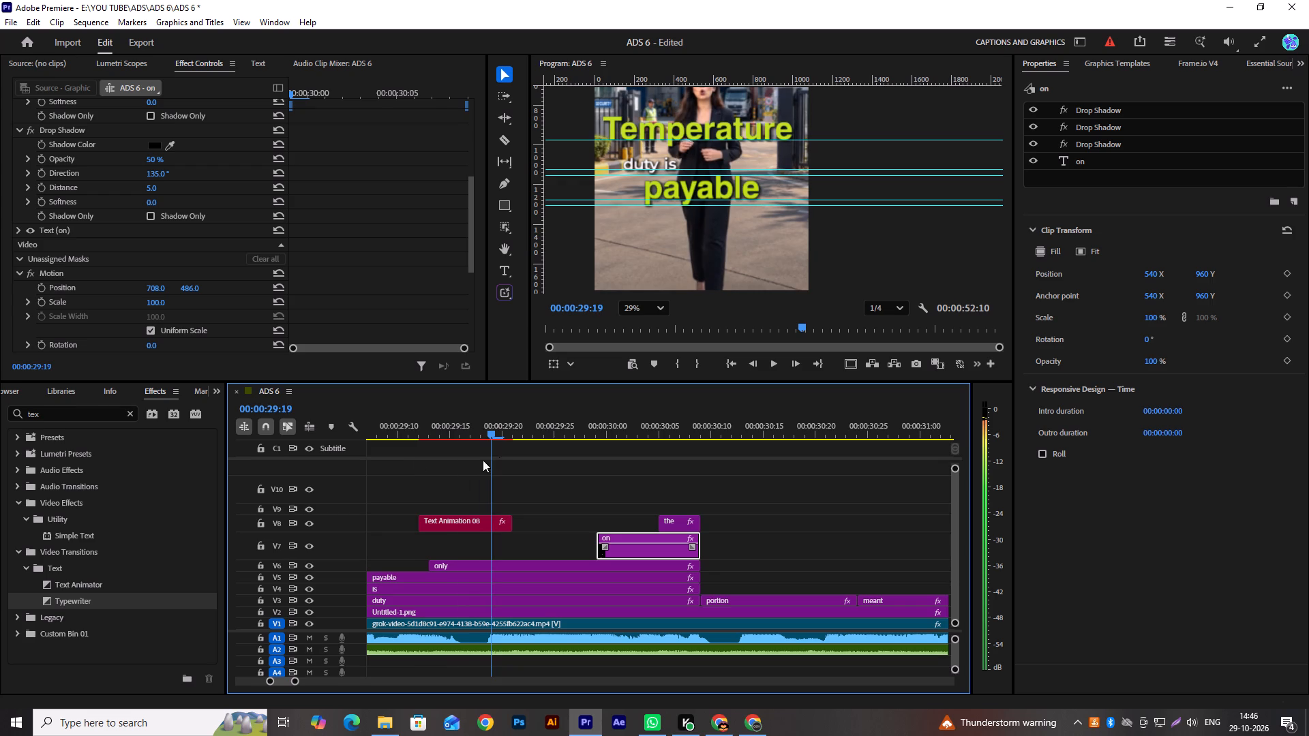
{"action": "left_click_drag", "start_coordinate": [483, 460], "coordinate": [420, 465]}
{"action": "key", "text": "space"}
{"action": "key", "text": "space"}
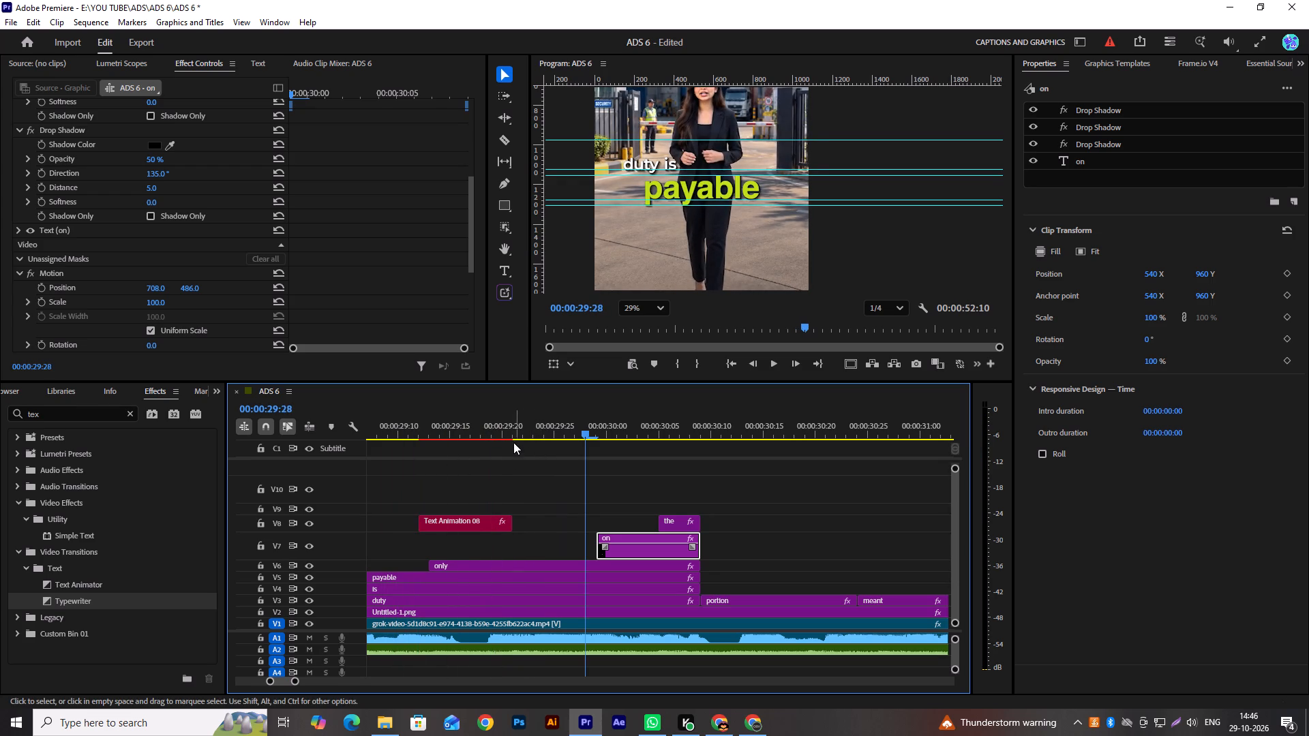
{"action": "scroll", "coordinate": [515, 474], "scroll_direction": "down", "scroll_amount": 6, "text": "alt"}
{"action": "scroll", "coordinate": [519, 474], "scroll_direction": "up", "scroll_amount": 4}
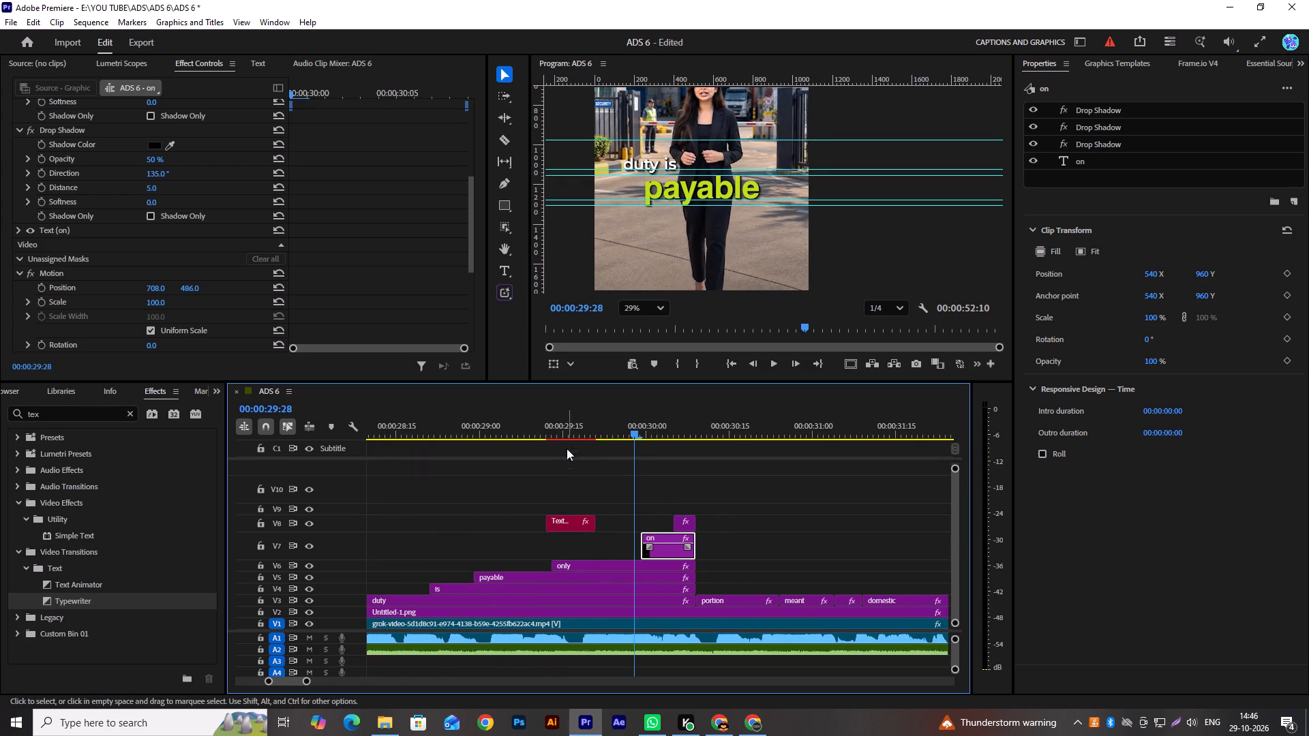
{"action": "left_click_drag", "start_coordinate": [577, 433], "coordinate": [413, 448]}
{"action": "scroll", "coordinate": [449, 469], "scroll_direction": "up", "scroll_amount": 6}
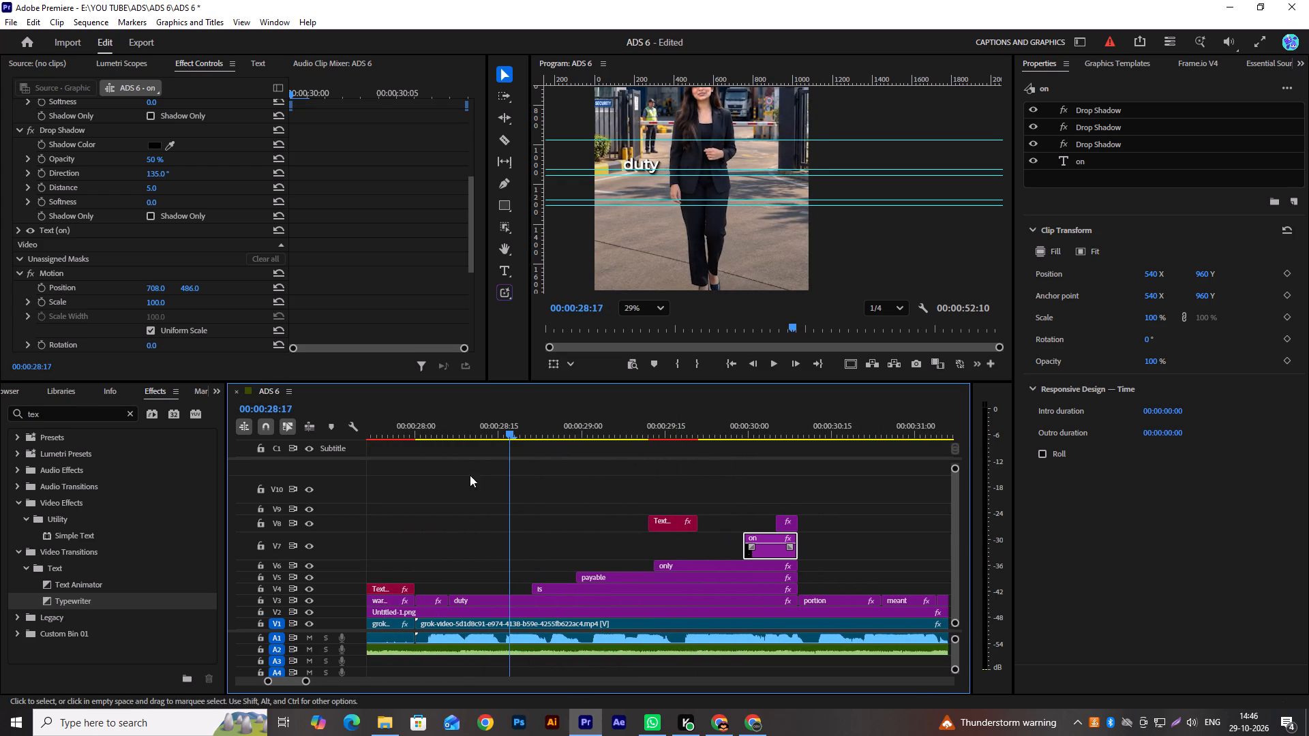
{"action": "left_click_drag", "start_coordinate": [497, 432], "coordinate": [491, 446]}
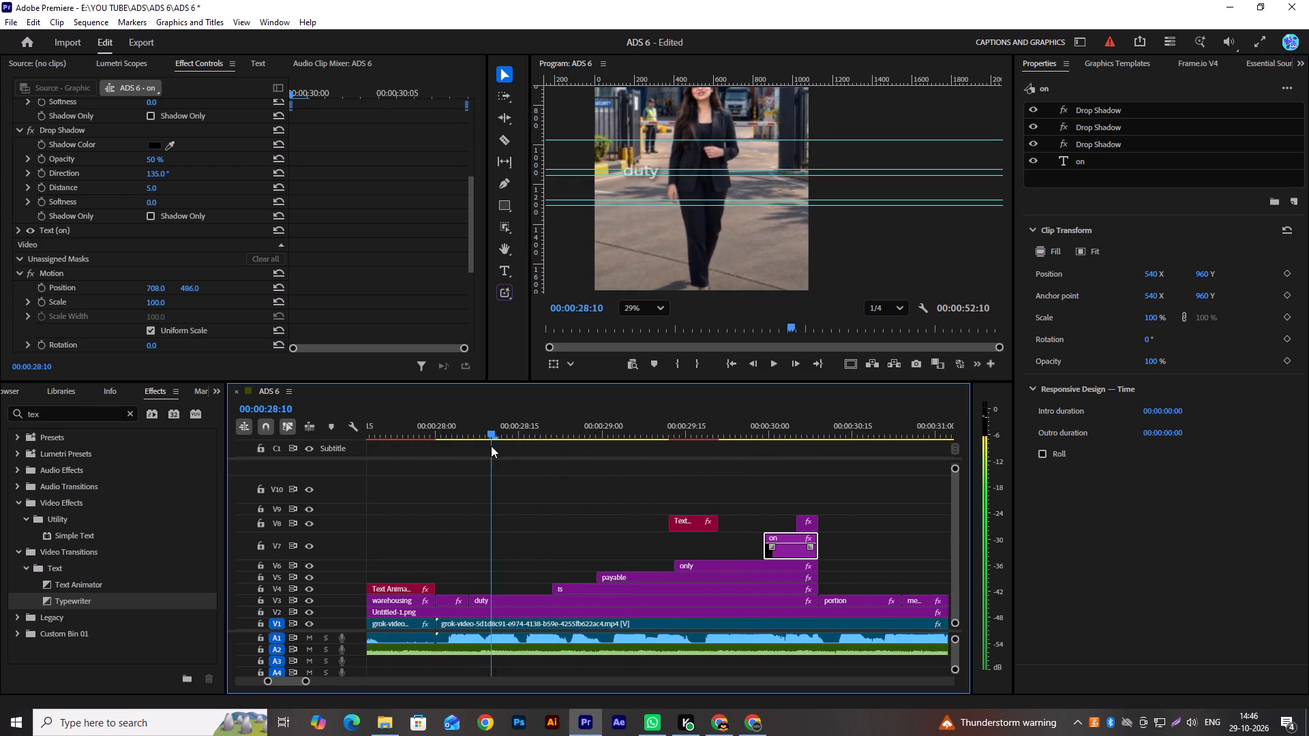
{"action": "left_click_drag", "start_coordinate": [491, 446], "coordinate": [766, 487]}
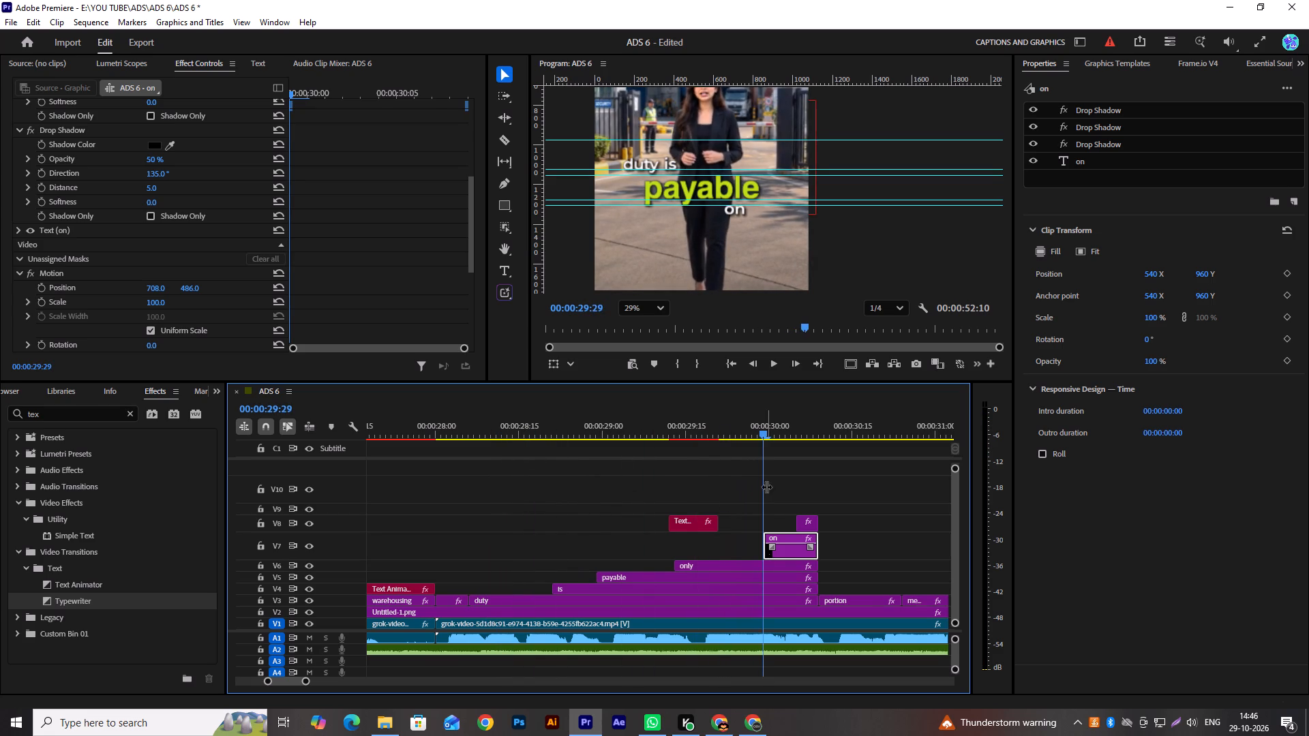
{"action": "scroll", "coordinate": [768, 487], "scroll_direction": "down", "scroll_amount": 7}
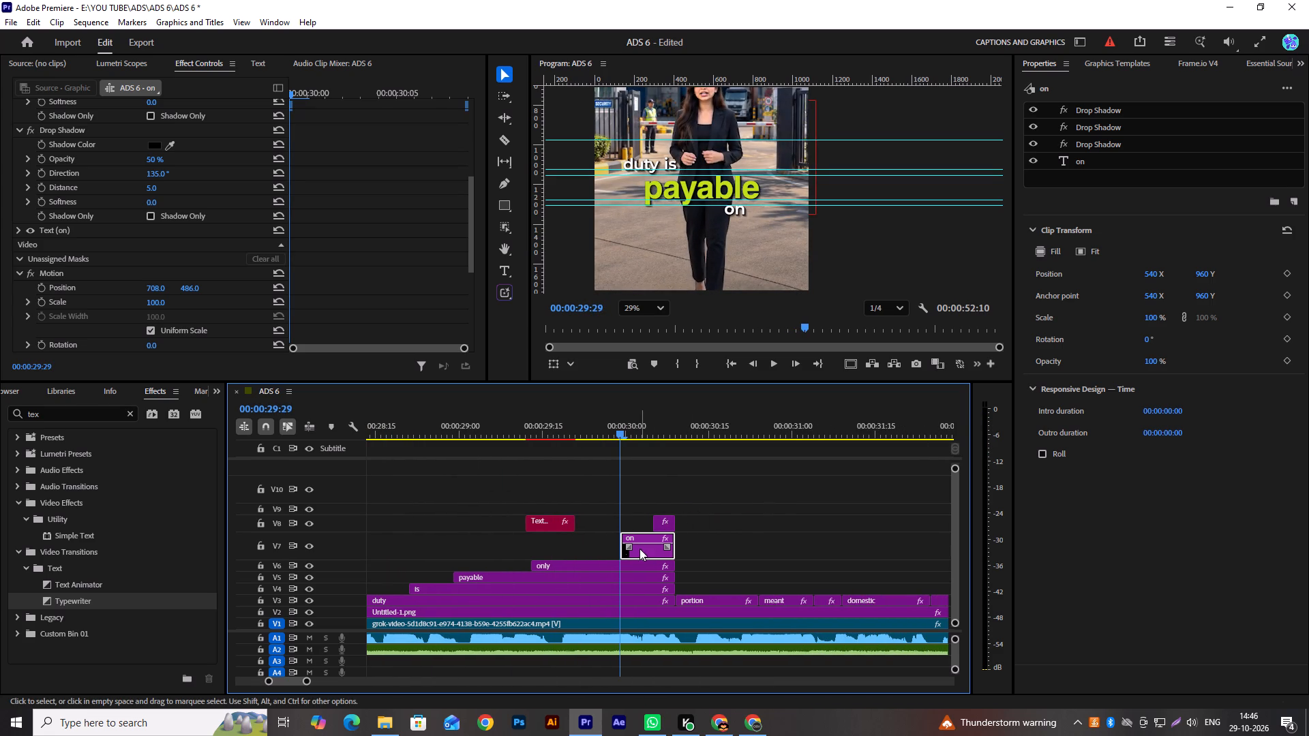
Keyframe the "on" caption's Motion position from 1155, 486 at 00:00:29:29 to 708, 486 at 00:00:30:04.
{"action": "left_click", "coordinate": [648, 435]}
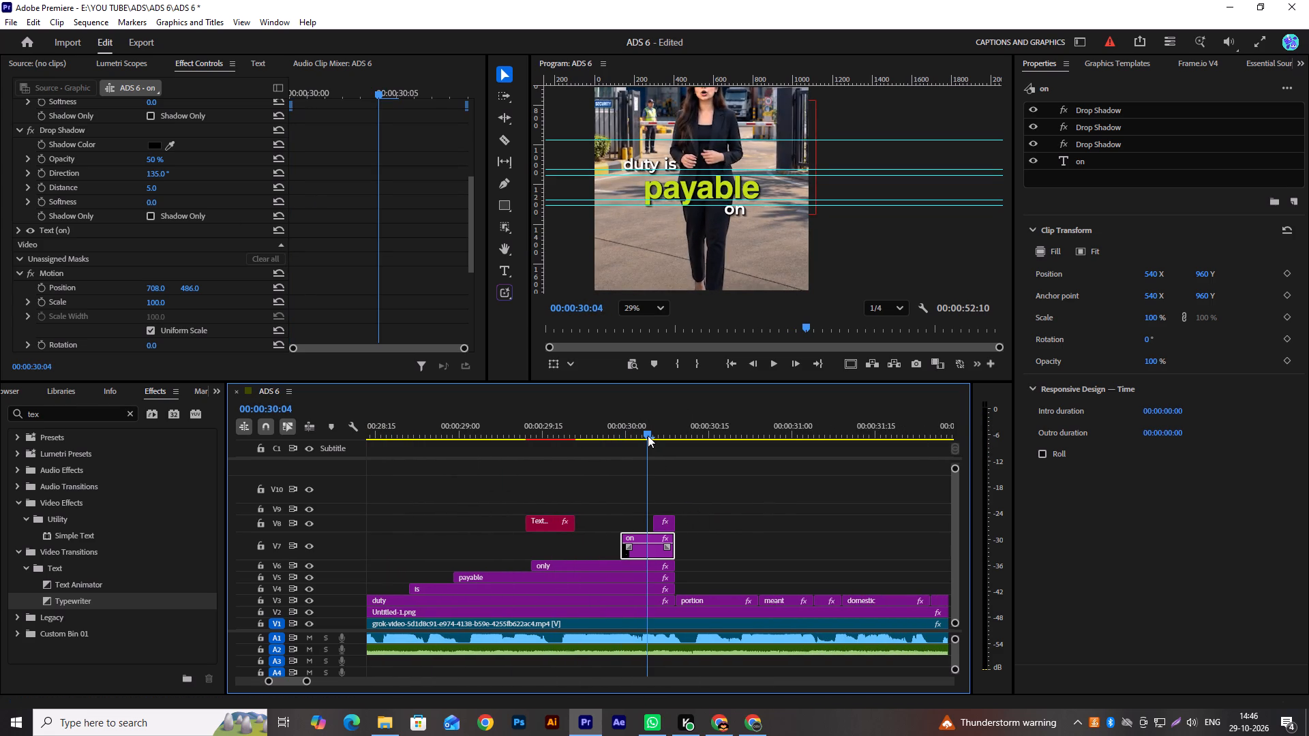
{"action": "key", "text": "Right"}
{"action": "key", "text": "Left"}
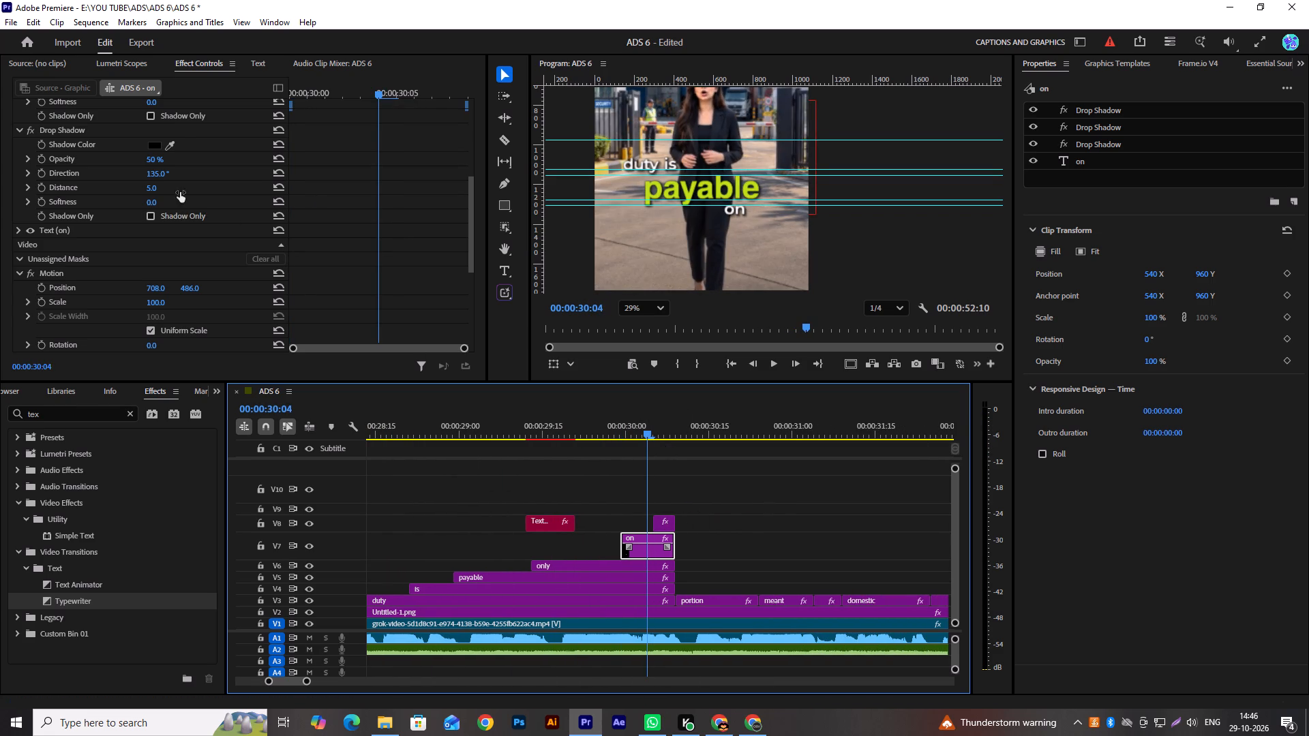
{"action": "scroll", "coordinate": [262, 193], "scroll_direction": "up", "scroll_amount": 18}
{"action": "scroll", "coordinate": [262, 195], "scroll_direction": "down", "scroll_amount": 7}
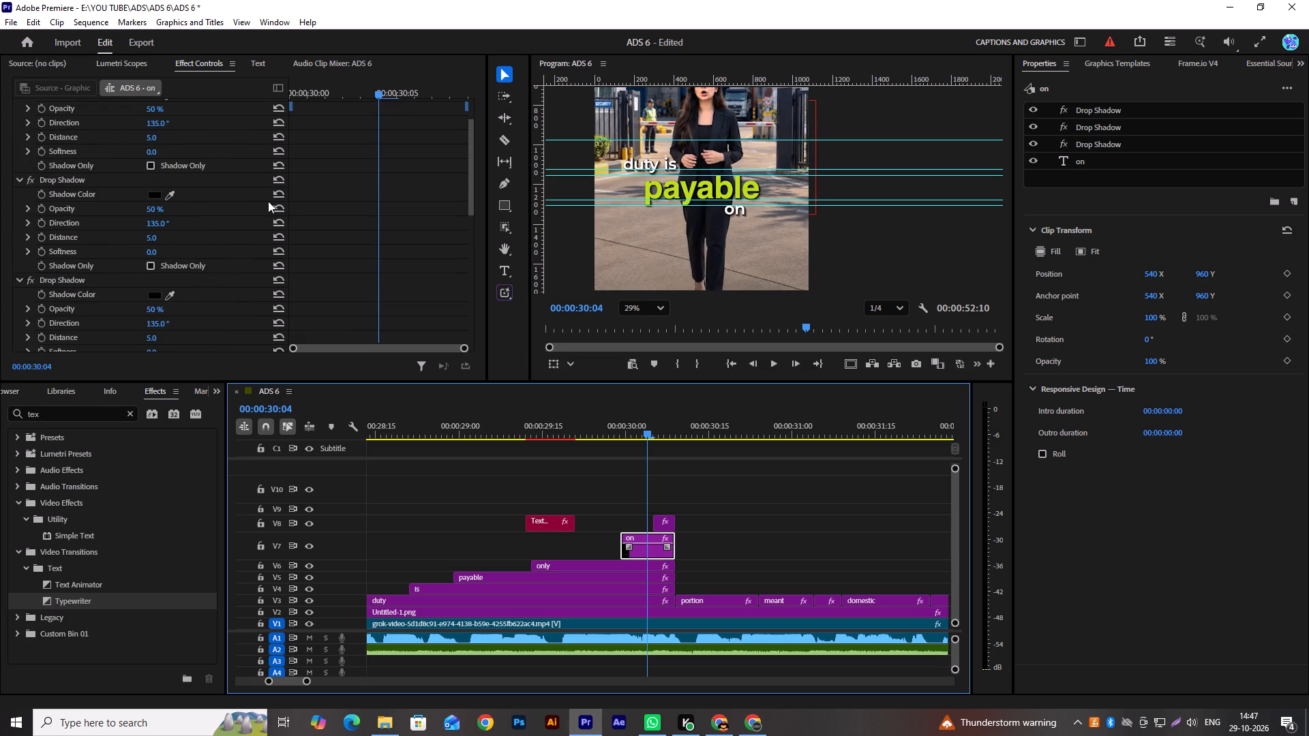
{"action": "scroll", "coordinate": [268, 201], "scroll_direction": "down", "scroll_amount": 14}
{"action": "scroll", "coordinate": [270, 211], "scroll_direction": "down", "scroll_amount": 12}
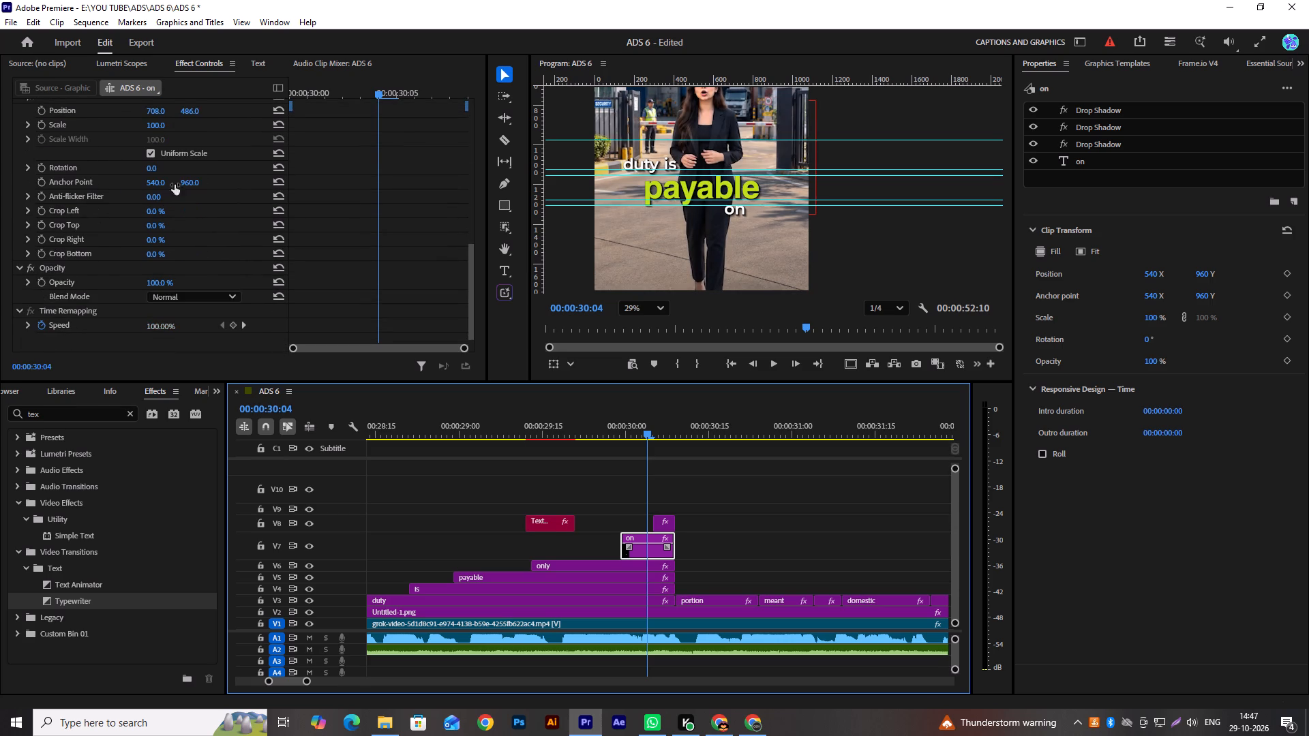
{"action": "scroll", "coordinate": [153, 179], "scroll_direction": "up", "scroll_amount": 3}
{"action": "left_click", "coordinate": [39, 142]}
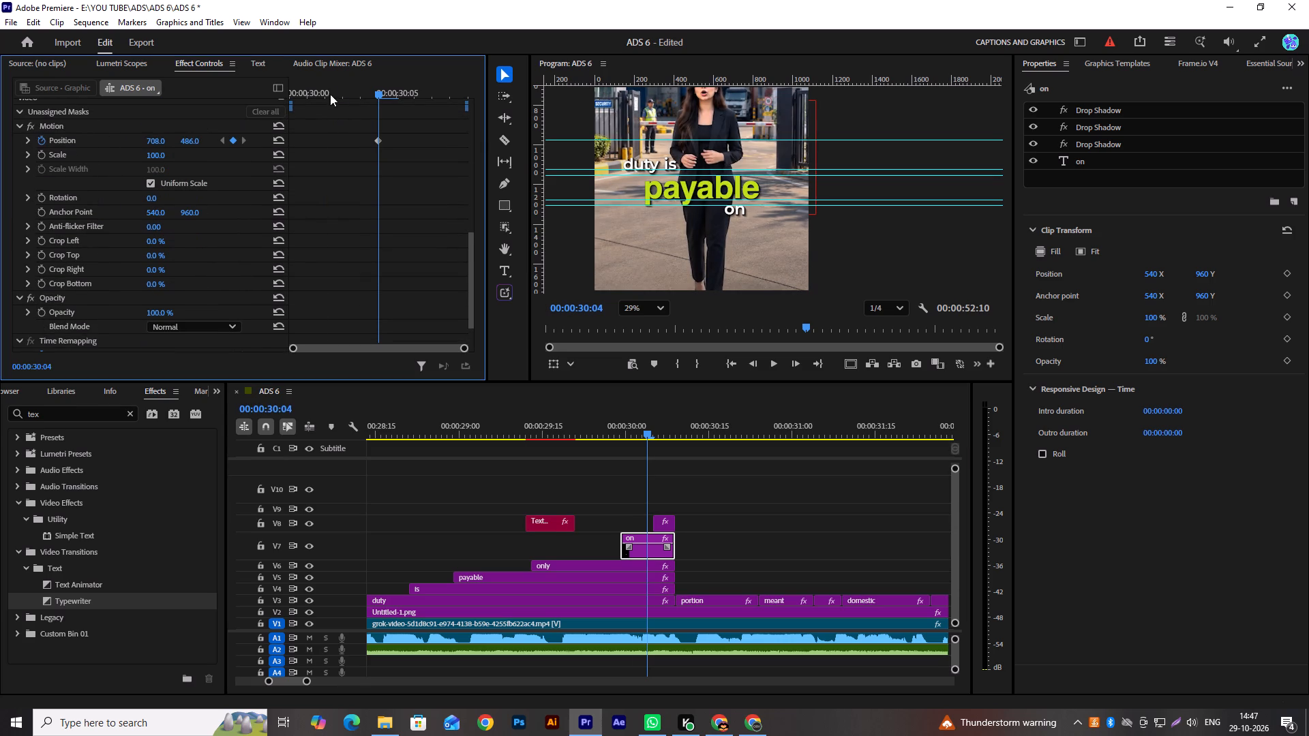
{"action": "left_click_drag", "start_coordinate": [330, 93], "coordinate": [252, 93]}
{"action": "left_click_drag", "start_coordinate": [153, 138], "coordinate": [261, 148]}
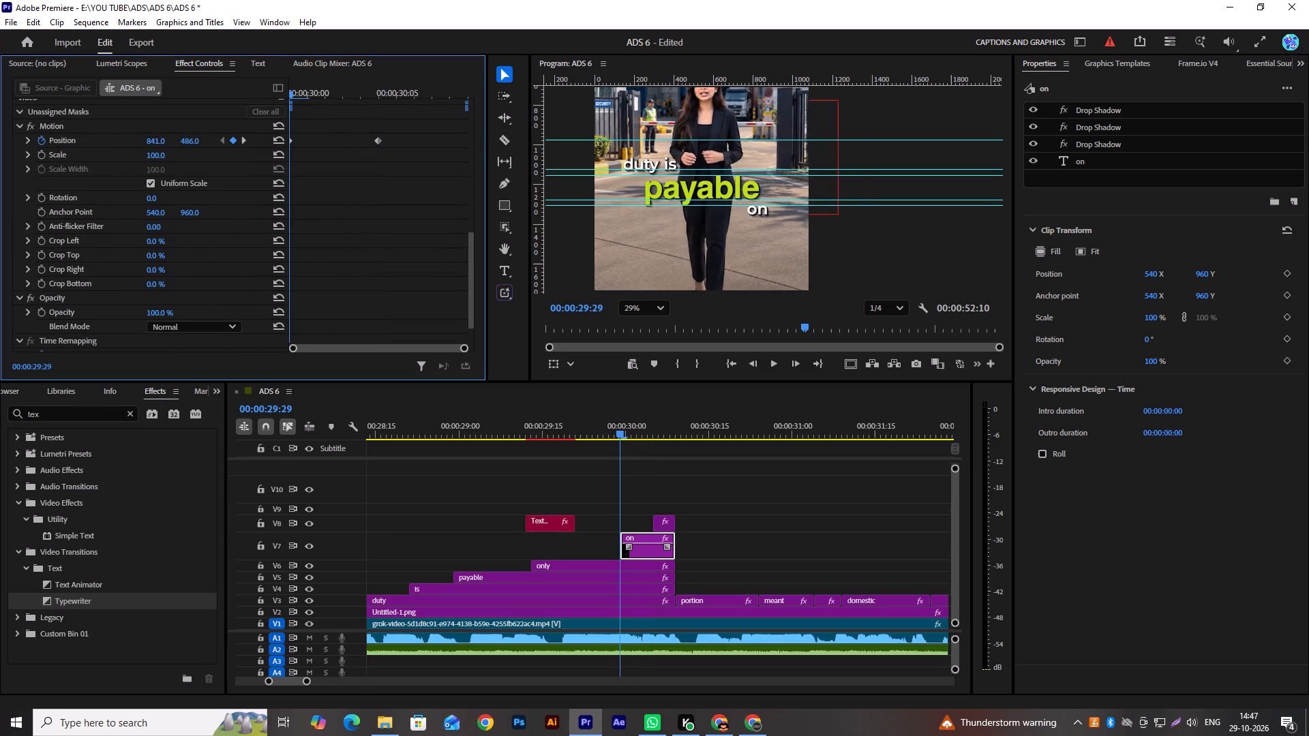
{"action": "left_click_drag", "start_coordinate": [261, 148], "coordinate": [459, 177]}
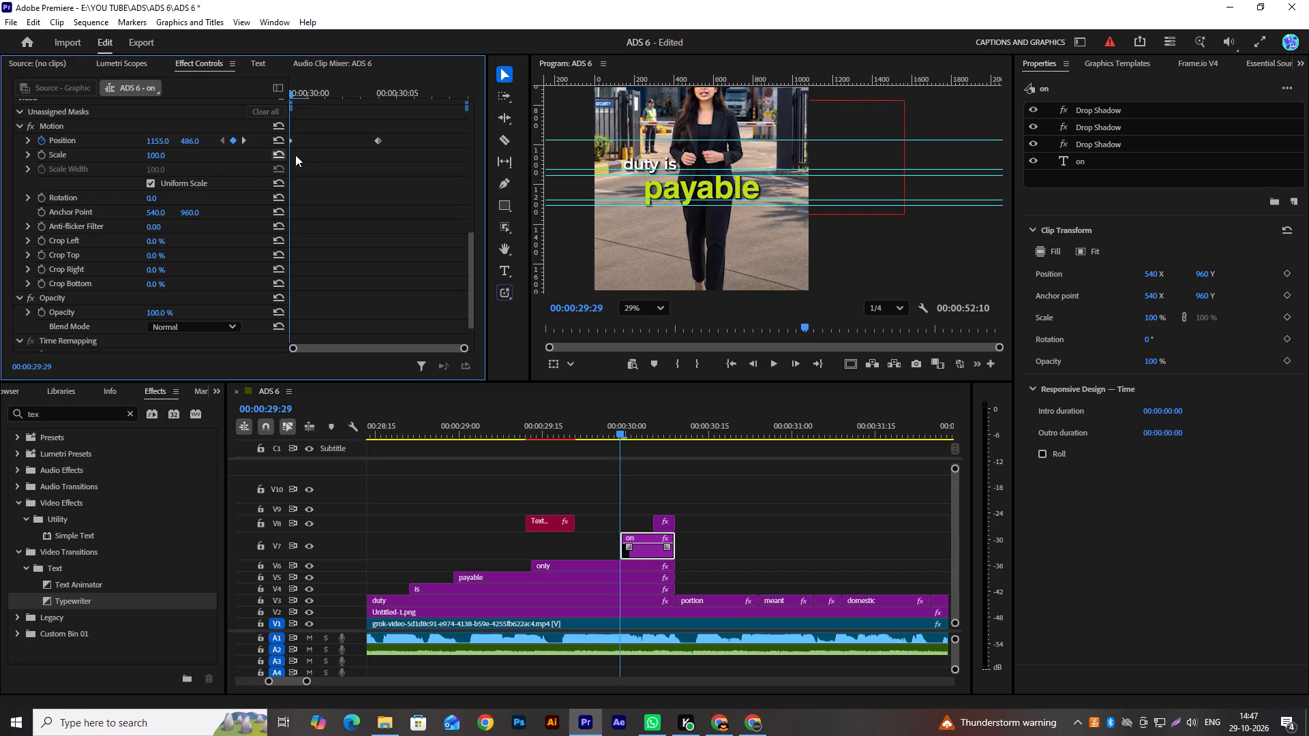
Apply Ease In and Ease Out to both "on" position keyframes and lengthen the end keyframe's velocity handle for a fast start and slow finish.
{"action": "left_click_drag", "start_coordinate": [395, 170], "coordinate": [261, 128]}
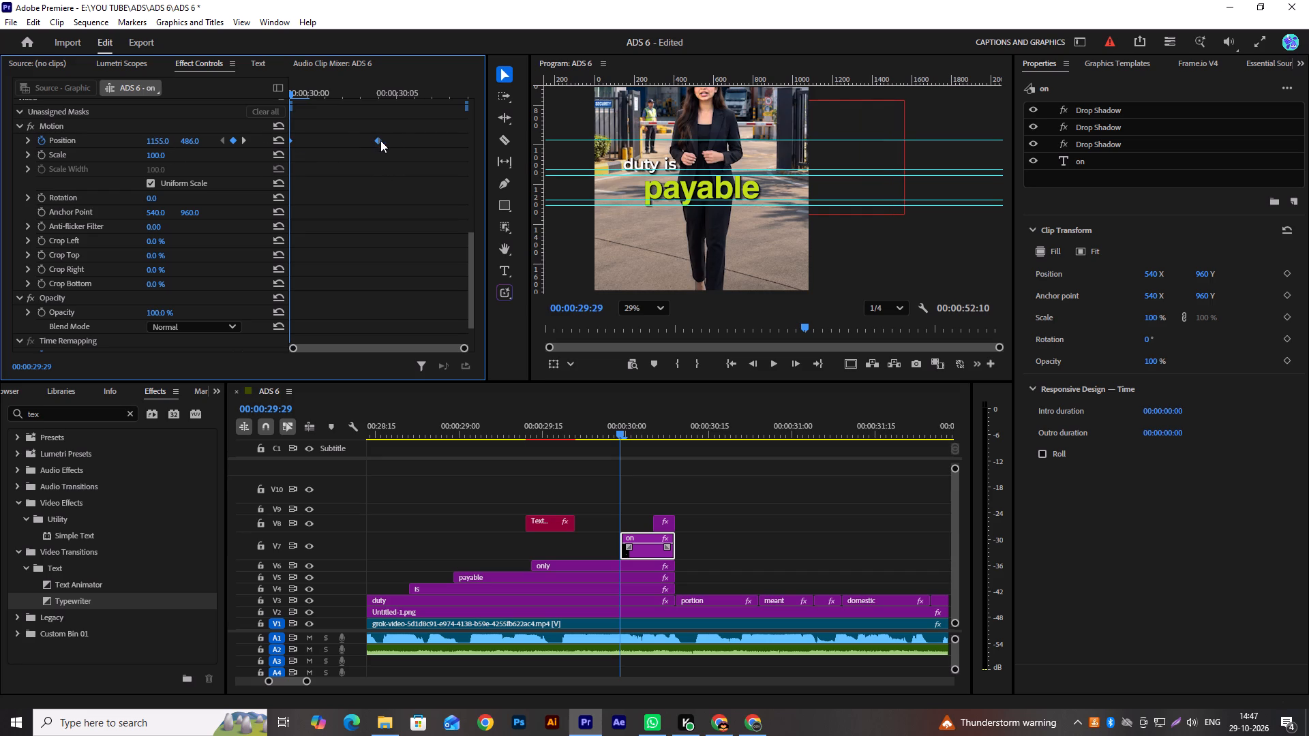
{"action": "right_click", "coordinate": [380, 140]}
{"action": "left_click", "coordinate": [427, 249]}
{"action": "left_click", "coordinate": [569, 327]}
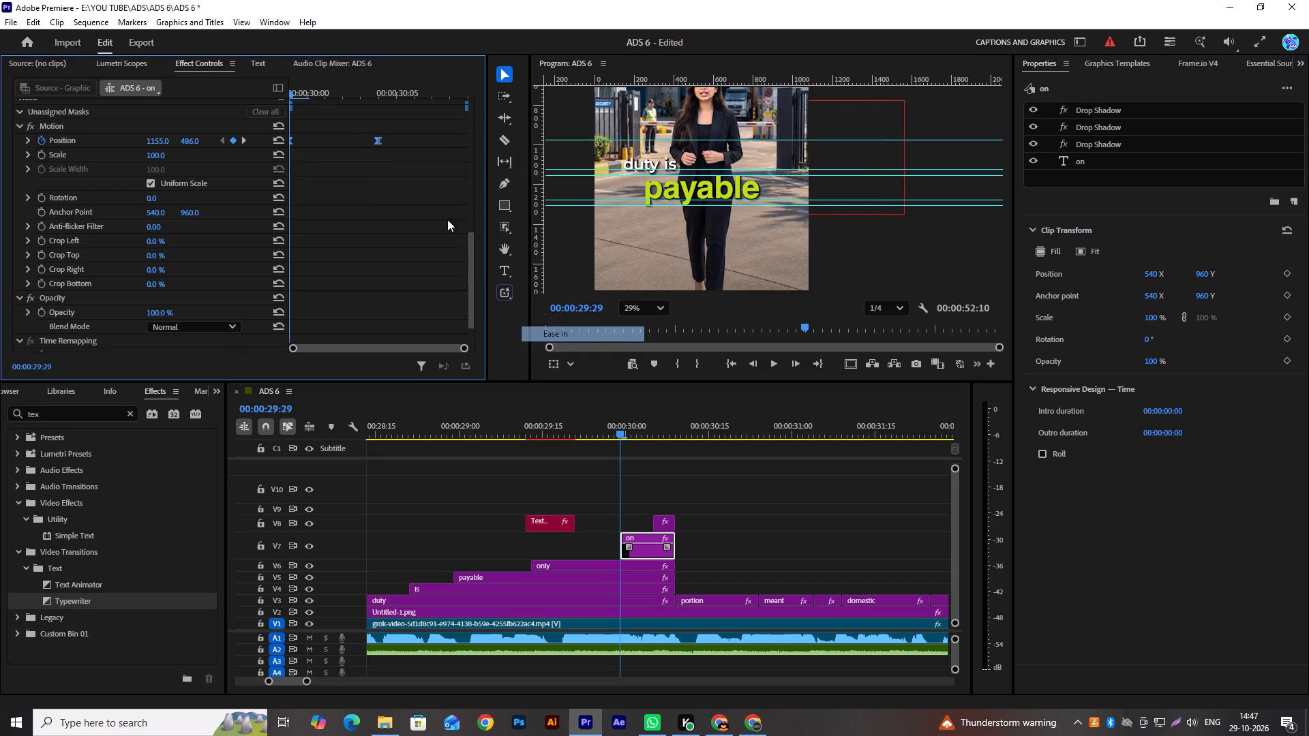
{"action": "right_click", "coordinate": [378, 139]}
{"action": "left_click", "coordinate": [490, 249]}
{"action": "left_click", "coordinate": [547, 343]}
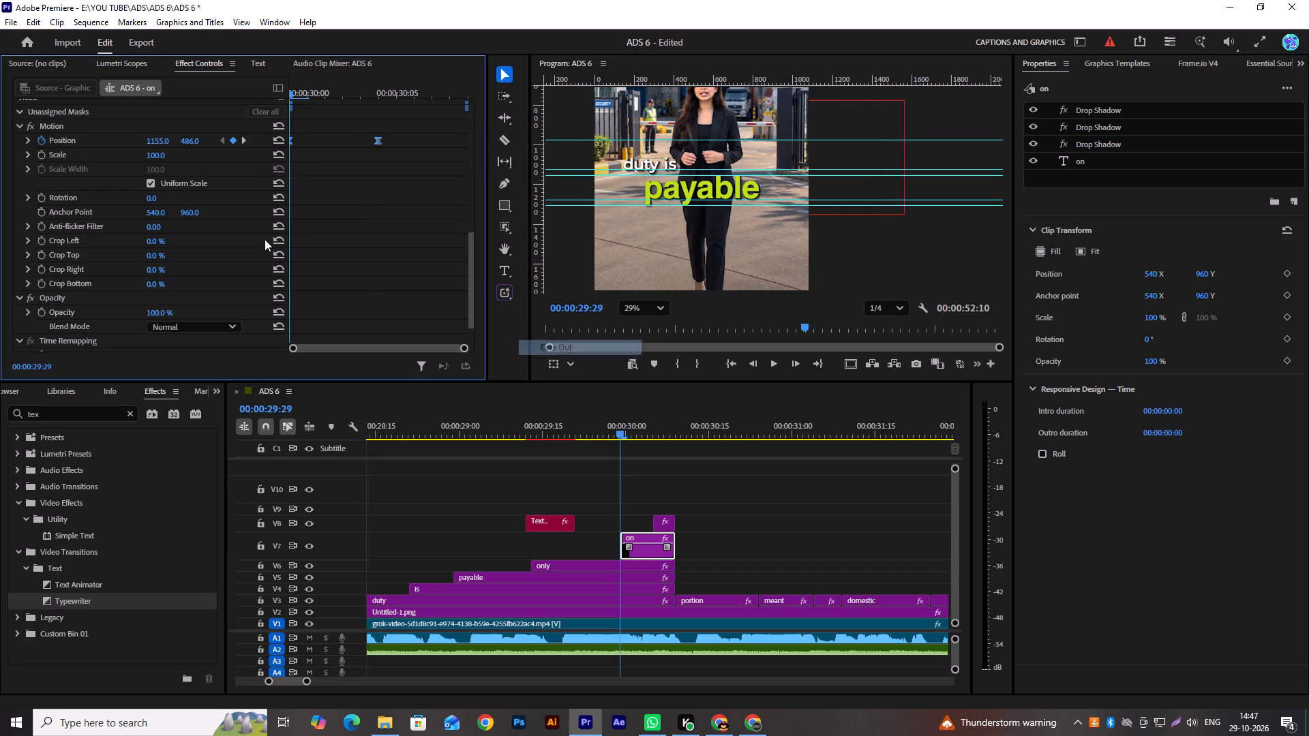
{"action": "left_click", "coordinate": [28, 140]}
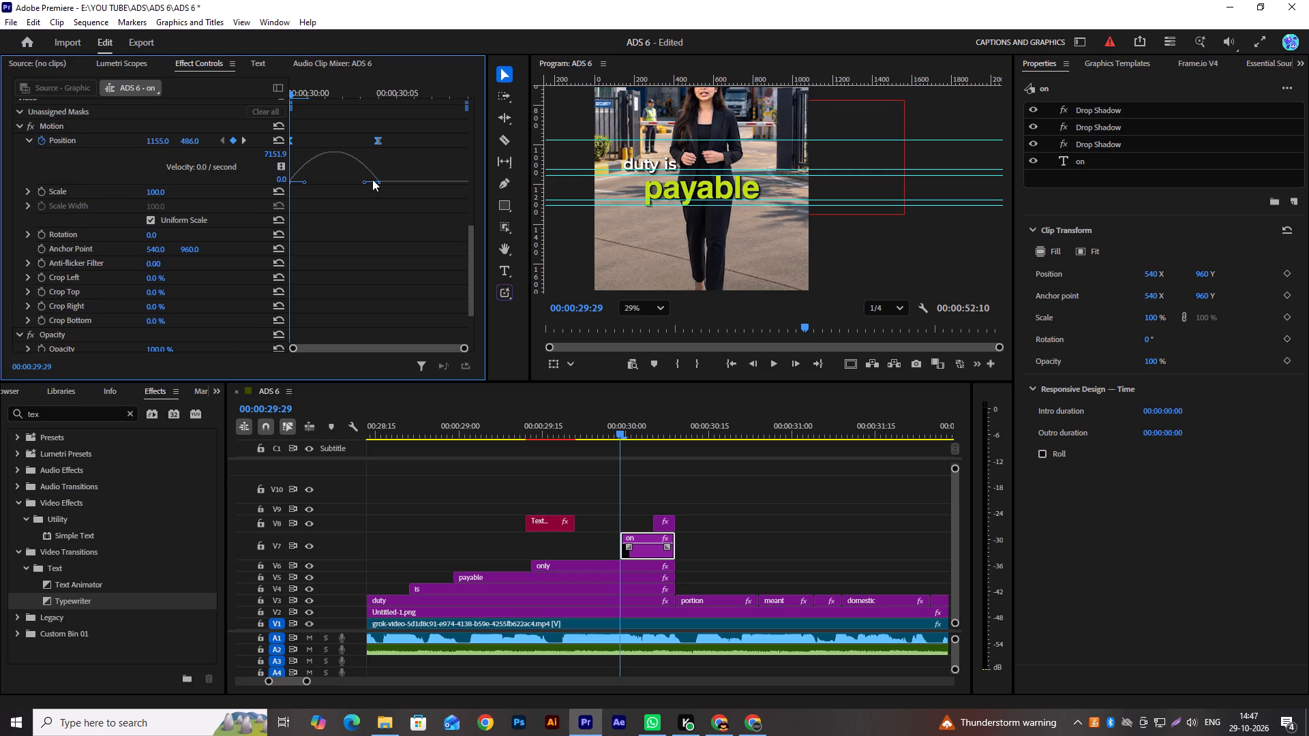
{"action": "left_click_drag", "start_coordinate": [365, 184], "coordinate": [346, 187]}
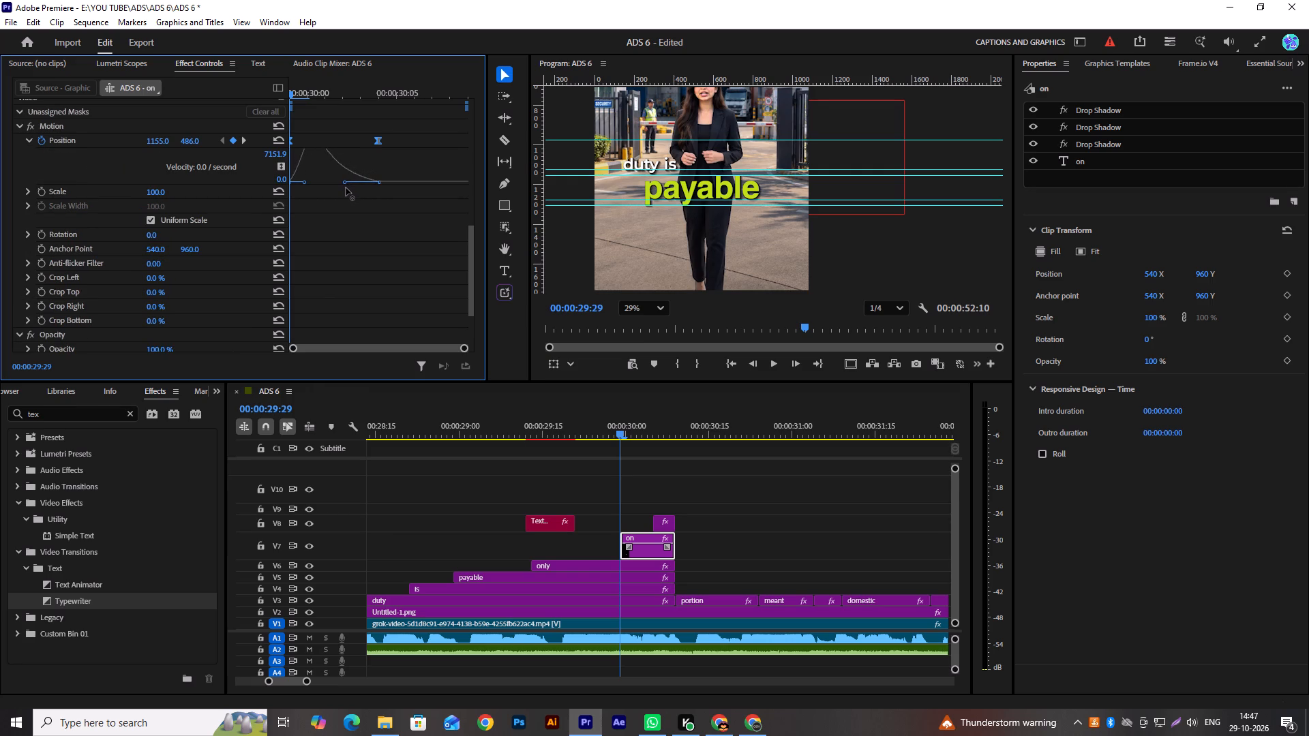
{"action": "left_click_drag", "start_coordinate": [346, 187], "coordinate": [343, 188]}
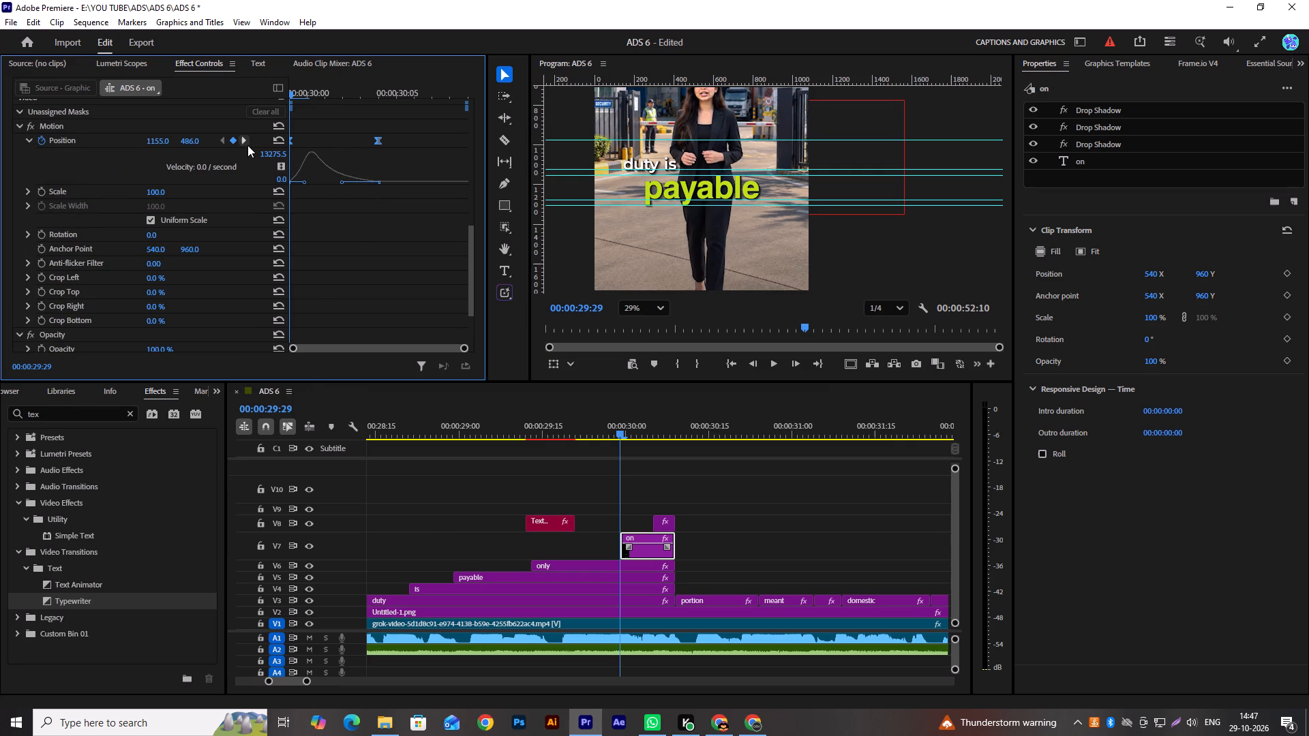
Keyframe the "on" caption's opacity from 0% at 00:00:30:01 to 100% at 00:00:30:04 and play back the fade-in.
{"action": "left_click", "coordinate": [247, 145]}
{"action": "scroll", "coordinate": [380, 230], "scroll_direction": "down", "scroll_amount": 12}
{"action": "left_click", "coordinate": [37, 270]}
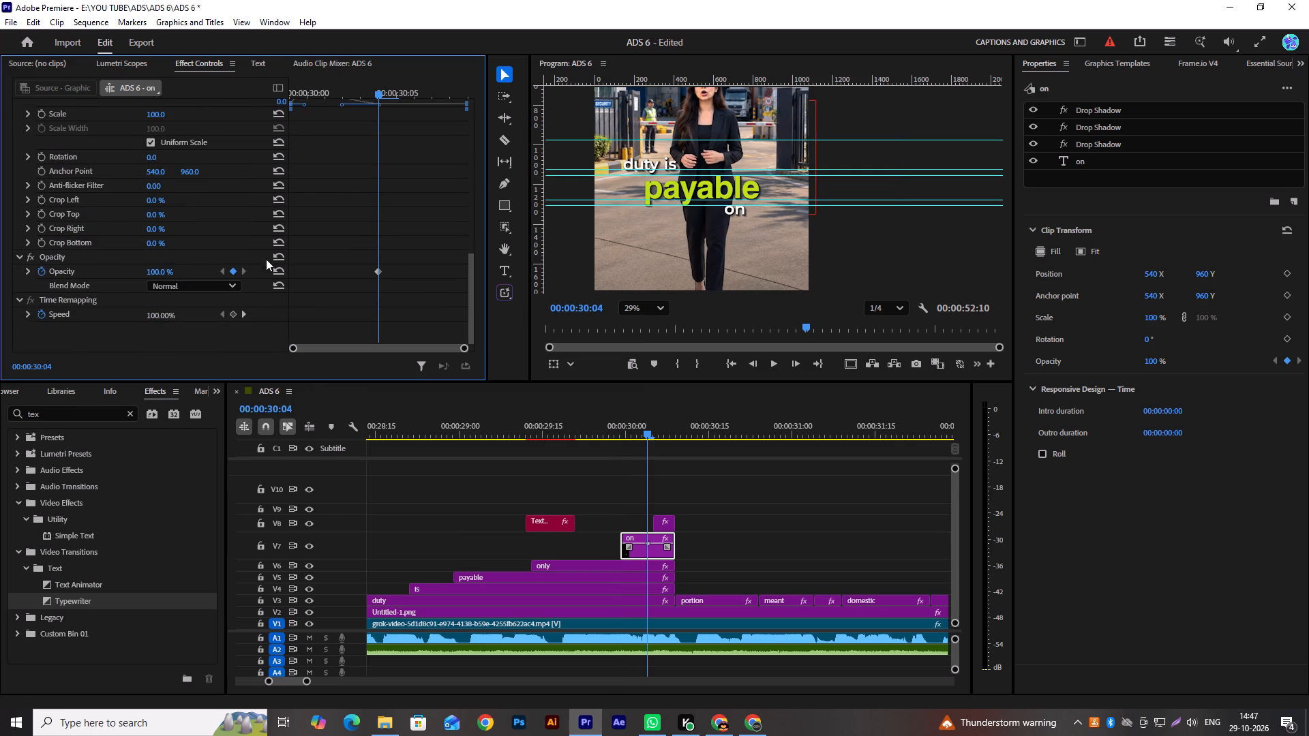
{"action": "key", "text": "Left"}
{"action": "key", "text": "Left"}
{"action": "key", "text": "Left"}
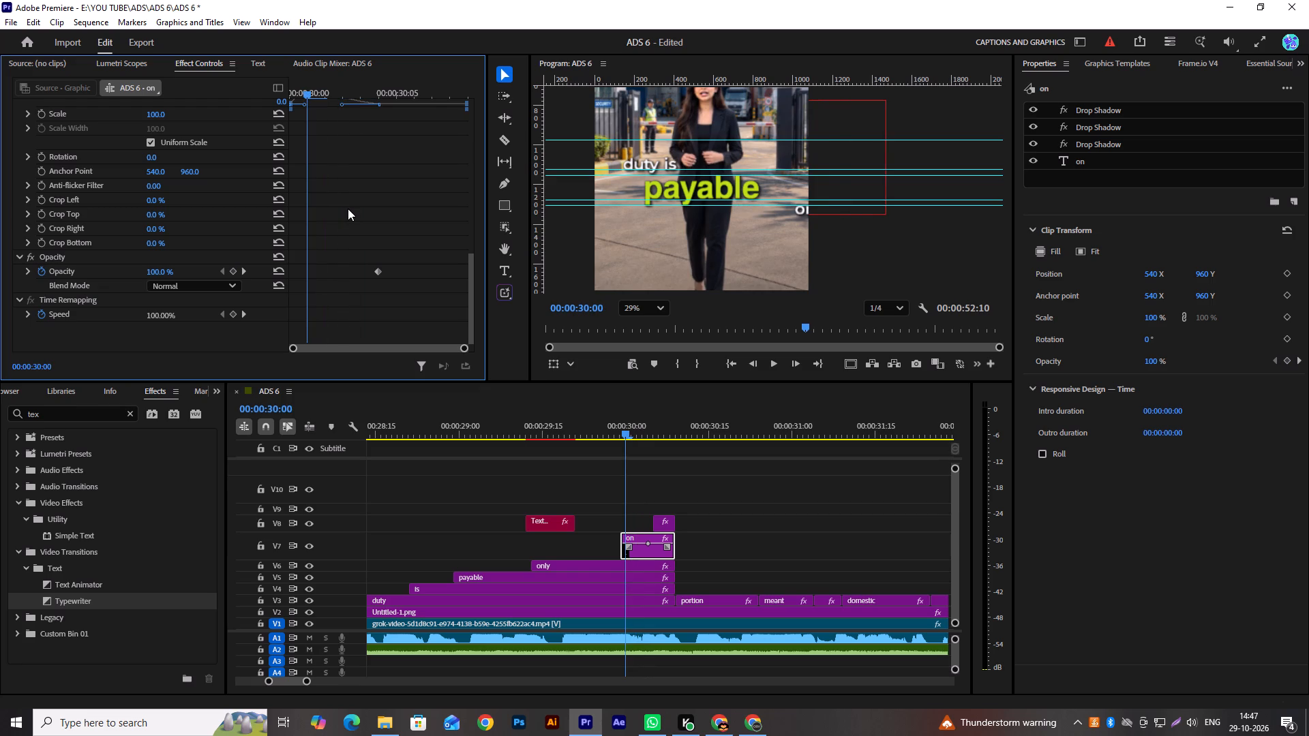
{"action": "key", "text": "Right"}
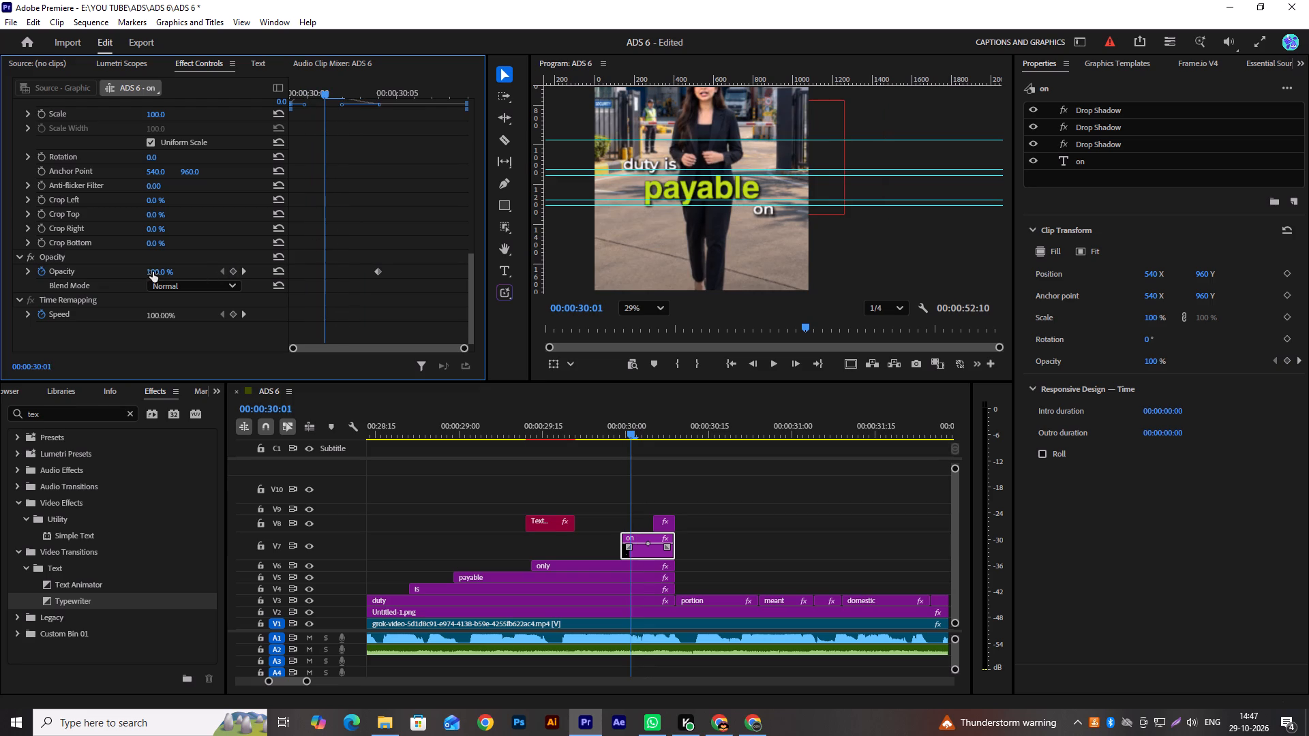
{"action": "left_click_drag", "start_coordinate": [153, 272], "coordinate": [135, 272]}
{"action": "left_click_drag", "start_coordinate": [167, 273], "coordinate": [48, 266]}
{"action": "left_click_drag", "start_coordinate": [318, 93], "coordinate": [231, 113]}
{"action": "left_click_drag", "start_coordinate": [549, 433], "coordinate": [536, 431]}
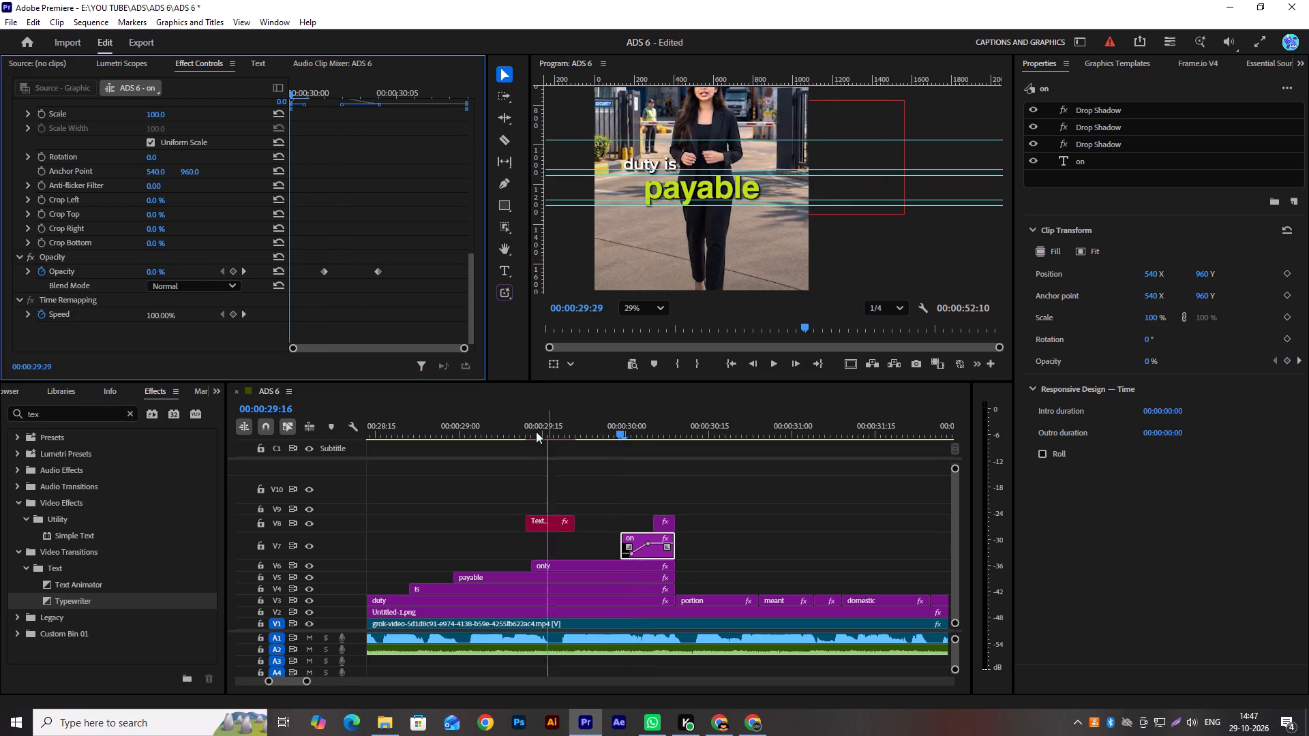
{"action": "left_click_drag", "start_coordinate": [536, 431], "coordinate": [452, 437]}
{"action": "key", "text": "space"}
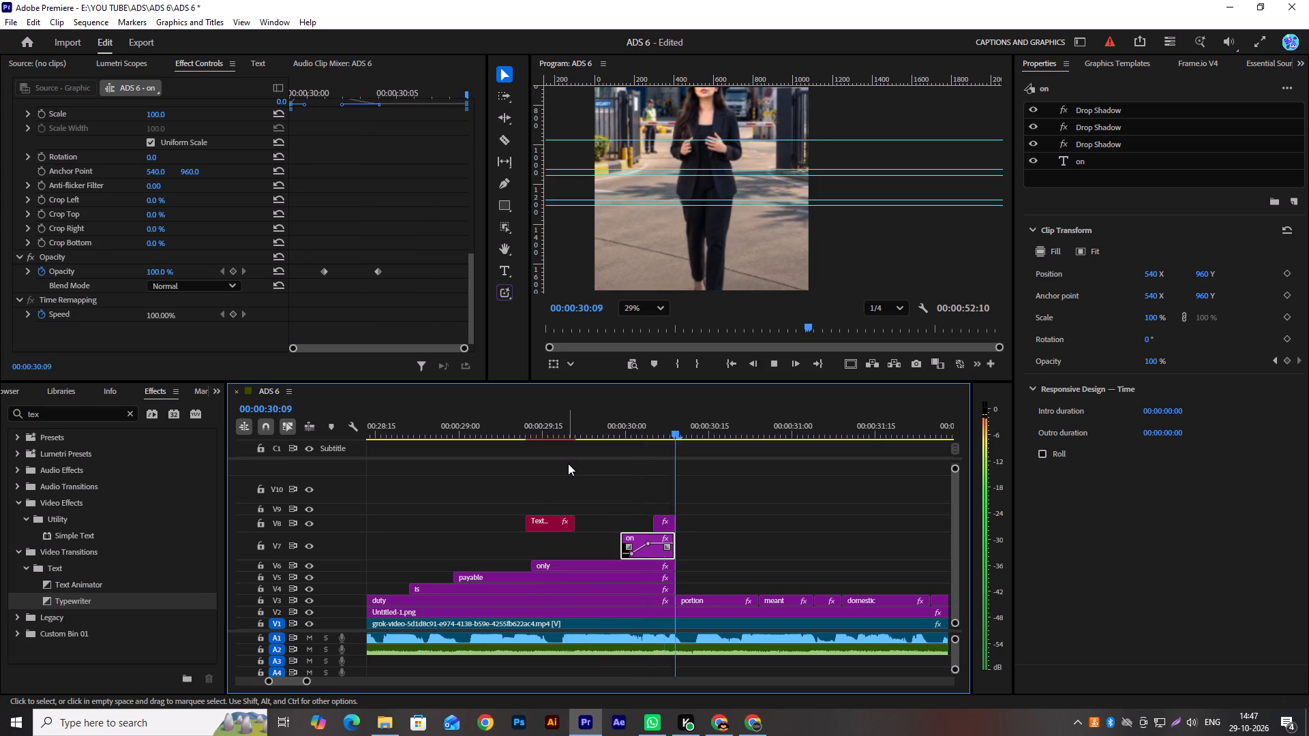
{"action": "key", "text": "space"}
Set the "the" caption's font to Montserrat SemiBold and its font size to 80.
{"action": "left_click_drag", "start_coordinate": [669, 433], "coordinate": [663, 435]}
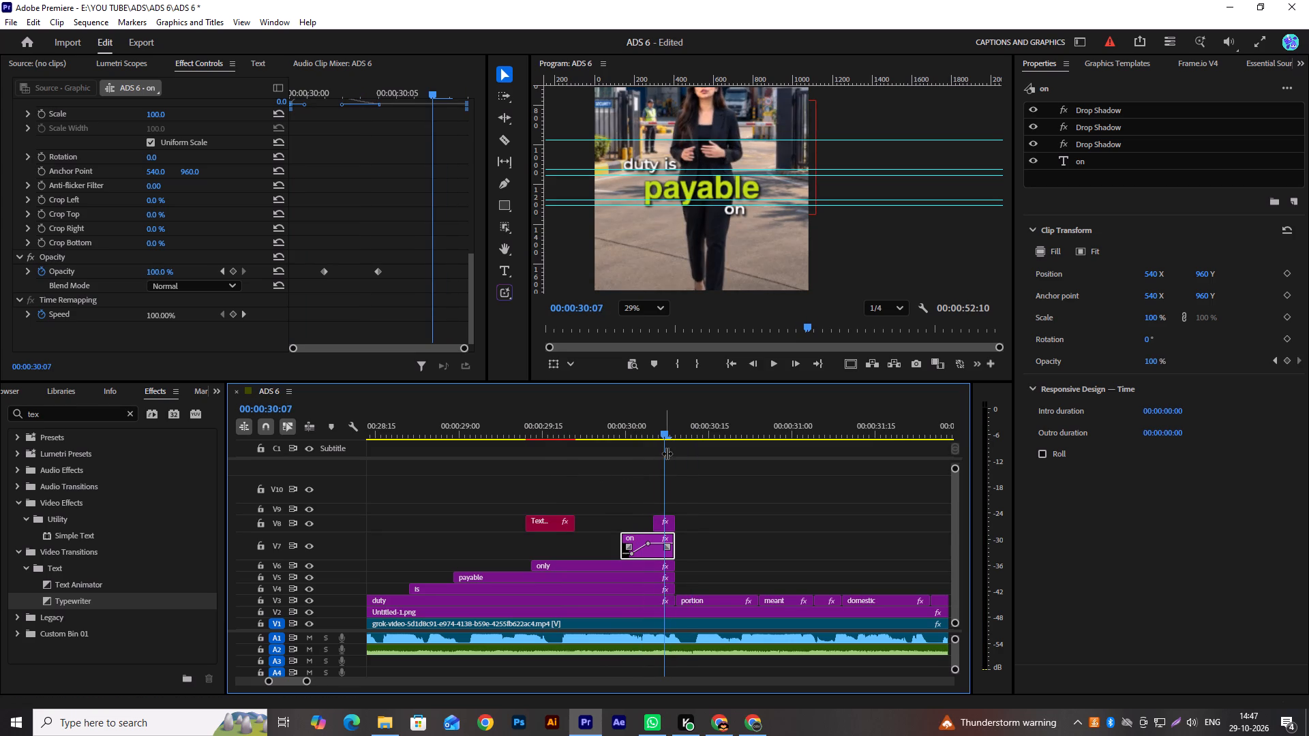
{"action": "left_click", "coordinate": [667, 525]}
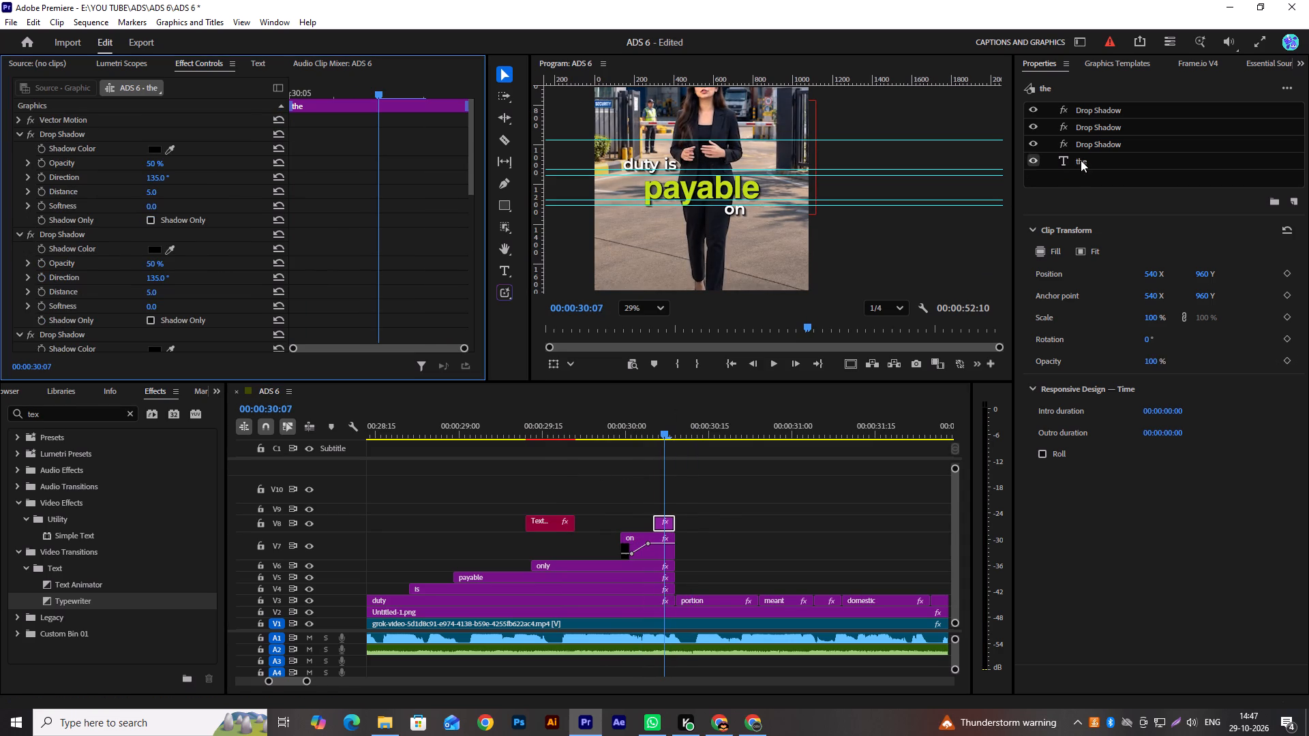
{"action": "left_click", "coordinate": [1085, 160]}
{"action": "left_click", "coordinate": [1109, 251]}
{"action": "key", "text": "m"}
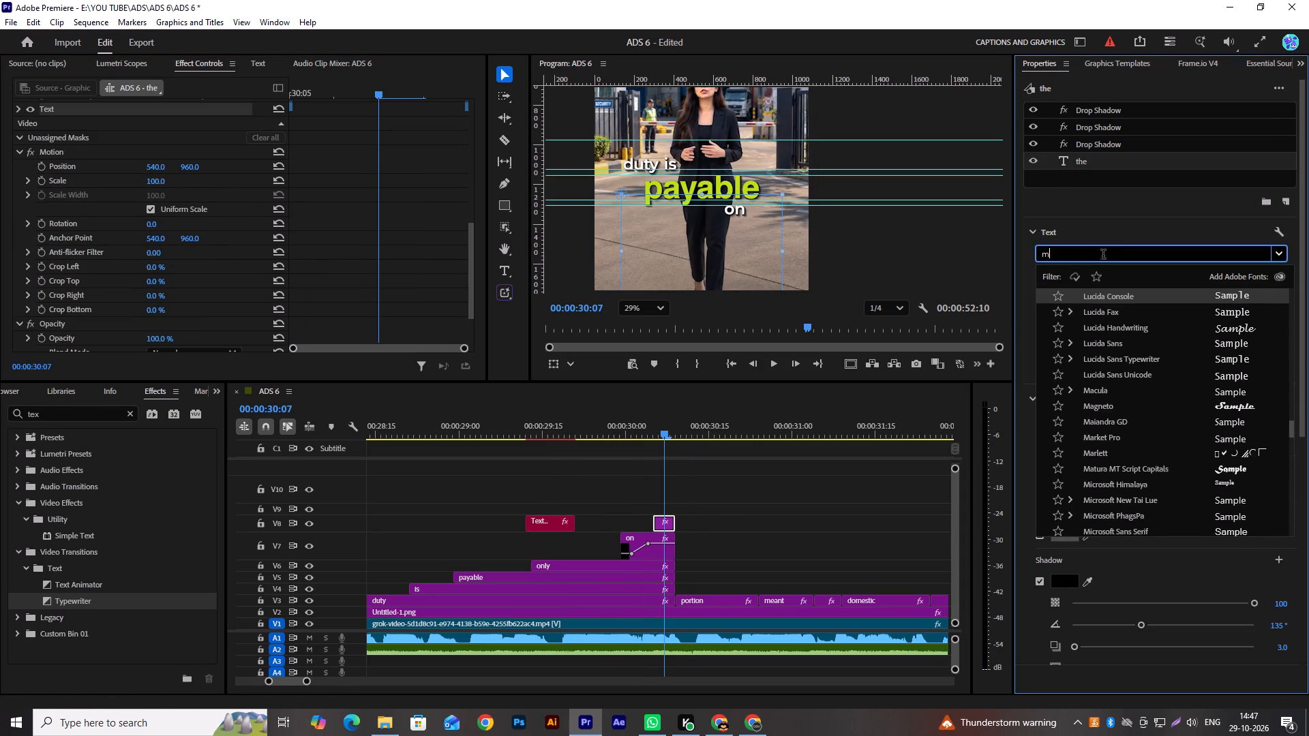
{"action": "key", "text": "o"}
{"action": "type", "text": "nt"}
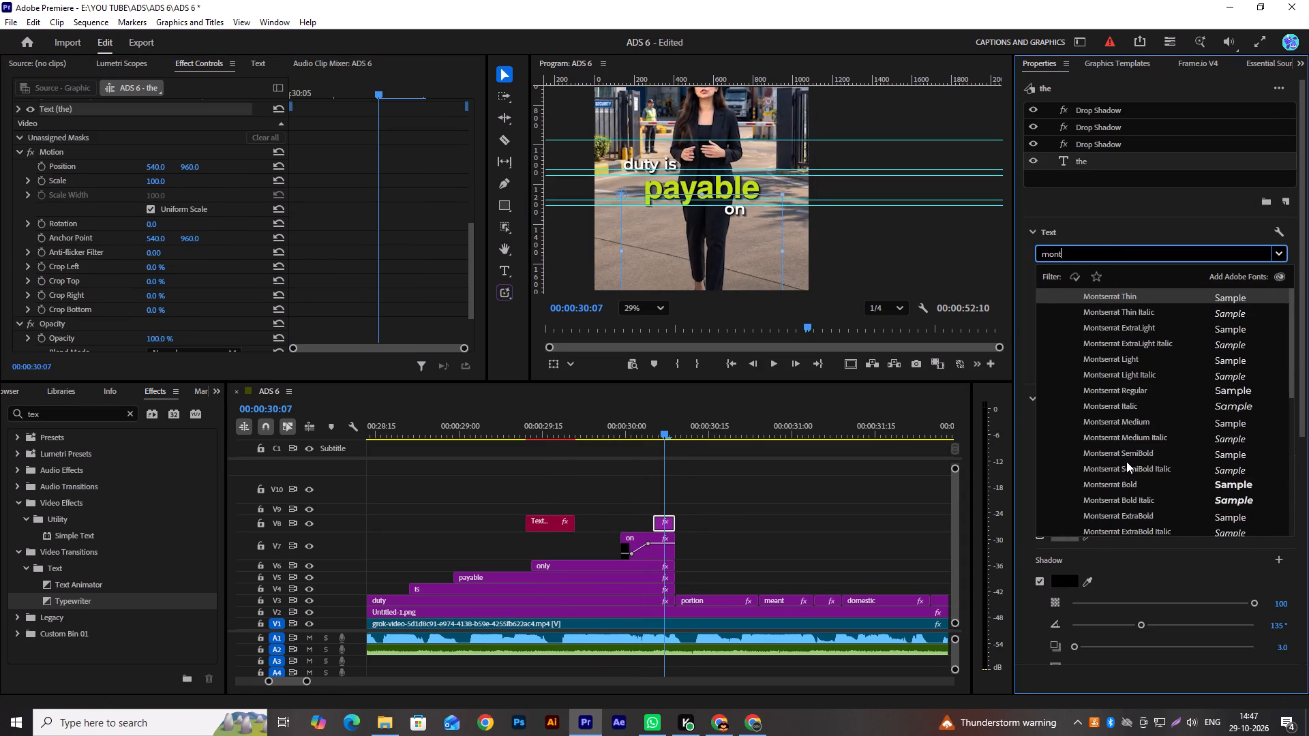
{"action": "left_click", "coordinate": [1126, 453]}
{"action": "left_click", "coordinate": [1283, 301]}
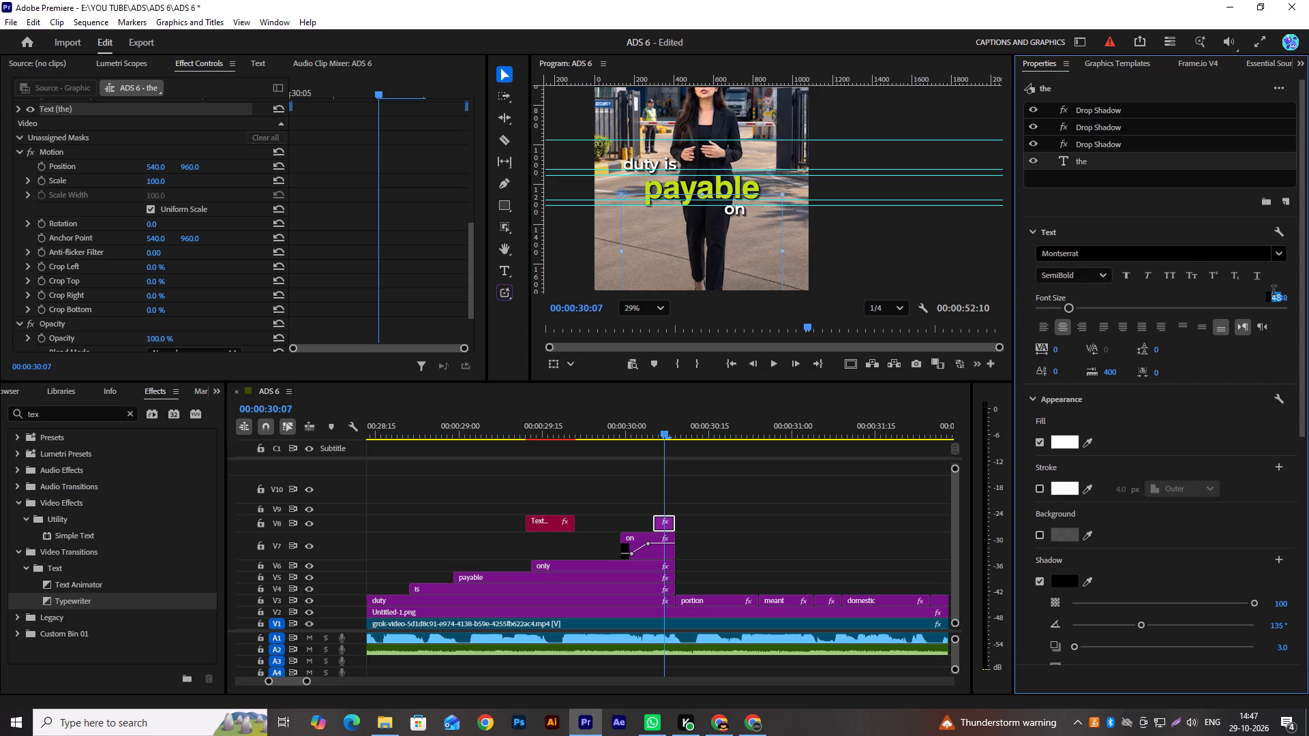
{"action": "type", "text": "80"}
{"action": "key", "text": "Return"}
Set the "the" caption's Motion position to 857, 488 so it sits beside "on", and save the project.
{"action": "left_click_drag", "start_coordinate": [194, 165], "coordinate": [85, 202]}
{"action": "scroll", "coordinate": [779, 189], "scroll_direction": "up", "scroll_amount": 7}
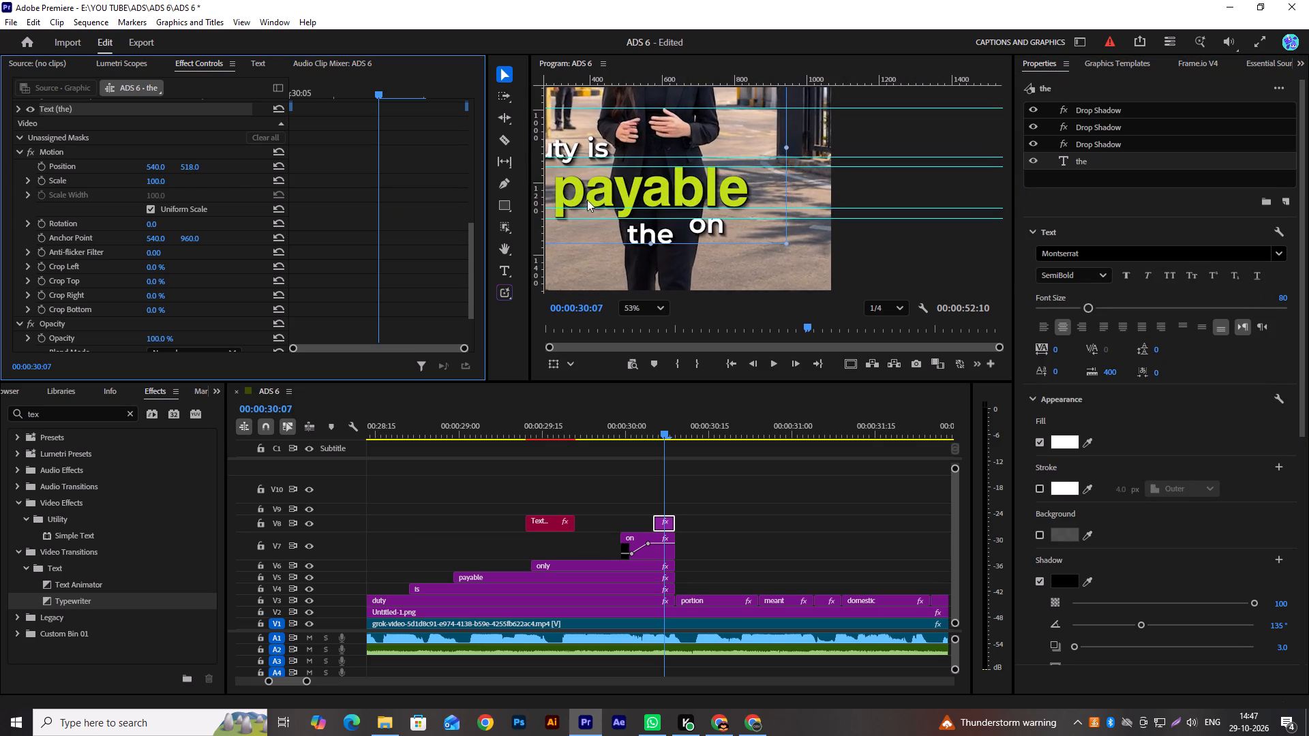
{"action": "left_click_drag", "start_coordinate": [192, 165], "coordinate": [177, 169]}
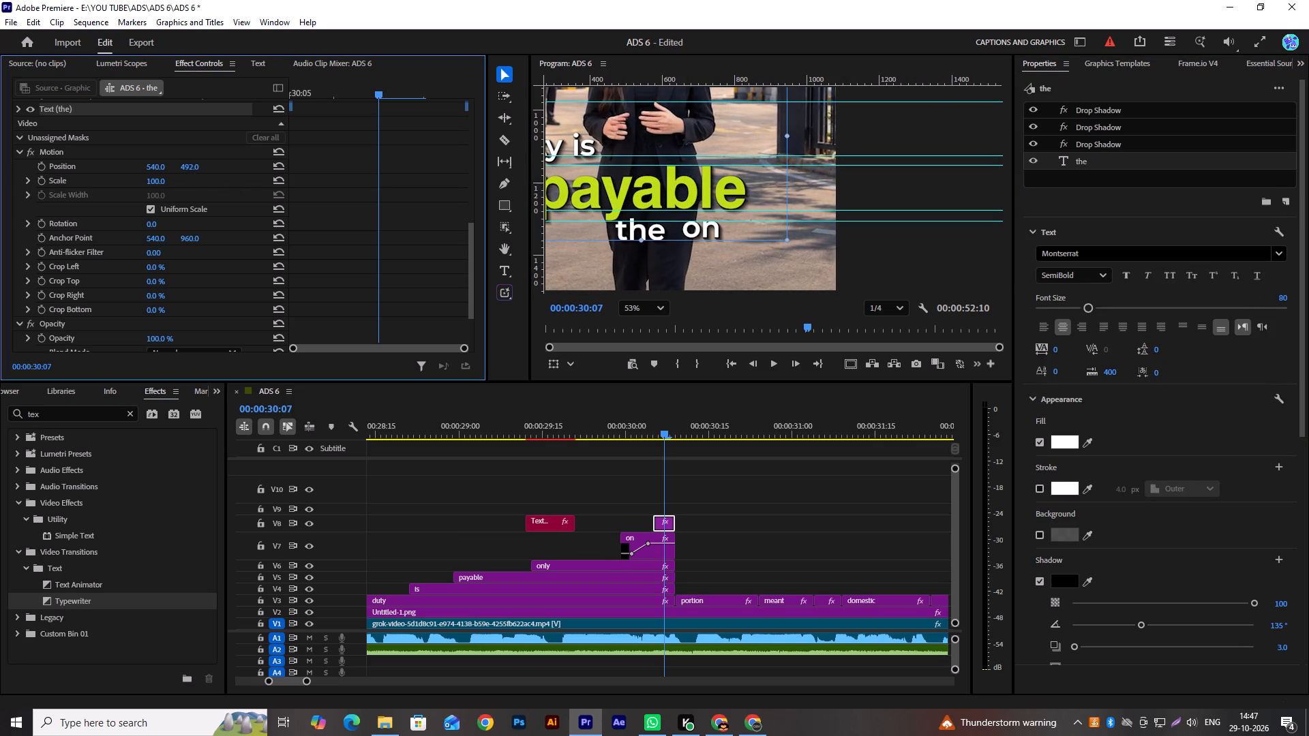
{"action": "left_click_drag", "start_coordinate": [177, 169], "coordinate": [172, 171]}
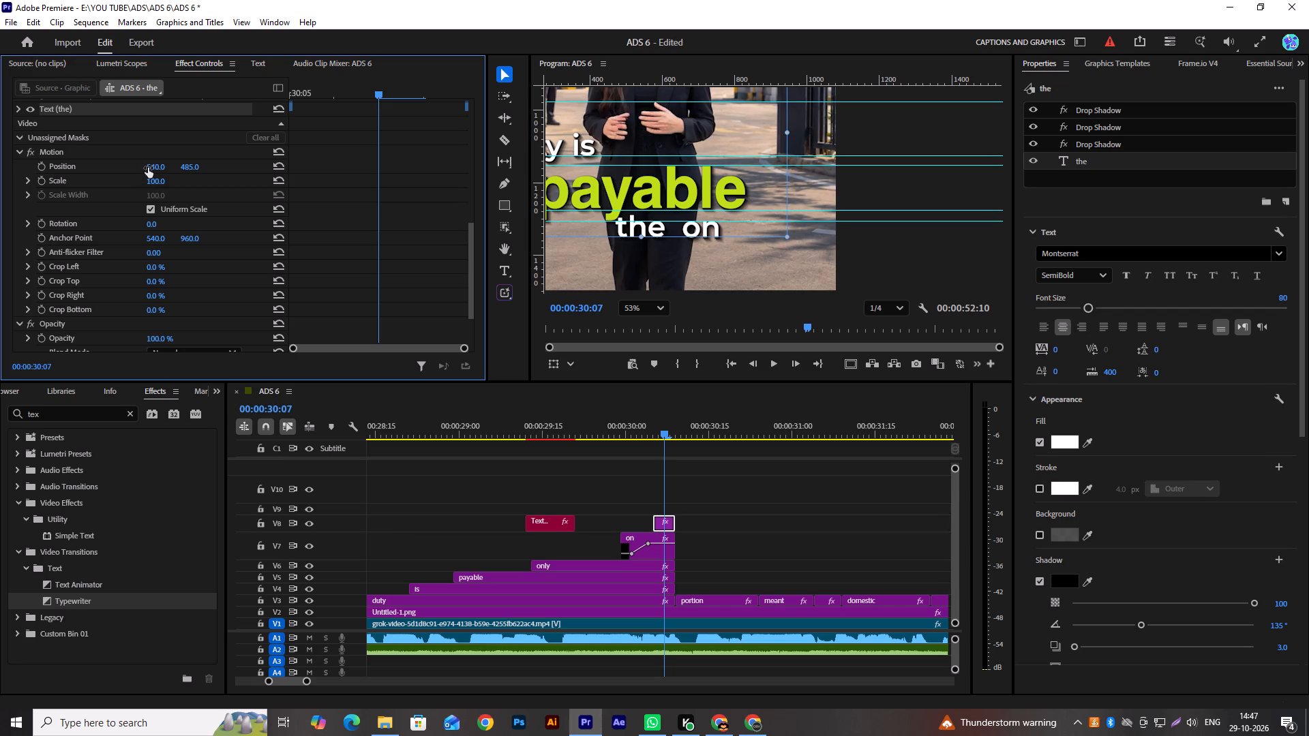
{"action": "left_click_drag", "start_coordinate": [151, 164], "coordinate": [341, 181]}
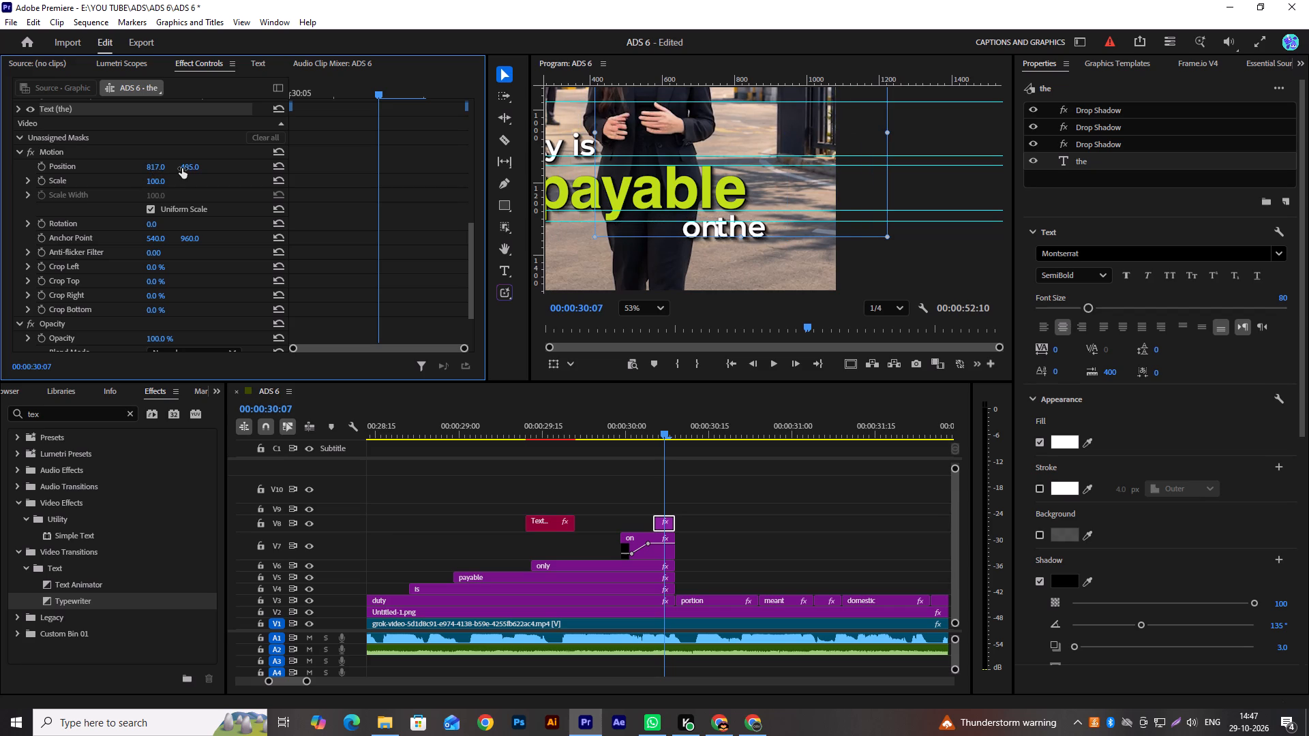
{"action": "left_click", "coordinate": [182, 166]}
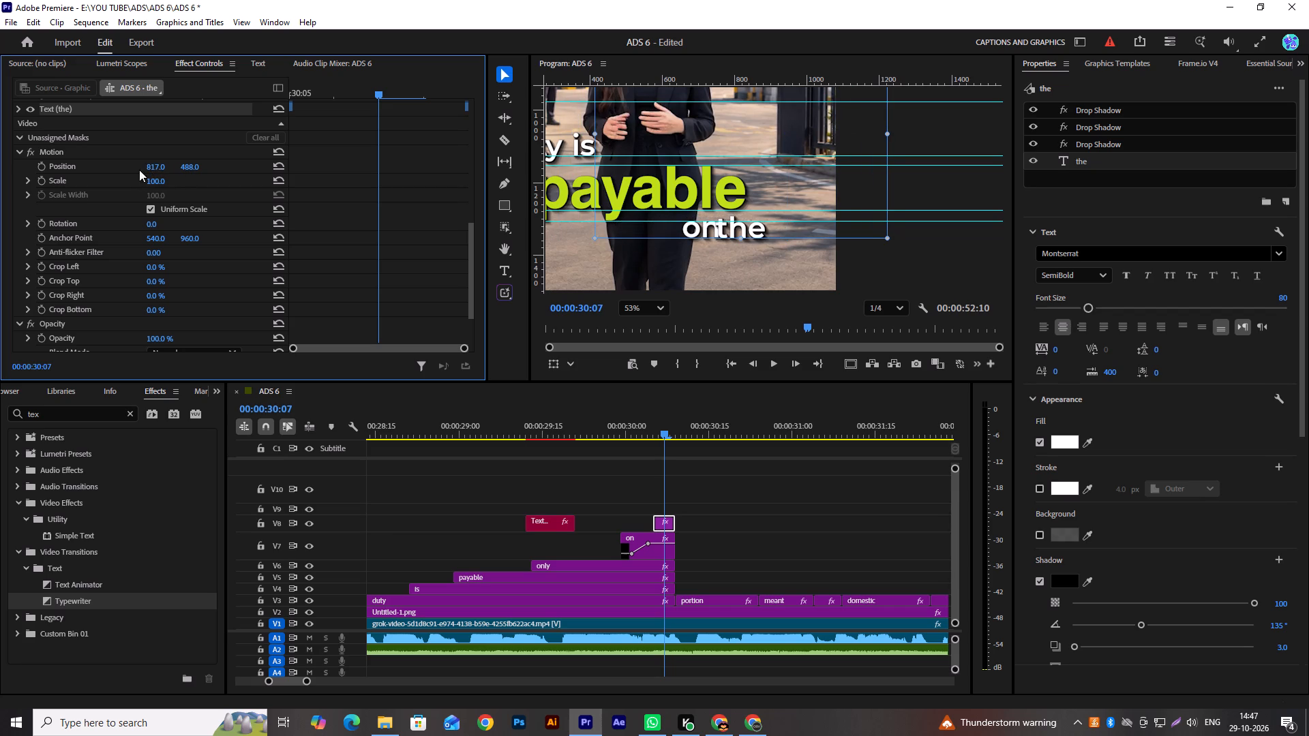
{"action": "left_click_drag", "start_coordinate": [153, 164], "coordinate": [187, 166]}
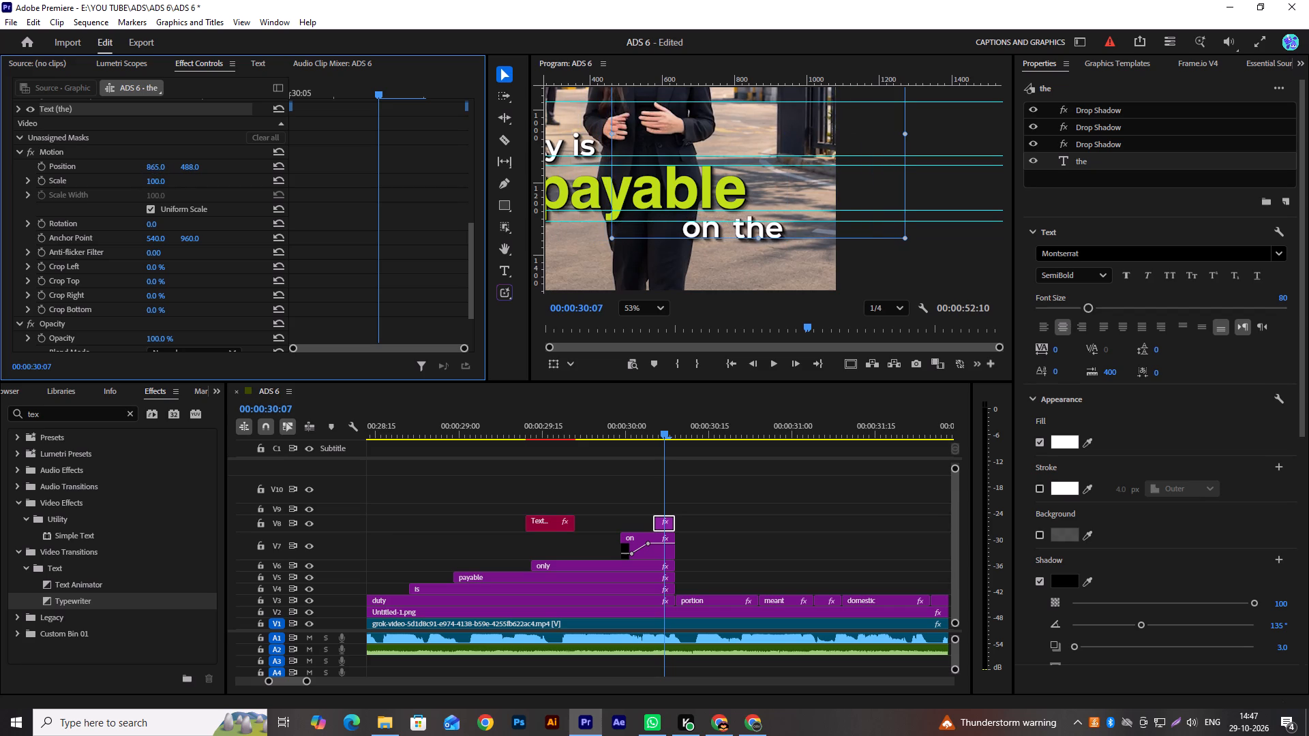
{"action": "left_click_drag", "start_coordinate": [187, 166], "coordinate": [181, 166]}
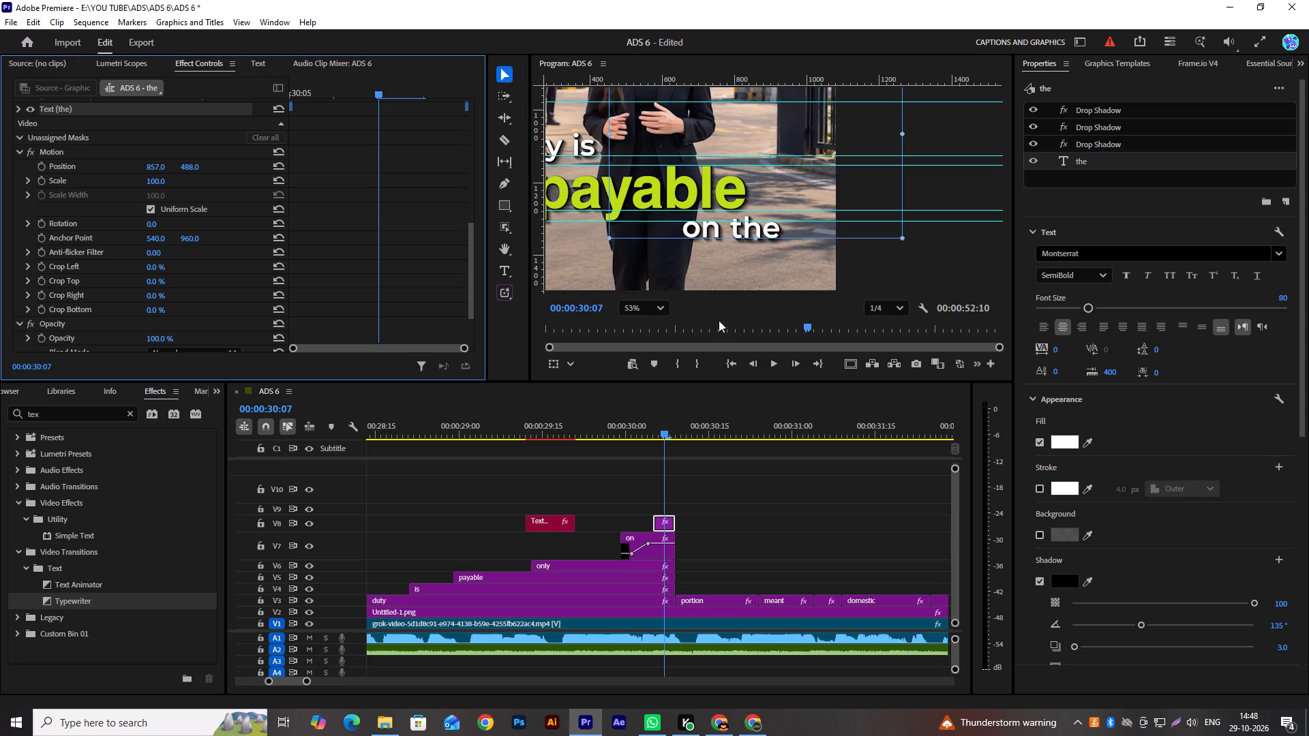
{"action": "scroll", "coordinate": [774, 279], "scroll_direction": "down", "scroll_amount": 7}
{"action": "left_click", "coordinate": [643, 310]}
{"action": "left_click", "coordinate": [646, 324]}
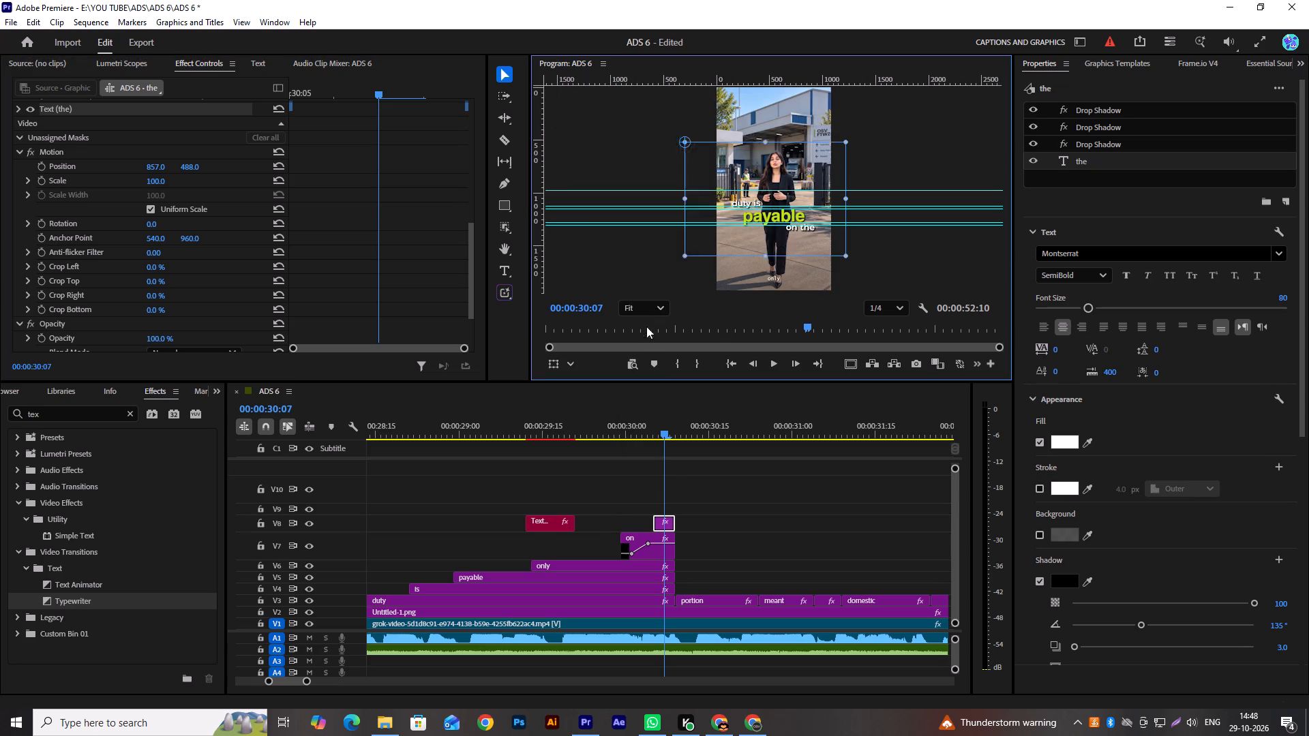
{"action": "key", "text": "ctrl+s"}
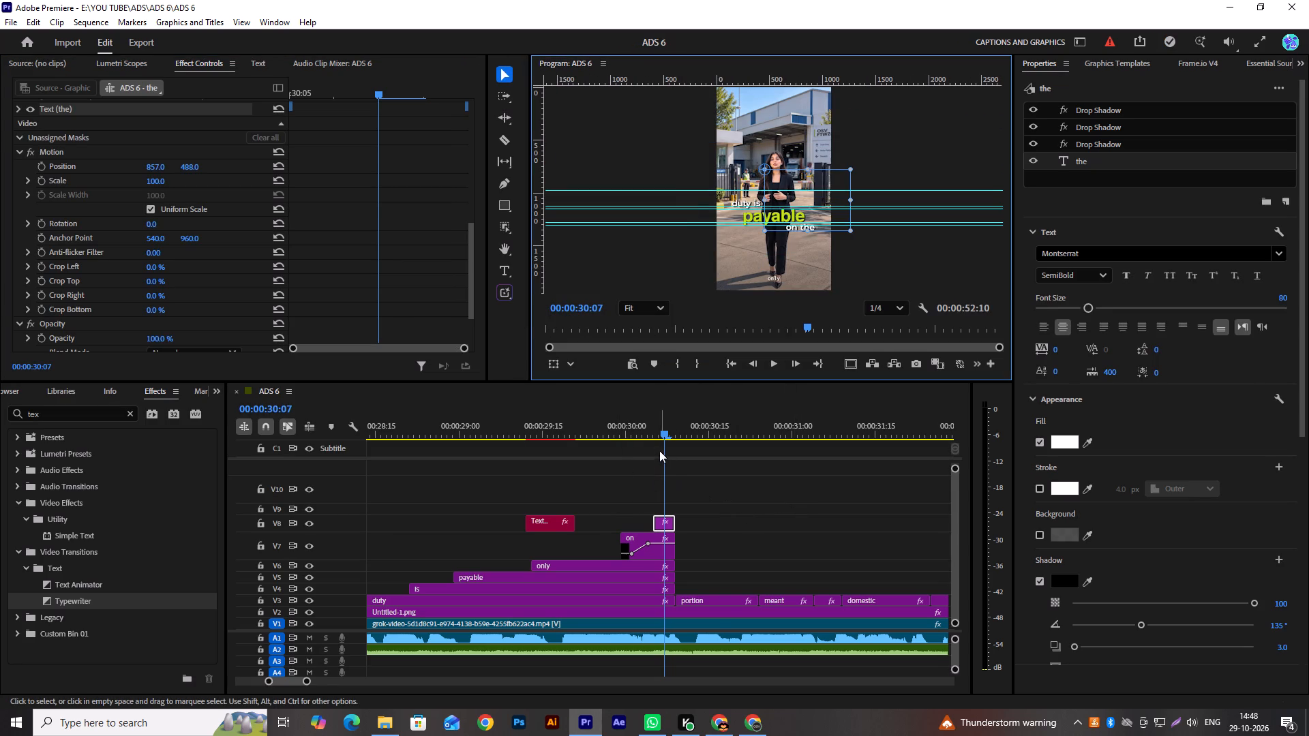
Move the "portion" caption up to V7 directly after "on" and shift the Text Animation 08 clip to V9 above "domestic".
{"action": "left_click_drag", "start_coordinate": [669, 433], "coordinate": [696, 439]}
{"action": "left_click_drag", "start_coordinate": [696, 439], "coordinate": [697, 439]}
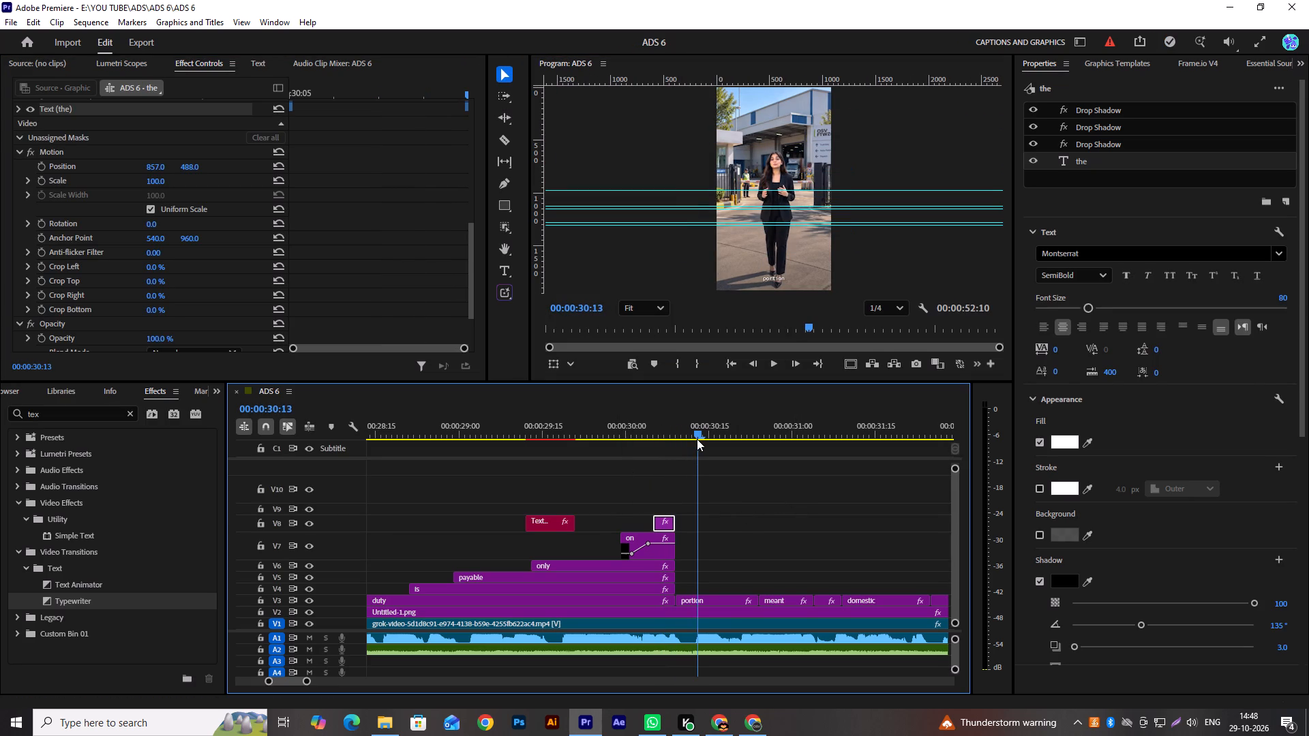
{"action": "left_click_drag", "start_coordinate": [697, 439], "coordinate": [679, 446]}
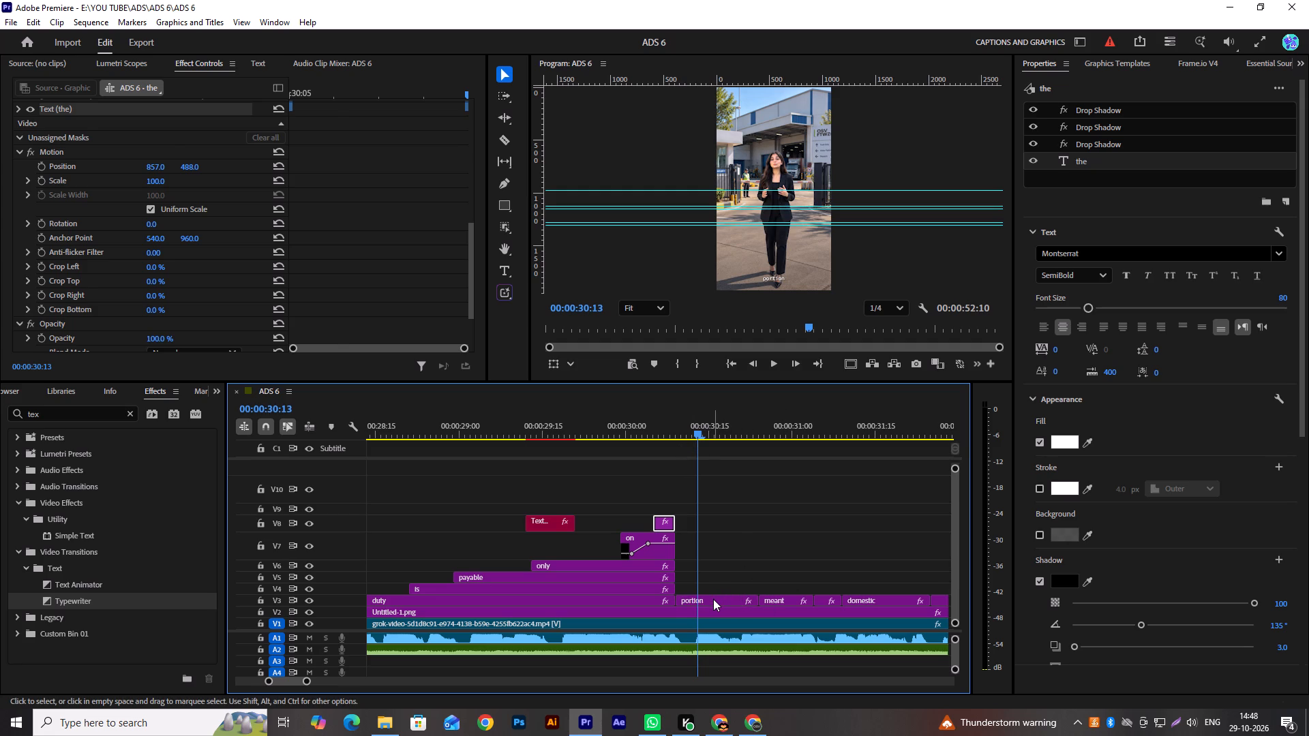
{"action": "left_click_drag", "start_coordinate": [713, 599], "coordinate": [712, 554]}
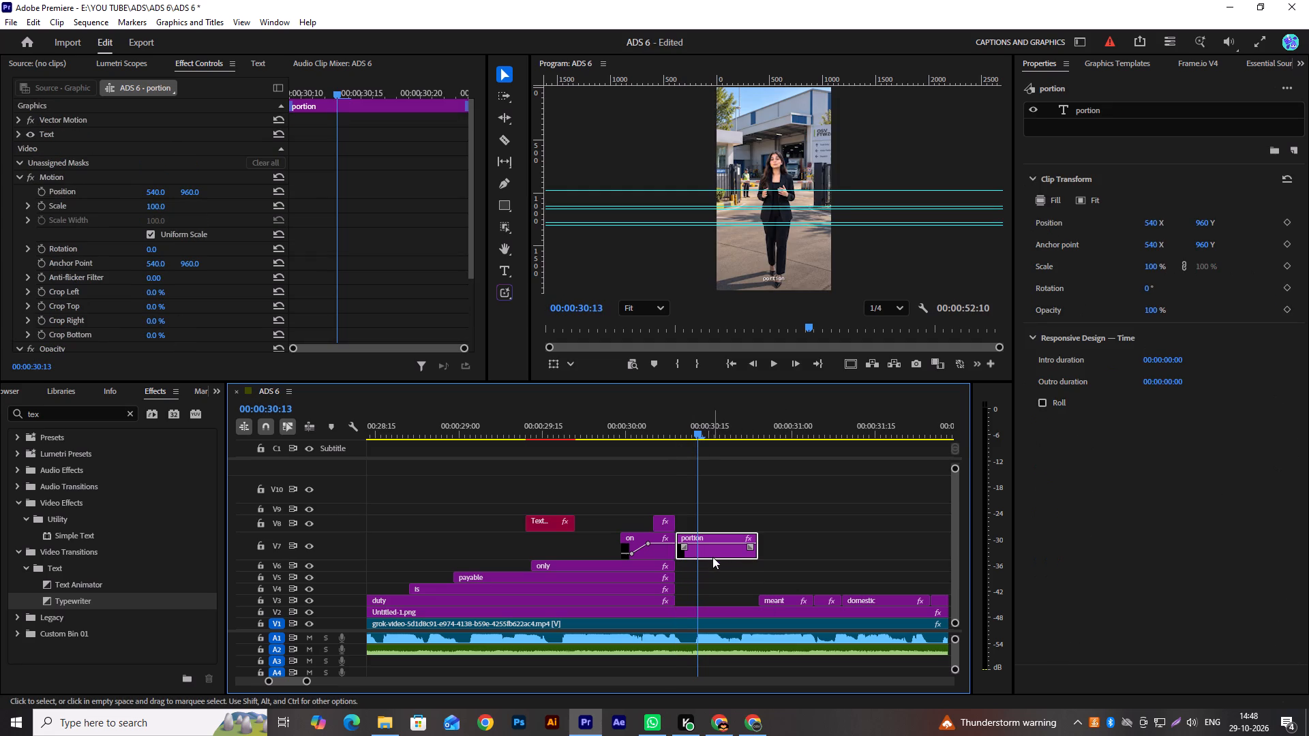
{"action": "left_click_drag", "start_coordinate": [558, 527], "coordinate": [864, 511]}
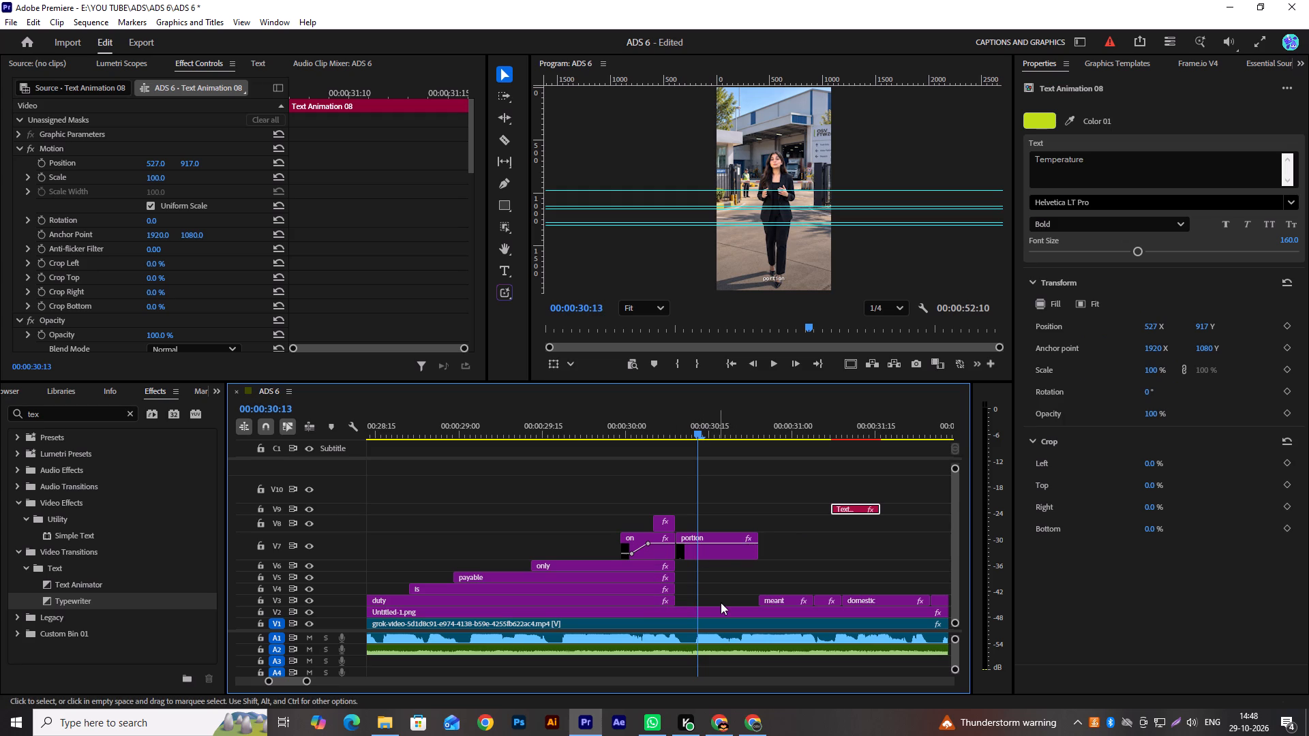
Extend the ends of the "duty", "is", "payable" and "only" captions to the end of the "portion" caption.
{"action": "left_click_drag", "start_coordinate": [721, 602], "coordinate": [662, 570]}
{"action": "left_click_drag", "start_coordinate": [675, 576], "coordinate": [736, 574]}
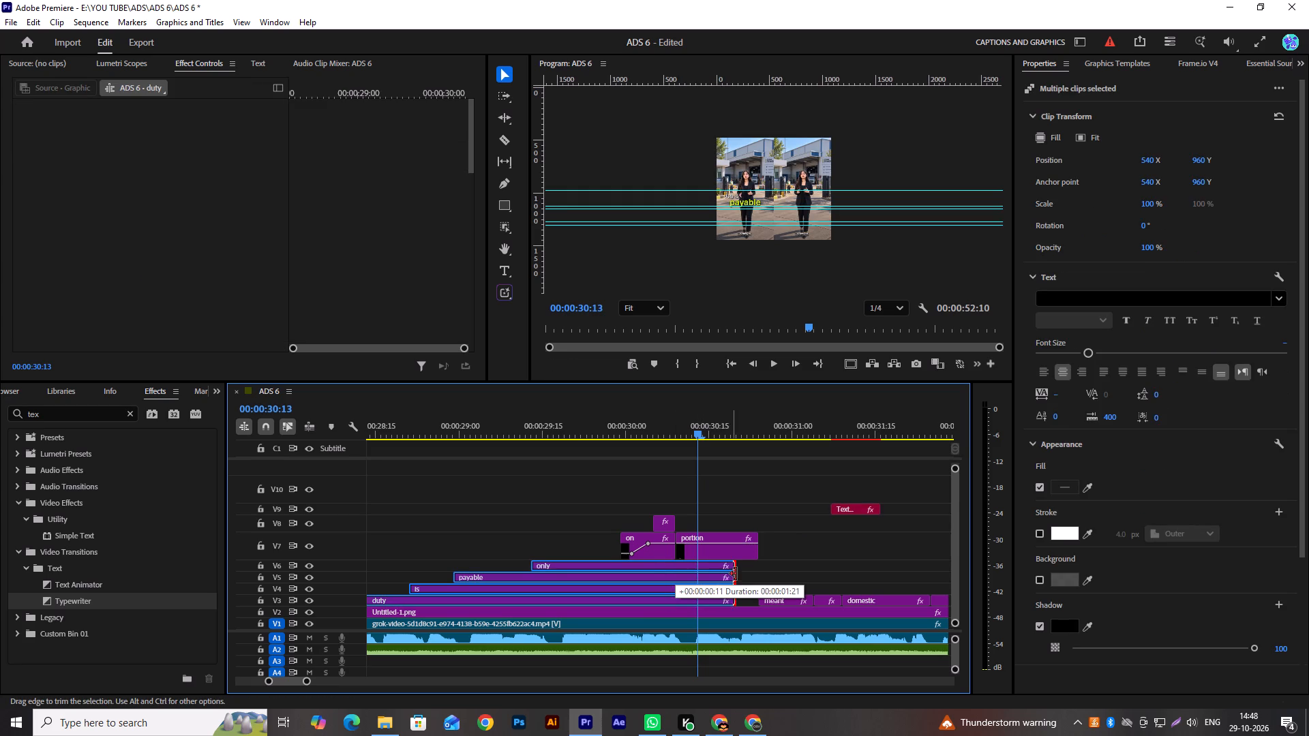
{"action": "left_click_drag", "start_coordinate": [736, 574], "coordinate": [757, 573]}
Add the "up to down" graphics template on V10, starting at the beginning of the "portion" caption.
{"action": "scroll", "coordinate": [780, 570], "scroll_direction": "down", "scroll_amount": 4}
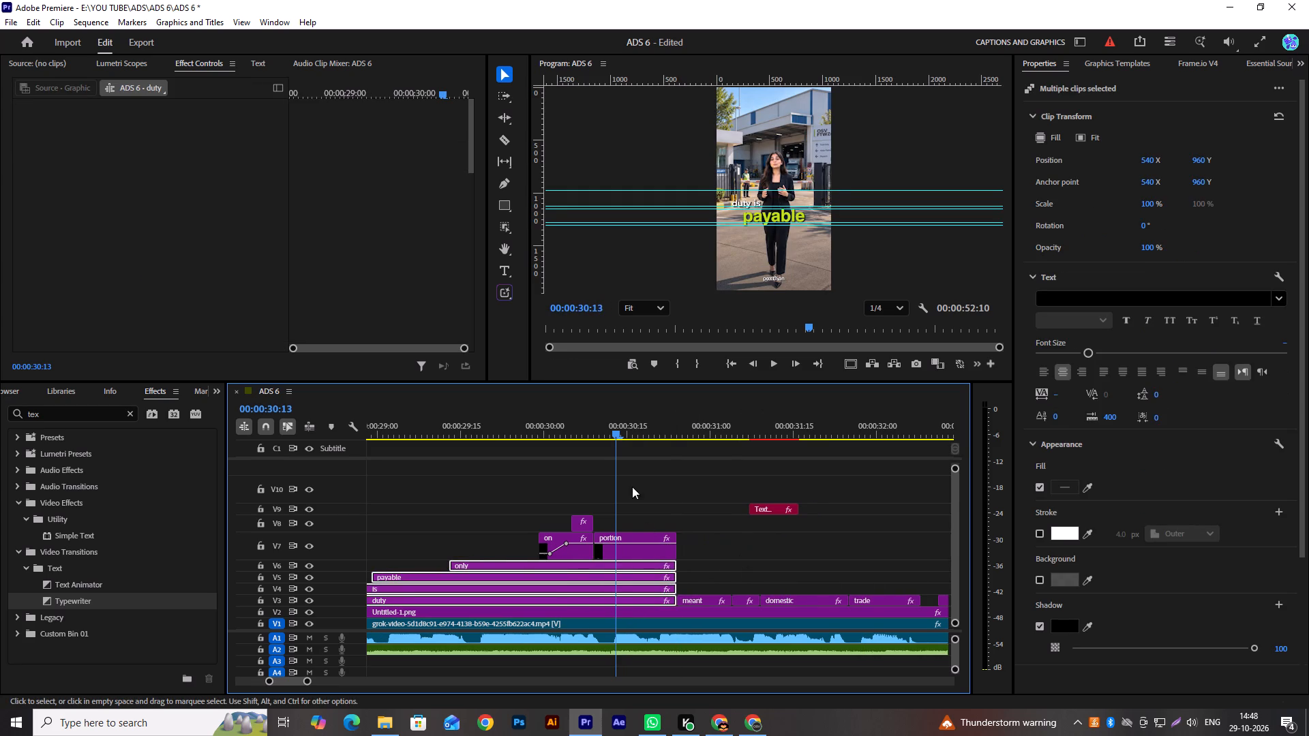
{"action": "left_click", "coordinate": [646, 544]}
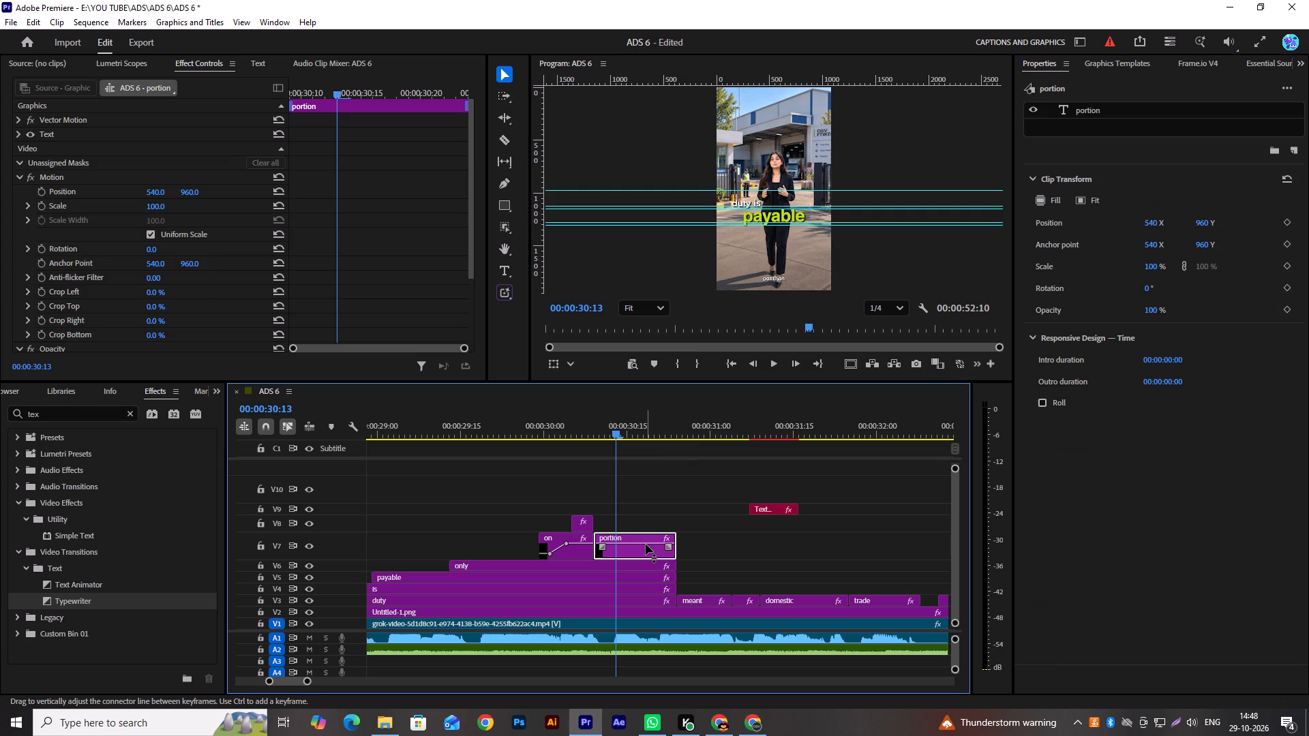
{"action": "left_click", "coordinate": [1115, 68]}
{"action": "scroll", "coordinate": [1126, 345], "scroll_direction": "down", "scroll_amount": 5}
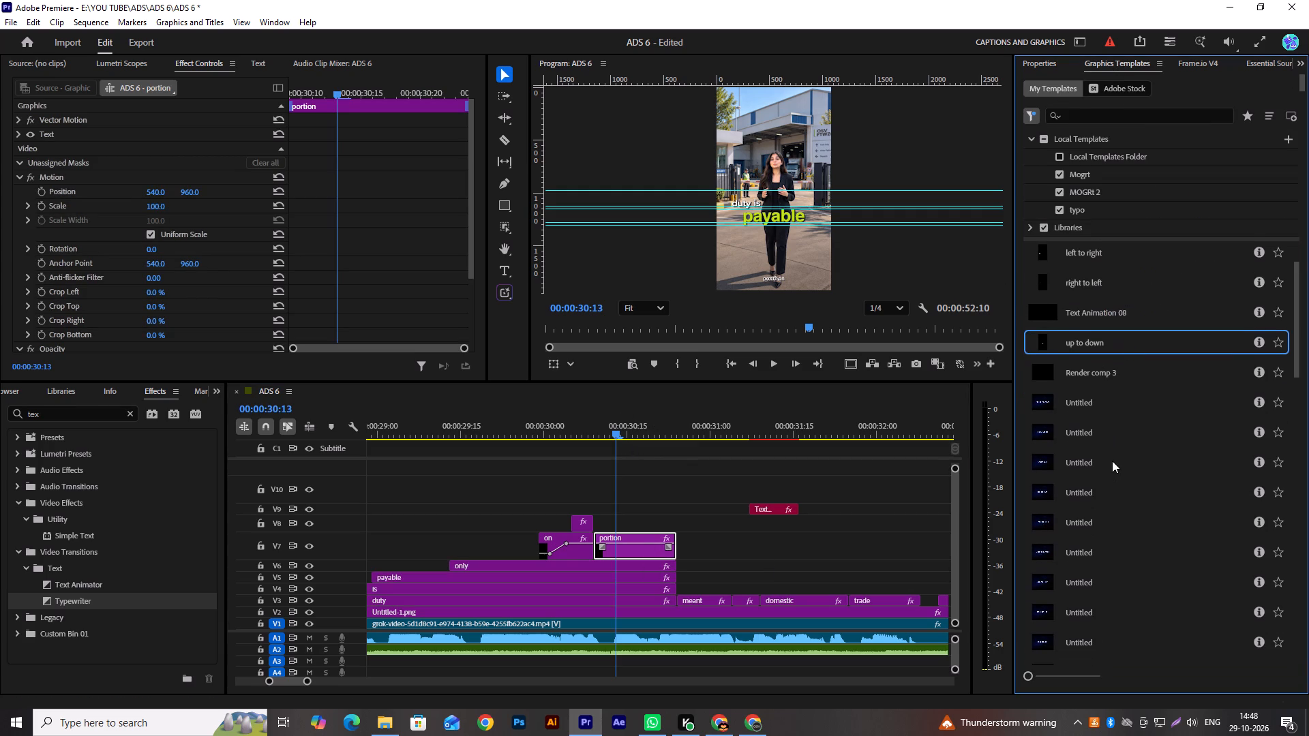
{"action": "scroll", "coordinate": [1112, 461], "scroll_direction": "up", "scroll_amount": 13}
{"action": "scroll", "coordinate": [1114, 459], "scroll_direction": "down", "scroll_amount": 6}
{"action": "scroll", "coordinate": [1114, 459], "scroll_direction": "up", "scroll_amount": 3}
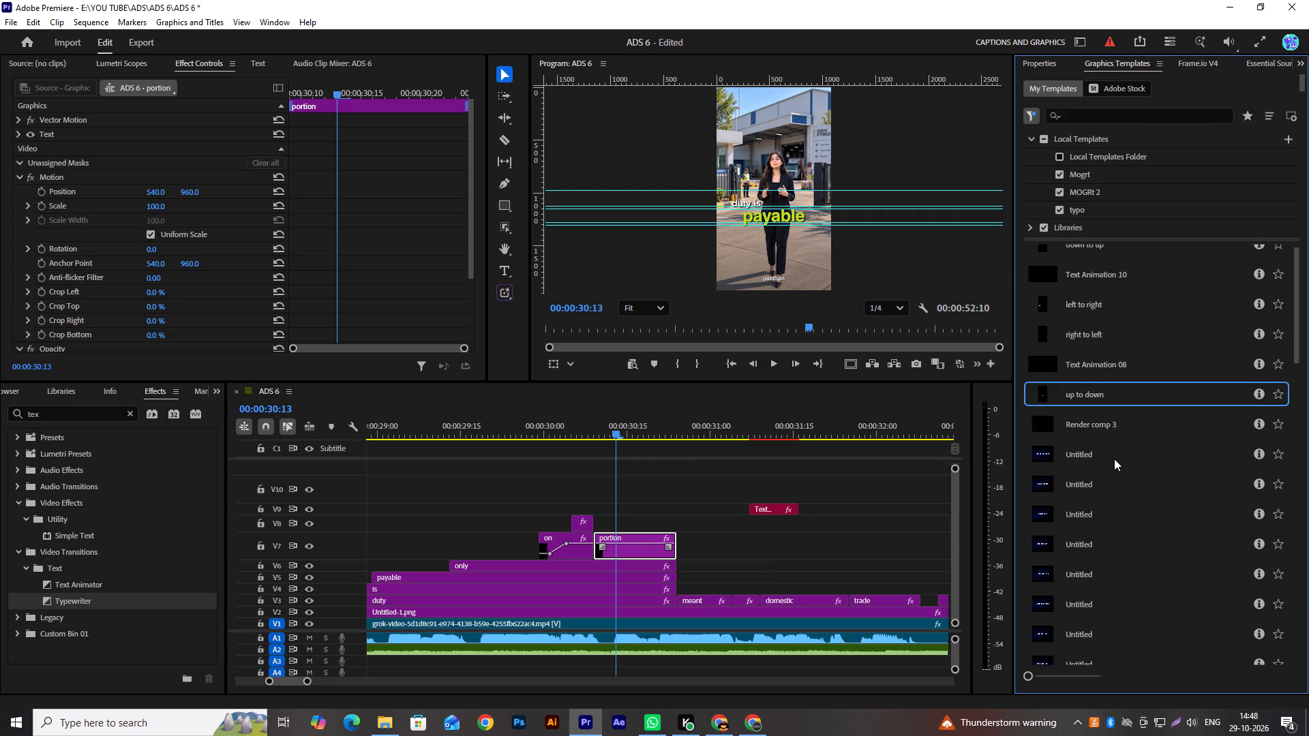
{"action": "scroll", "coordinate": [1114, 459], "scroll_direction": "up", "scroll_amount": 6}
{"action": "scroll", "coordinate": [1114, 454], "scroll_direction": "down", "scroll_amount": 1}
{"action": "scroll", "coordinate": [1114, 454], "scroll_direction": "up", "scroll_amount": 2}
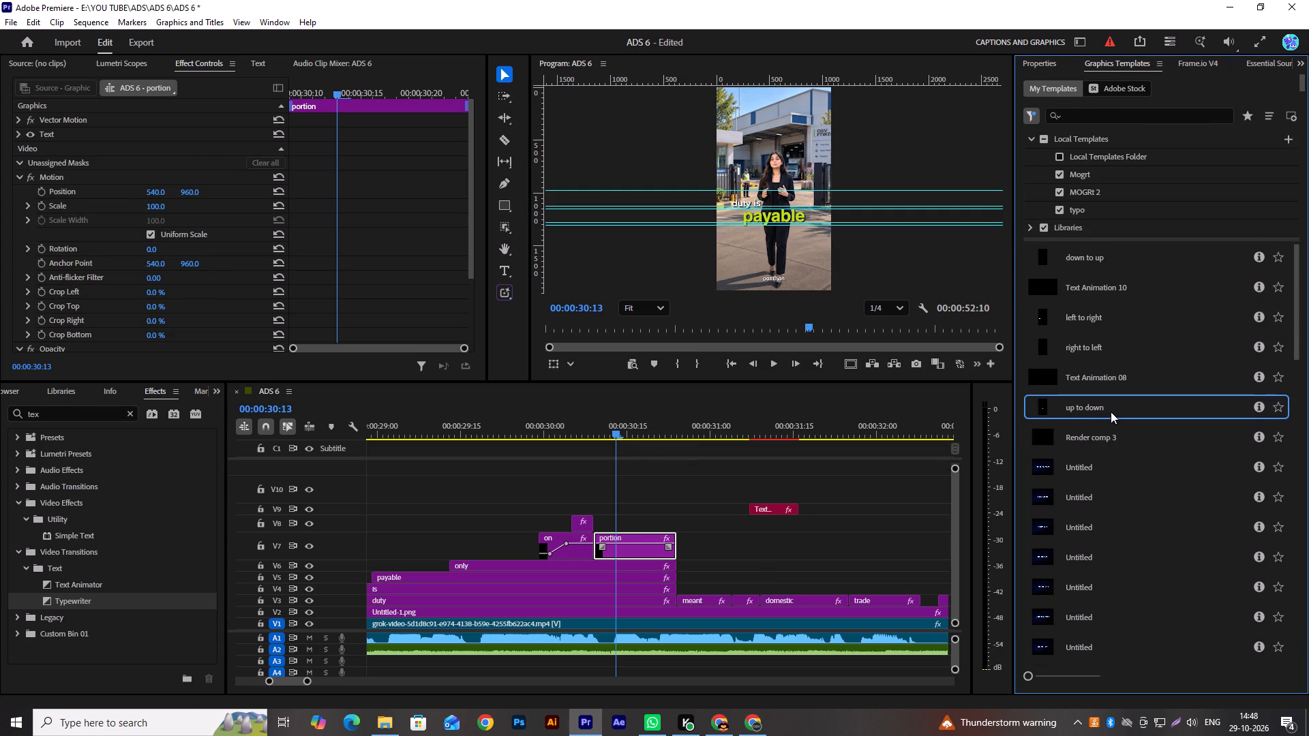
{"action": "scroll", "coordinate": [1100, 368], "scroll_direction": "up", "scroll_amount": 3}
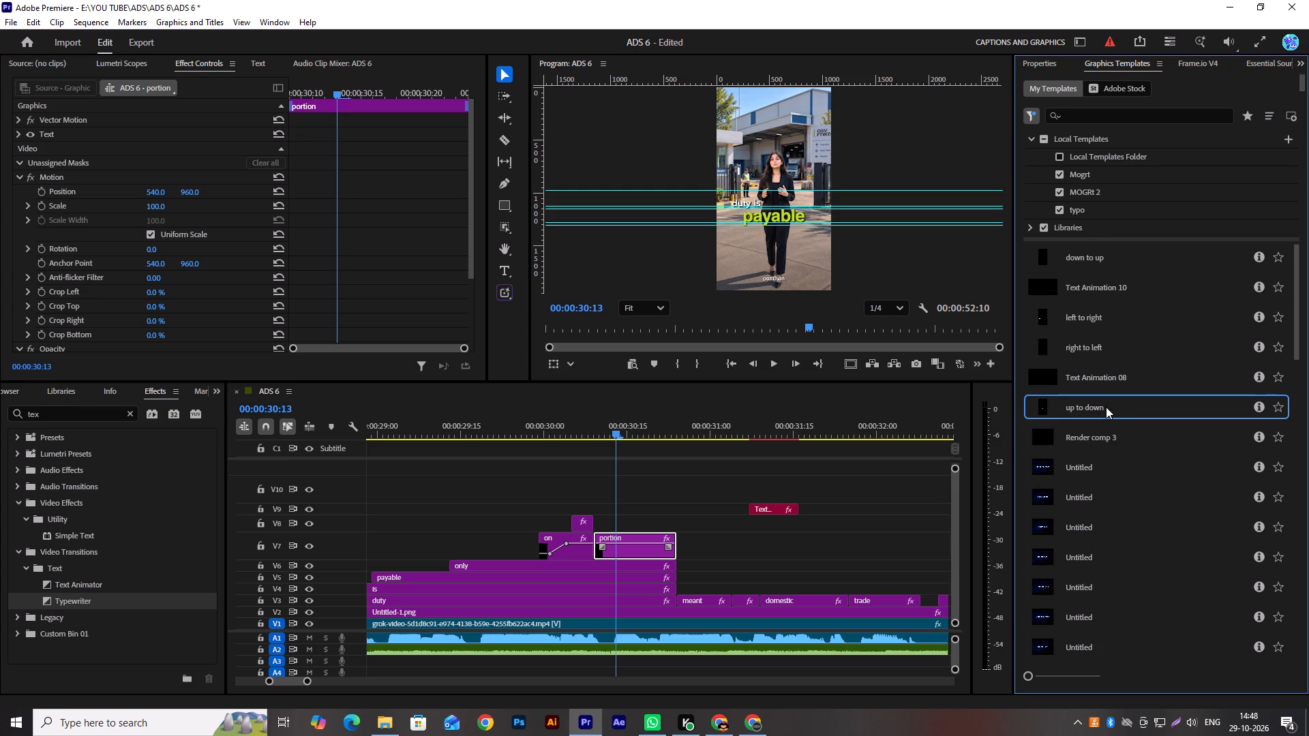
{"action": "left_click_drag", "start_coordinate": [1106, 409], "coordinate": [600, 498]}
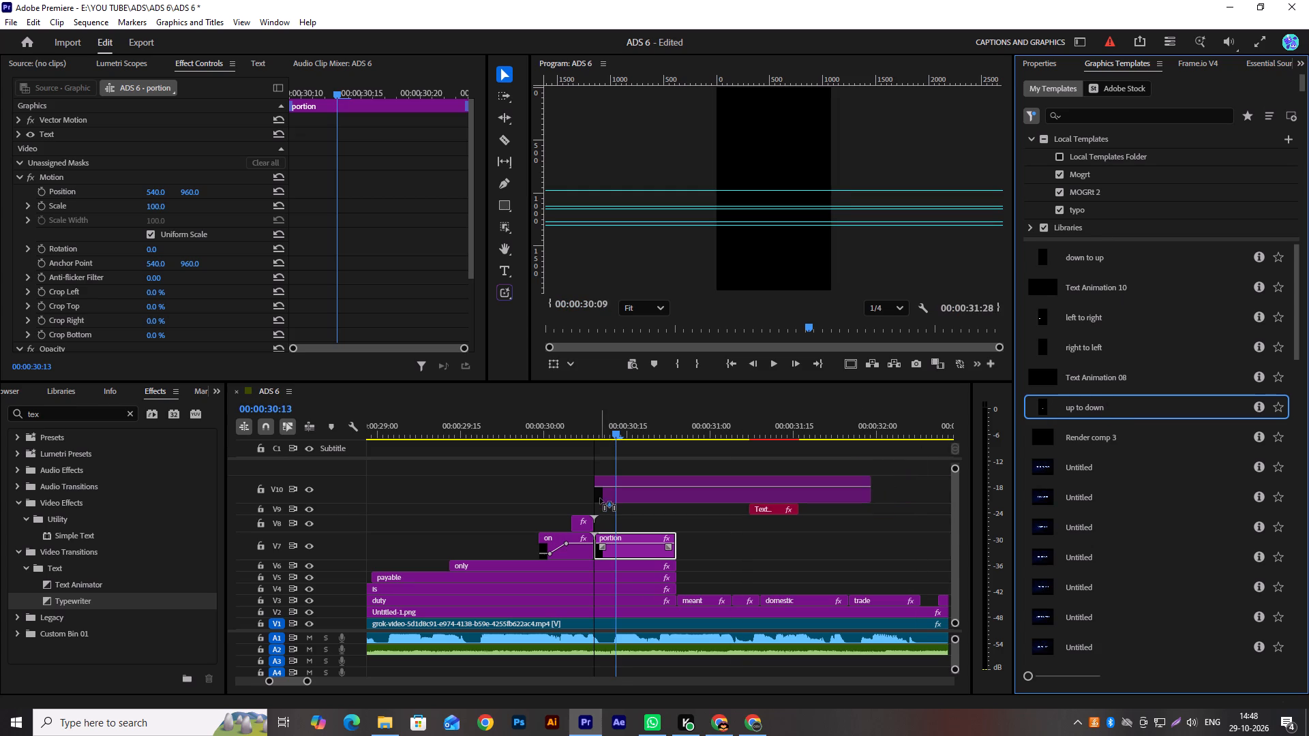
{"action": "left_click_drag", "start_coordinate": [600, 498], "coordinate": [599, 496]}
{"action": "left_click", "coordinate": [629, 498]}
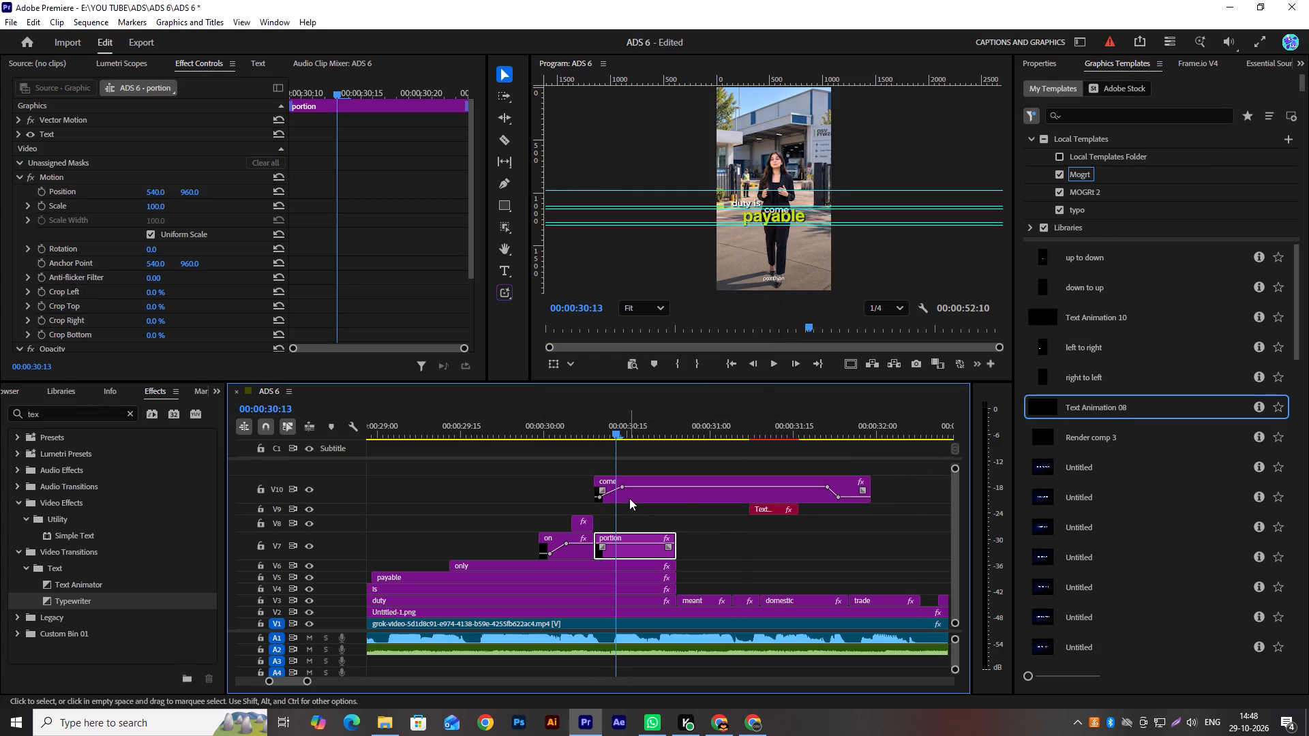
Change the template caption's text to "portion" and trim its end to match the original "portion" caption.
{"action": "left_click", "coordinate": [679, 495]}
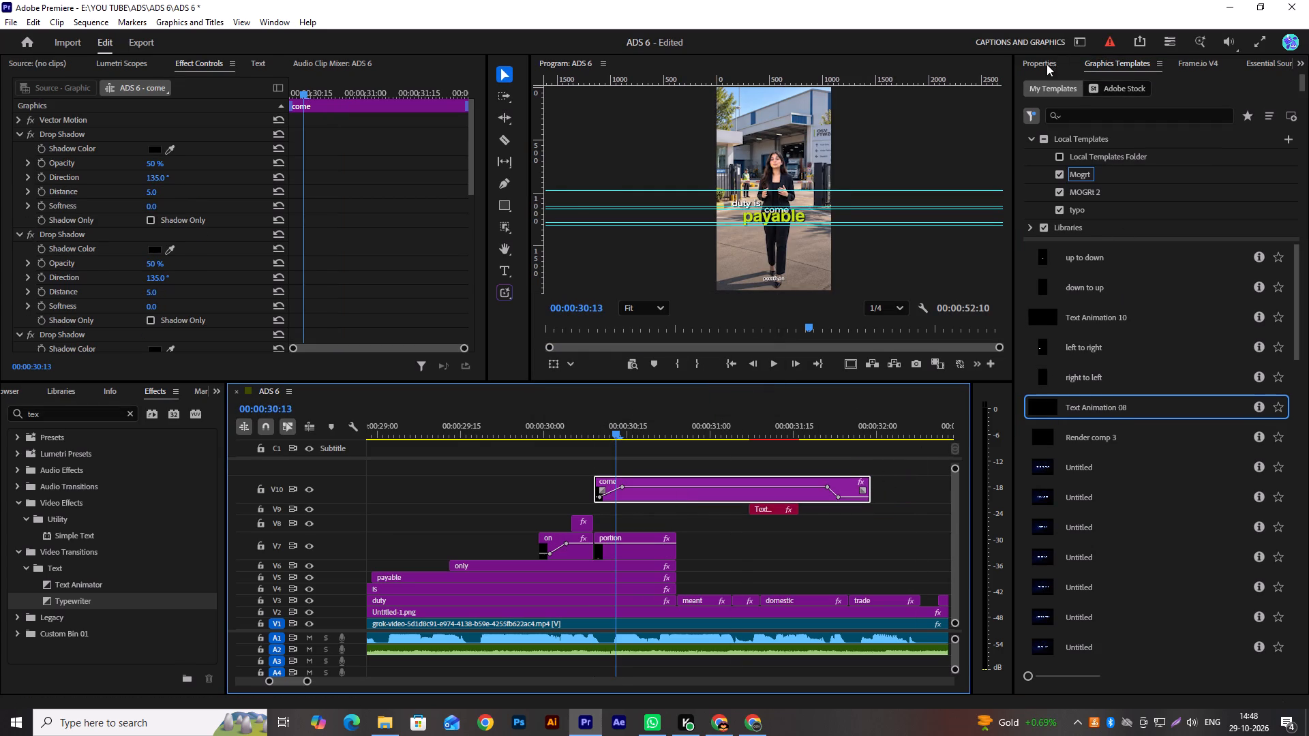
{"action": "left_click", "coordinate": [1055, 62]}
{"action": "double_click", "coordinate": [1102, 164]}
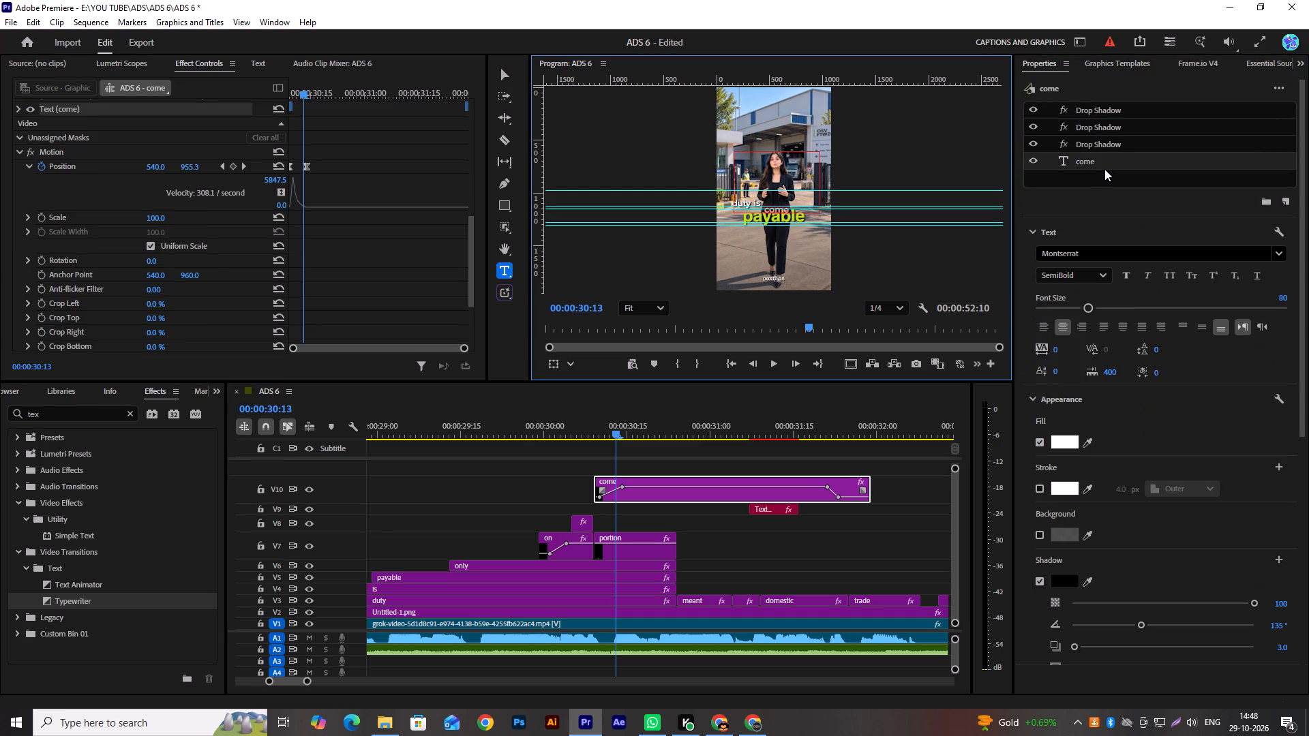
{"action": "type", "text": "portion"}
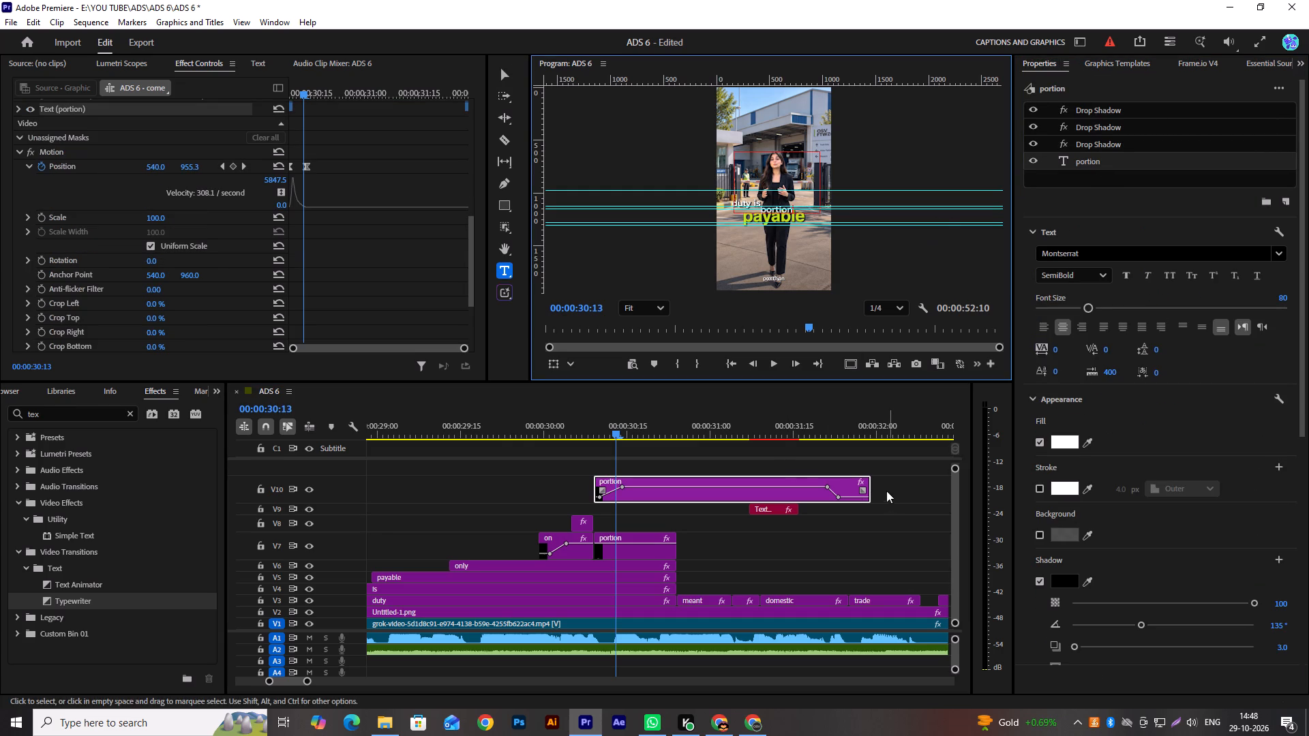
{"action": "left_click_drag", "start_coordinate": [867, 482], "coordinate": [682, 498]}
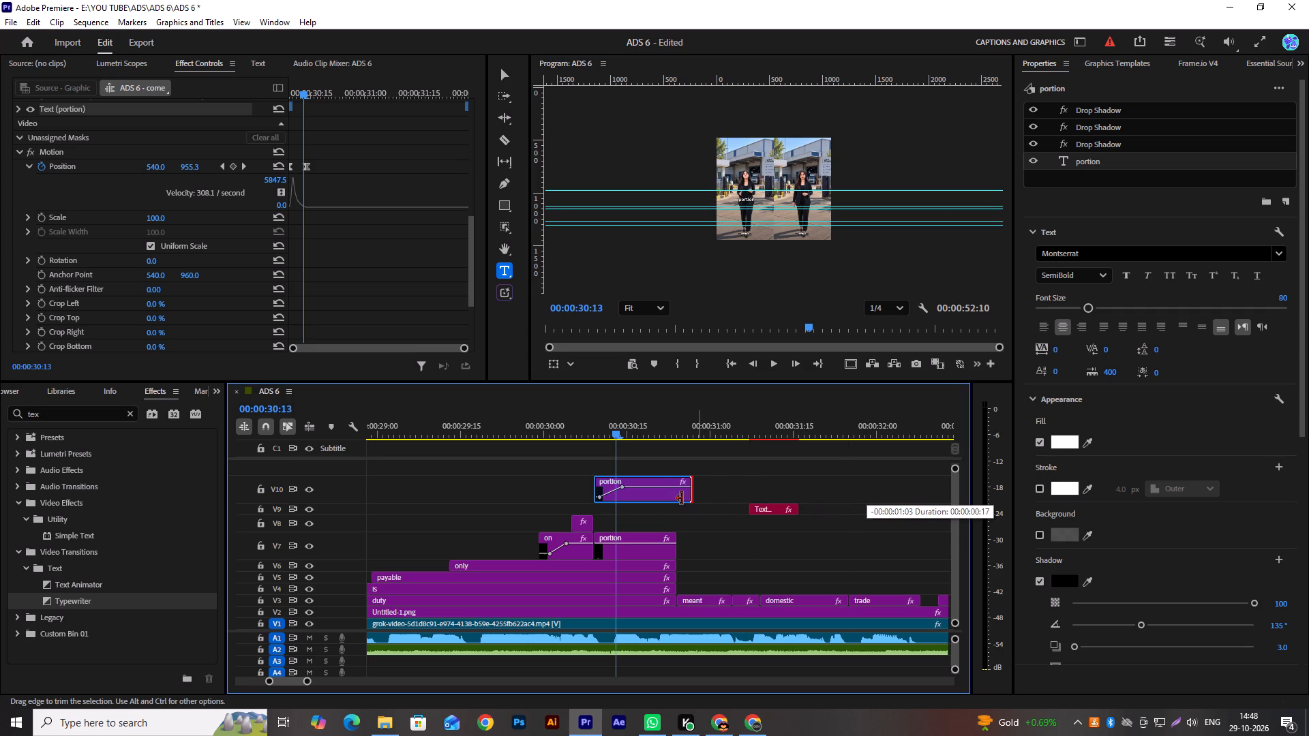
{"action": "left_click_drag", "start_coordinate": [682, 498], "coordinate": [674, 504]}
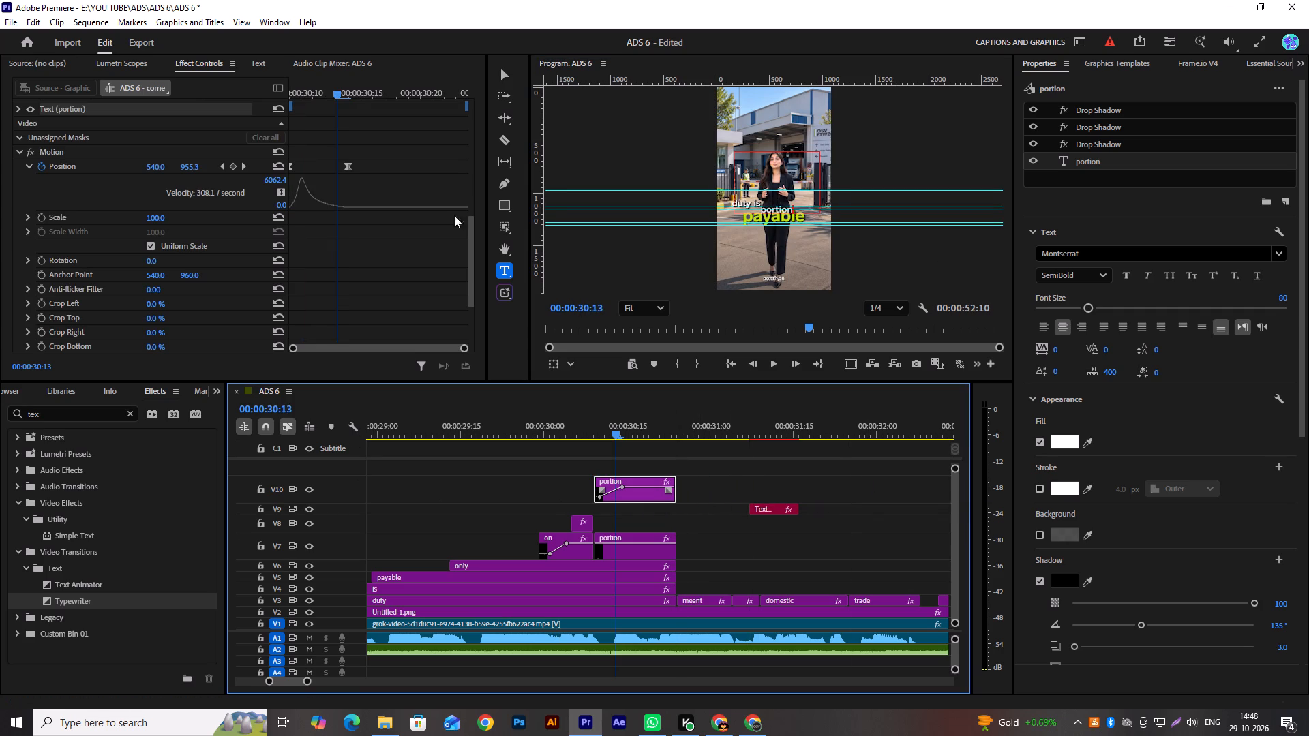
Replace the original "portion" caption on V7 by deleting it and moving the animated "portion" caption into its place.
{"action": "left_click", "coordinate": [497, 72]}
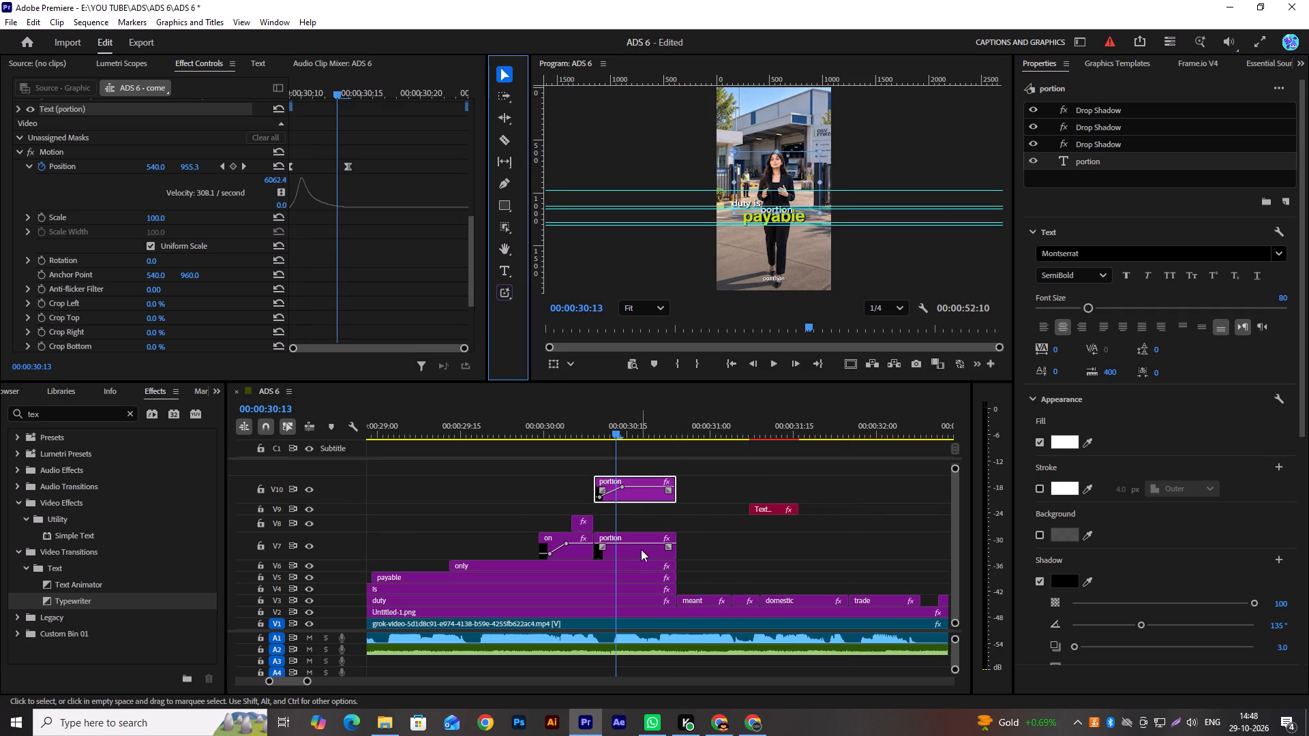
{"action": "left_click", "coordinate": [636, 549]}
{"action": "key", "text": "Delete"}
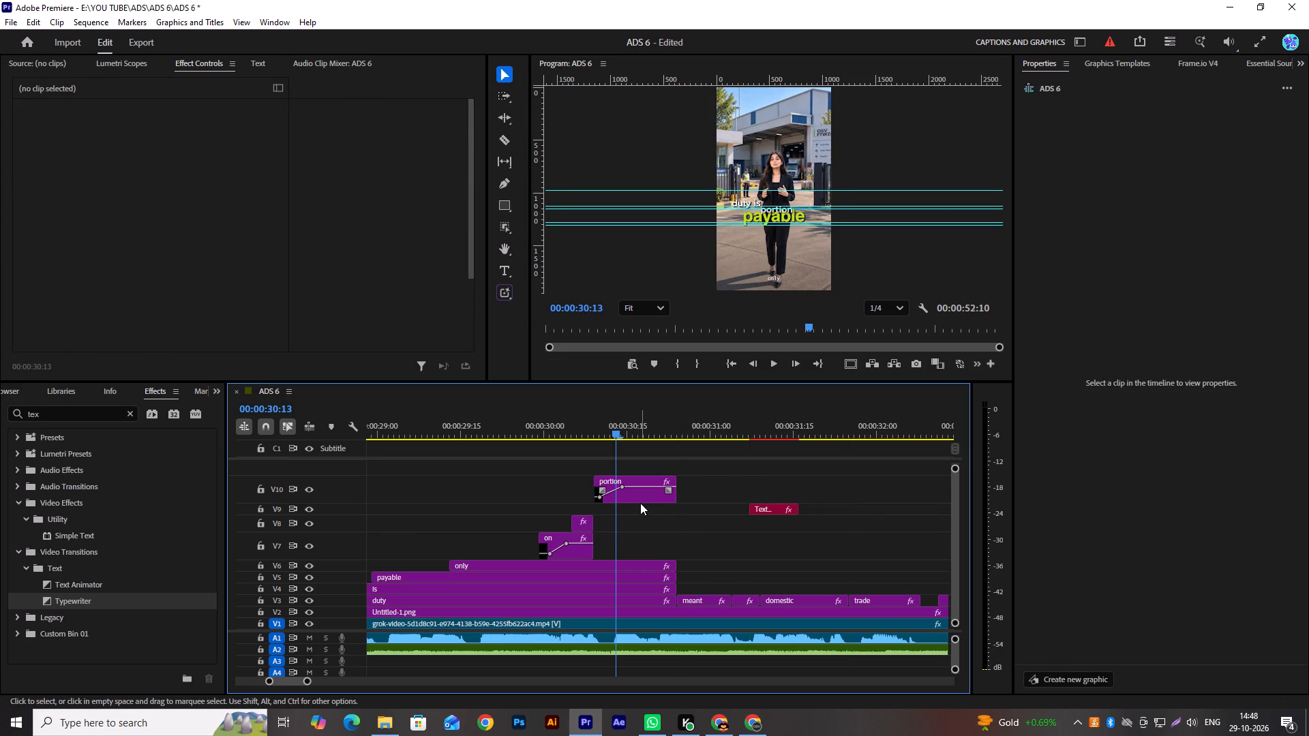
{"action": "left_click_drag", "start_coordinate": [640, 499], "coordinate": [640, 539]}
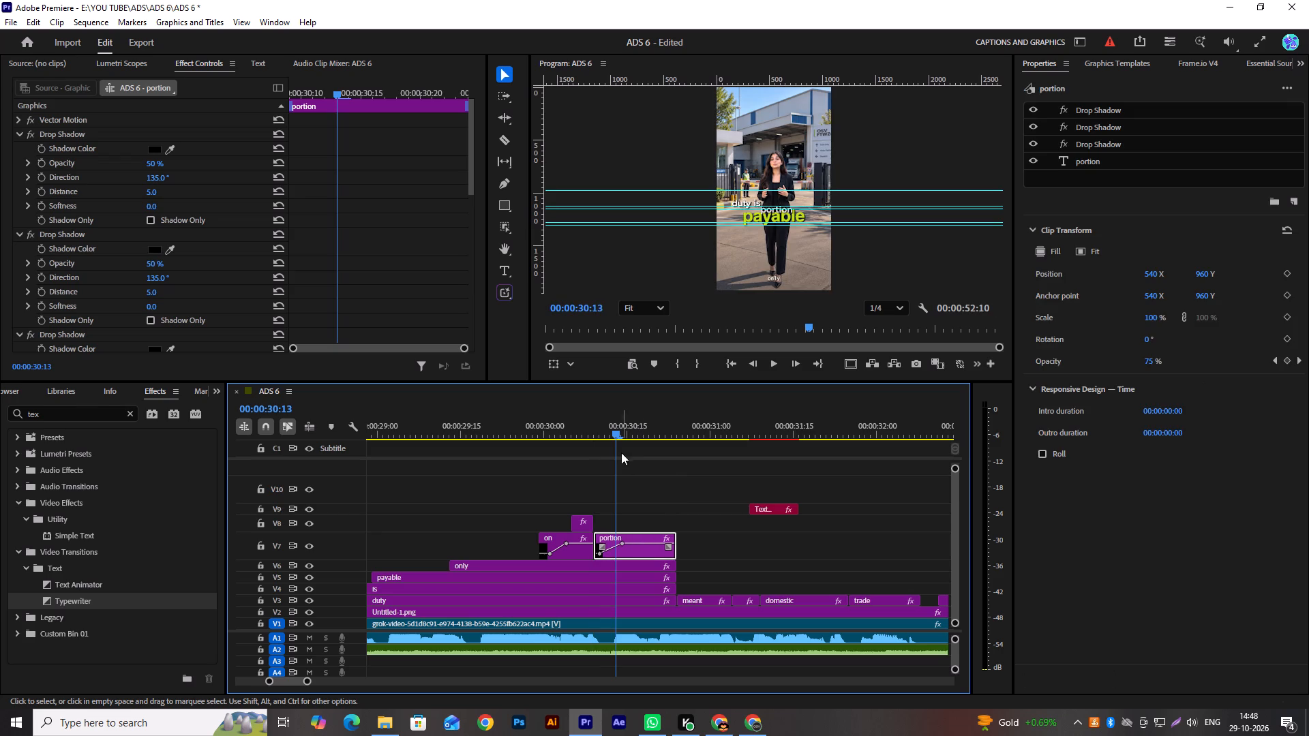
Set the "portion" caption's ending Motion Position keyframe to 723, 1121, placing the word below "payable".
{"action": "scroll", "coordinate": [437, 255], "scroll_direction": "up", "scroll_amount": 2}
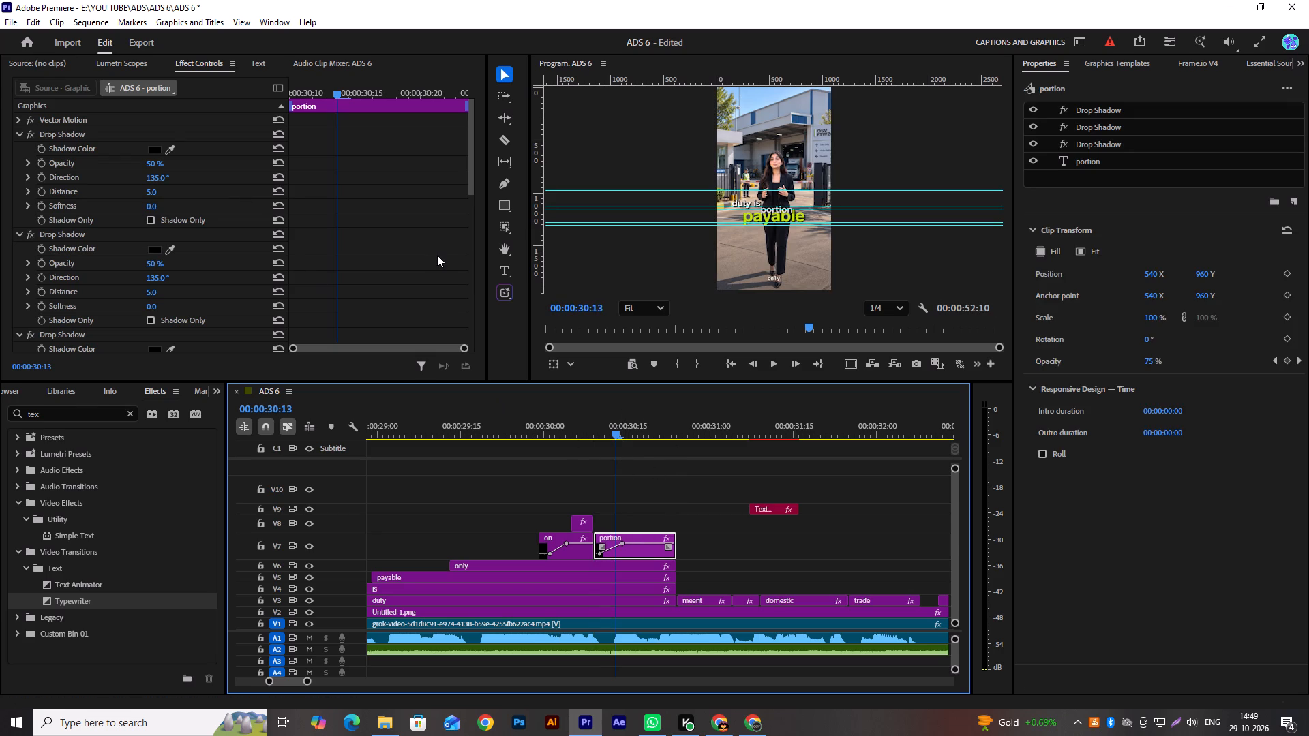
{"action": "scroll", "coordinate": [437, 255], "scroll_direction": "up", "scroll_amount": 3}
{"action": "scroll", "coordinate": [438, 255], "scroll_direction": "down", "scroll_amount": 16}
{"action": "scroll", "coordinate": [438, 253], "scroll_direction": "up", "scroll_amount": 4}
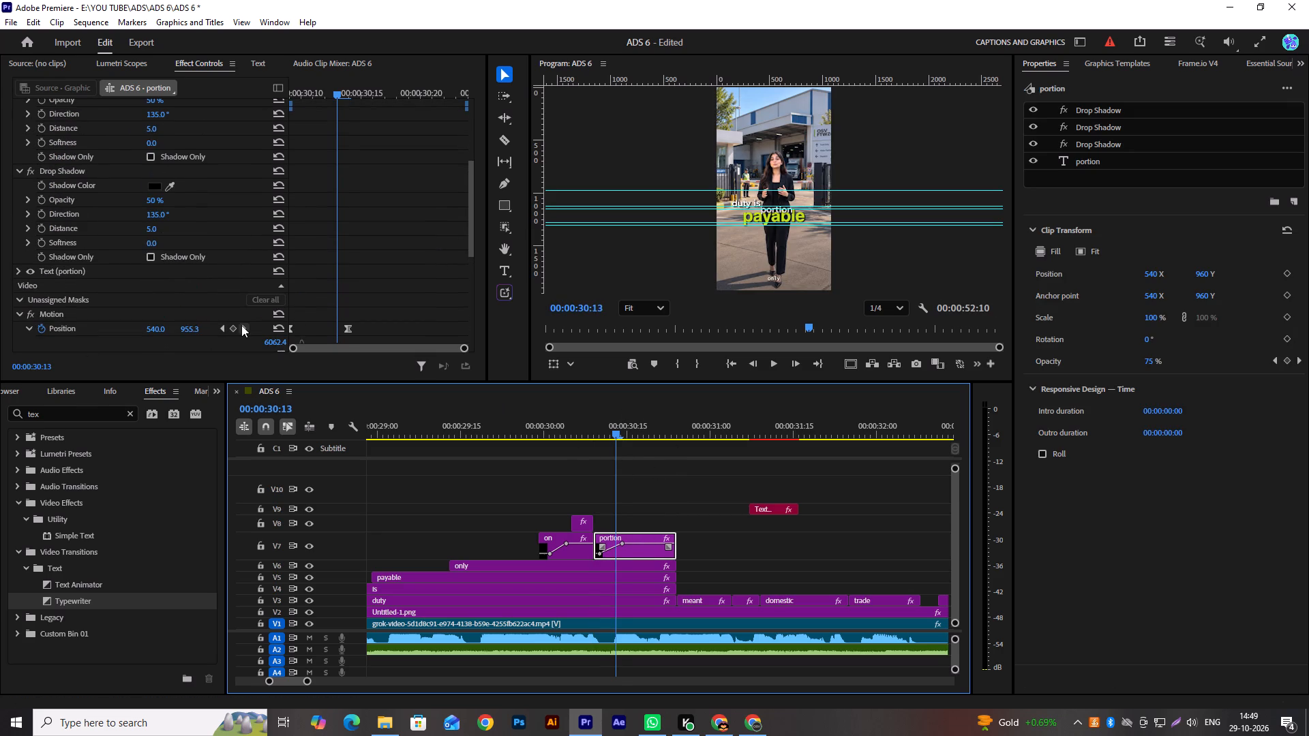
{"action": "left_click", "coordinate": [242, 327]}
{"action": "scroll", "coordinate": [751, 233], "scroll_direction": "down", "scroll_amount": 5}
{"action": "scroll", "coordinate": [759, 230], "scroll_direction": "up", "scroll_amount": 10}
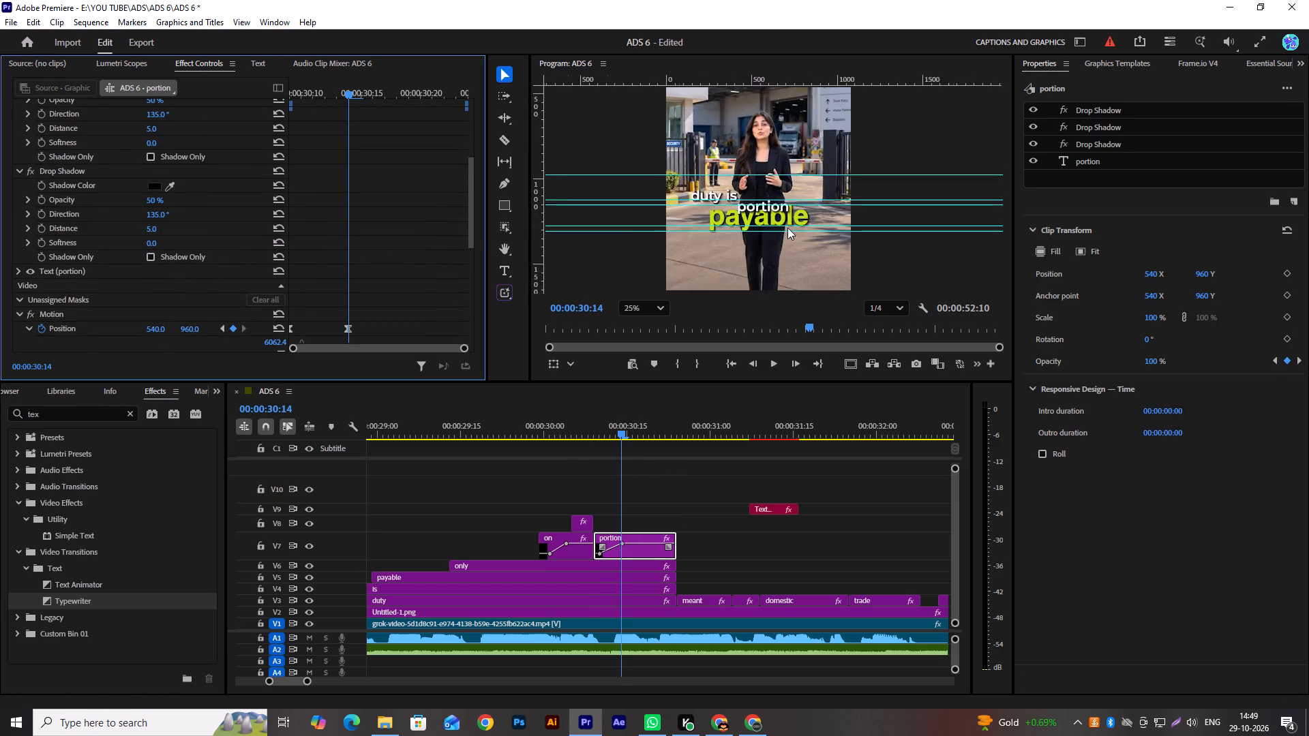
{"action": "scroll", "coordinate": [787, 228], "scroll_direction": "up", "scroll_amount": 14}
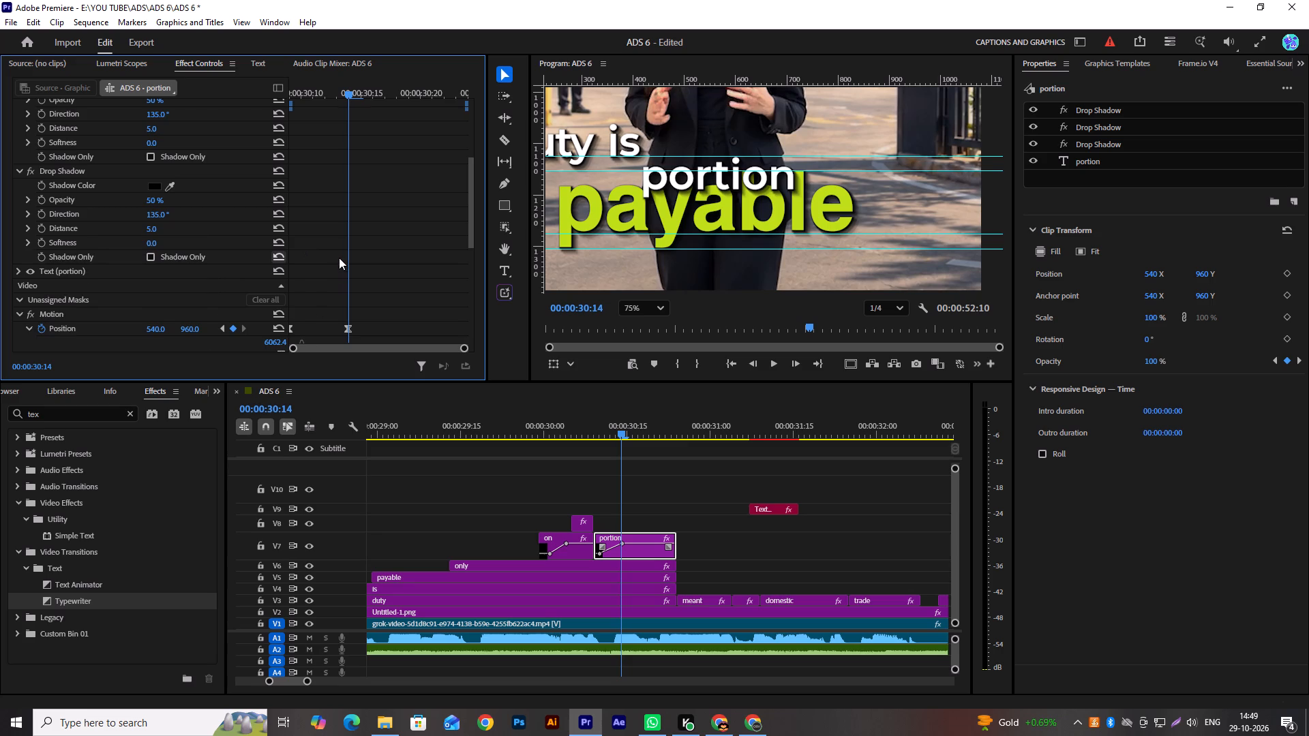
{"action": "scroll", "coordinate": [339, 258], "scroll_direction": "down", "scroll_amount": 6}
{"action": "left_click_drag", "start_coordinate": [189, 245], "coordinate": [226, 246]}
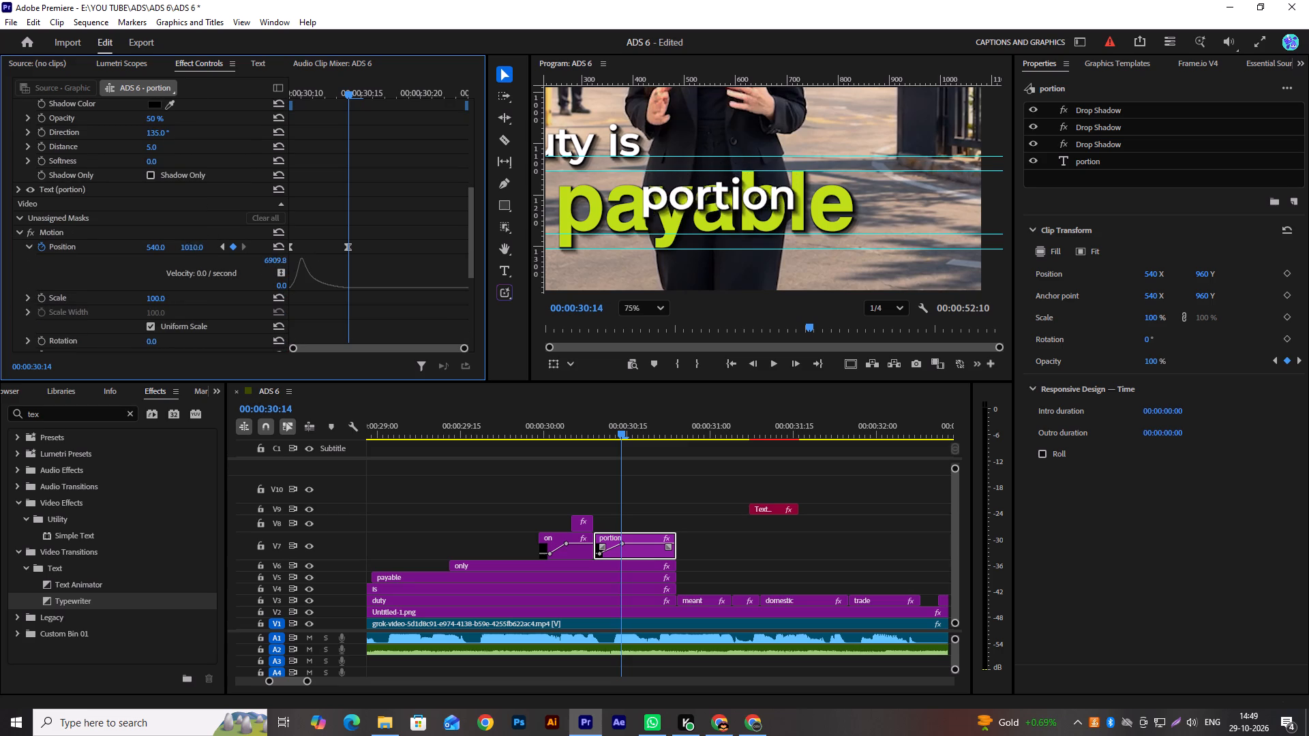
{"action": "left_click_drag", "start_coordinate": [226, 246], "coordinate": [307, 266]}
{"action": "left_click_drag", "start_coordinate": [333, 95], "coordinate": [322, 94]}
{"action": "left_click", "coordinate": [243, 247]}
{"action": "left_click_drag", "start_coordinate": [151, 248], "coordinate": [226, 248]}
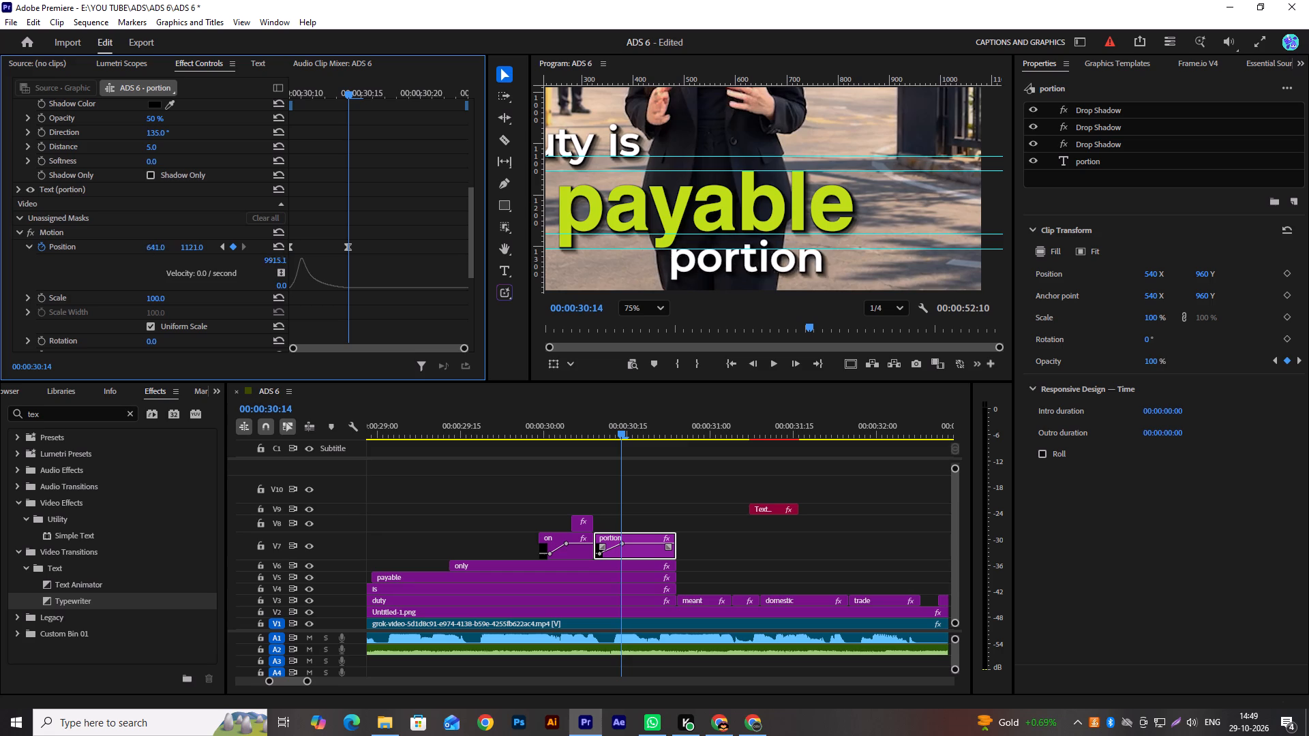
{"action": "left_click_drag", "start_coordinate": [226, 248], "coordinate": [267, 252]}
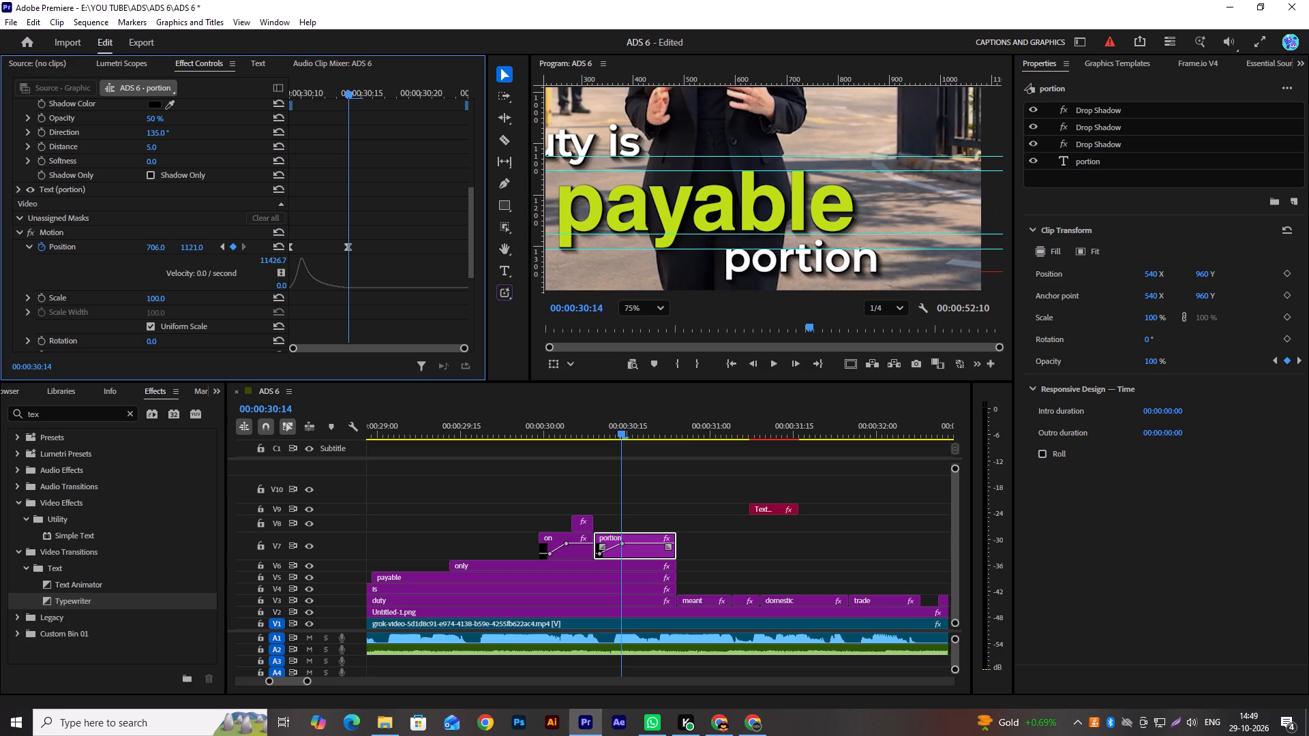
{"action": "left_click_drag", "start_coordinate": [267, 252], "coordinate": [292, 256]}
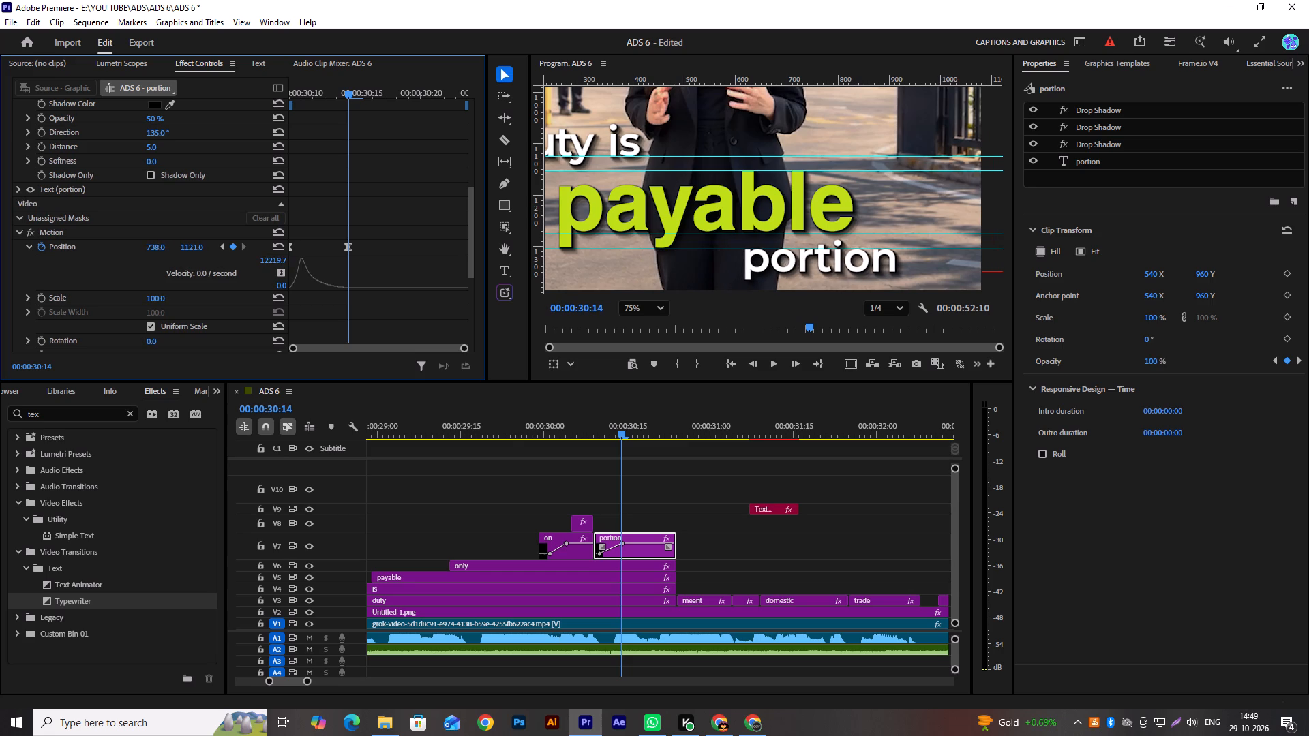
{"action": "left_click_drag", "start_coordinate": [292, 256], "coordinate": [282, 255]}
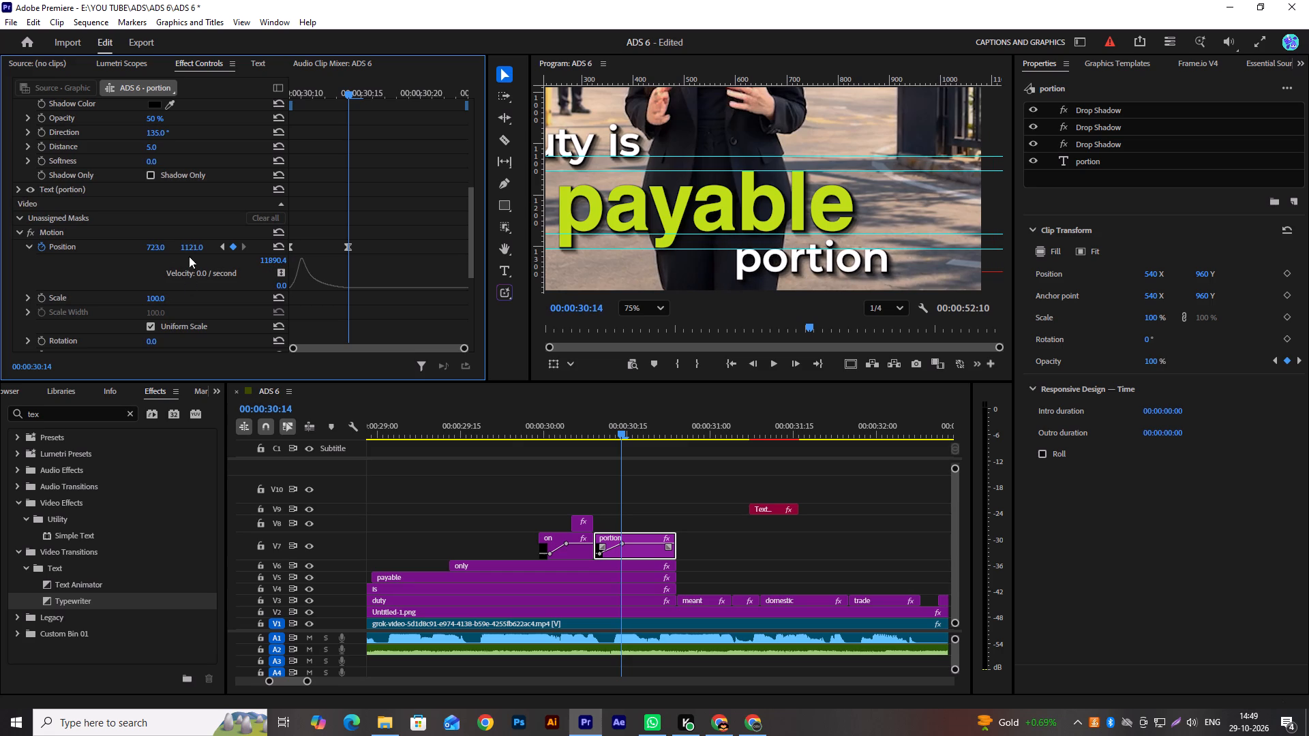
Set the X value of the "portion" caption's starting Position keyframe to 723 and save the project.
{"action": "left_click", "coordinate": [224, 247]}
{"action": "left_click", "coordinate": [155, 245]}
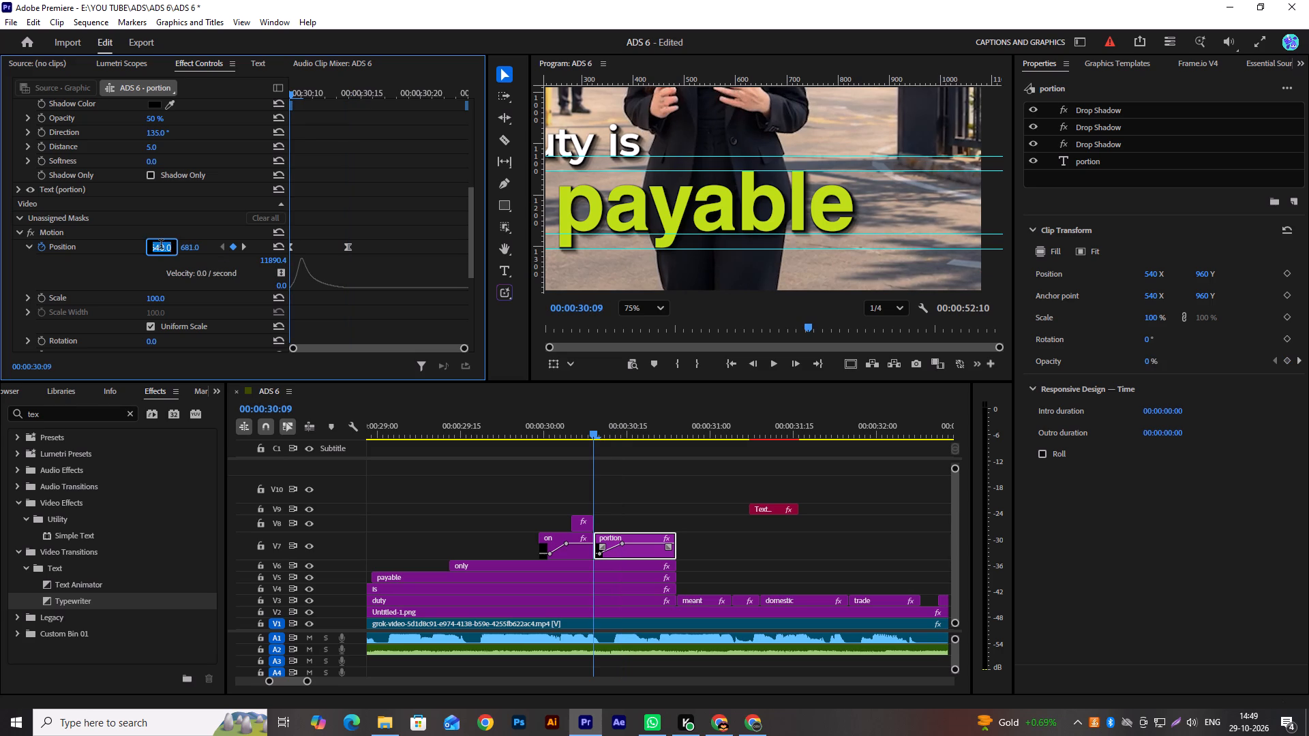
{"action": "type", "text": "723"}
{"action": "key", "text": "Return"}
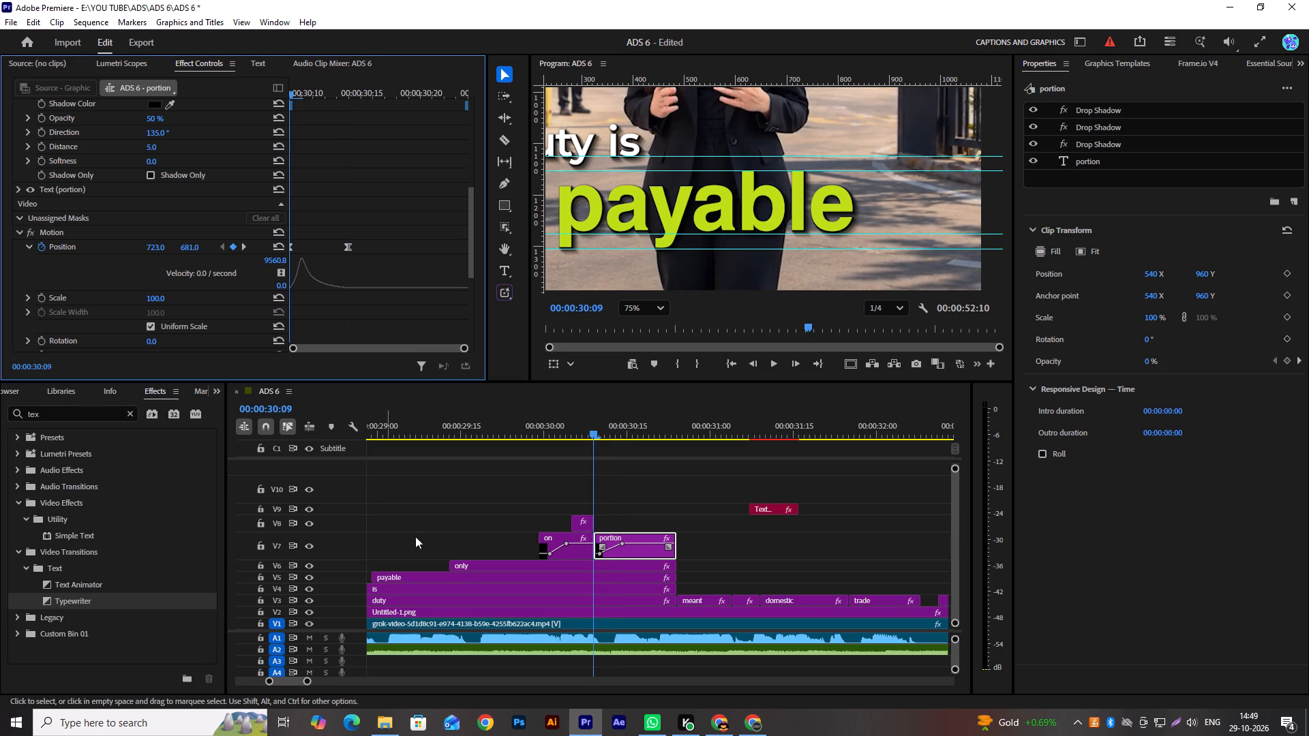
{"action": "scroll", "coordinate": [511, 497], "scroll_direction": "down", "scroll_amount": 7, "text": "alt"}
{"action": "scroll", "coordinate": [503, 474], "scroll_direction": "up", "scroll_amount": 4}
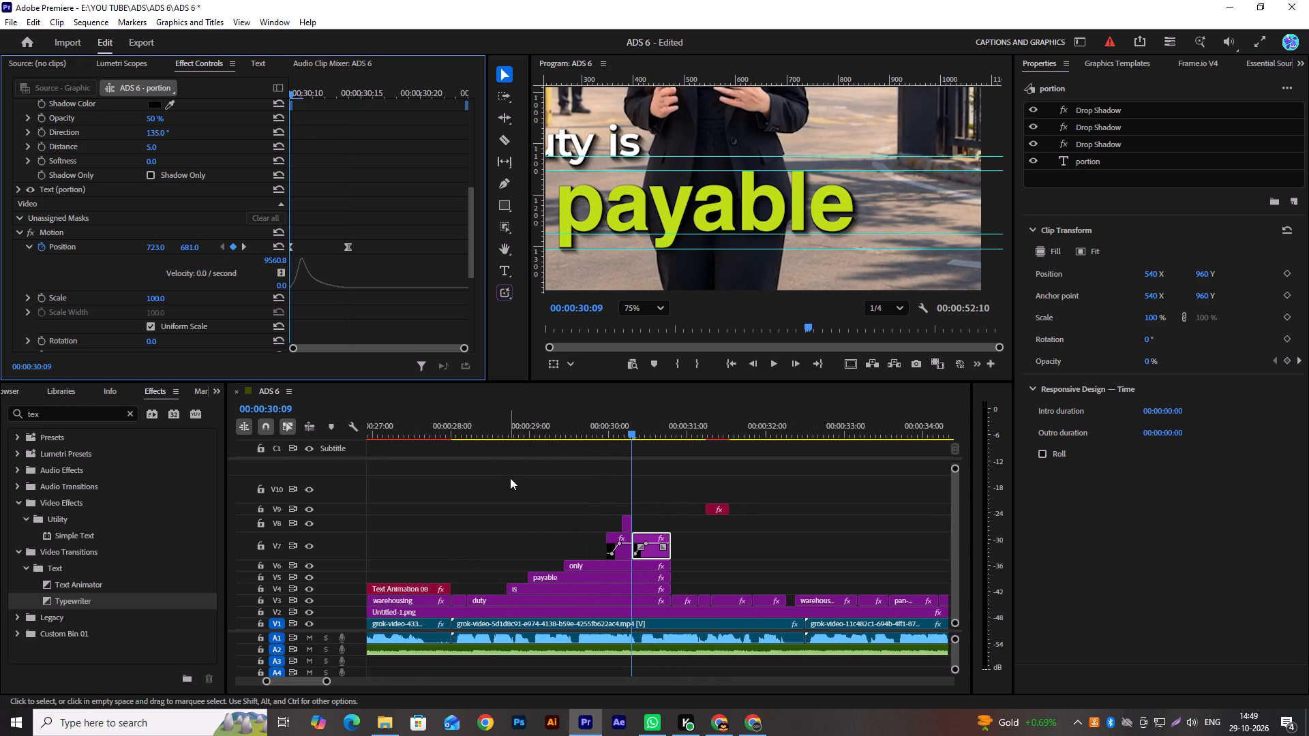
{"action": "key", "text": "ctrl+s"}
Play back the stacked "duty is payable only on the portion" captions in full frame to check their animation.
{"action": "left_click_drag", "start_coordinate": [531, 435], "coordinate": [481, 446]}
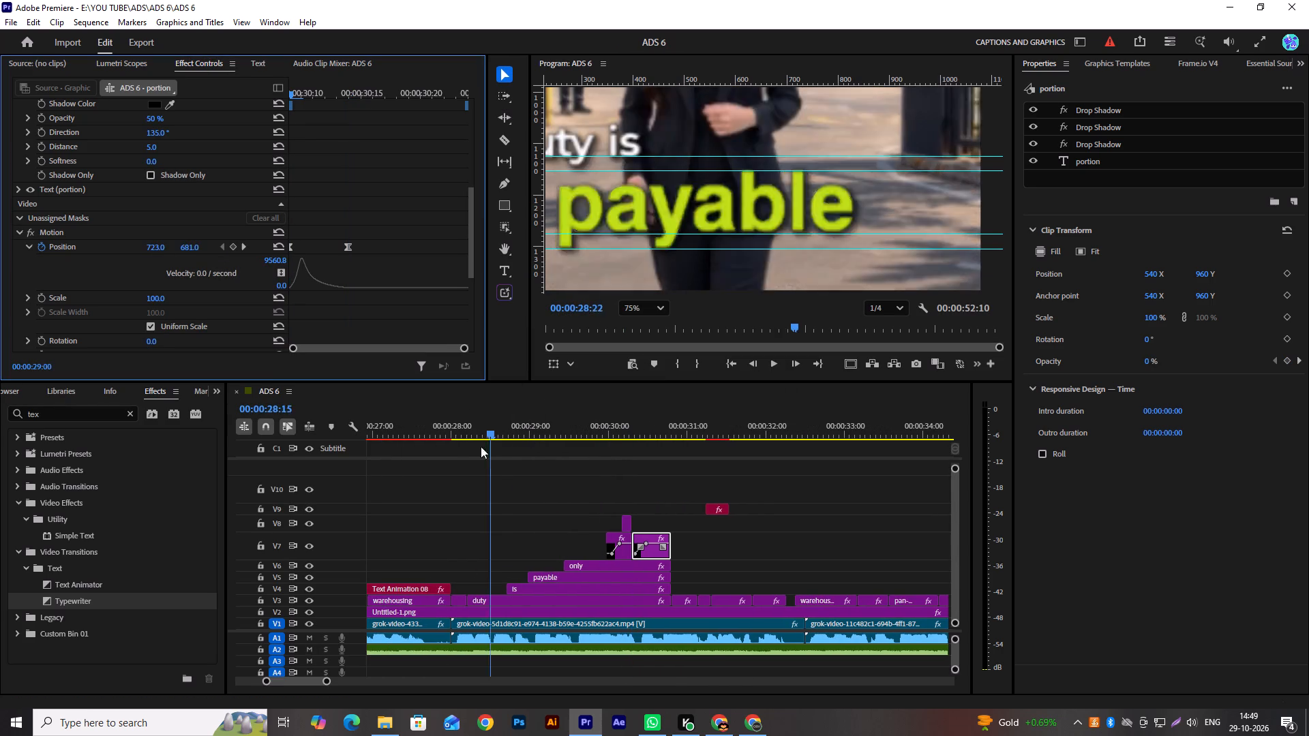
{"action": "left_click_drag", "start_coordinate": [481, 446], "coordinate": [452, 461]}
{"action": "key", "text": "space"}
{"action": "key", "text": "space"}
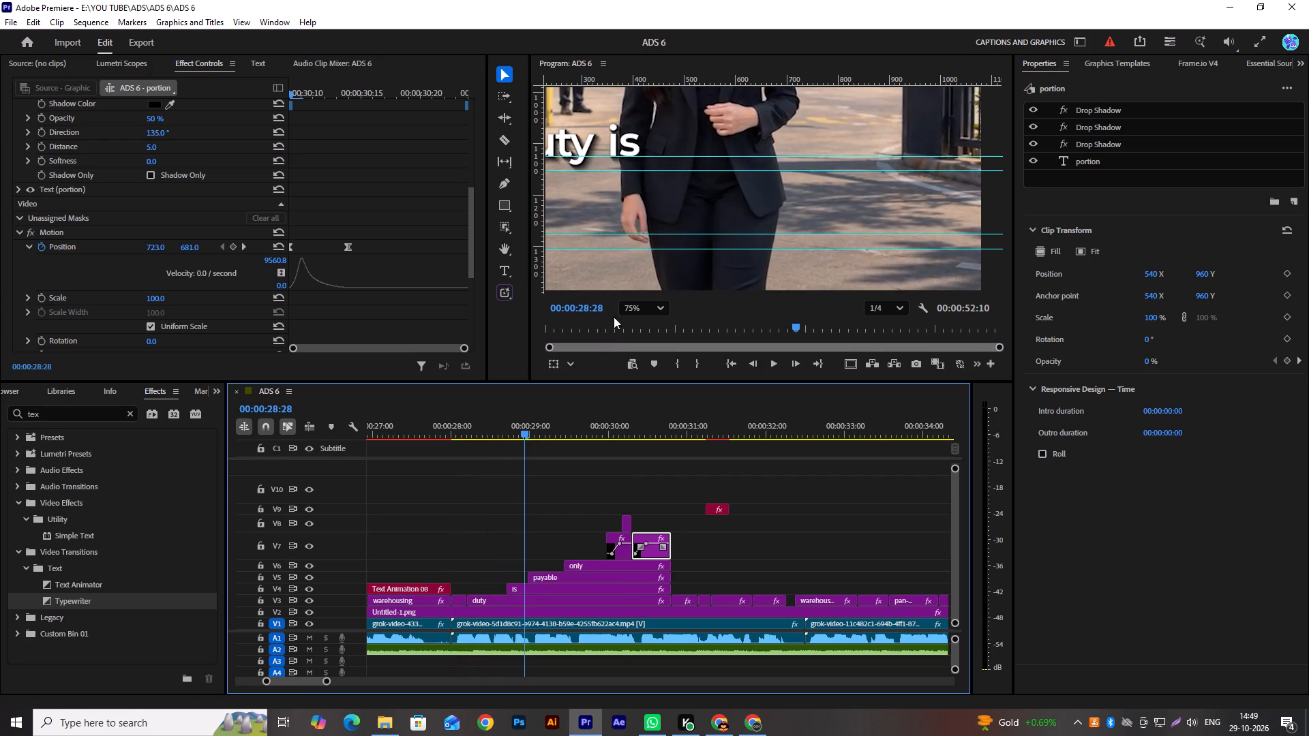
{"action": "left_click", "coordinate": [625, 308]}
{"action": "left_click", "coordinate": [640, 329]}
{"action": "key", "text": "space"}
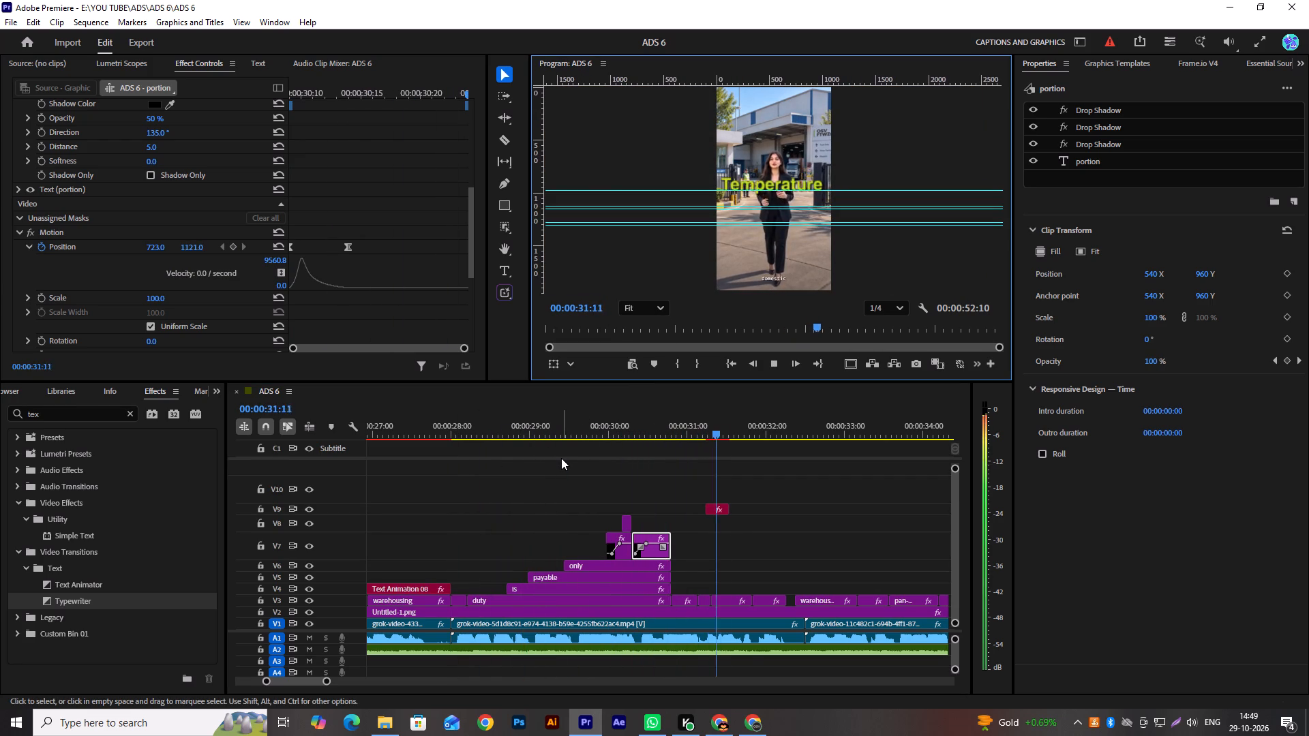
{"action": "key", "text": "space"}
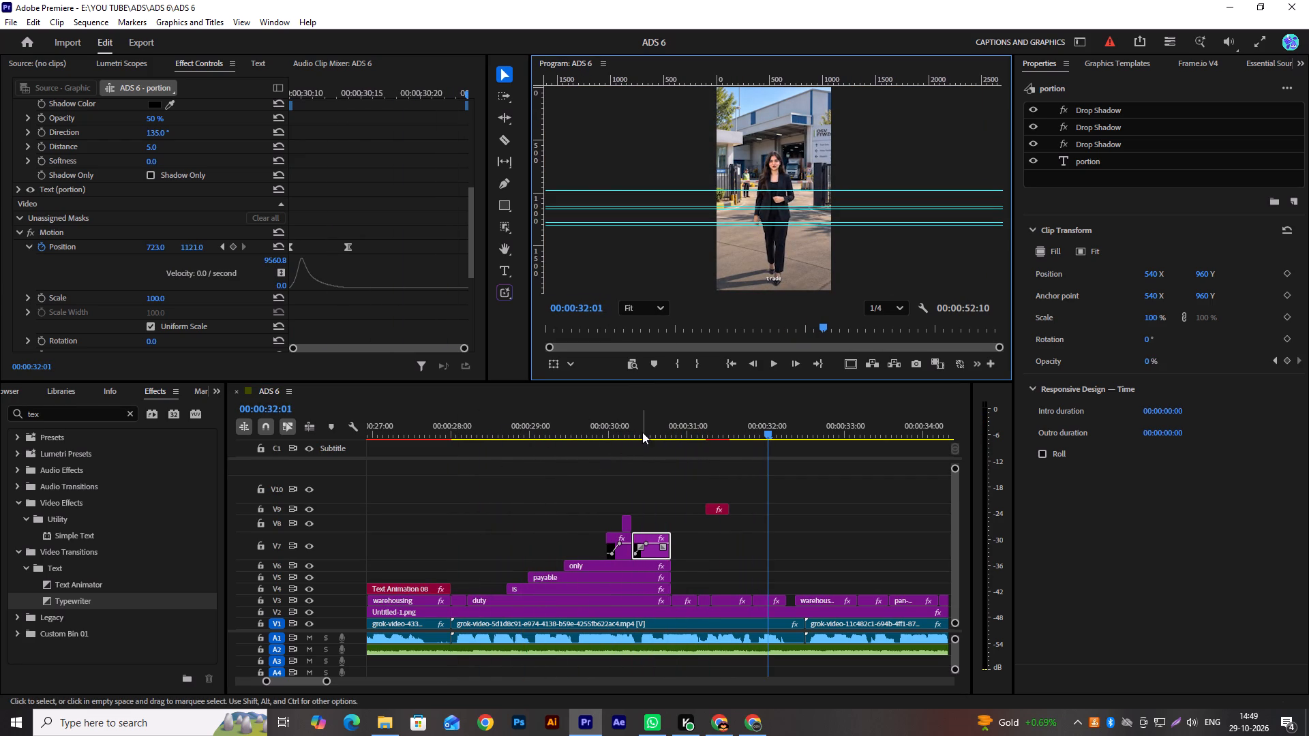
{"action": "left_click_drag", "start_coordinate": [643, 431], "coordinate": [637, 442]}
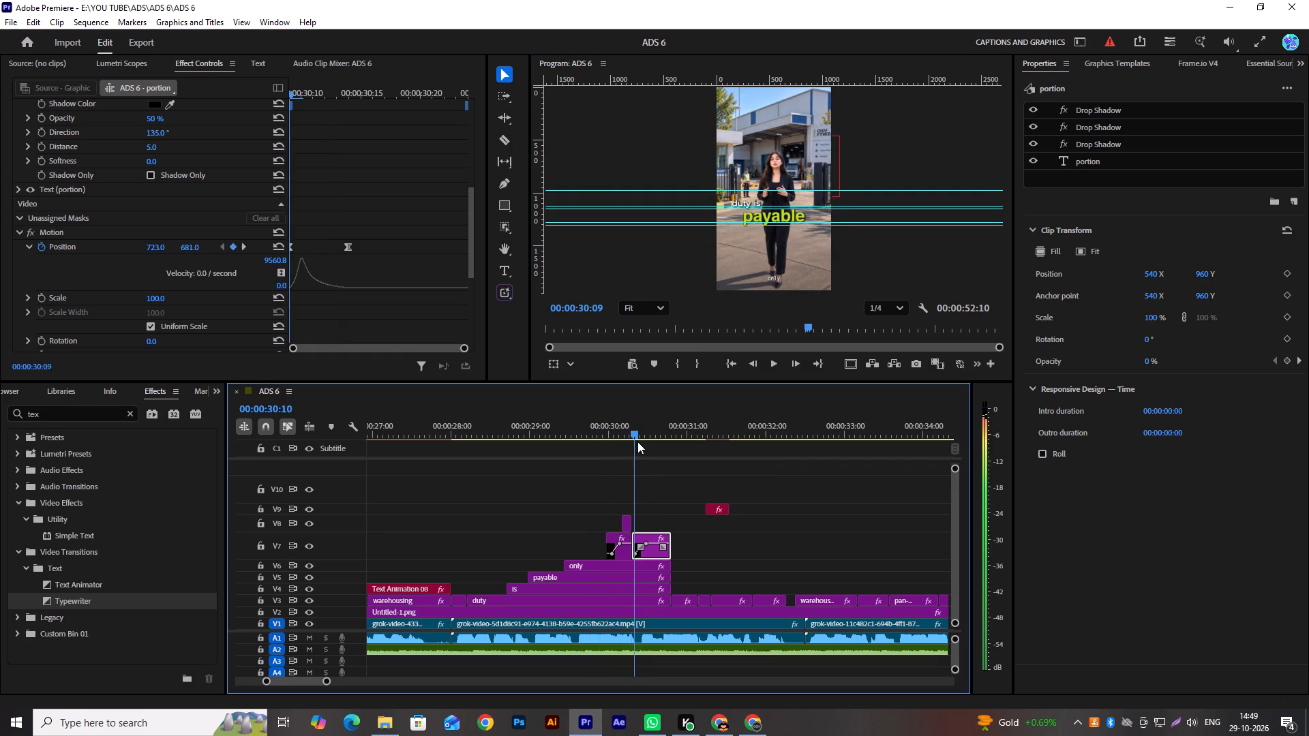
{"action": "left_click_drag", "start_coordinate": [637, 442], "coordinate": [592, 450]}
{"action": "key", "text": "space"}
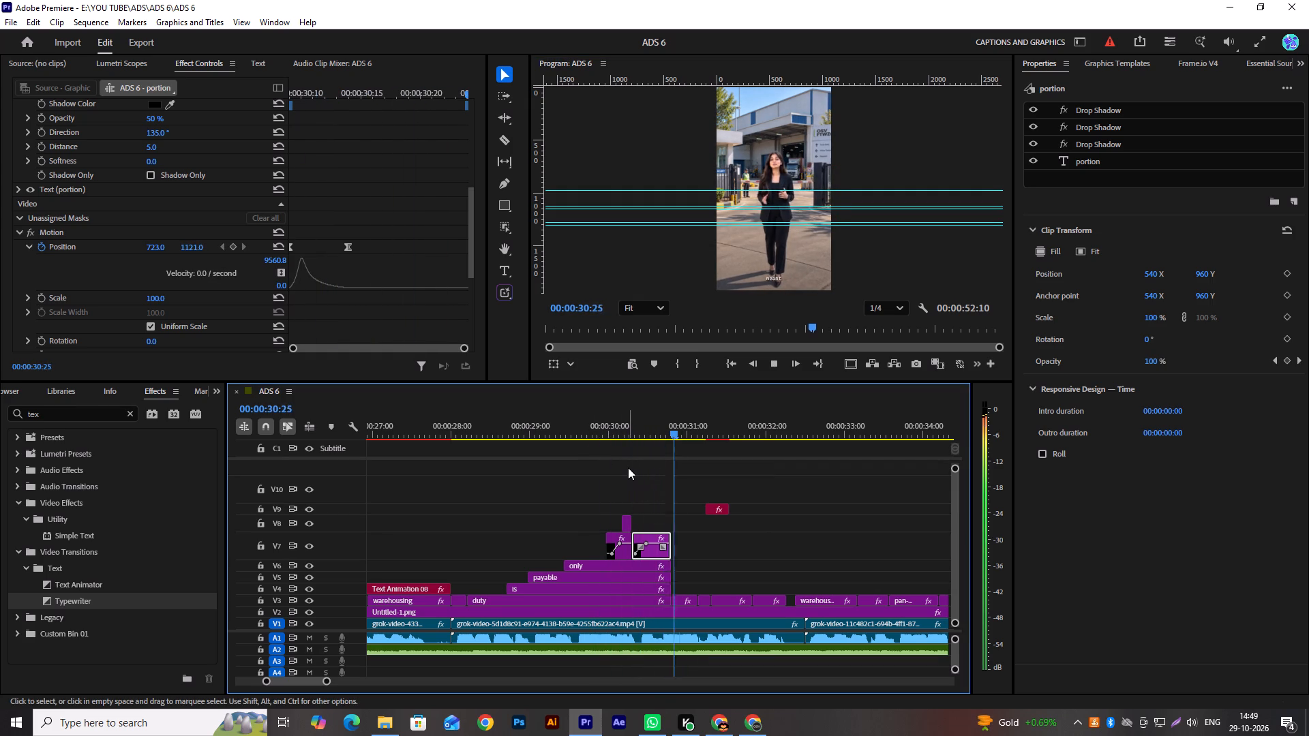
{"action": "key", "text": "space"}
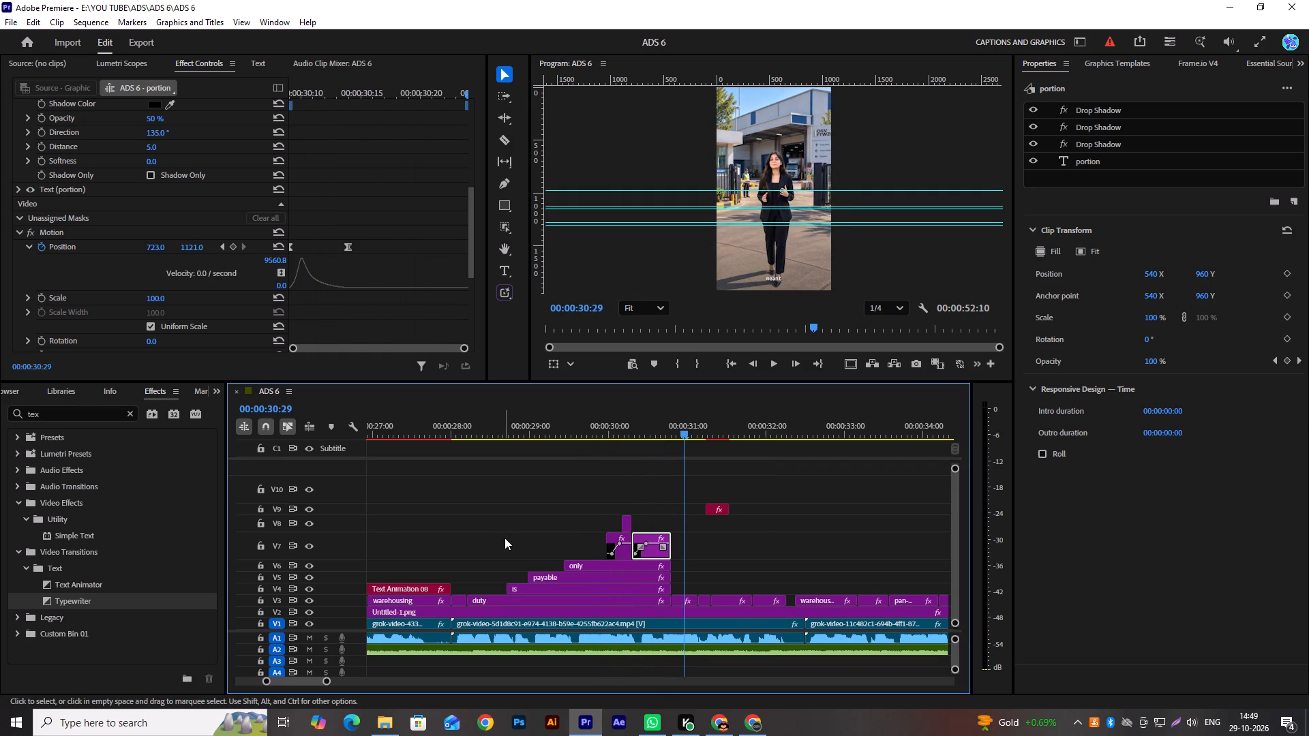
Move the Text Animation 10 clip on V10 from the sequence's end to start at the "domestic" caption.
{"action": "scroll", "coordinate": [507, 539], "scroll_direction": "up", "scroll_amount": 2, "text": "alt"}
{"action": "scroll", "coordinate": [507, 539], "scroll_direction": "down", "scroll_amount": 1, "text": "alt"}
{"action": "scroll", "coordinate": [507, 539], "scroll_direction": "up", "scroll_amount": 5, "text": "alt"}
{"action": "scroll", "coordinate": [507, 538], "scroll_direction": "down", "scroll_amount": 1, "text": "alt"}
{"action": "scroll", "coordinate": [507, 538], "scroll_direction": "up", "scroll_amount": 3, "text": "alt"}
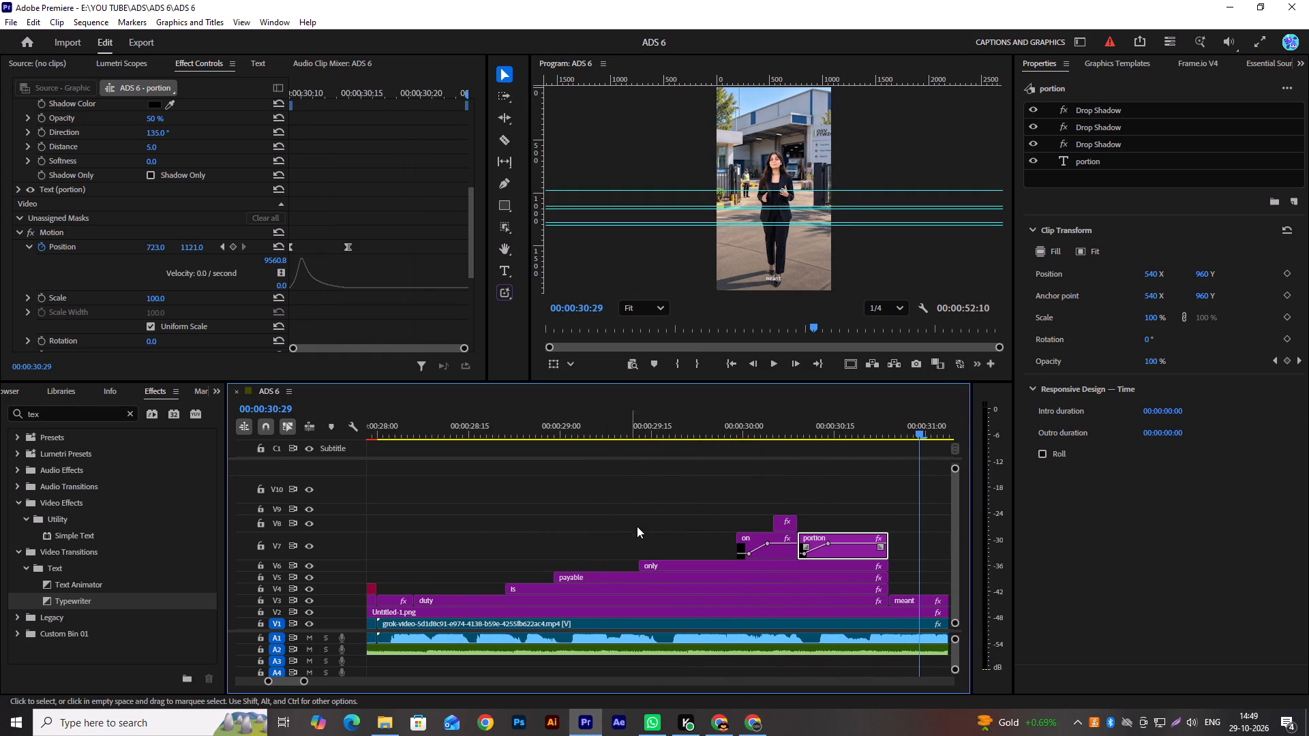
{"action": "scroll", "coordinate": [643, 521], "scroll_direction": "down", "scroll_amount": 6, "text": "alt"}
{"action": "scroll", "coordinate": [697, 517], "scroll_direction": "down", "scroll_amount": 4}
{"action": "scroll", "coordinate": [697, 517], "scroll_direction": "up", "scroll_amount": 11, "text": "alt"}
{"action": "scroll", "coordinate": [697, 517], "scroll_direction": "down", "scroll_amount": 3, "text": "alt"}
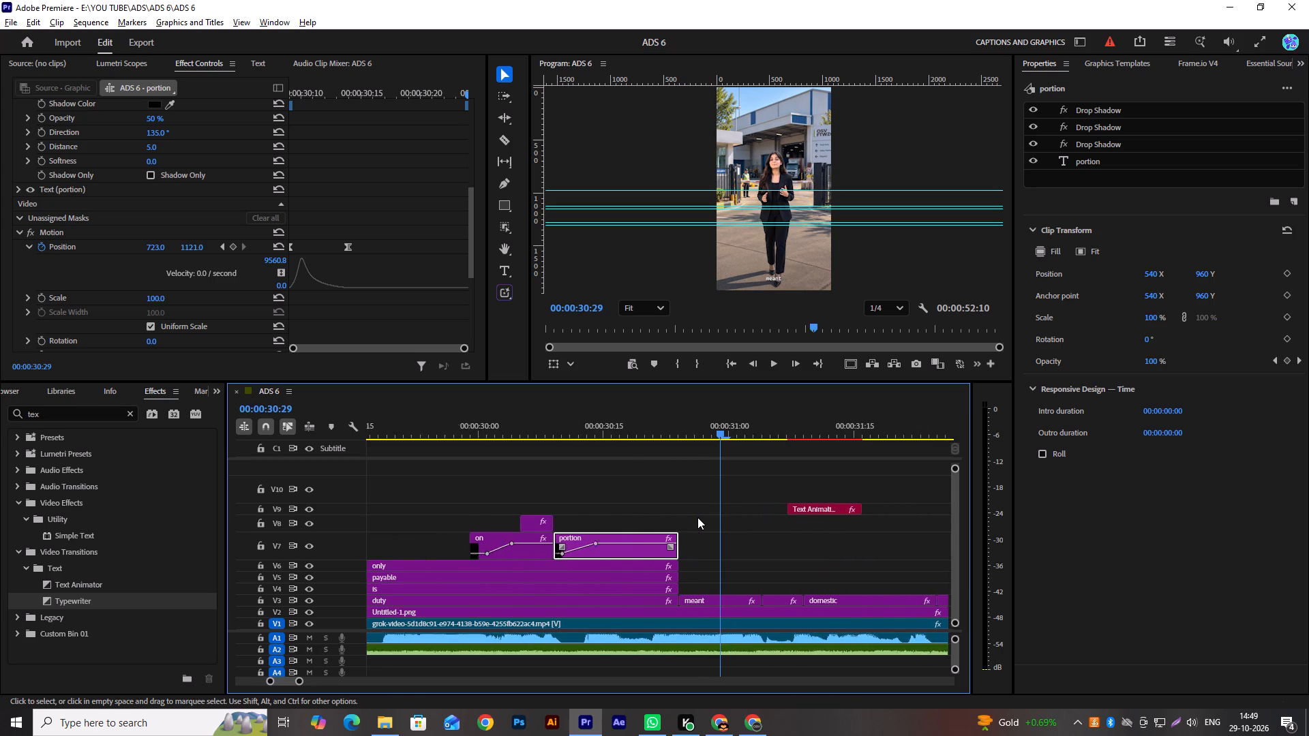
{"action": "scroll", "coordinate": [697, 517], "scroll_direction": "down", "scroll_amount": 3, "text": "alt"}
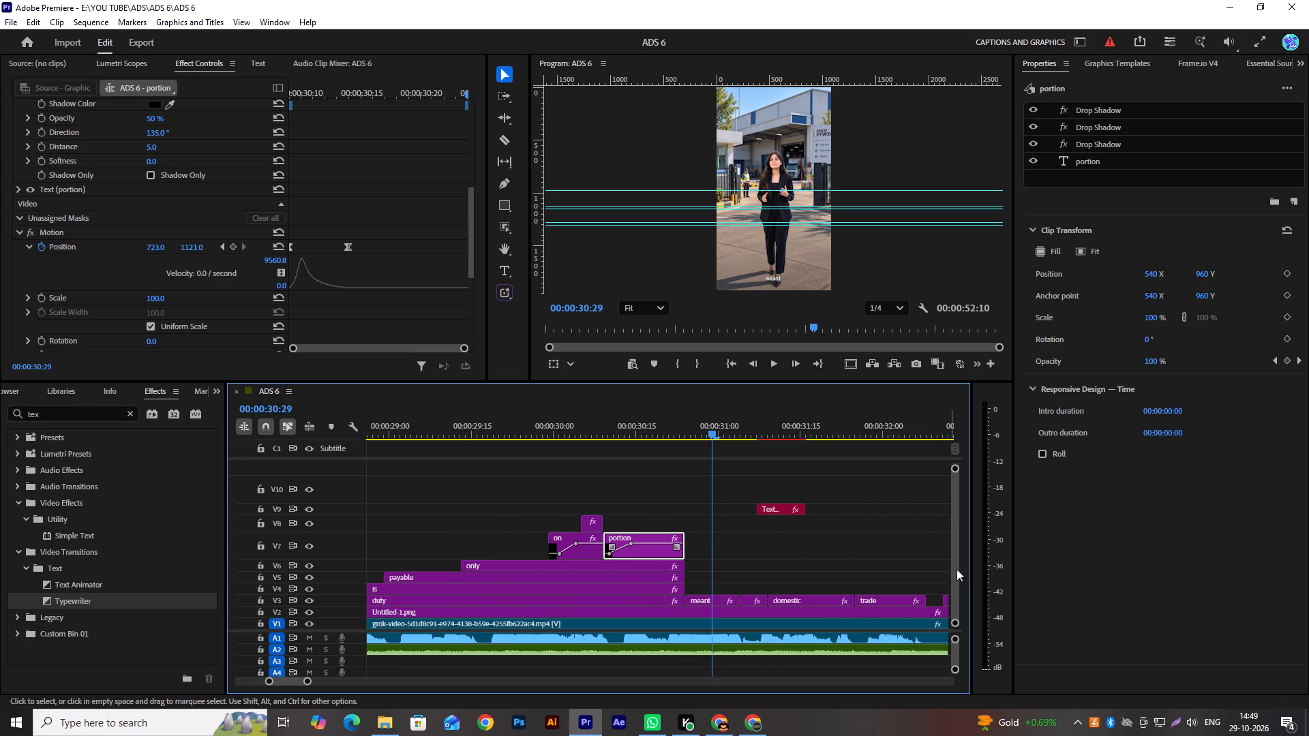
{"action": "scroll", "coordinate": [794, 505], "scroll_direction": "down", "scroll_amount": 9, "text": "alt"}
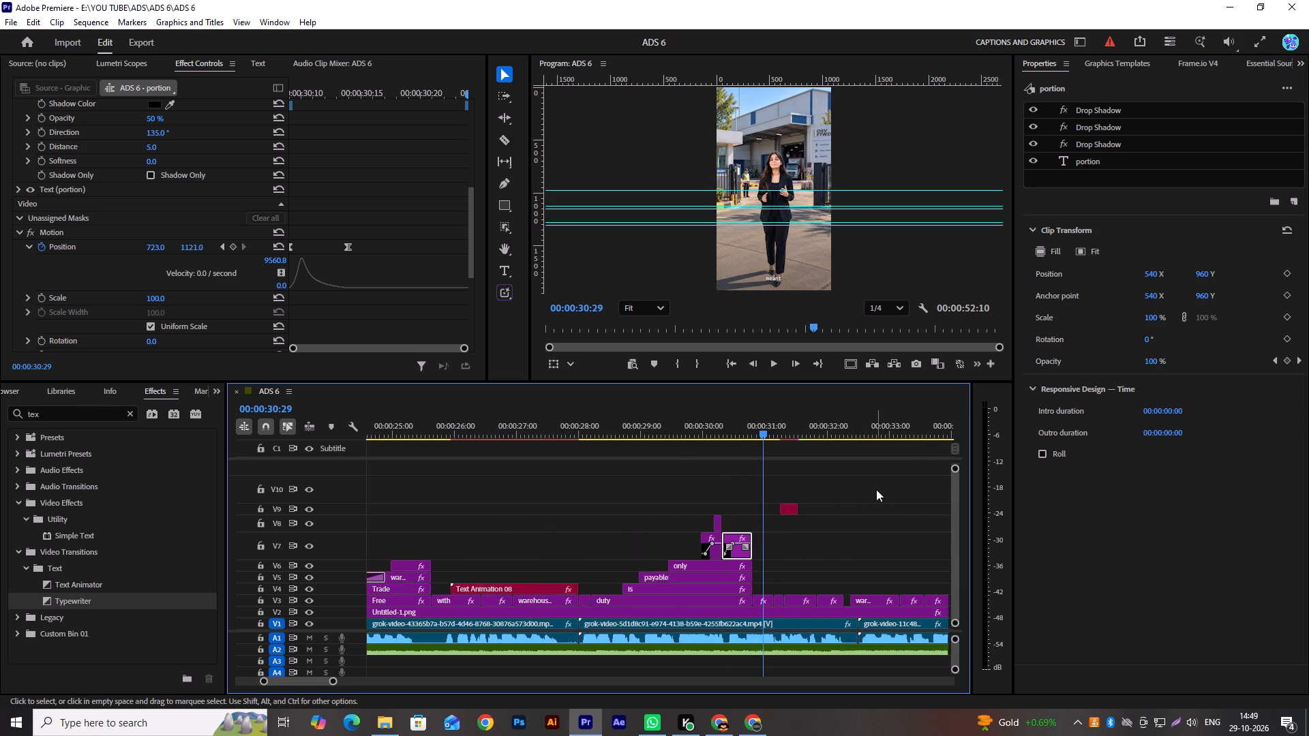
{"action": "scroll", "coordinate": [876, 489], "scroll_direction": "down", "scroll_amount": 20}
{"action": "scroll", "coordinate": [876, 489], "scroll_direction": "down", "scroll_amount": 15}
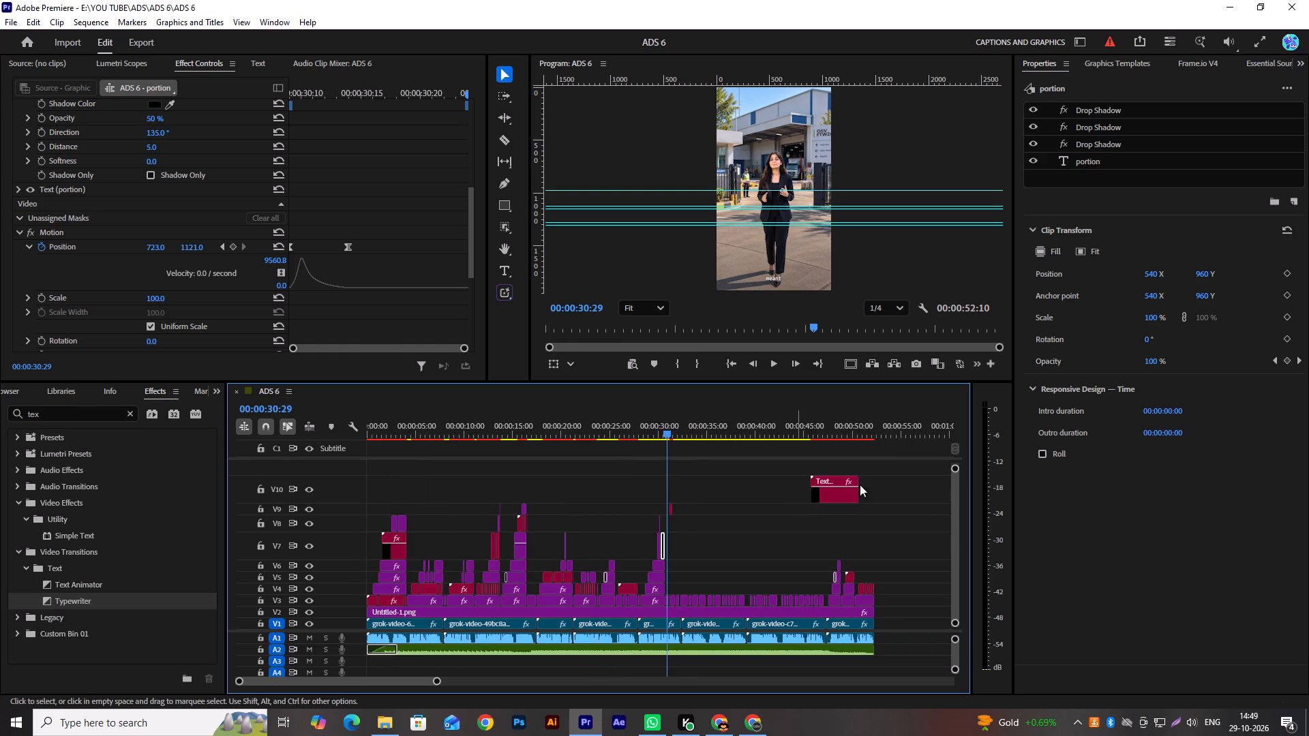
{"action": "left_click_drag", "start_coordinate": [838, 499], "coordinate": [726, 492]}
{"action": "scroll", "coordinate": [717, 510], "scroll_direction": "up", "scroll_amount": 10, "text": "alt"}
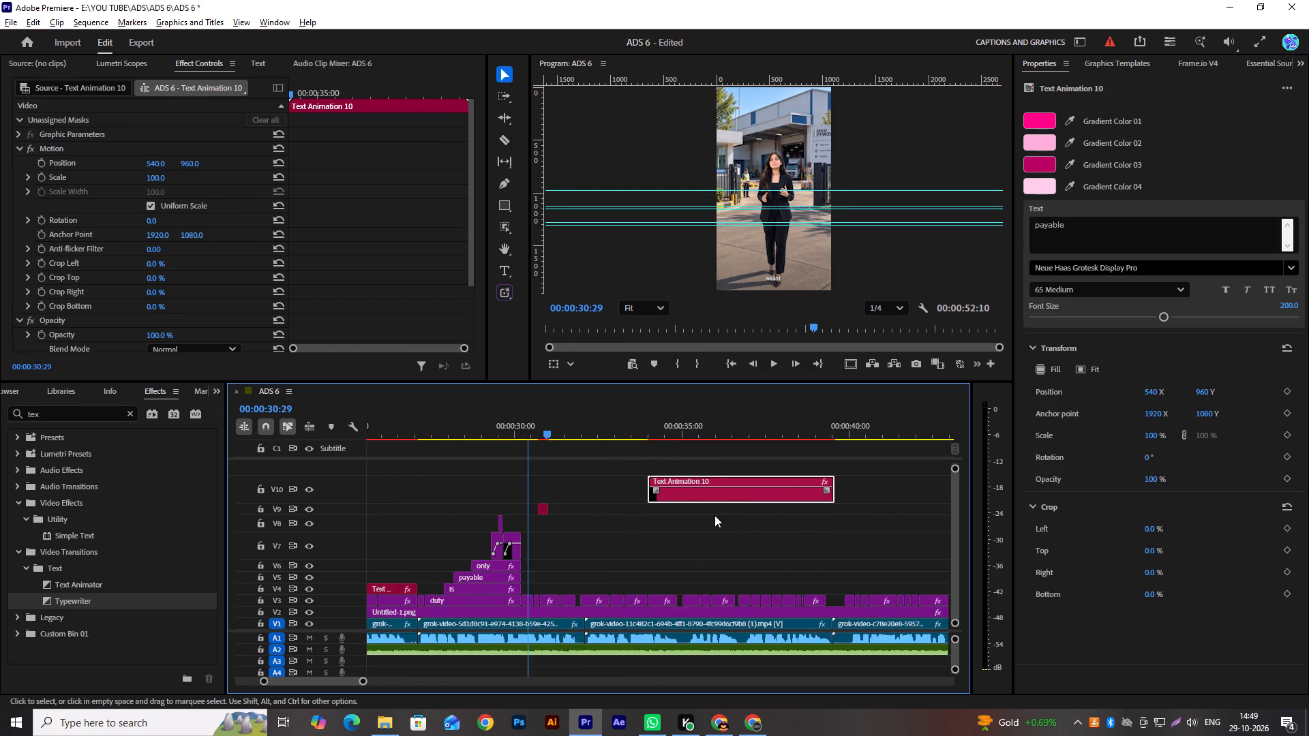
{"action": "scroll", "coordinate": [714, 515], "scroll_direction": "up", "scroll_amount": 20, "text": "alt"}
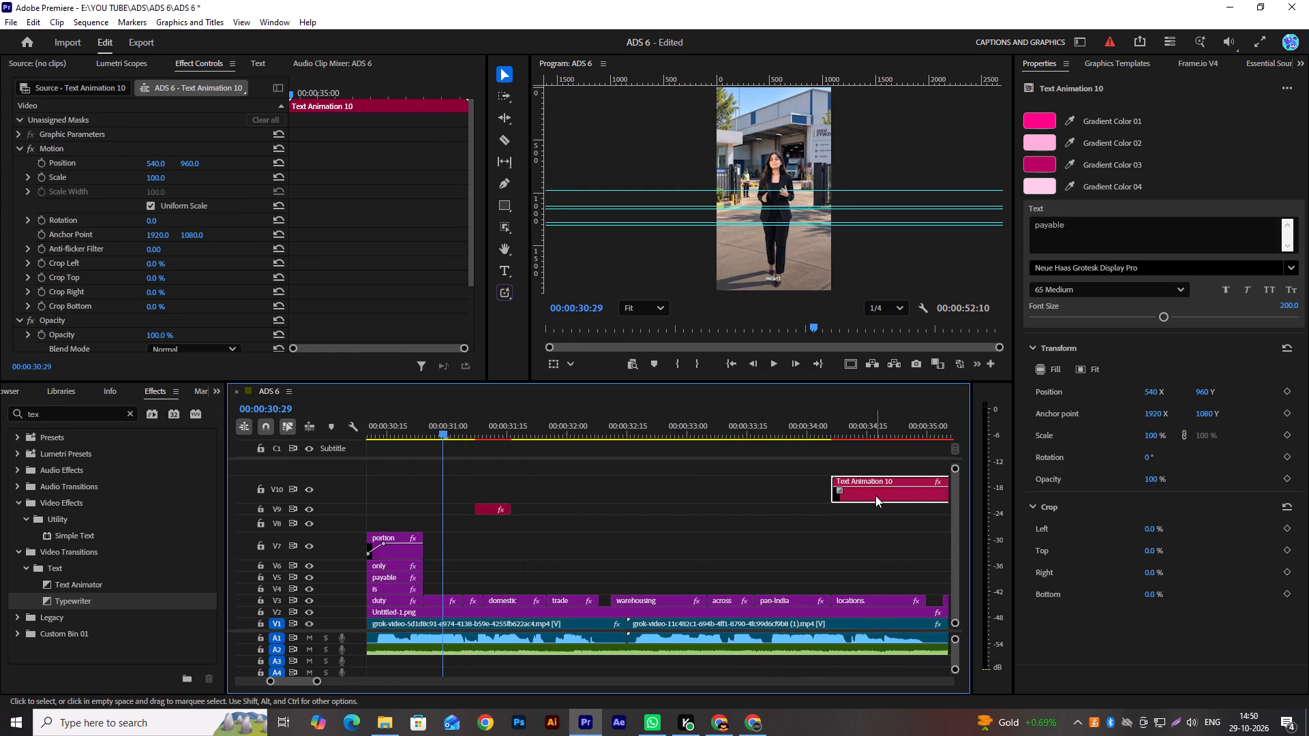
{"action": "left_click_drag", "start_coordinate": [875, 495], "coordinate": [534, 492]}
{"action": "left_click", "coordinate": [537, 494]}
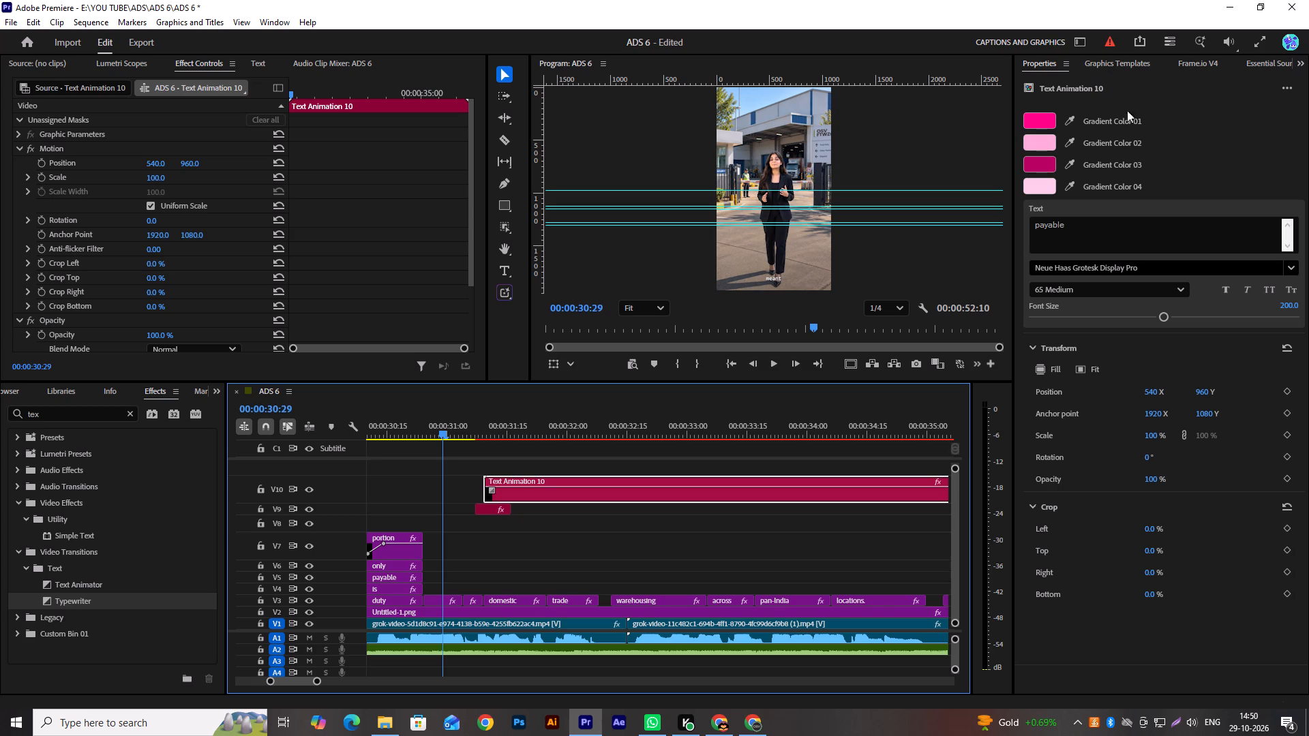
Change the Text Animation 10 caption's text to "Domestic trade" and set its font size to 160.
{"action": "left_click", "coordinate": [1100, 243]}
{"action": "key", "text": "ctrl+a"}
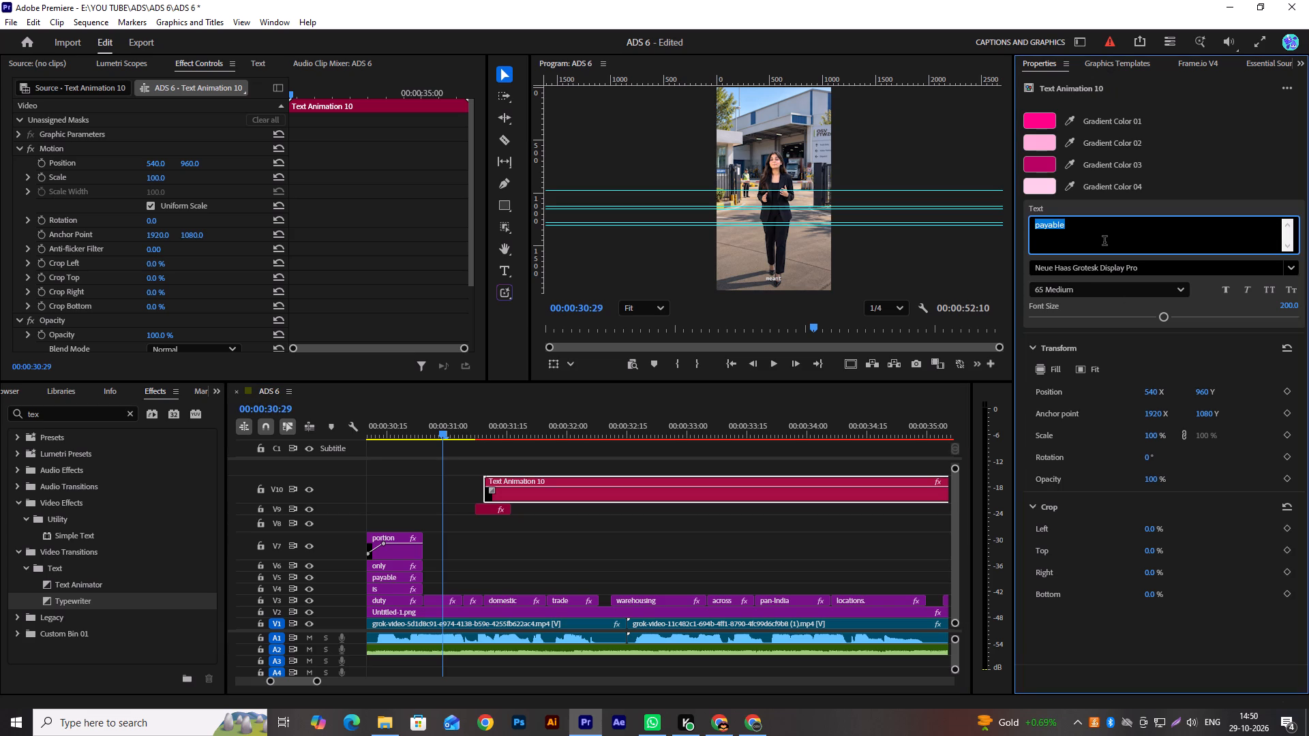
{"action": "key", "text": "shift+d"}
{"action": "type", "text": "omestic trade"}
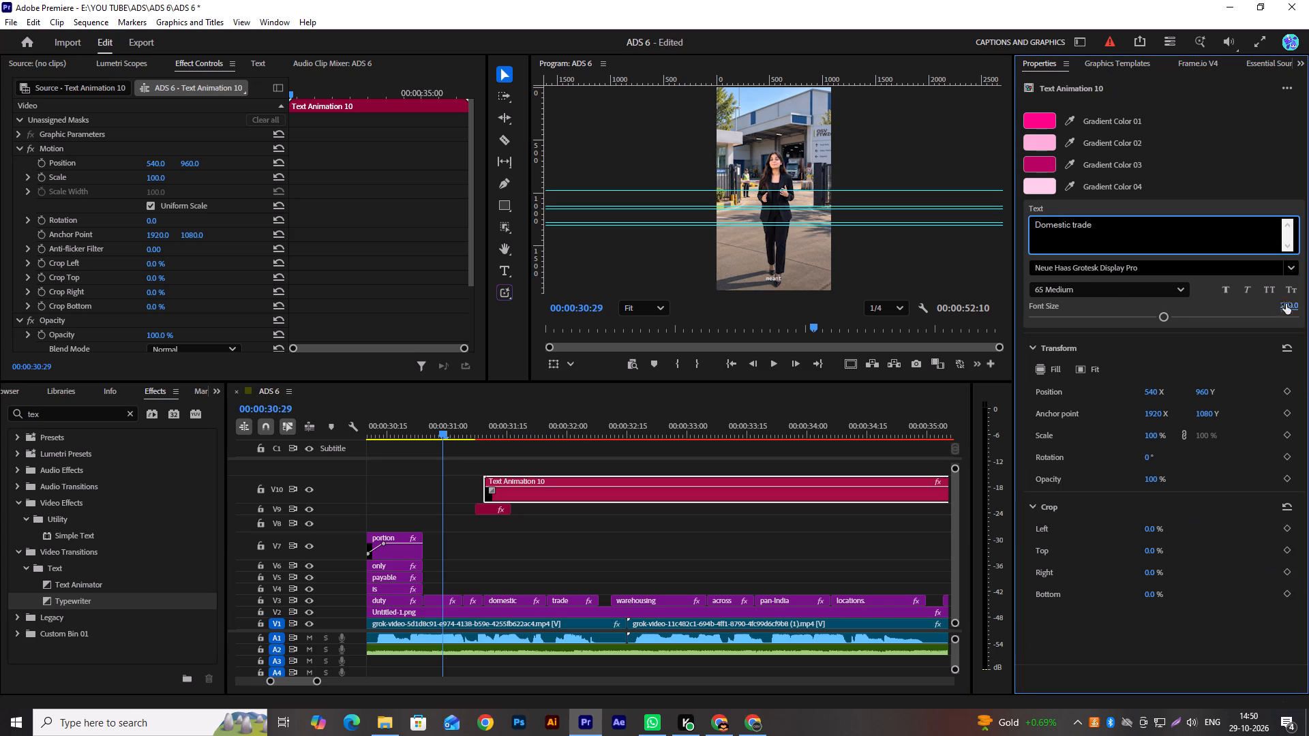
{"action": "left_click", "coordinate": [1286, 304]}
{"action": "type", "text": "160"}
{"action": "key", "text": "Return"}
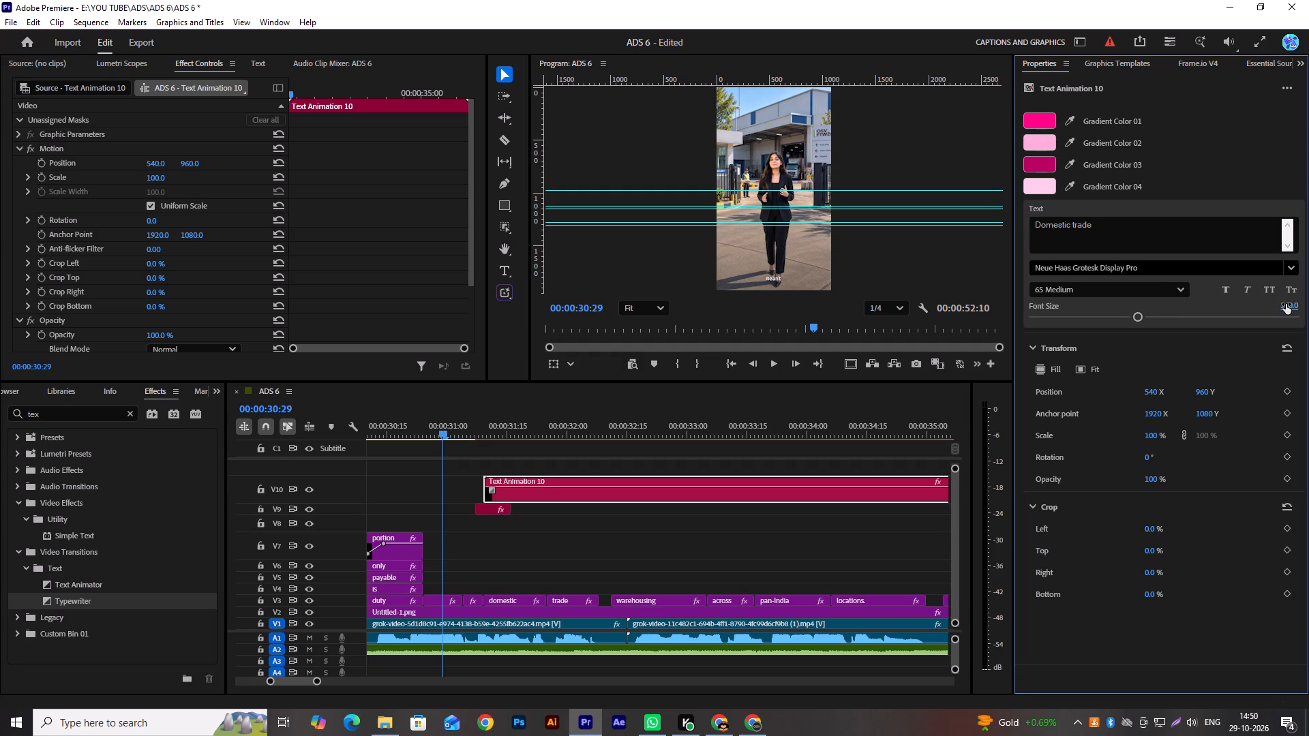
Play back the "Domestic trade" text animation and inspect it in an enlarged preview.
{"action": "left_click_drag", "start_coordinate": [584, 434], "coordinate": [522, 440]}
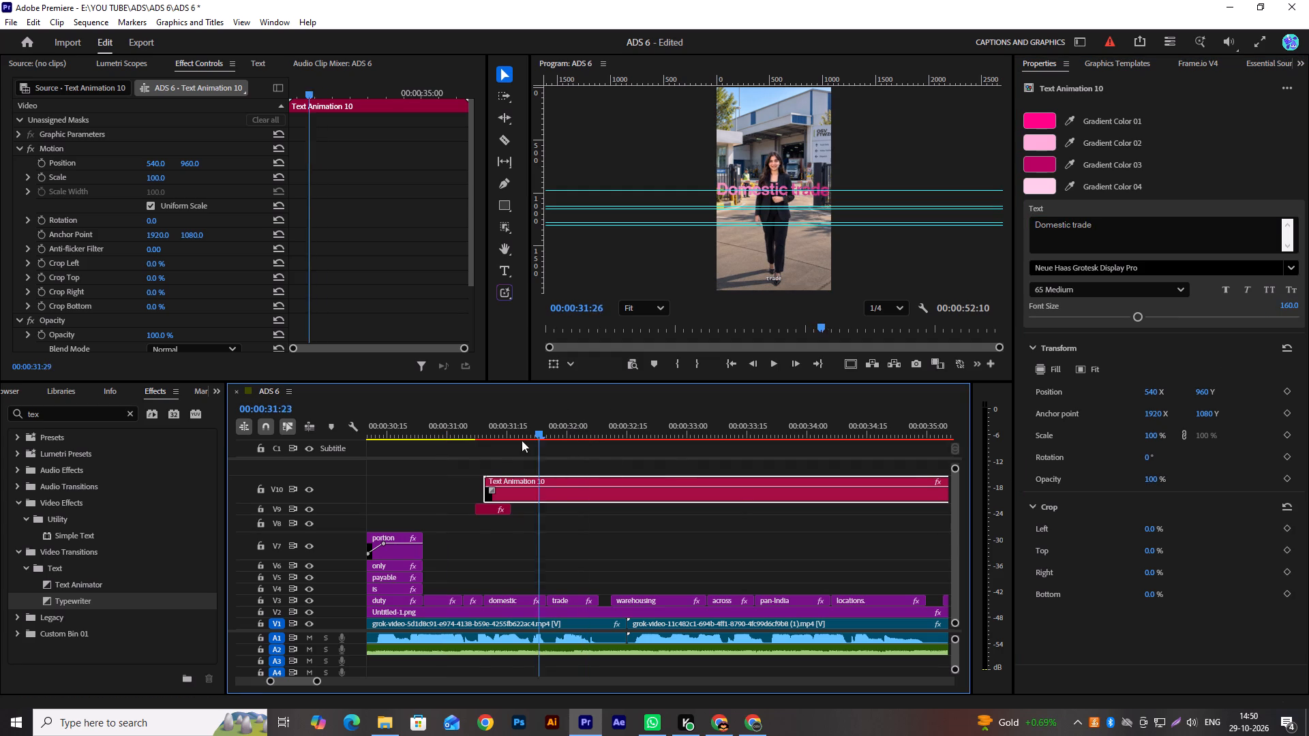
{"action": "left_click_drag", "start_coordinate": [522, 440], "coordinate": [478, 451]}
{"action": "key", "text": "space"}
{"action": "key", "text": "space"}
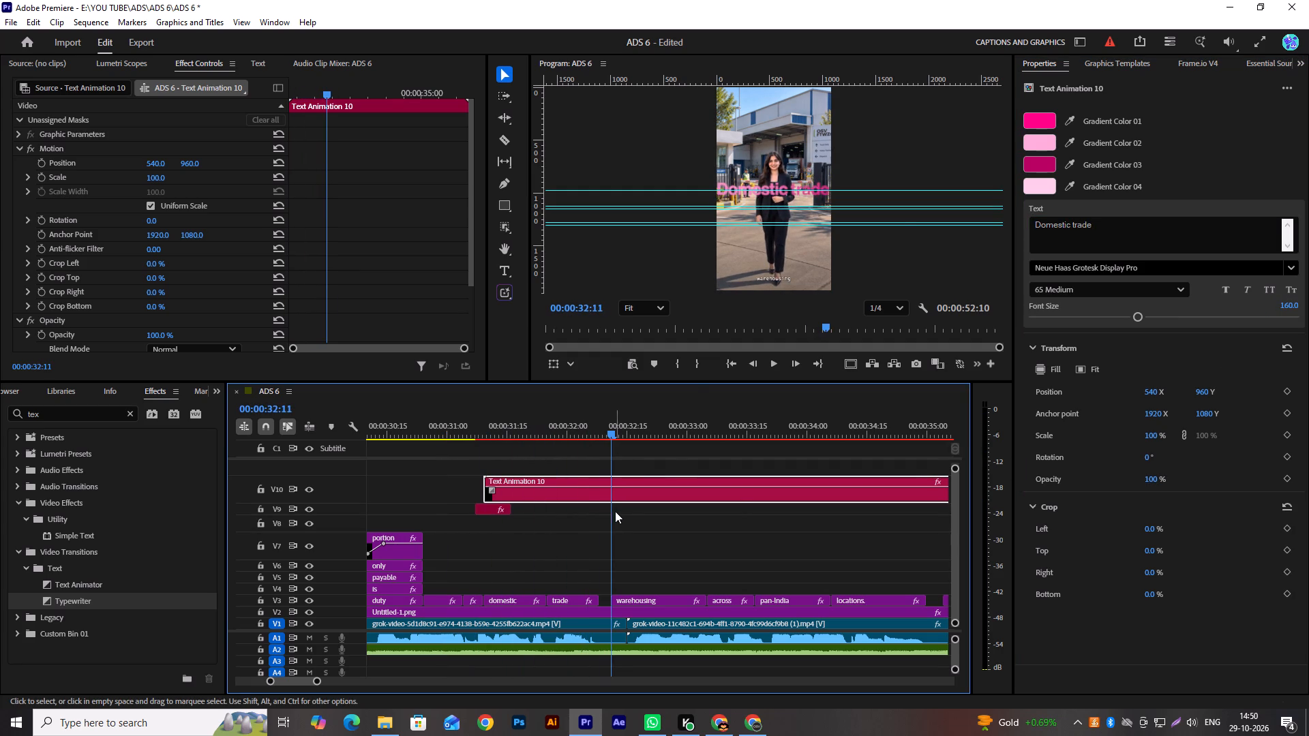
{"action": "left_click", "coordinate": [896, 262]}
{"action": "key", "text": "grave"}
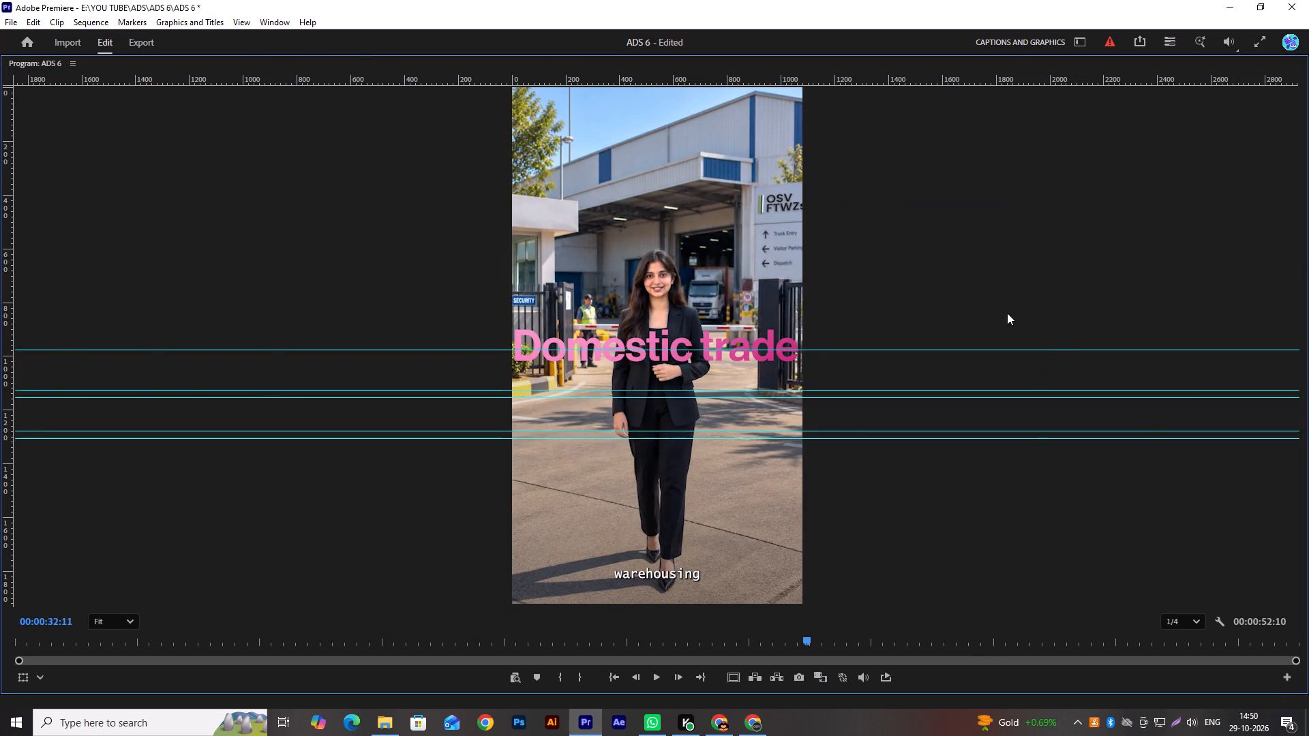
{"action": "key", "text": "grave"}
{"action": "key", "text": "space"}
{"action": "key", "text": "space"}
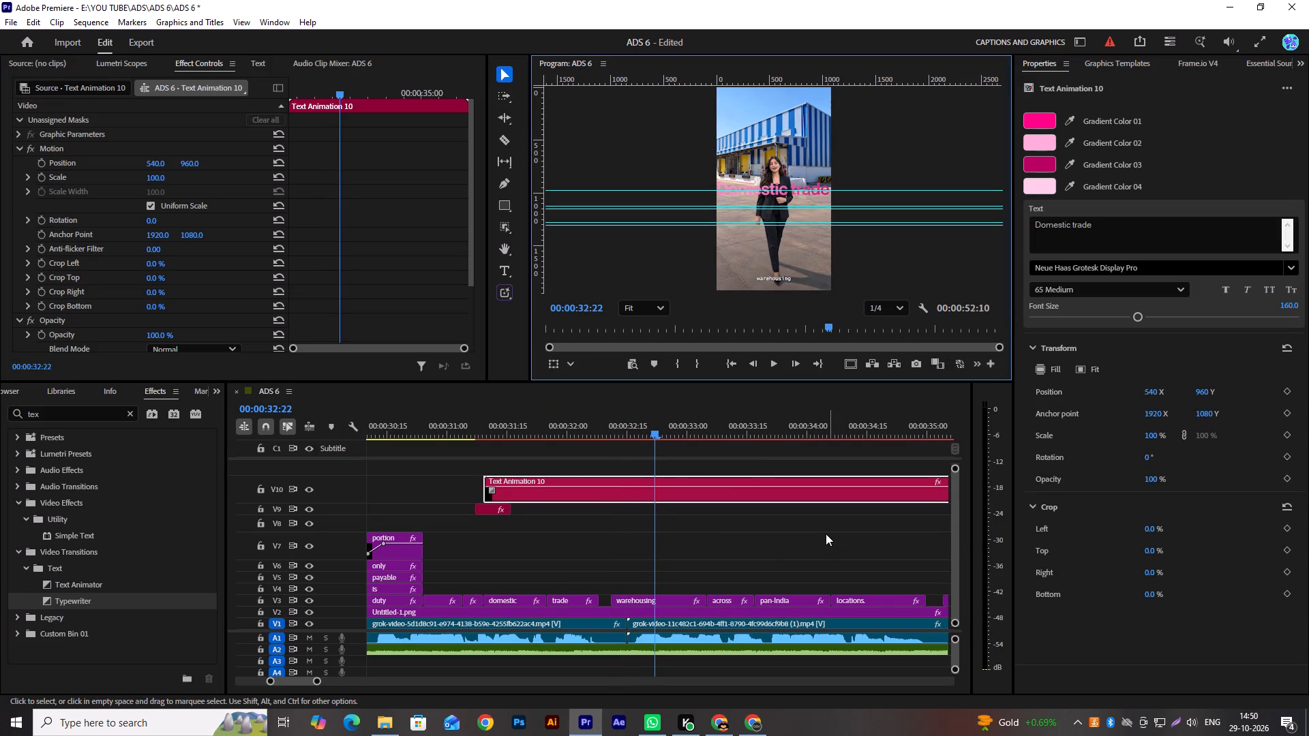
{"action": "scroll", "coordinate": [815, 533], "scroll_direction": "down", "scroll_amount": 5}
{"action": "scroll", "coordinate": [777, 530], "scroll_direction": "down", "scroll_amount": 3, "text": "alt"}
{"action": "scroll", "coordinate": [642, 517], "scroll_direction": "up", "scroll_amount": 3, "text": "alt"}
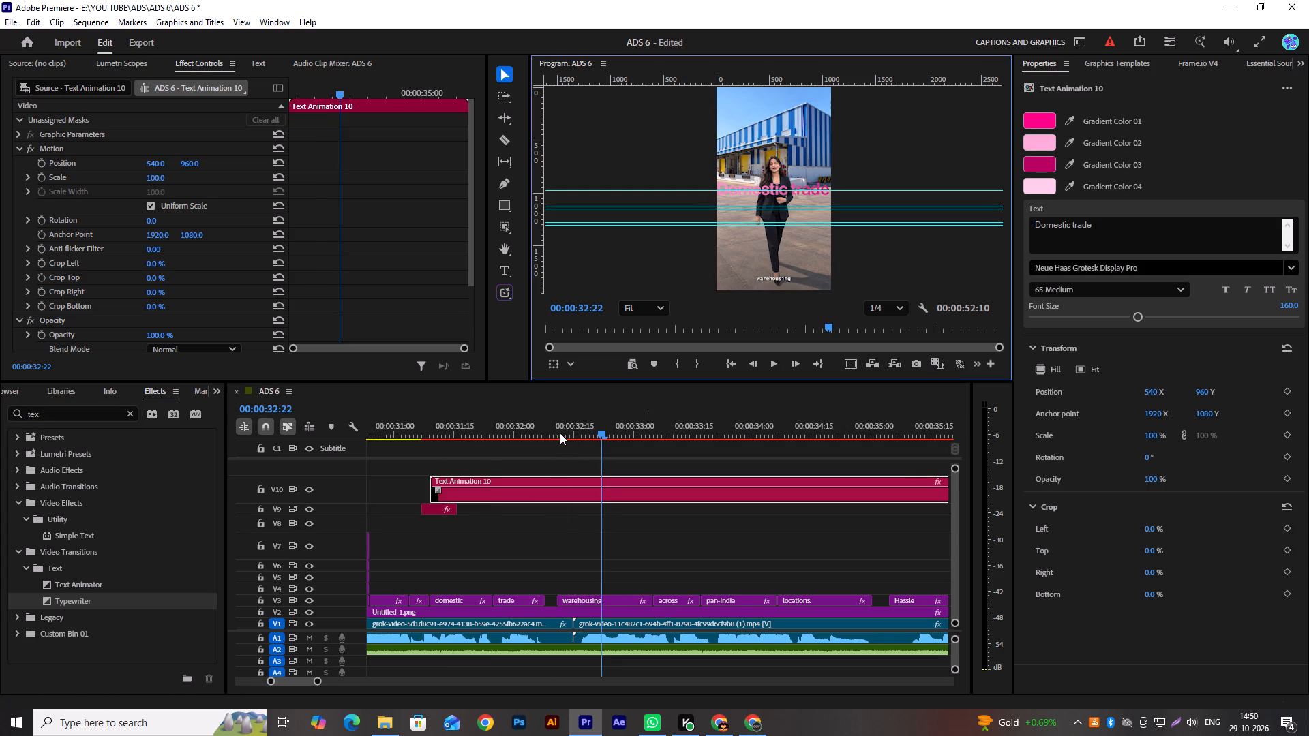
Play back the "Domestic trade" title from just before the "domestic" caption to check its timing against the voice-over.
{"action": "left_click_drag", "start_coordinate": [560, 433], "coordinate": [550, 450]}
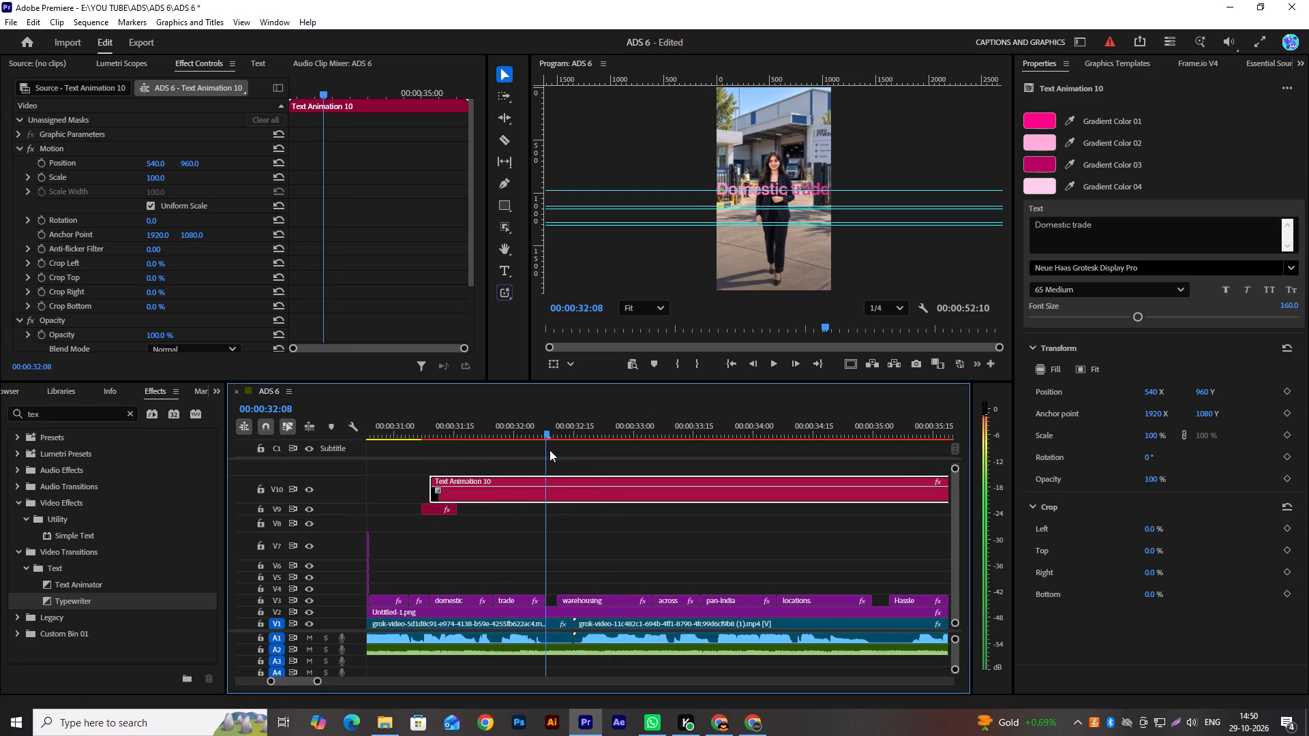
{"action": "left_click_drag", "start_coordinate": [550, 450], "coordinate": [412, 463]}
{"action": "key", "text": "space"}
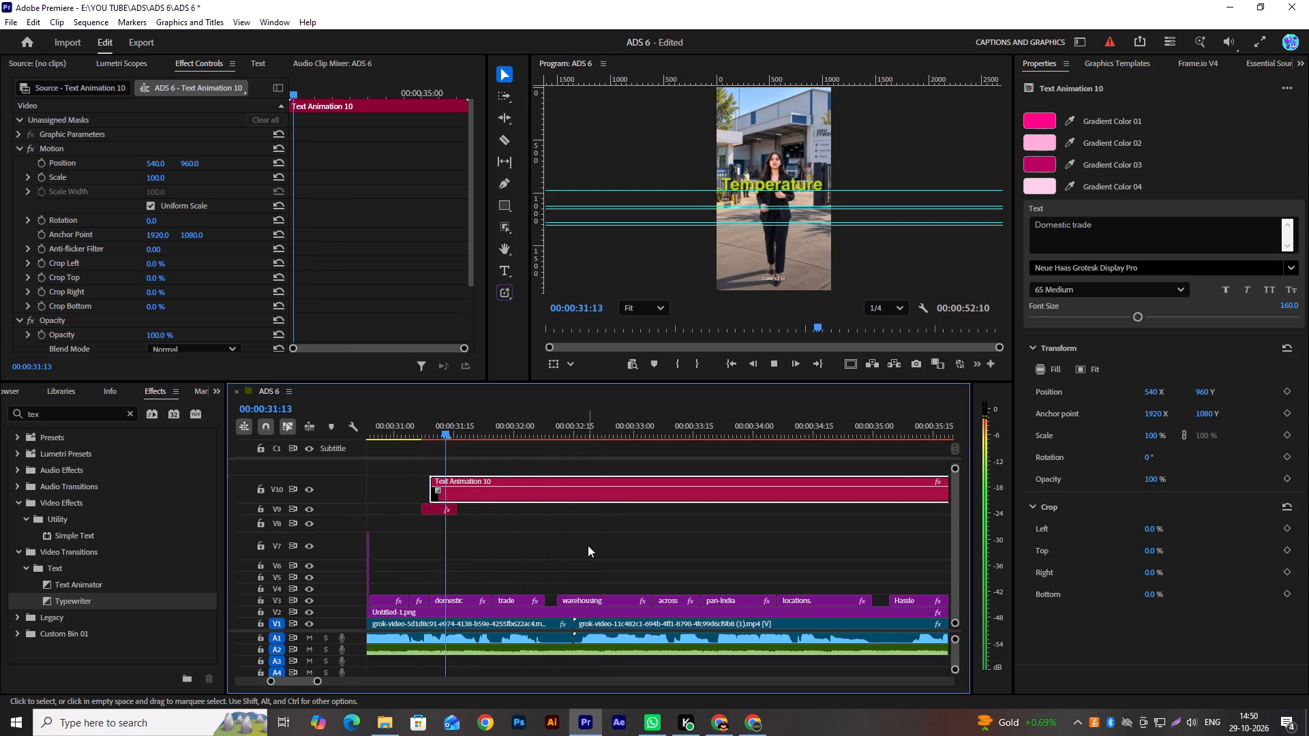
{"action": "key", "text": "space"}
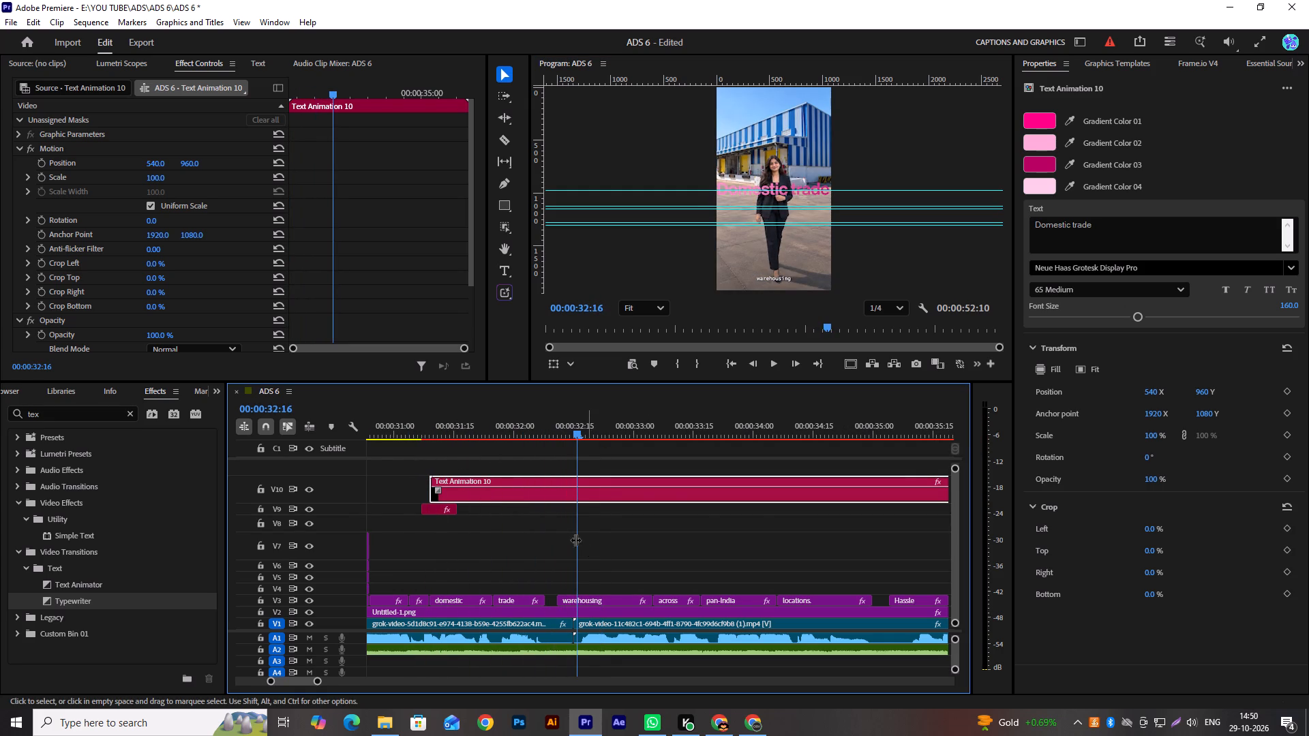
Trim the end of the Text Animation 10 clip on V10 back to about 00:00:33:05, checking playback between trims.
{"action": "scroll", "coordinate": [800, 515], "scroll_direction": "down", "scroll_amount": 6, "text": "alt"}
{"action": "left_click_drag", "start_coordinate": [921, 502], "coordinate": [836, 506]}
{"action": "scroll", "coordinate": [697, 549], "scroll_direction": "up", "scroll_amount": 2, "text": "alt"}
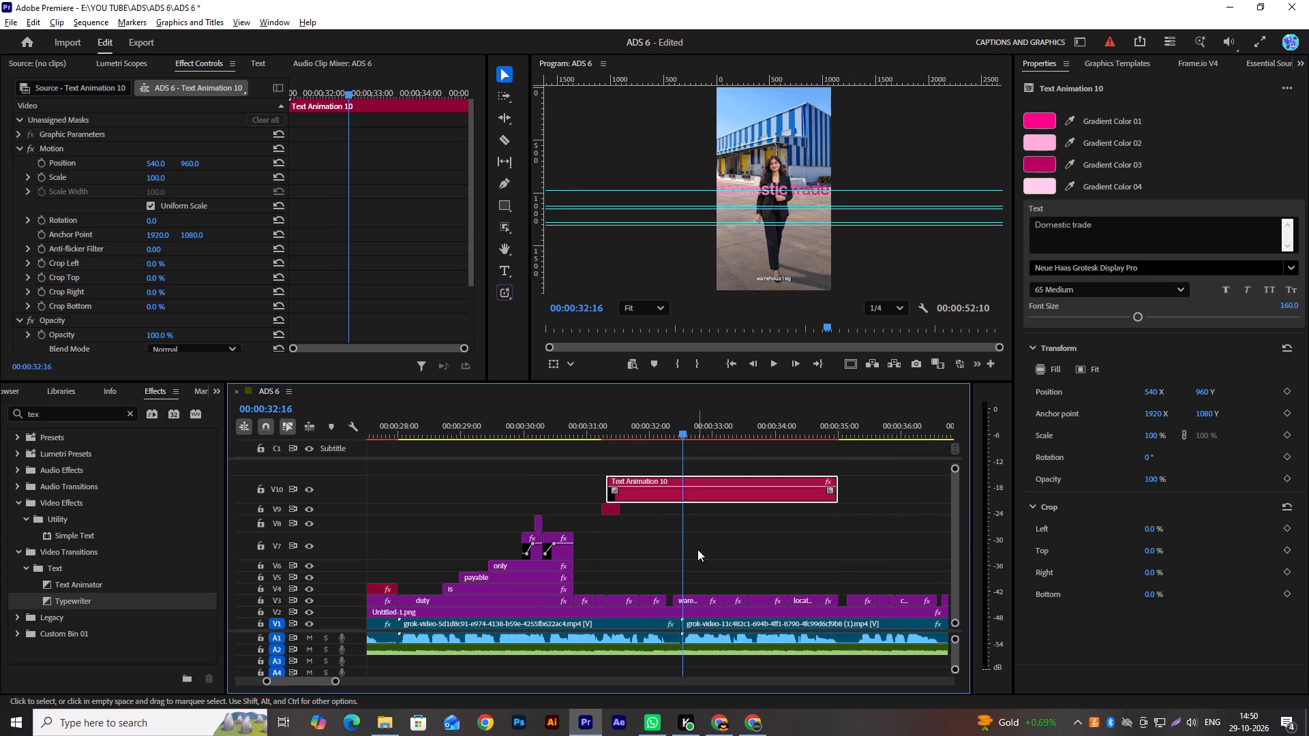
{"action": "scroll", "coordinate": [697, 549], "scroll_direction": "up", "scroll_amount": 9, "text": "alt"}
{"action": "left_click_drag", "start_coordinate": [460, 433], "coordinate": [397, 446]}
{"action": "key", "text": "space"}
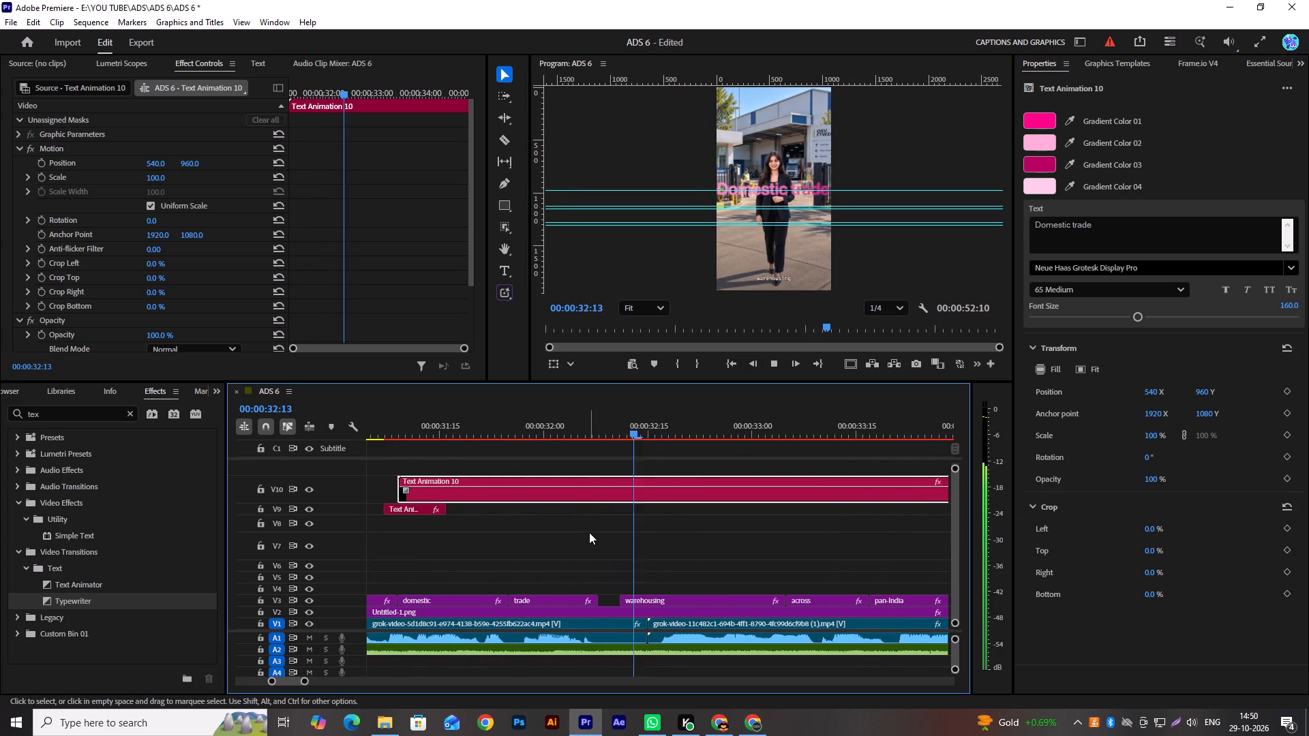
{"action": "key", "text": "space"}
{"action": "scroll", "coordinate": [637, 530], "scroll_direction": "down", "scroll_amount": 7, "text": "alt"}
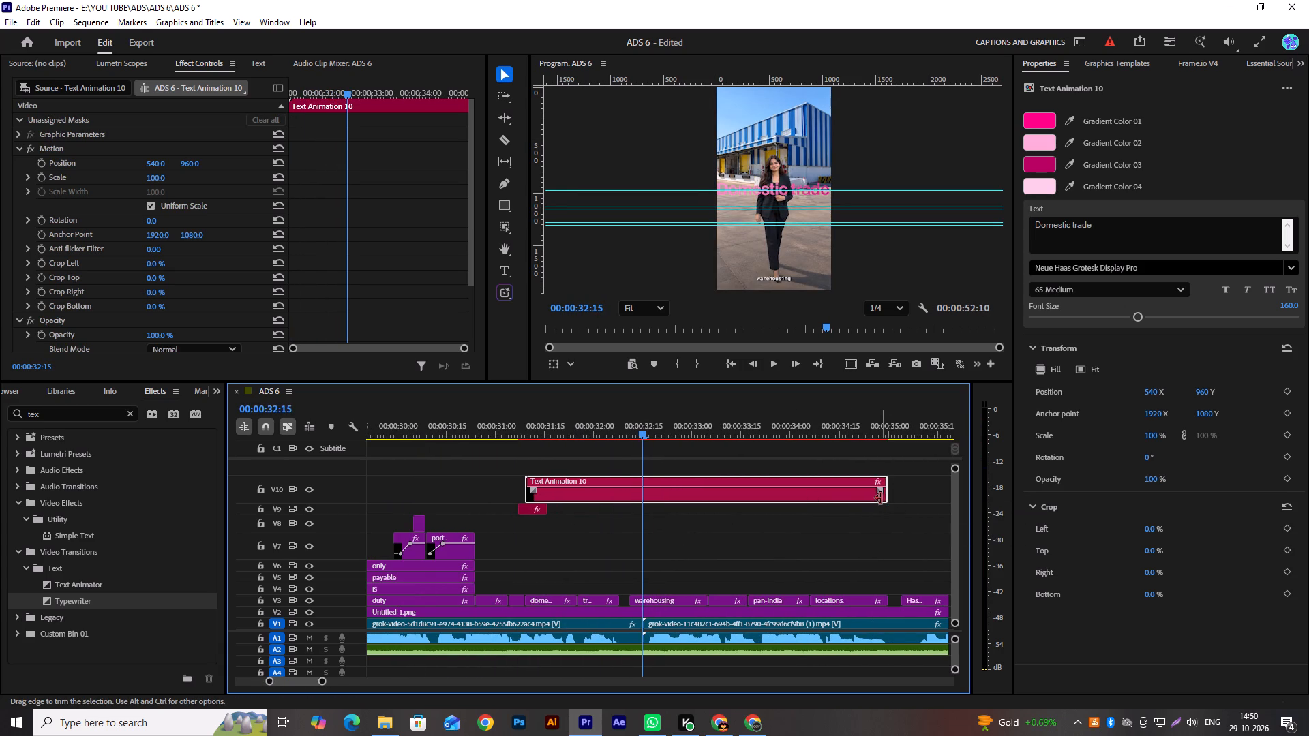
{"action": "left_click_drag", "start_coordinate": [881, 498], "coordinate": [702, 499]}
{"action": "scroll", "coordinate": [612, 538], "scroll_direction": "up", "scroll_amount": 6, "text": "alt"}
Play back the shortened "Domestic trade" title from about 00:00:31:06 and save the project.
{"action": "left_click_drag", "start_coordinate": [448, 429], "coordinate": [430, 431]}
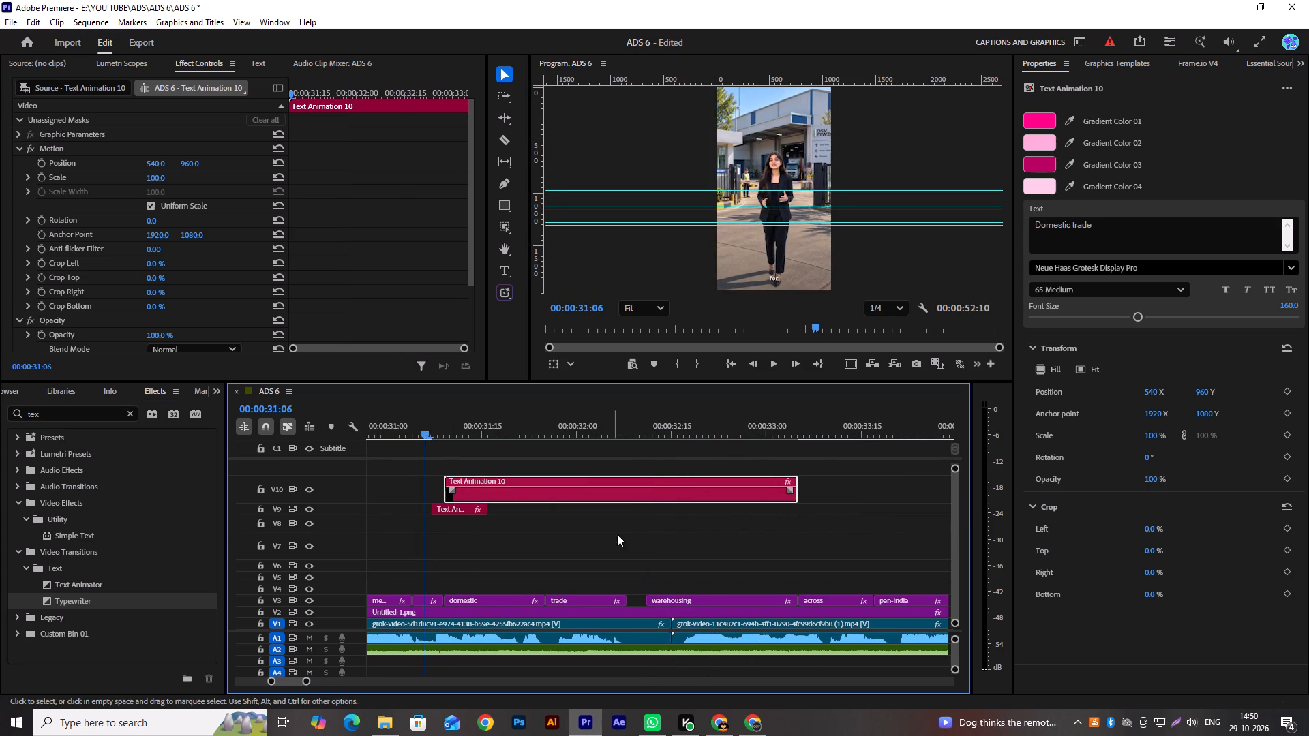
{"action": "key", "text": "space"}
{"action": "key", "text": "space"}
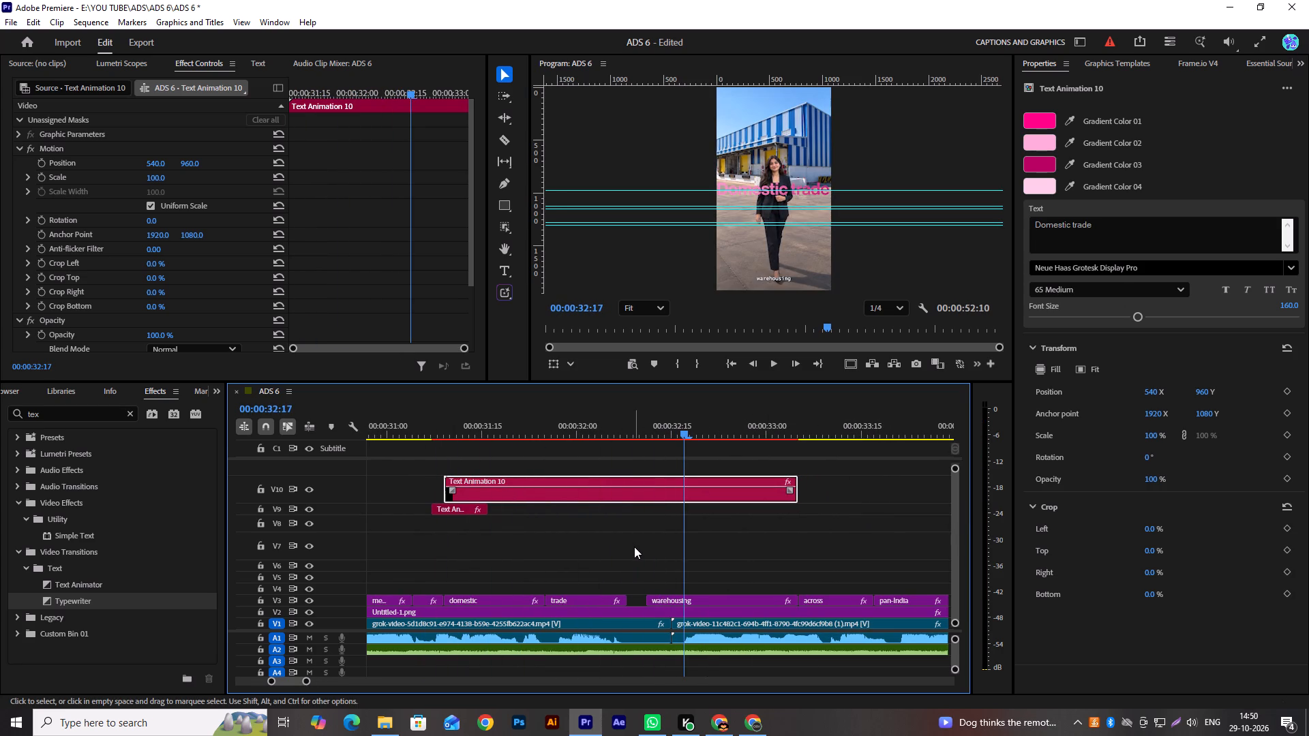
{"action": "key", "text": "ctrl+s"}
Set the "Domestic trade" title's font to Helvetica LT Pro Bold.
{"action": "scroll", "coordinate": [633, 540], "scroll_direction": "up", "scroll_amount": 2}
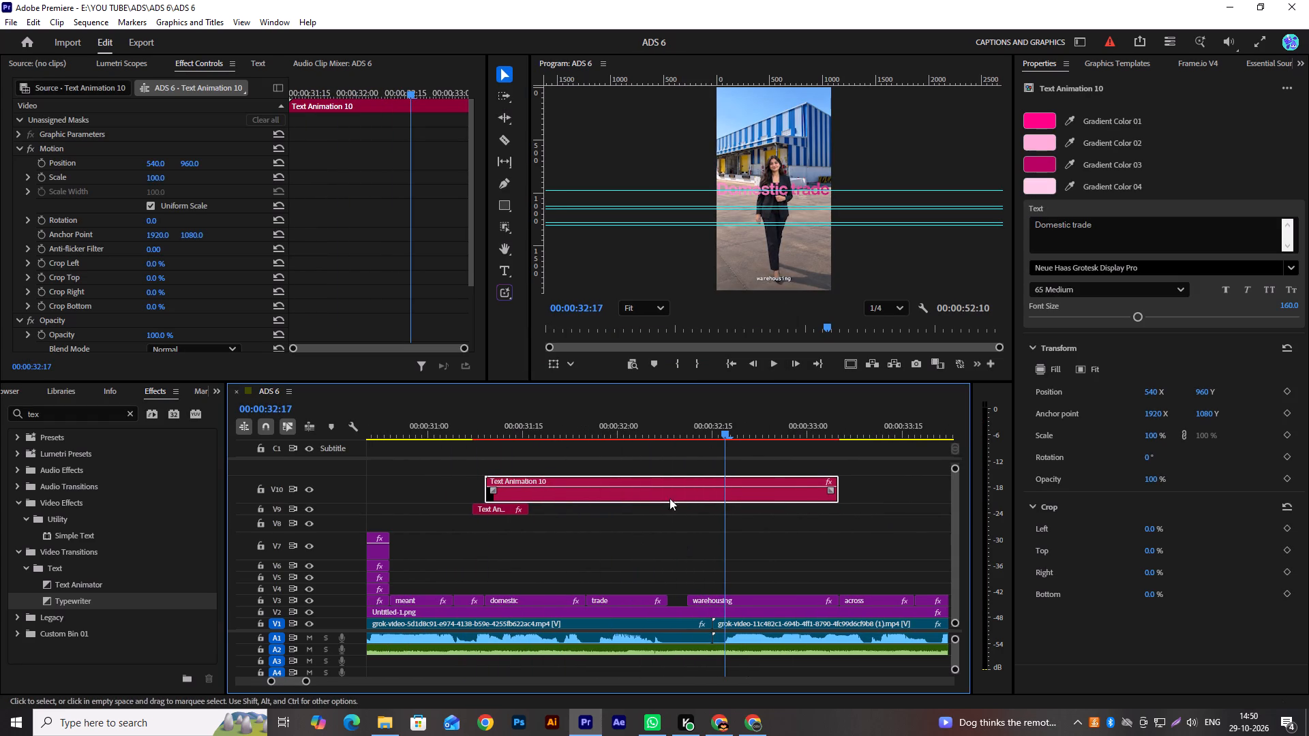
{"action": "left_click", "coordinate": [1104, 274]}
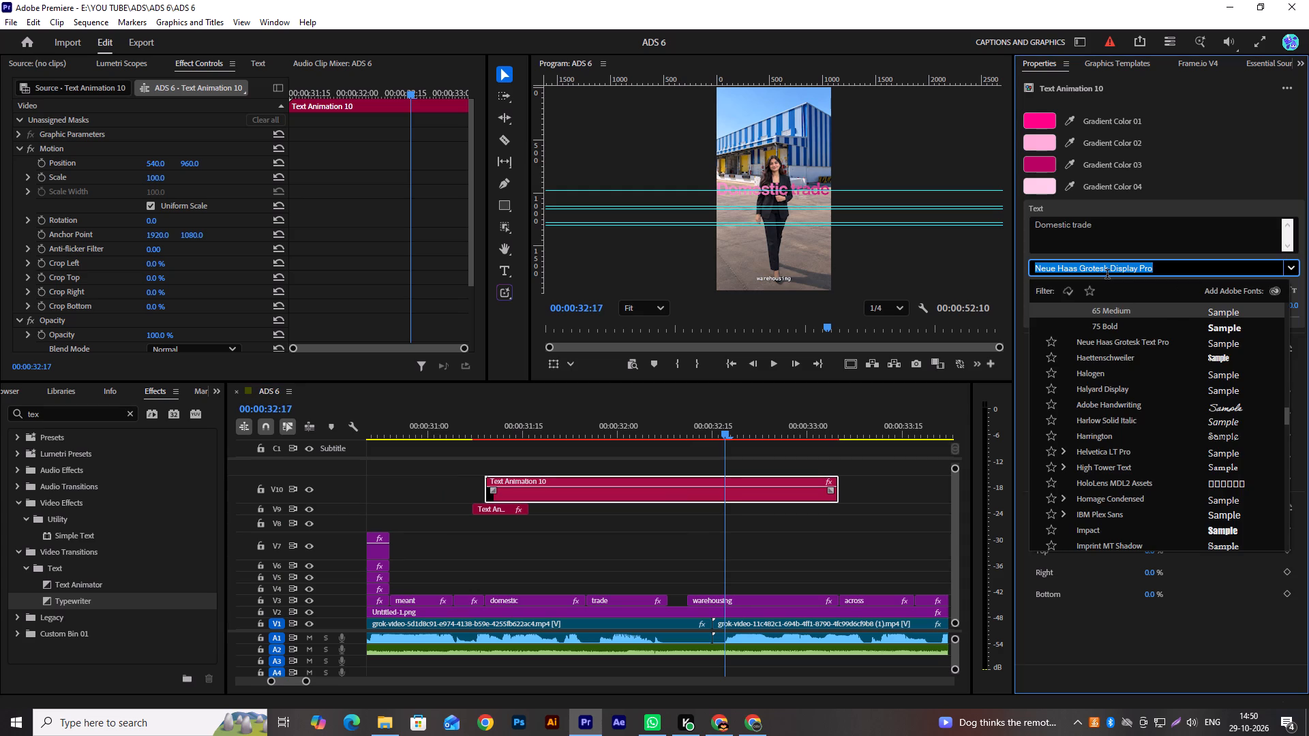
{"action": "type", "text": "hel"}
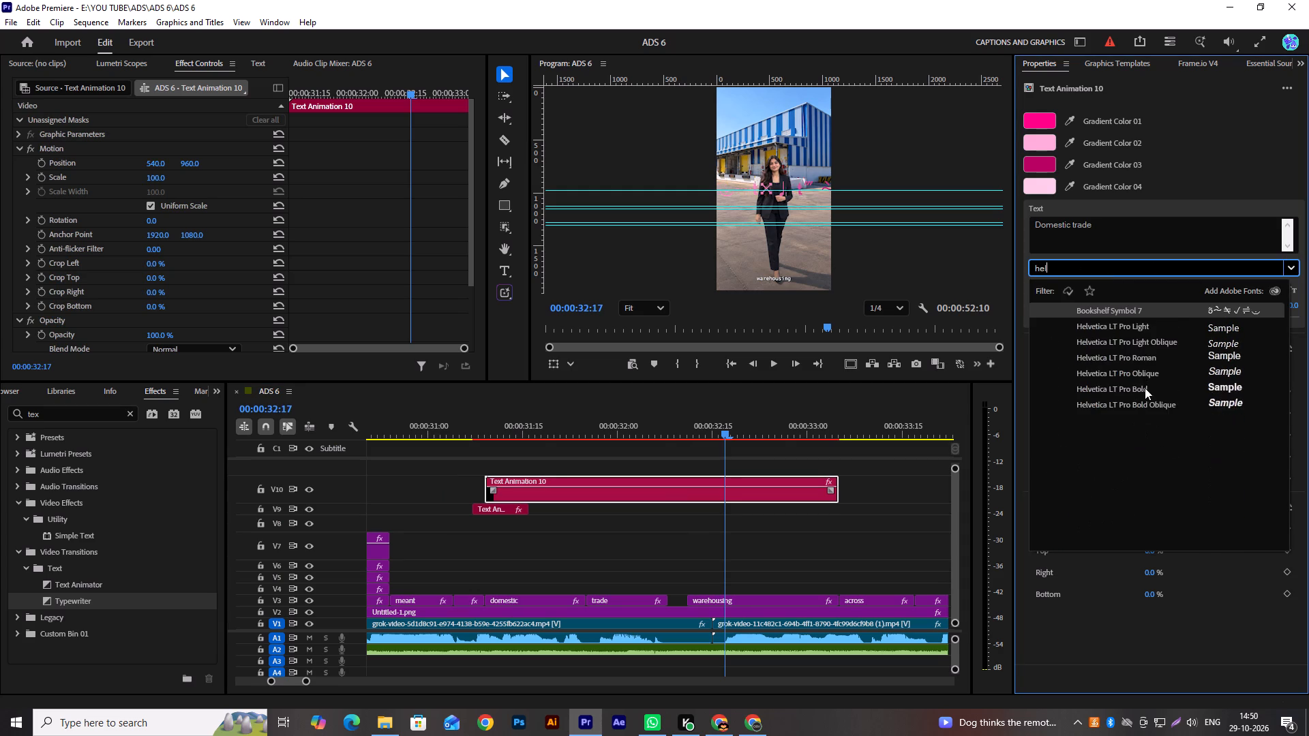
{"action": "left_click", "coordinate": [1145, 389]}
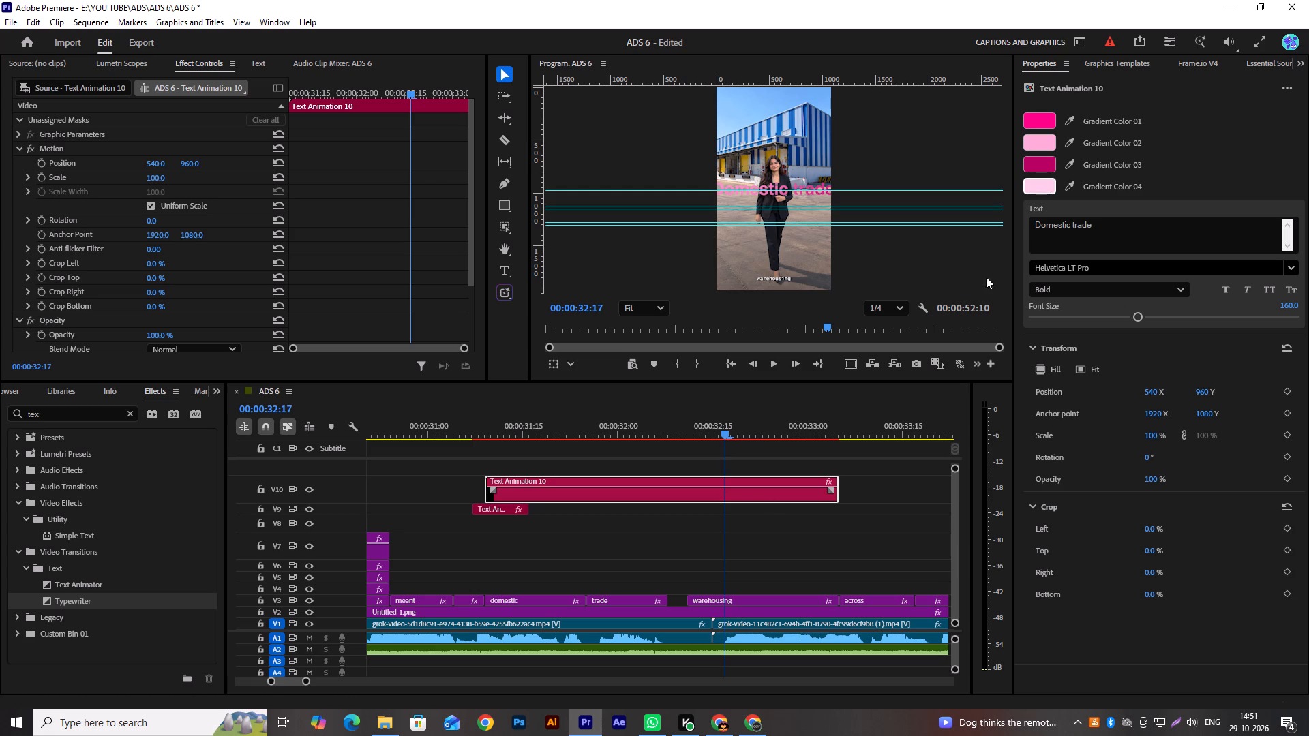
Copy the colour code BCDE15 from the "Temperature" text of the Text Animation 08 clip on V9.
{"action": "left_click", "coordinate": [505, 513]}
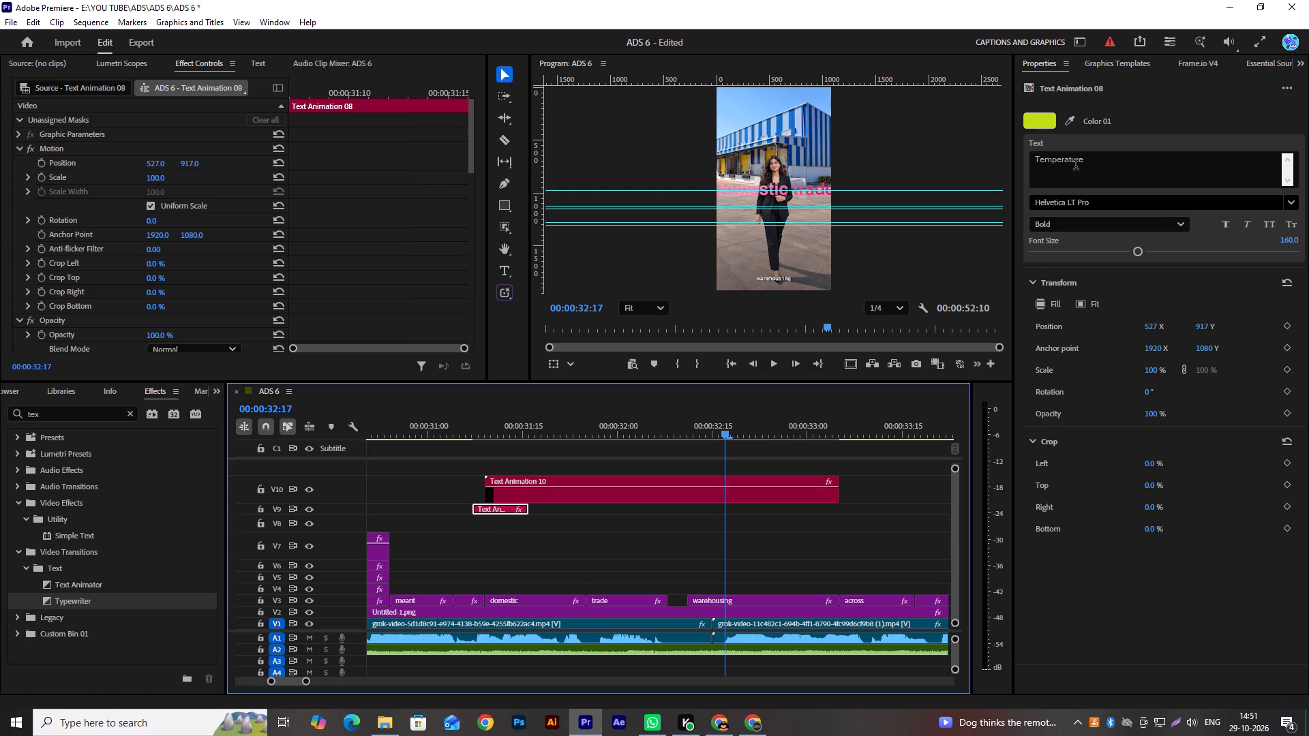
{"action": "left_click", "coordinate": [1042, 124]}
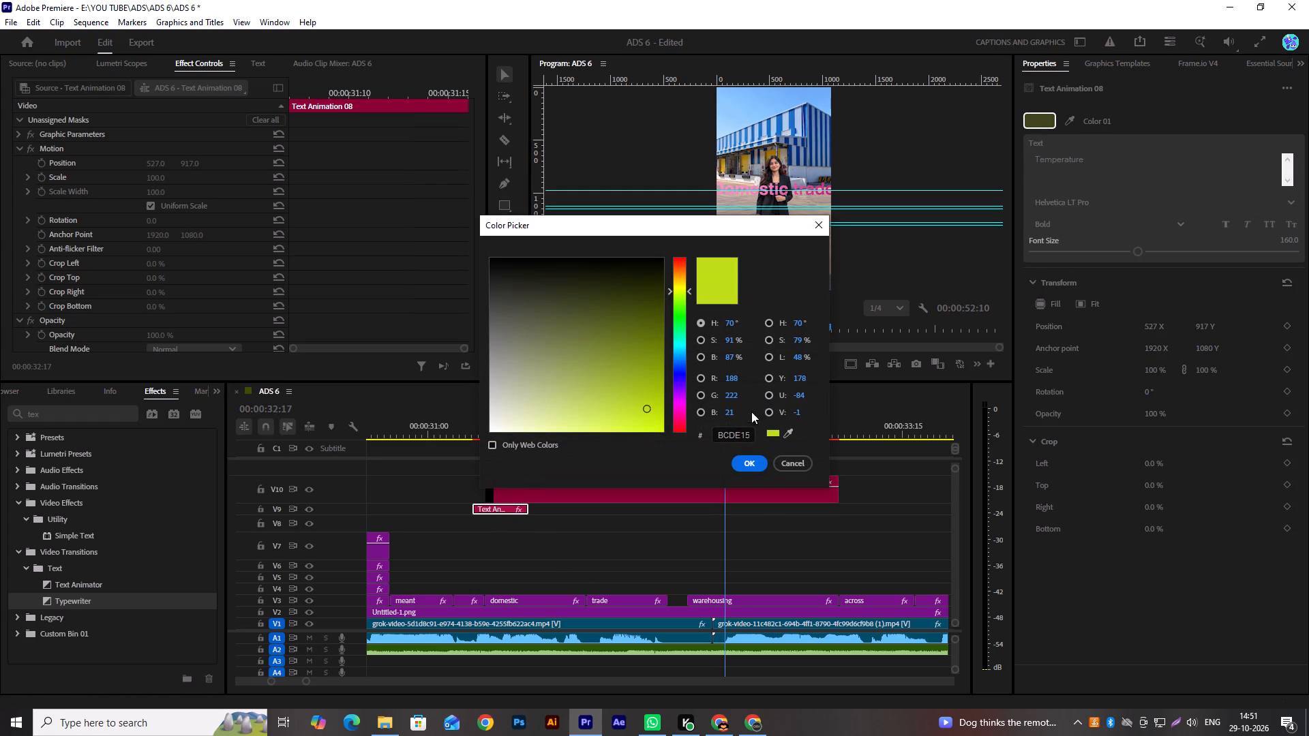
{"action": "left_click", "coordinate": [741, 434]}
{"action": "key", "text": "ctrl+a"}
{"action": "key", "text": "ctrl+c"}
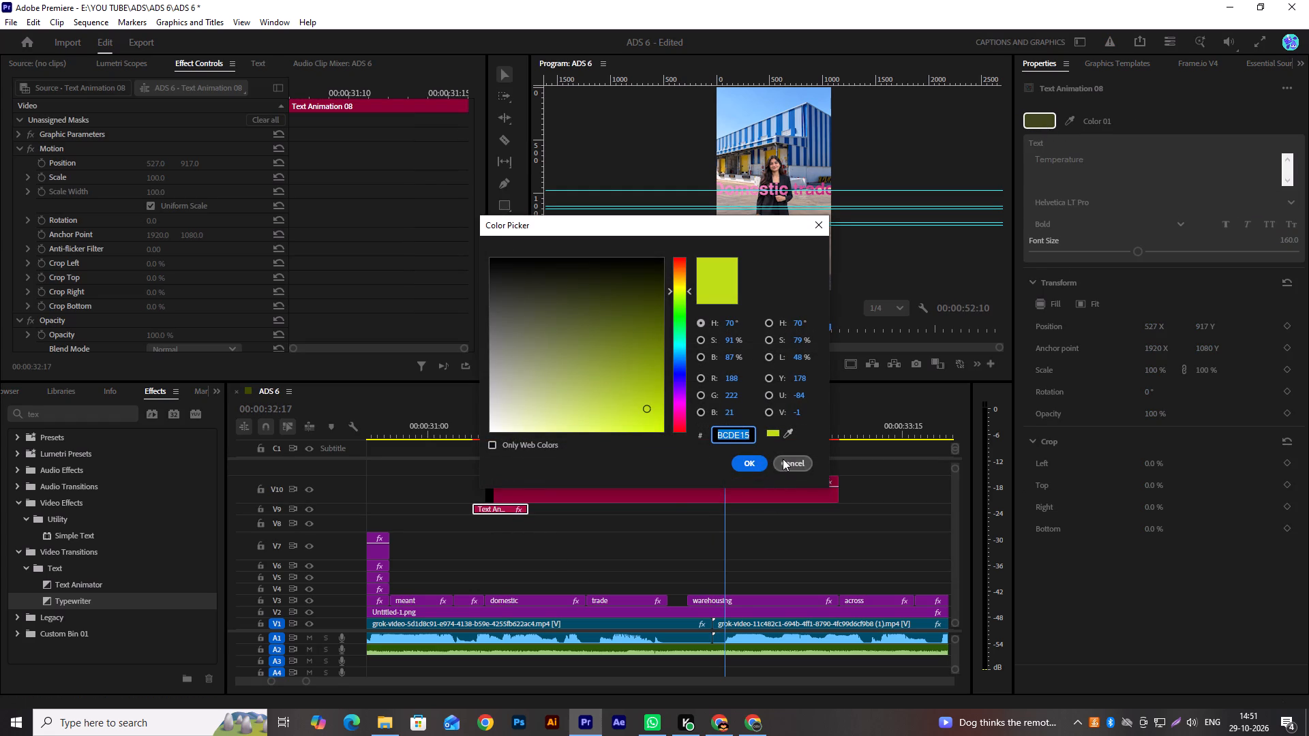
{"action": "left_click", "coordinate": [791, 459]}
Set Gradient Color 01 and Gradient Color 02 of the Text Animation 10 title to BCDE15.
{"action": "left_click", "coordinate": [689, 491]}
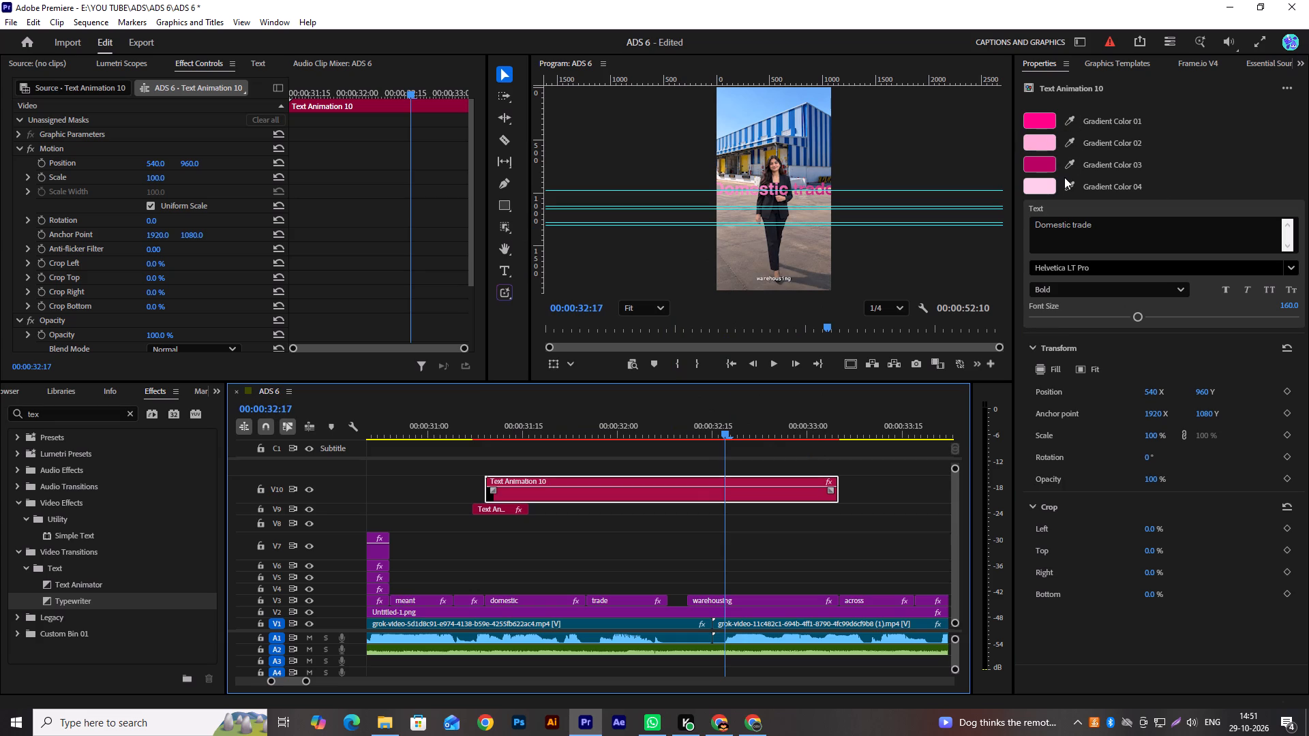
{"action": "left_click", "coordinate": [1049, 122]}
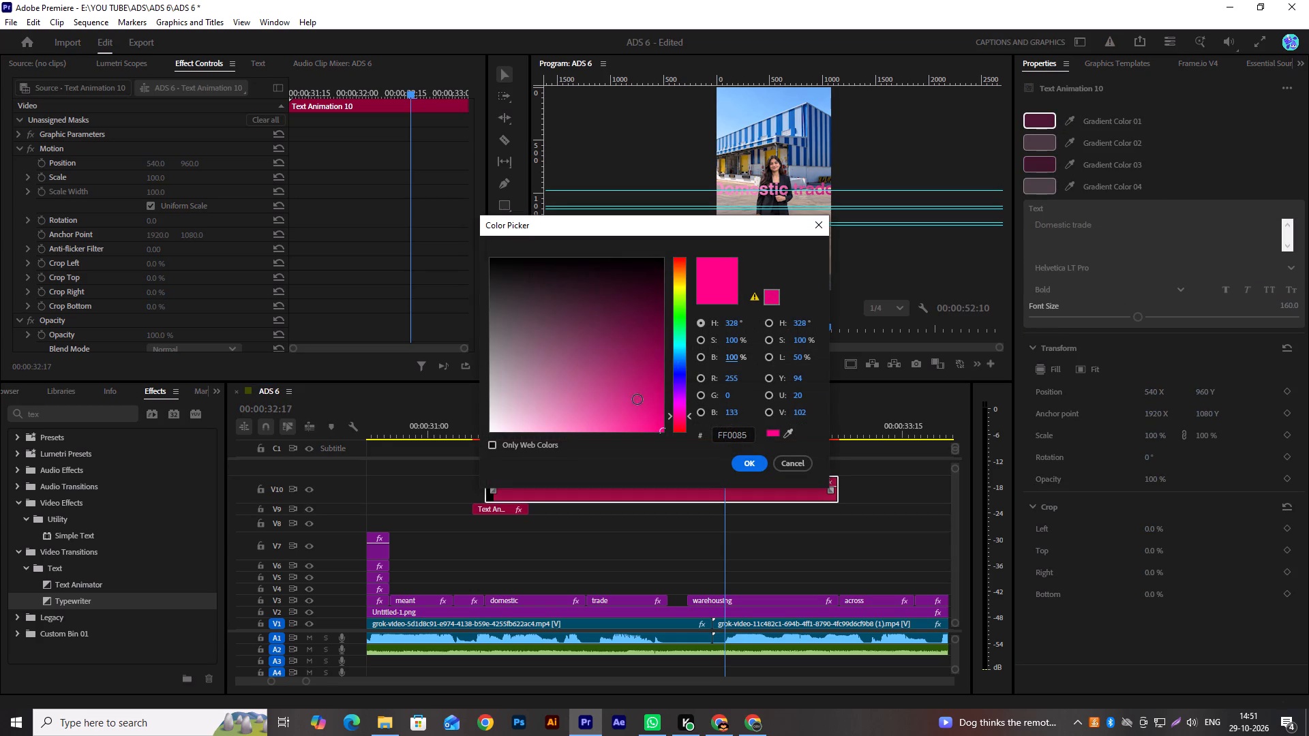
{"action": "left_click", "coordinate": [741, 434]}
{"action": "key", "text": "ctrl+a"}
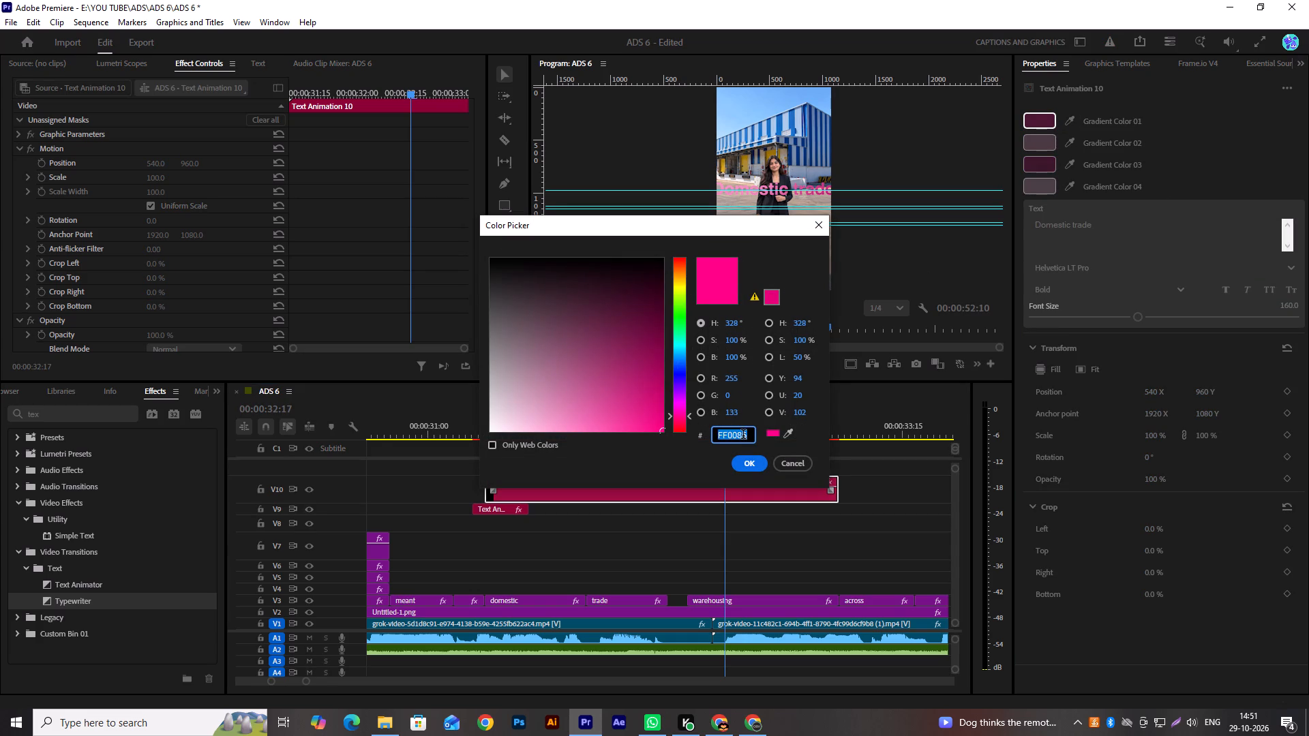
{"action": "key", "text": "ctrl+v"}
{"action": "left_click", "coordinate": [754, 464]}
{"action": "left_click", "coordinate": [1044, 145]}
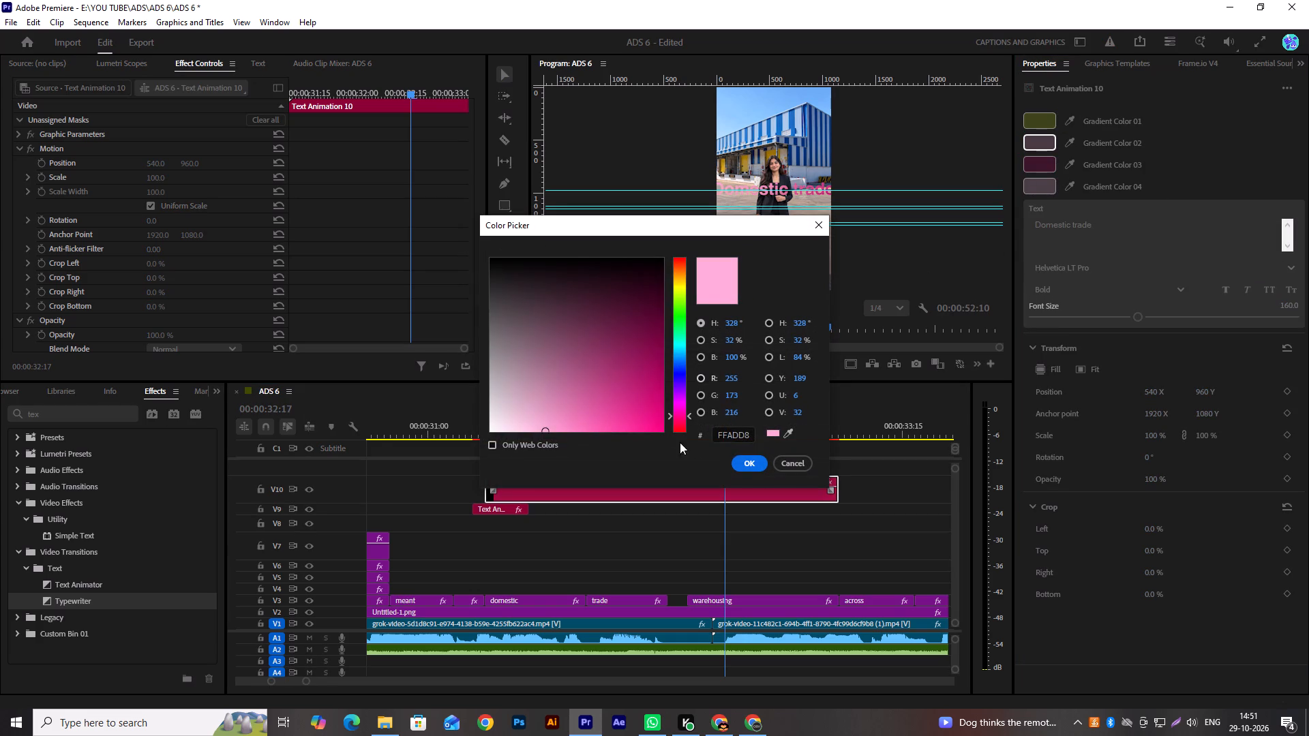
{"action": "left_click", "coordinate": [741, 438]}
{"action": "key", "text": "ctrl+a"}
{"action": "key", "text": "ctrl+v"}
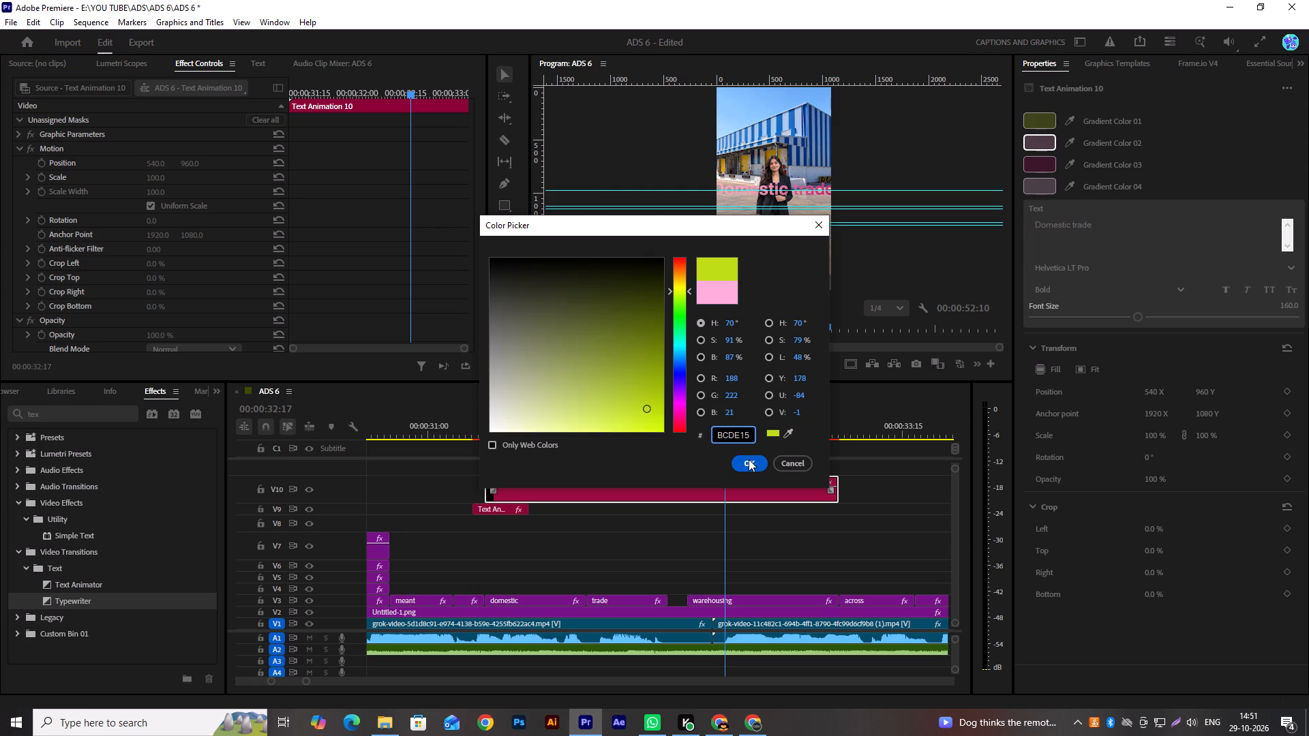
{"action": "left_click", "coordinate": [749, 461]}
Set Gradient Color 03 and Gradient Color 04 of the Text Animation 10 title to BCDE15.
{"action": "left_click", "coordinate": [1050, 164]}
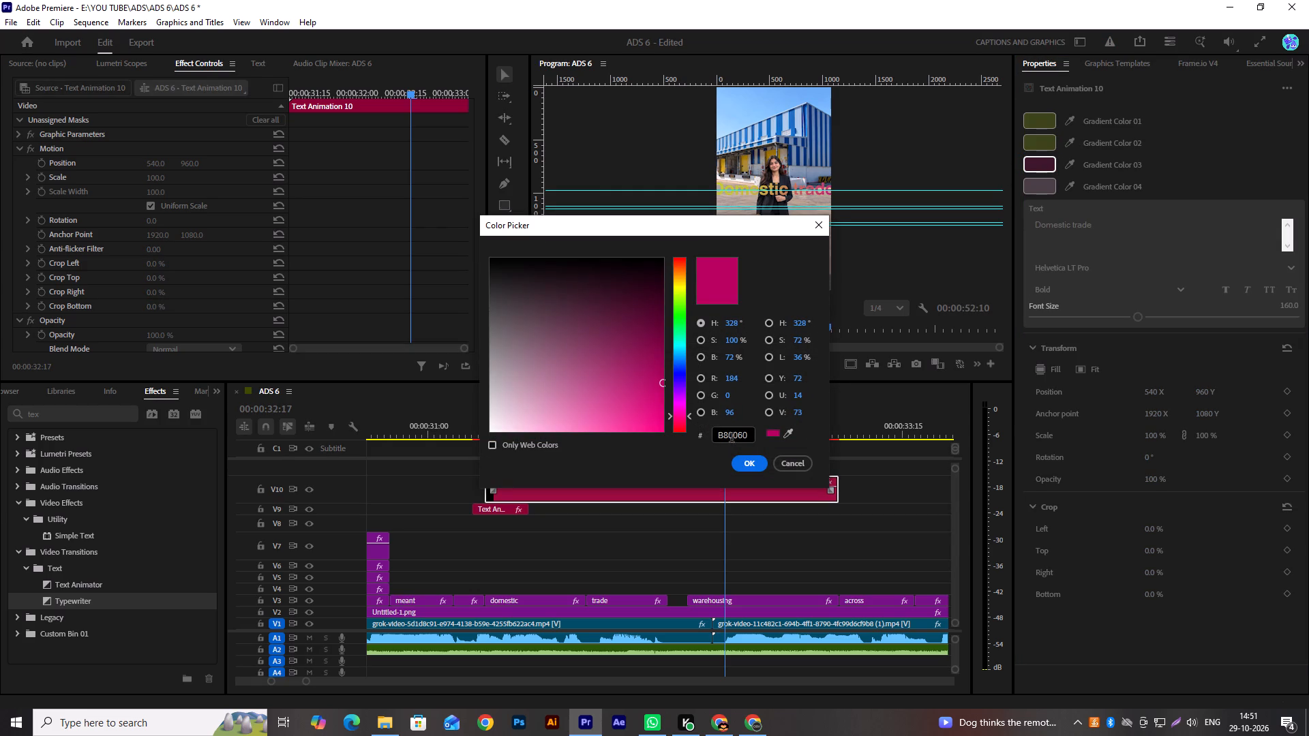
{"action": "left_click", "coordinate": [732, 438]}
{"action": "key", "text": "ctrl+a"}
{"action": "key", "text": "ctrl+v"}
{"action": "left_click", "coordinate": [744, 461]}
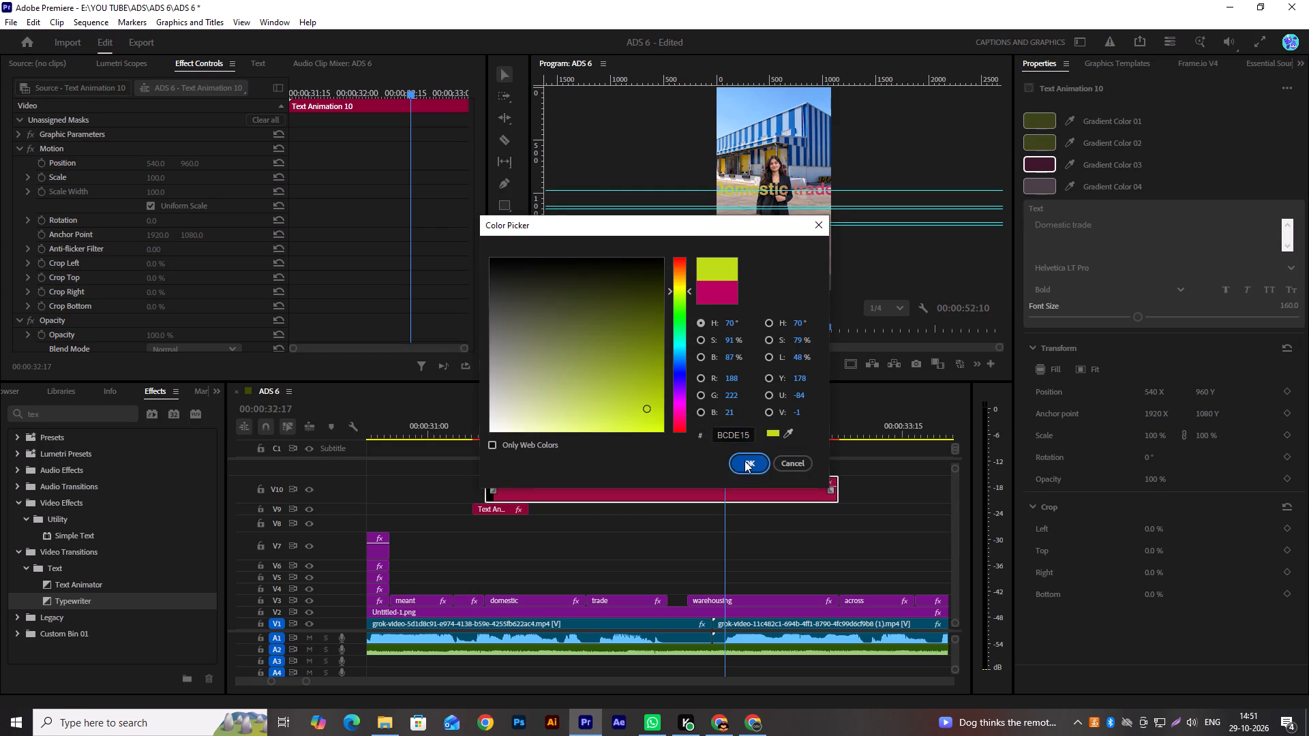
{"action": "left_click", "coordinate": [1050, 184]}
{"action": "left_click", "coordinate": [729, 435]}
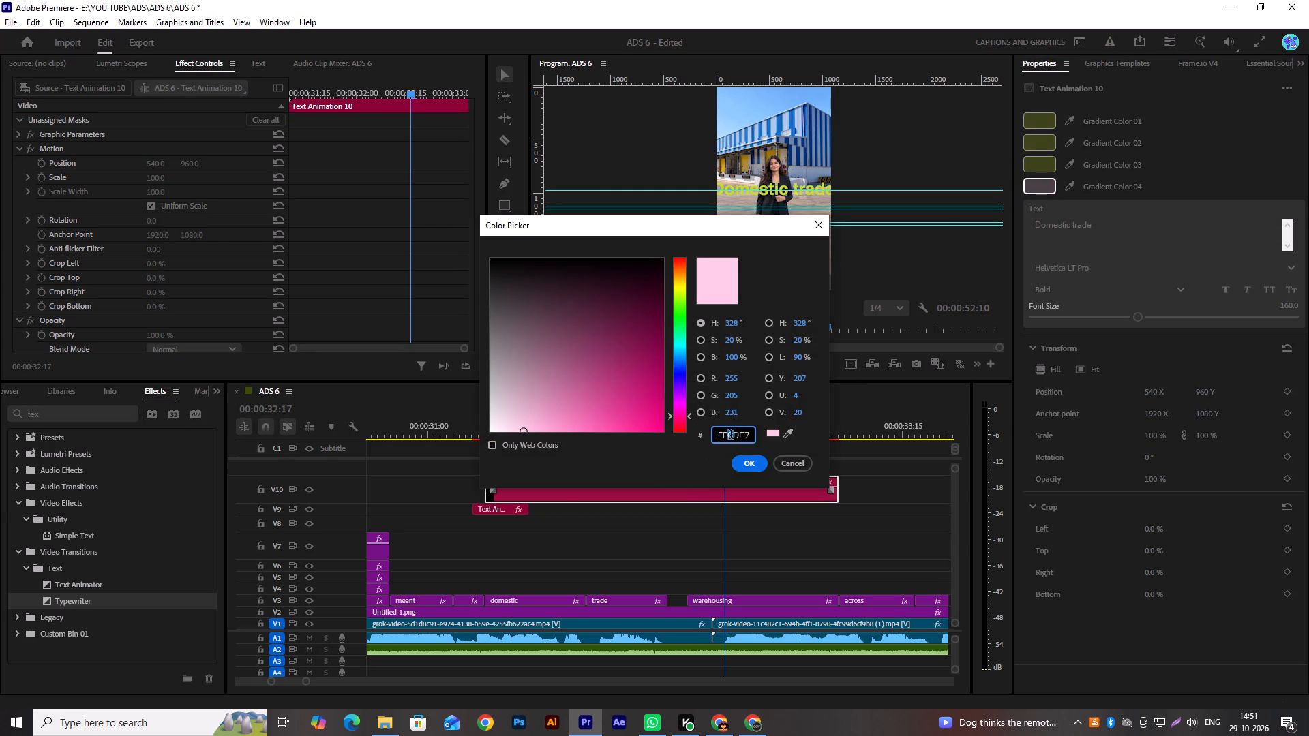
{"action": "key", "text": "ctrl+a"}
{"action": "key", "text": "ctrl+v"}
{"action": "left_click", "coordinate": [764, 465]}
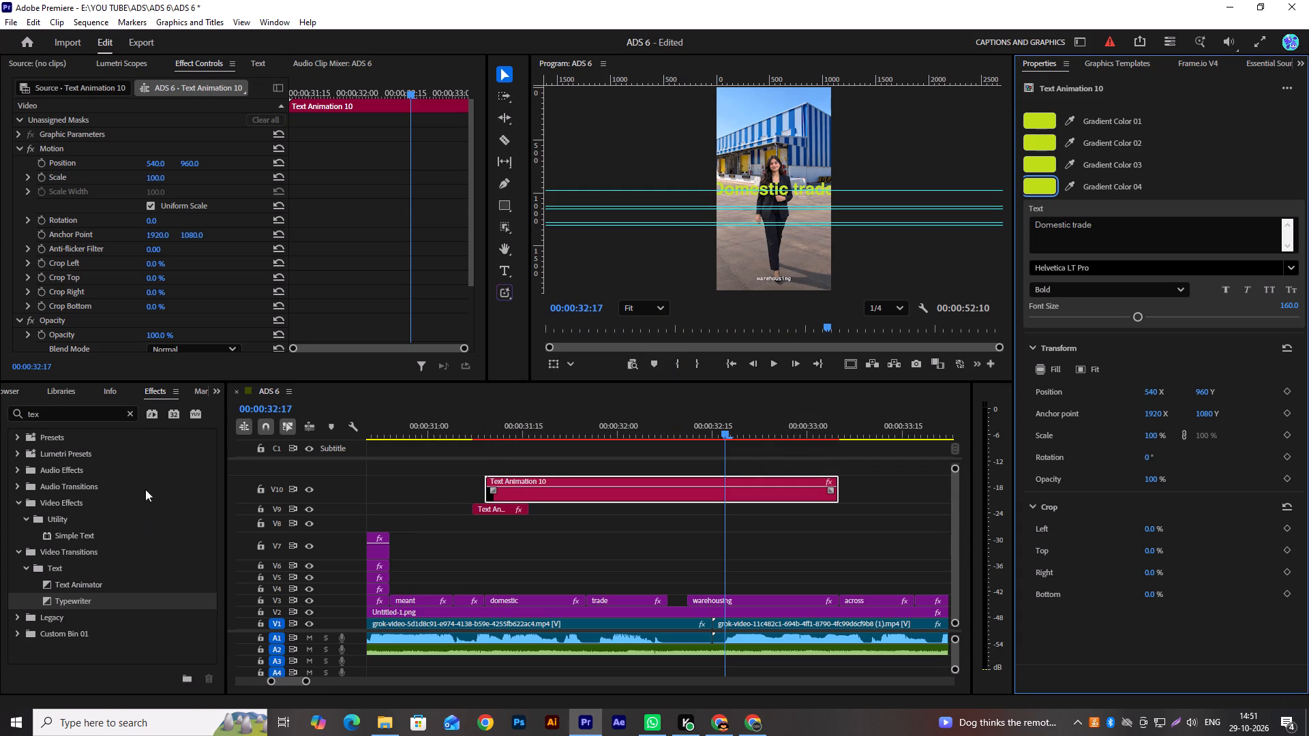
Copy a Drop Shadow effect from the "portion" caption on V7 and paste it five times onto the Text Animation 10 clip.
{"action": "left_click", "coordinate": [522, 602]}
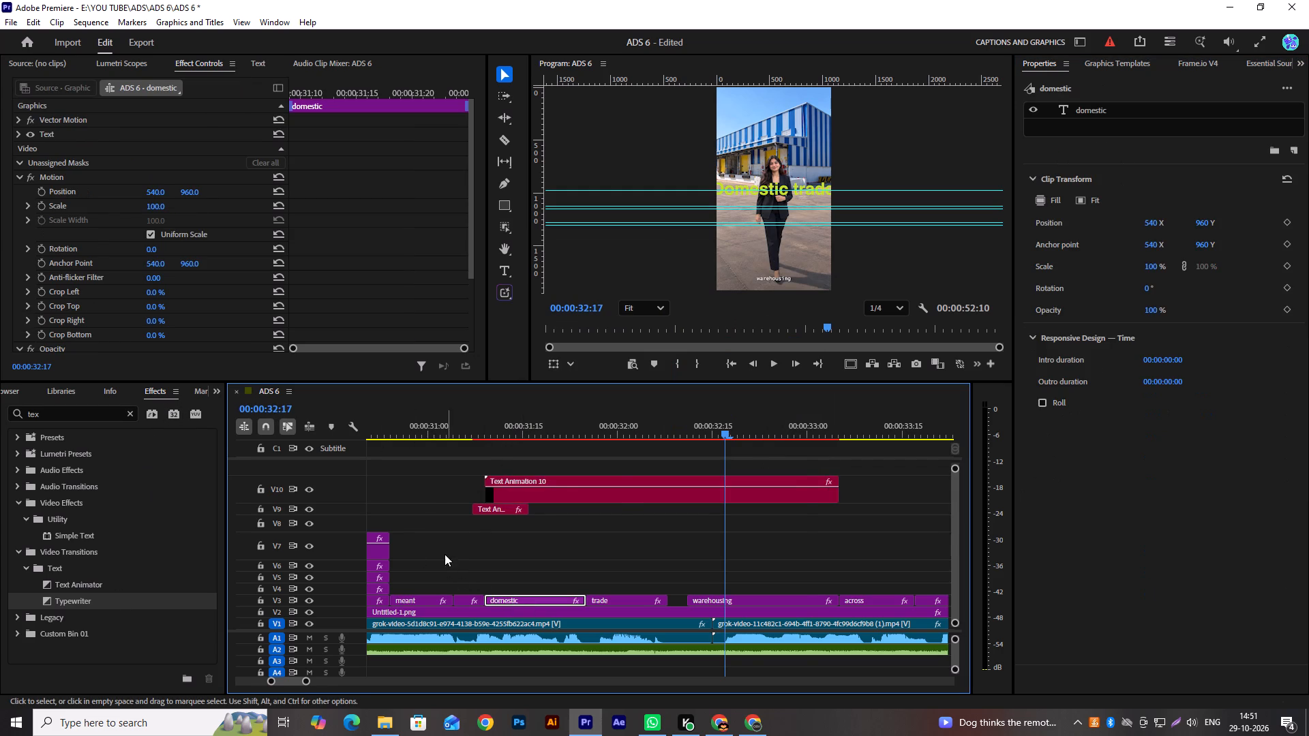
{"action": "scroll", "coordinate": [447, 558], "scroll_direction": "up", "scroll_amount": 5}
{"action": "left_click", "coordinate": [443, 550]}
{"action": "left_click", "coordinate": [470, 551]}
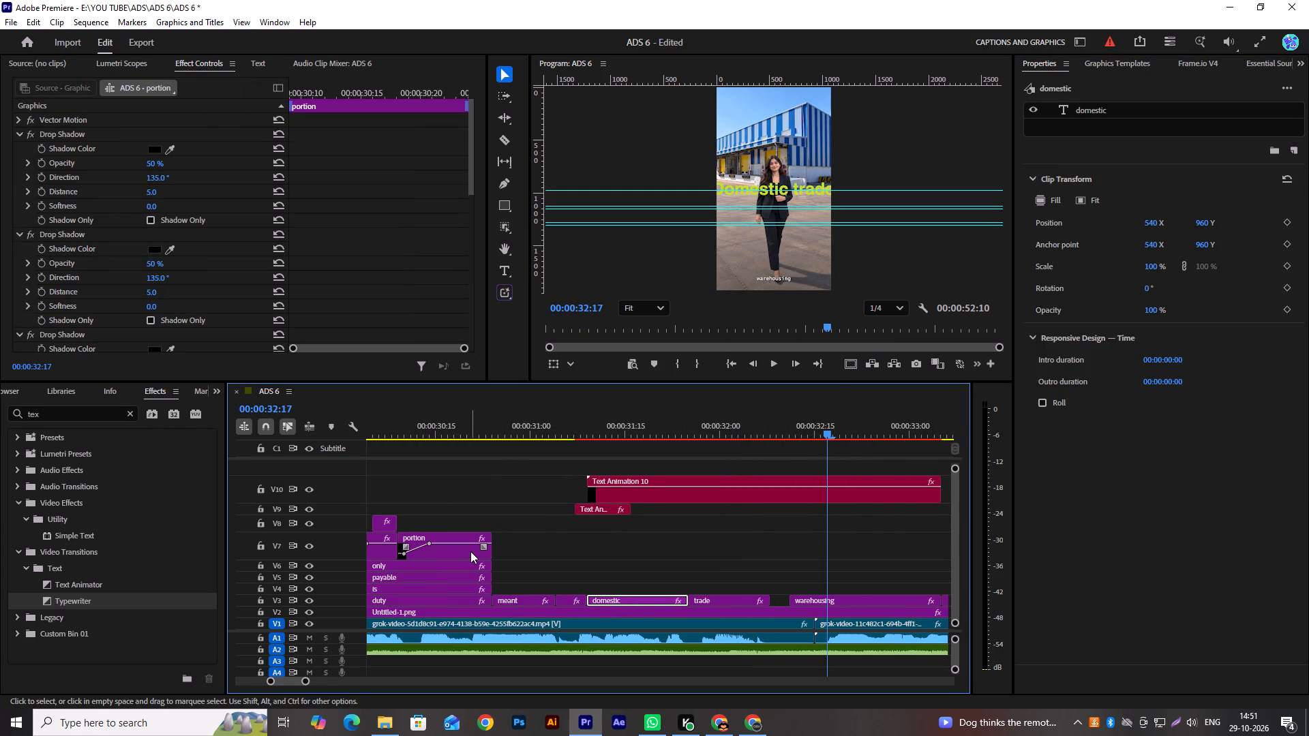
{"action": "left_click", "coordinate": [1098, 149]}
{"action": "key", "text": "ctrl+c"}
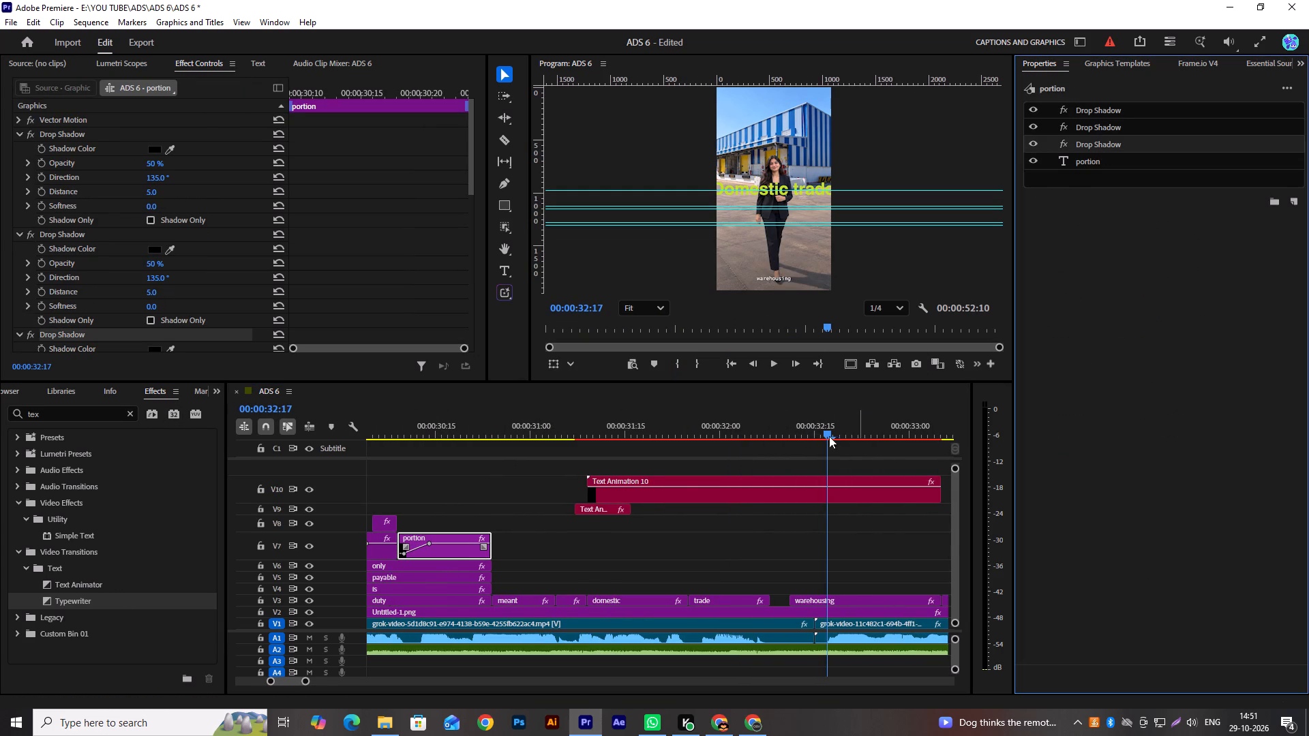
{"action": "left_click", "coordinate": [667, 491]}
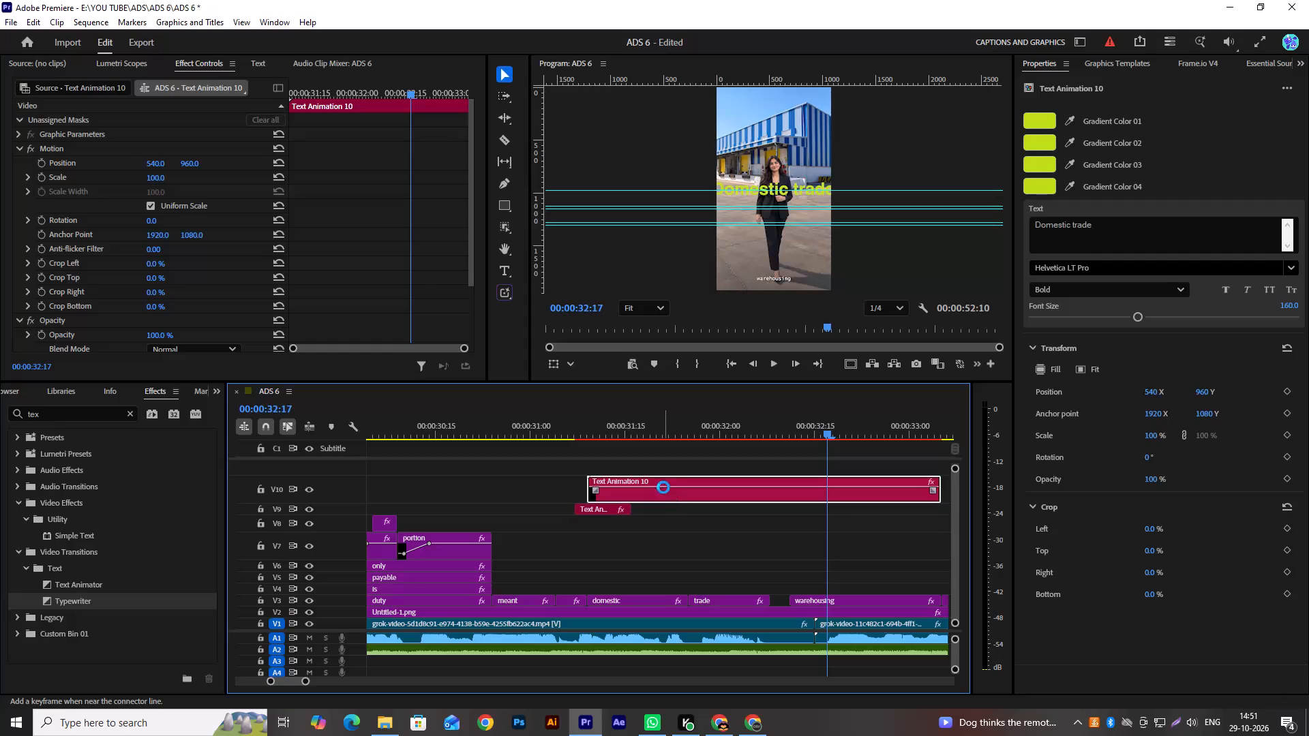
{"action": "key", "text": "ctrl+v"}
{"action": "key", "text": "ctrl+v"}
{"action": "key", "text": "ctrl+v"}
{"action": "key", "text": "ctrl+v"}
{"action": "key", "text": "ctrl+v"}
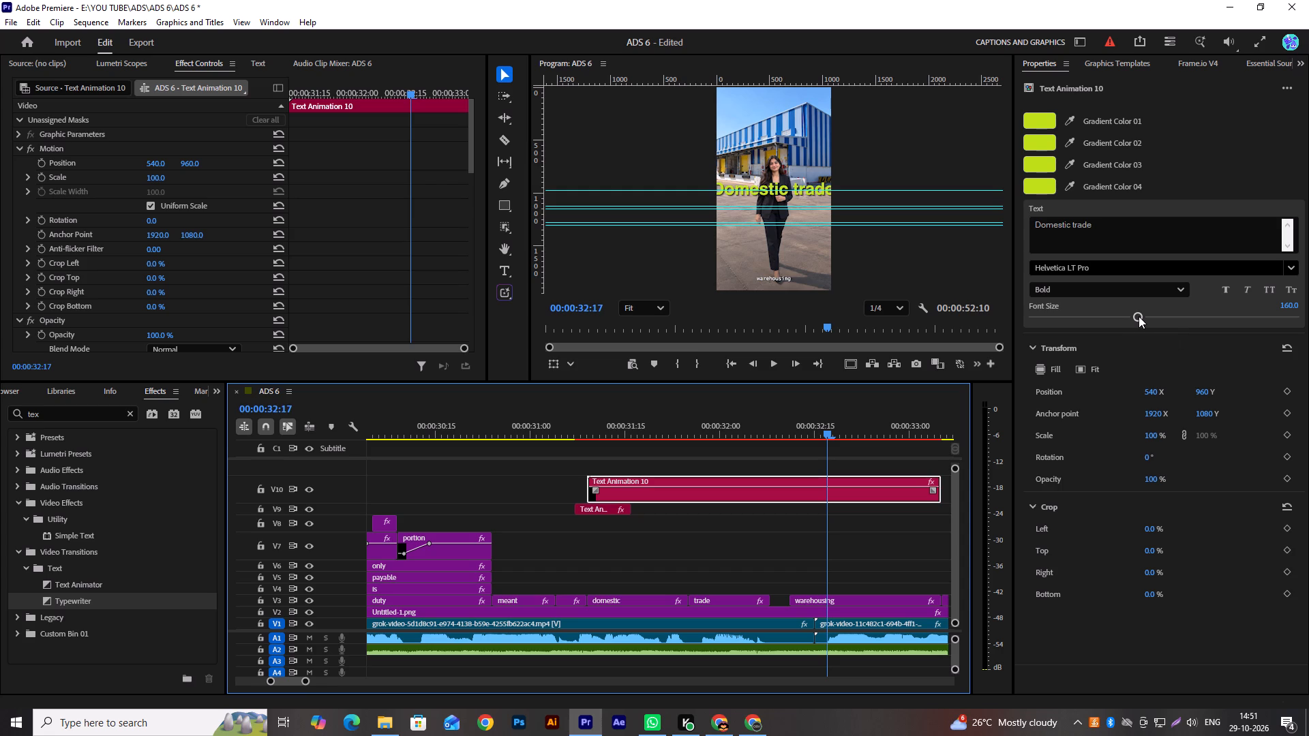
Reduce the "Domestic trade" title's font size to 135 so it fits within the frame width.
{"action": "left_click_drag", "start_coordinate": [1135, 316], "coordinate": [1135, 317]}
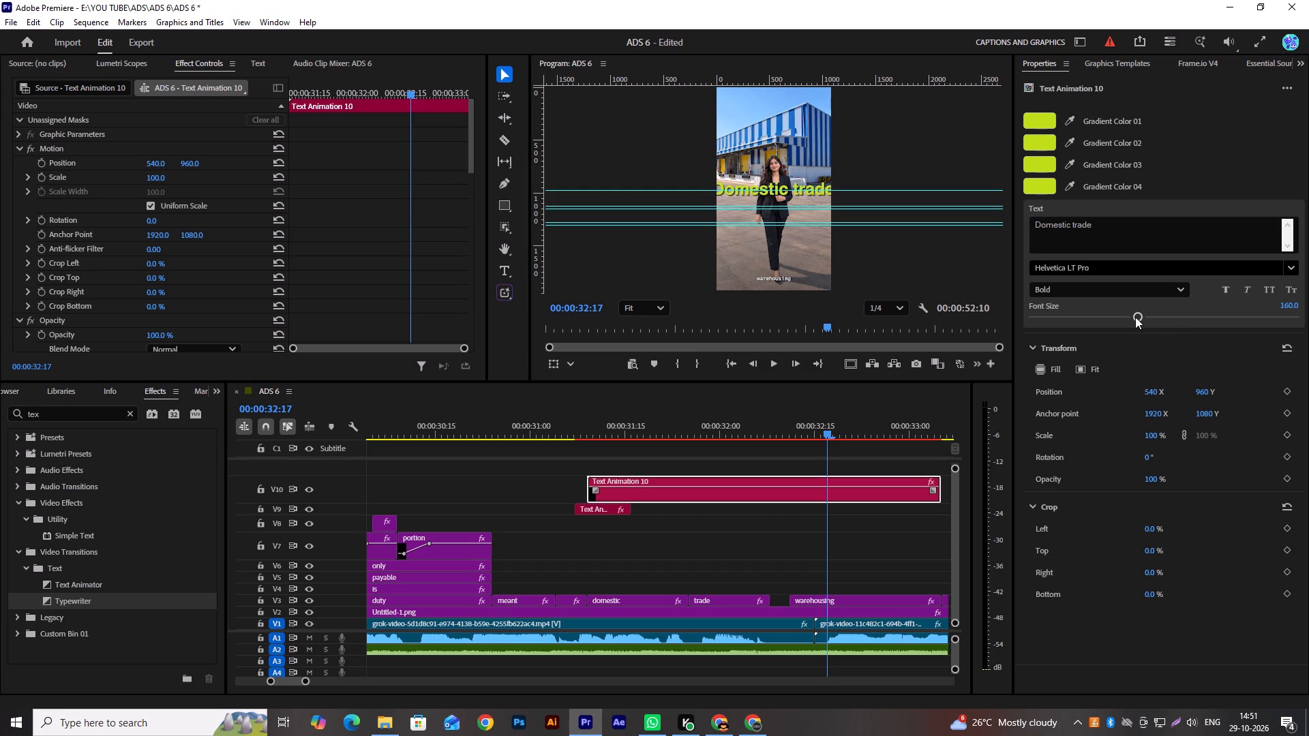
{"action": "left_click_drag", "start_coordinate": [1135, 317], "coordinate": [1126, 317]}
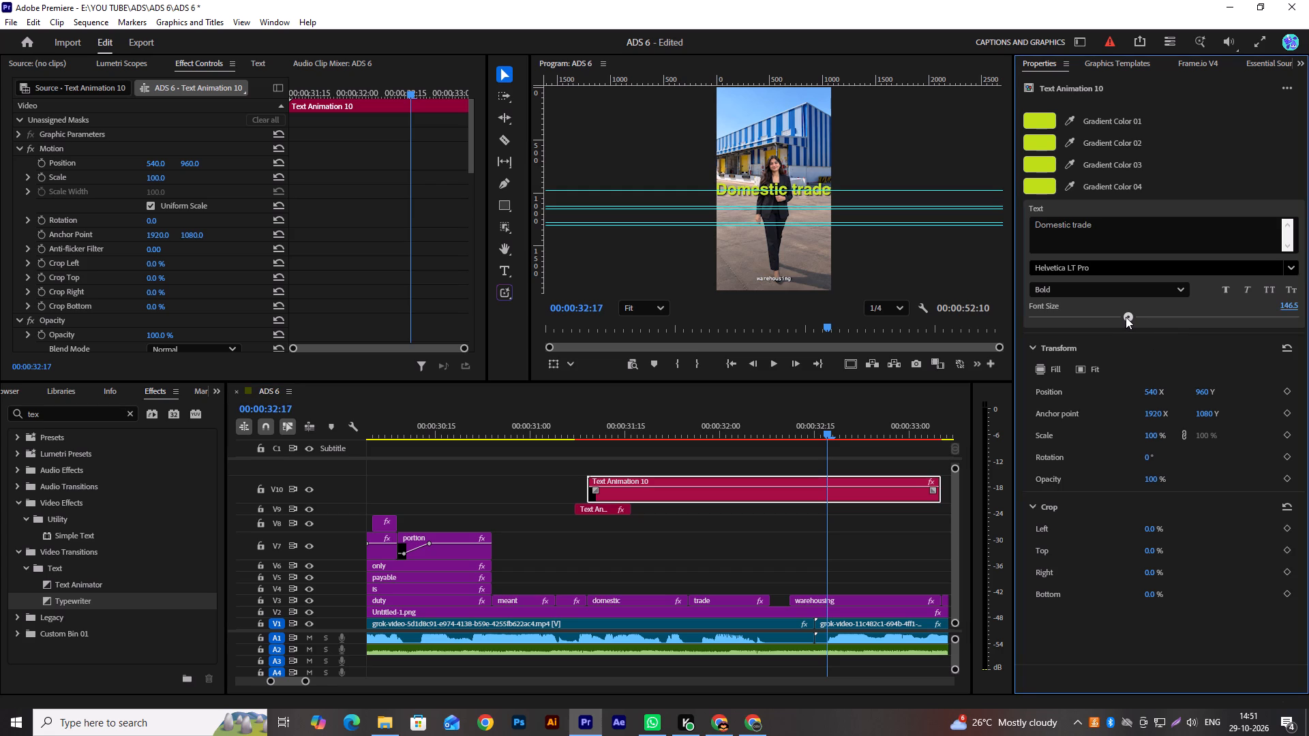
{"action": "left_click_drag", "start_coordinate": [1126, 317], "coordinate": [1122, 316]}
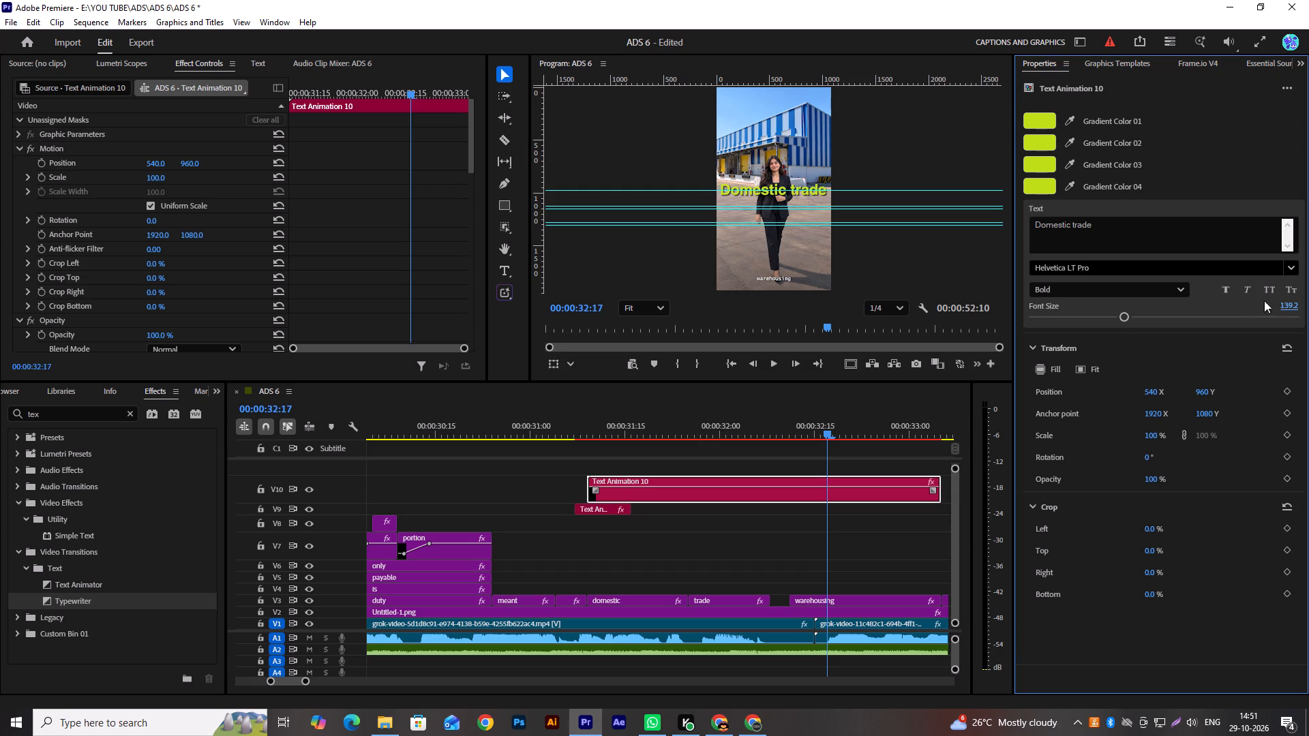
{"action": "left_click", "coordinate": [1287, 303]}
{"action": "type", "text": "135"}
{"action": "key", "text": "Return"}
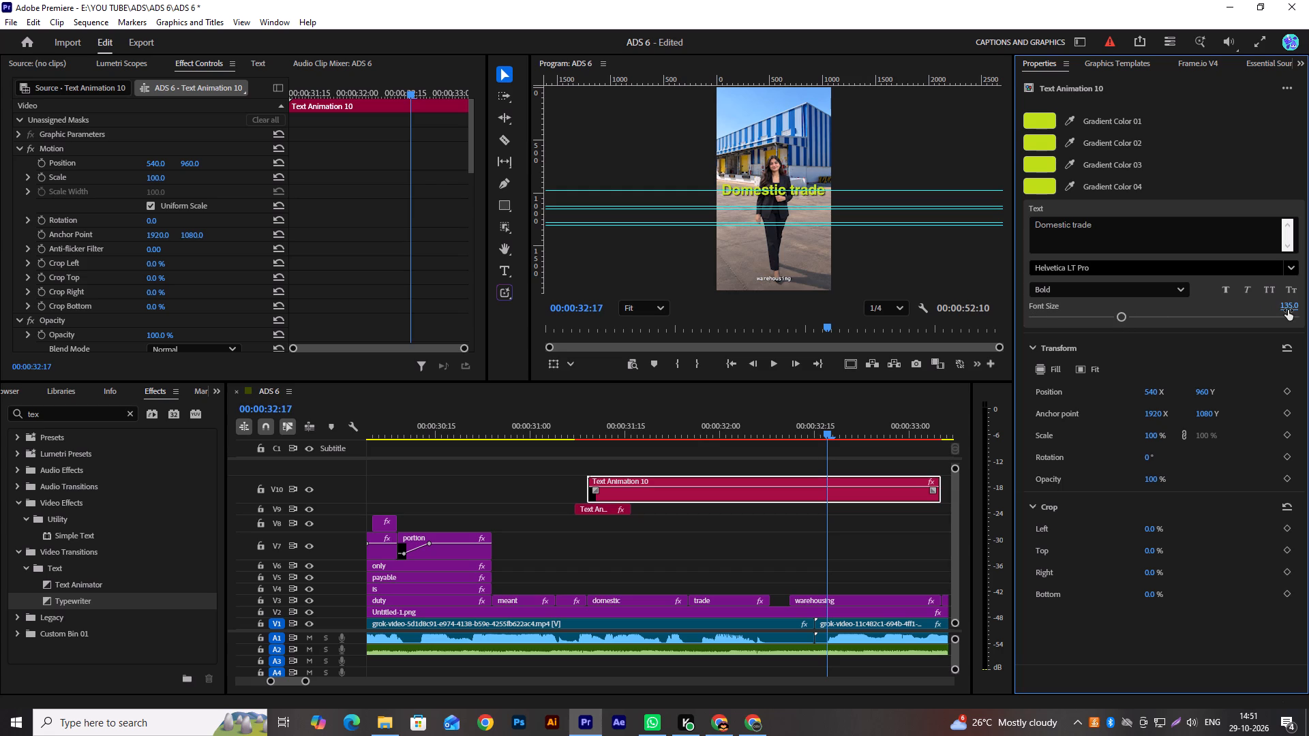
Enlarge the program preview to inspect the restyled "Domestic trade" title.
{"action": "left_click", "coordinate": [884, 163]}
{"action": "key", "text": "grave"}
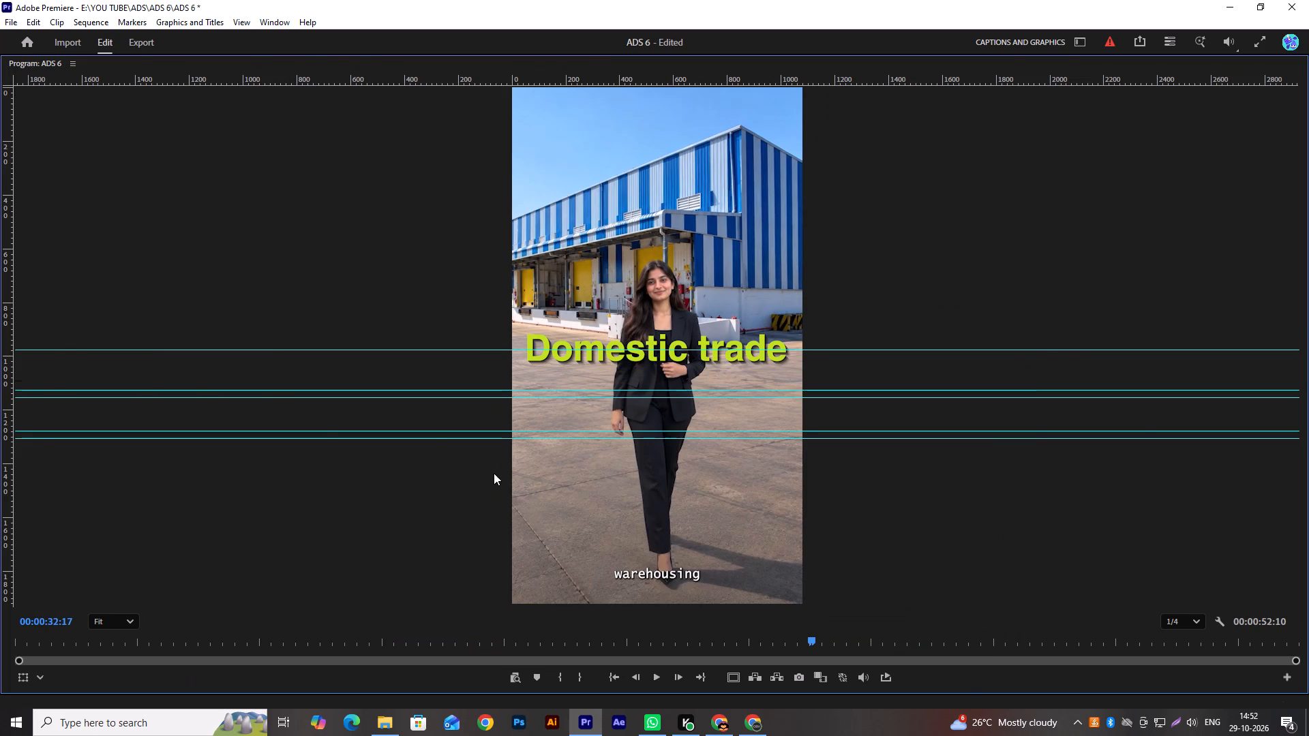
Split the Text Animation 10 title on V10 at the V1 cut near 00:00:32:15 and delete the part after it.
{"action": "key", "text": "grave"}
{"action": "scroll", "coordinate": [845, 532], "scroll_direction": "down", "scroll_amount": 4}
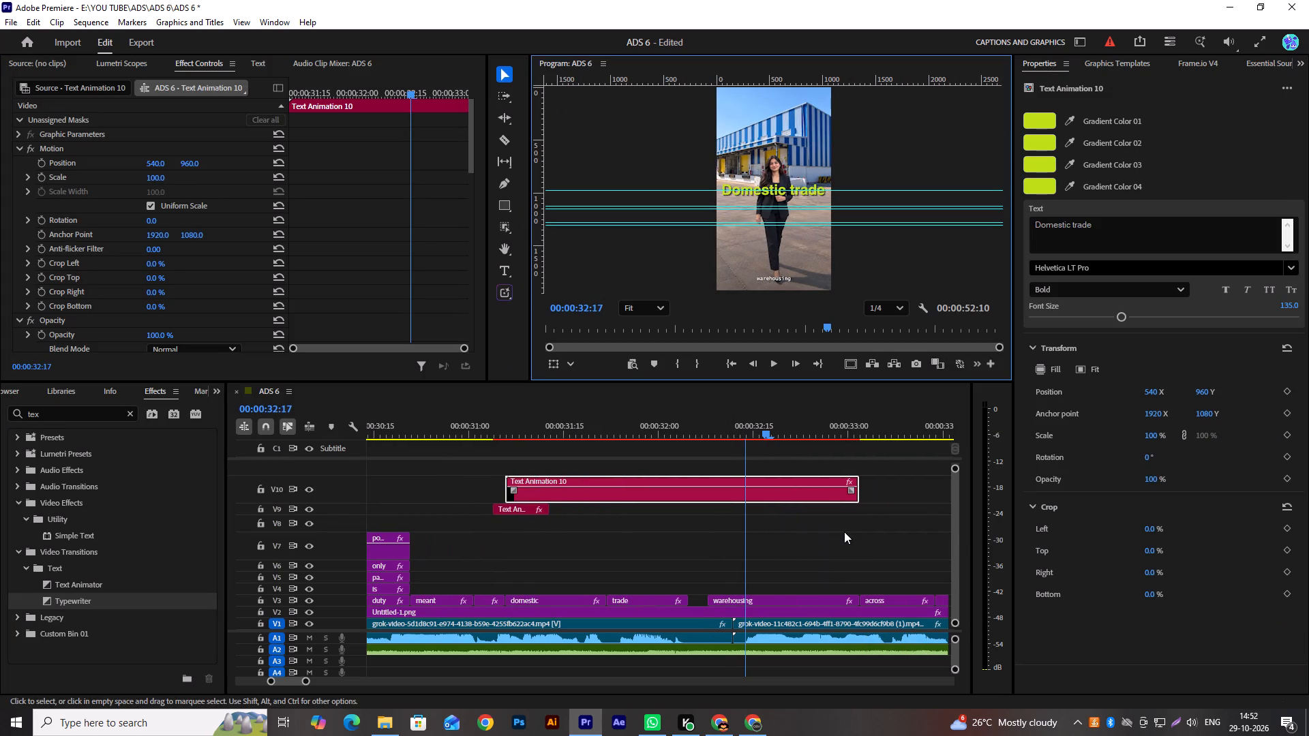
{"action": "key", "text": "c"}
{"action": "left_click", "coordinate": [729, 493]}
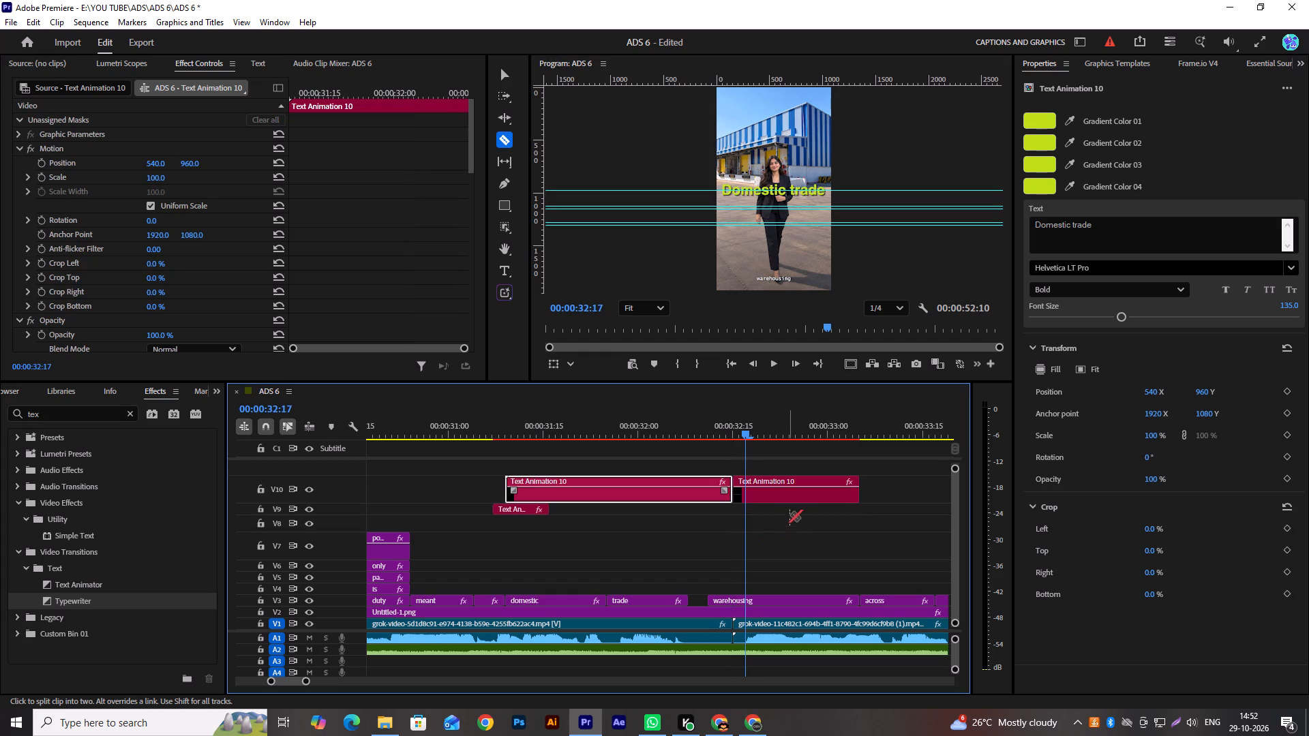
{"action": "key", "text": "v"}
{"action": "left_click", "coordinate": [792, 499]}
{"action": "key", "text": "Delete"}
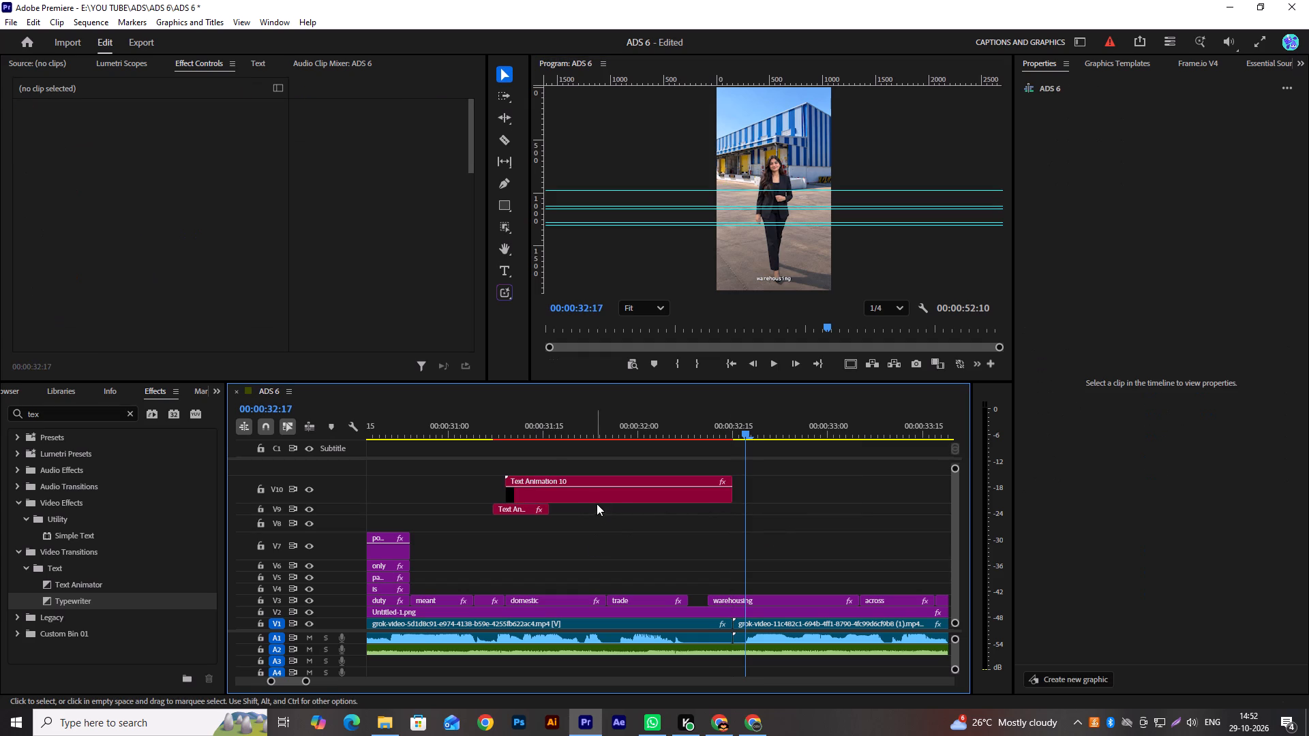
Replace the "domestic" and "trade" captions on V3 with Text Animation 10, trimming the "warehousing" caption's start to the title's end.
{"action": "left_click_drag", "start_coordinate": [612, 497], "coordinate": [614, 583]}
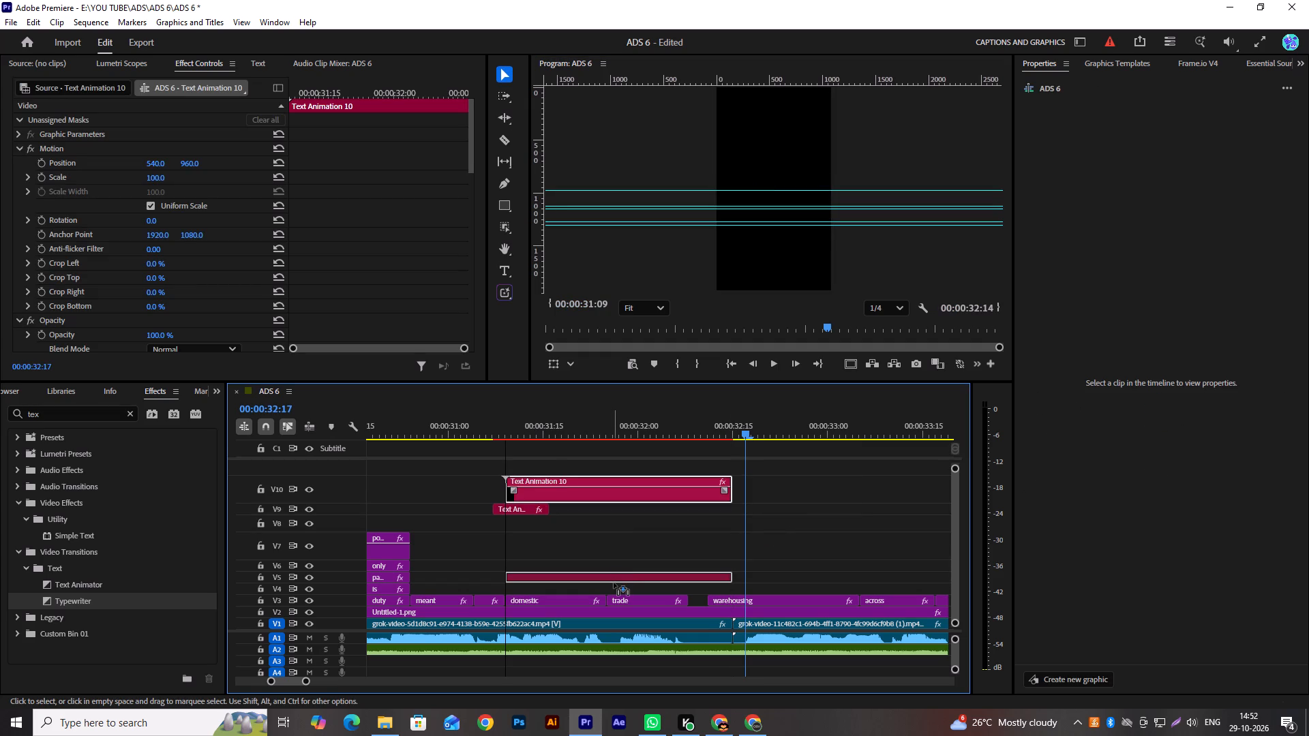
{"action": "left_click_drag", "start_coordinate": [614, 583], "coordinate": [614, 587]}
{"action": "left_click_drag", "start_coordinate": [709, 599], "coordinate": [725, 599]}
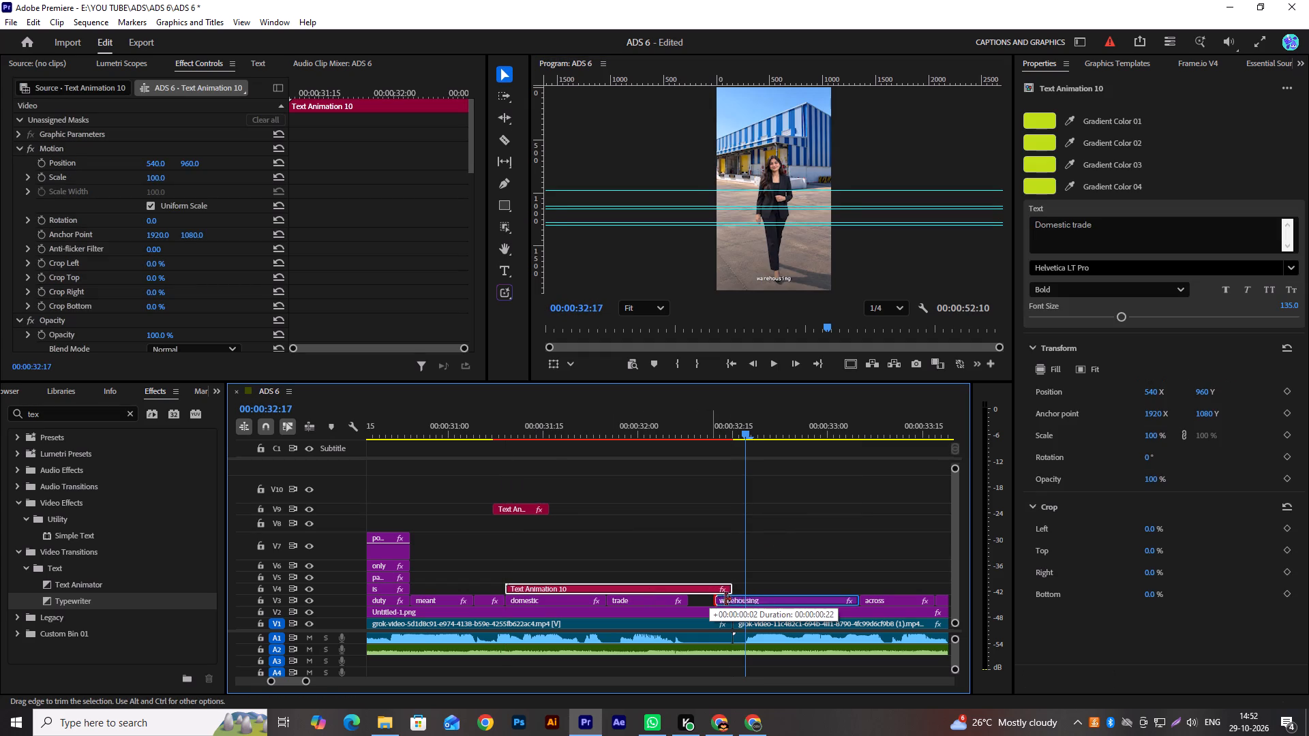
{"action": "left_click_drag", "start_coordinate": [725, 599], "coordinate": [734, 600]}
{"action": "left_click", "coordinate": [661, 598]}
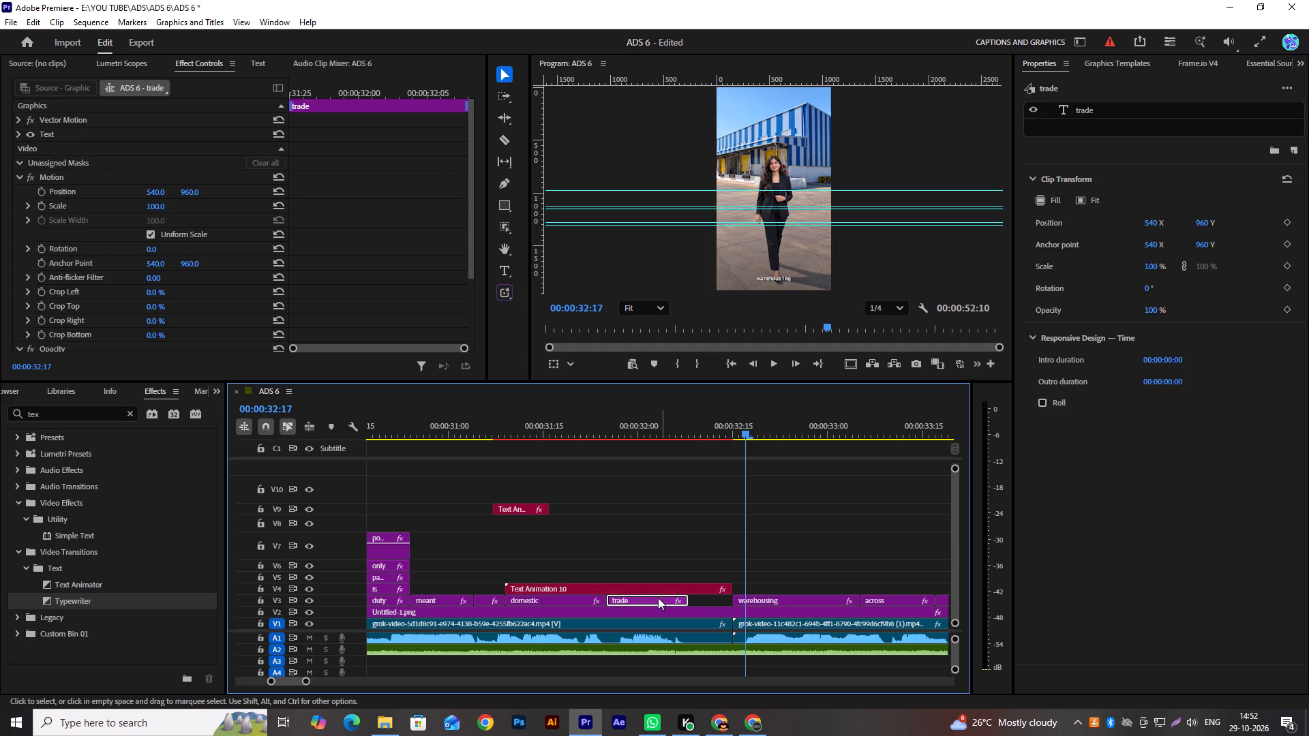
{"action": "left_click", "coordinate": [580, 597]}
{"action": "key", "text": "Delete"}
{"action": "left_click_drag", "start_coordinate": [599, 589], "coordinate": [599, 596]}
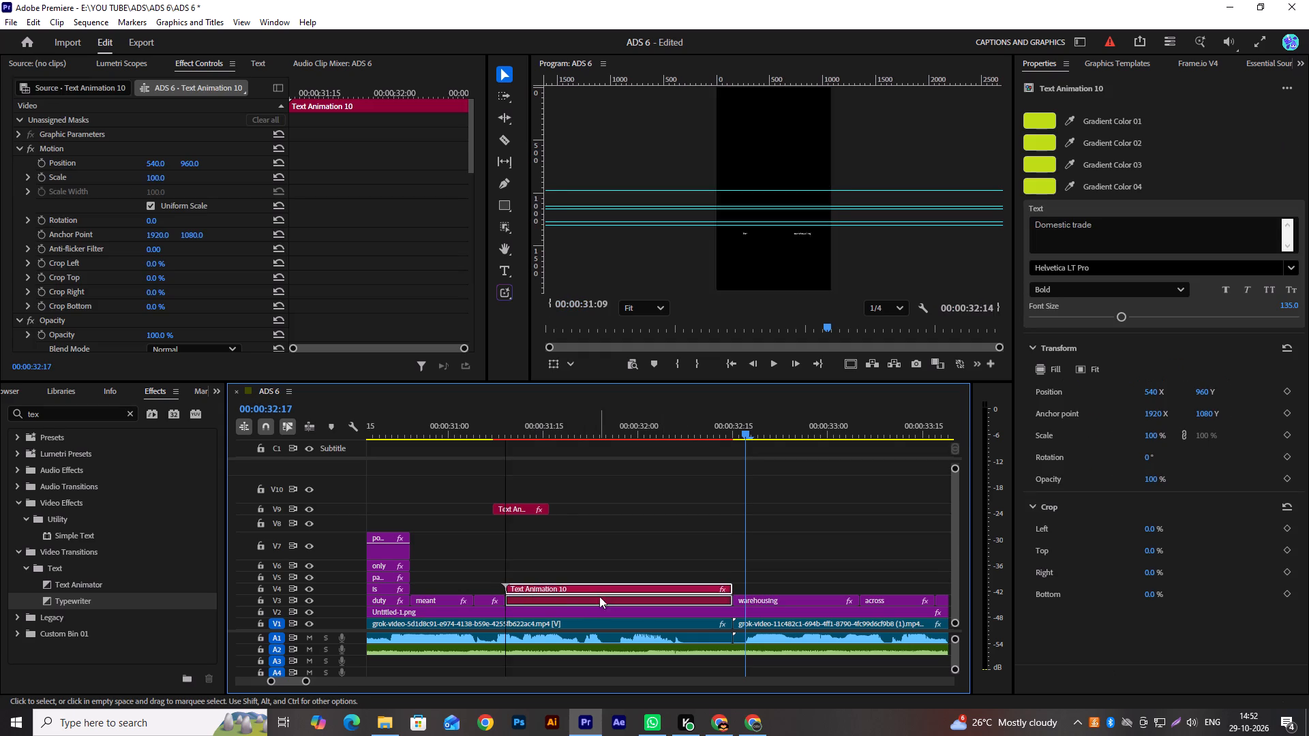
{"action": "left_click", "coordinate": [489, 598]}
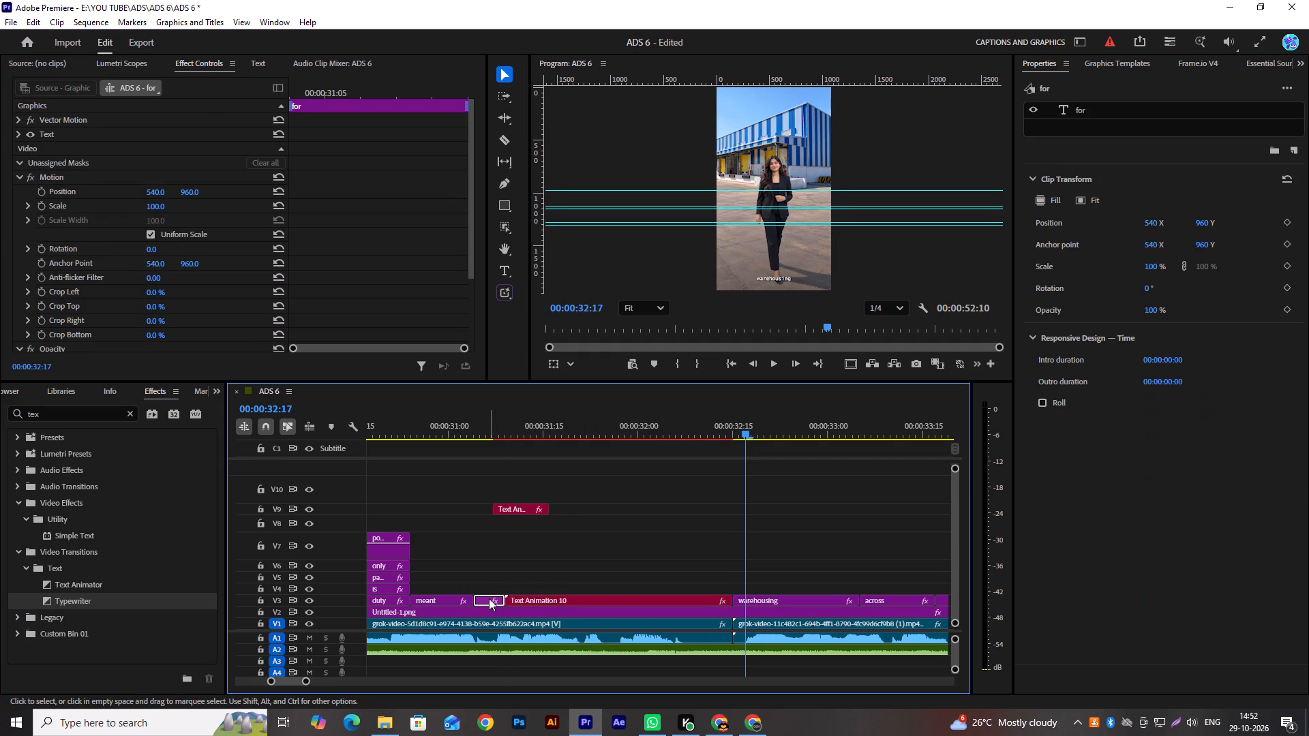
Save the project.
{"action": "left_click", "coordinate": [547, 557]}
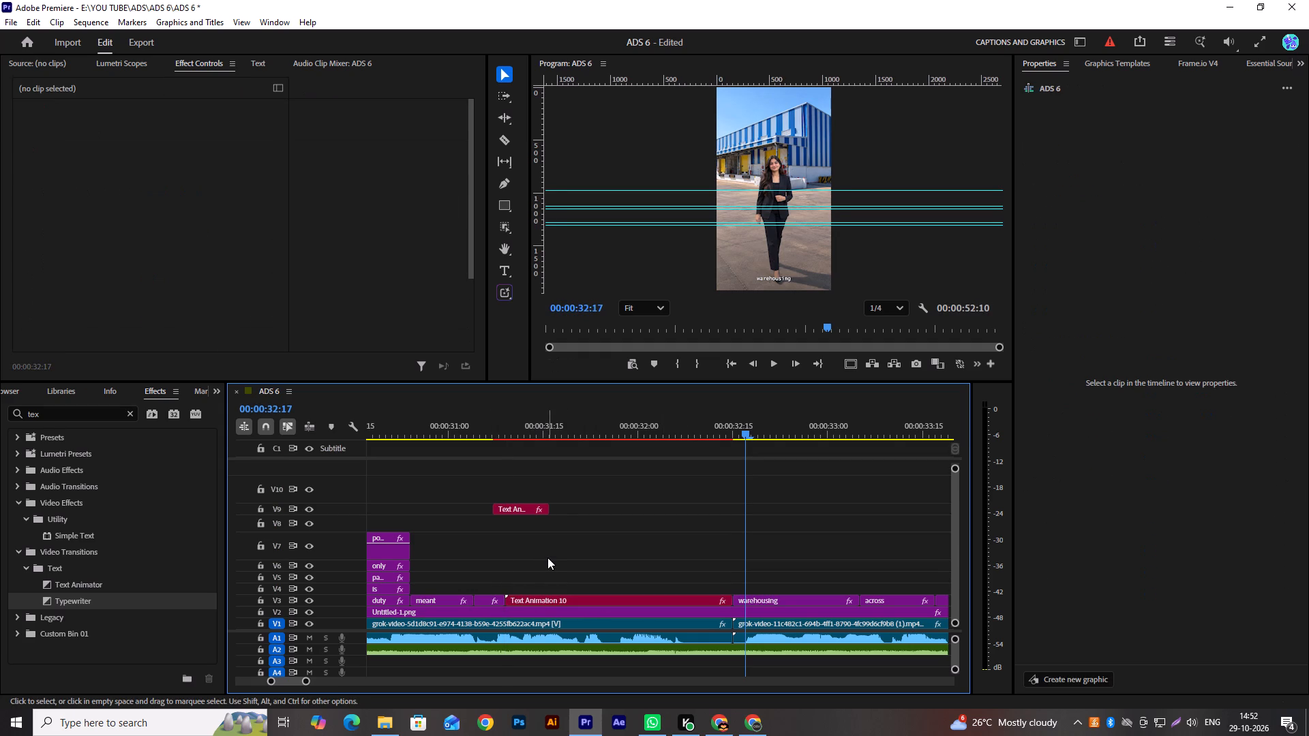
{"action": "key", "text": "ctrl+s"}
Scrub around the "meant" and "for" captions near 00:00:31:02 to examine the lead-in to the "Domestic trade" title.
{"action": "scroll", "coordinate": [474, 572], "scroll_direction": "up", "scroll_amount": 5}
{"action": "scroll", "coordinate": [560, 575], "scroll_direction": "up", "scroll_amount": 4, "text": "alt"}
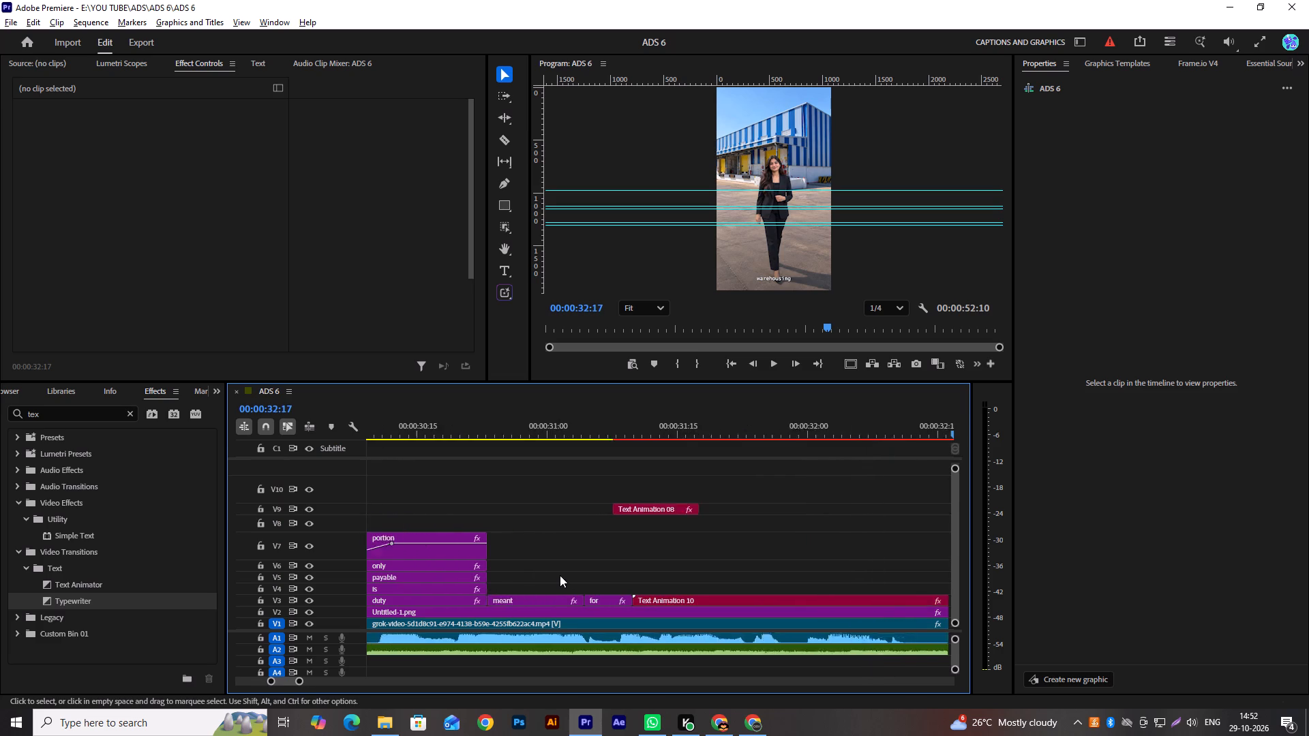
{"action": "scroll", "coordinate": [560, 575], "scroll_direction": "up", "scroll_amount": 2, "text": "alt"}
{"action": "scroll", "coordinate": [558, 574], "scroll_direction": "down", "scroll_amount": 3, "text": "alt"}
{"action": "left_click_drag", "start_coordinate": [613, 437], "coordinate": [575, 443]}
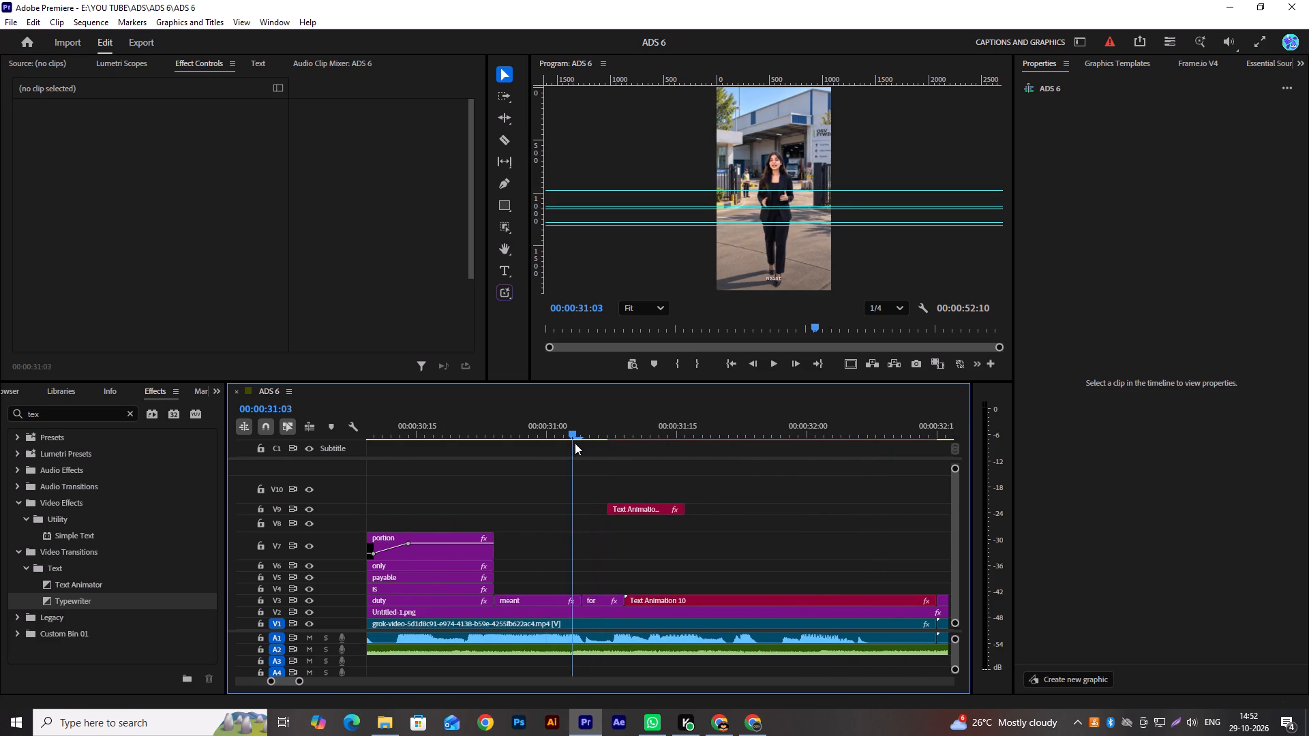
{"action": "left_click_drag", "start_coordinate": [575, 443], "coordinate": [570, 442]}
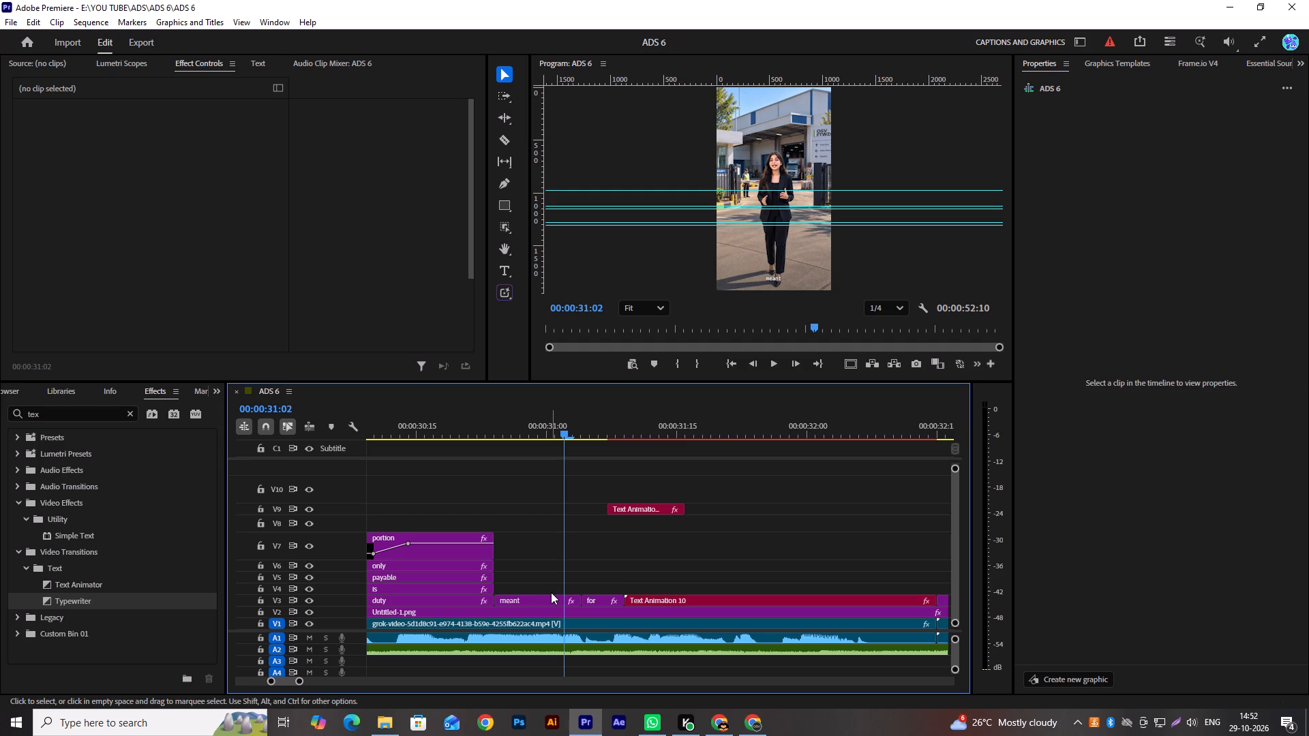
{"action": "scroll", "coordinate": [792, 566], "scroll_direction": "down", "scroll_amount": 2}
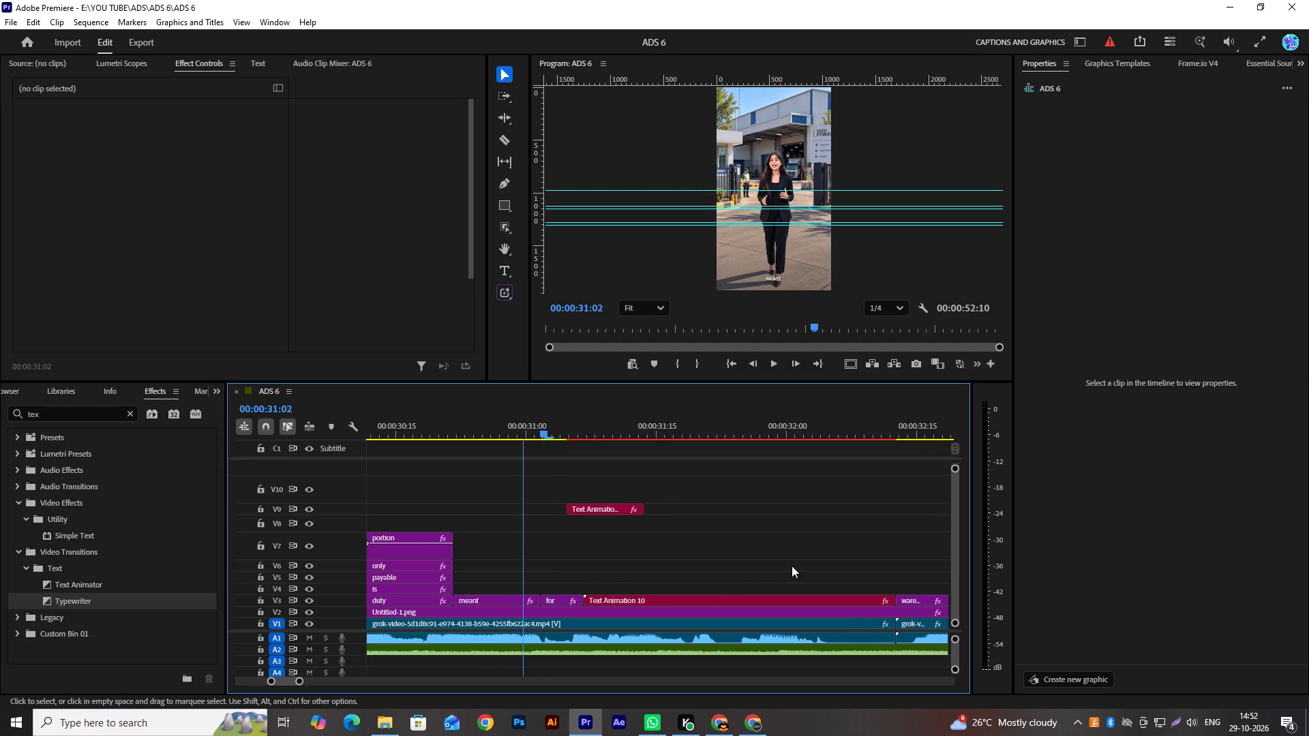
{"action": "scroll", "coordinate": [792, 566], "scroll_direction": "down", "scroll_amount": 2}
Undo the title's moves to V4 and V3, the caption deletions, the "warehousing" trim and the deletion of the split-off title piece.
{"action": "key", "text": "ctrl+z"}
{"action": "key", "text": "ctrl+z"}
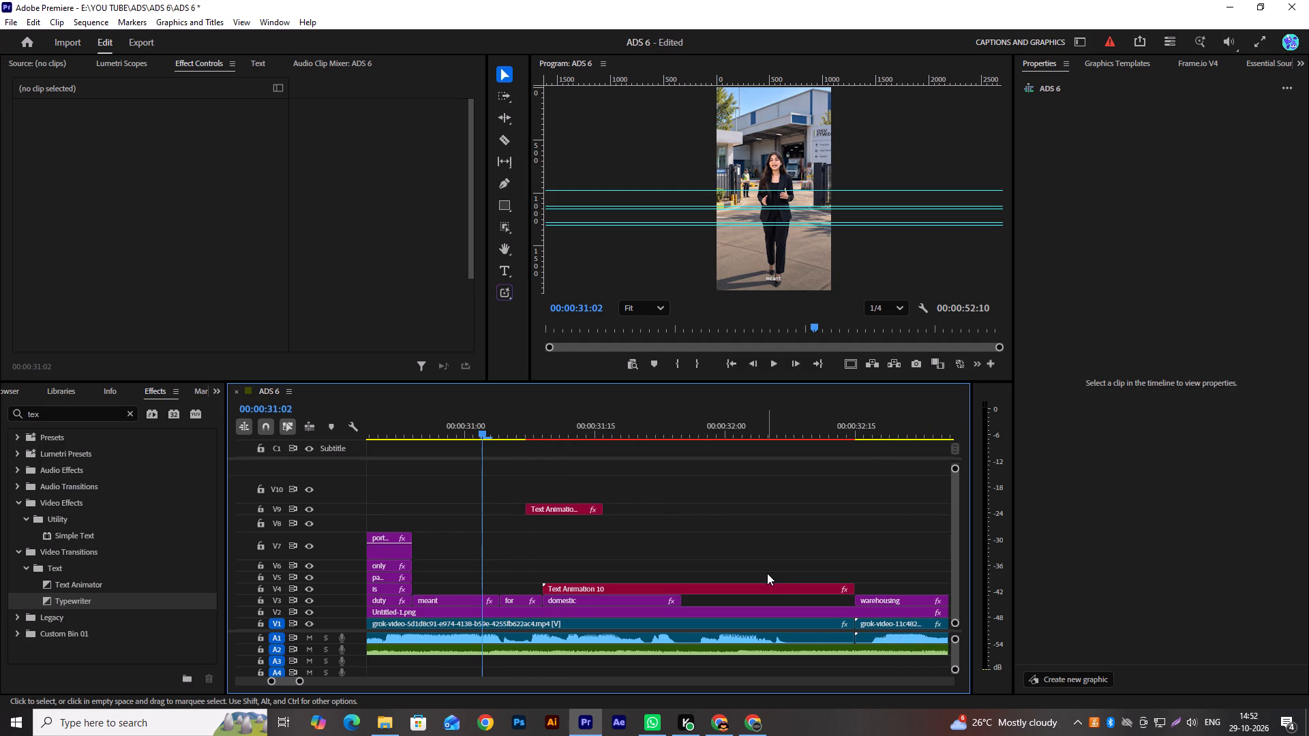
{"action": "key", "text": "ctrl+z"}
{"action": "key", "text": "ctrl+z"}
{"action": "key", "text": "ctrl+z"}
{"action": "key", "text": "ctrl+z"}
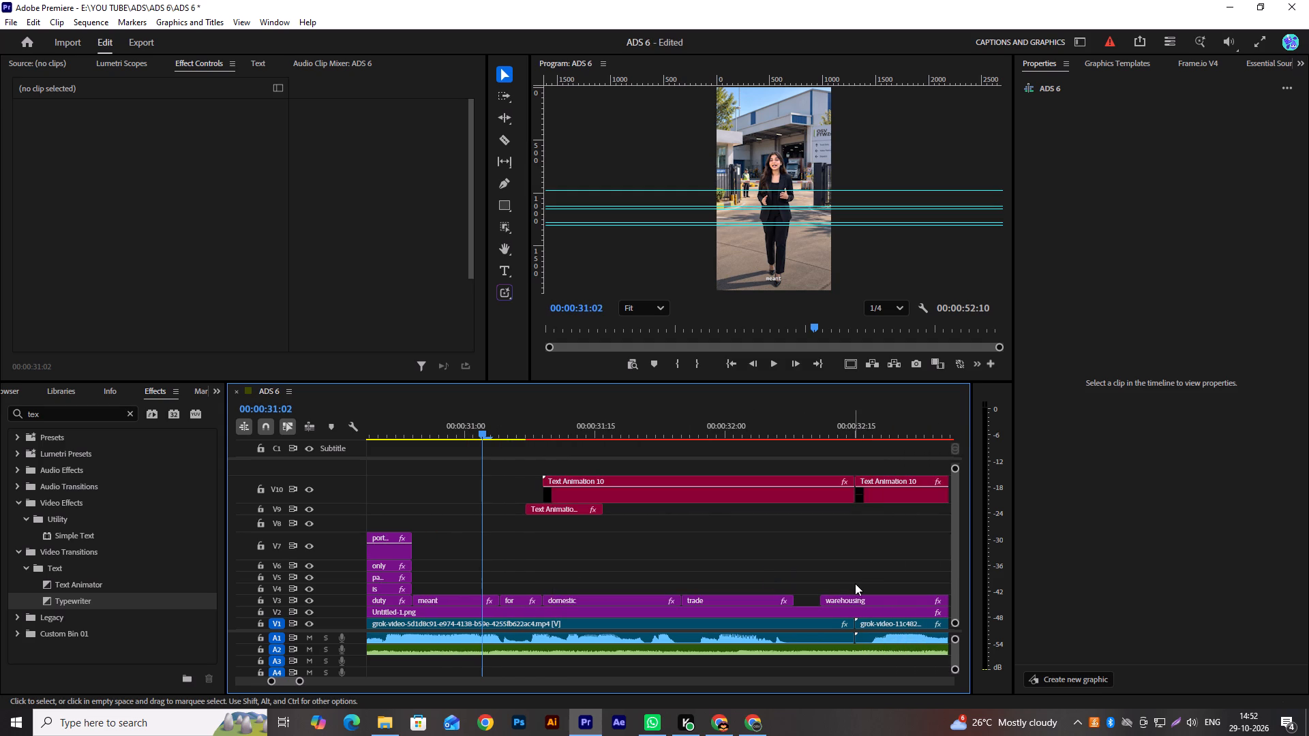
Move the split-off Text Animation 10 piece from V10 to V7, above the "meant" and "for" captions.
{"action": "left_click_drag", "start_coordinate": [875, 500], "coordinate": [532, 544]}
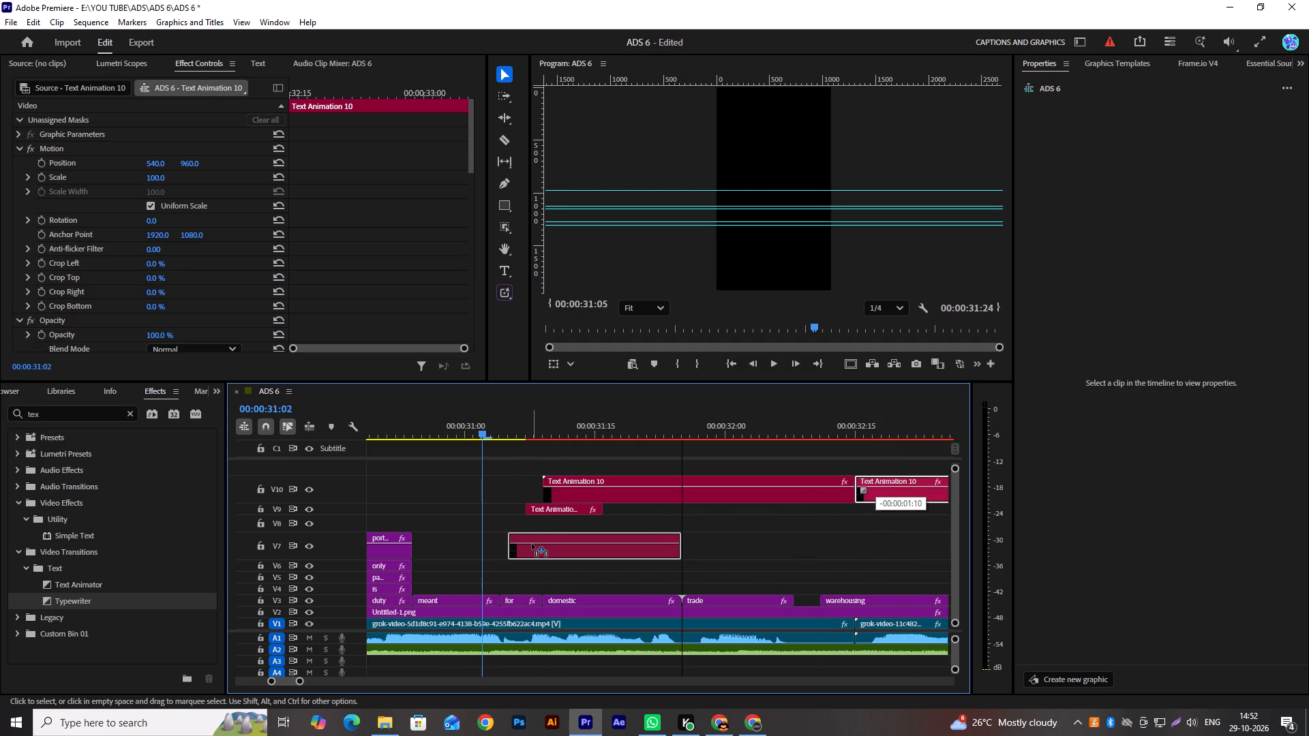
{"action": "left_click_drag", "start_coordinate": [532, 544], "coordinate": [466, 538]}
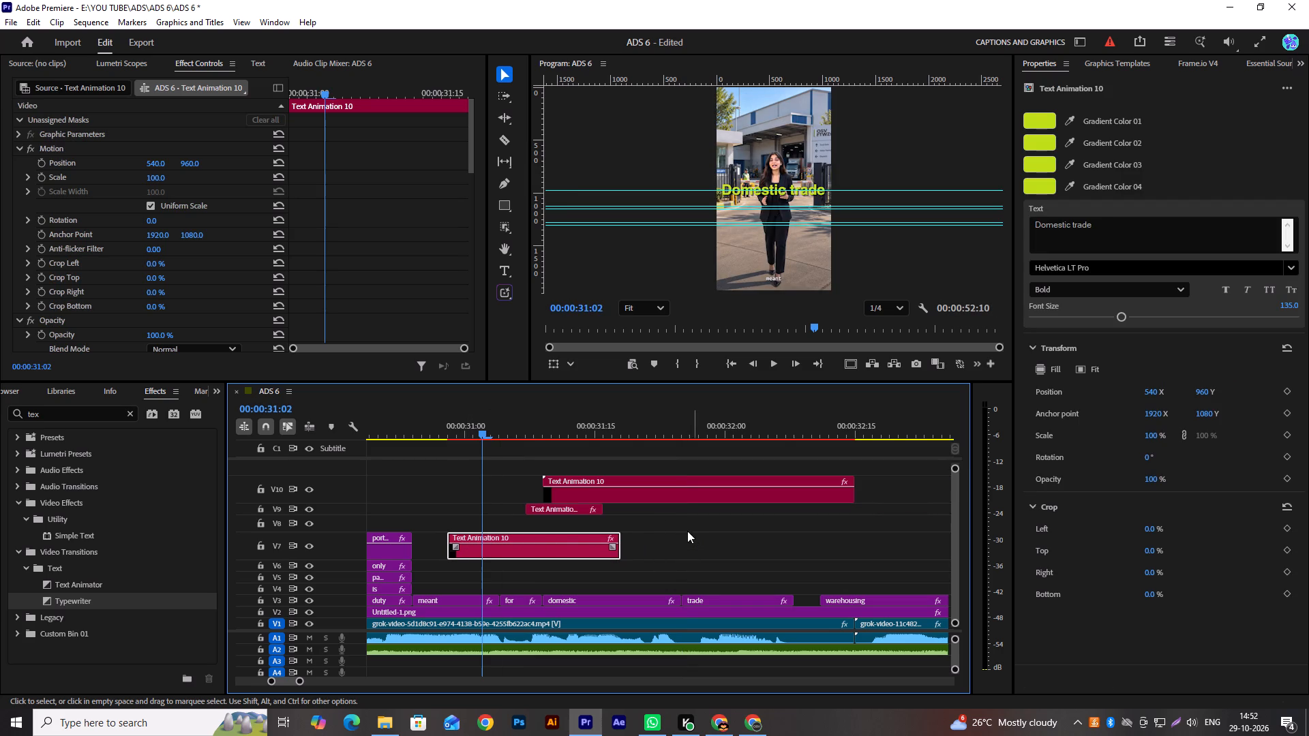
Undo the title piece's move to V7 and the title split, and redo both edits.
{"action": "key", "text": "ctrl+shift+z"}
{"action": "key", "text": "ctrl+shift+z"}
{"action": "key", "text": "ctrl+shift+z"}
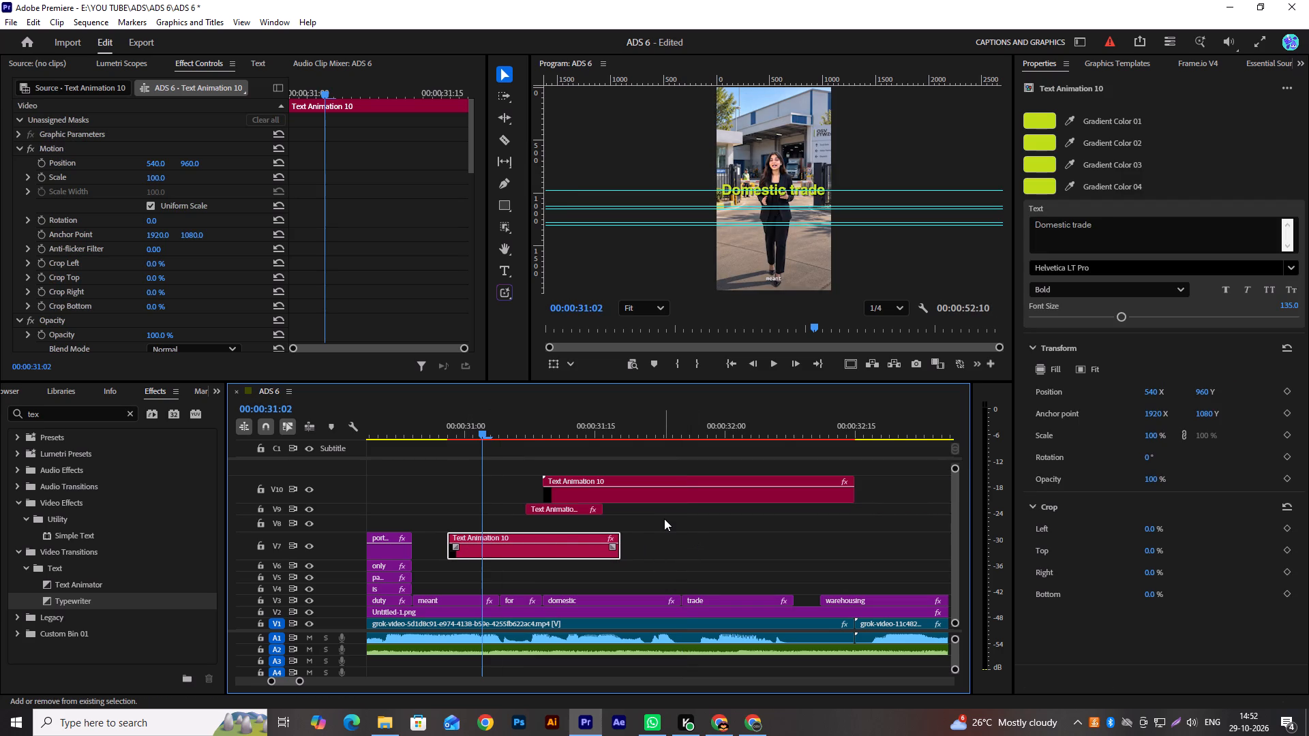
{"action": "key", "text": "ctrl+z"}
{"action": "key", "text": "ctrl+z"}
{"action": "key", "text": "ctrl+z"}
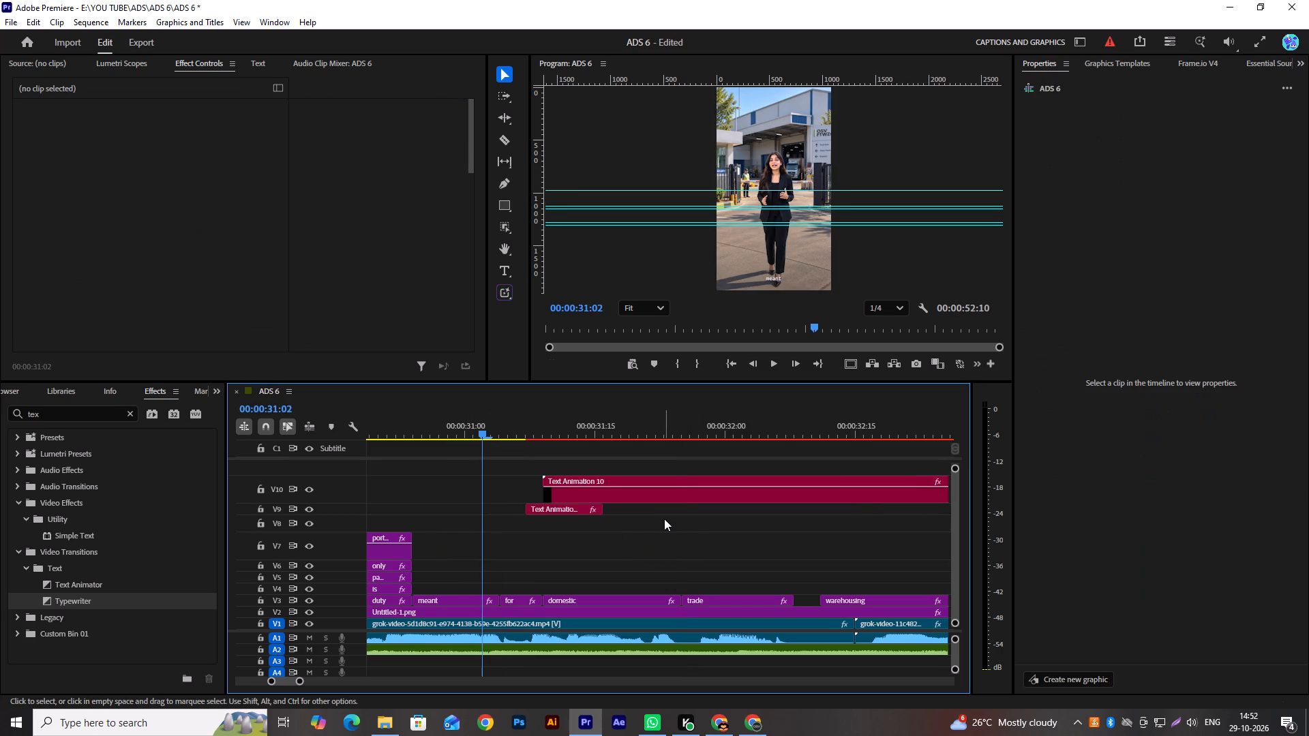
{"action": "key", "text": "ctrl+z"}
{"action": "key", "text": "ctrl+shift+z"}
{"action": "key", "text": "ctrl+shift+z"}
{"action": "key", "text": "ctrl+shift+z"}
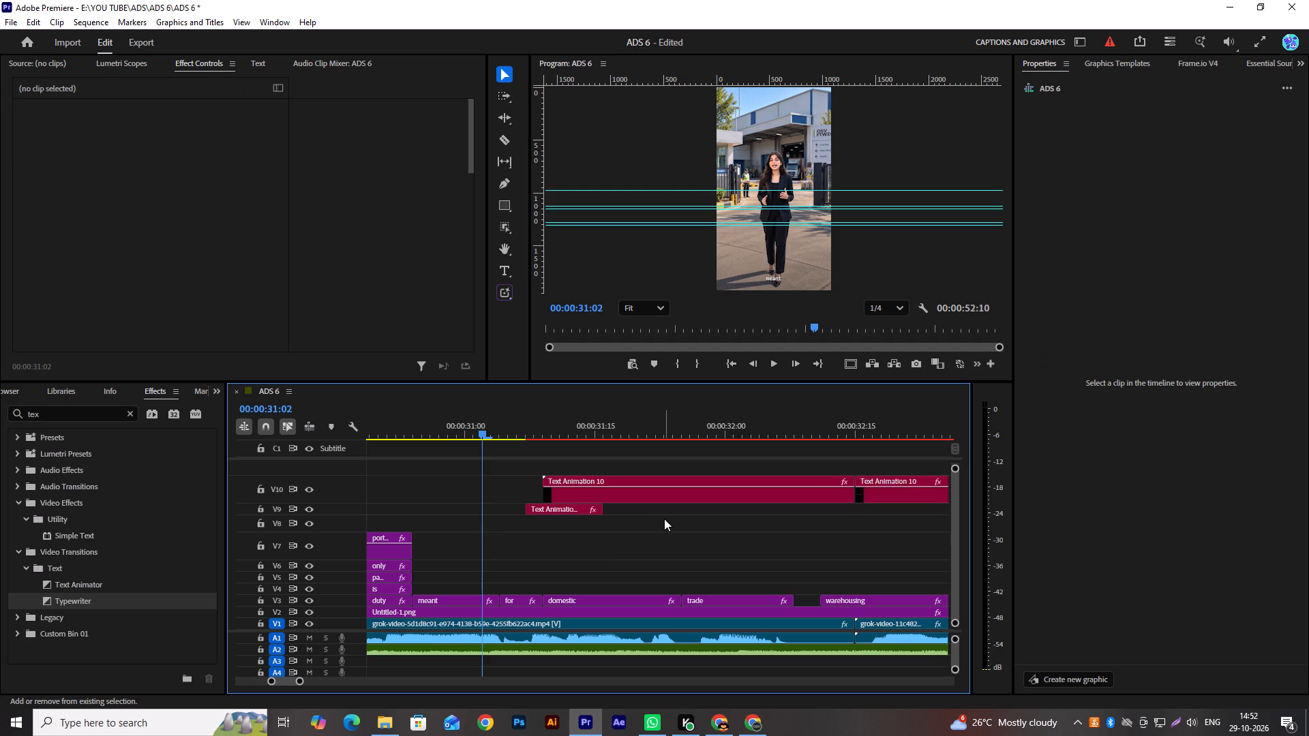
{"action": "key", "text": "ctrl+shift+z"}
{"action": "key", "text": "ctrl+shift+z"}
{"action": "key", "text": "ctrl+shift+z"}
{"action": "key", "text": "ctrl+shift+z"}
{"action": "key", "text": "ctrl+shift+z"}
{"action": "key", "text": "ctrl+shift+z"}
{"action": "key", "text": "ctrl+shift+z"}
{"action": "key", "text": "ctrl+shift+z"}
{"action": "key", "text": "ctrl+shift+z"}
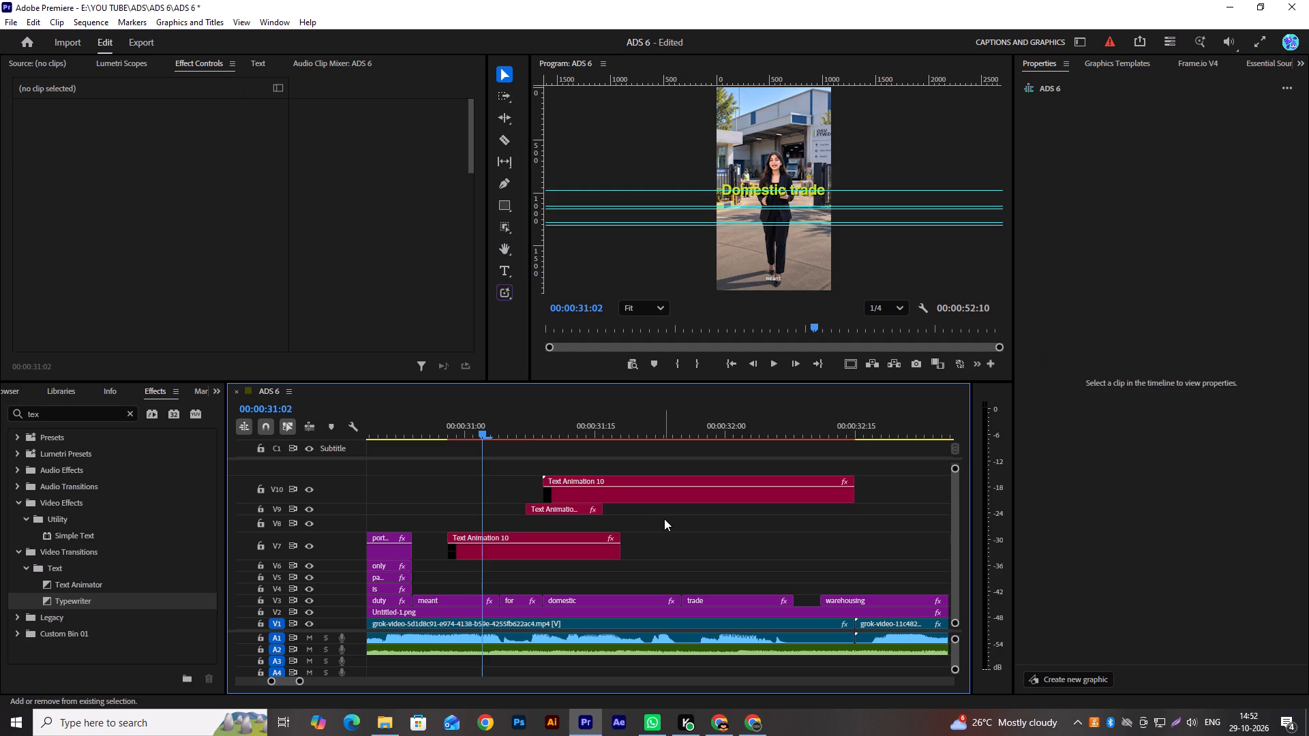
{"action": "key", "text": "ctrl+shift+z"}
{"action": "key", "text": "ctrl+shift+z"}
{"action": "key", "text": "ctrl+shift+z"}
Delete the short split-off Text Animation 10 piece from V7.
{"action": "left_click", "coordinate": [555, 547]}
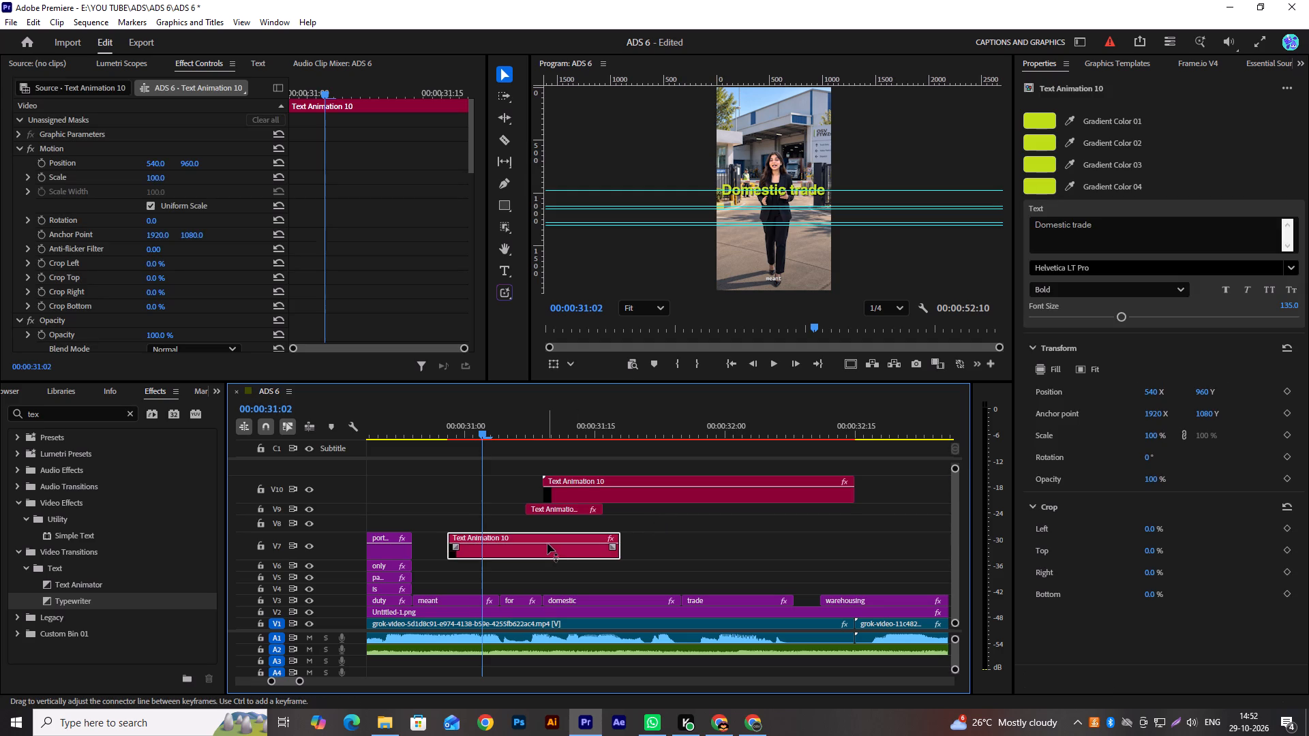
{"action": "key", "text": "Delete"}
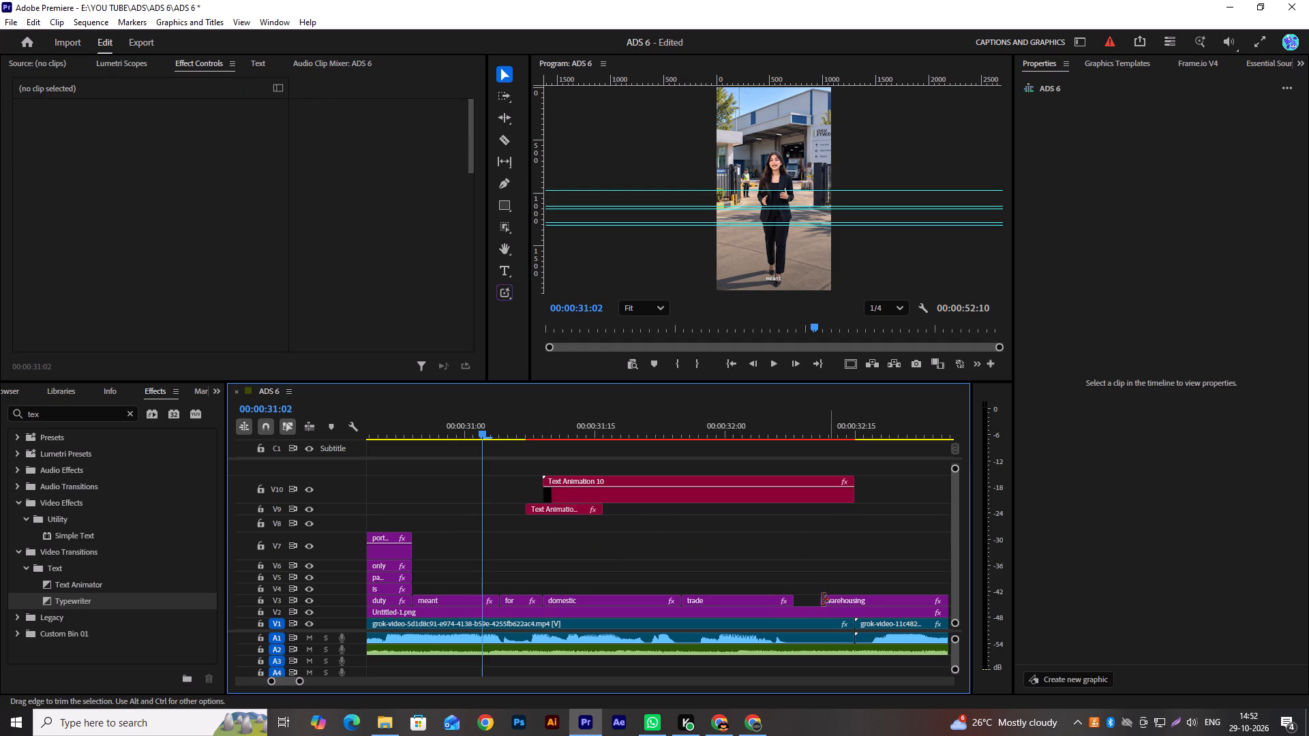
Trim the start of the "warehousing" caption on V3 to the V1 cut near 00:00:32:15.
{"action": "left_click_drag", "start_coordinate": [821, 598], "coordinate": [857, 603]}
Replace the "trade" and "domestic" captions on V3 with the Text Animation 10 title from V10, keeping its timing.
{"action": "left_click", "coordinate": [747, 602]}
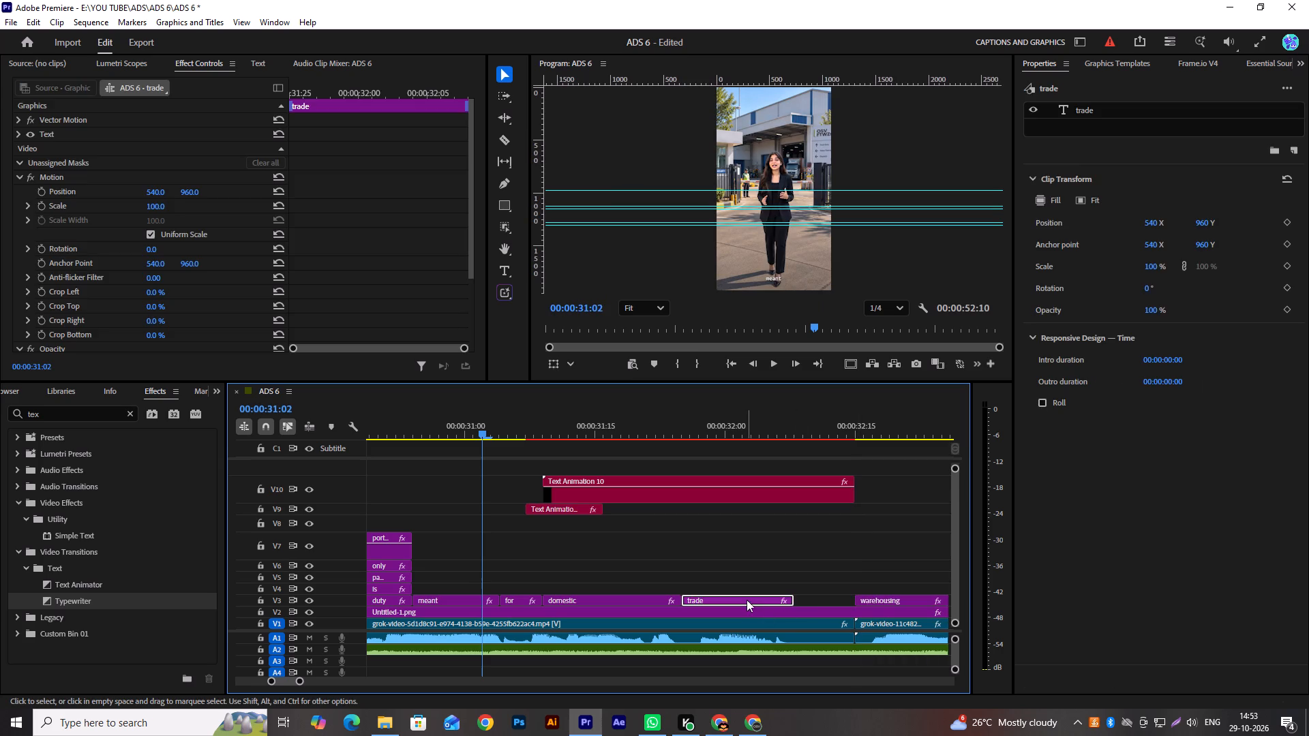
{"action": "left_click", "coordinate": [614, 594]}
{"action": "left_click", "coordinate": [616, 597]}
{"action": "key", "text": "Delete"}
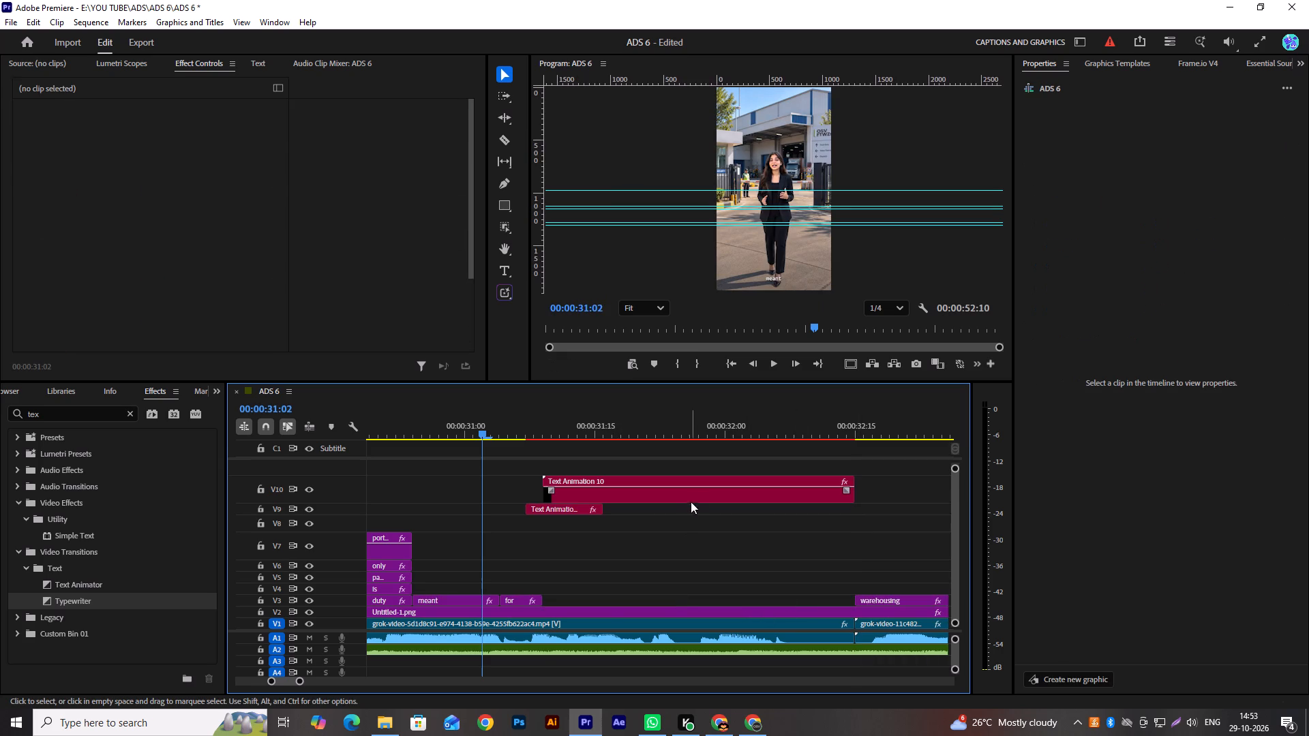
{"action": "left_click_drag", "start_coordinate": [695, 497], "coordinate": [699, 598]}
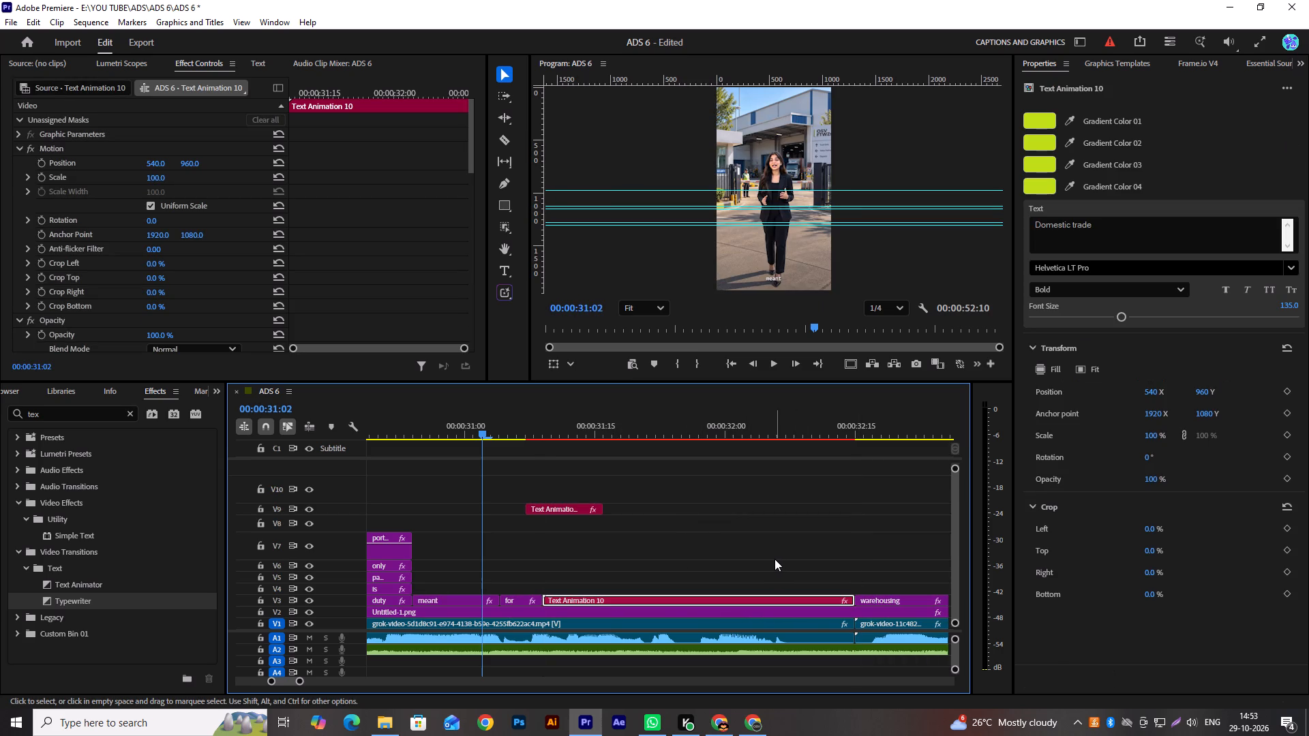
Play and scrub through the "Domestic trade" title with the preview magnified to check its animation and placement.
{"action": "scroll", "coordinate": [864, 307], "scroll_direction": "up", "scroll_amount": 2}
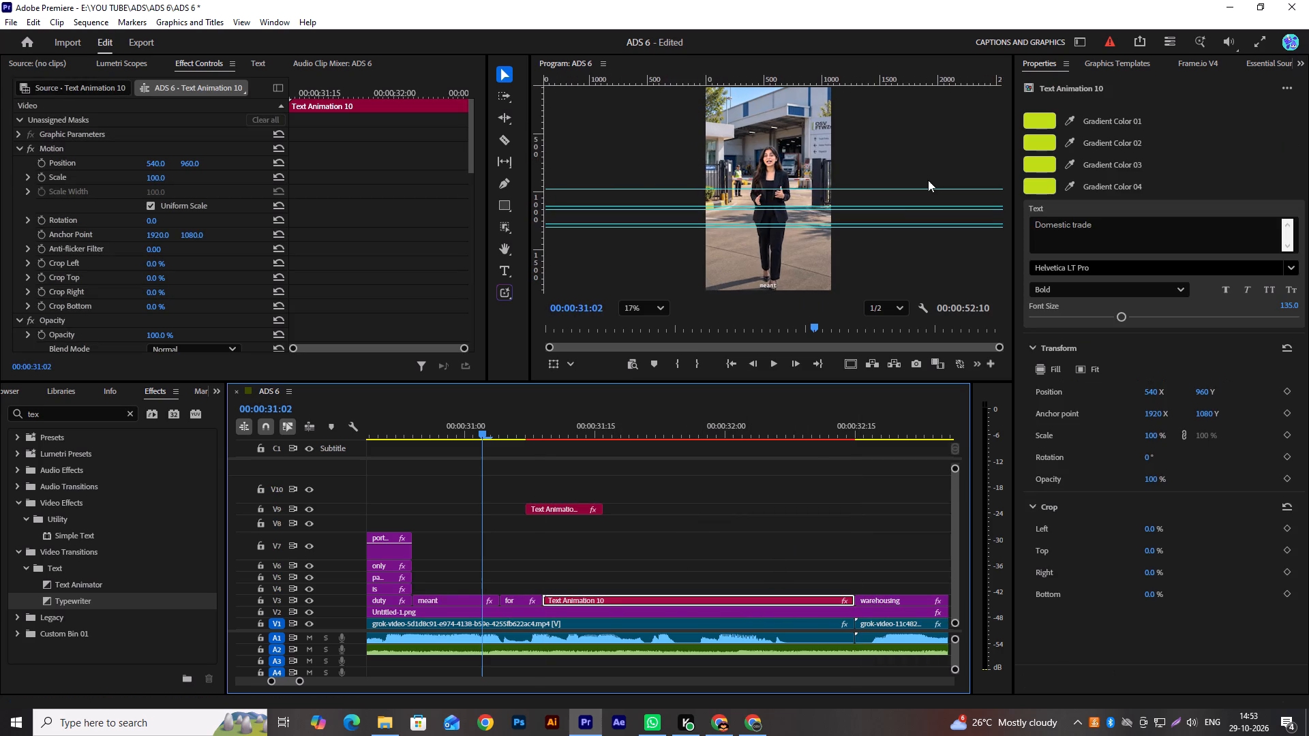
{"action": "scroll", "coordinate": [784, 472], "scroll_direction": "up", "scroll_amount": 3}
{"action": "left_click_drag", "start_coordinate": [707, 431], "coordinate": [719, 437]}
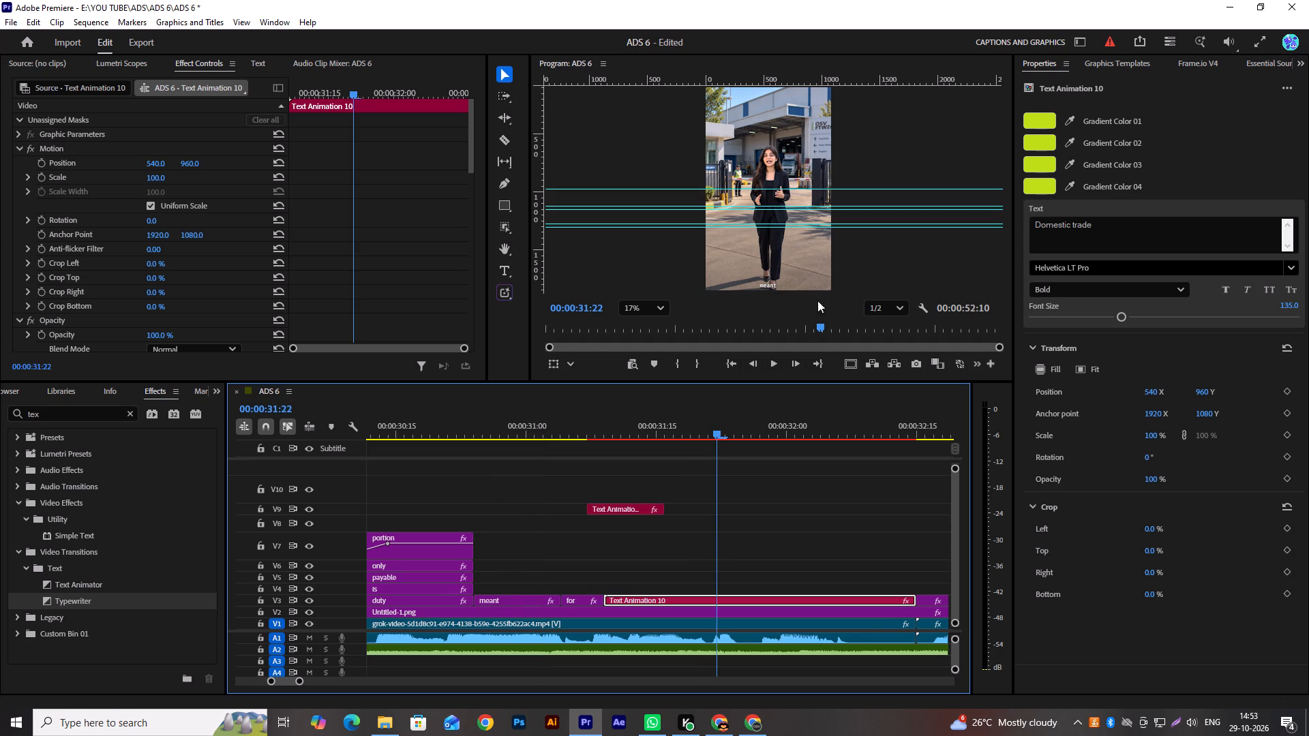
{"action": "scroll", "coordinate": [792, 177], "scroll_direction": "up", "scroll_amount": 8}
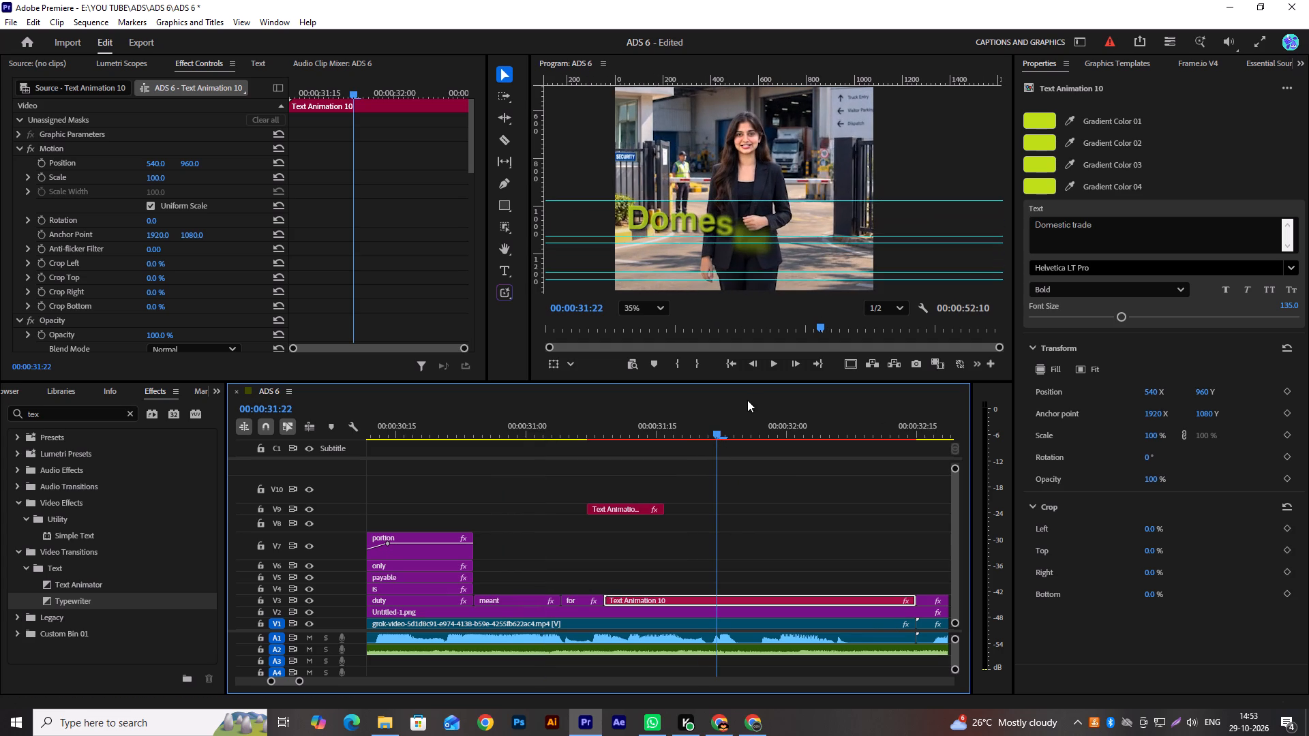
{"action": "key", "text": "space"}
{"action": "key", "text": "space"}
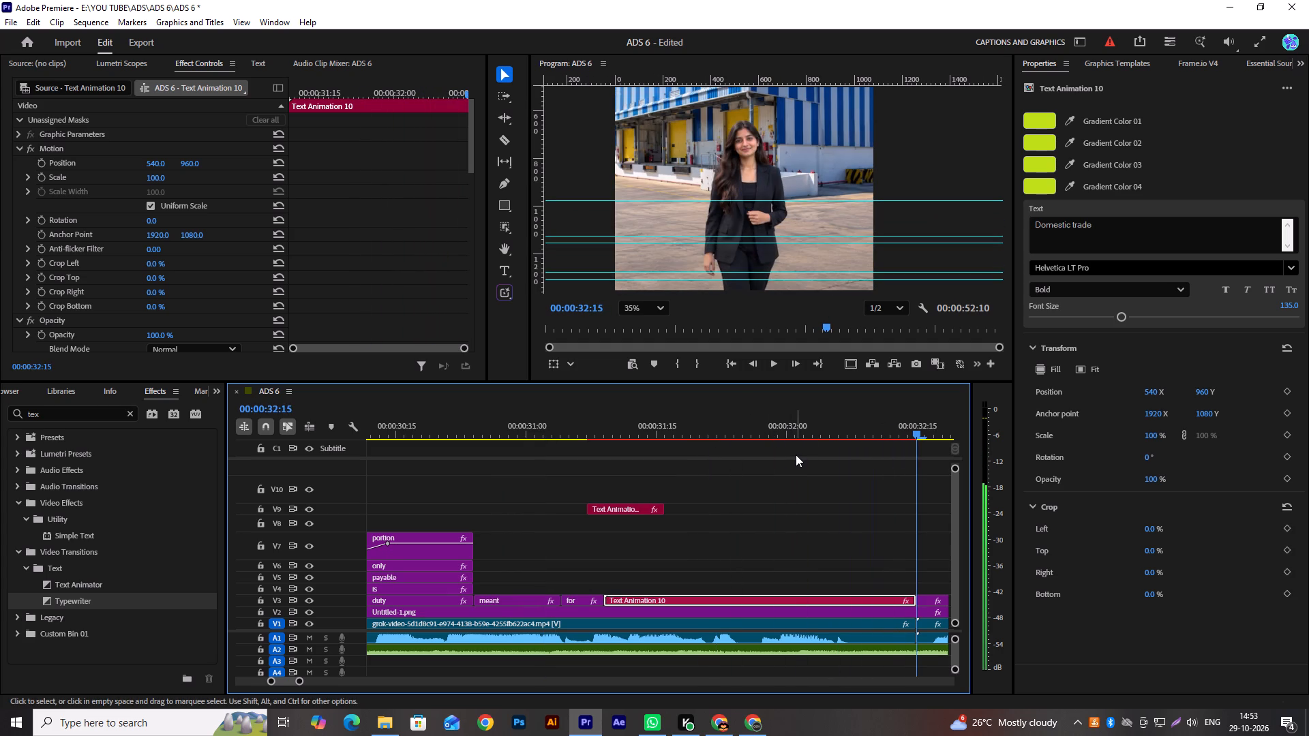
{"action": "left_click_drag", "start_coordinate": [822, 434], "coordinate": [834, 434]}
{"action": "left_click_drag", "start_coordinate": [835, 434], "coordinate": [837, 434]}
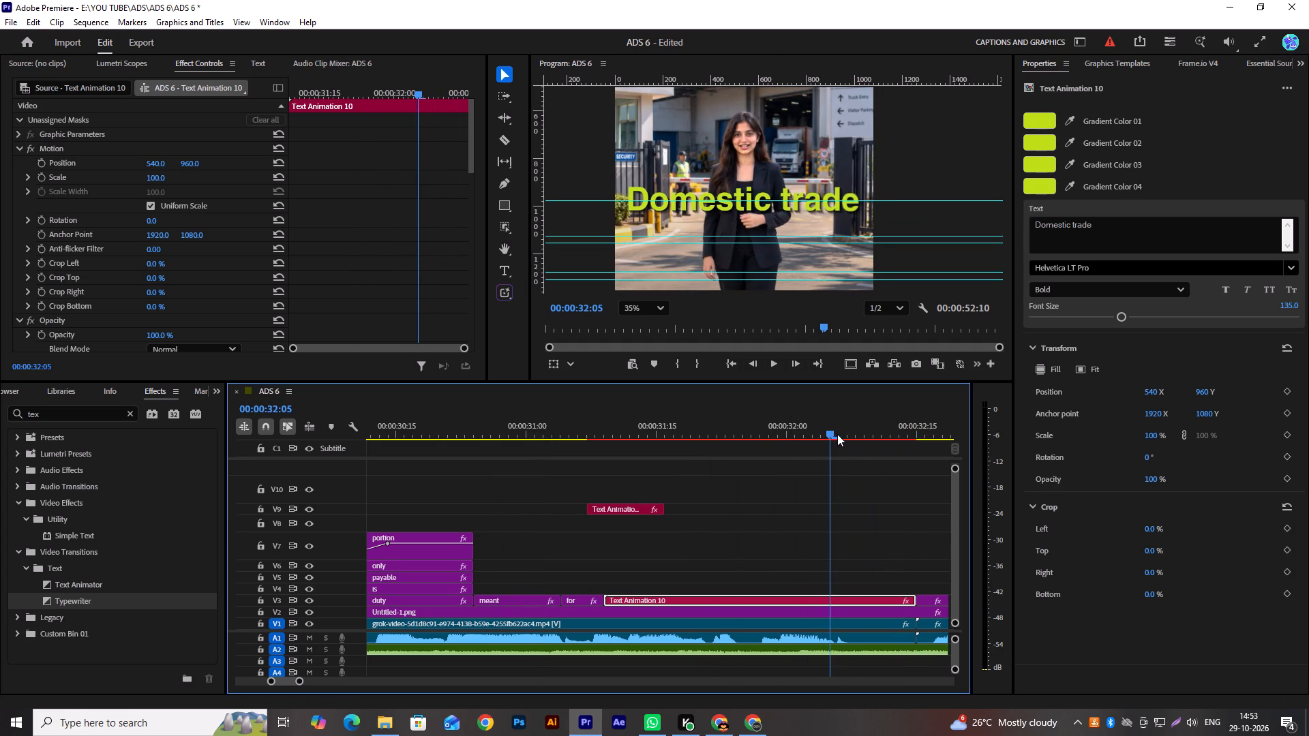
{"action": "left_click_drag", "start_coordinate": [837, 434], "coordinate": [865, 436]}
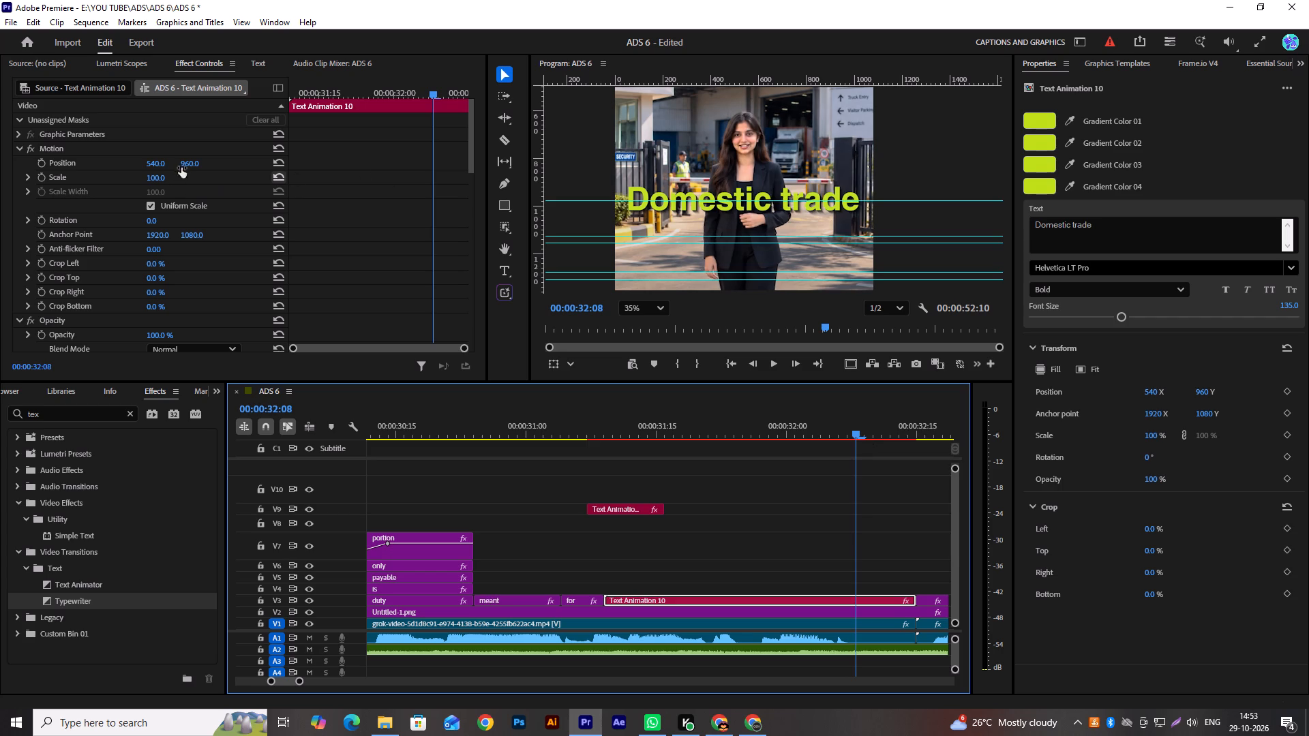
Set the "Domestic trade" title's vertical position to 1050 and fit the whole frame in the preview.
{"action": "left_click_drag", "start_coordinate": [192, 161], "coordinate": [240, 167]}
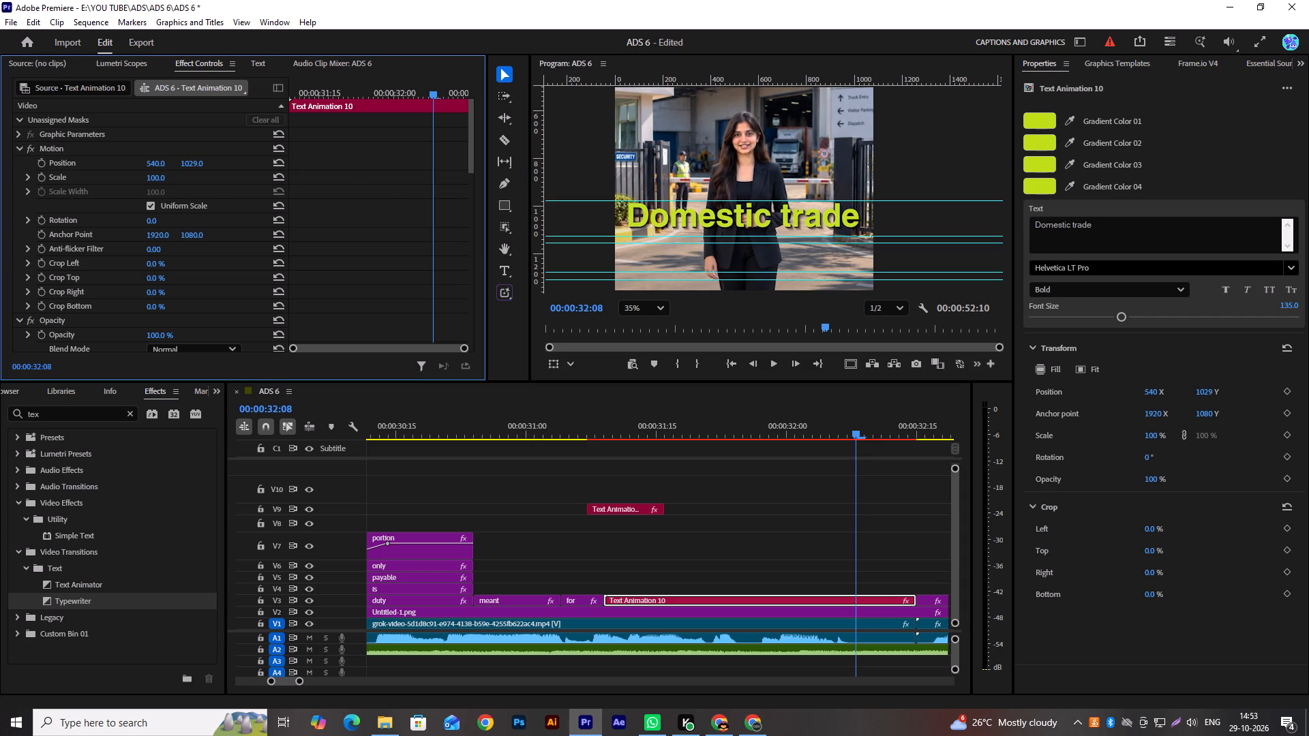
{"action": "left_click_drag", "start_coordinate": [240, 167], "coordinate": [254, 166]}
{"action": "scroll", "coordinate": [770, 209], "scroll_direction": "down", "scroll_amount": 8}
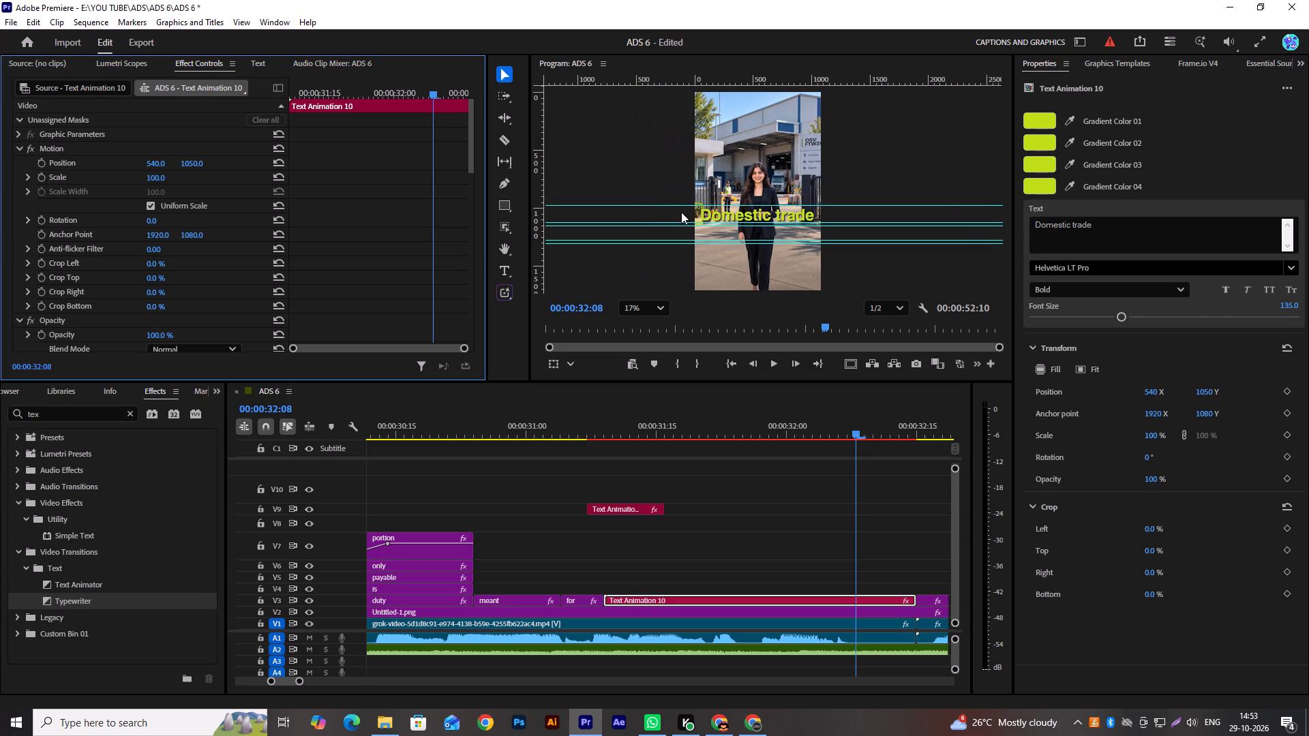
{"action": "left_click", "coordinate": [650, 308]}
{"action": "left_click", "coordinate": [645, 328]}
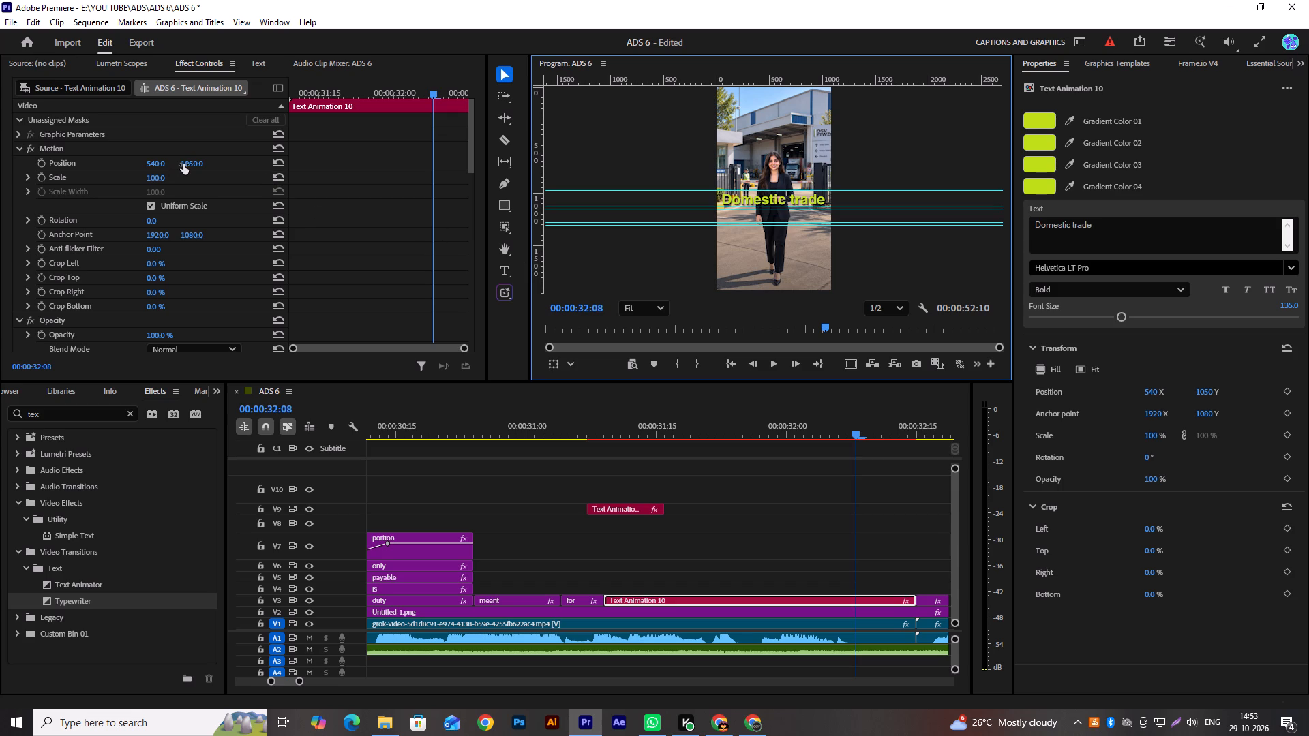
Lower the "Domestic trade" title on V3 to a vertical position of 1192, checking its placement against the earlier "payable" caption.
{"action": "left_click_drag", "start_coordinate": [626, 431], "coordinate": [463, 444]}
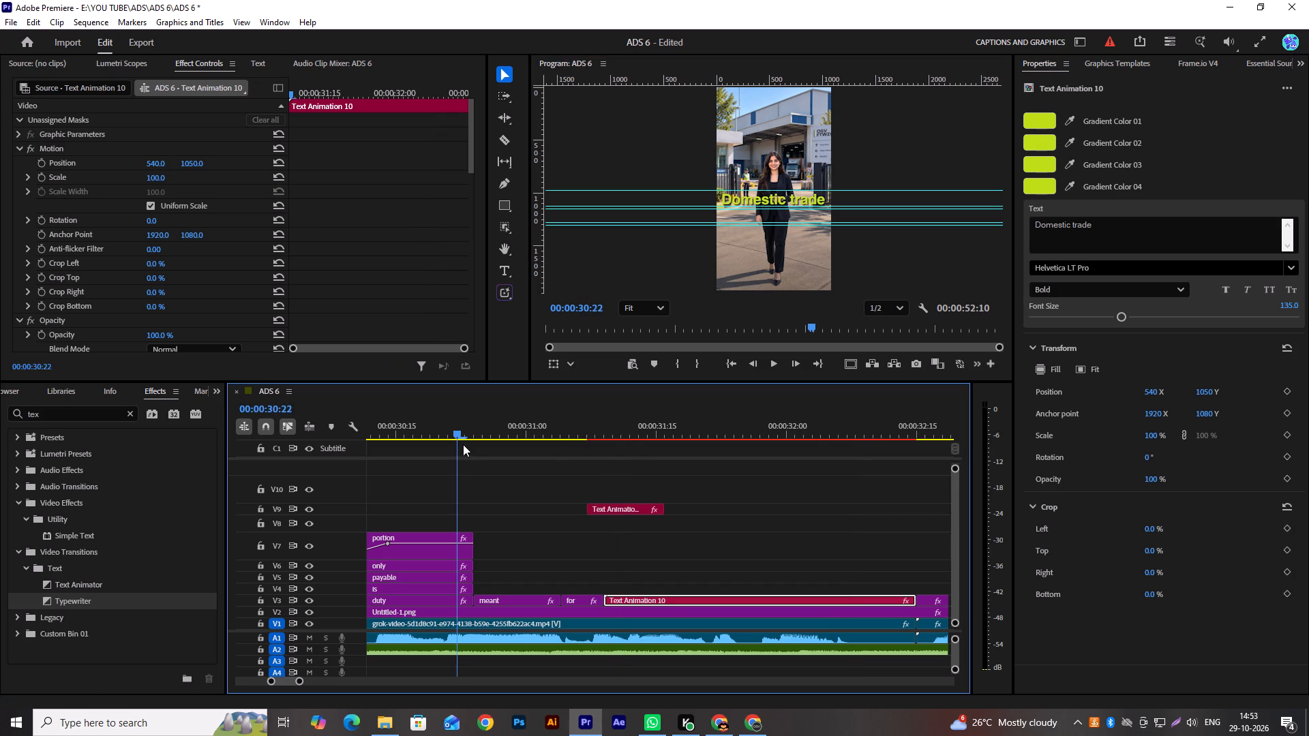
{"action": "left_click_drag", "start_coordinate": [463, 444], "coordinate": [426, 436]}
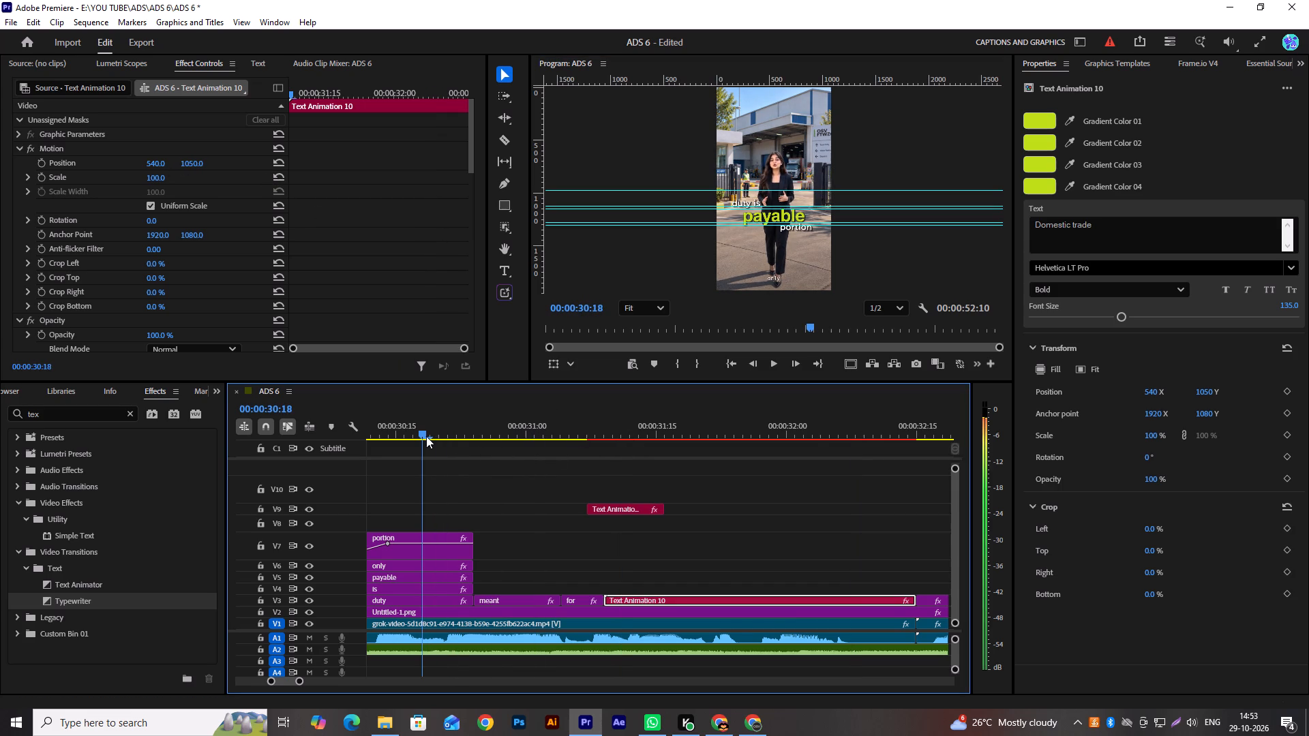
{"action": "left_click_drag", "start_coordinate": [426, 436], "coordinate": [427, 435]}
{"action": "left_click_drag", "start_coordinate": [427, 435], "coordinate": [805, 435]}
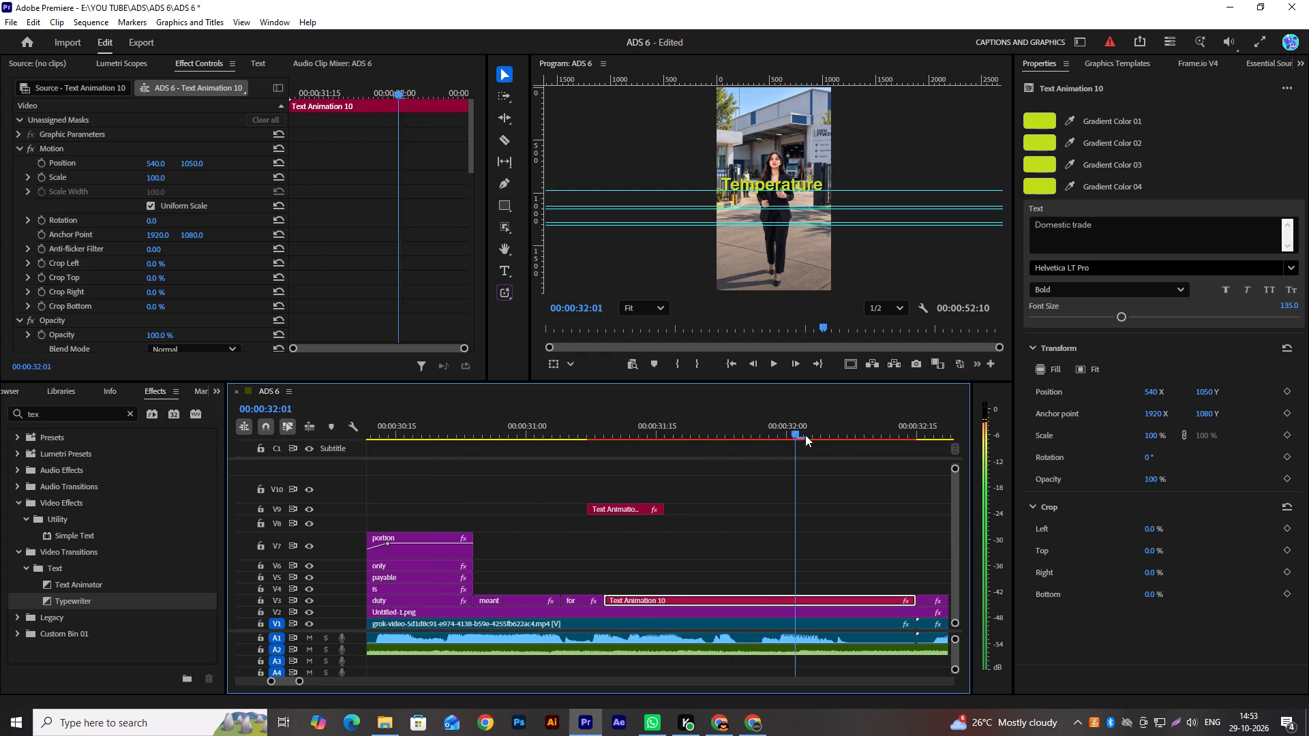
{"action": "left_click_drag", "start_coordinate": [805, 435], "coordinate": [834, 437]}
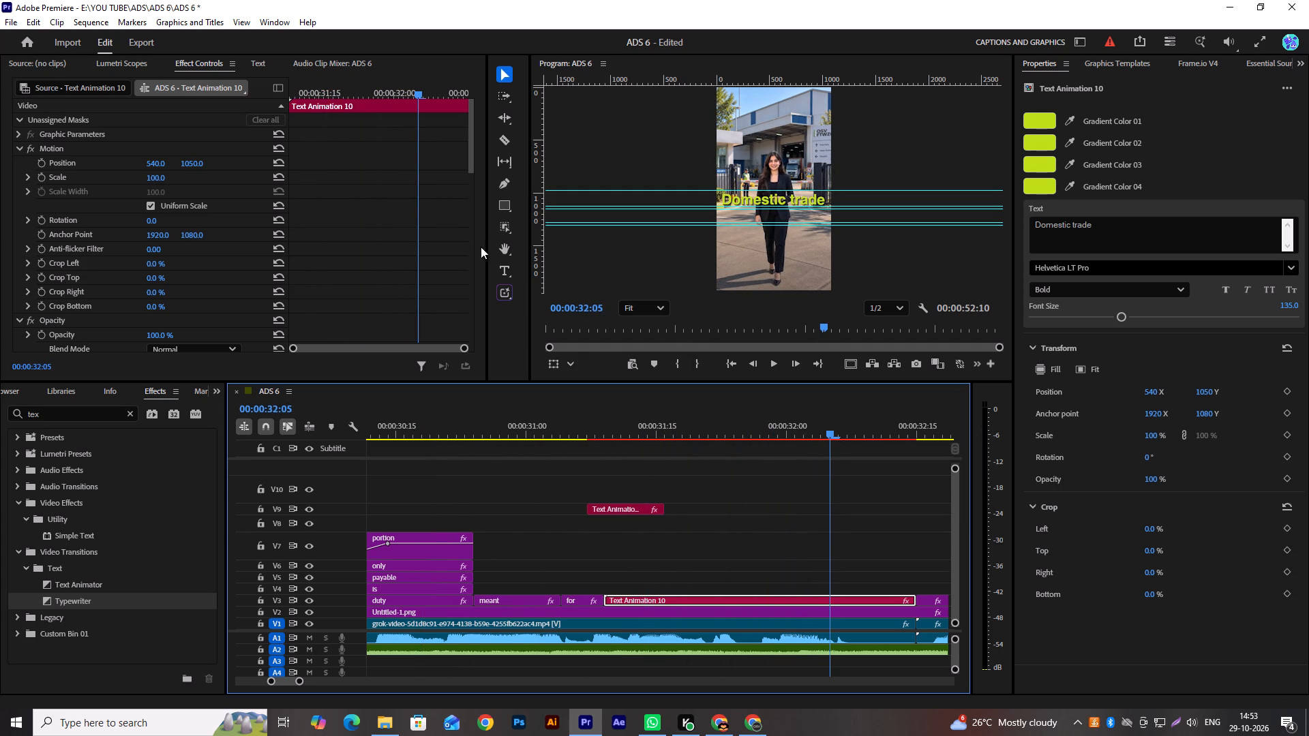
{"action": "left_click_drag", "start_coordinate": [189, 163], "coordinate": [281, 172]}
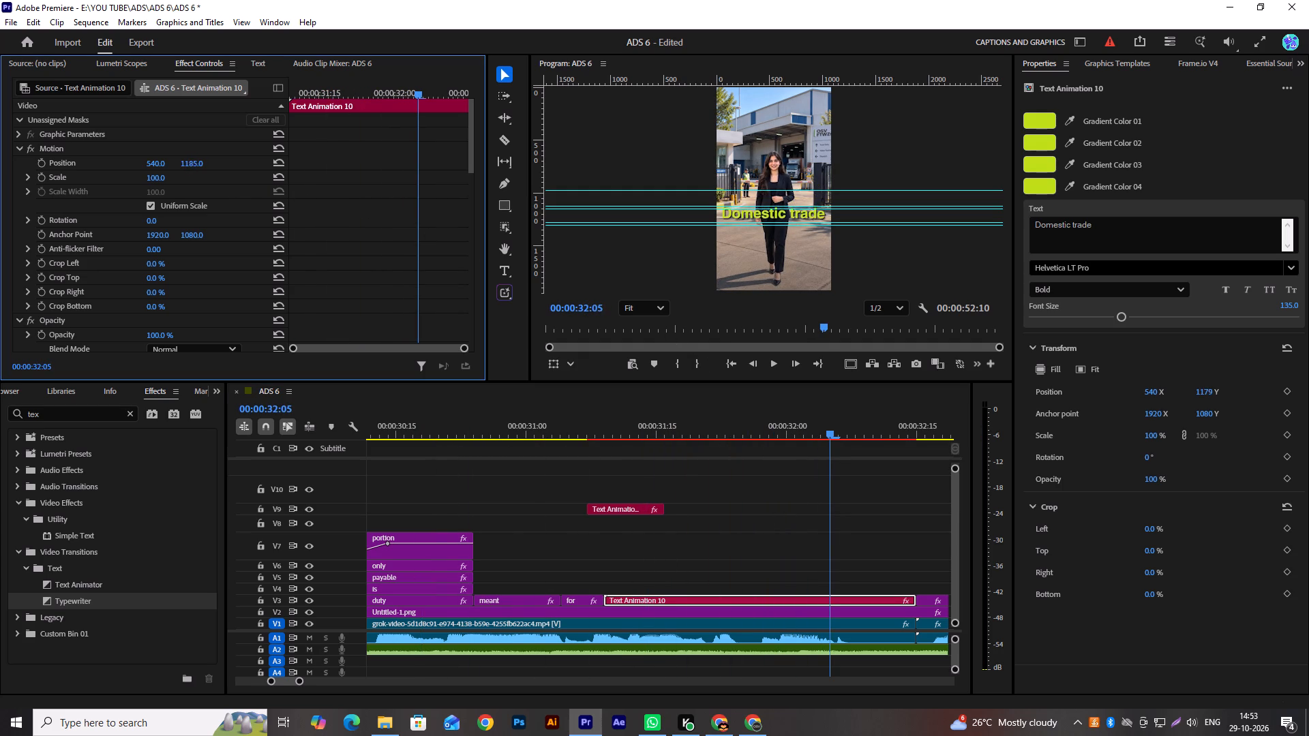
{"action": "left_click_drag", "start_coordinate": [281, 172], "coordinate": [286, 173]}
{"action": "scroll", "coordinate": [815, 218], "scroll_direction": "up", "scroll_amount": 6}
{"action": "scroll", "coordinate": [806, 221], "scroll_direction": "down", "scroll_amount": 1}
{"action": "scroll", "coordinate": [807, 221], "scroll_direction": "up", "scroll_amount": 5}
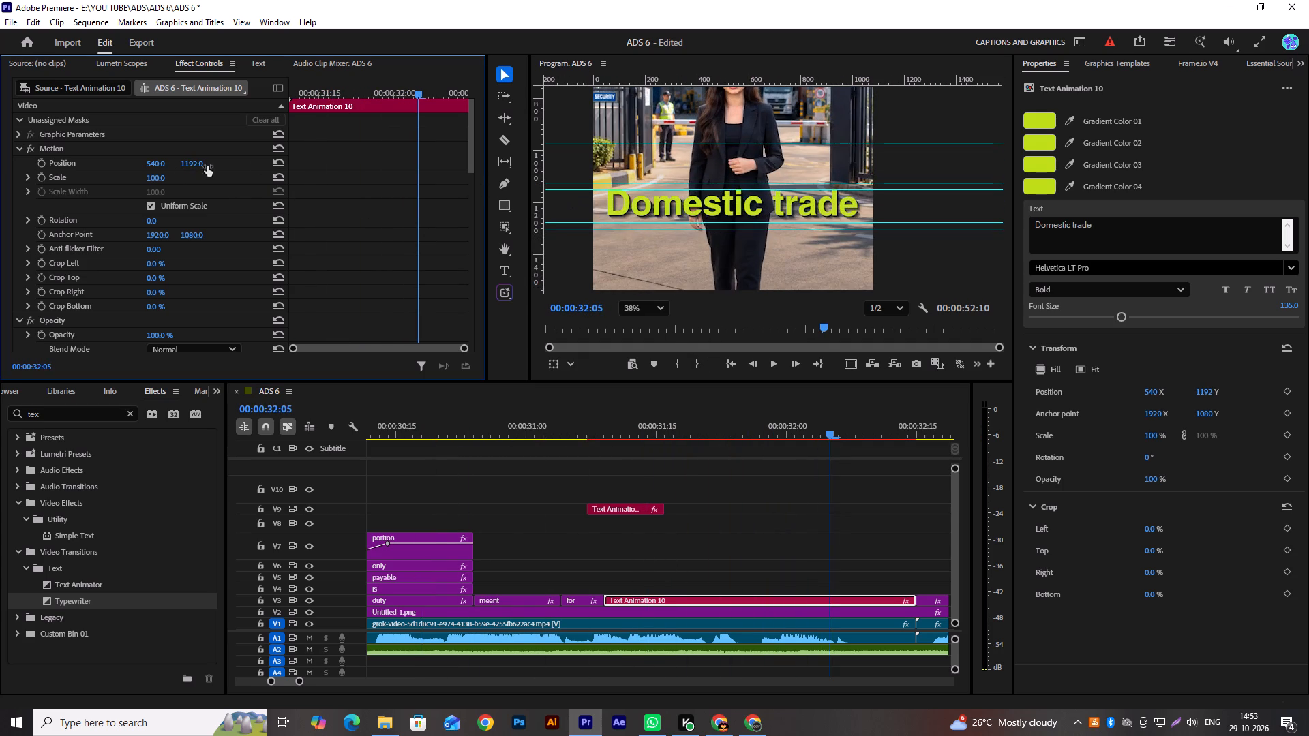
{"action": "left_click", "coordinate": [192, 162]}
{"action": "scroll", "coordinate": [588, 174], "scroll_direction": "up", "scroll_amount": 9}
{"action": "scroll", "coordinate": [664, 166], "scroll_direction": "up", "scroll_amount": 3}
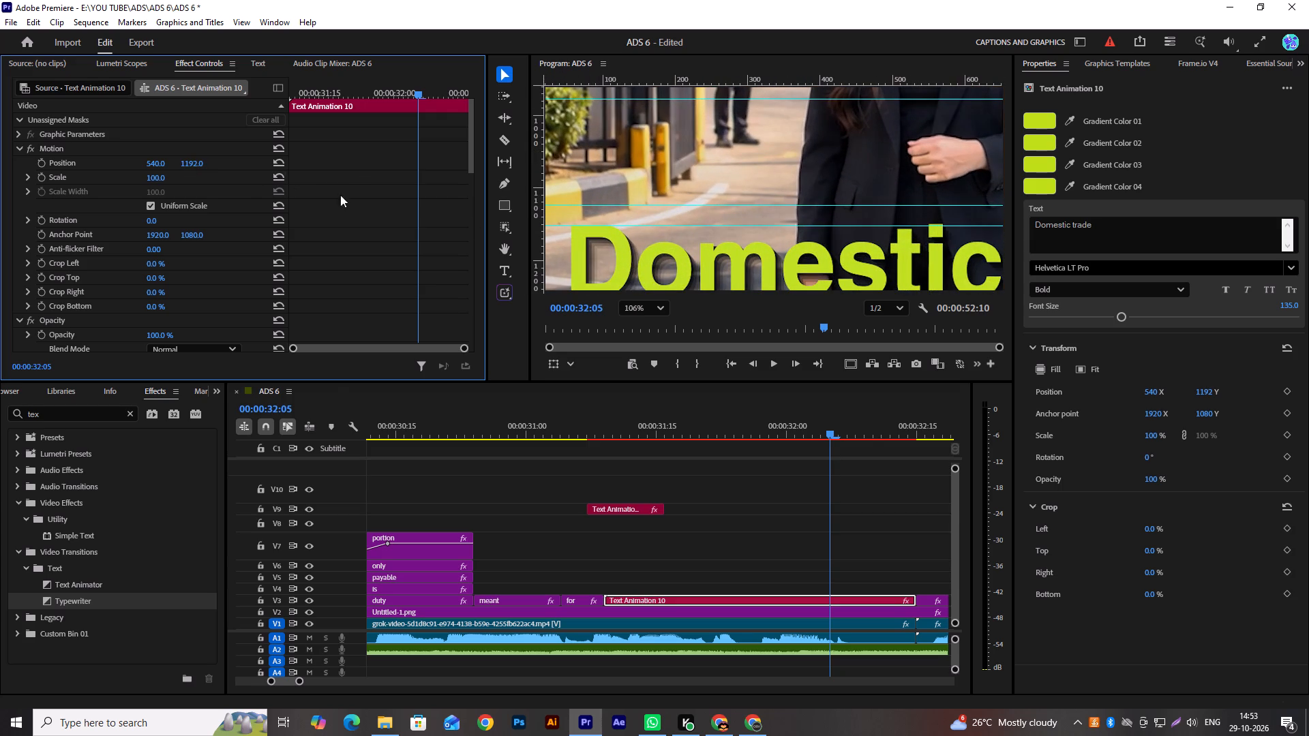
{"action": "scroll", "coordinate": [640, 221], "scroll_direction": "down", "scroll_amount": 14}
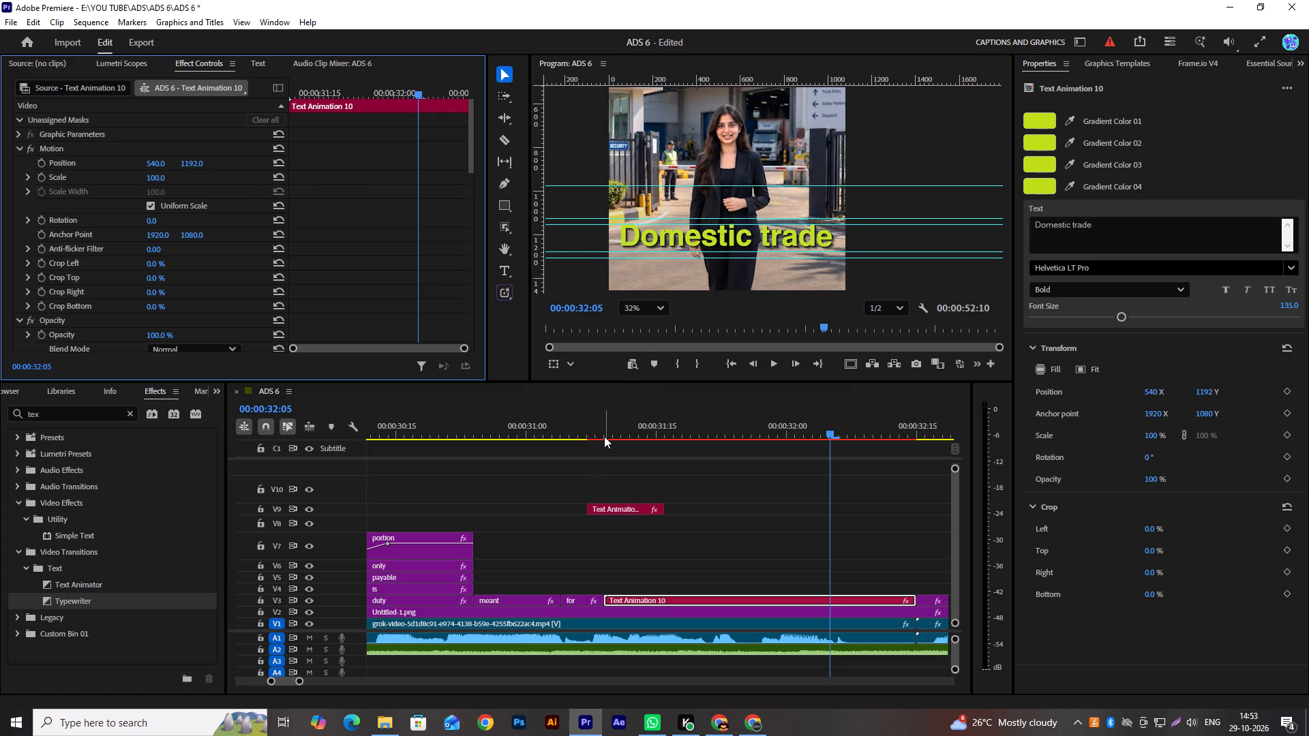
Save the ADS 6 project.
{"action": "left_click_drag", "start_coordinate": [604, 436], "coordinate": [520, 466]}
{"action": "key", "text": "ctrl+s"}
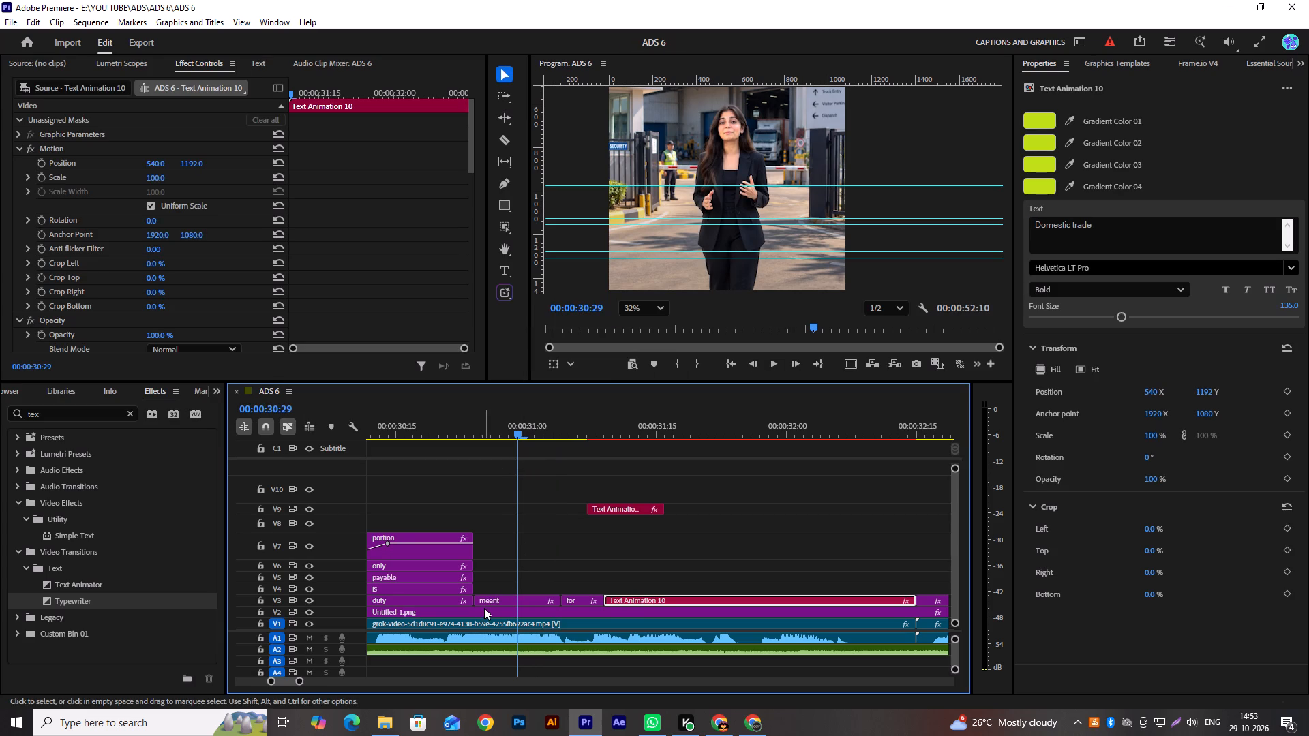
Move the "for" caption up to V4 and extend "meant" on V3 to the start of the Text Animation 10 title, playing the passage back.
{"action": "left_click", "coordinate": [506, 601]}
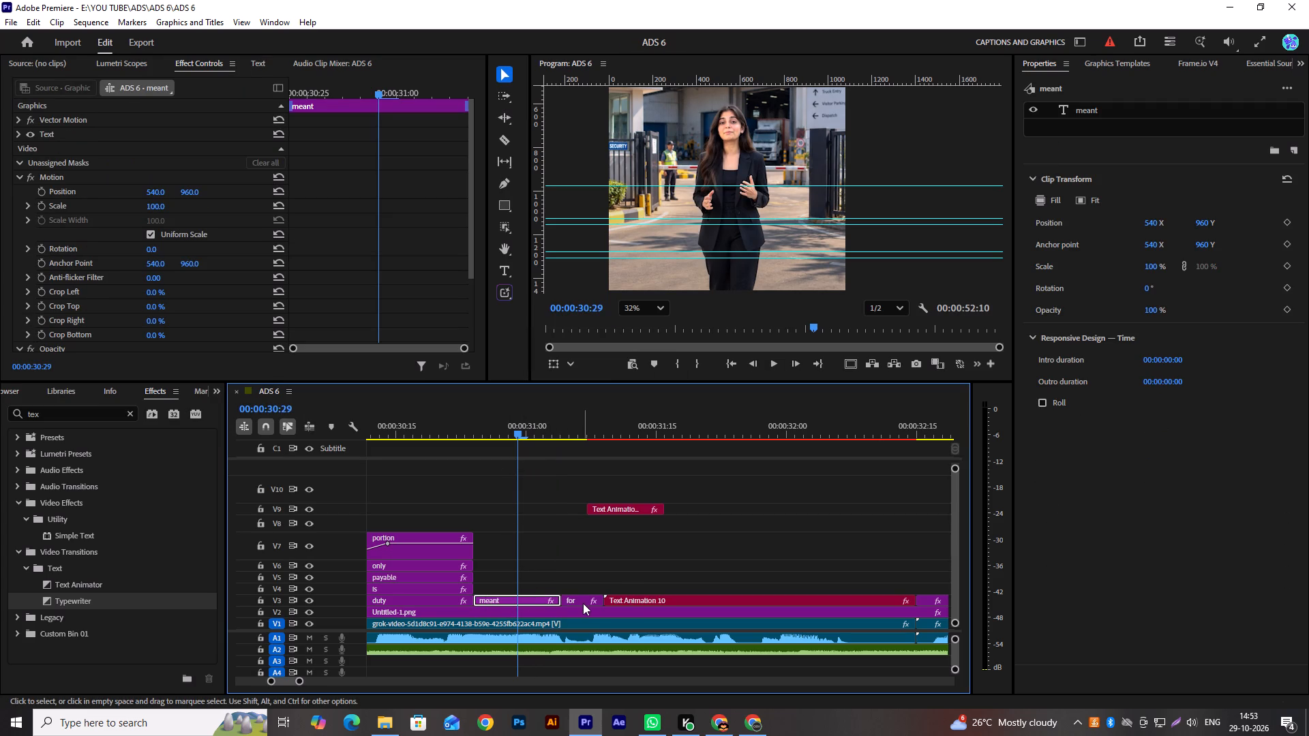
{"action": "left_click_drag", "start_coordinate": [584, 600], "coordinate": [584, 589]}
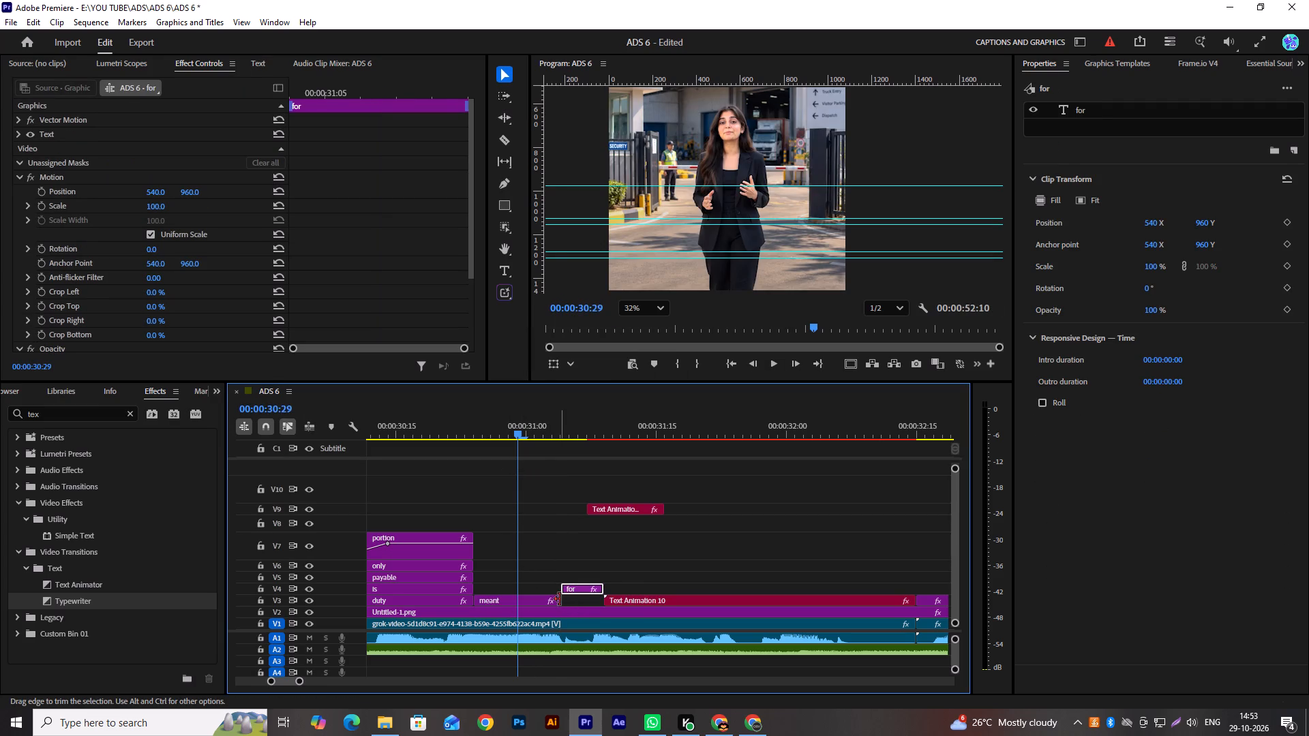
{"action": "left_click_drag", "start_coordinate": [560, 599], "coordinate": [601, 599]}
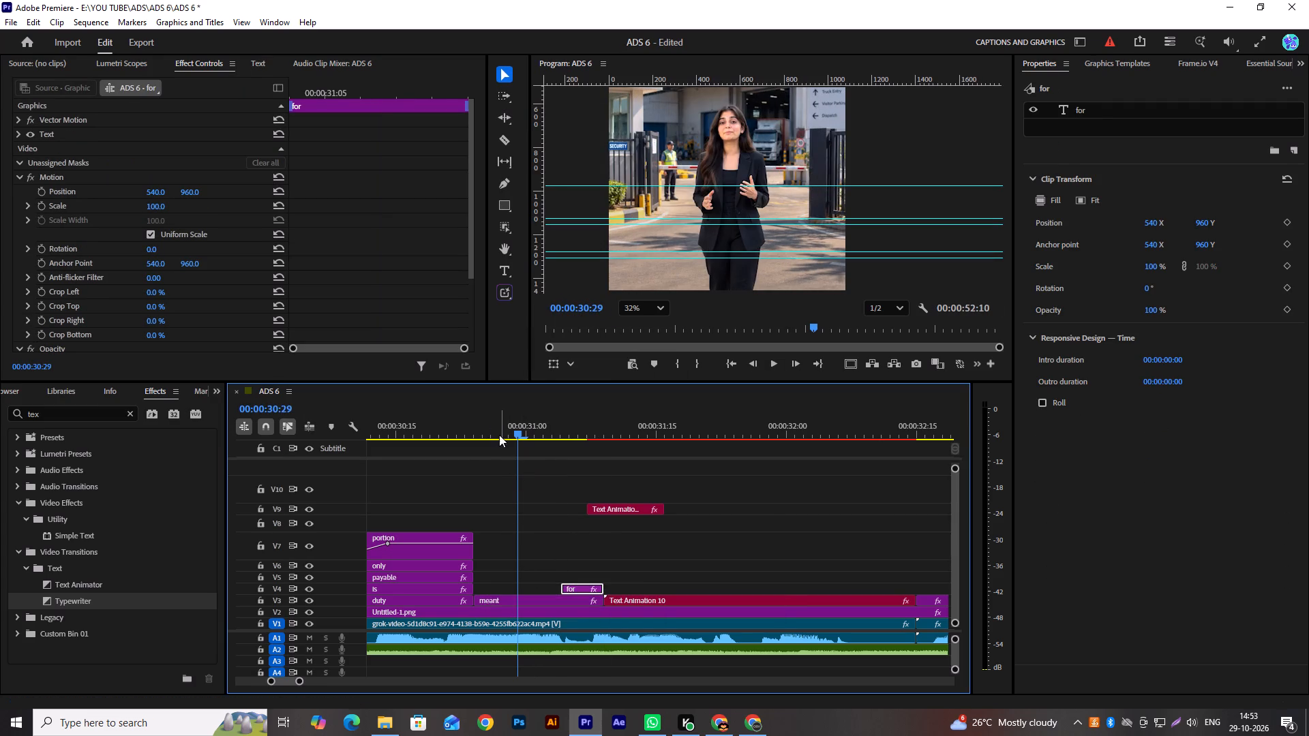
{"action": "left_click_drag", "start_coordinate": [499, 435], "coordinate": [449, 456]}
{"action": "key", "text": "space"}
{"action": "key", "text": "space"}
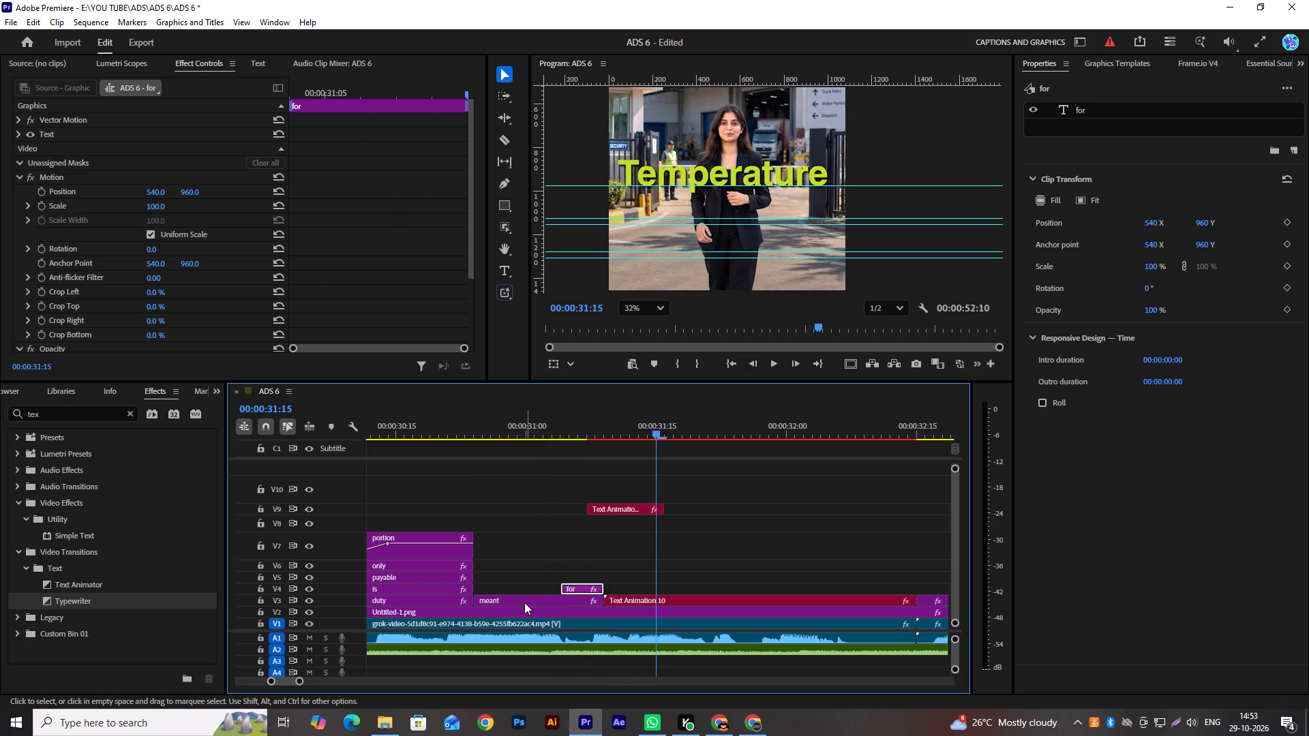
Select the extended "meant" caption on V3.
{"action": "left_click", "coordinate": [524, 600]}
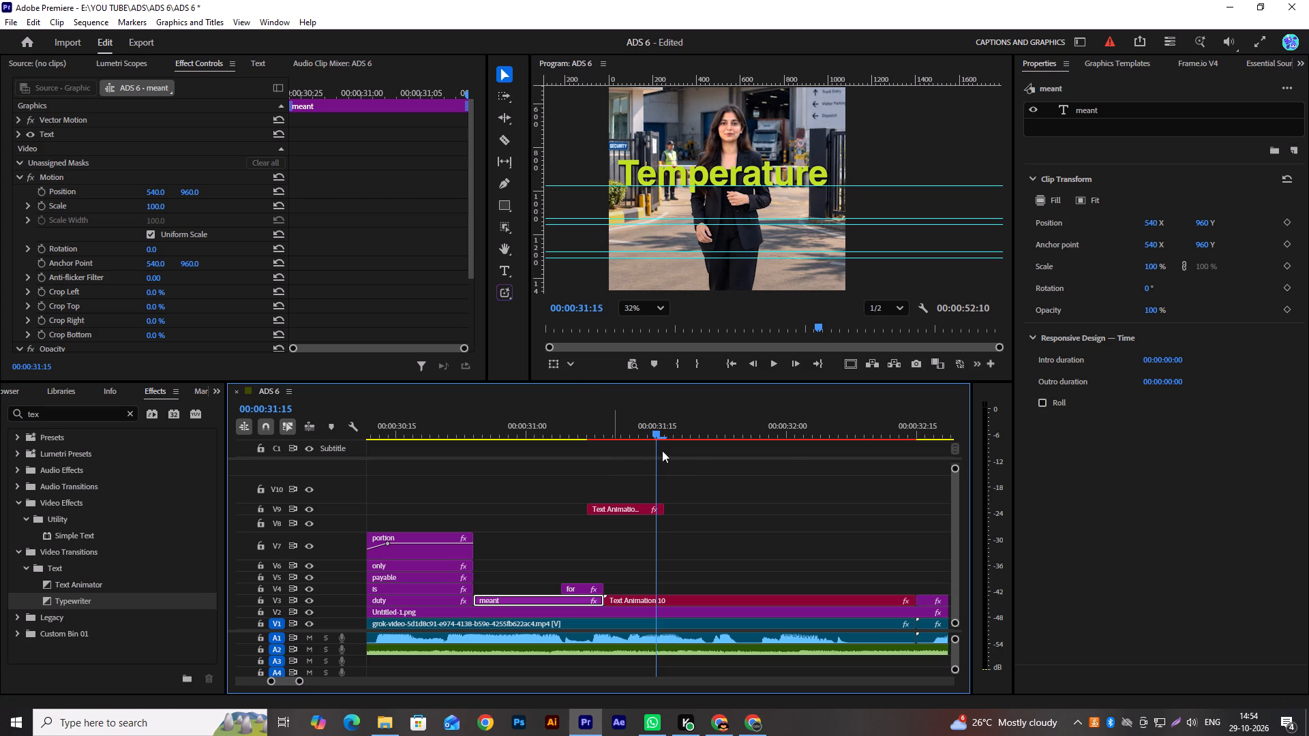
{"action": "scroll", "coordinate": [801, 487], "scroll_direction": "down", "scroll_amount": 3}
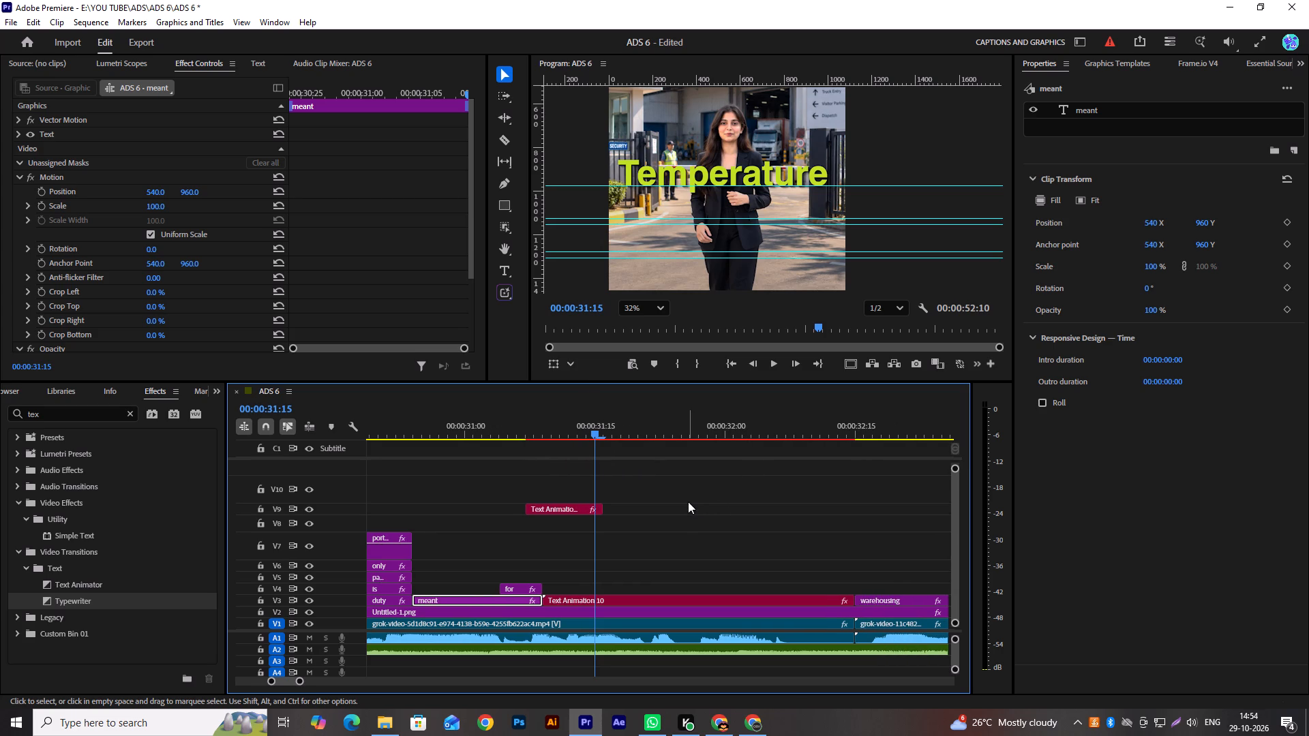
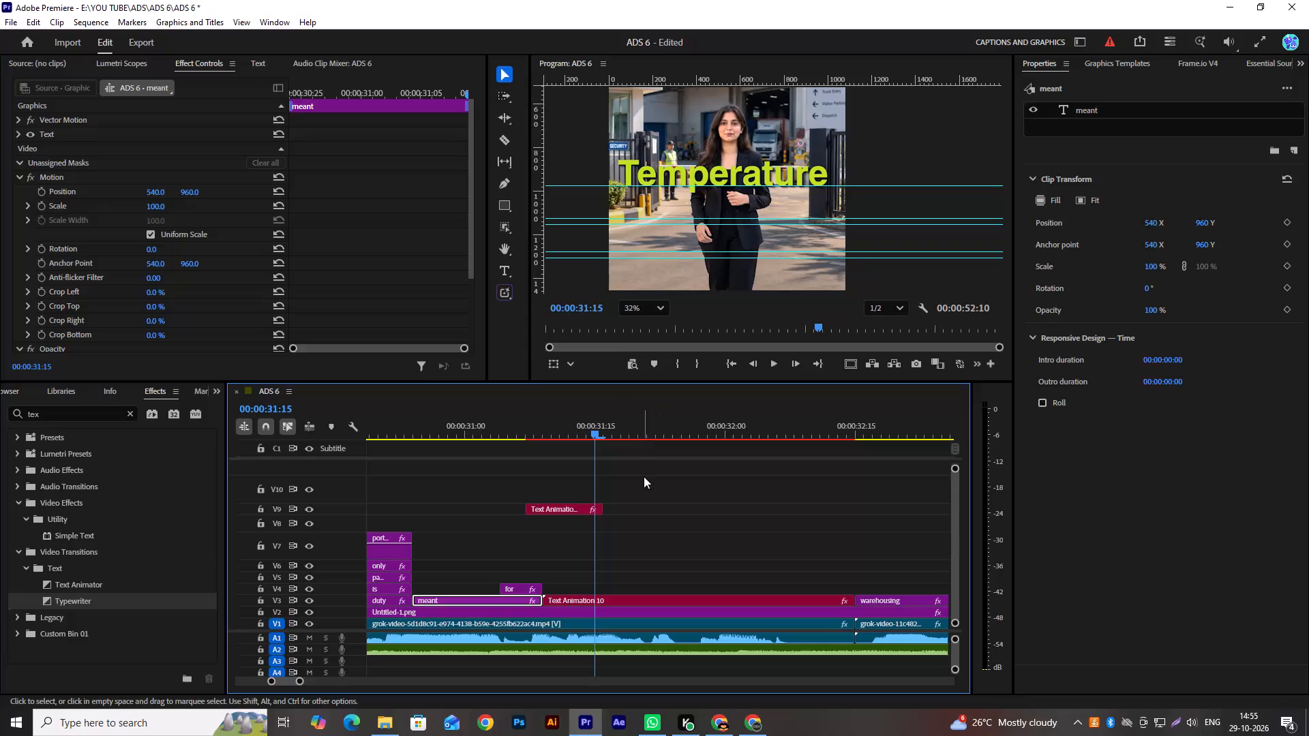
Clear the clip selection and survey the caption and text animation clips across the ADS 6 sequence, especially around 00:00:31:15.
{"action": "left_click", "coordinate": [651, 481]}
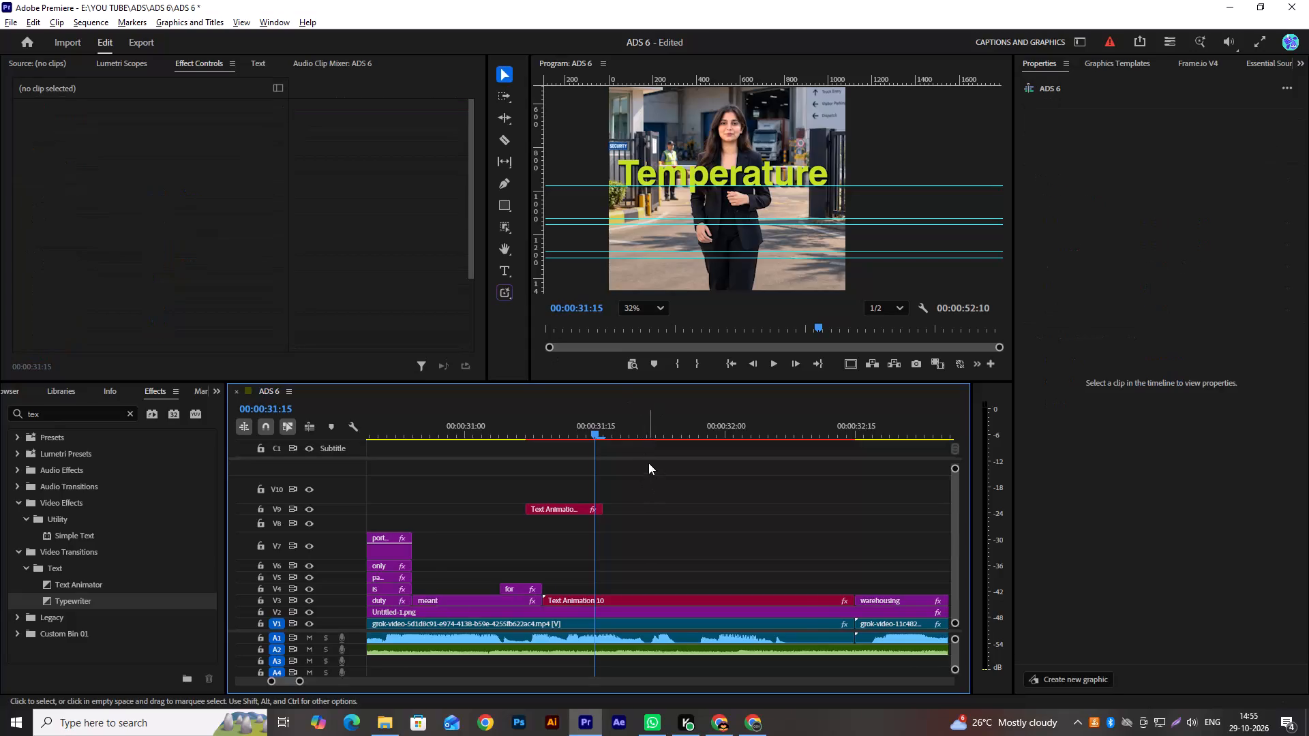
{"action": "scroll", "coordinate": [648, 463], "scroll_direction": "down", "scroll_amount": 20, "text": "alt"}
{"action": "scroll", "coordinate": [648, 484], "scroll_direction": "down", "scroll_amount": 4, "text": "alt"}
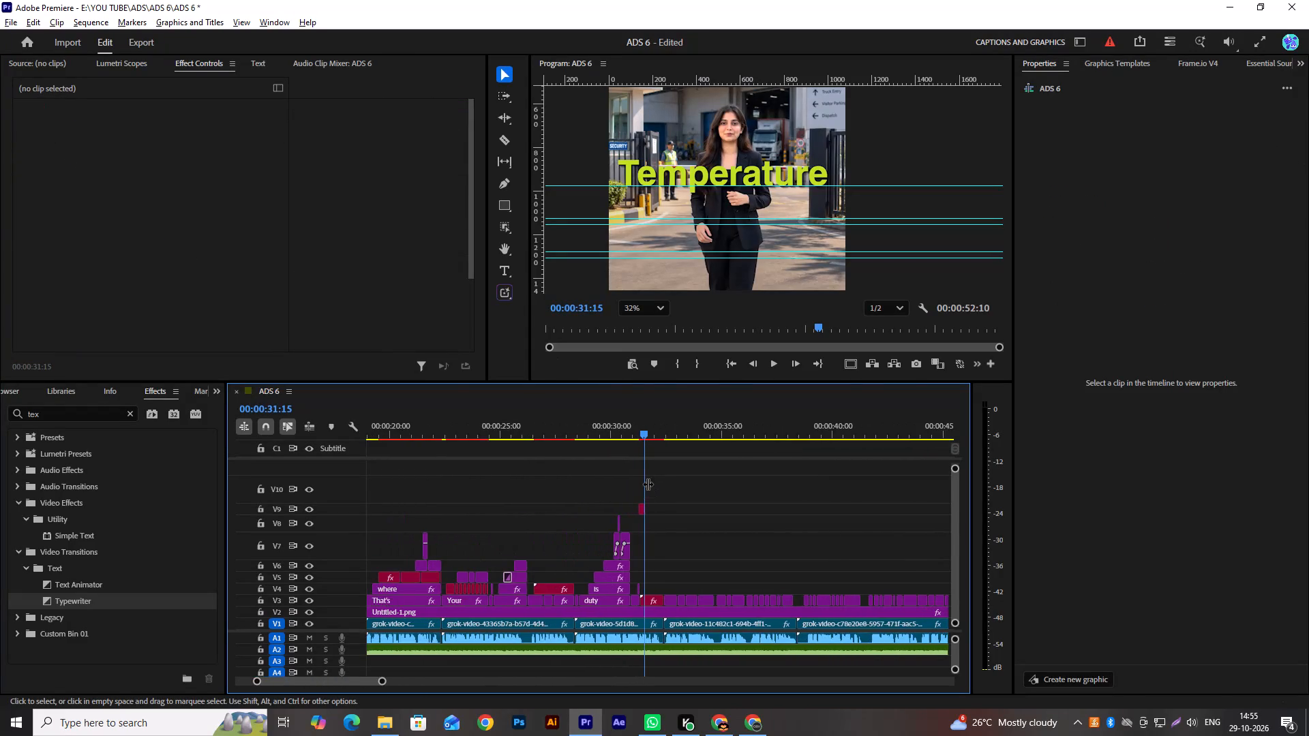
{"action": "scroll", "coordinate": [648, 484], "scroll_direction": "down", "scroll_amount": 8, "text": "alt"}
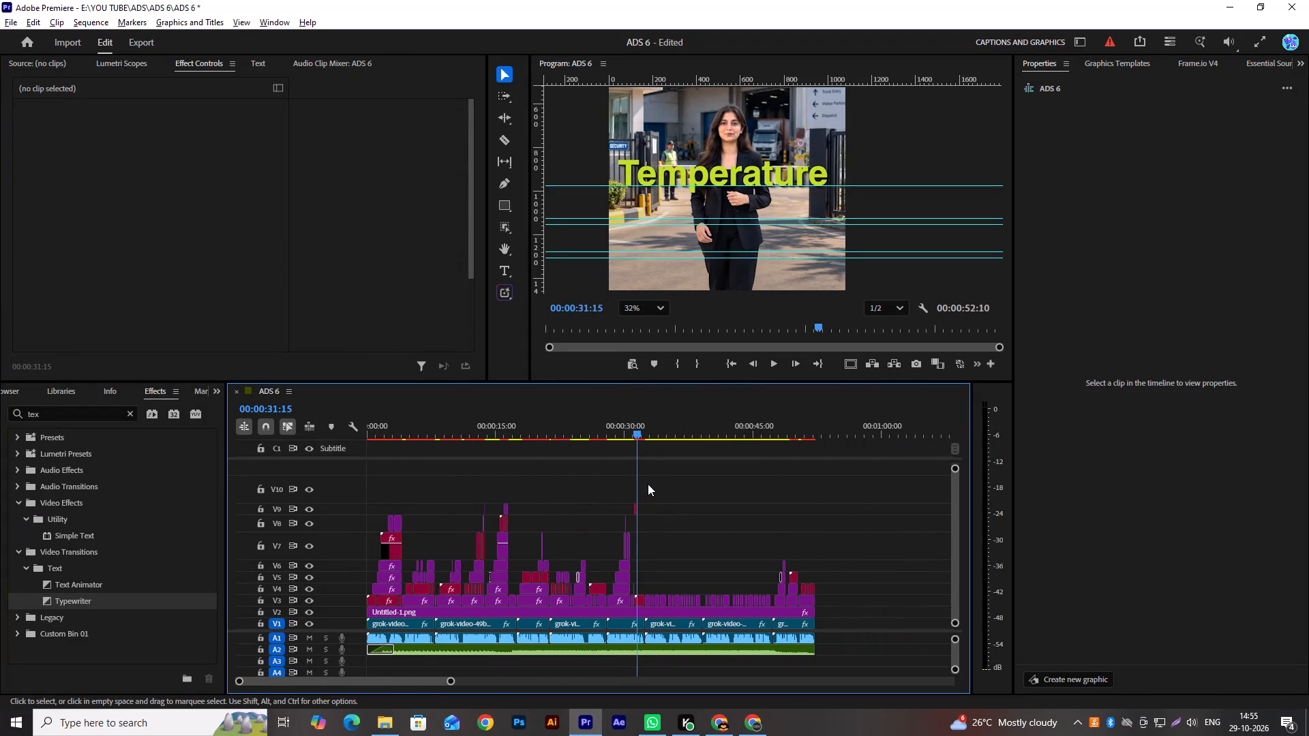
{"action": "scroll", "coordinate": [673, 490], "scroll_direction": "up", "scroll_amount": 6, "text": "alt"}
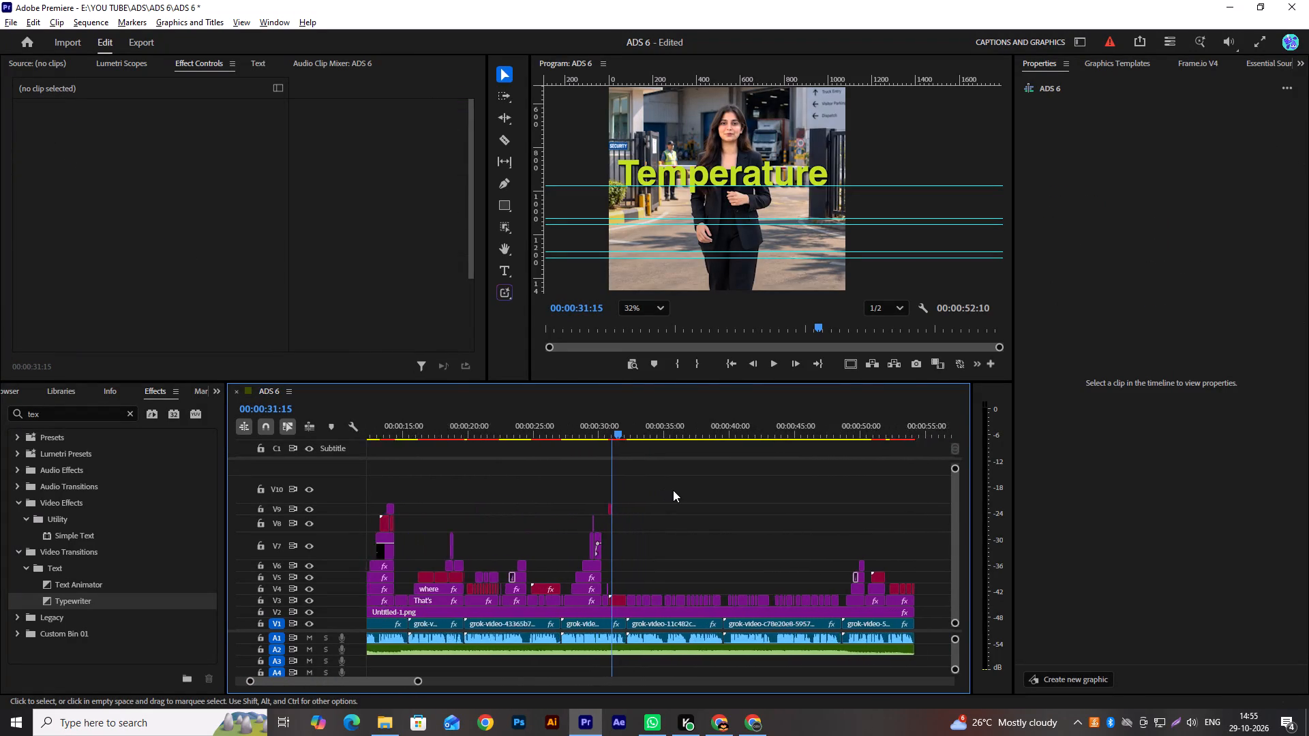
{"action": "scroll", "coordinate": [673, 490], "scroll_direction": "up", "scroll_amount": 6, "text": "alt"}
{"action": "scroll", "coordinate": [673, 490], "scroll_direction": "down", "scroll_amount": 3, "text": "alt"}
{"action": "scroll", "coordinate": [675, 493], "scroll_direction": "down", "scroll_amount": 6}
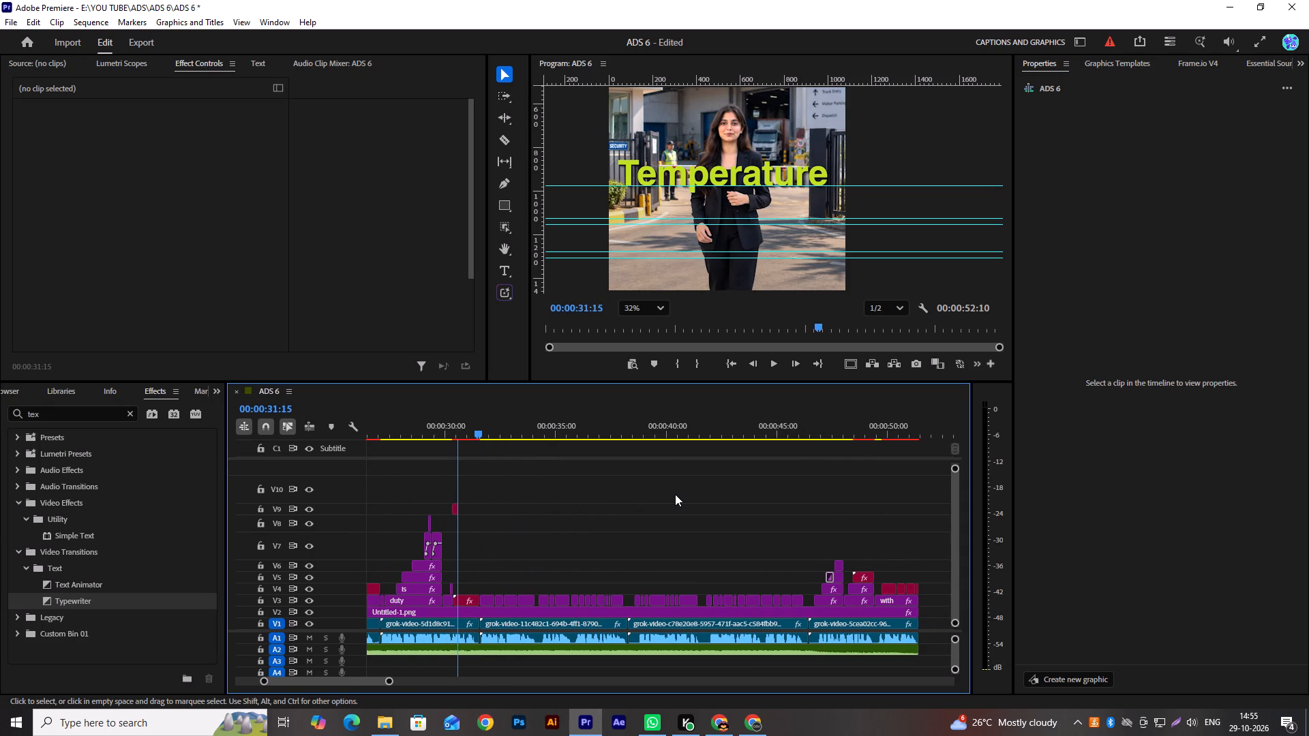
{"action": "scroll", "coordinate": [675, 495], "scroll_direction": "up", "scroll_amount": 3}
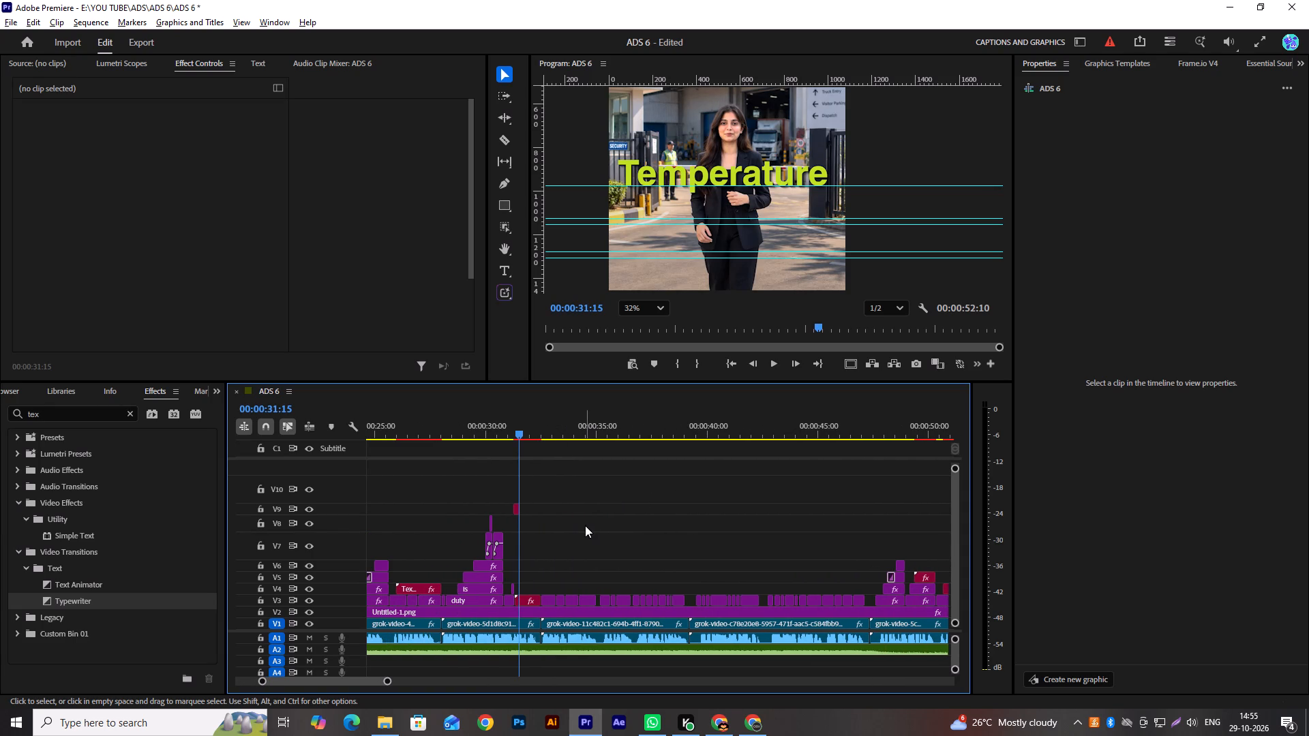
{"action": "scroll", "coordinate": [585, 525], "scroll_direction": "up", "scroll_amount": 6, "text": "alt"}
{"action": "scroll", "coordinate": [577, 534], "scroll_direction": "up", "scroll_amount": 7}
{"action": "scroll", "coordinate": [637, 528], "scroll_direction": "up", "scroll_amount": 5, "text": "alt"}
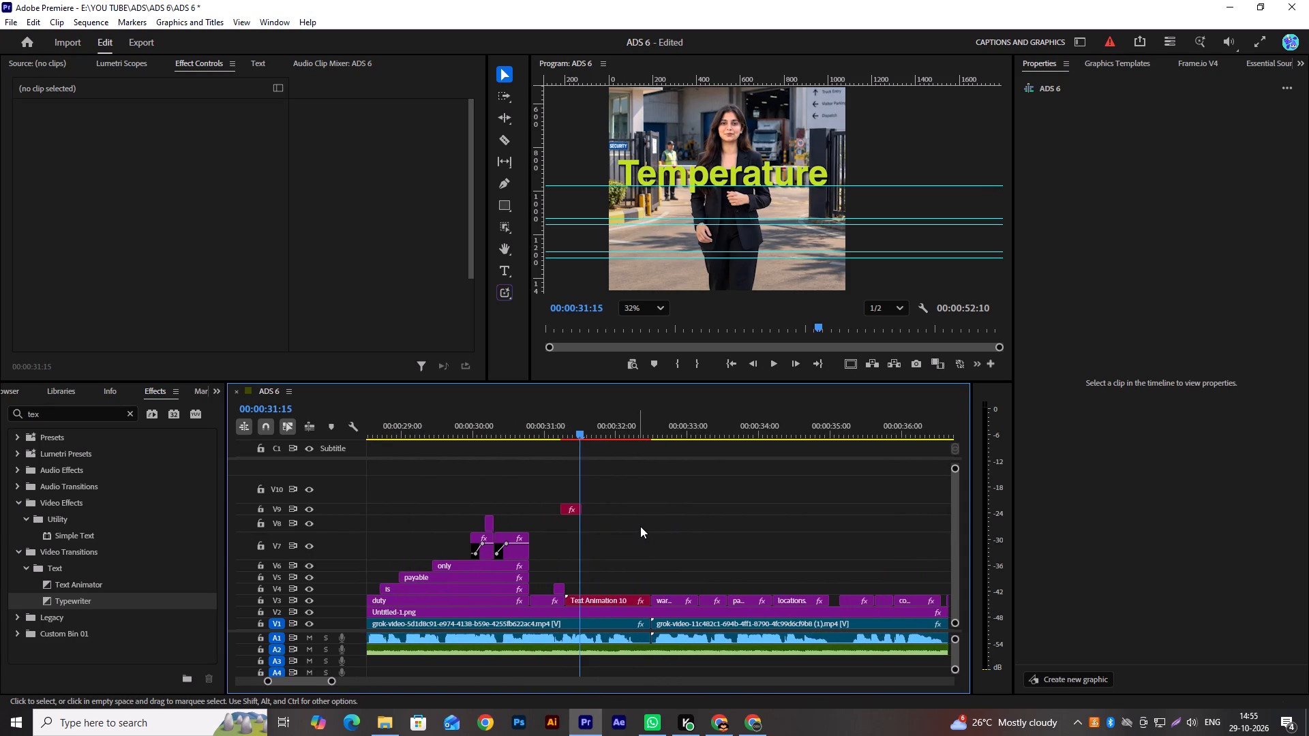
{"action": "scroll", "coordinate": [640, 526], "scroll_direction": "up", "scroll_amount": 7, "text": "alt"}
{"action": "scroll", "coordinate": [640, 525], "scroll_direction": "up", "scroll_amount": 1}
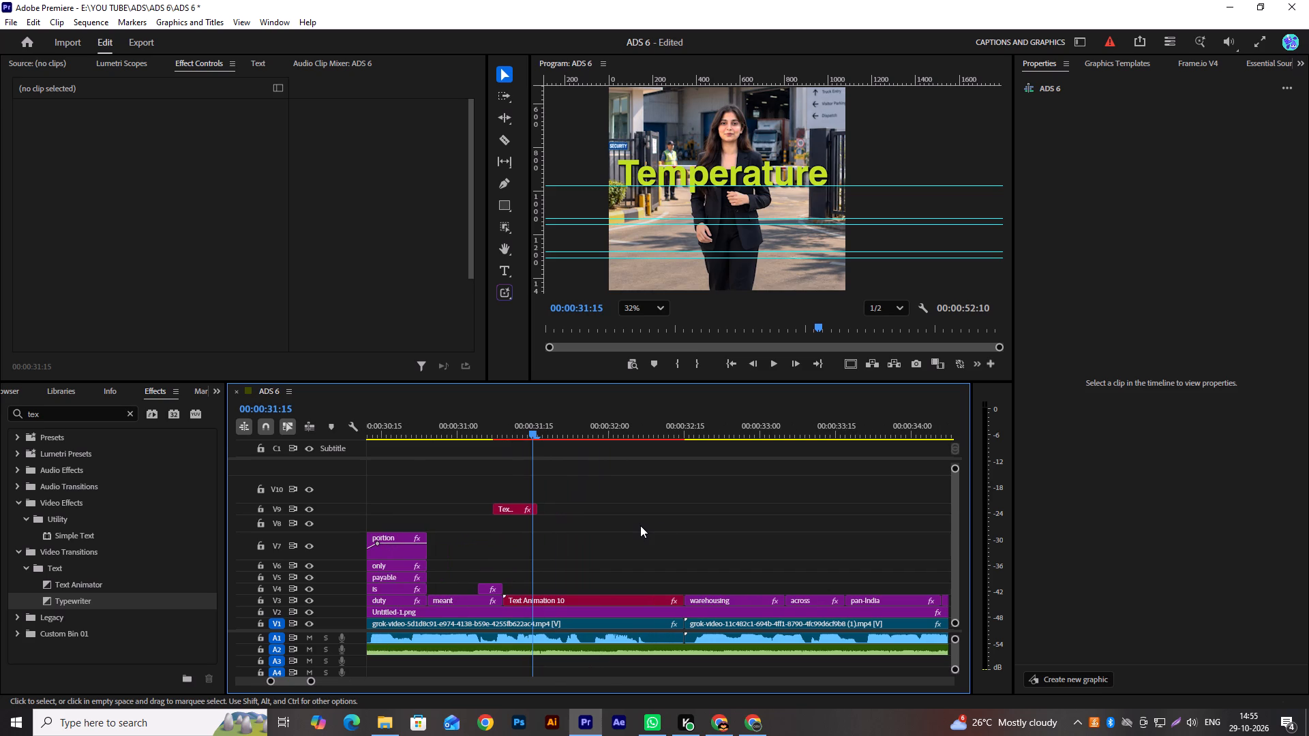
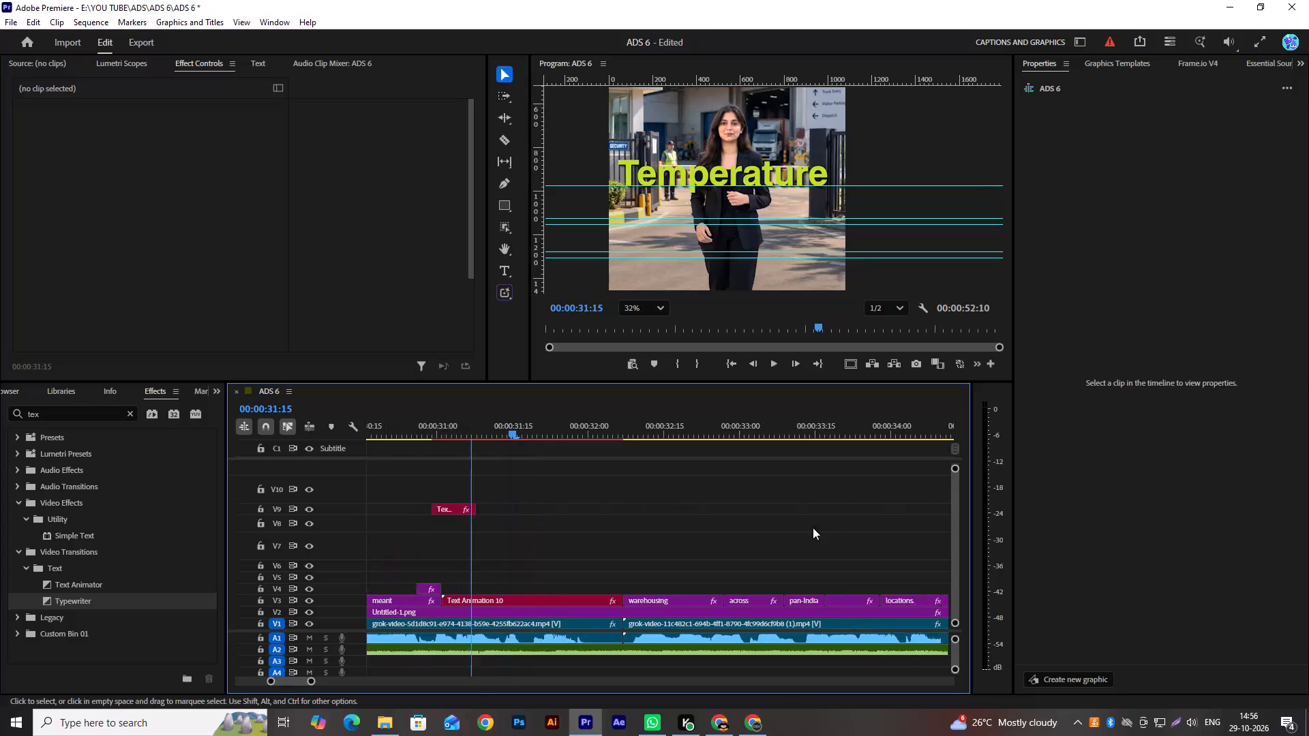
Switch to File Explorer and browse the DESIGN (E:) drive's YOU TUBE > ADS folders to open the ADS 4 project folder.
{"action": "left_click", "coordinate": [387, 726]}
{"action": "left_click", "coordinate": [595, 519]}
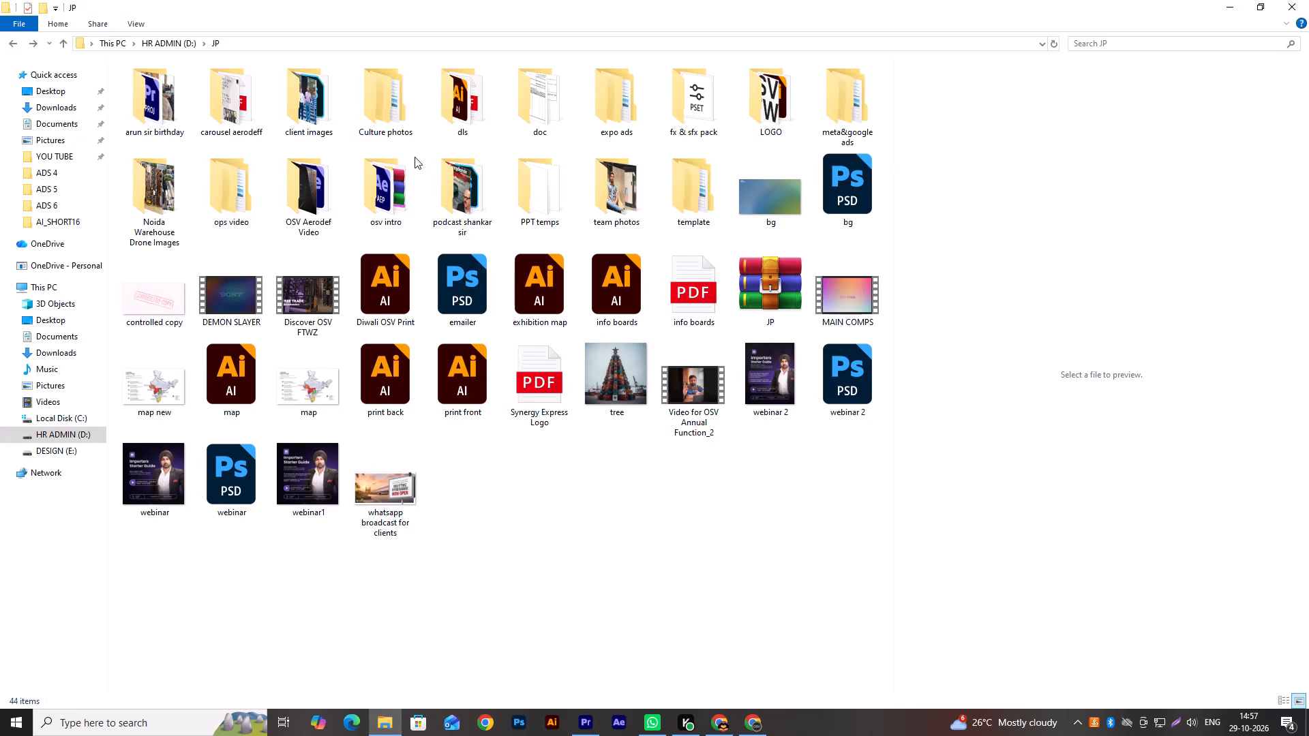
{"action": "left_click", "coordinate": [65, 450]}
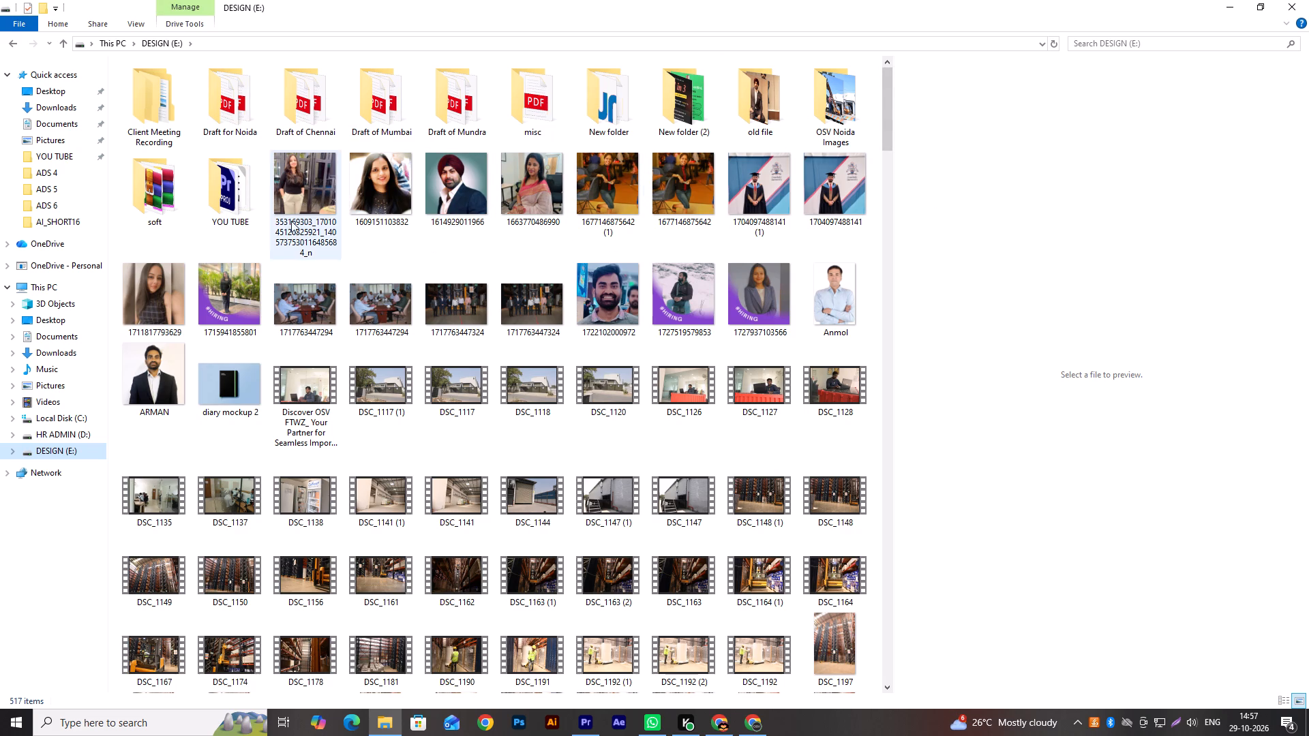
{"action": "double_click", "coordinate": [237, 202]}
{"action": "double_click", "coordinate": [554, 95]}
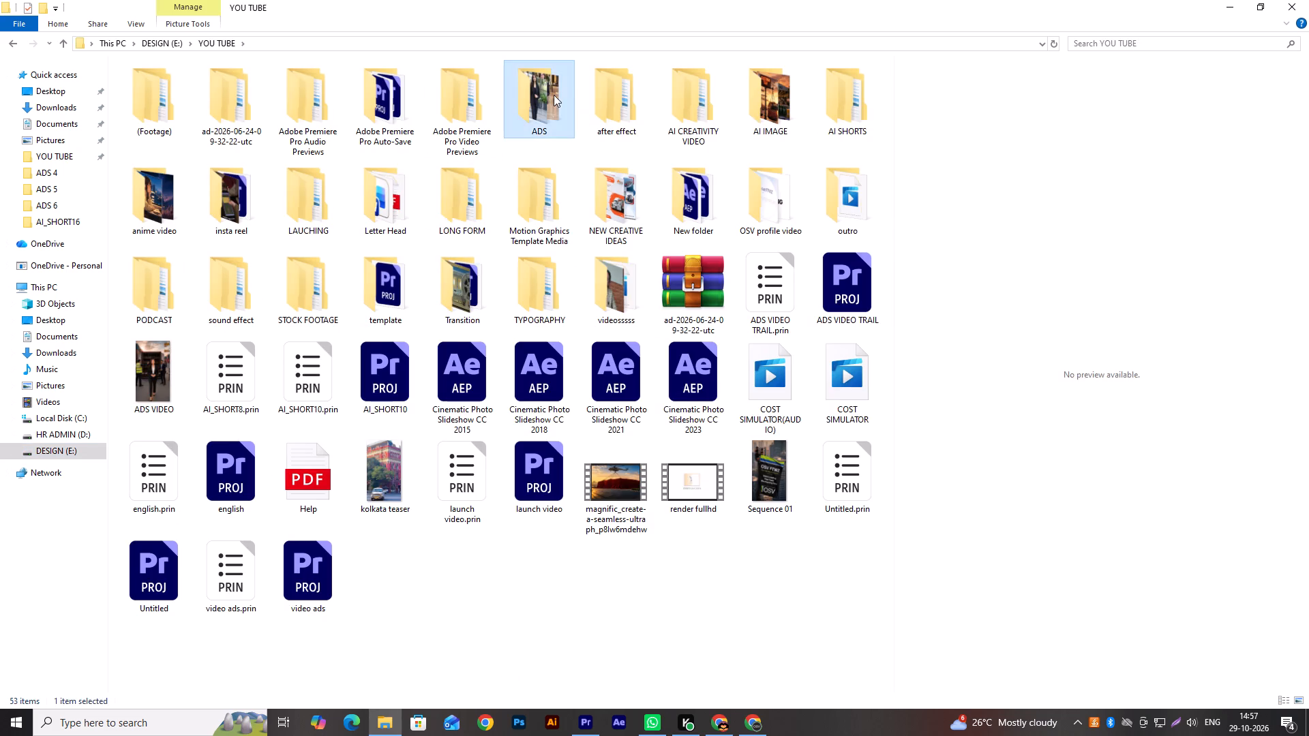
{"action": "left_click", "coordinate": [492, 306]}
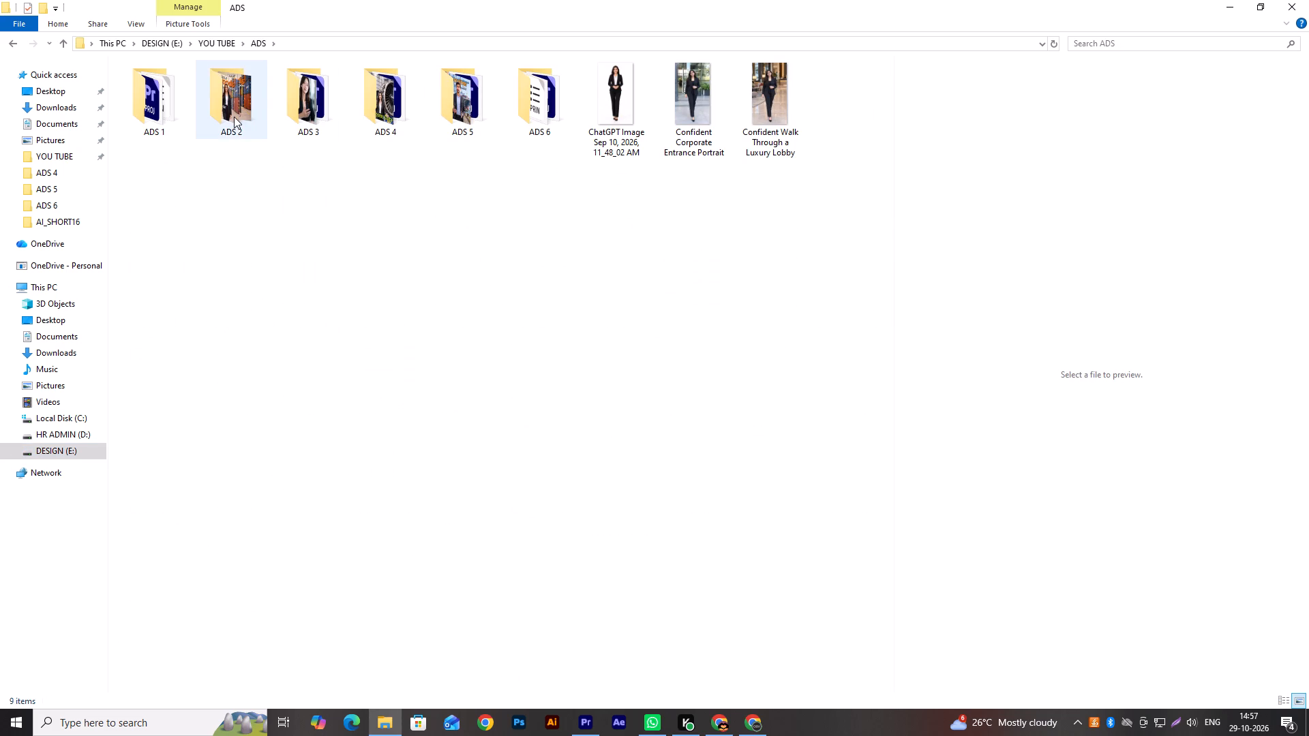
{"action": "double_click", "coordinate": [234, 117]}
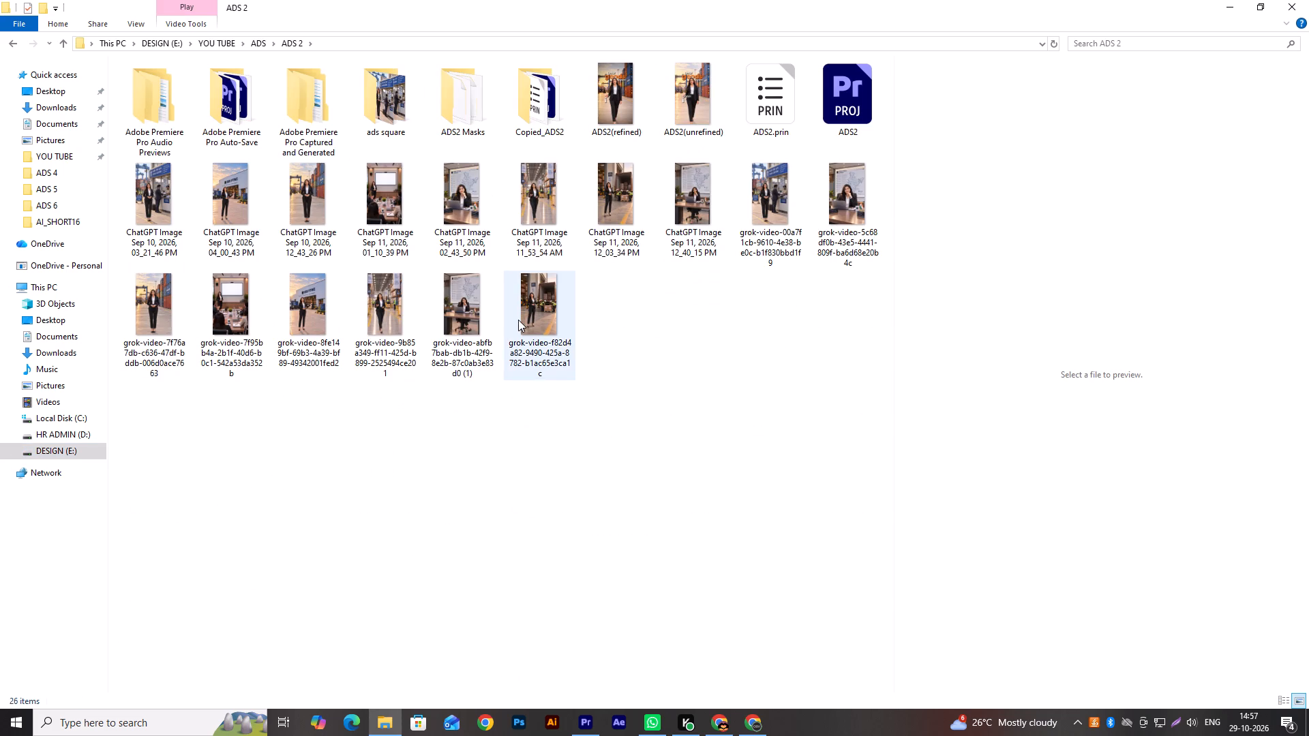
{"action": "left_click", "coordinate": [235, 42]}
{"action": "double_click", "coordinate": [532, 127]}
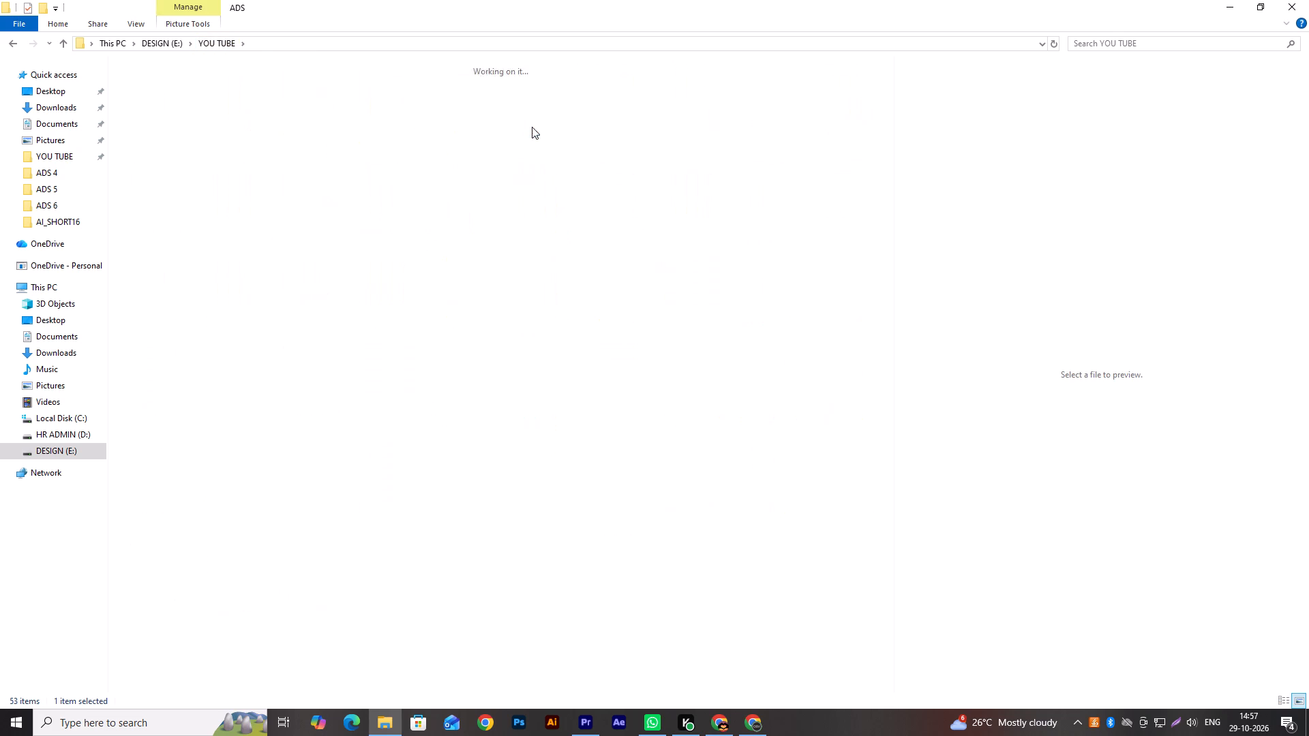
{"action": "left_click", "coordinate": [520, 274]}
{"action": "double_click", "coordinate": [395, 114]}
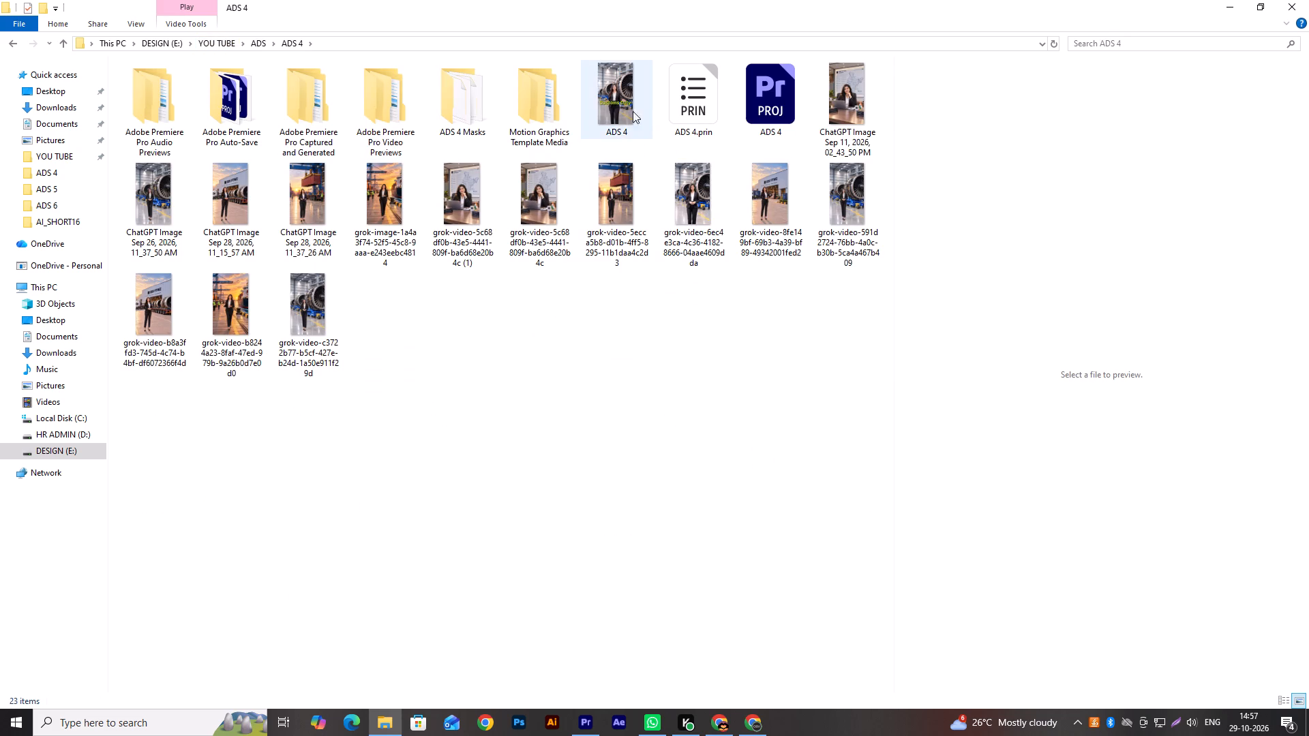
Open the finished ADS 4 video and scrub through its middle section to examine the caption layout and word timing, then close it.
{"action": "double_click", "coordinate": [626, 108]}
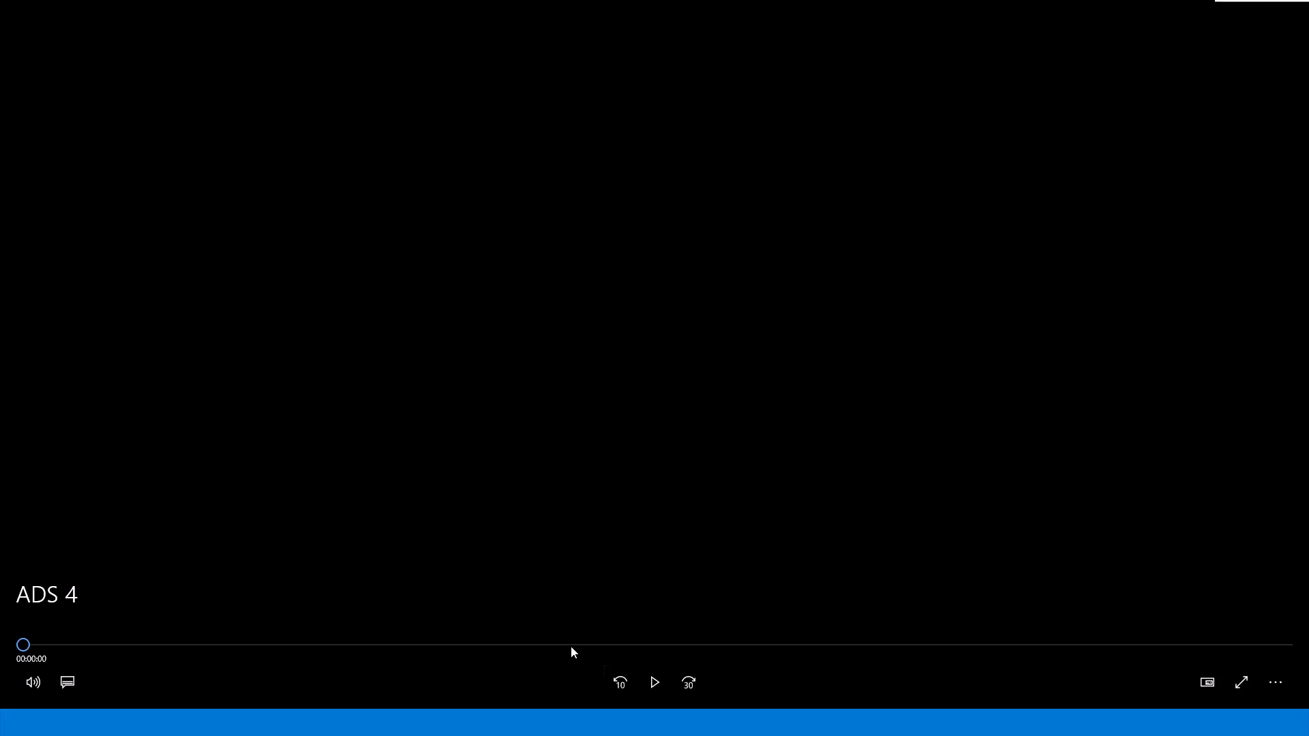
{"action": "left_click_drag", "start_coordinate": [571, 646], "coordinate": [591, 645]}
{"action": "left_click", "coordinate": [587, 658]}
{"action": "left_click_drag", "start_coordinate": [584, 658], "coordinate": [603, 661]}
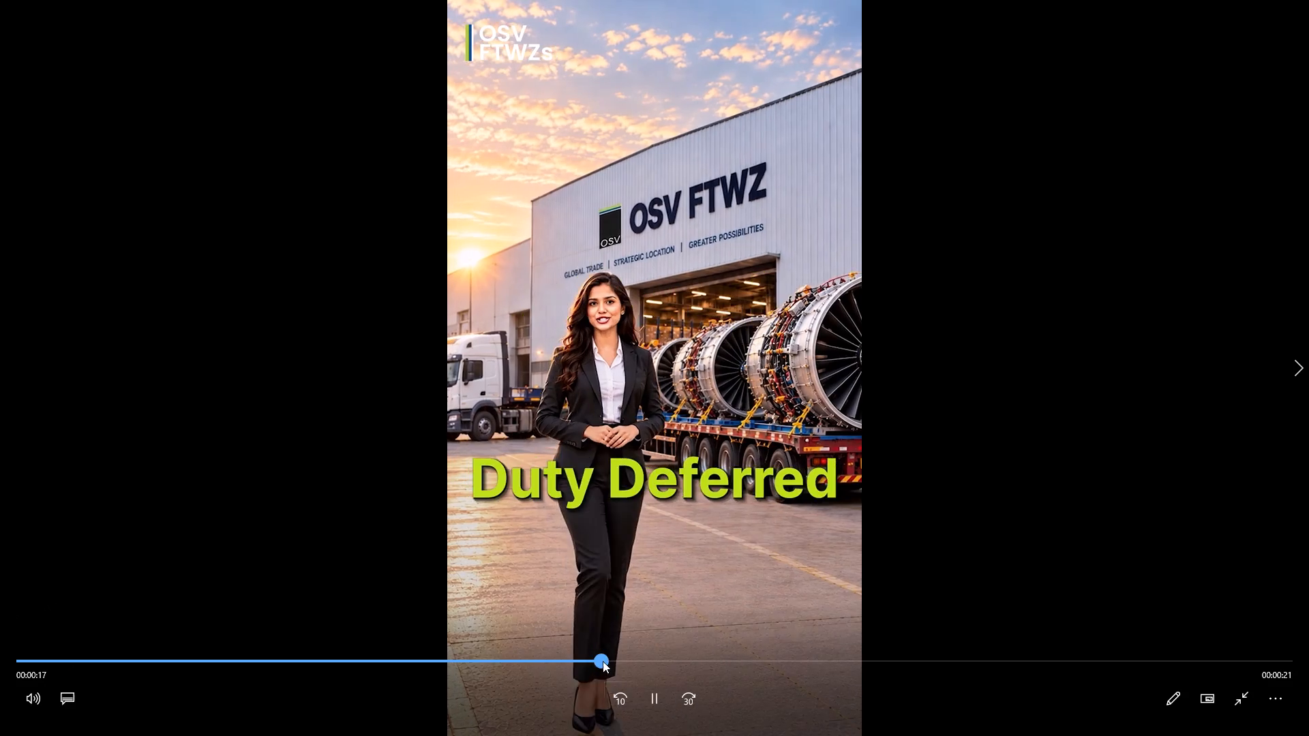
{"action": "left_click_drag", "start_coordinate": [603, 661], "coordinate": [796, 667]}
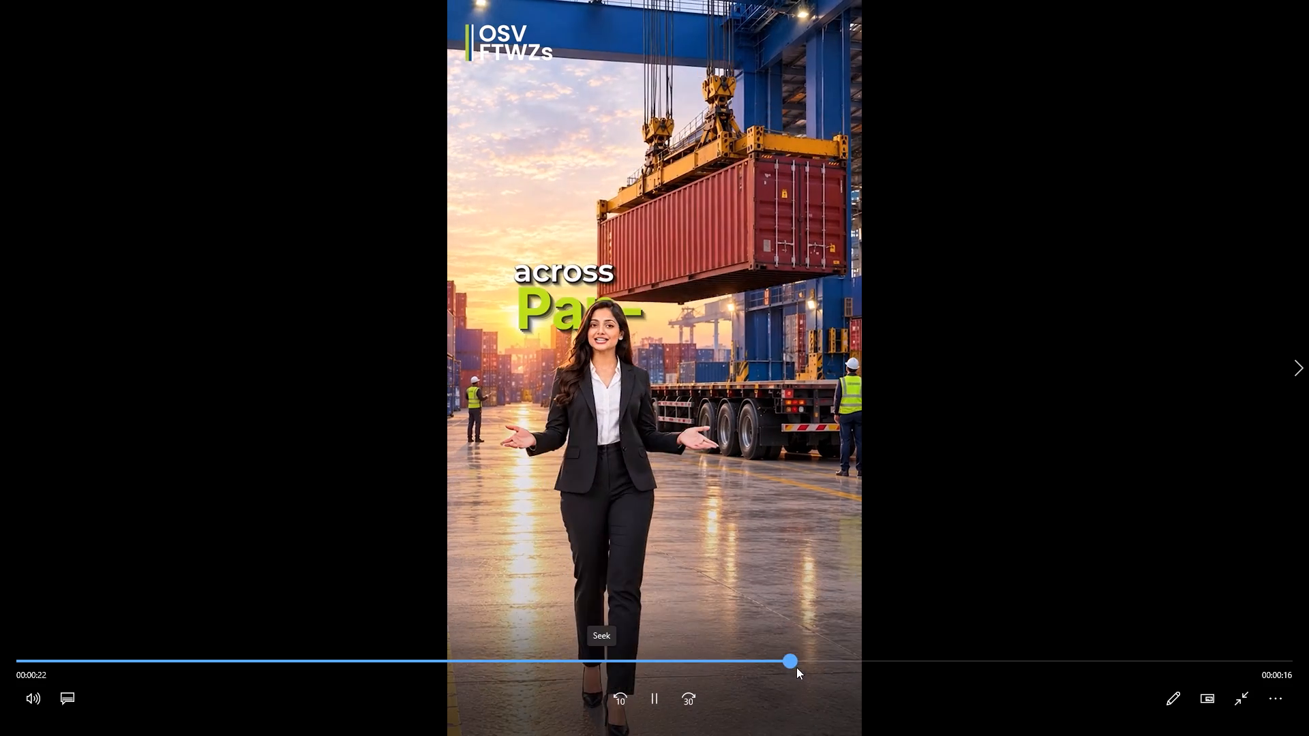
{"action": "left_click_drag", "start_coordinate": [796, 667], "coordinate": [777, 666]}
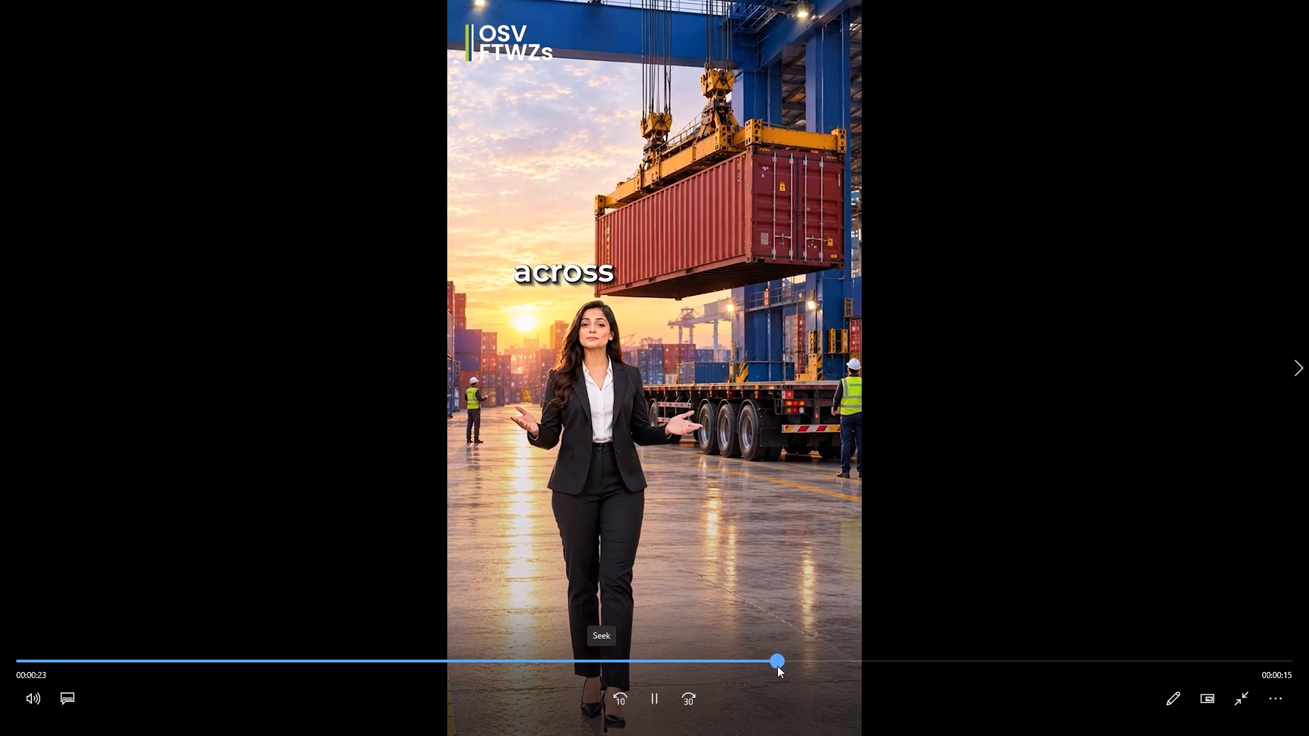
{"action": "left_click_drag", "start_coordinate": [777, 666], "coordinate": [761, 660]}
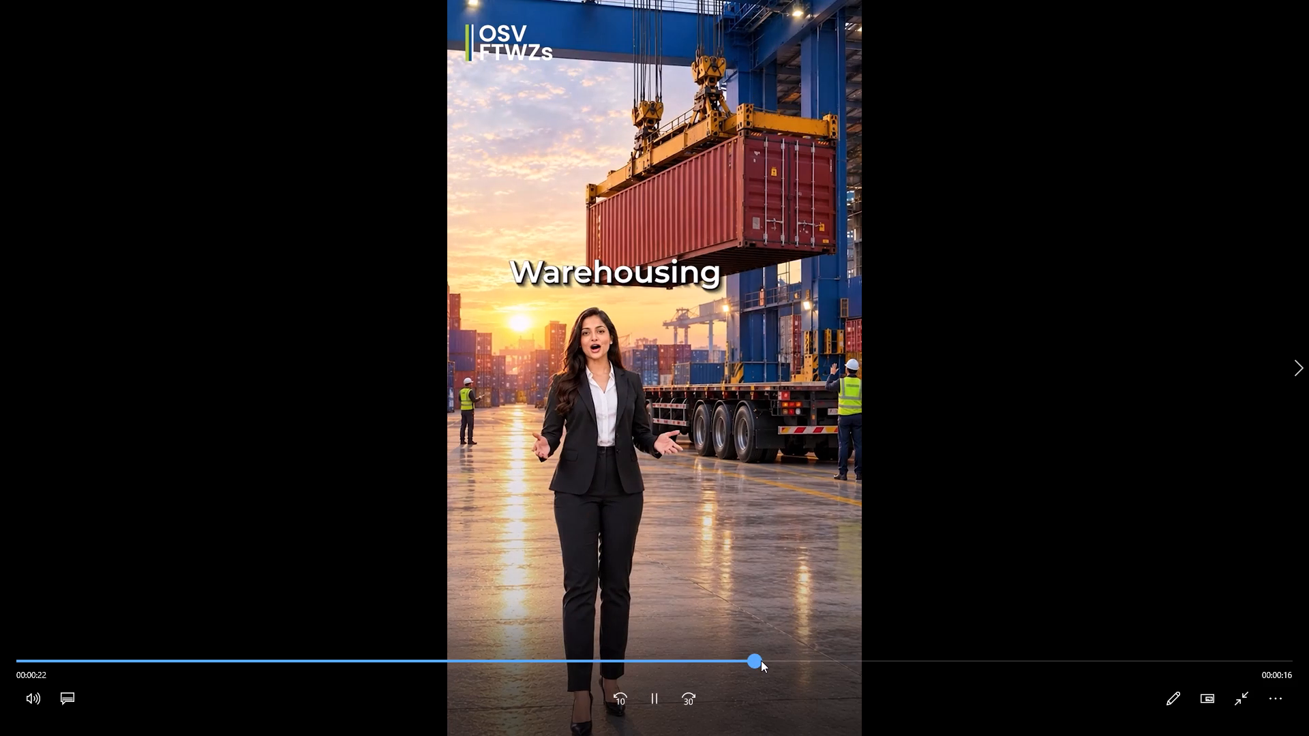
{"action": "left_click_drag", "start_coordinate": [761, 660], "coordinate": [826, 660]}
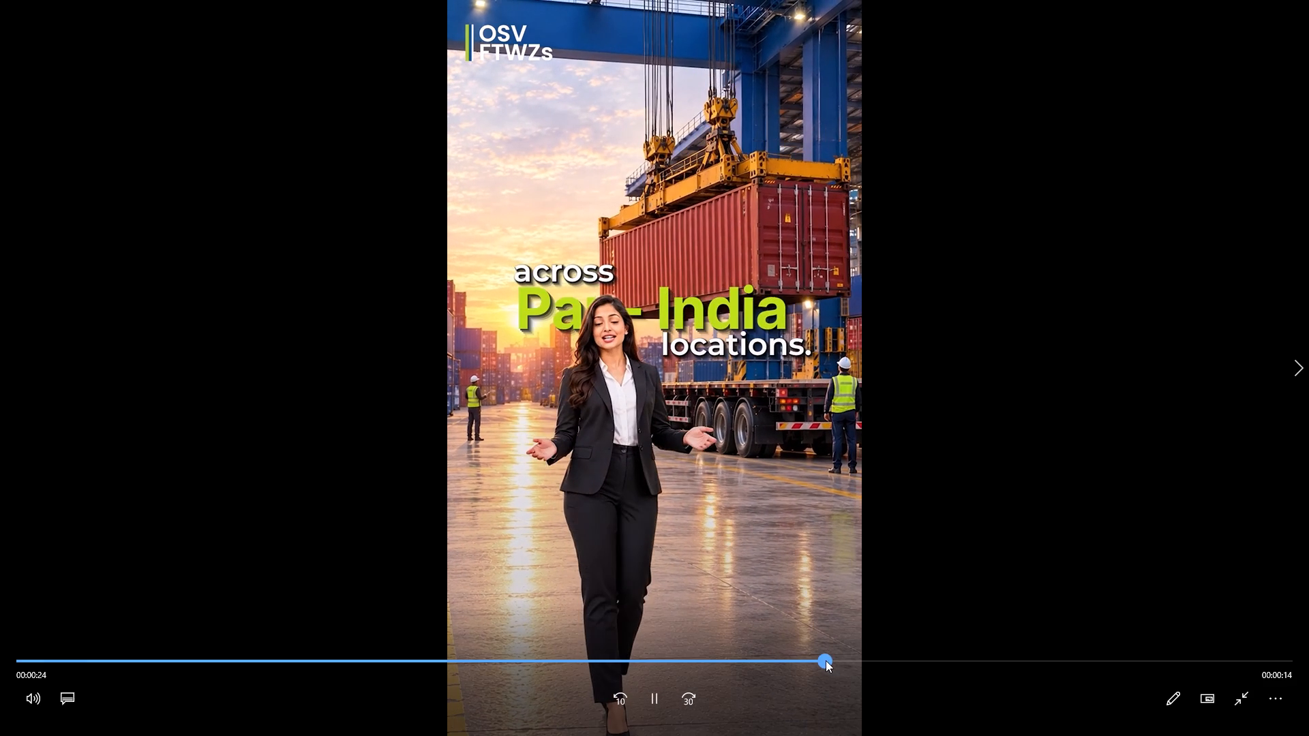
{"action": "left_click_drag", "start_coordinate": [826, 660], "coordinate": [736, 658]}
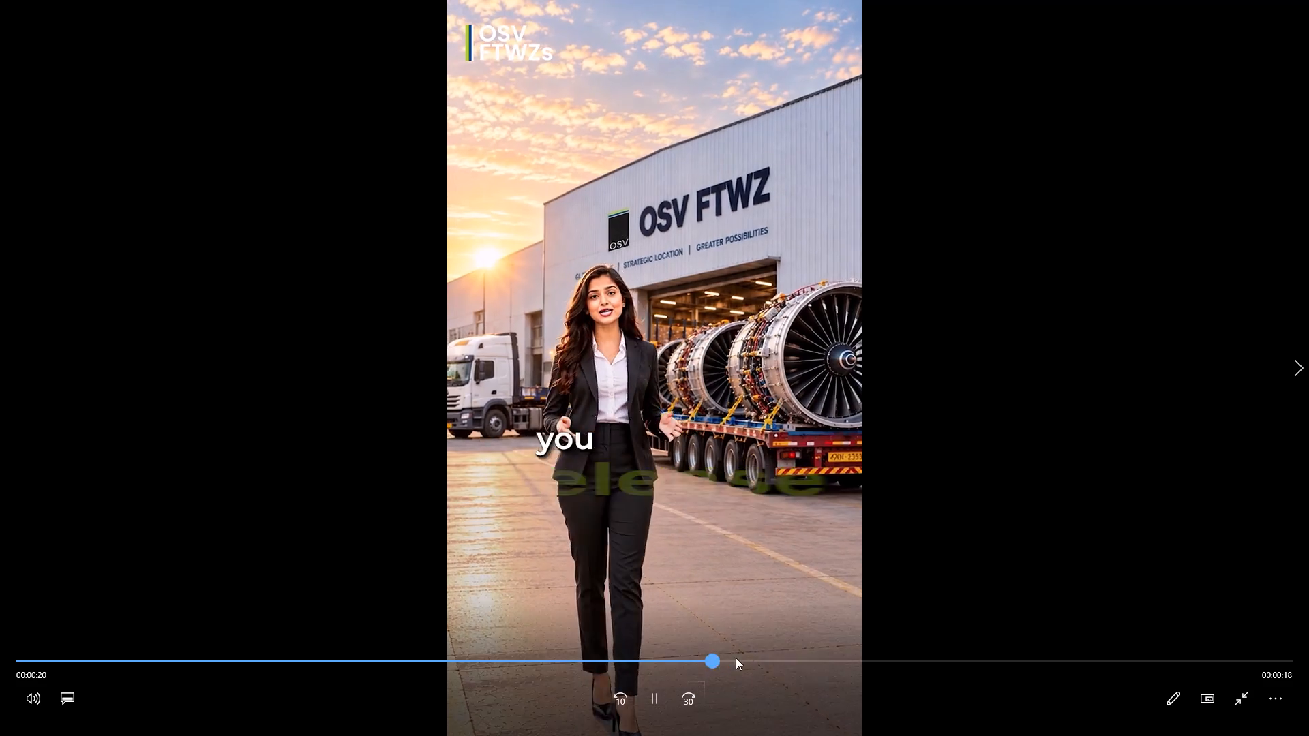
{"action": "left_click_drag", "start_coordinate": [736, 658], "coordinate": [875, 662]}
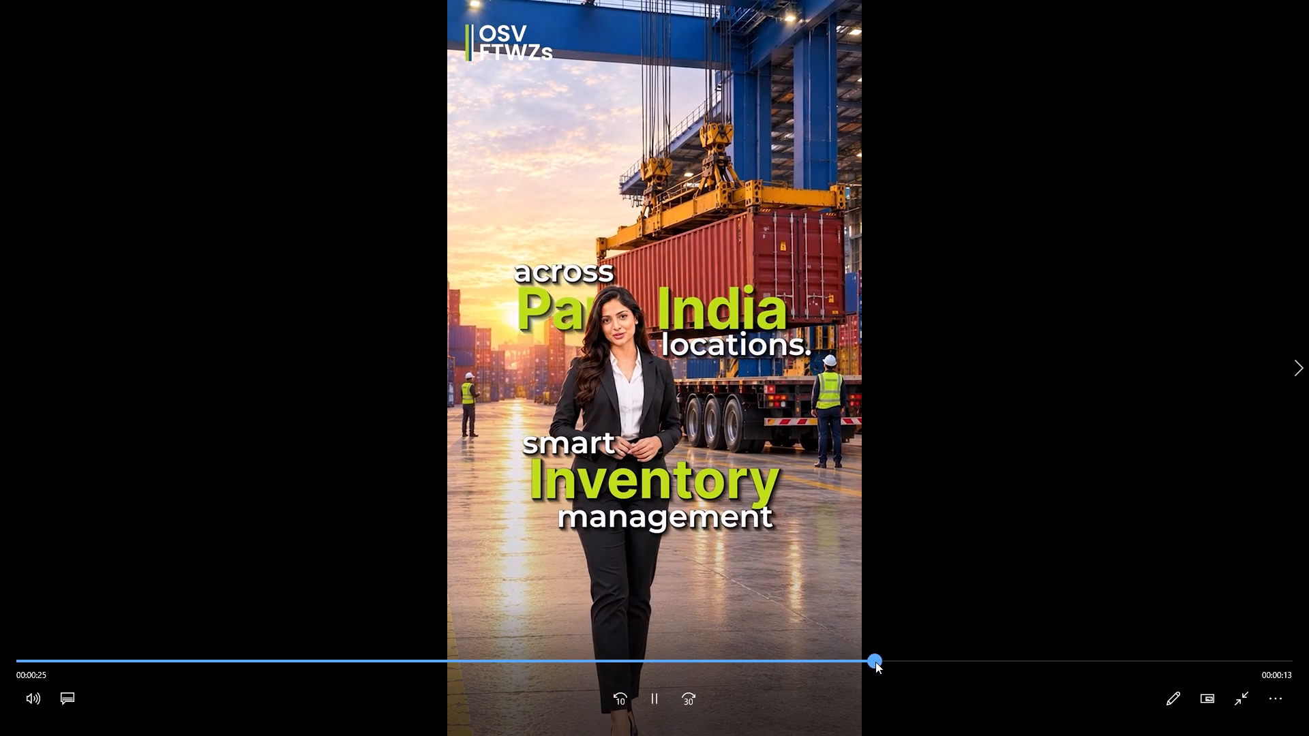
{"action": "left_click_drag", "start_coordinate": [875, 662], "coordinate": [941, 663]}
{"action": "left_click_drag", "start_coordinate": [971, 663], "coordinate": [748, 653]}
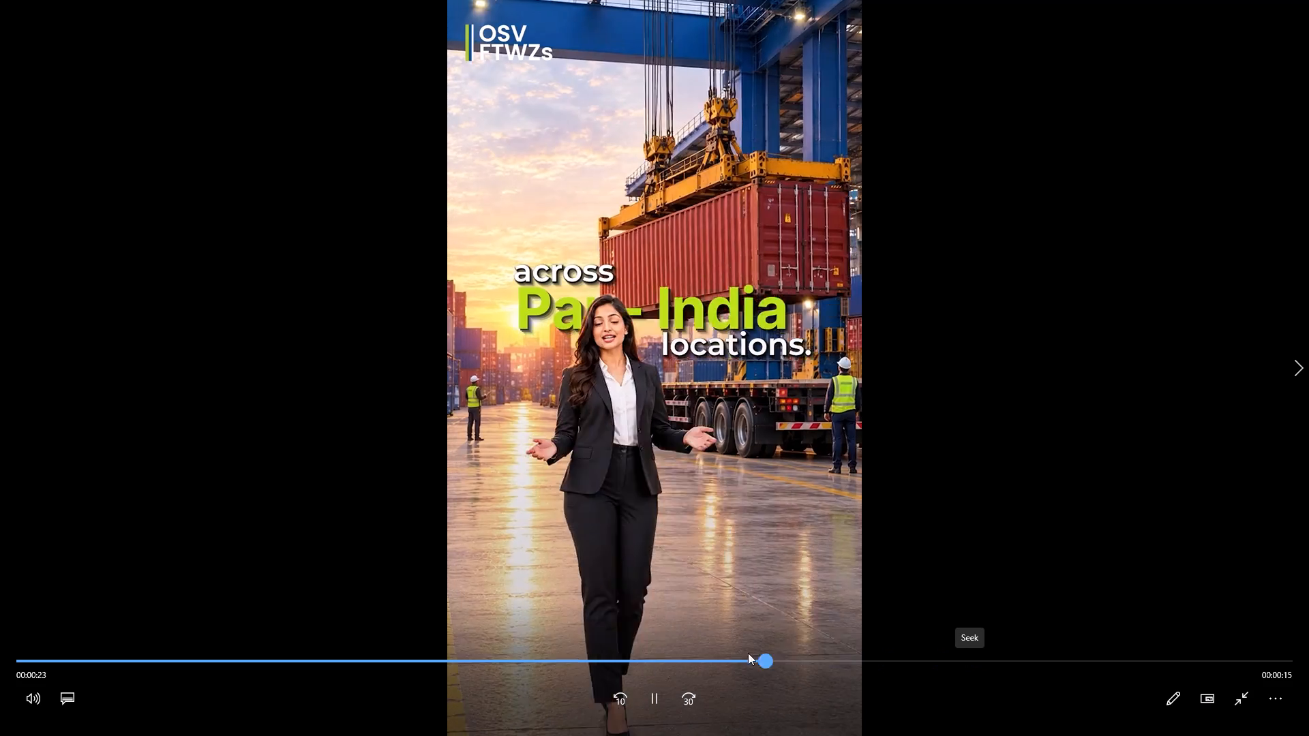
{"action": "left_click_drag", "start_coordinate": [748, 653], "coordinate": [566, 649]}
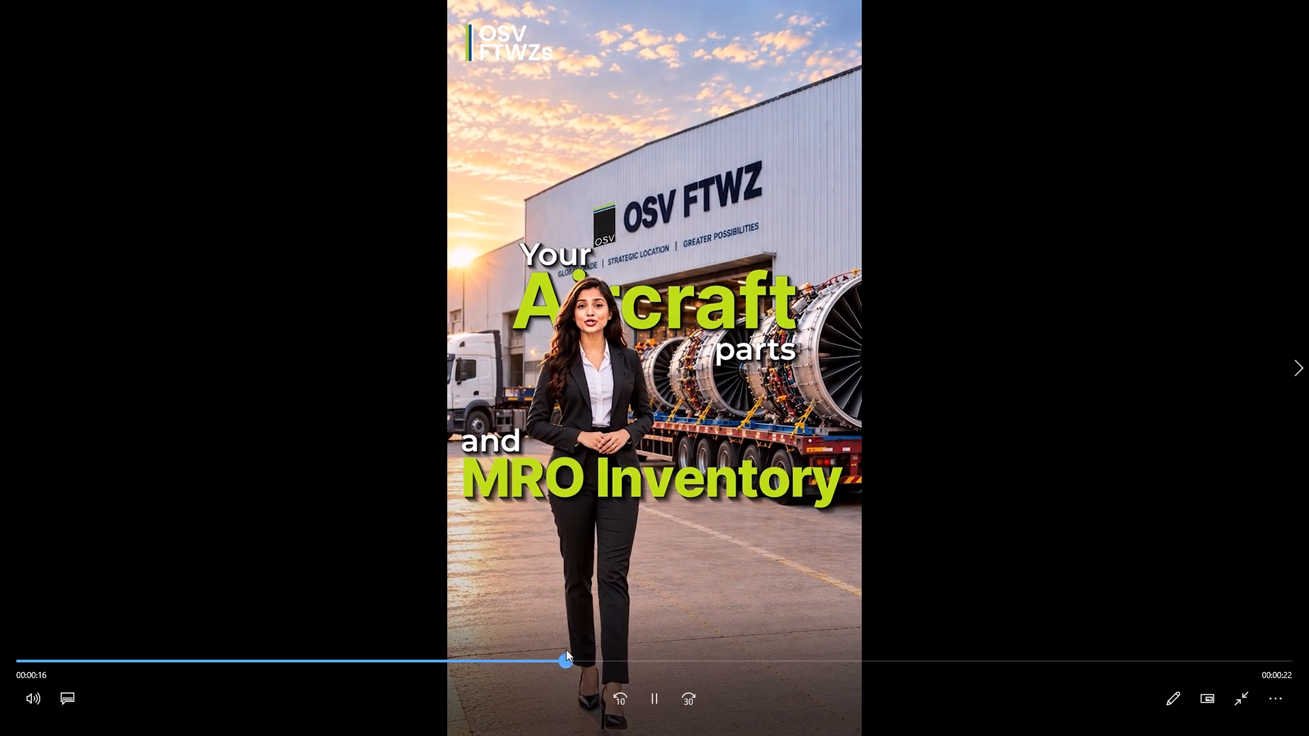
{"action": "left_click_drag", "start_coordinate": [566, 649], "coordinate": [727, 647]}
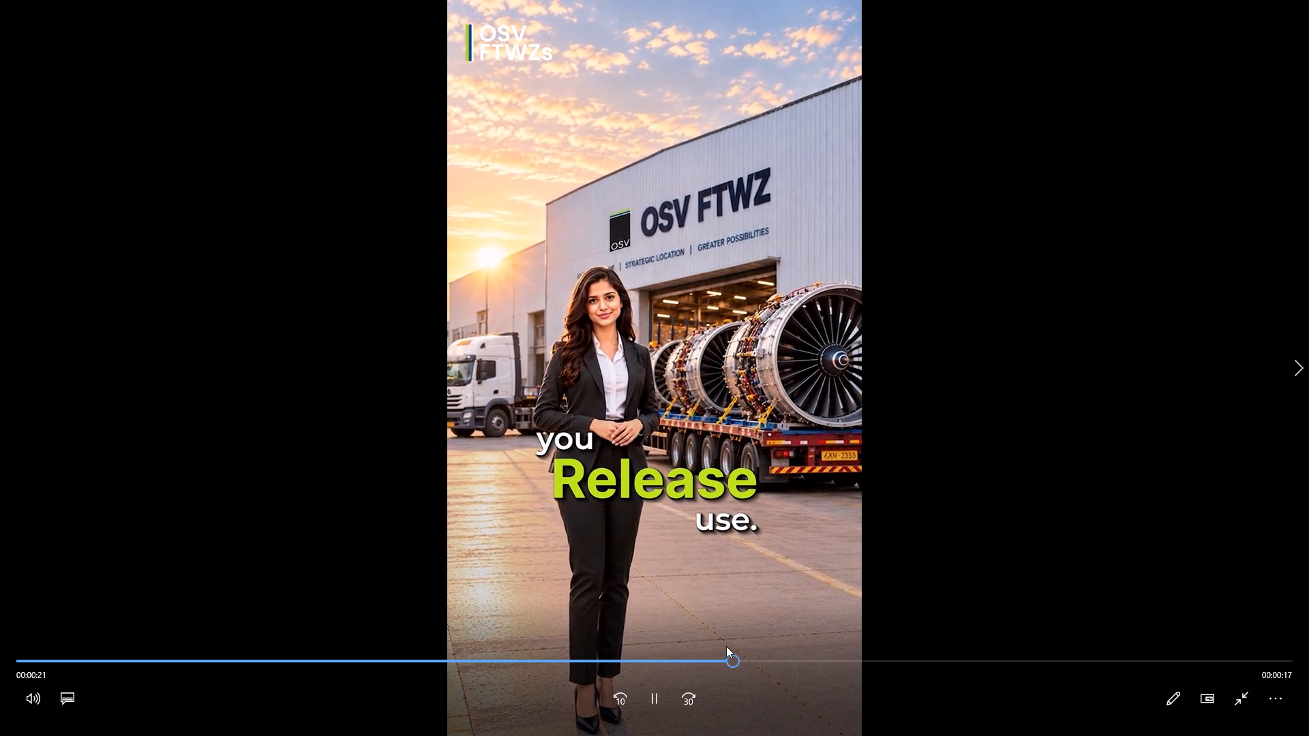
{"action": "key", "text": "Escape"}
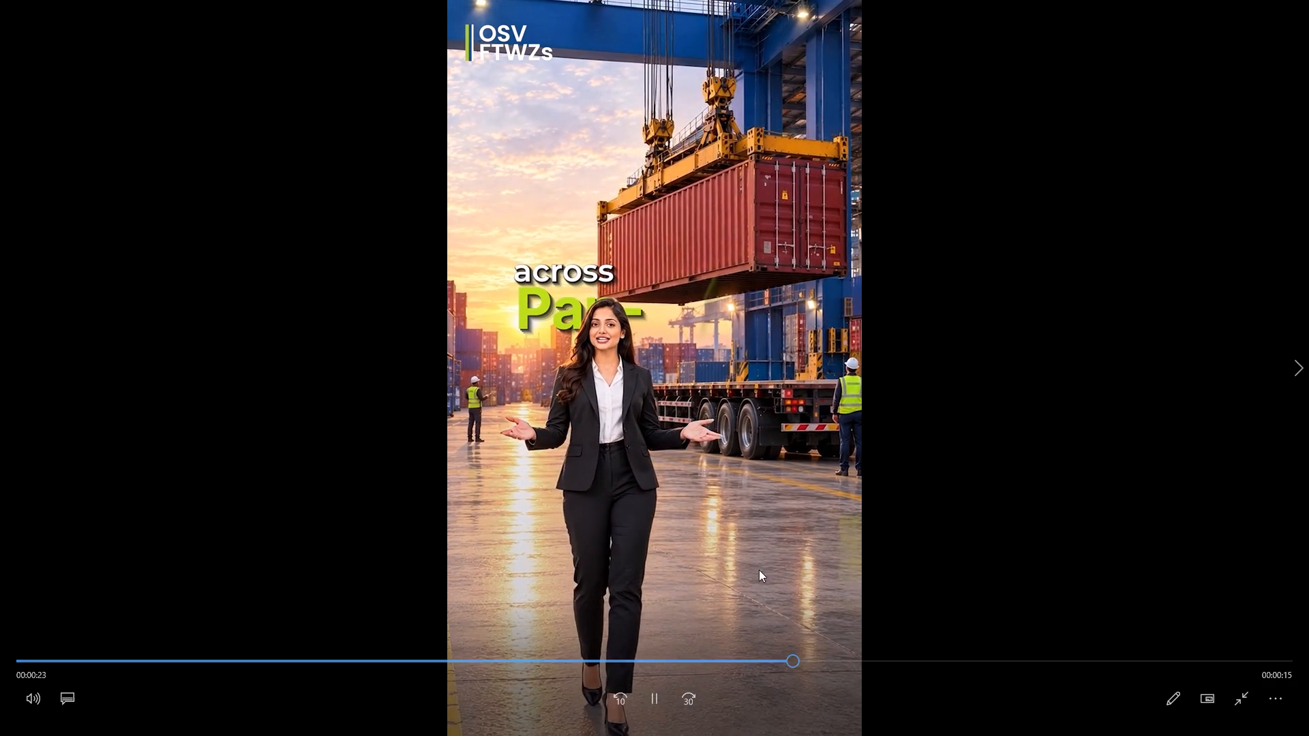
{"action": "left_click", "coordinate": [693, 538]}
{"action": "left_click", "coordinate": [687, 536]}
{"action": "double_click", "coordinate": [978, 394]}
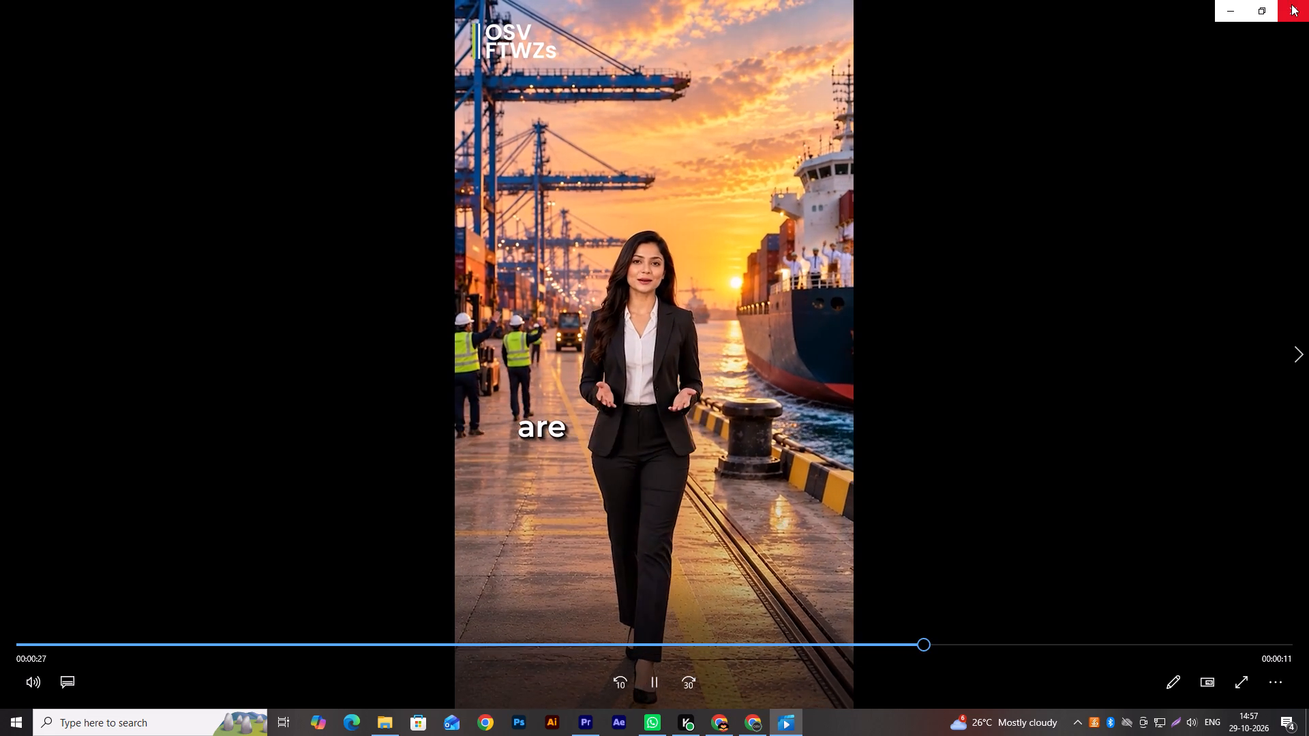
{"action": "left_click", "coordinate": [1282, 11]}
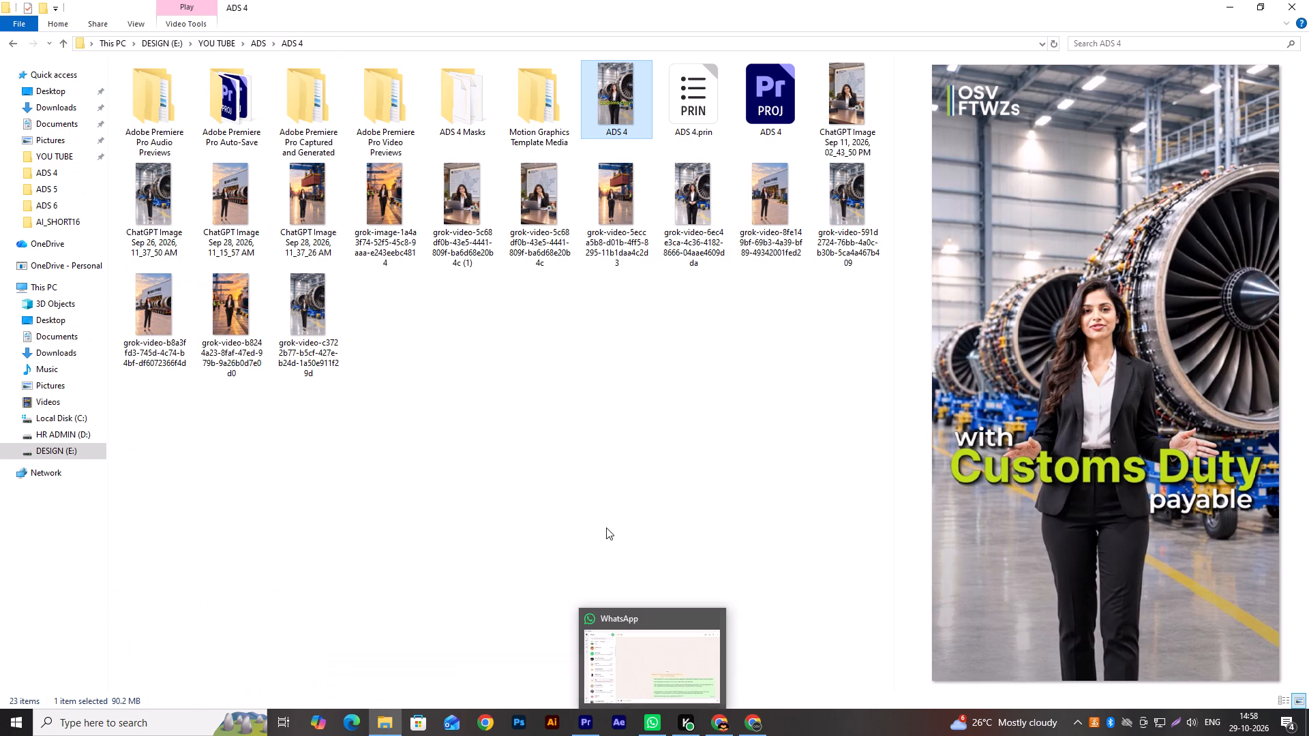
Reopen the ADS 4 video and review its captions from the Duty Deferred scene through to the ending, closing the player when done.
{"action": "double_click", "coordinate": [620, 108]}
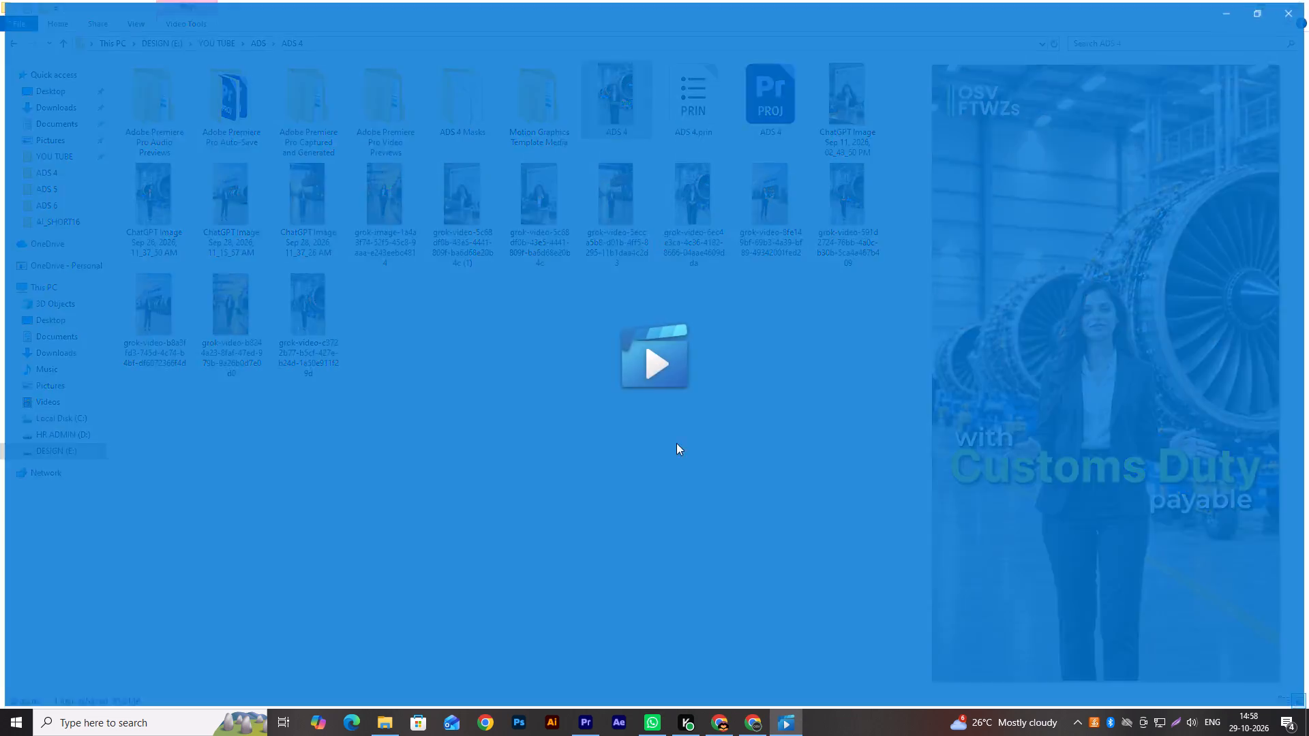
{"action": "left_click_drag", "start_coordinate": [633, 660], "coordinate": [607, 656]}
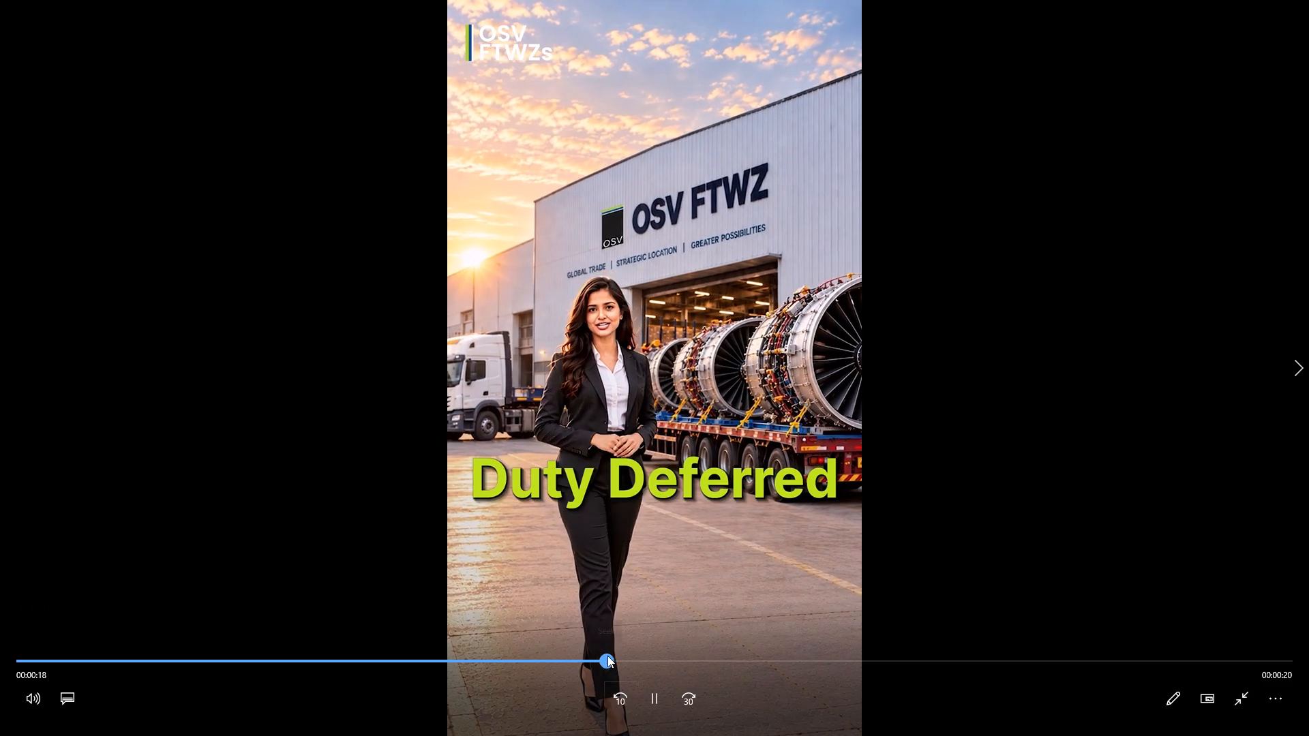
{"action": "left_click_drag", "start_coordinate": [607, 656], "coordinate": [580, 648]}
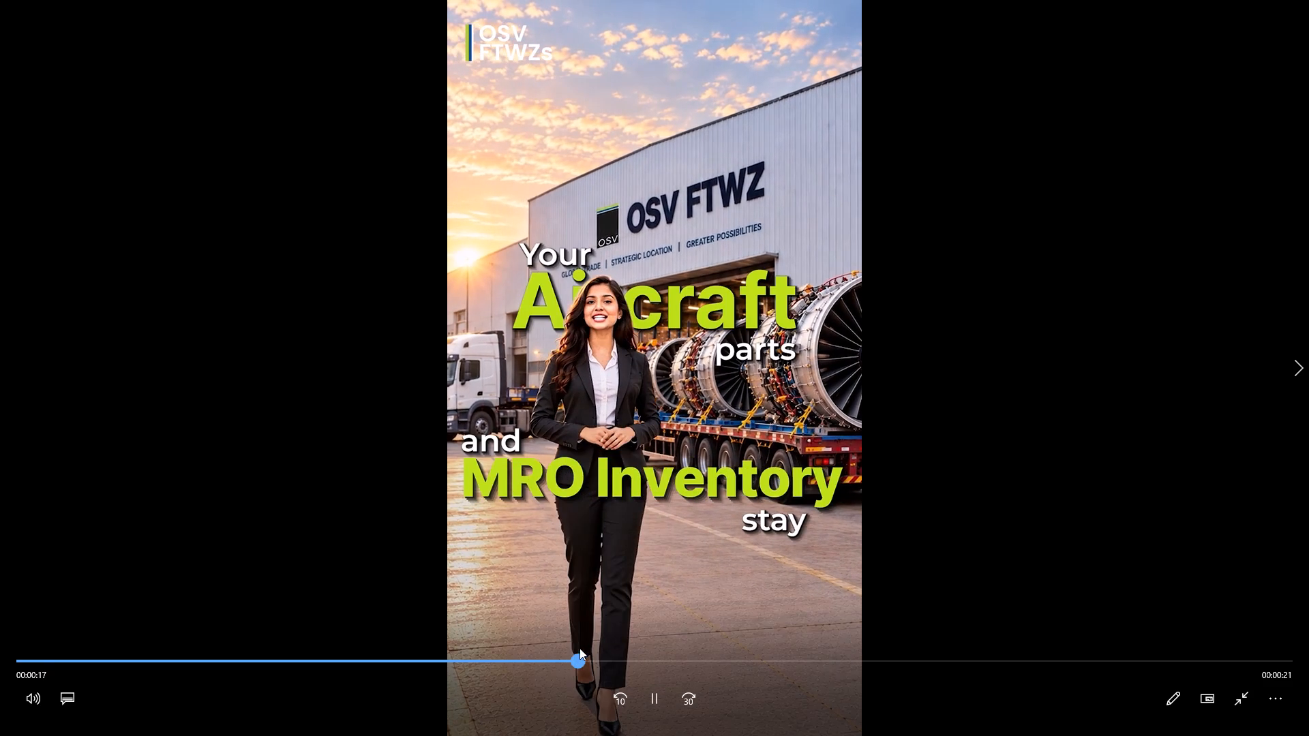
{"action": "left_click_drag", "start_coordinate": [580, 648], "coordinate": [599, 643]}
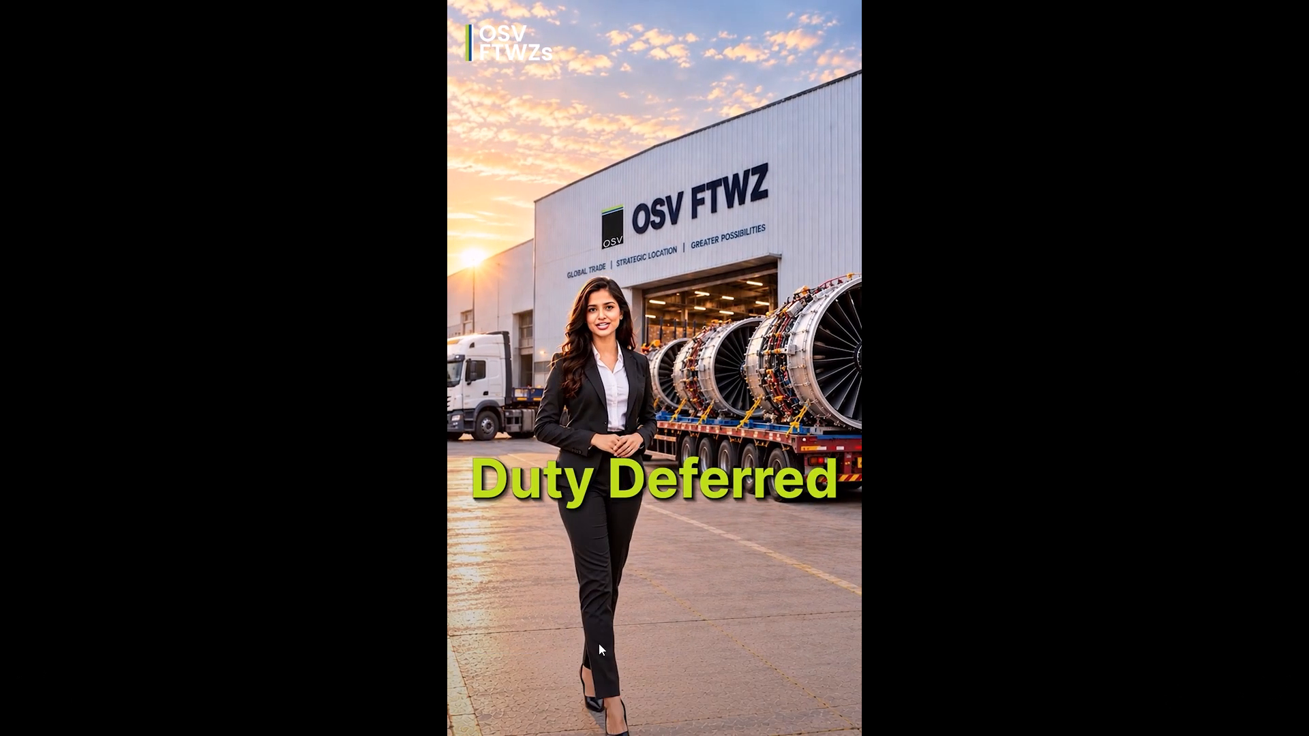
{"action": "left_click_drag", "start_coordinate": [599, 643], "coordinate": [619, 642]}
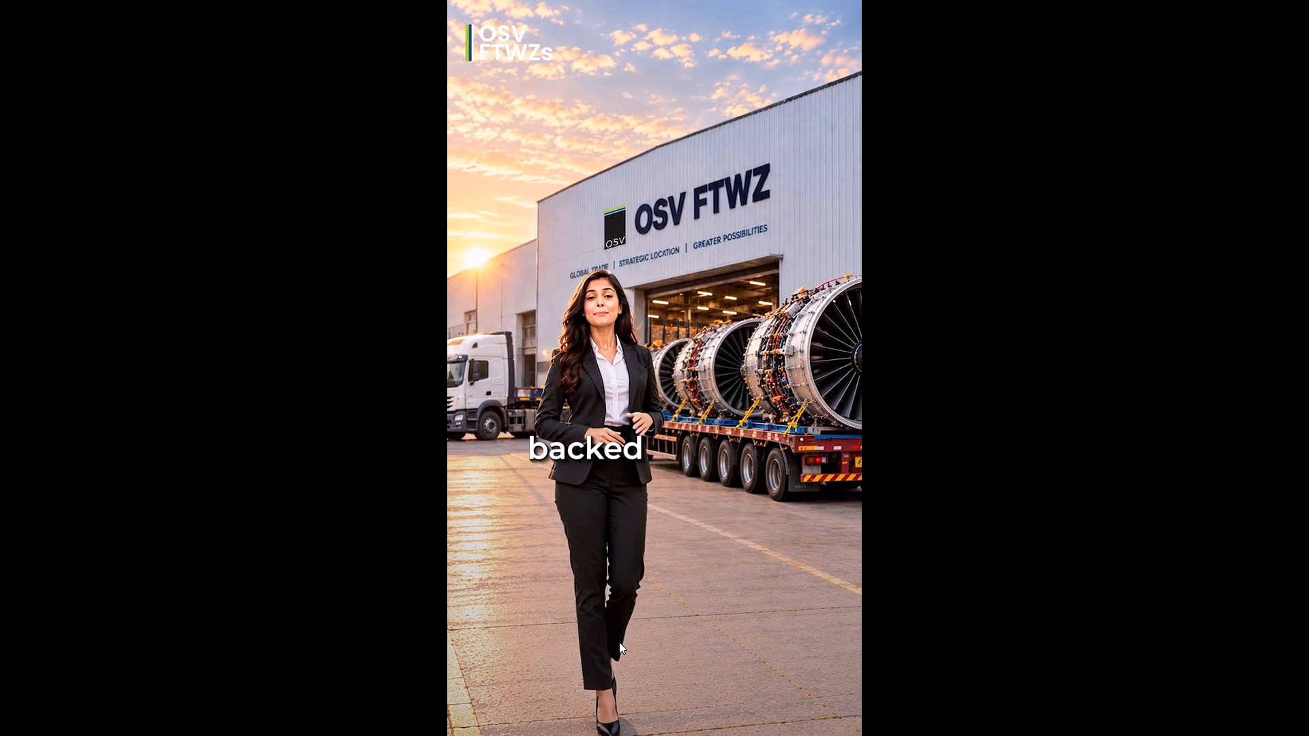
{"action": "left_click_drag", "start_coordinate": [619, 642], "coordinate": [711, 642]}
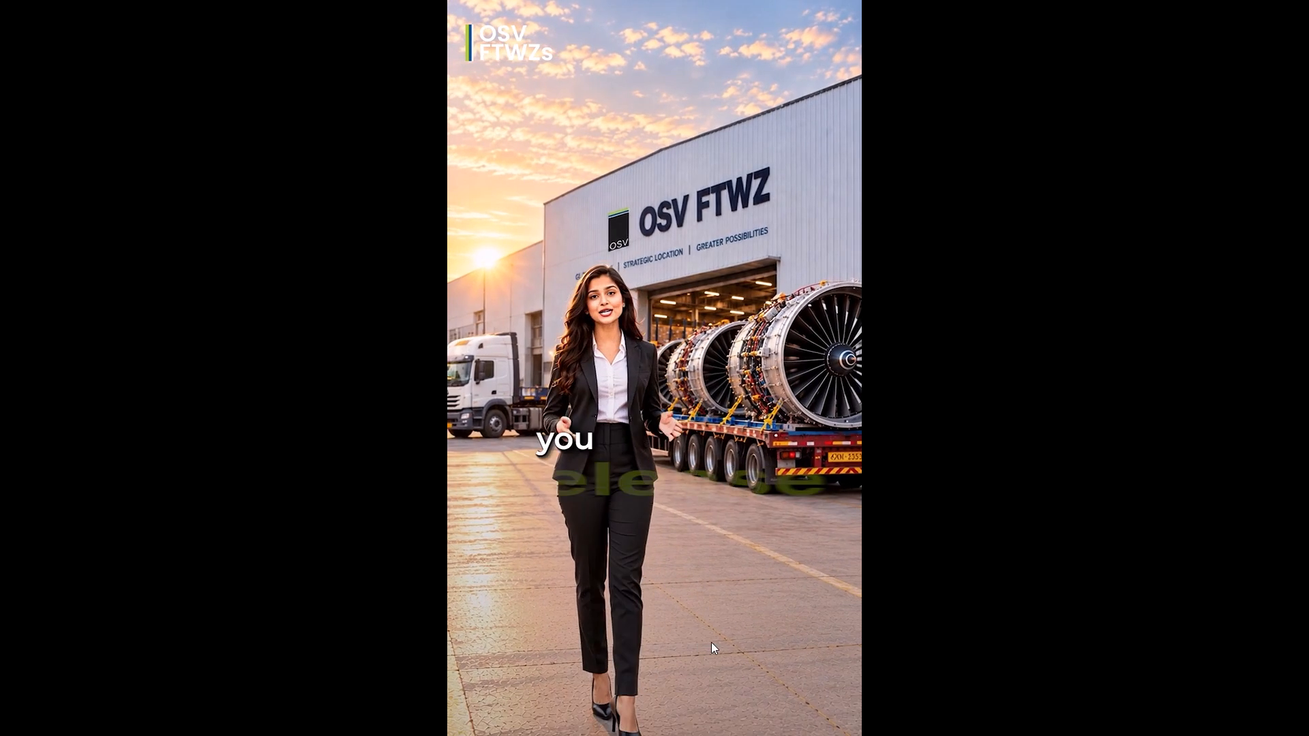
{"action": "left_click_drag", "start_coordinate": [711, 642], "coordinate": [747, 641]}
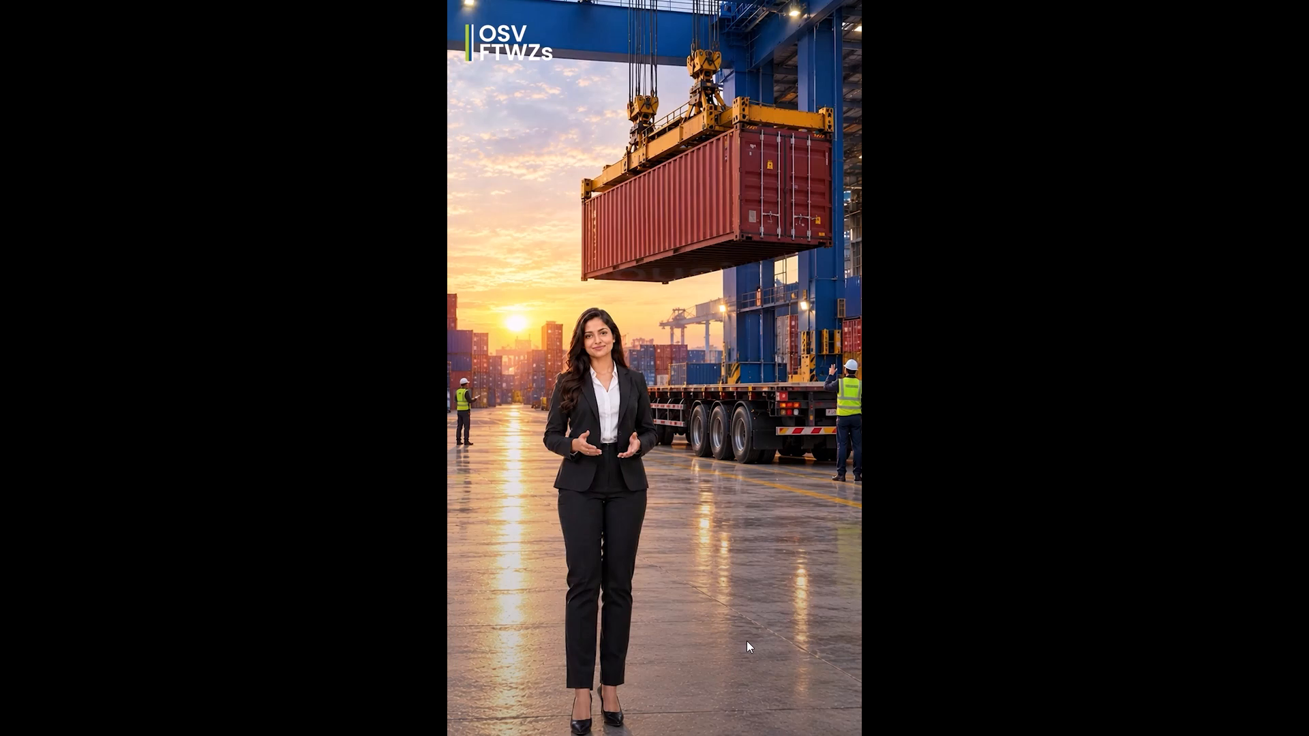
{"action": "left_click_drag", "start_coordinate": [747, 641], "coordinate": [884, 640]}
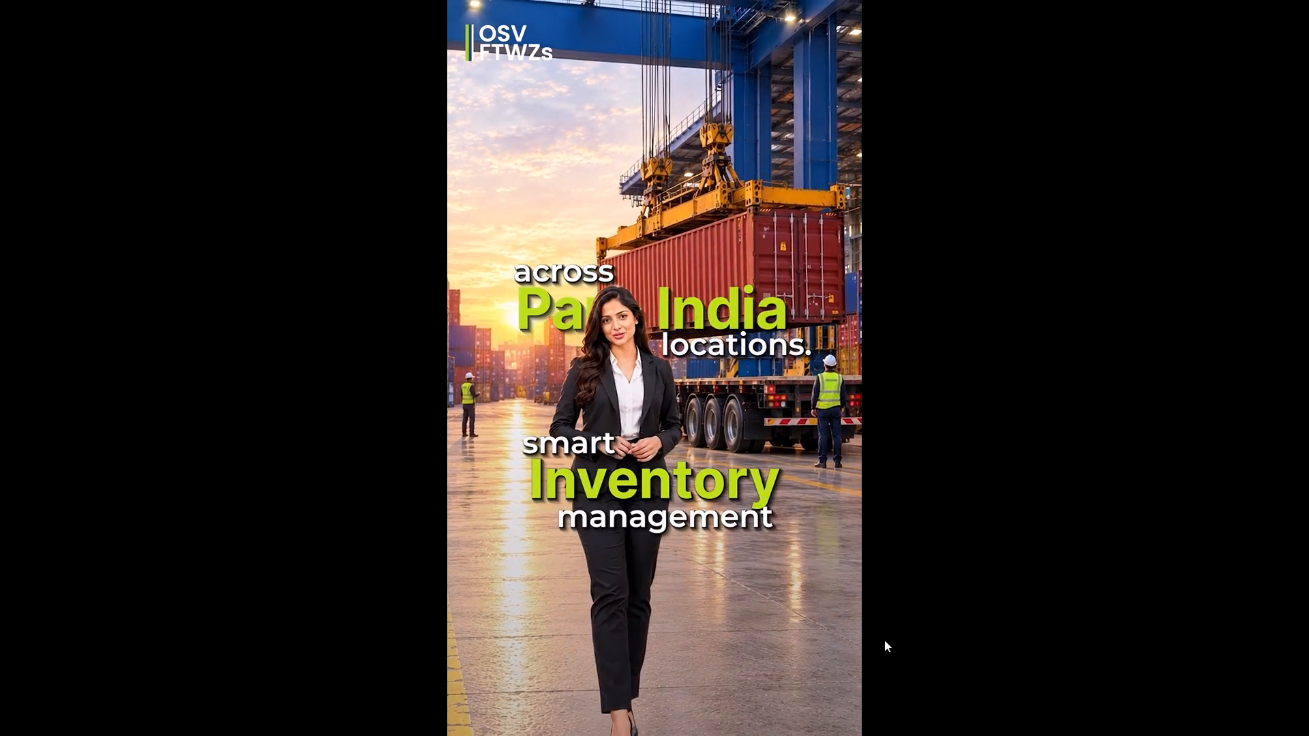
{"action": "left_click_drag", "start_coordinate": [884, 640], "coordinate": [1009, 639]}
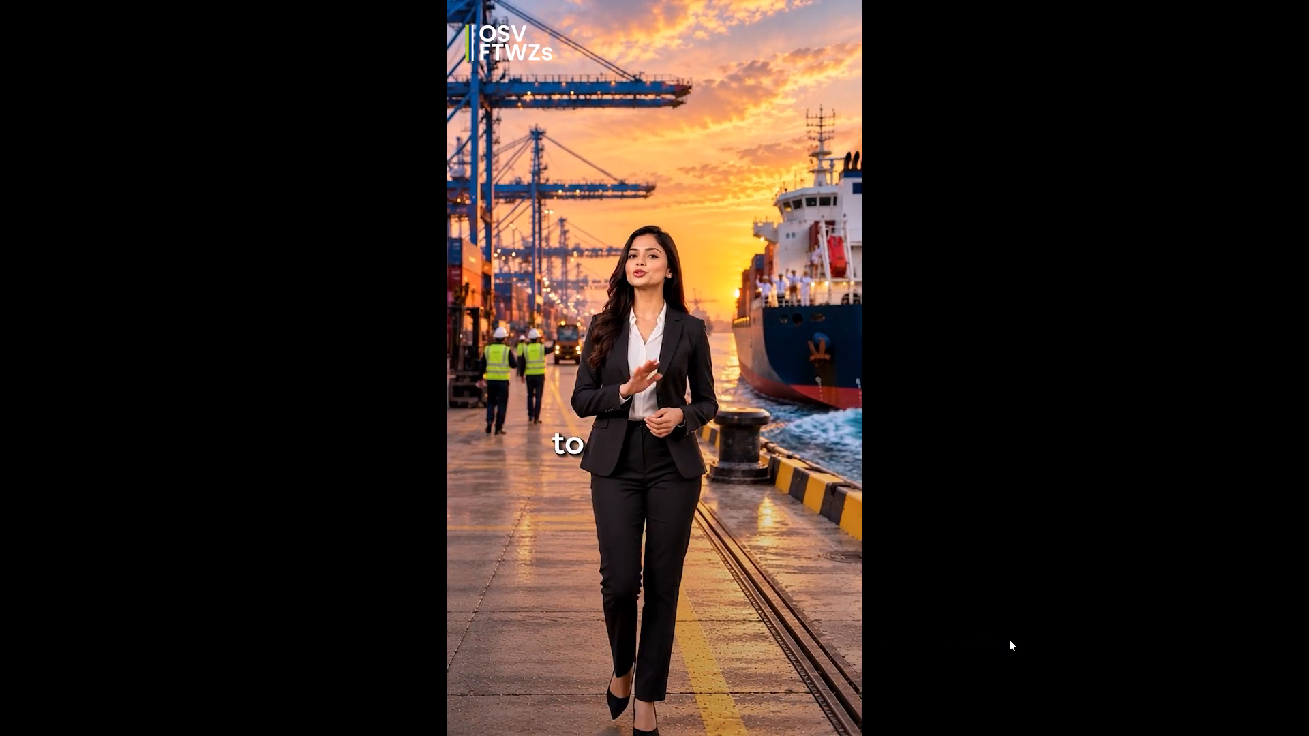
{"action": "left_click_drag", "start_coordinate": [1009, 639], "coordinate": [1153, 638]}
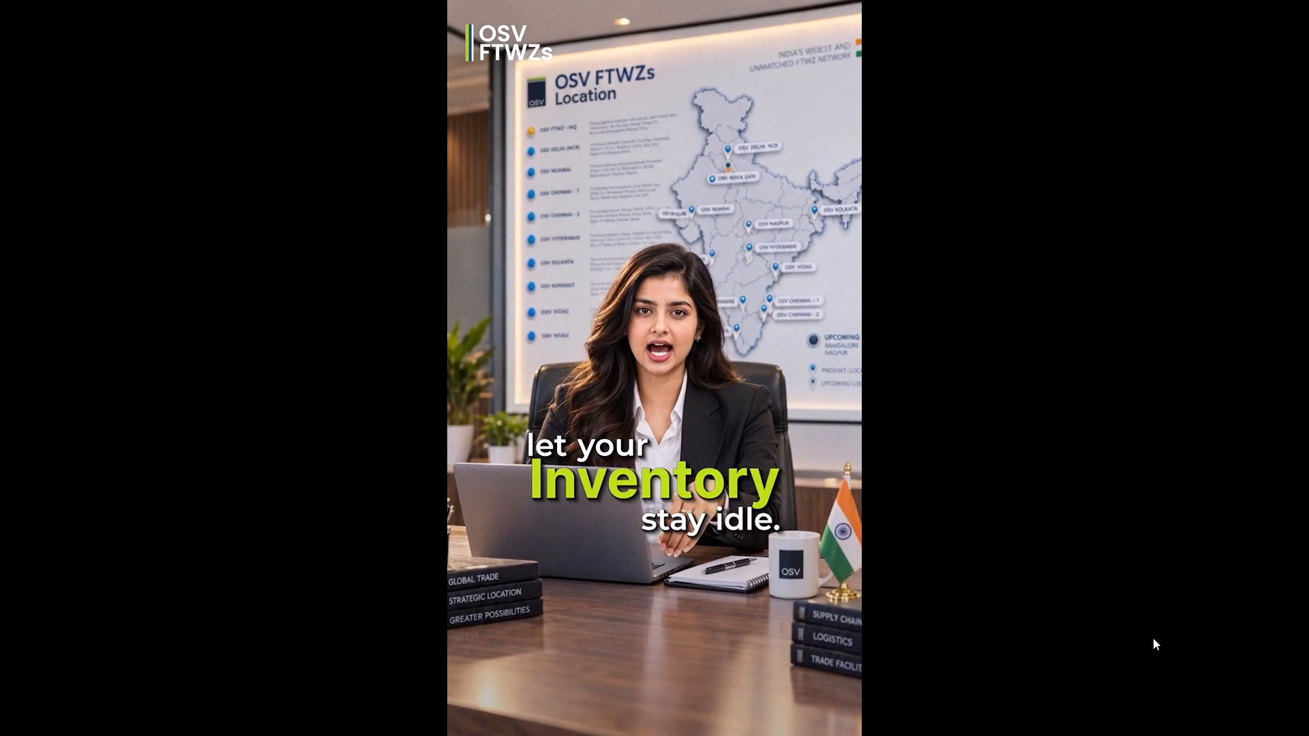
{"action": "left_click_drag", "start_coordinate": [1153, 638], "coordinate": [1234, 635]}
{"action": "double_click", "coordinate": [1083, 506]}
{"action": "left_click", "coordinate": [1301, 0]}
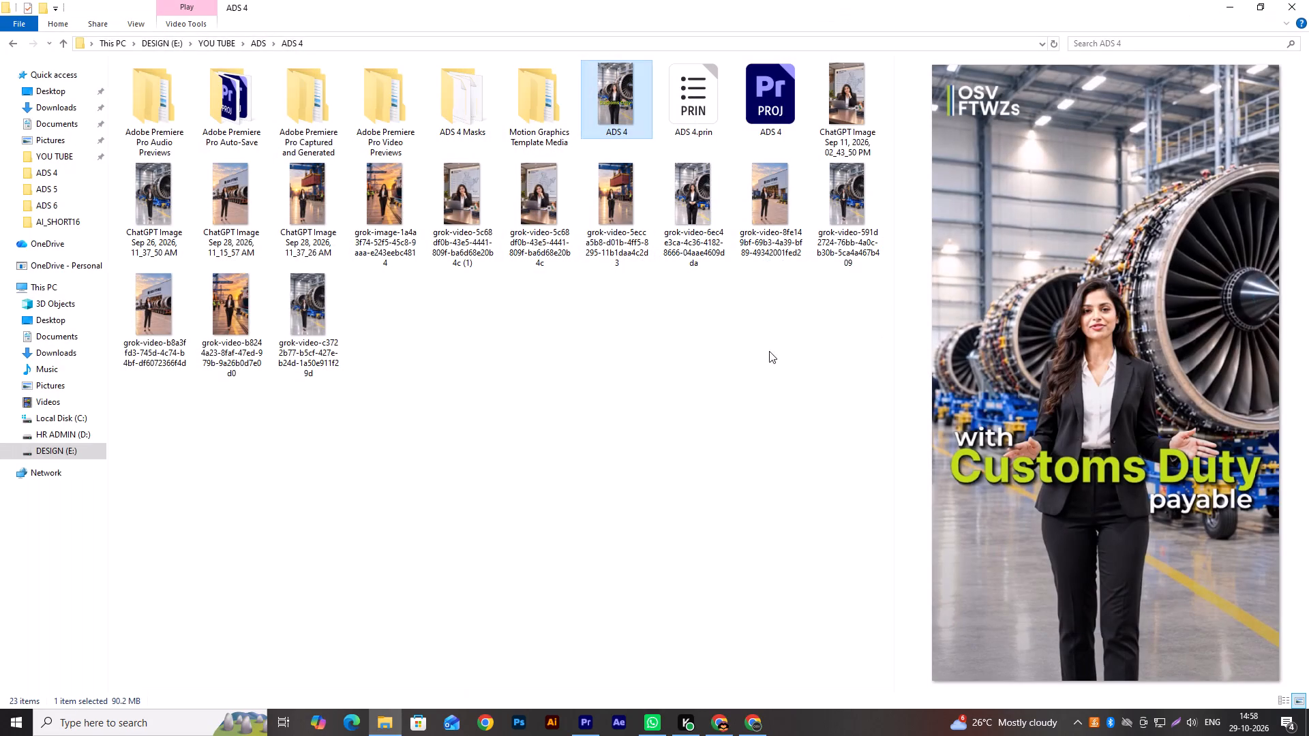
{"action": "left_click", "coordinate": [725, 374]}
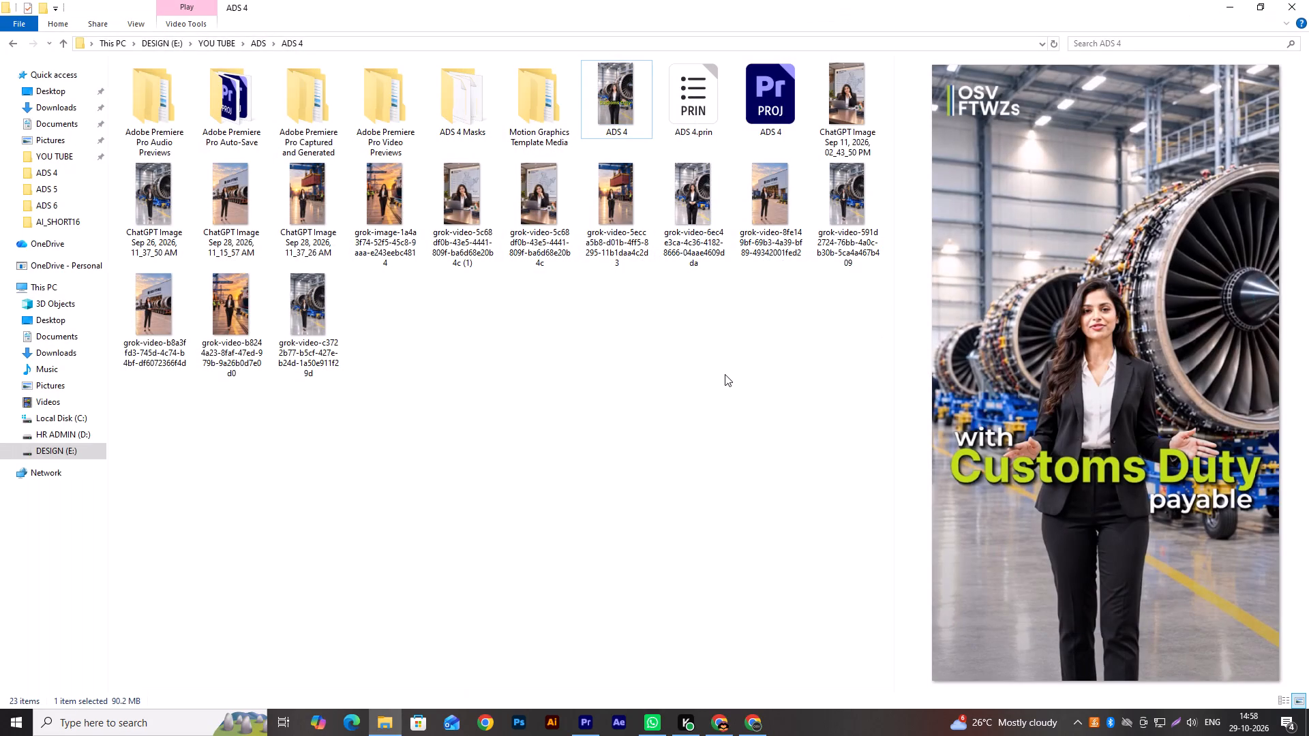
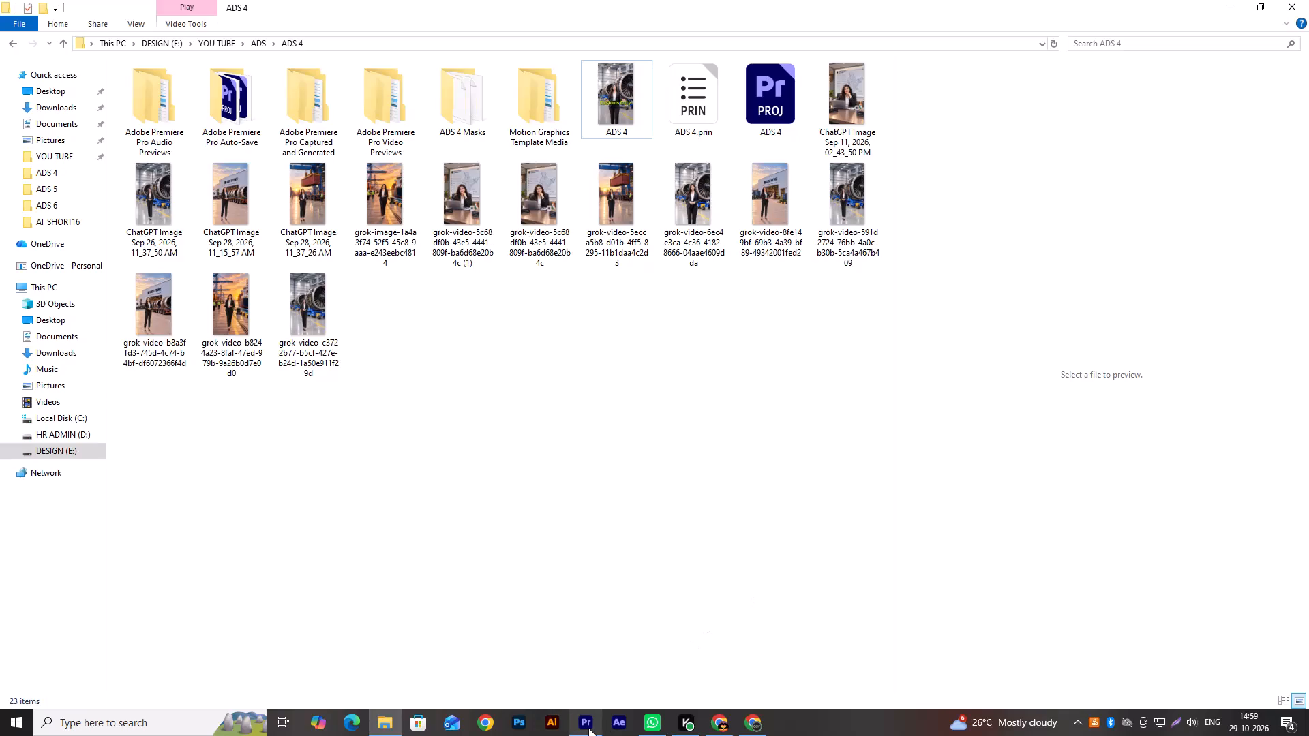
Switch back to Adobe Premiere and examine the caption clip layout across the ADS 6 sequence, before and after the Temperature caption.
{"action": "left_click", "coordinate": [588, 728]}
{"action": "scroll", "coordinate": [689, 582], "scroll_direction": "down", "scroll_amount": 11}
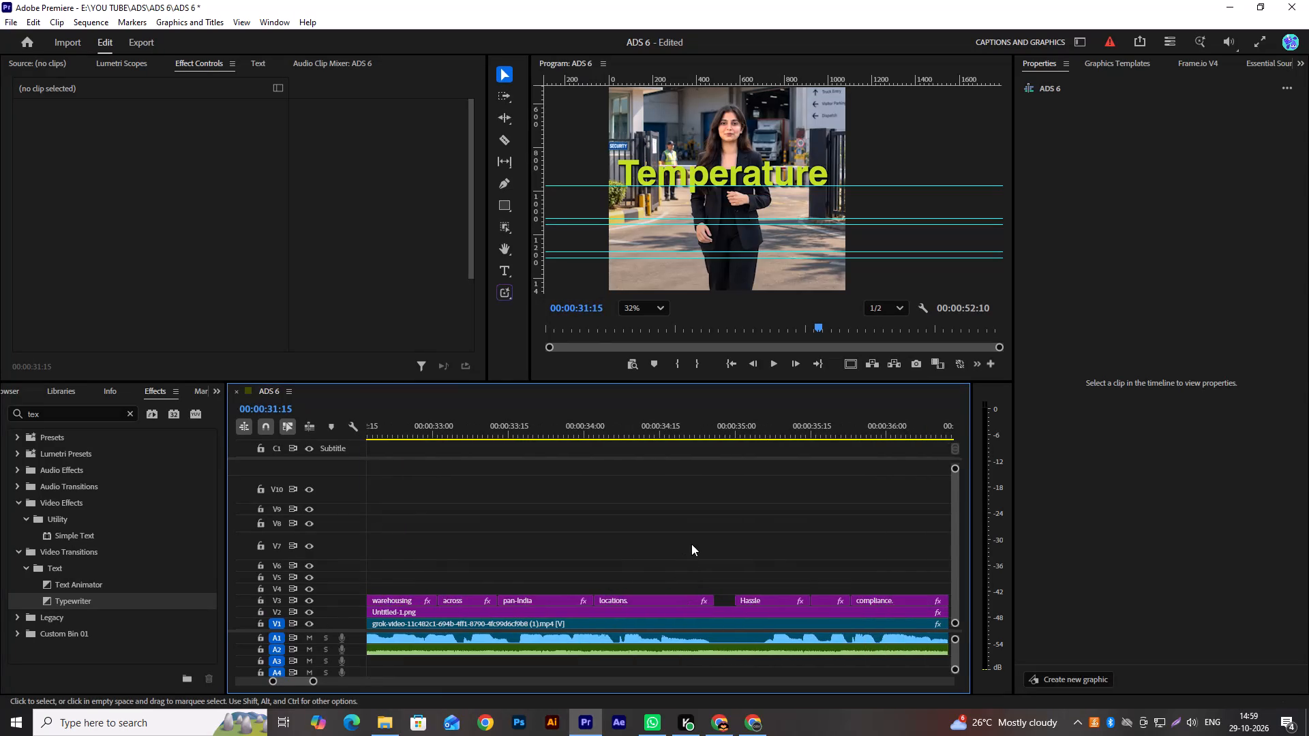
{"action": "scroll", "coordinate": [691, 544], "scroll_direction": "down", "scroll_amount": 9}
{"action": "scroll", "coordinate": [692, 540], "scroll_direction": "up", "scroll_amount": 1, "text": "alt"}
{"action": "scroll", "coordinate": [692, 540], "scroll_direction": "down", "scroll_amount": 3, "text": "alt"}
{"action": "scroll", "coordinate": [692, 540], "scroll_direction": "up", "scroll_amount": 1, "text": "alt"}
{"action": "scroll", "coordinate": [692, 540], "scroll_direction": "down", "scroll_amount": 20, "text": "alt"}
{"action": "scroll", "coordinate": [692, 540], "scroll_direction": "down", "scroll_amount": 3, "text": "alt"}
{"action": "scroll", "coordinate": [699, 531], "scroll_direction": "up", "scroll_amount": 1, "text": "alt"}
{"action": "scroll", "coordinate": [699, 531], "scroll_direction": "down", "scroll_amount": 2, "text": "alt"}
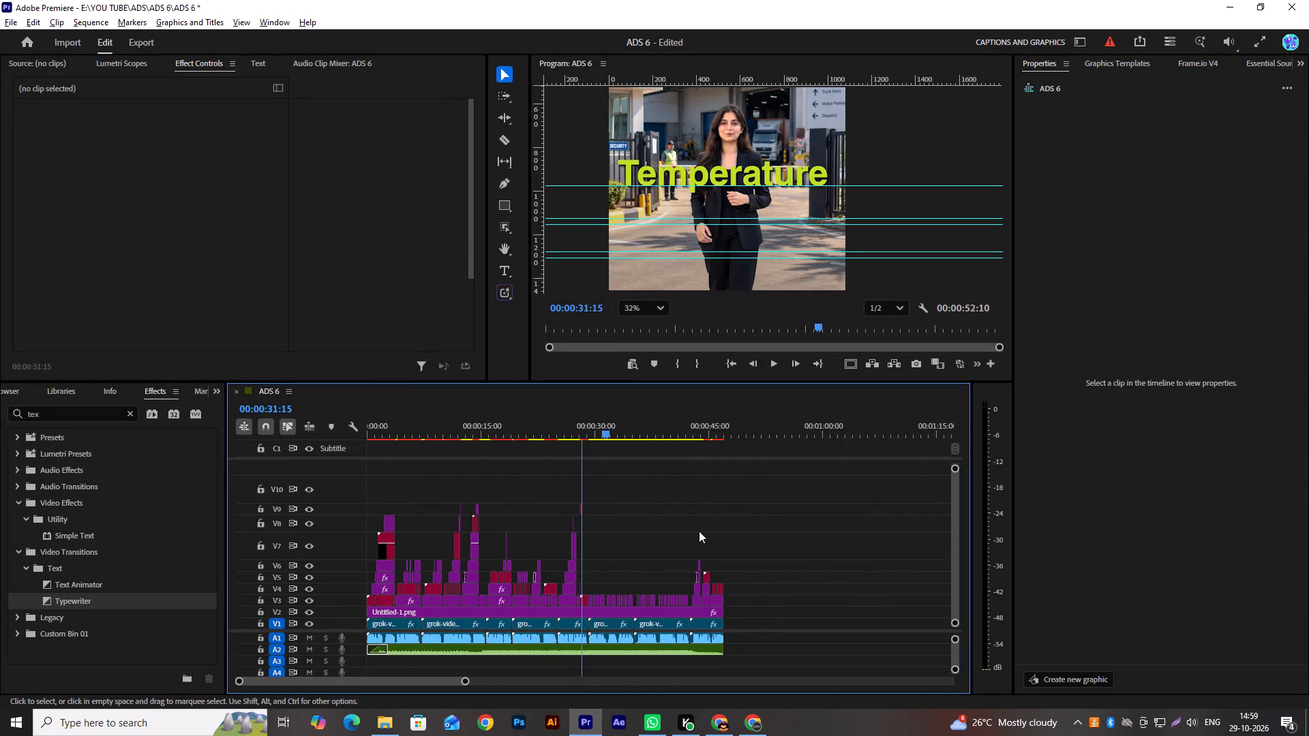
{"action": "scroll", "coordinate": [699, 531], "scroll_direction": "up", "scroll_amount": 5}
{"action": "scroll", "coordinate": [699, 532], "scroll_direction": "up", "scroll_amount": 6, "text": "alt"}
{"action": "scroll", "coordinate": [699, 532], "scroll_direction": "down", "scroll_amount": 1}
{"action": "scroll", "coordinate": [699, 532], "scroll_direction": "up", "scroll_amount": 14}
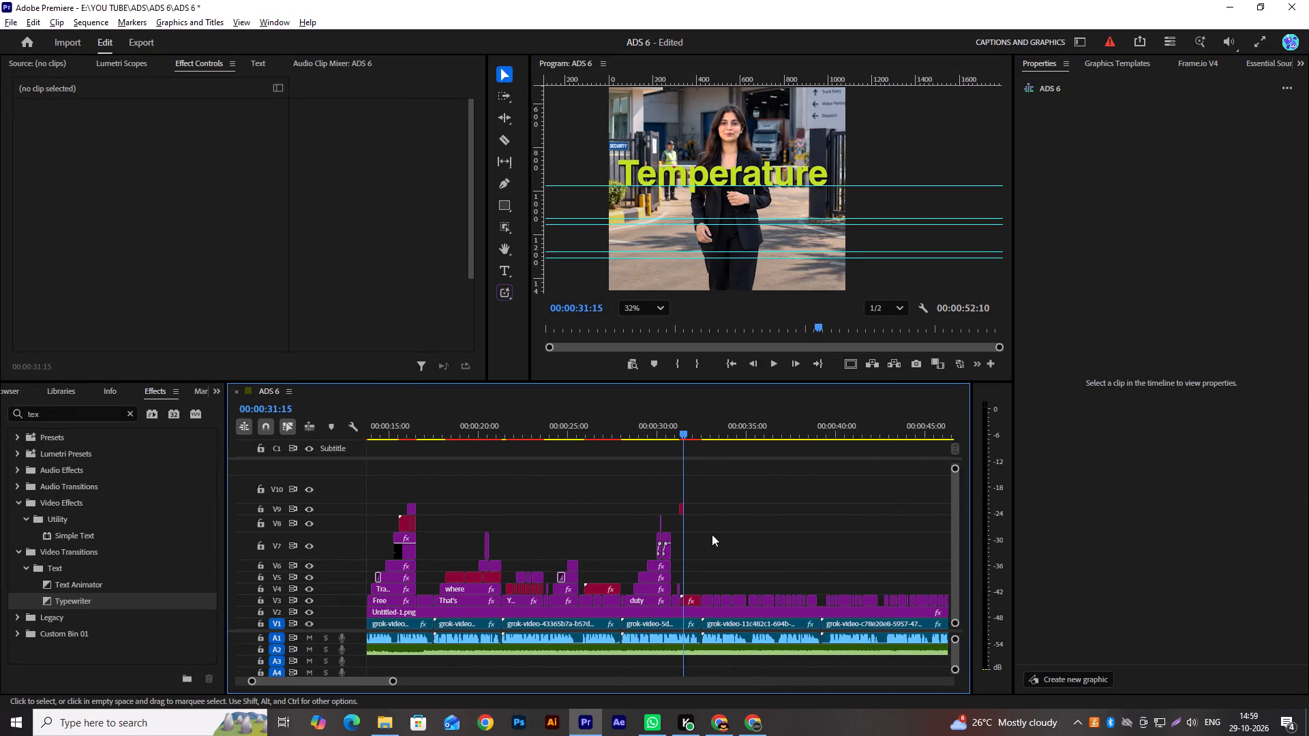
{"action": "scroll", "coordinate": [712, 534], "scroll_direction": "up", "scroll_amount": 16}
{"action": "scroll", "coordinate": [713, 532], "scroll_direction": "down", "scroll_amount": 5}
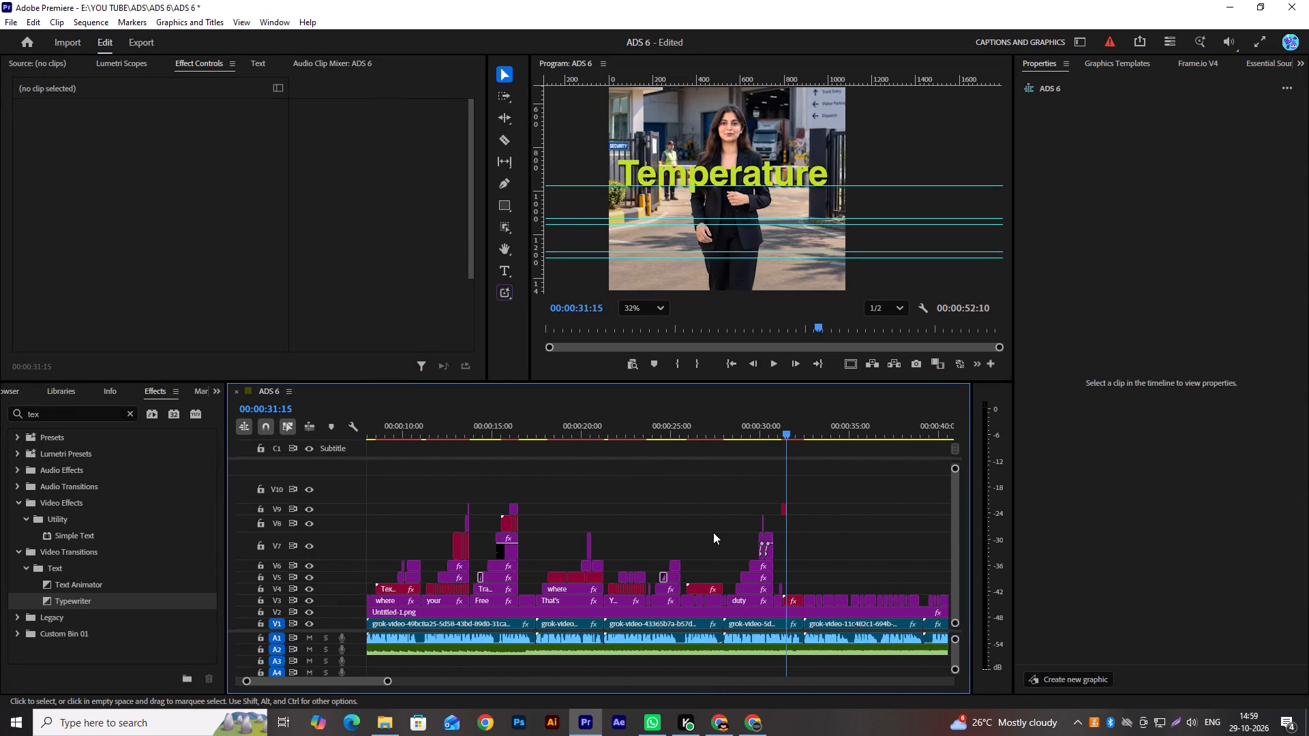
{"action": "scroll", "coordinate": [713, 532], "scroll_direction": "down", "scroll_amount": 6}
{"action": "scroll", "coordinate": [713, 532], "scroll_direction": "up", "scroll_amount": 5}
{"action": "scroll", "coordinate": [712, 531], "scroll_direction": "down", "scroll_amount": 3, "text": "alt"}
{"action": "scroll", "coordinate": [712, 531], "scroll_direction": "up", "scroll_amount": 2, "text": "alt"}
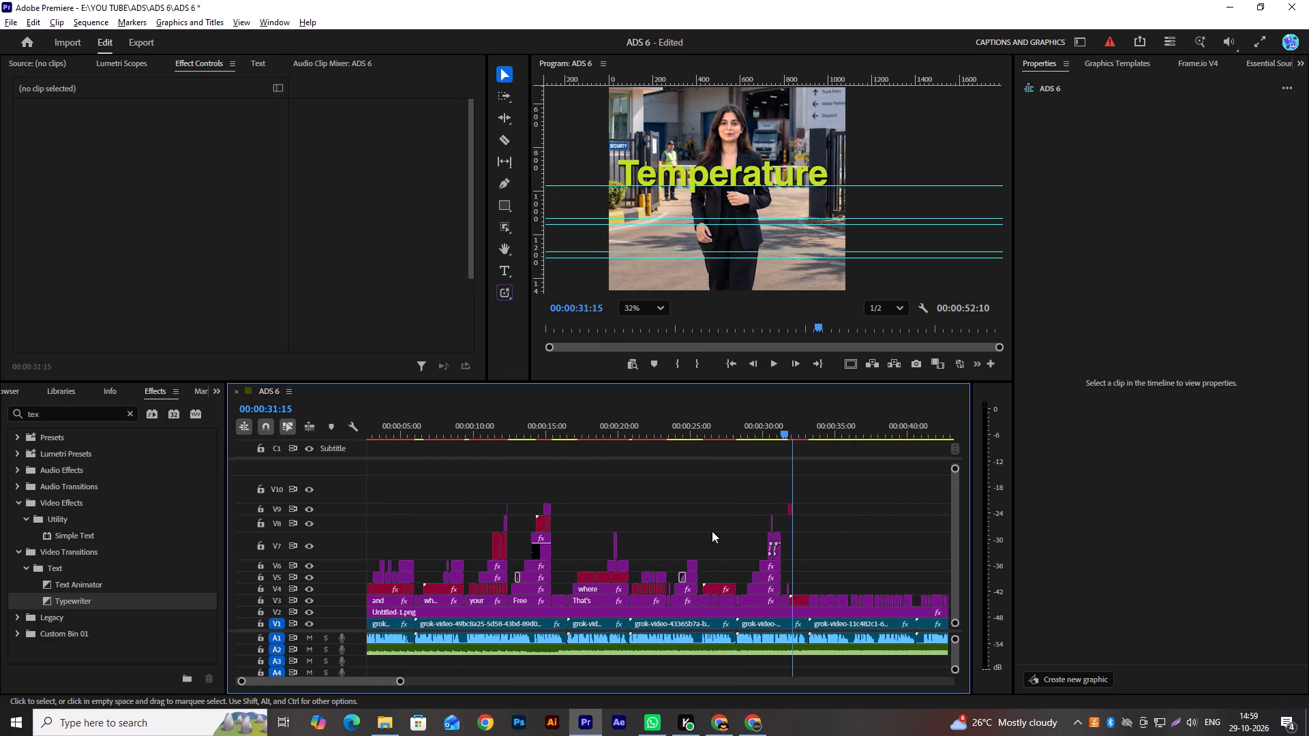
{"action": "scroll", "coordinate": [712, 531], "scroll_direction": "up", "scroll_amount": 9, "text": "alt"}
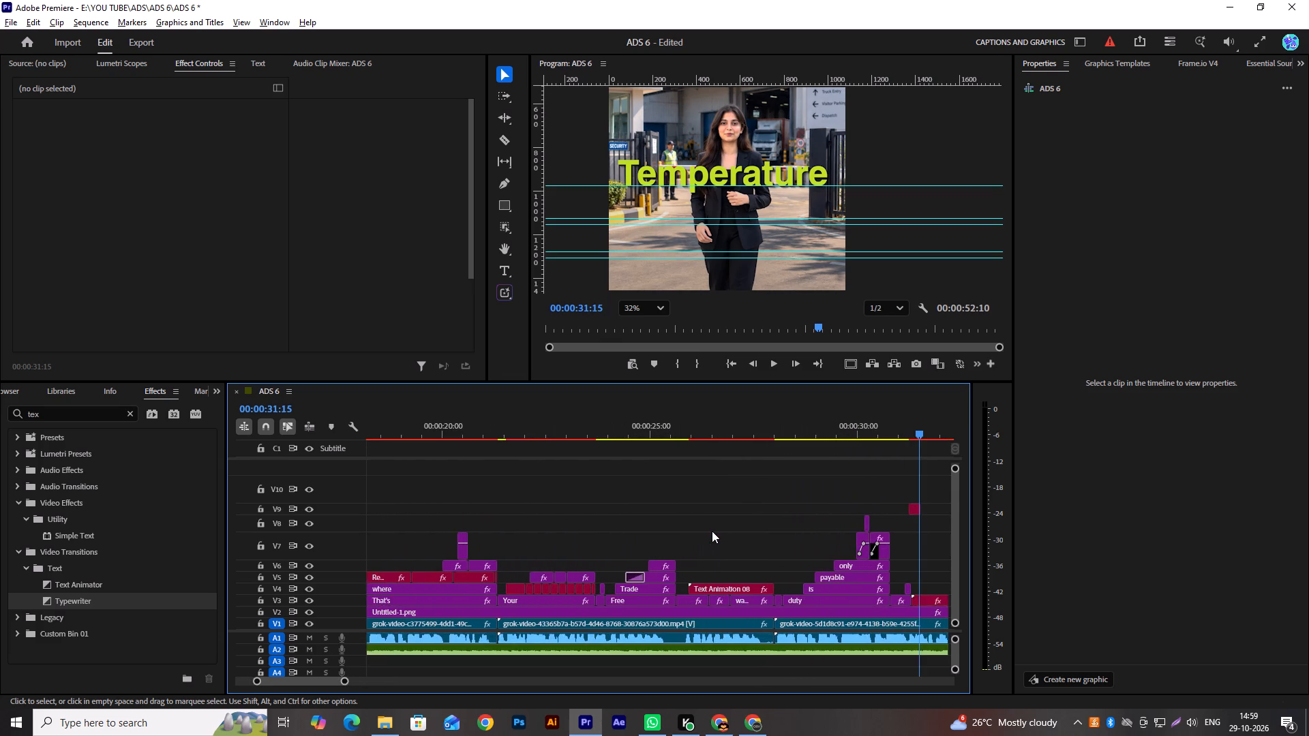
{"action": "scroll", "coordinate": [712, 531], "scroll_direction": "down", "scroll_amount": 6, "text": "alt"}
{"action": "scroll", "coordinate": [712, 531], "scroll_direction": "down", "scroll_amount": 17}
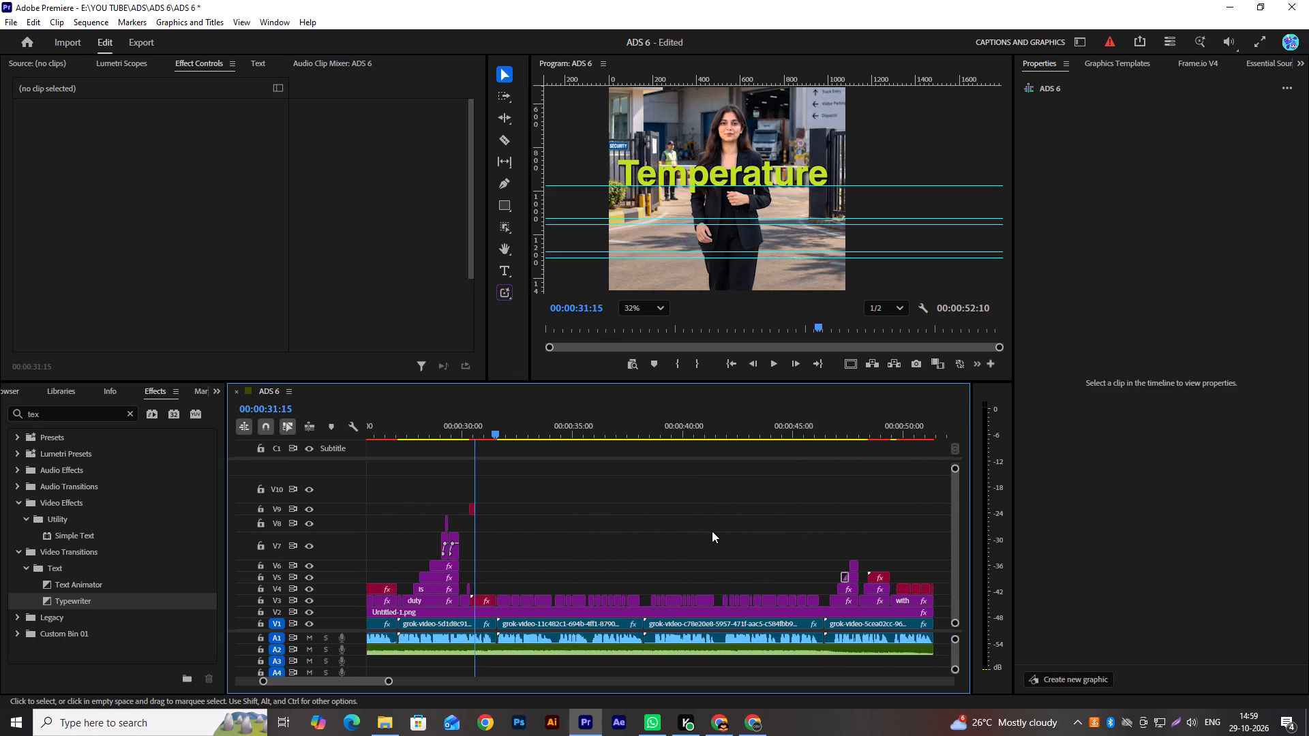
{"action": "scroll", "coordinate": [712, 531], "scroll_direction": "down", "scroll_amount": 2}
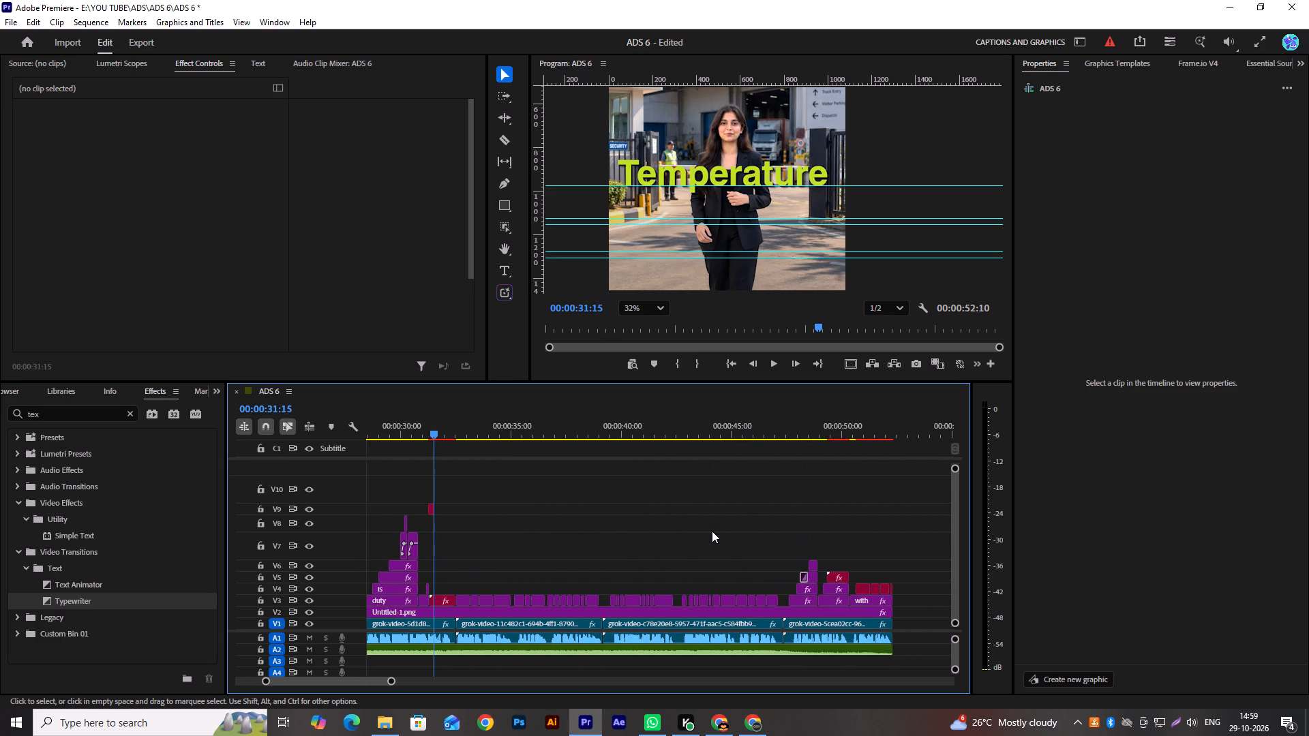
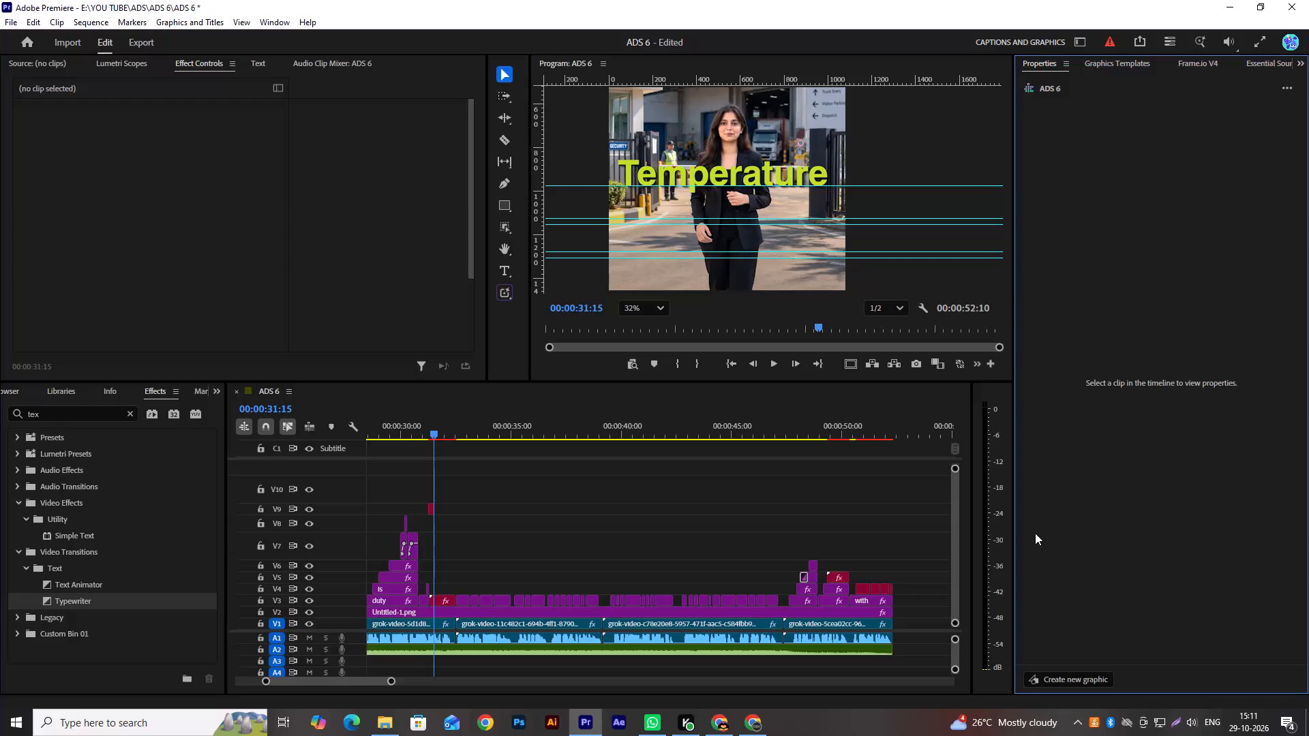
Examine the caption layout around the Temperature and Domestic trade titles, and play back that section from 00:00:30:23.
{"action": "scroll", "coordinate": [672, 521], "scroll_direction": "up", "scroll_amount": 5}
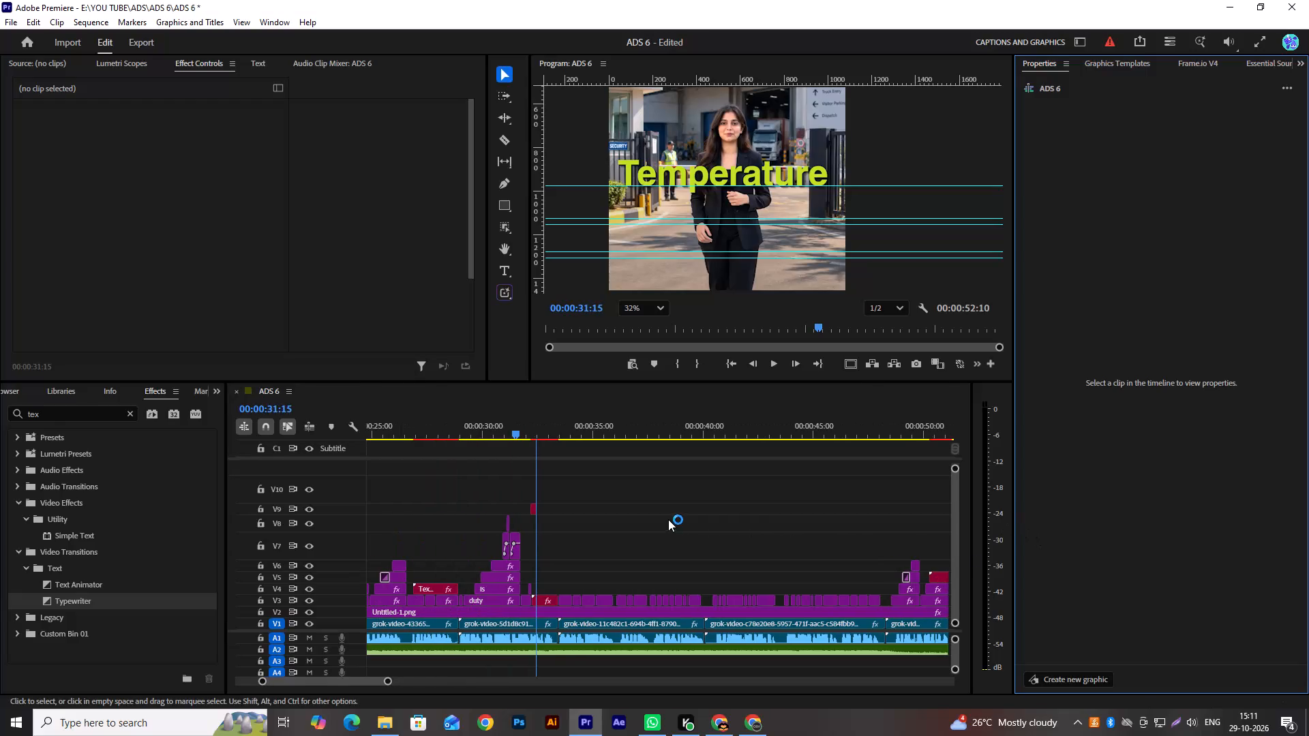
{"action": "scroll", "coordinate": [555, 493], "scroll_direction": "up", "scroll_amount": 5}
{"action": "scroll", "coordinate": [567, 495], "scroll_direction": "down", "scroll_amount": 2}
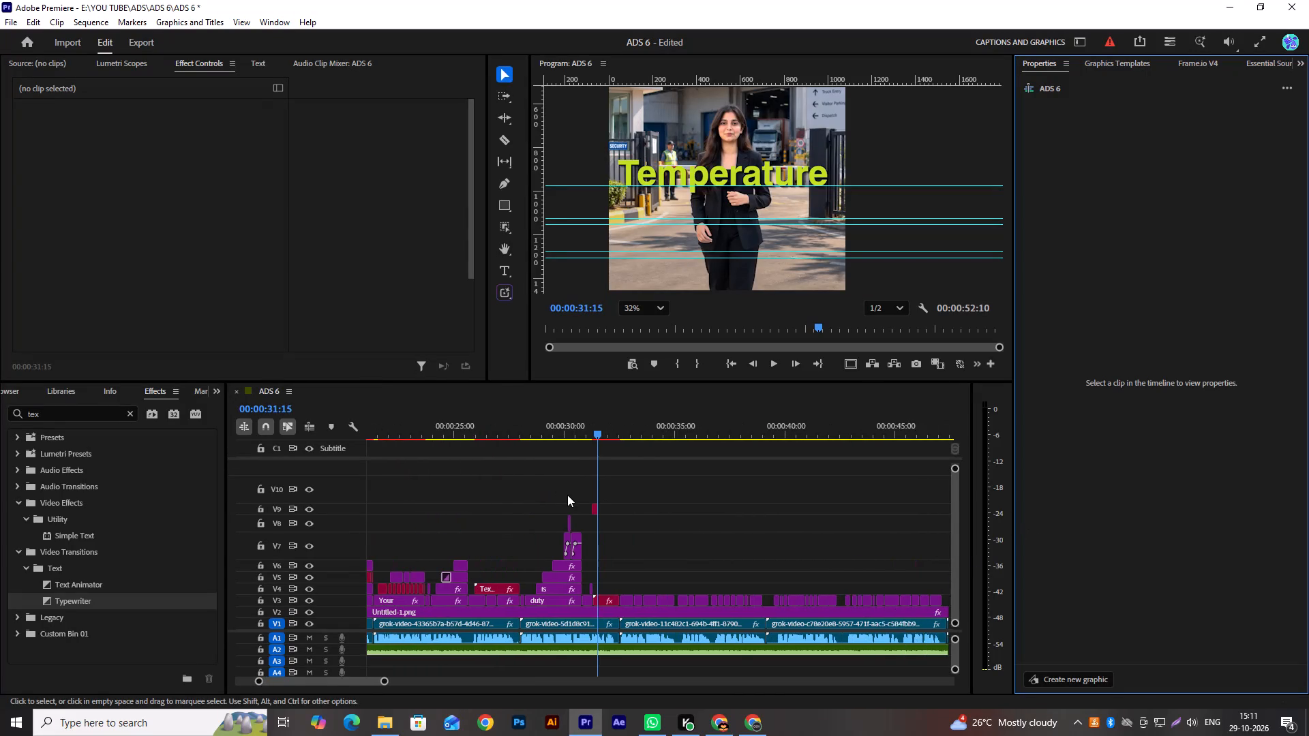
{"action": "scroll", "coordinate": [567, 495], "scroll_direction": "up", "scroll_amount": 14}
{"action": "scroll", "coordinate": [781, 500], "scroll_direction": "down", "scroll_amount": 9}
{"action": "scroll", "coordinate": [712, 513], "scroll_direction": "up", "scroll_amount": 7, "text": "alt"}
{"action": "scroll", "coordinate": [712, 512], "scroll_direction": "down", "scroll_amount": 18, "text": "alt"}
{"action": "scroll", "coordinate": [708, 515], "scroll_direction": "up", "scroll_amount": 5}
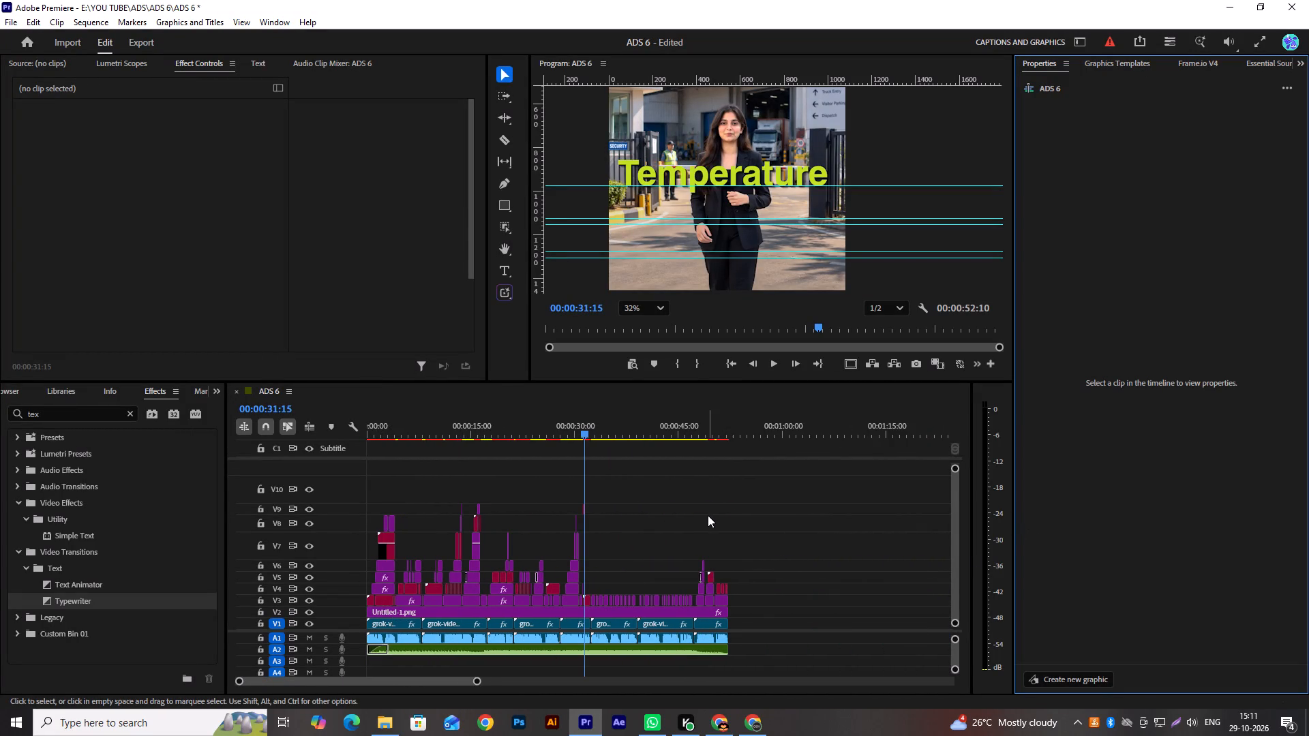
{"action": "scroll", "coordinate": [708, 515], "scroll_direction": "up", "scroll_amount": 1}
{"action": "scroll", "coordinate": [683, 514], "scroll_direction": "up", "scroll_amount": 20, "text": "alt"}
{"action": "scroll", "coordinate": [683, 514], "scroll_direction": "up", "scroll_amount": 3, "text": "alt"}
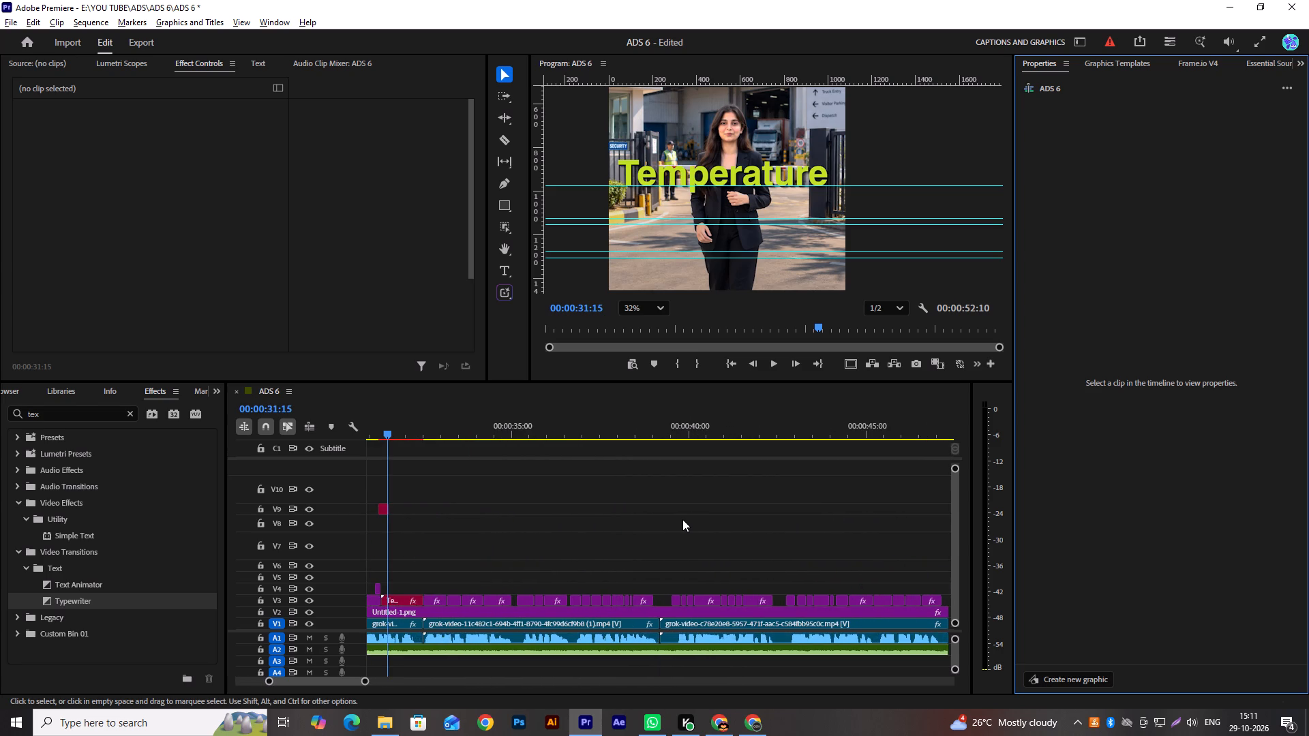
{"action": "scroll", "coordinate": [682, 519], "scroll_direction": "up", "scroll_amount": 2, "text": "alt"}
{"action": "scroll", "coordinate": [682, 519], "scroll_direction": "up", "scroll_amount": 20, "text": "alt"}
{"action": "scroll", "coordinate": [682, 519], "scroll_direction": "up", "scroll_amount": 1, "text": "alt"}
{"action": "scroll", "coordinate": [744, 509], "scroll_direction": "down", "scroll_amount": 1}
{"action": "scroll", "coordinate": [744, 509], "scroll_direction": "up", "scroll_amount": 7}
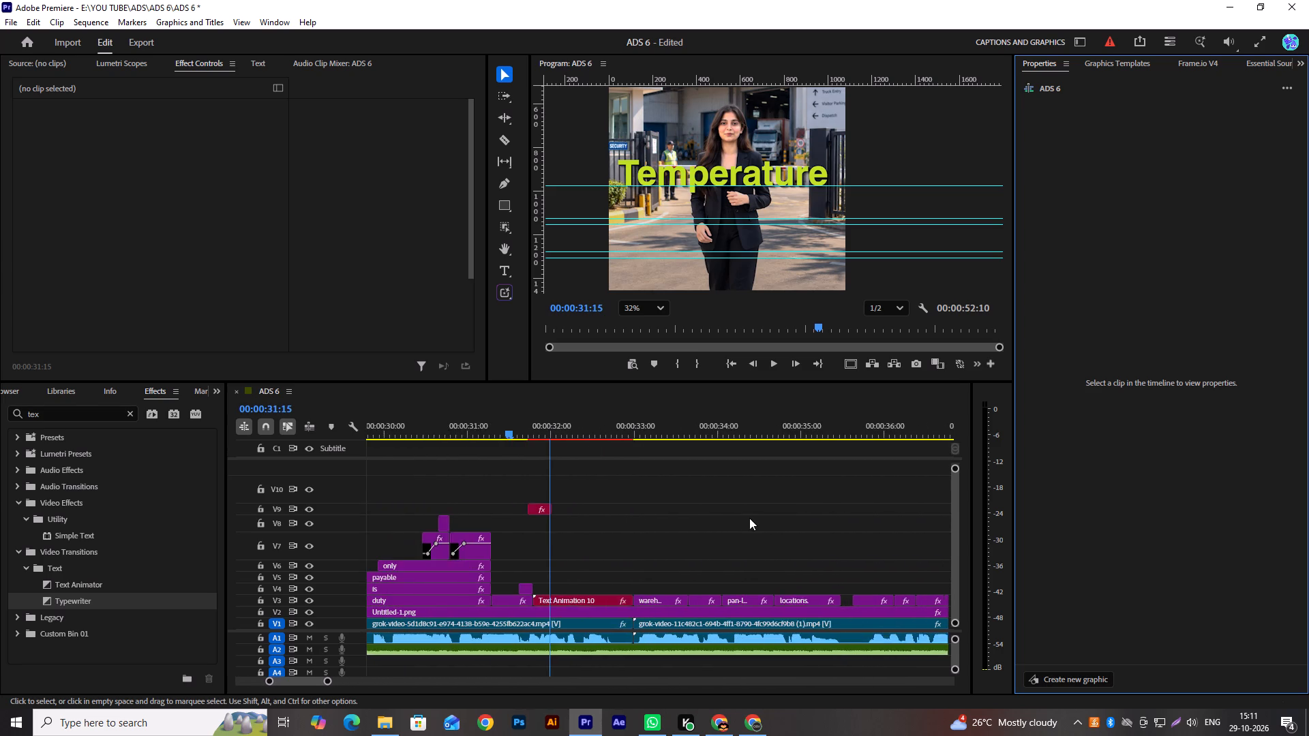
{"action": "scroll", "coordinate": [749, 518], "scroll_direction": "up", "scroll_amount": 16}
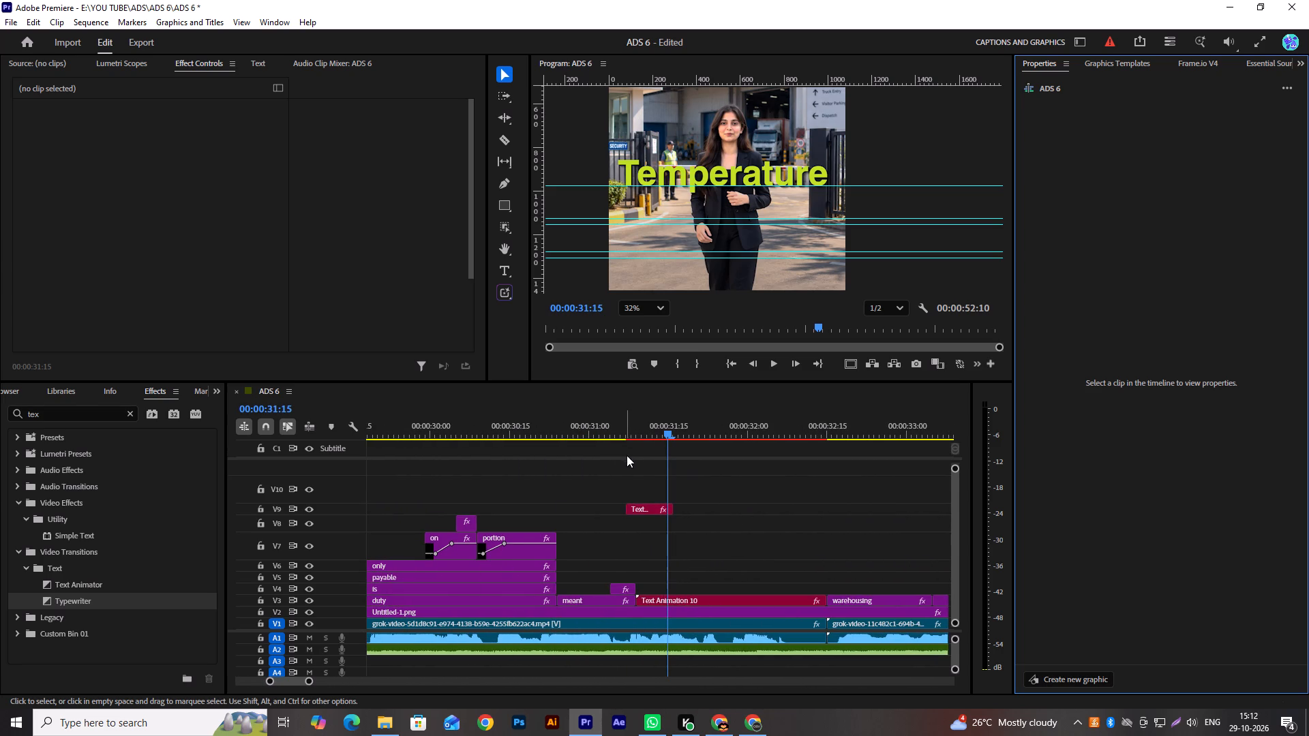
{"action": "left_click_drag", "start_coordinate": [644, 434], "coordinate": [554, 461]}
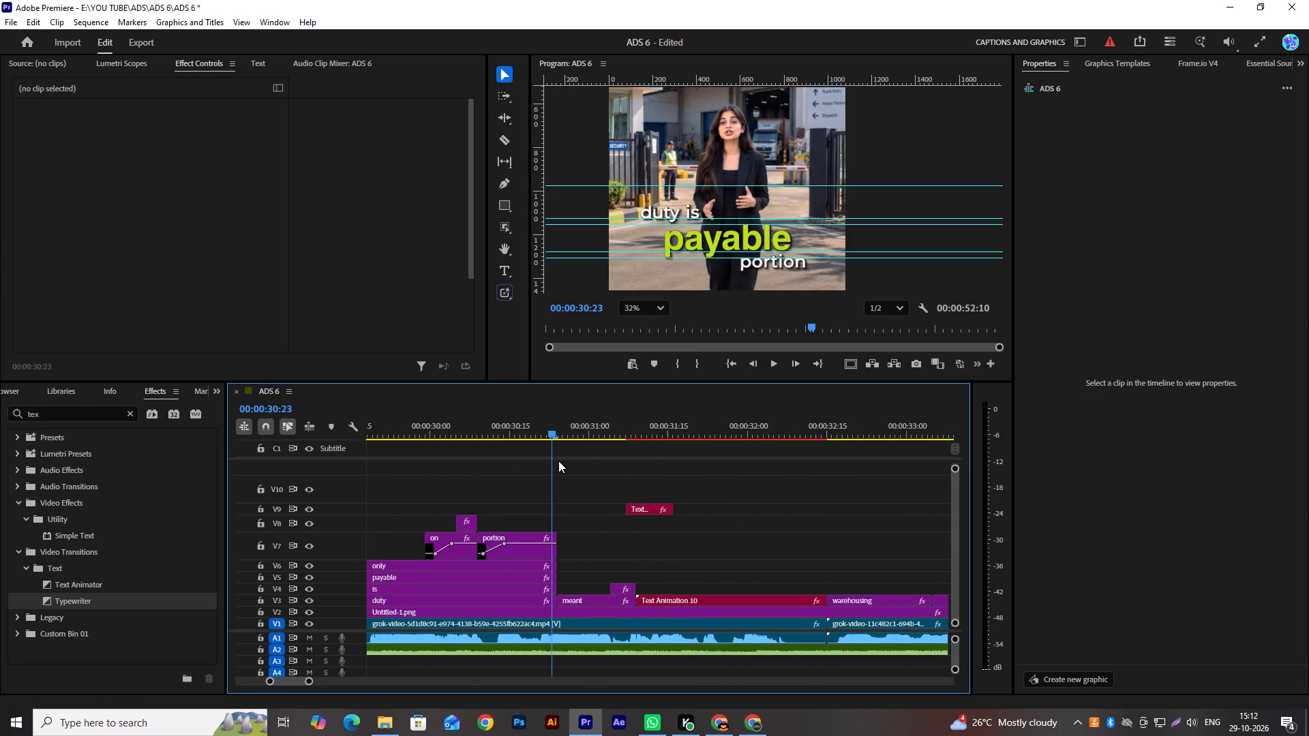
{"action": "key", "text": "space"}
{"action": "key", "text": "space"}
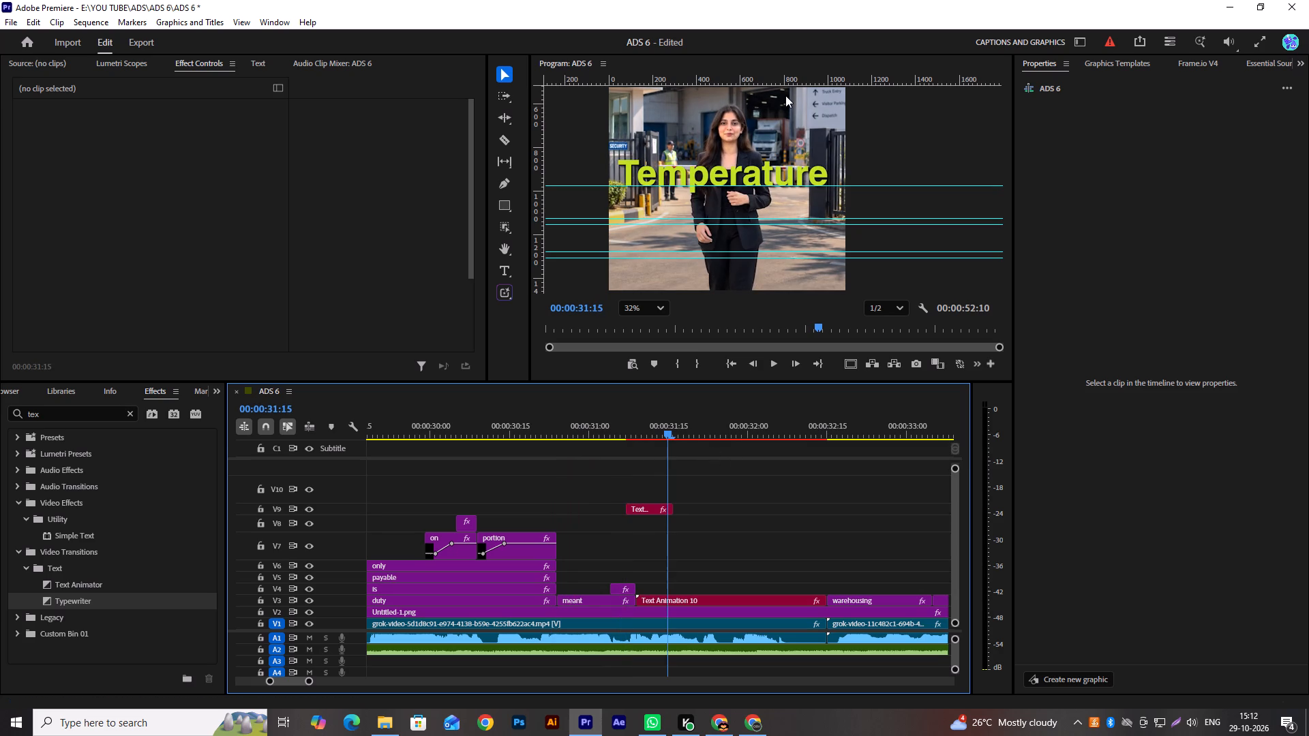
{"action": "key", "text": "space"}
{"action": "key", "text": "space"}
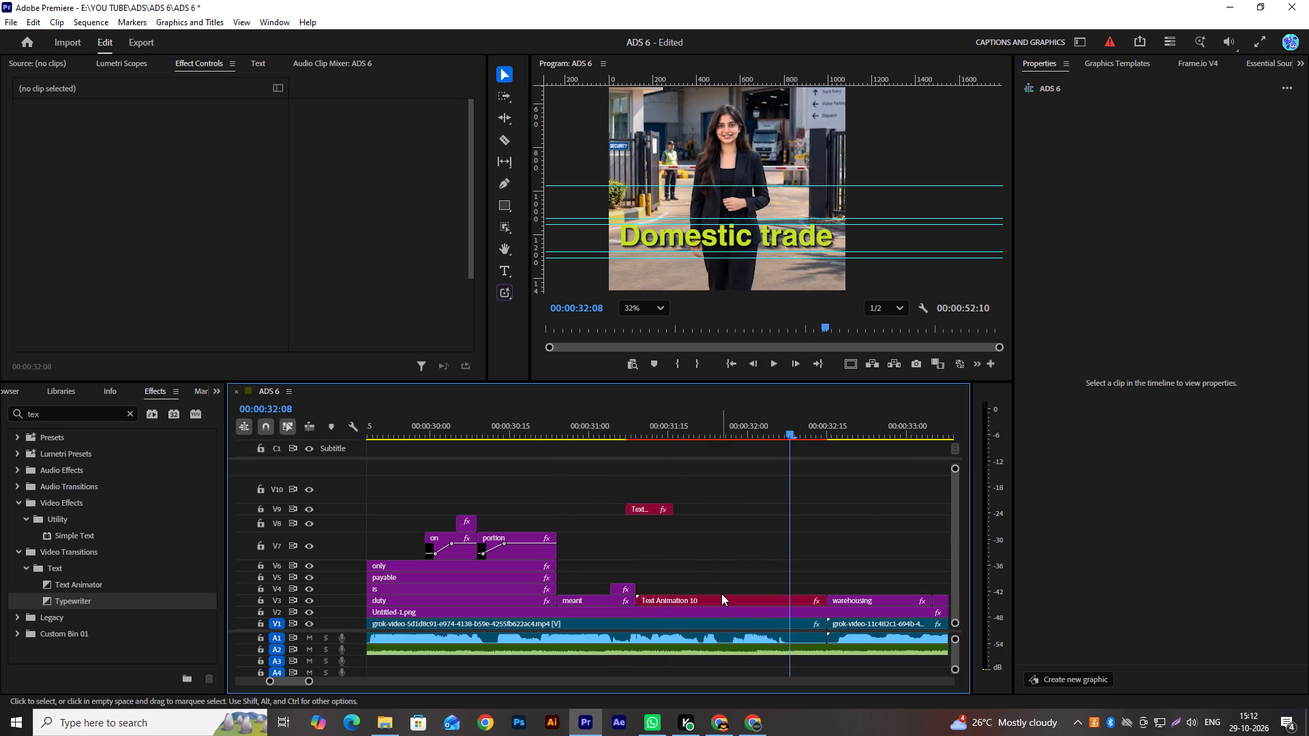
Delete the Temperature text animation clip from track V9.
{"action": "left_click", "coordinate": [644, 508]}
{"action": "key", "text": "Delete"}
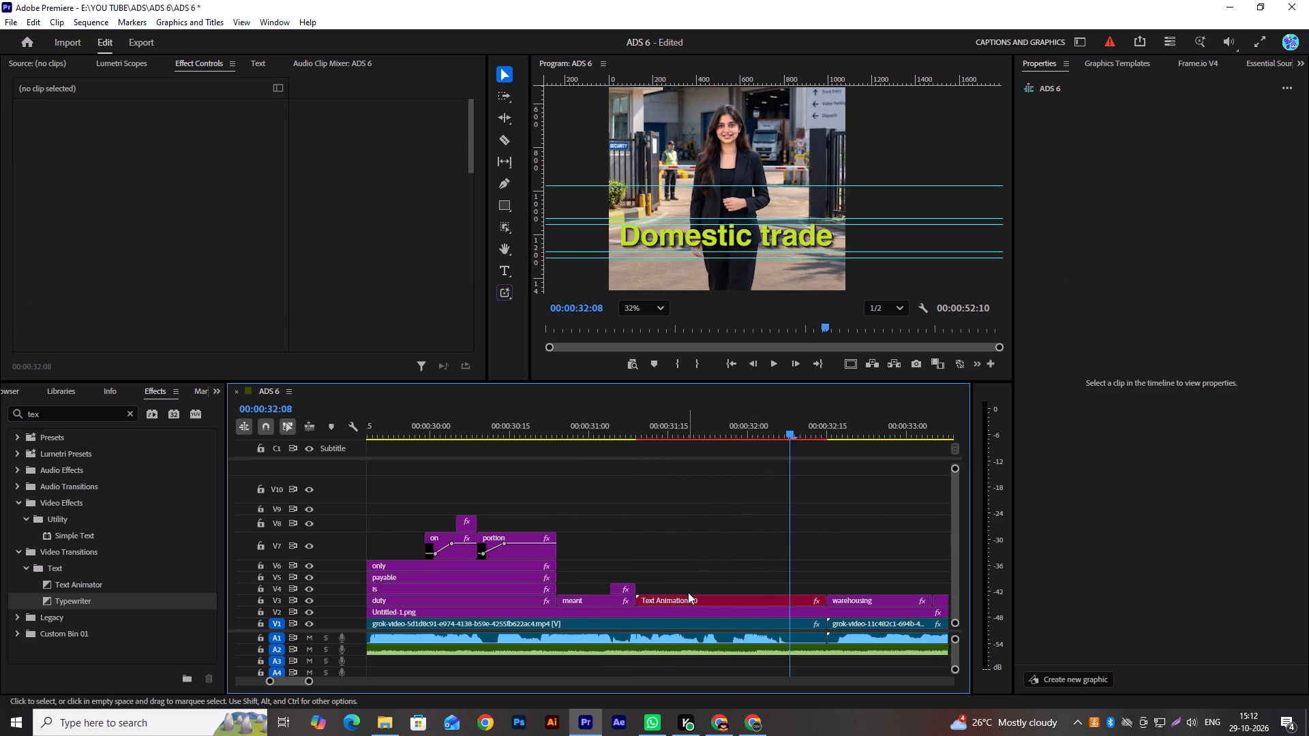
Split the Domestic trade clip at about 00:00:32:07 and duplicate its short end piece onto V7 above the end of the "meant" caption.
{"action": "left_click", "coordinate": [693, 596]}
{"action": "key", "text": "c"}
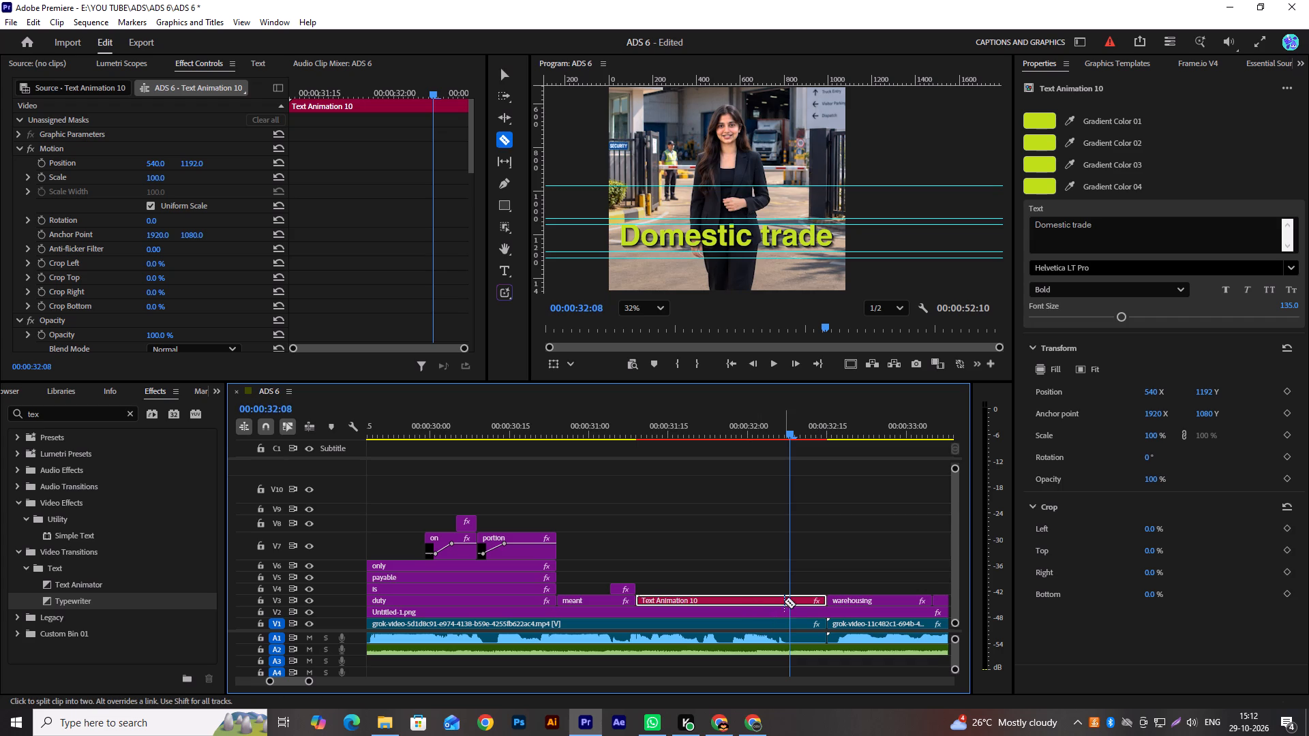
{"action": "left_click", "coordinate": [784, 601]}
{"action": "key", "text": "v"}
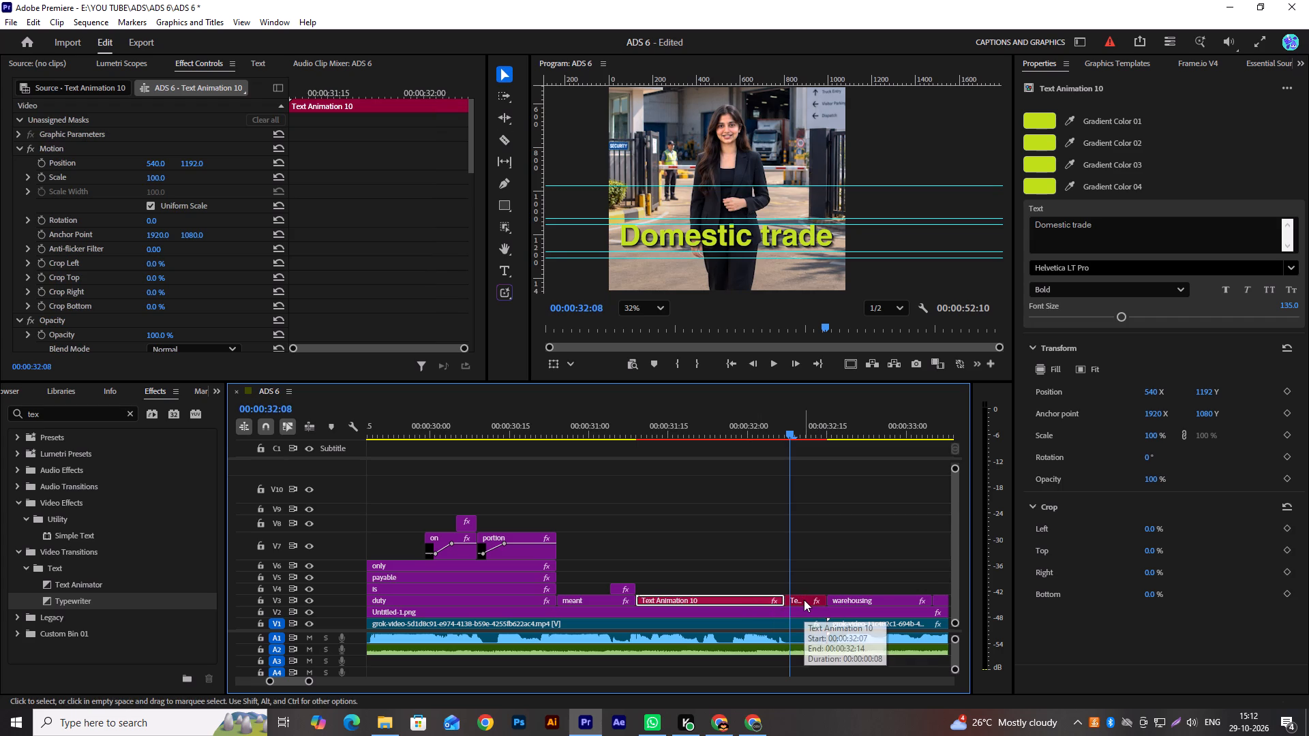
{"action": "left_click_drag", "start_coordinate": [804, 600], "coordinate": [609, 541], "text": "alt"}
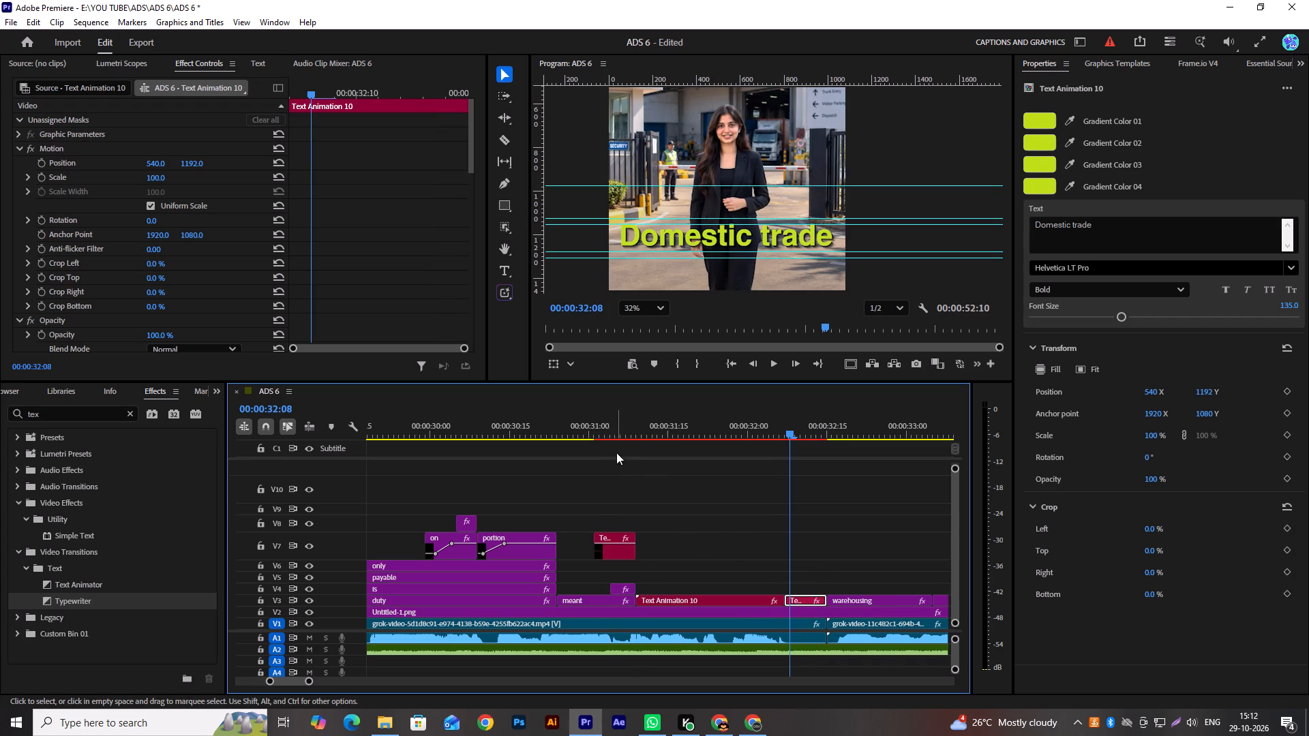
Set the "meant" caption to Montserrat SemiBold at size 80 and raise it to a vertical position of 297.
{"action": "left_click", "coordinate": [630, 433]}
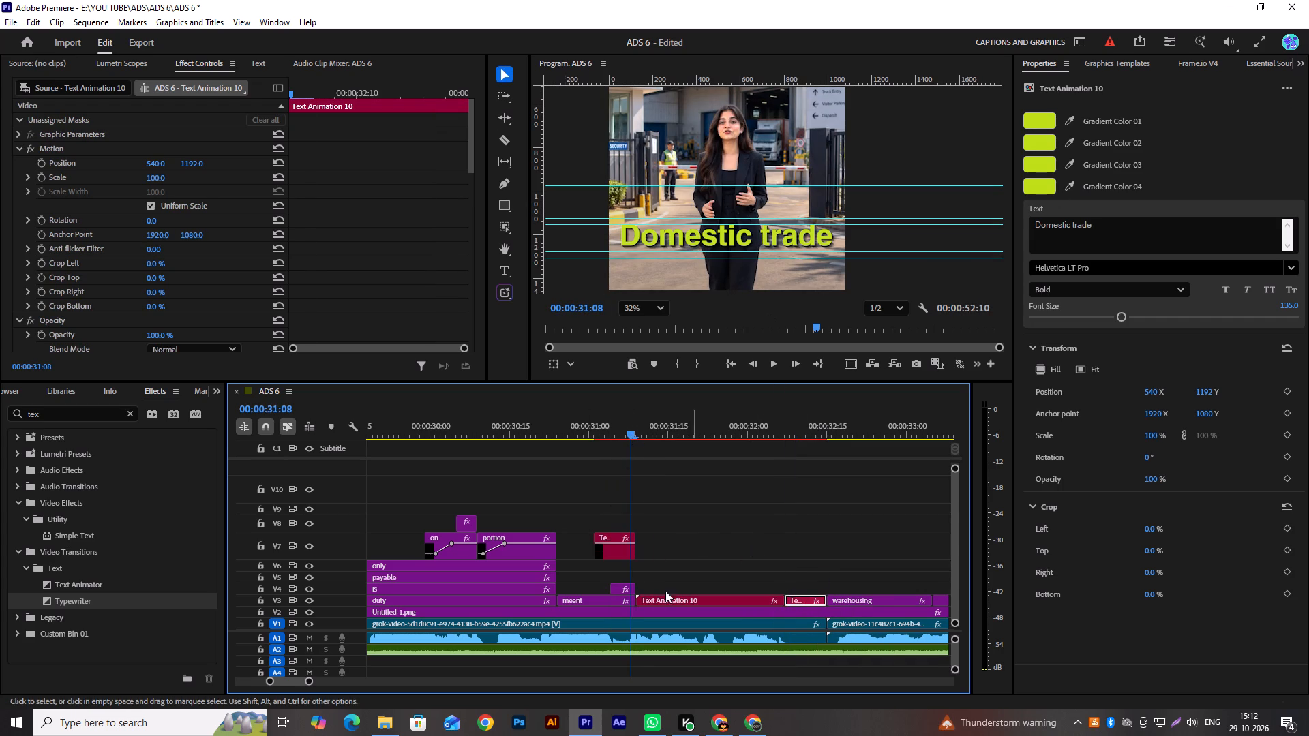
{"action": "left_click", "coordinate": [618, 598]}
{"action": "left_click", "coordinate": [1111, 106]}
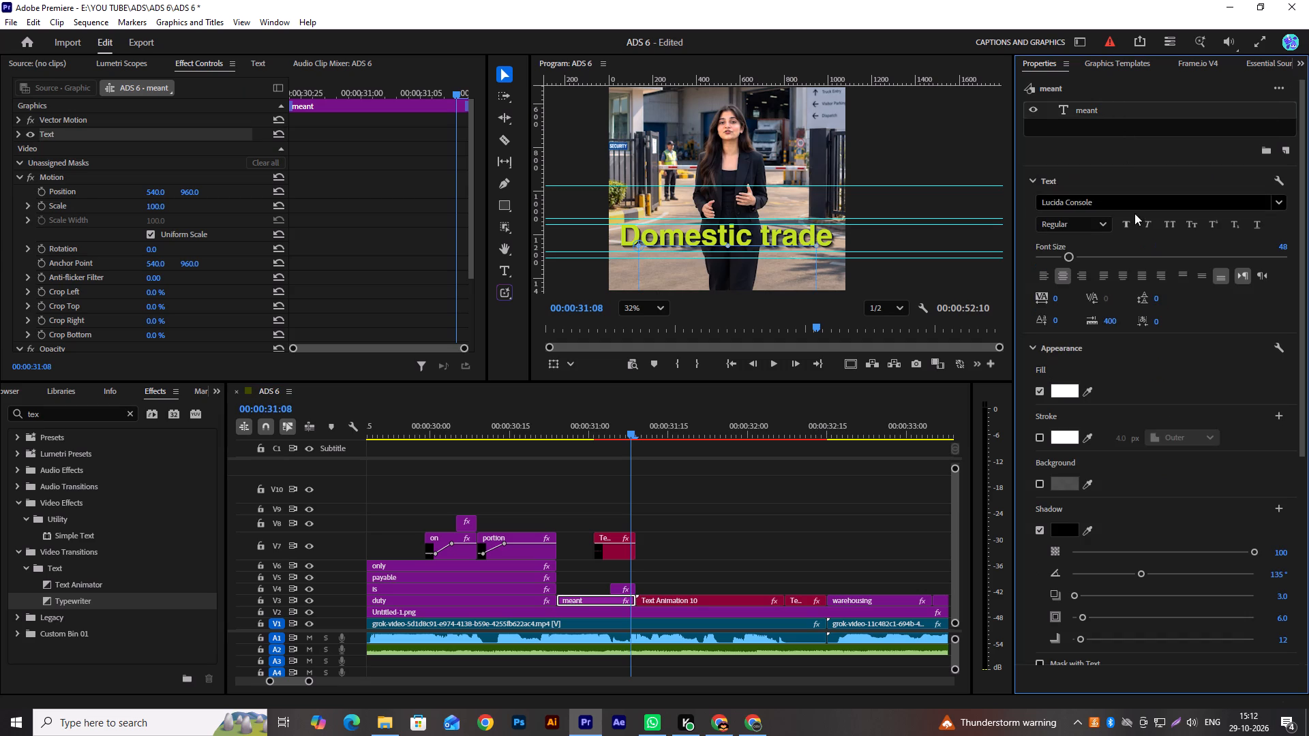
{"action": "left_click", "coordinate": [1135, 203]}
{"action": "type", "text": "mont"}
{"action": "left_click", "coordinate": [1126, 405]}
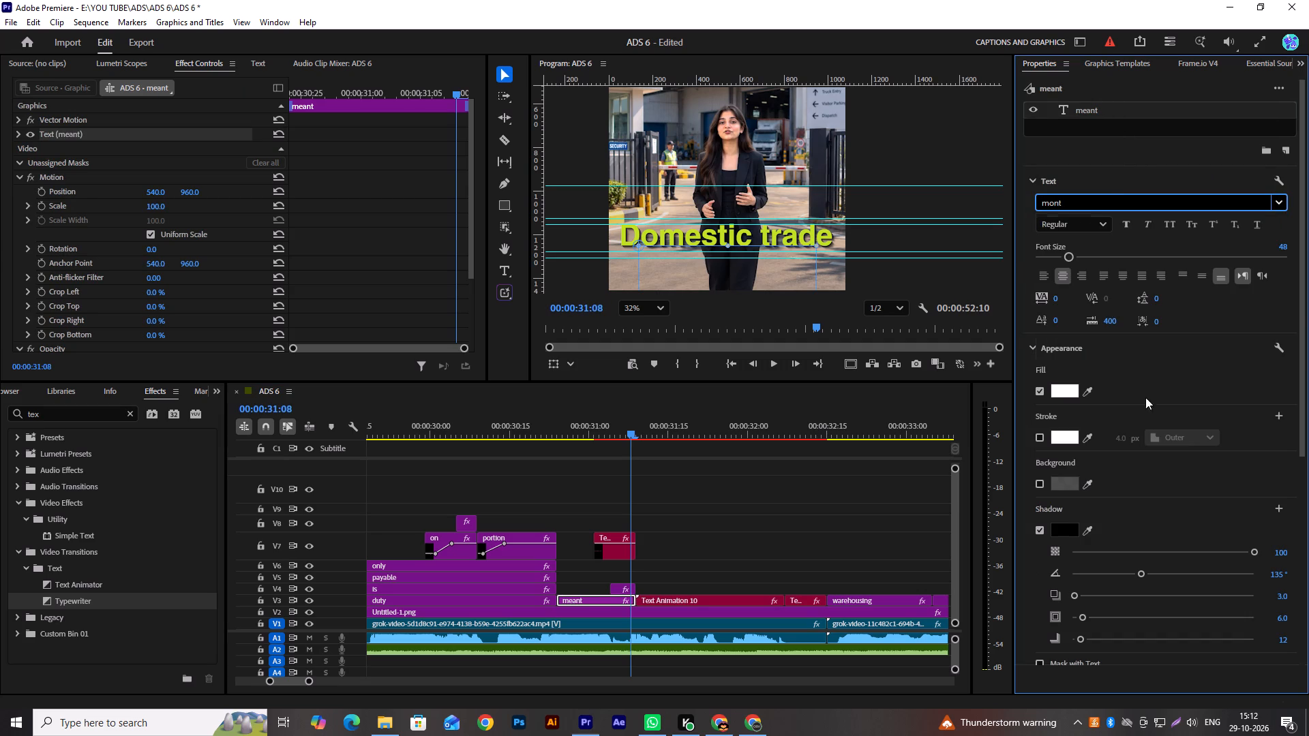
{"action": "left_click", "coordinate": [1282, 251]}
{"action": "type", "text": "80"}
{"action": "key", "text": "Return"}
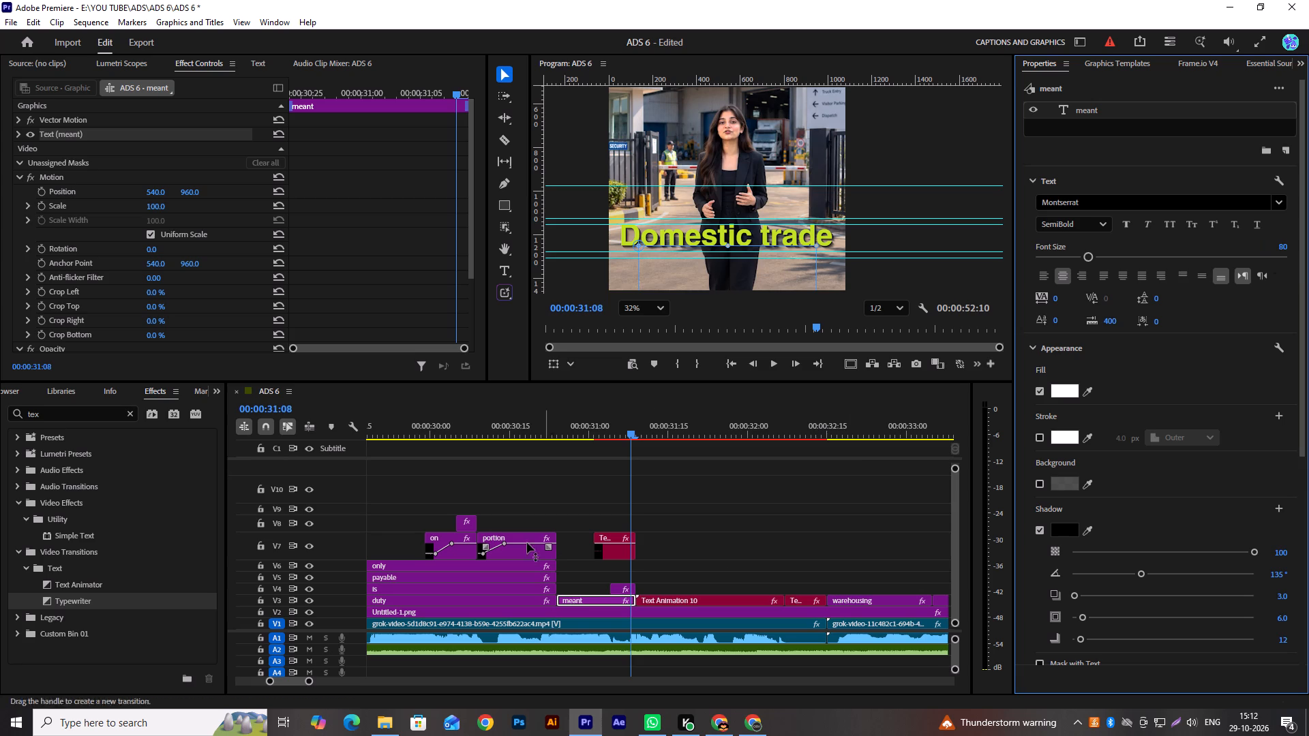
{"action": "left_click_drag", "start_coordinate": [198, 191], "coordinate": [1, 236]}
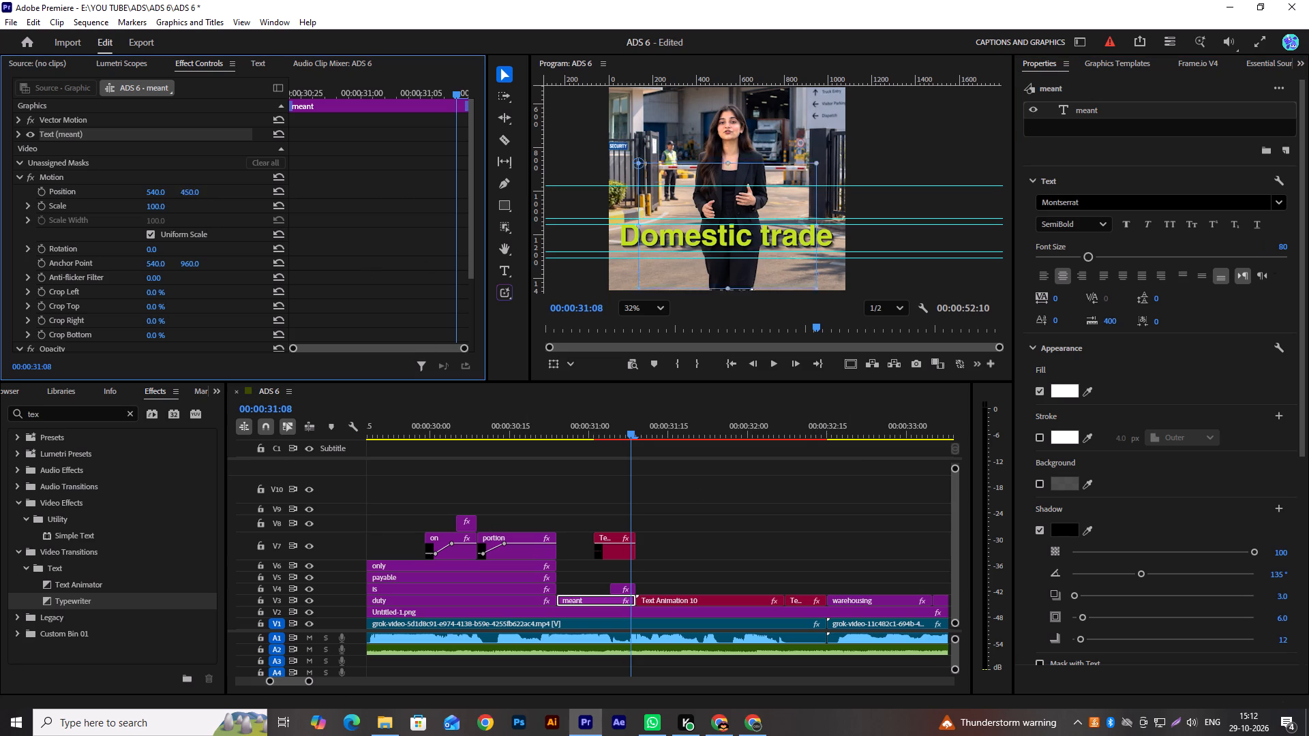
{"action": "left_click_drag", "start_coordinate": [1, 236], "coordinate": [138, 228]}
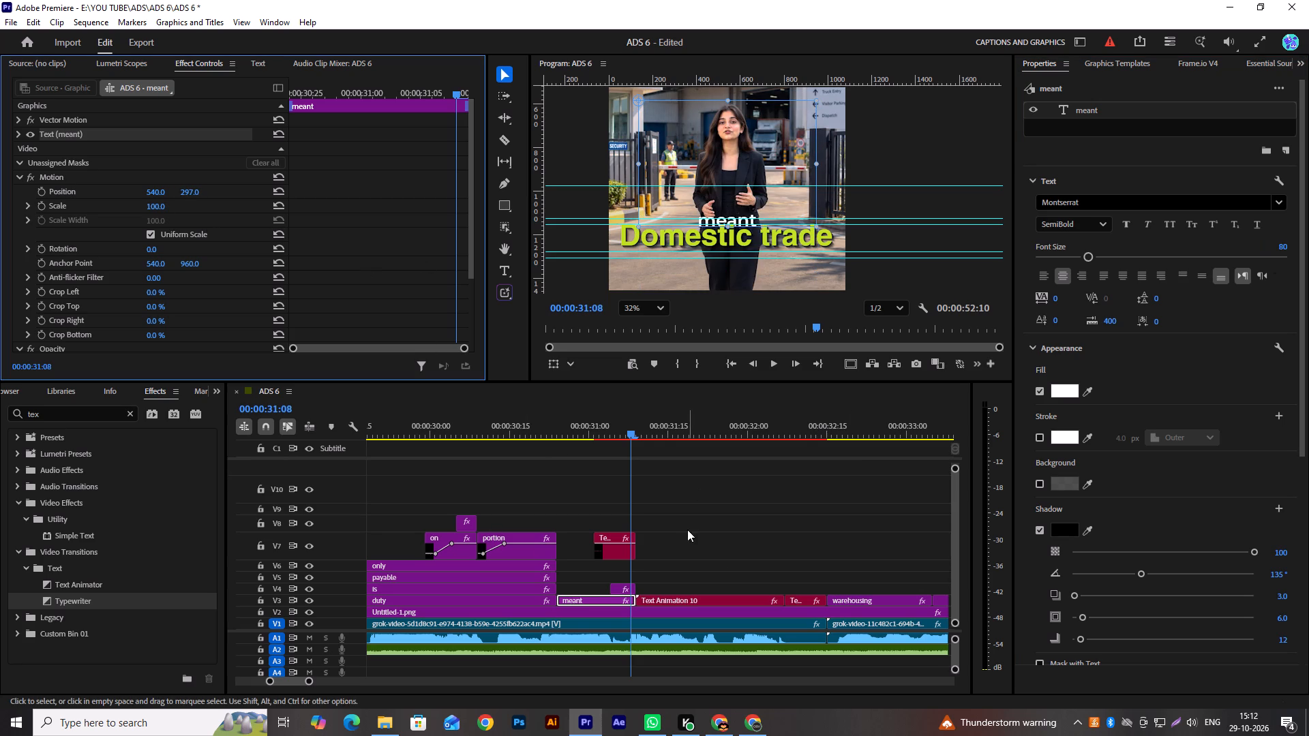
Copy the Drop Shadow effect from the "is" caption and paste it three times onto the "meant" caption.
{"action": "left_click", "coordinate": [499, 589]}
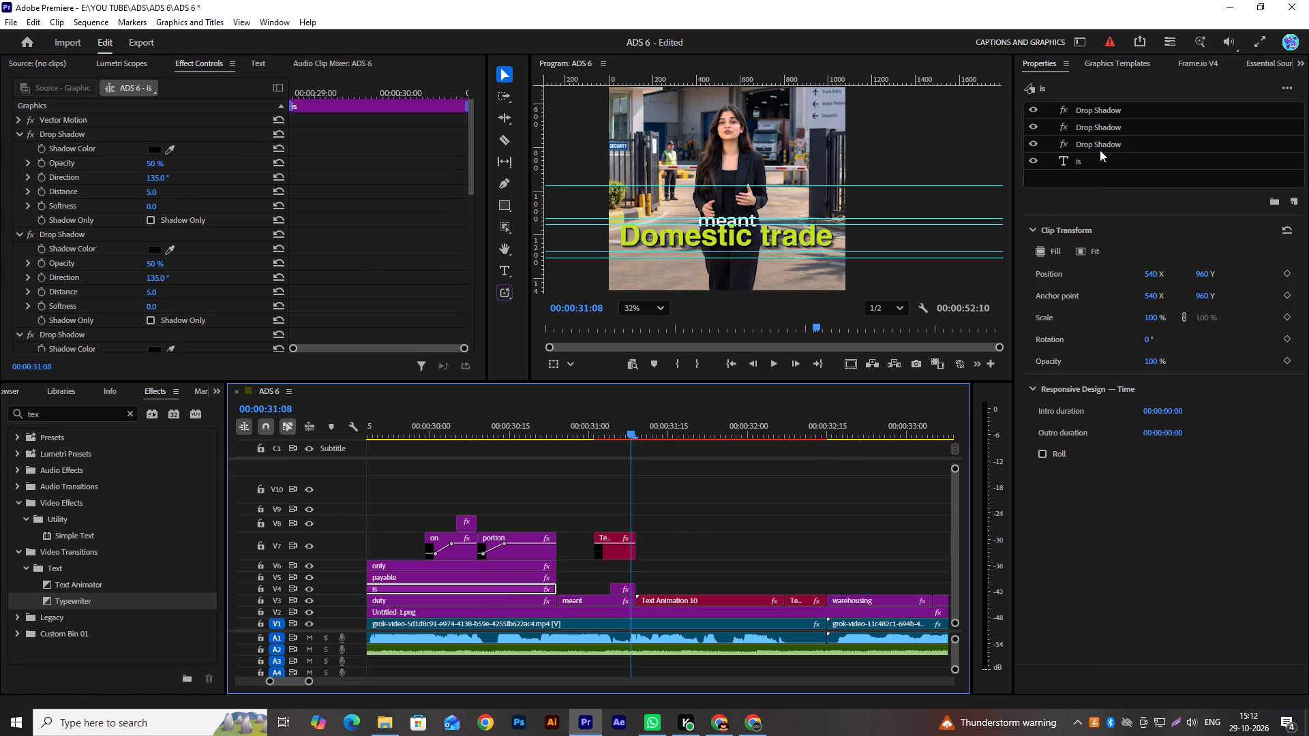
{"action": "left_click", "coordinate": [1100, 141]}
{"action": "key", "text": "ctrl+c"}
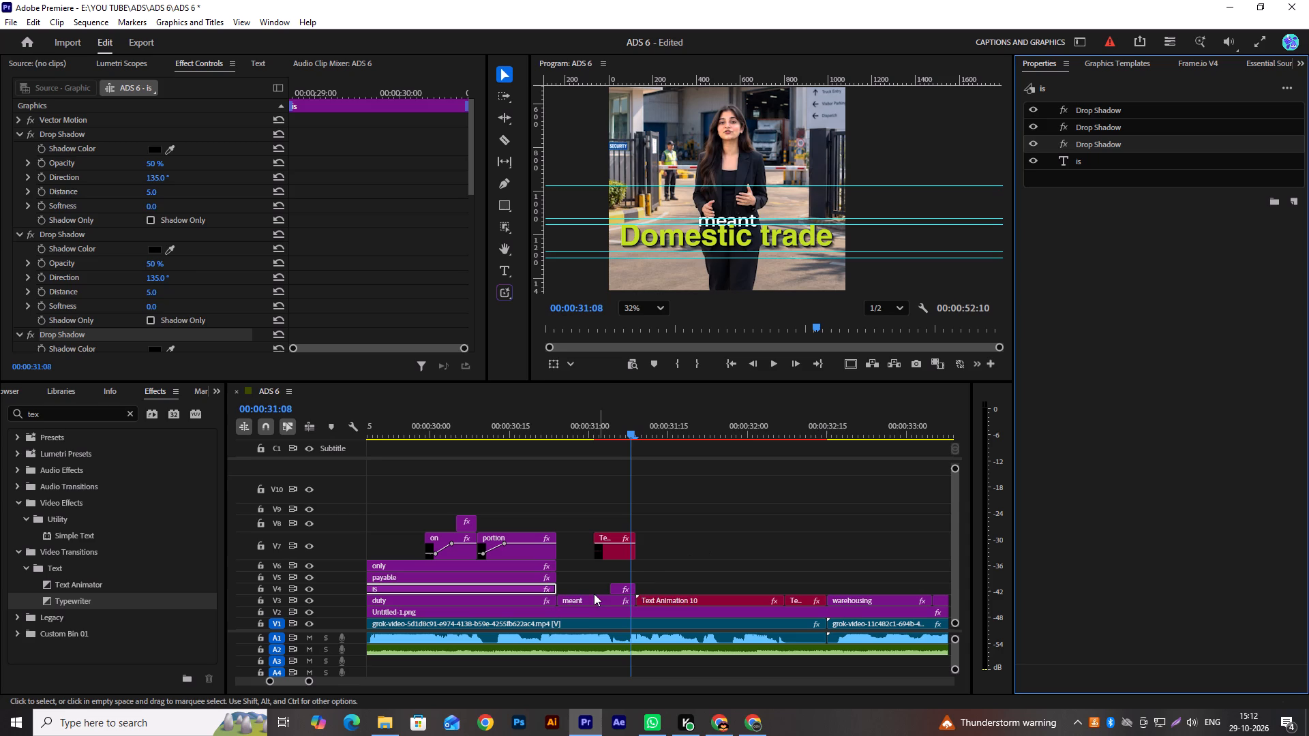
{"action": "left_click", "coordinate": [591, 600]}
{"action": "left_click", "coordinate": [1098, 110]}
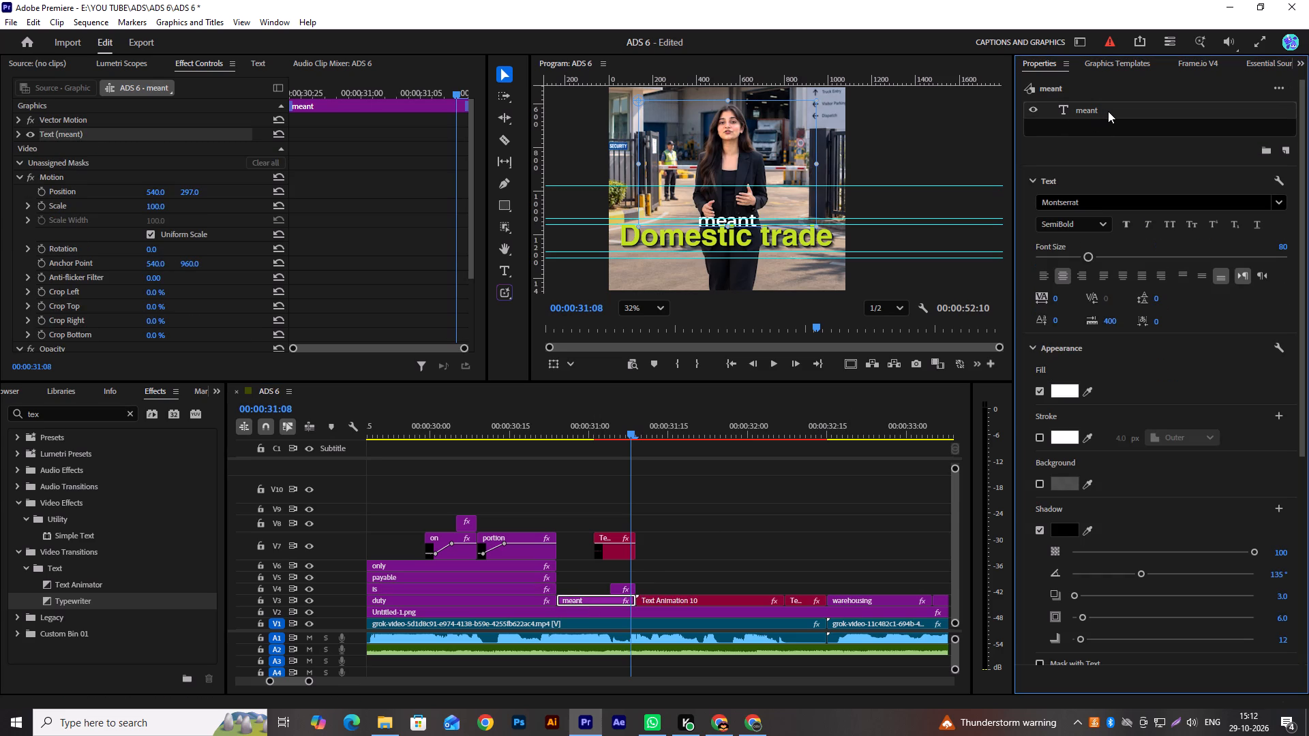
{"action": "key", "text": "ctrl+v"}
{"action": "key", "text": "ctrl+v"}
{"action": "key", "text": "ctrl+v"}
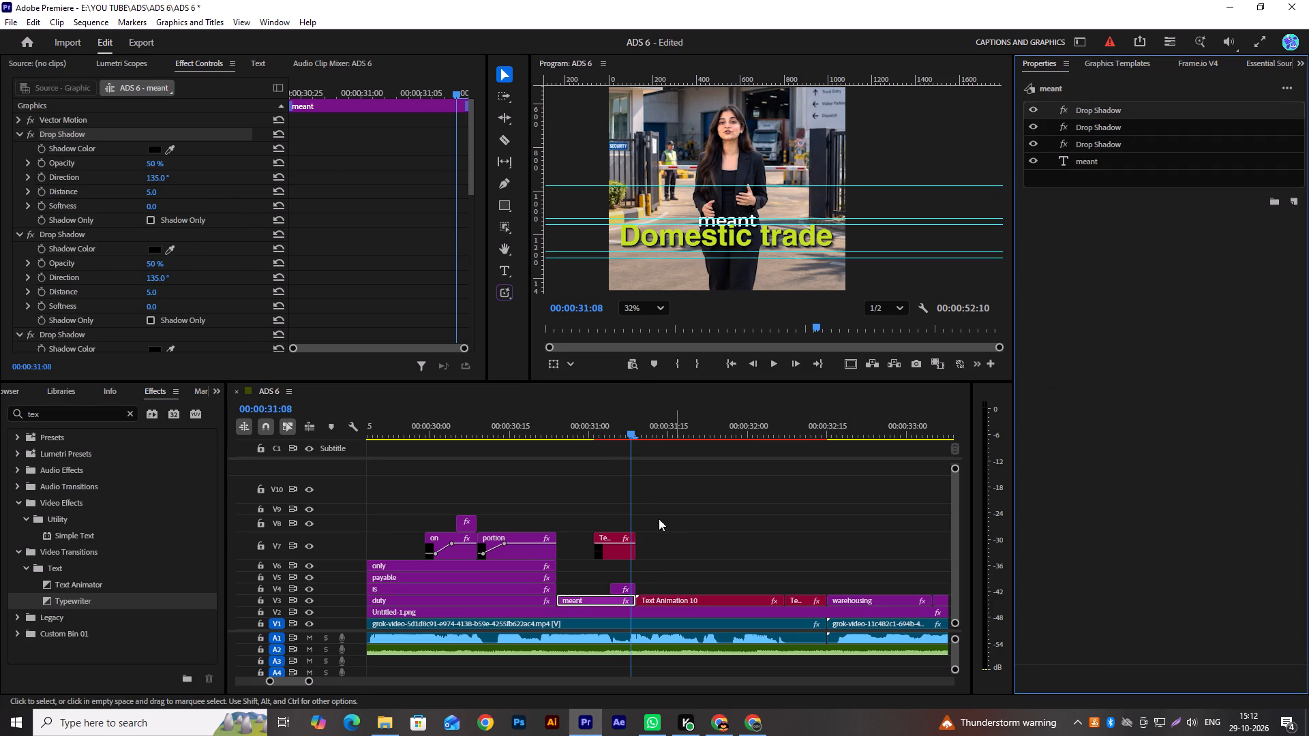
Position the "meant" caption at 189, 260, just above the beginning of the Domestic trade title.
{"action": "scroll", "coordinate": [754, 226], "scroll_direction": "up", "scroll_amount": 8}
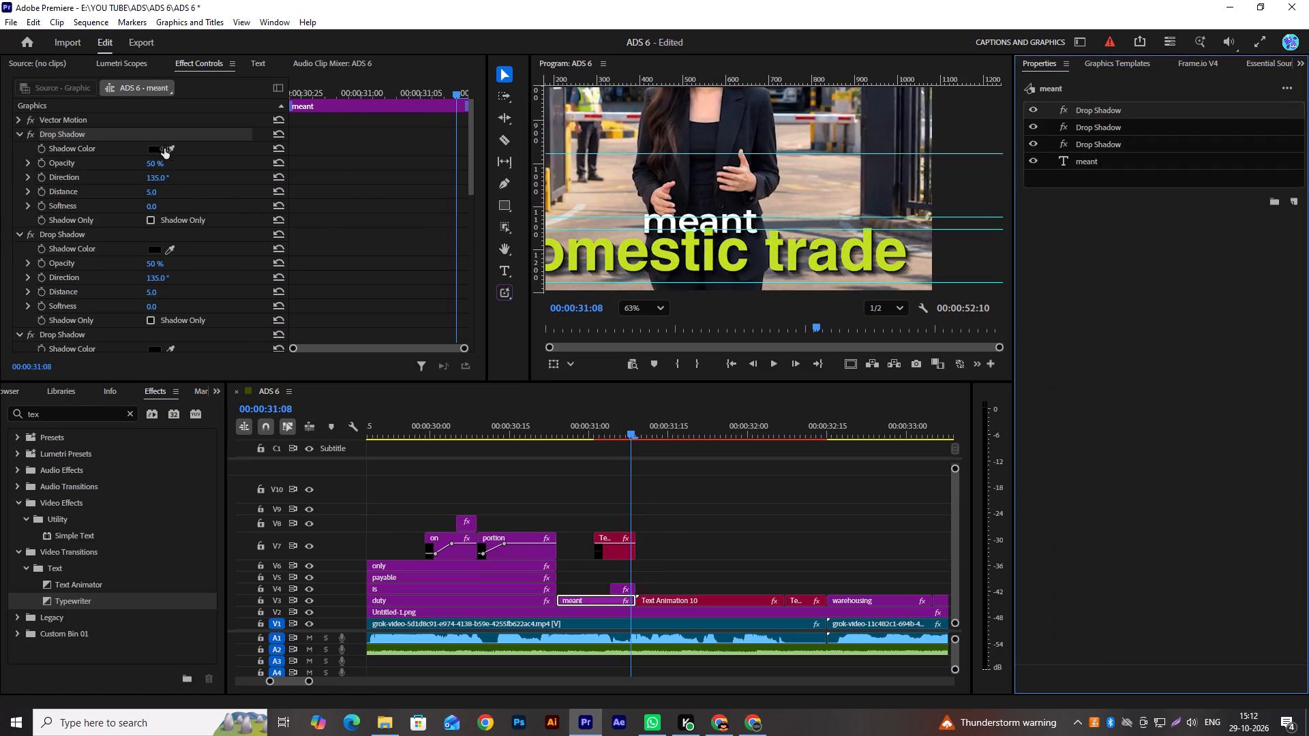
{"action": "scroll", "coordinate": [349, 229], "scroll_direction": "up", "scroll_amount": 1}
{"action": "scroll", "coordinate": [350, 224], "scroll_direction": "down", "scroll_amount": 10}
{"action": "scroll", "coordinate": [295, 259], "scroll_direction": "down", "scroll_amount": 3}
{"action": "scroll", "coordinate": [310, 258], "scroll_direction": "up", "scroll_amount": 1}
{"action": "scroll", "coordinate": [310, 258], "scroll_direction": "down", "scroll_amount": 3}
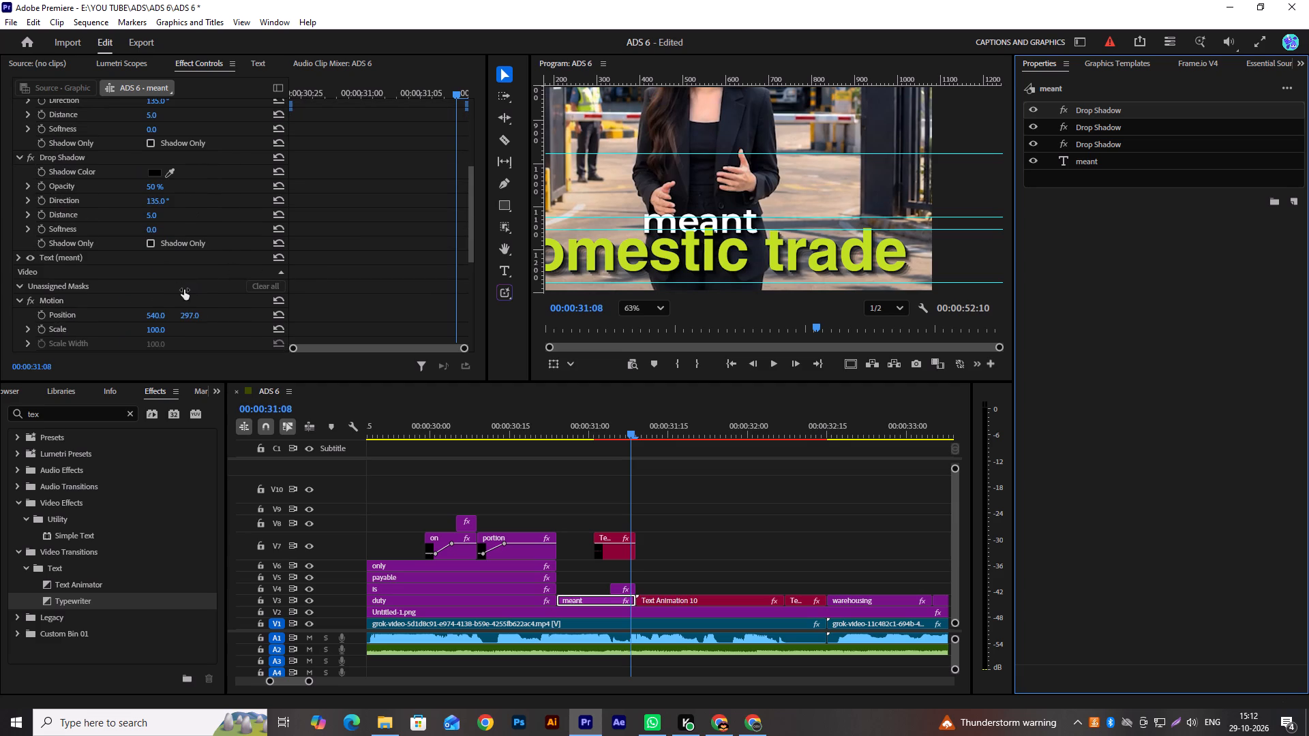
{"action": "left_click_drag", "start_coordinate": [185, 287], "coordinate": [156, 290]}
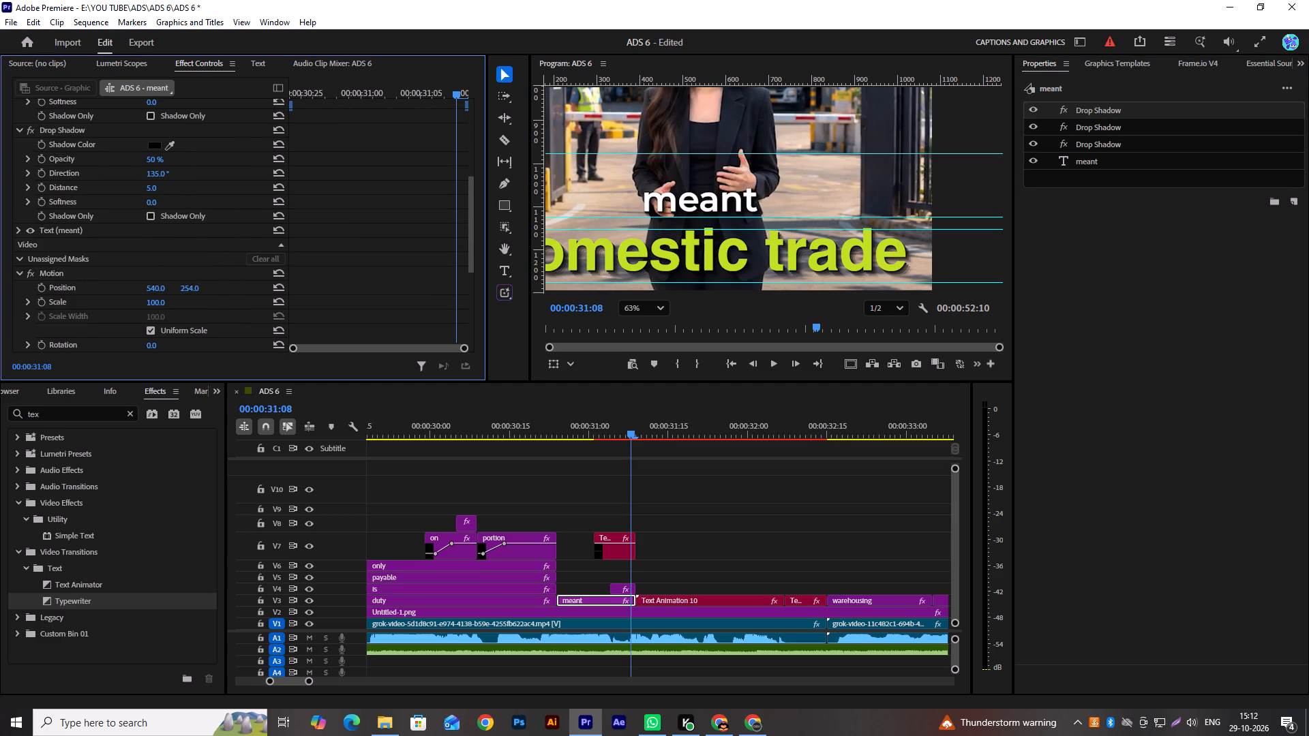
{"action": "left_click_drag", "start_coordinate": [156, 290], "coordinate": [160, 290]}
{"action": "scroll", "coordinate": [618, 252], "scroll_direction": "down", "scroll_amount": 3}
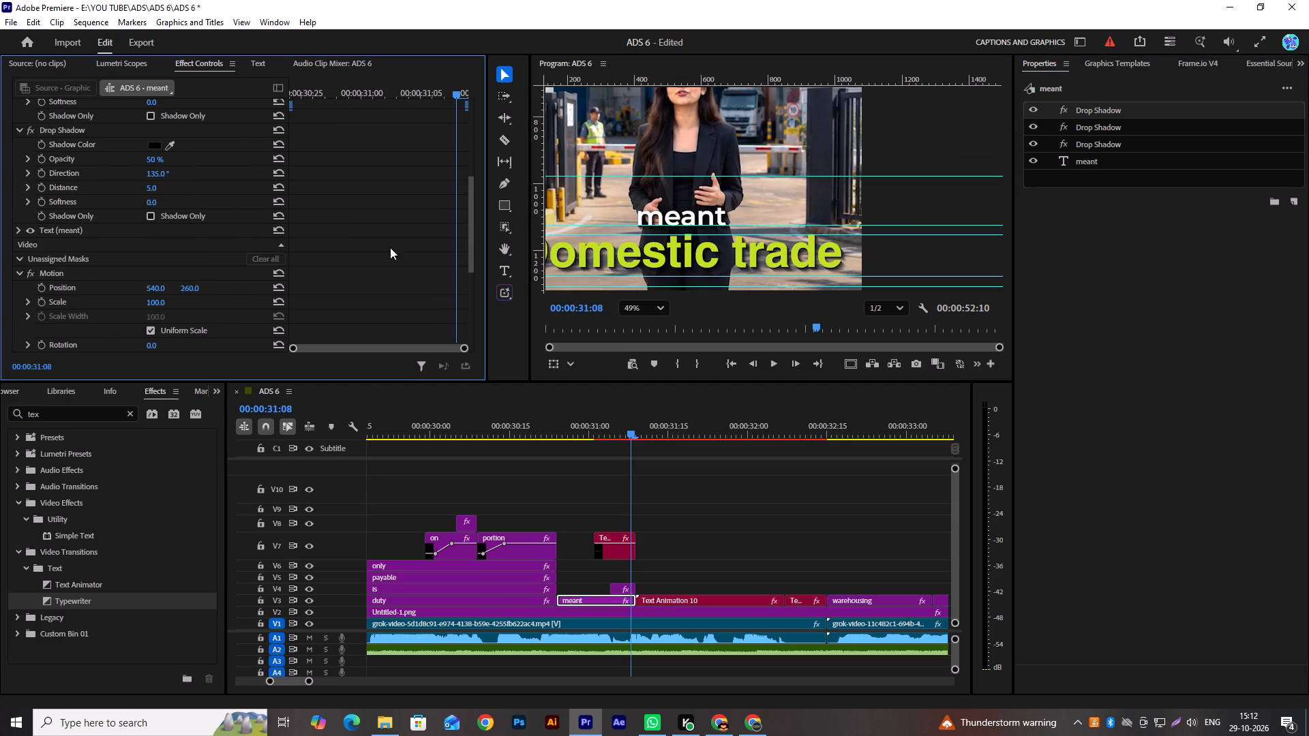
{"action": "left_click", "coordinate": [645, 306]}
{"action": "left_click", "coordinate": [646, 336]}
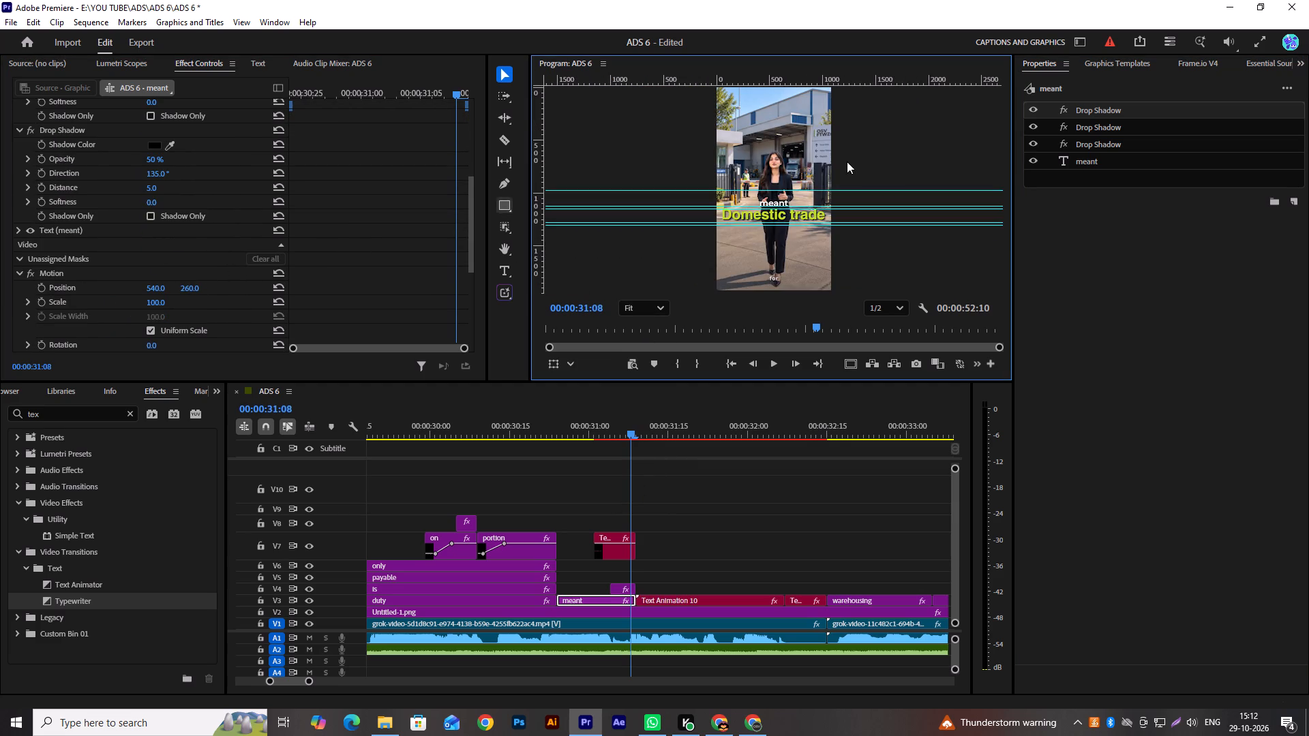
{"action": "scroll", "coordinate": [847, 162], "scroll_direction": "up", "scroll_amount": 6}
{"action": "left_click_drag", "start_coordinate": [156, 284], "coordinate": [127, 284]}
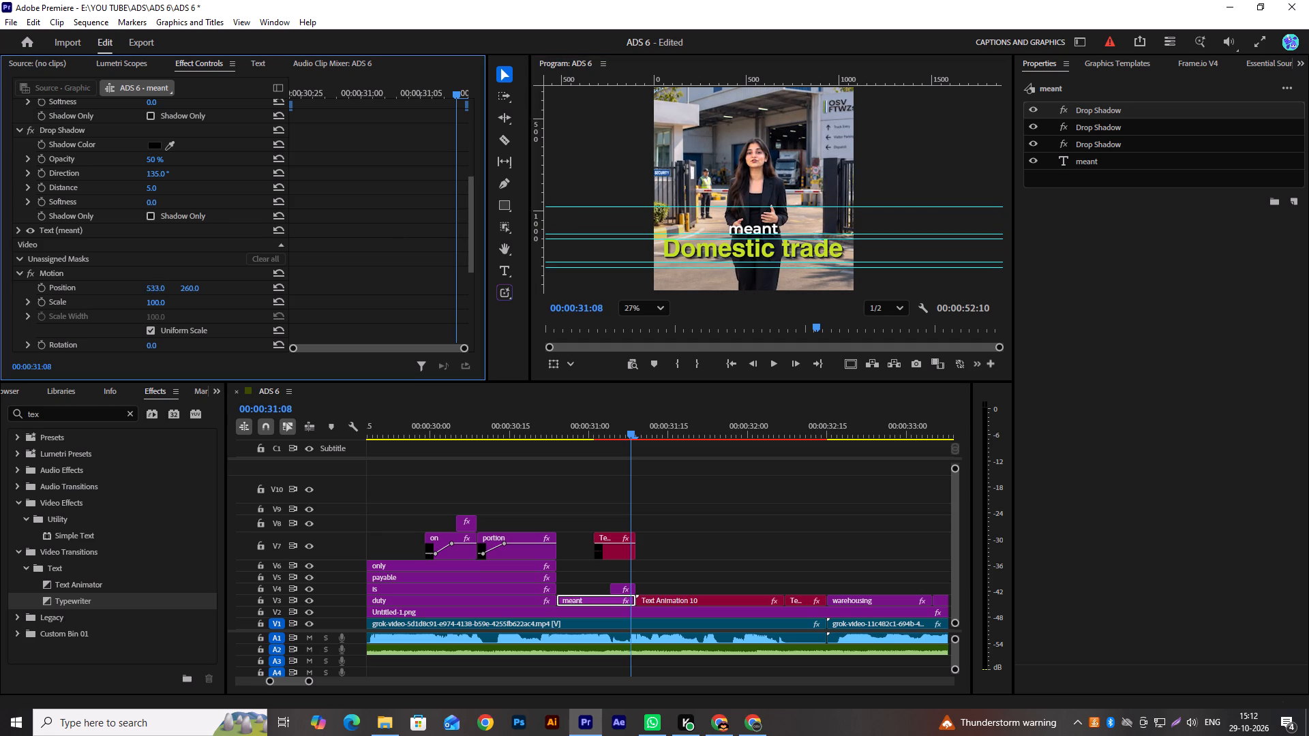
{"action": "left_click_drag", "start_coordinate": [127, 284], "coordinate": [80, 289]}
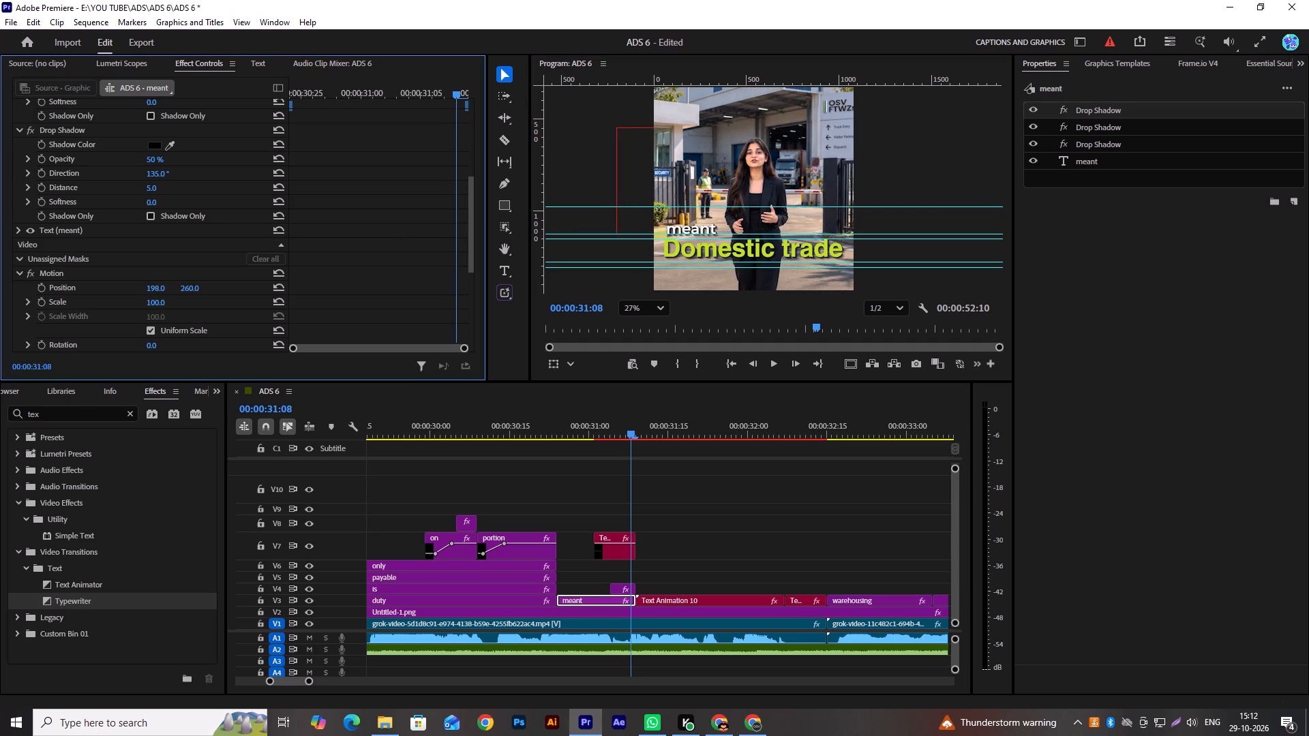
{"action": "left_click_drag", "start_coordinate": [80, 289], "coordinate": [73, 293]}
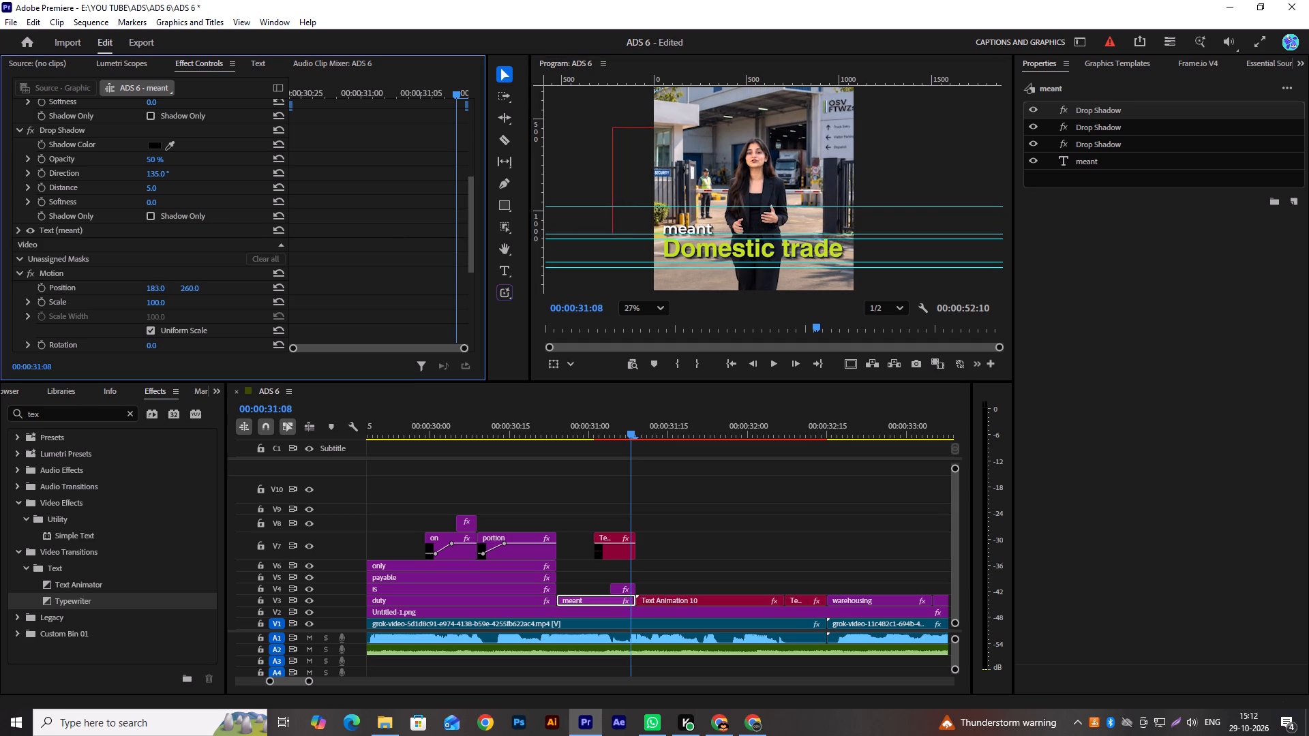
{"action": "left_click_drag", "start_coordinate": [73, 293], "coordinate": [76, 292]}
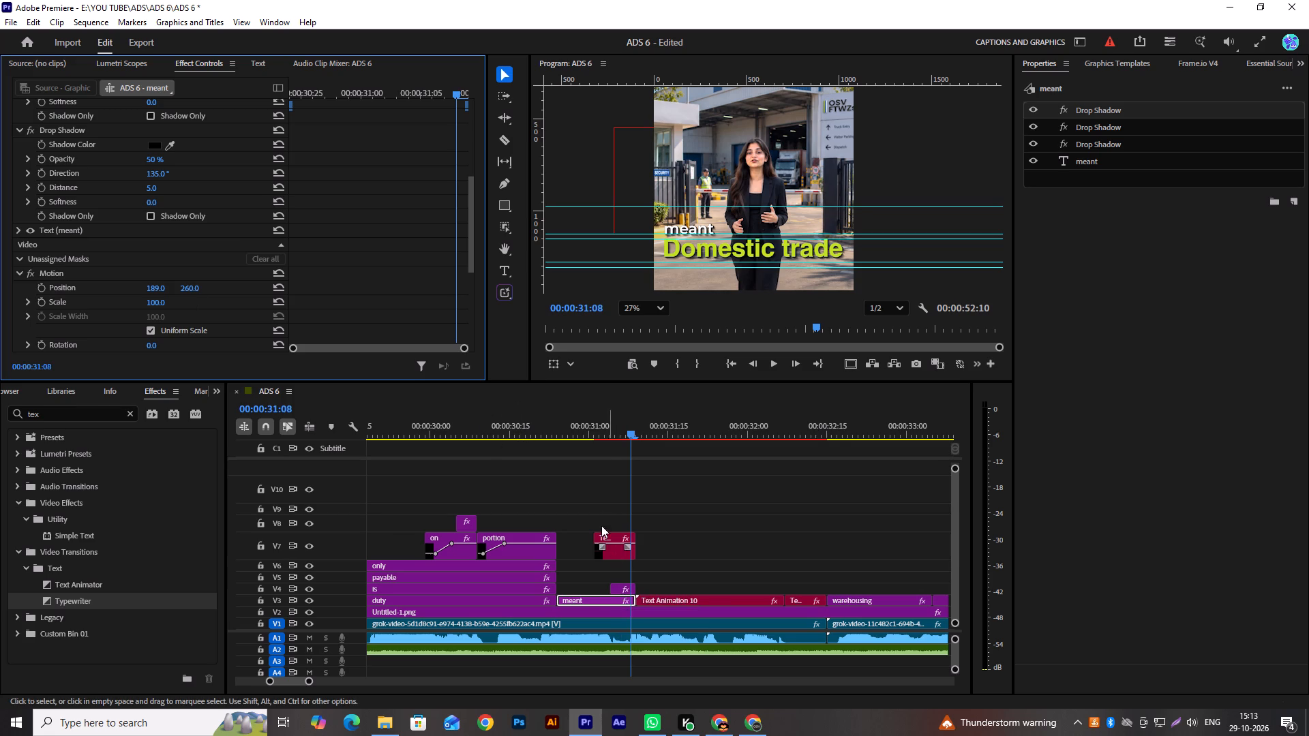
Keyframe the "meant" caption's position to slide in from -168, 260 at 00:00:30:24 to 189, 260 at 00:00:31:03.
{"action": "left_click_drag", "start_coordinate": [616, 434], "coordinate": [608, 438]}
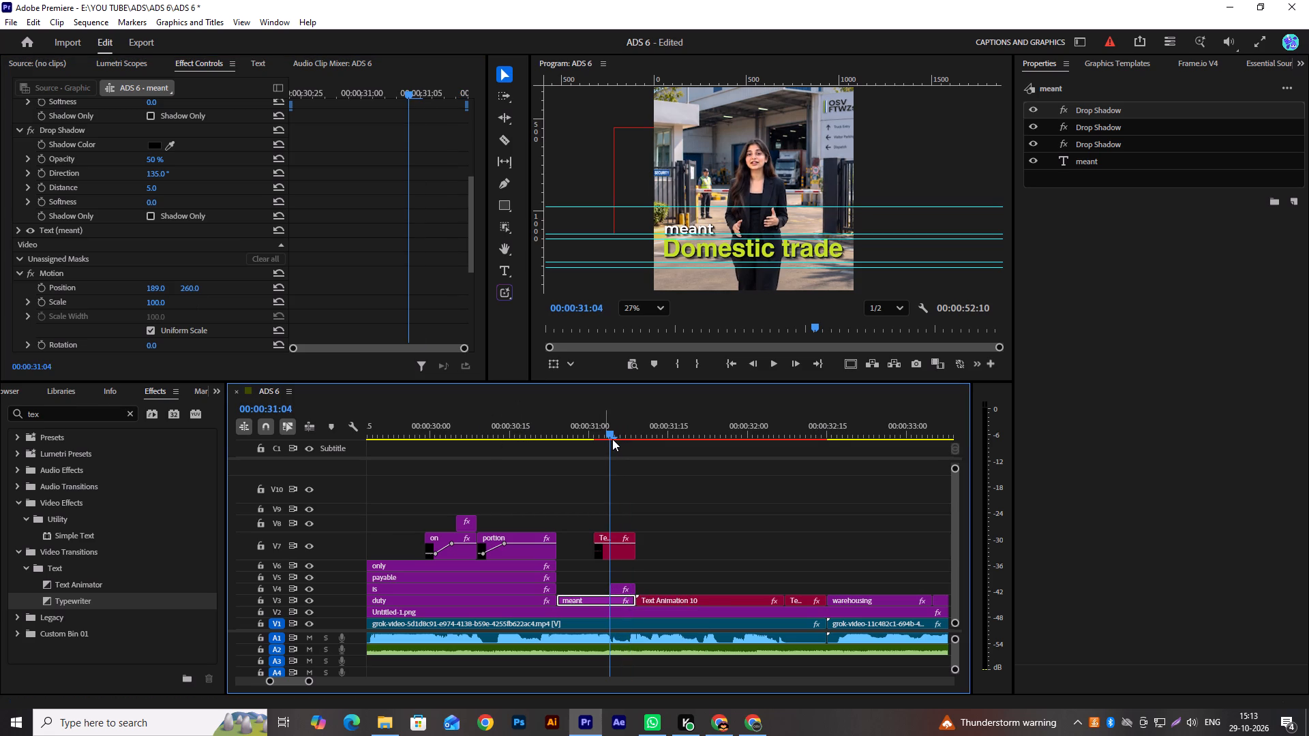
{"action": "key", "text": "Left"}
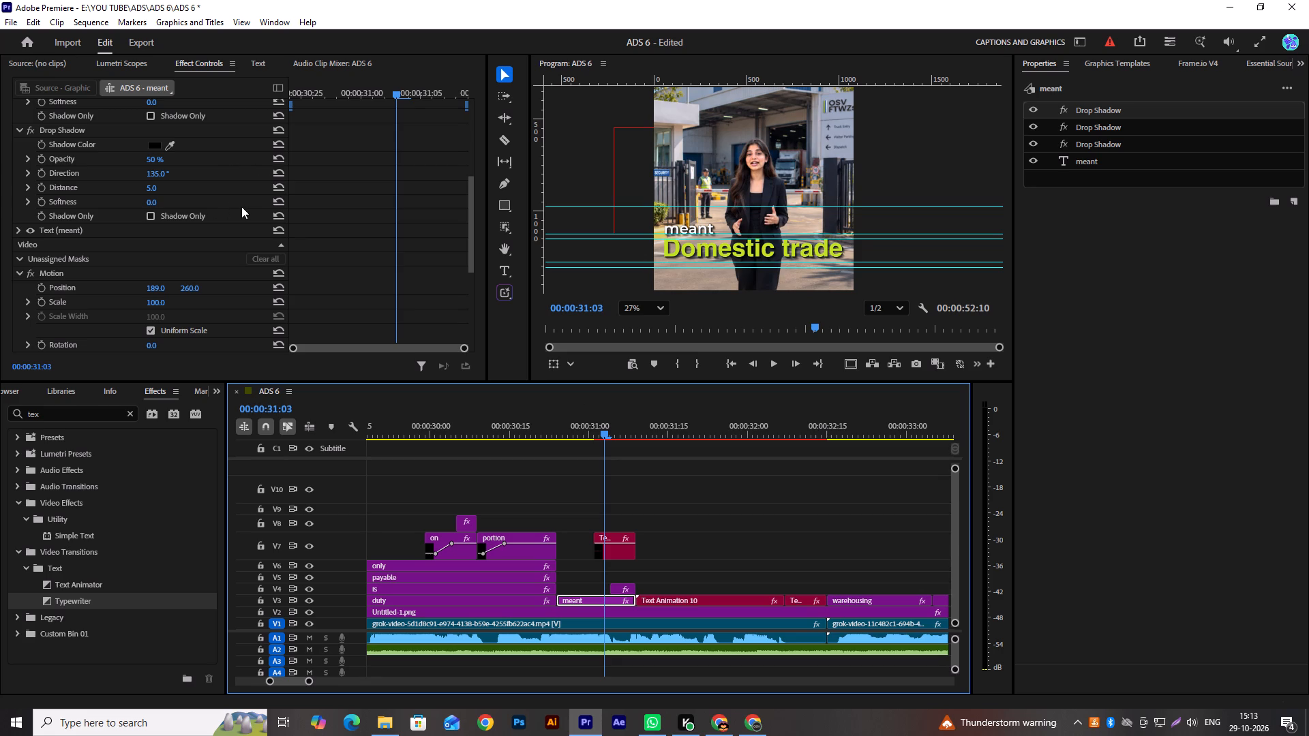
{"action": "scroll", "coordinate": [187, 193], "scroll_direction": "down", "scroll_amount": 3}
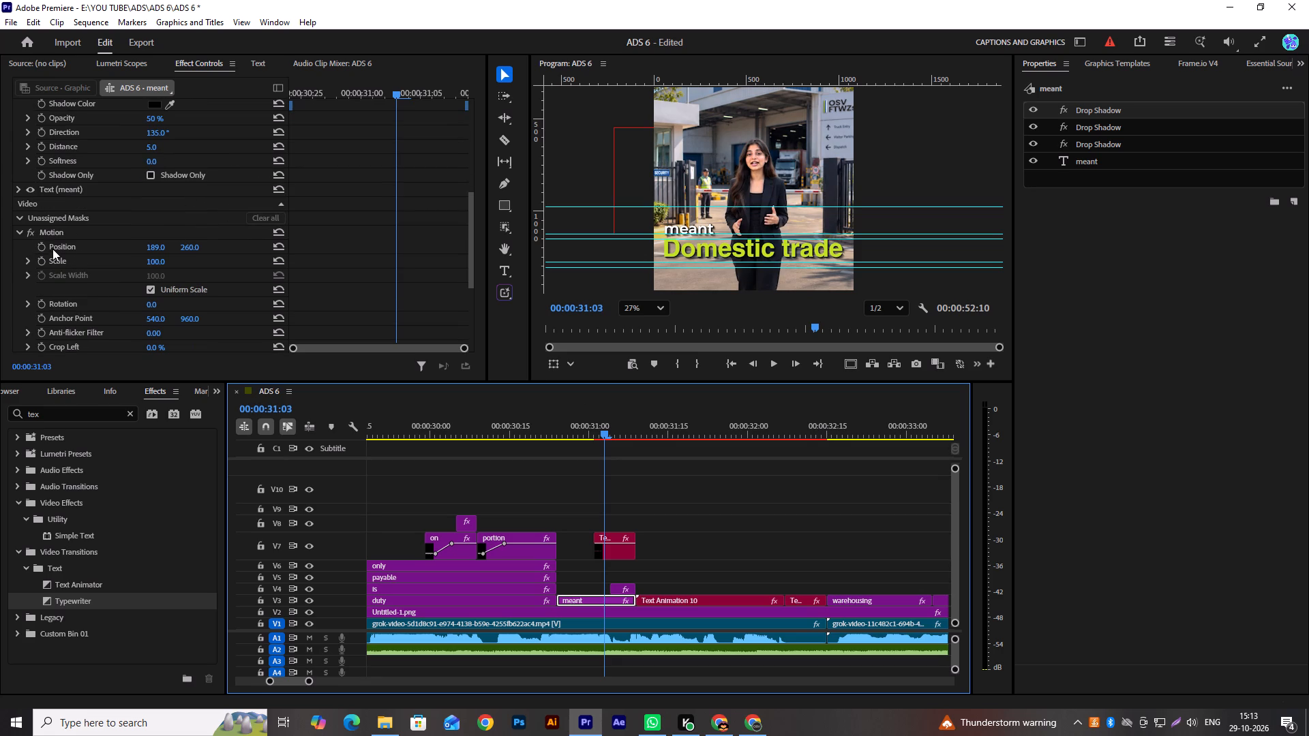
{"action": "left_click", "coordinate": [43, 246]}
{"action": "left_click_drag", "start_coordinate": [342, 95], "coordinate": [247, 102]}
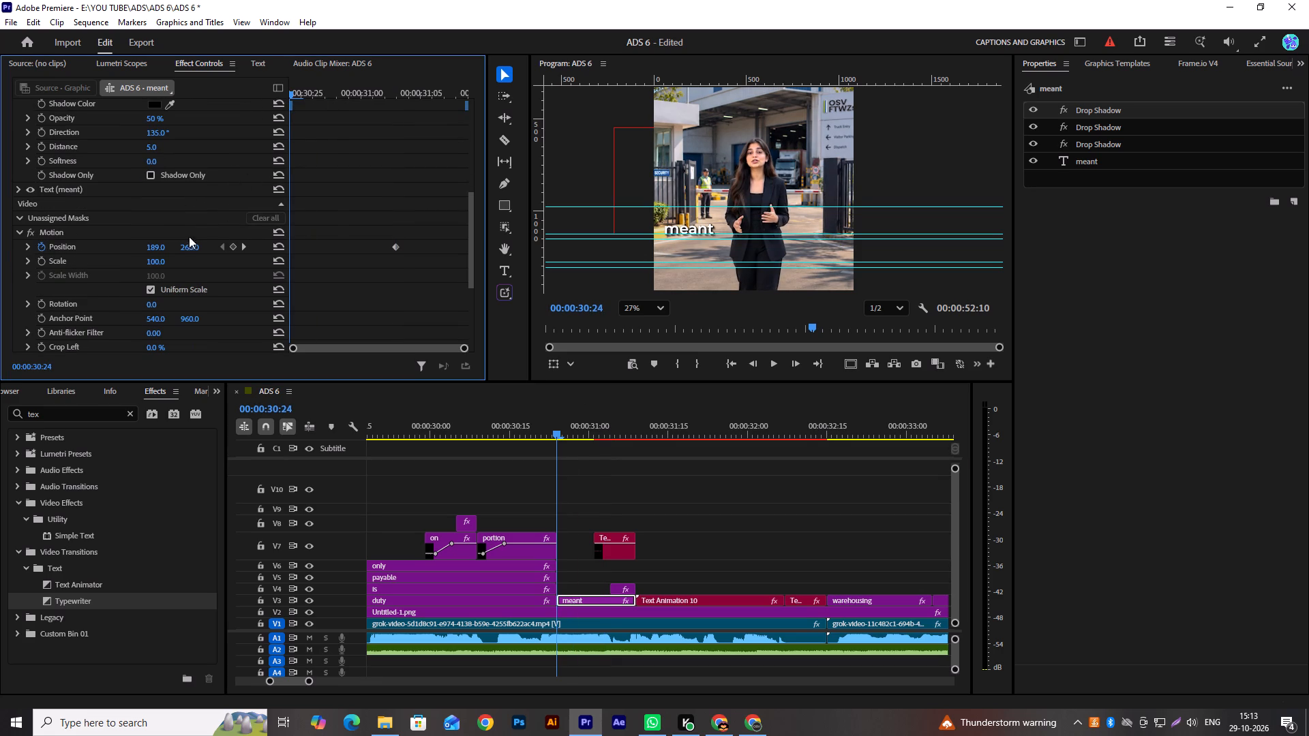
{"action": "left_click_drag", "start_coordinate": [157, 247], "coordinate": [85, 264]}
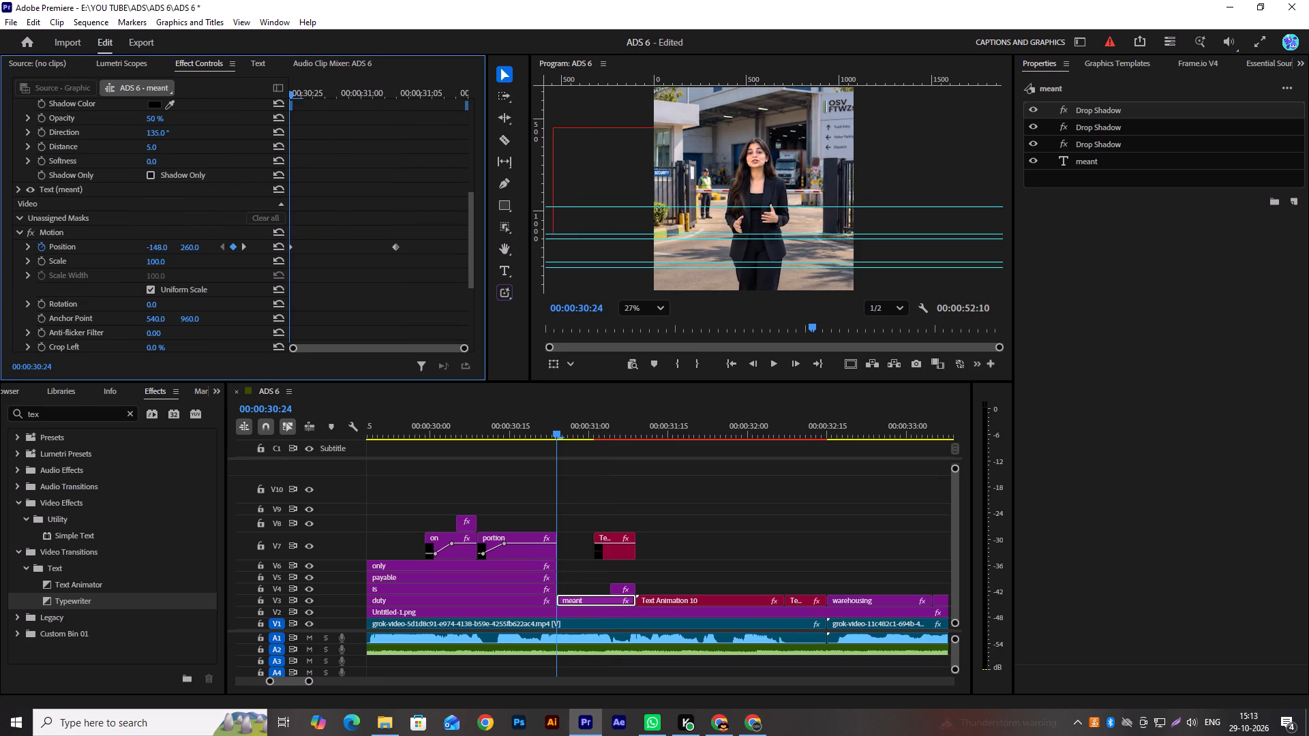
{"action": "left_click_drag", "start_coordinate": [85, 264], "coordinate": [72, 266]}
{"action": "left_click", "coordinate": [107, 250]}
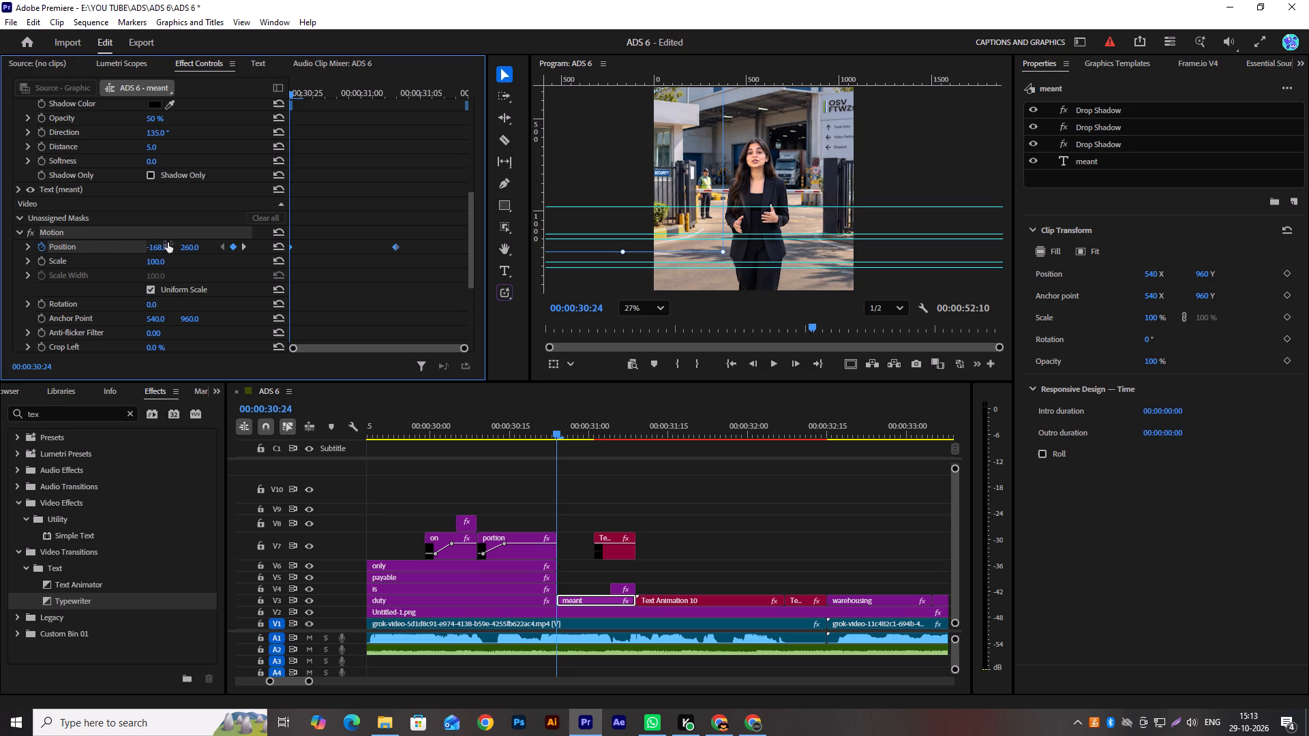
{"action": "scroll", "coordinate": [677, 202], "scroll_direction": "down", "scroll_amount": 4}
{"action": "scroll", "coordinate": [636, 204], "scroll_direction": "up", "scroll_amount": 6}
{"action": "scroll", "coordinate": [635, 203], "scroll_direction": "down", "scroll_amount": 2}
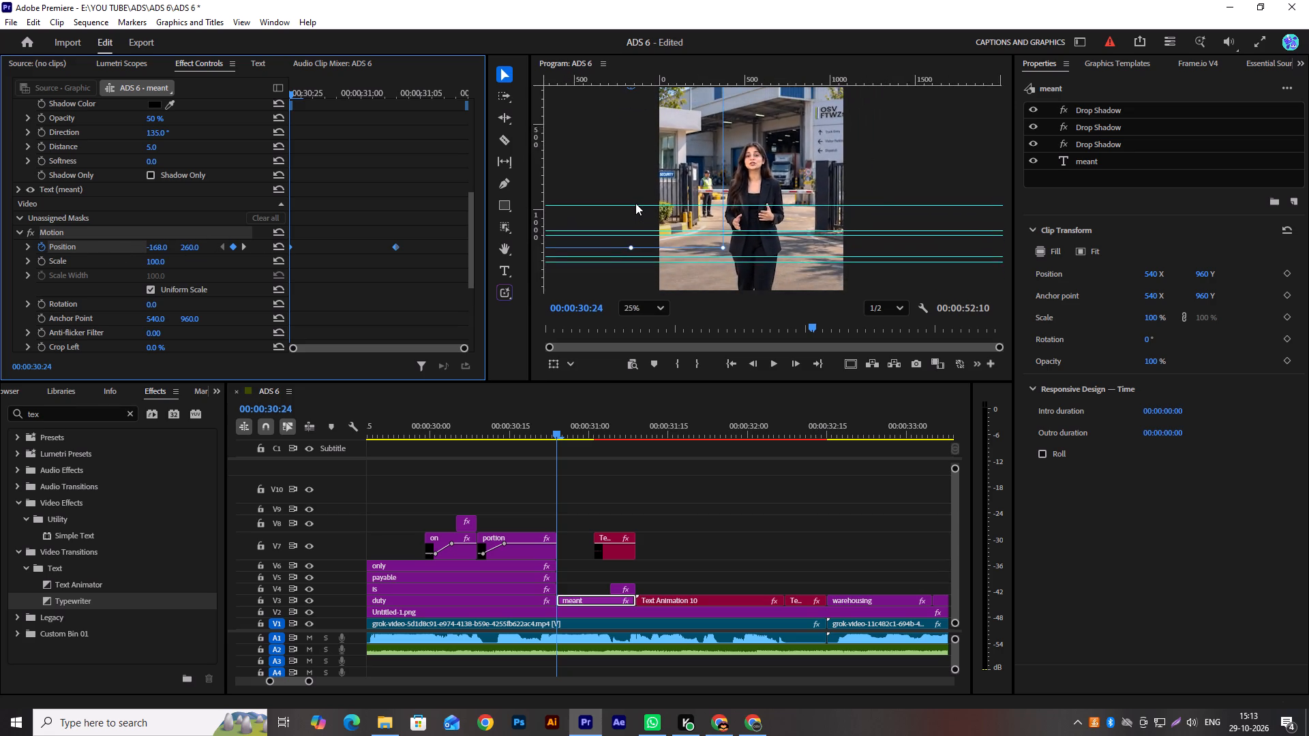
{"action": "scroll", "coordinate": [635, 203], "scroll_direction": "down", "scroll_amount": 5}
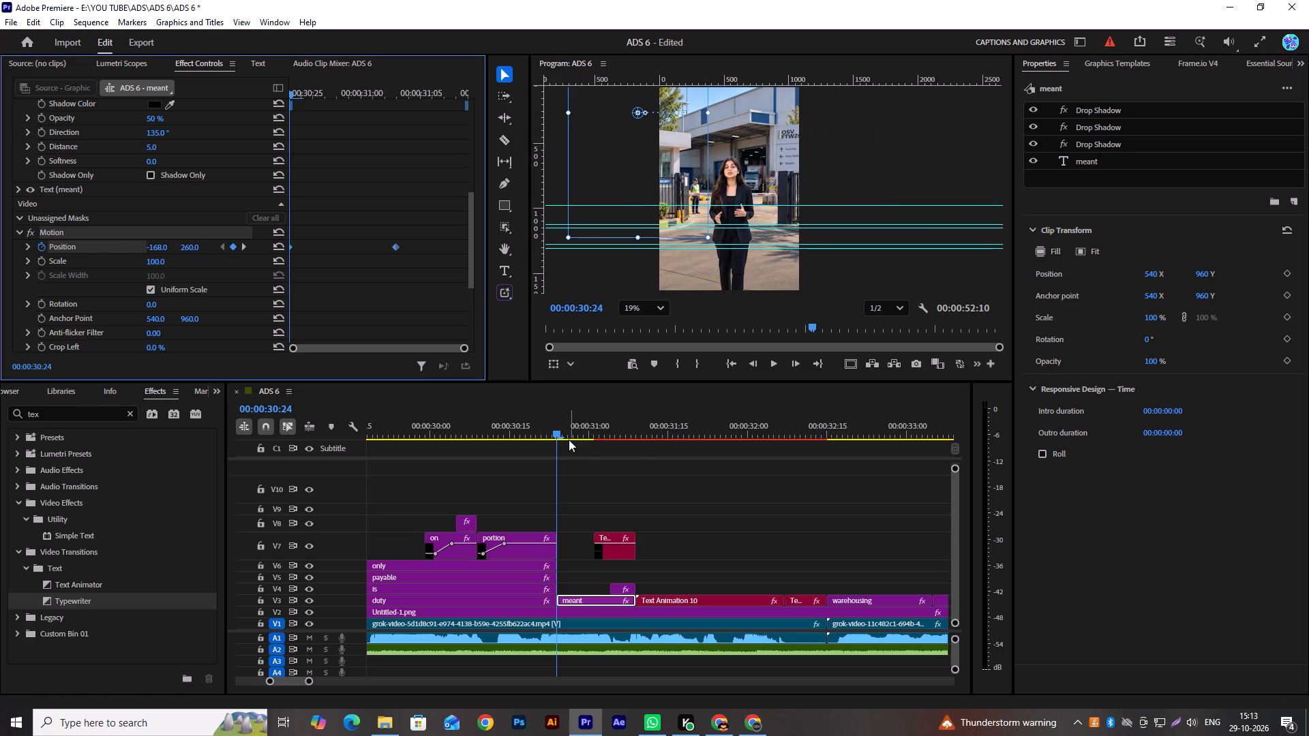
{"action": "left_click_drag", "start_coordinate": [567, 433], "coordinate": [586, 438]}
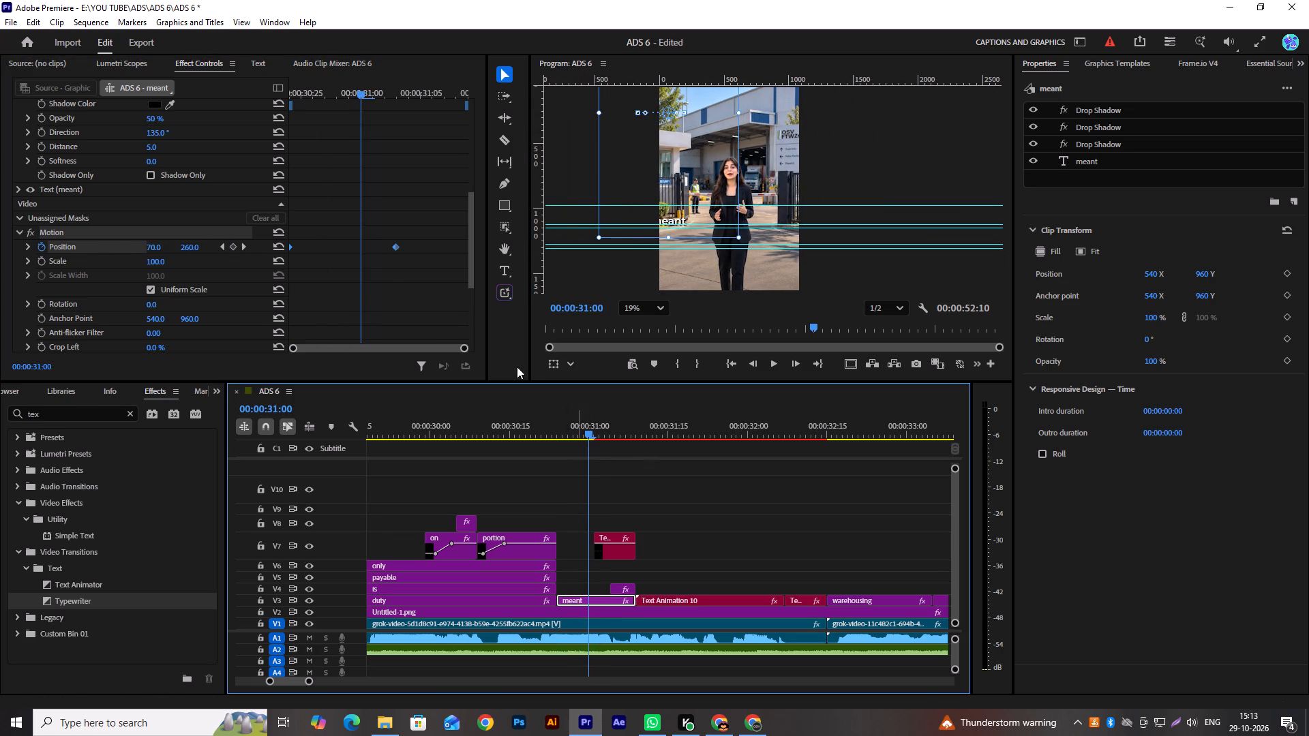
Apply ease temporal interpolation to both position keyframes of the "meant" caption.
{"action": "left_click", "coordinate": [220, 246]}
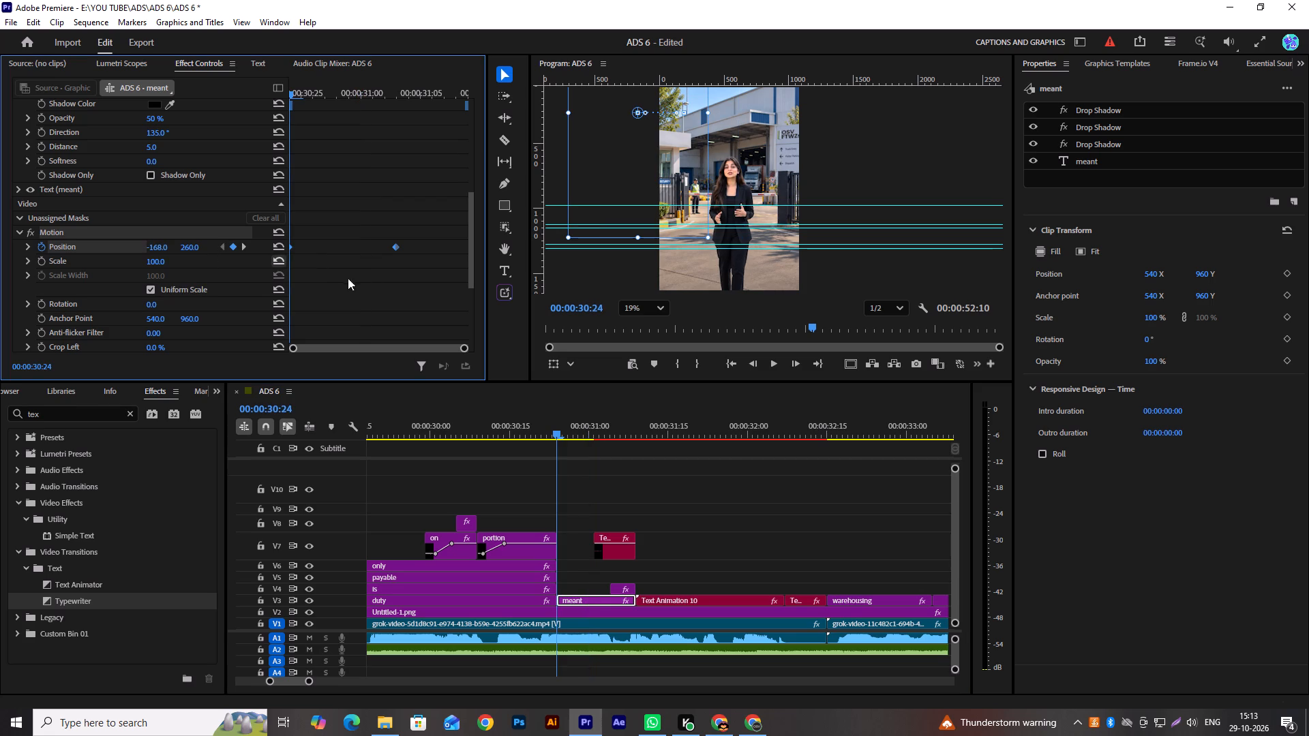
{"action": "left_click_drag", "start_coordinate": [408, 281], "coordinate": [216, 213]}
{"action": "right_click", "coordinate": [396, 246]}
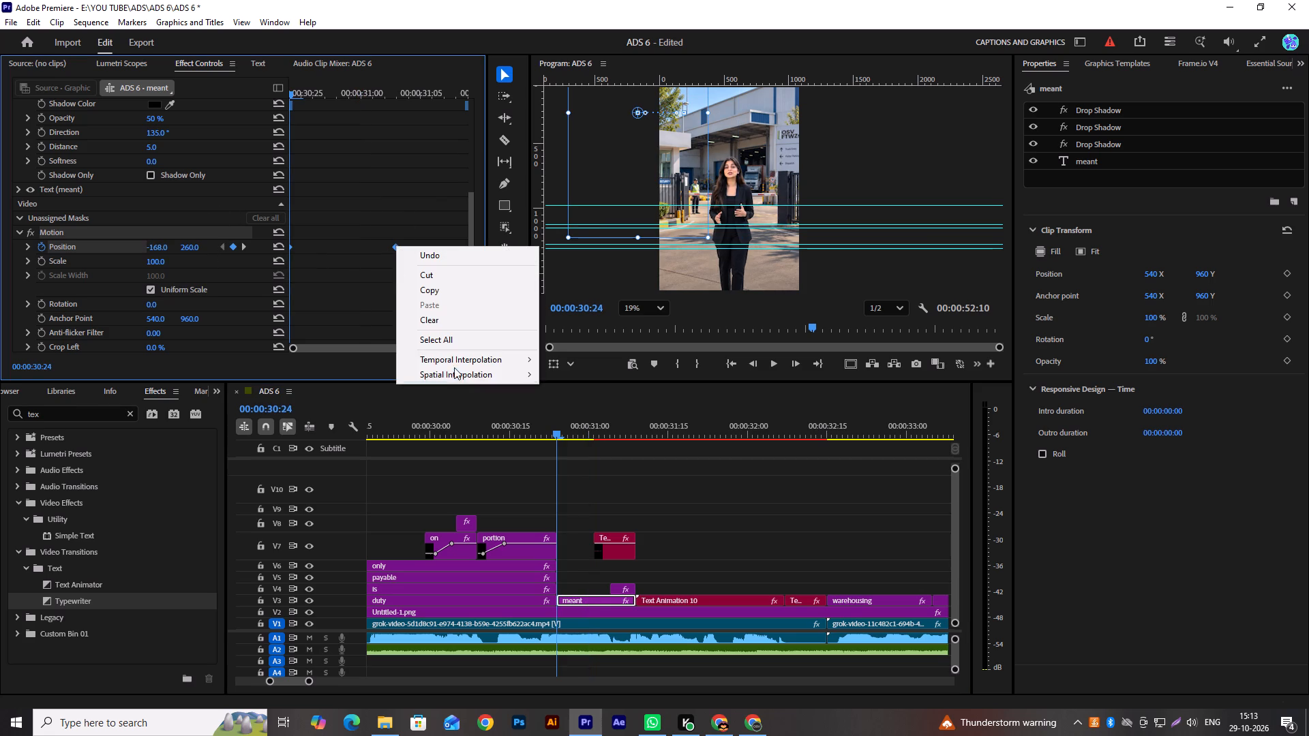
{"action": "left_click", "coordinate": [509, 364]}
{"action": "left_click", "coordinate": [577, 445]}
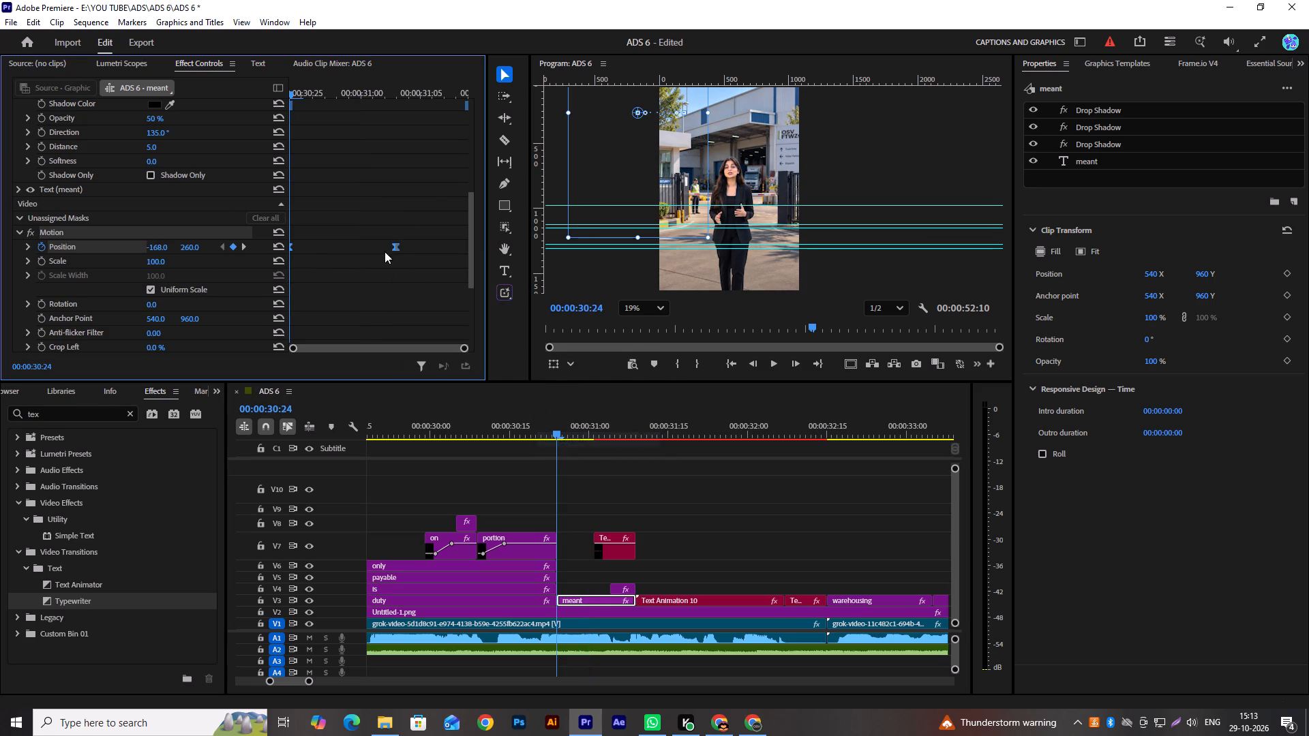
{"action": "right_click", "coordinate": [395, 247]}
{"action": "left_click", "coordinate": [507, 365]}
{"action": "left_click", "coordinate": [569, 450]}
Add a 100% opacity keyframe to the "meant" caption at its second position keyframe, 00:00:31:03.
{"action": "scroll", "coordinate": [319, 228], "scroll_direction": "down", "scroll_amount": 12}
{"action": "scroll", "coordinate": [320, 228], "scroll_direction": "up", "scroll_amount": 6}
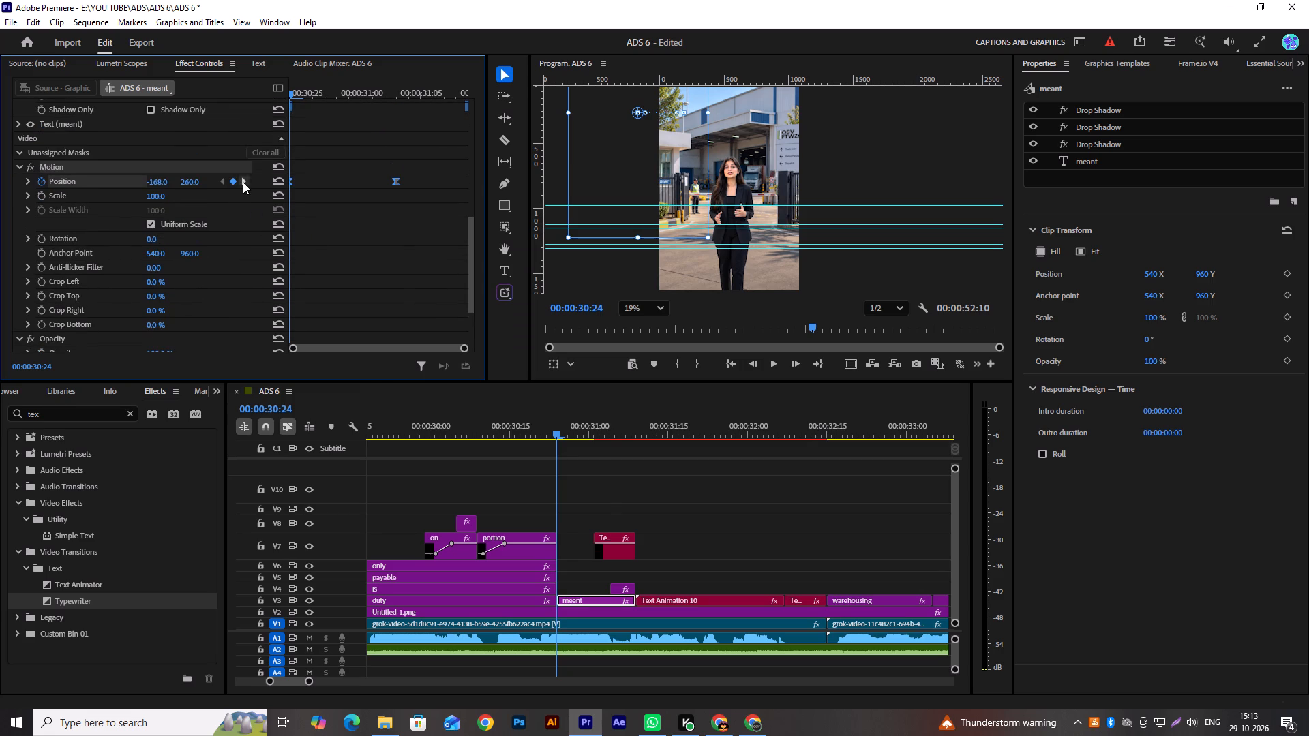
{"action": "left_click", "coordinate": [243, 182]}
{"action": "scroll", "coordinate": [382, 223], "scroll_direction": "down", "scroll_amount": 7}
{"action": "left_click", "coordinate": [38, 271]}
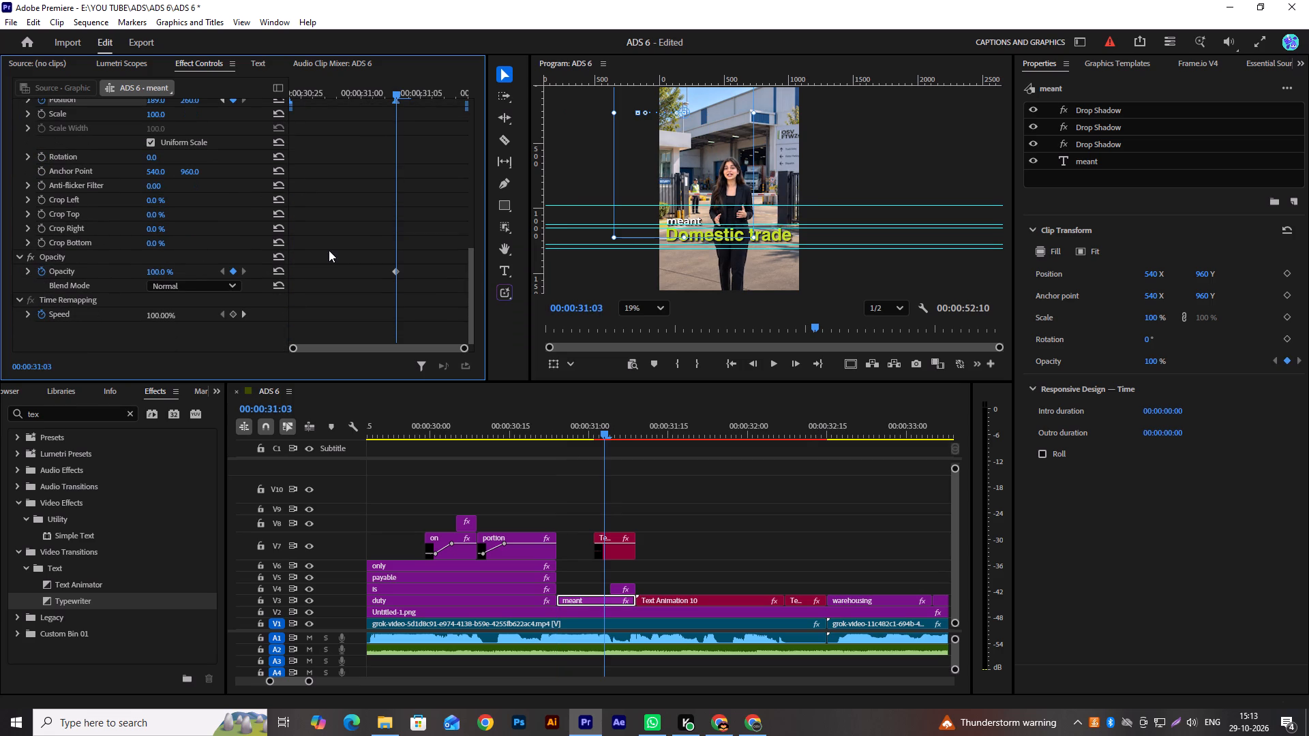
Reshape the "meant" caption's position velocity curve so the slide starts fast and slows gradually, and preview it.
{"action": "scroll", "coordinate": [372, 208], "scroll_direction": "up", "scroll_amount": 4}
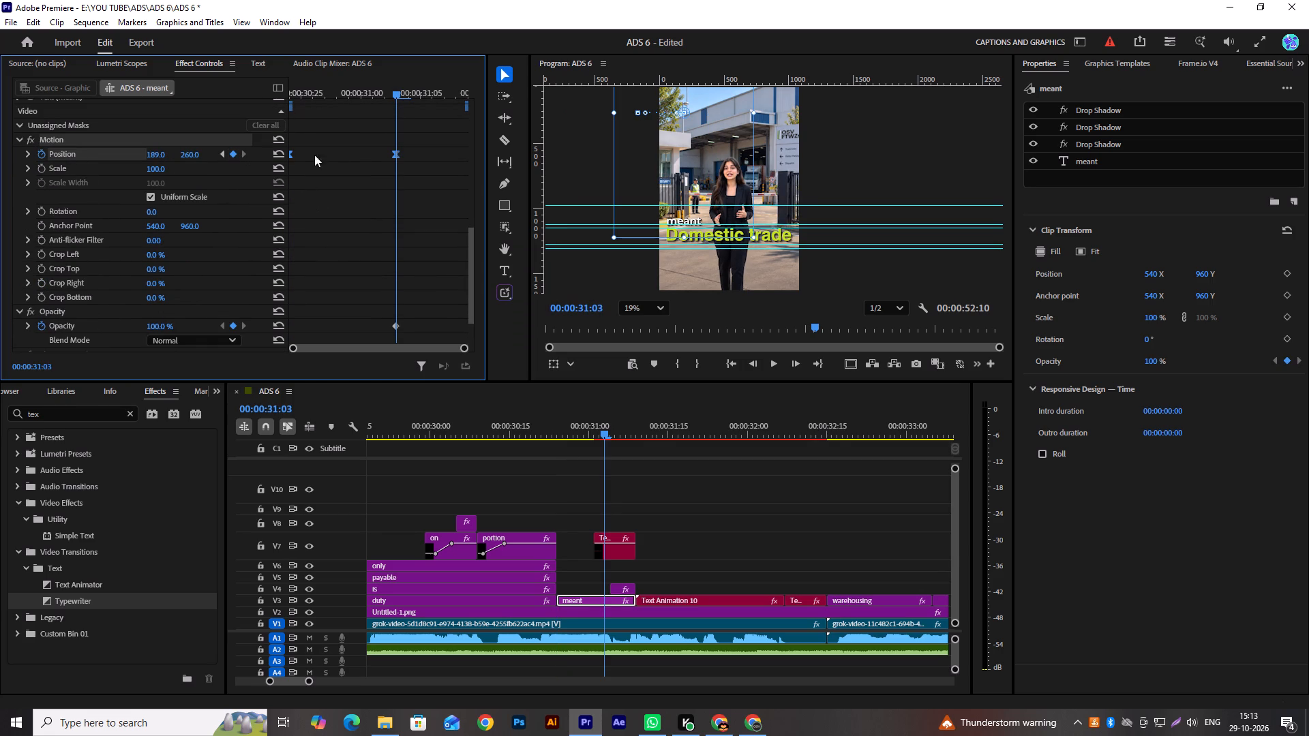
{"action": "left_click", "coordinate": [417, 170]}
{"action": "left_click_drag", "start_coordinate": [434, 168], "coordinate": [262, 148]}
{"action": "left_click", "coordinate": [25, 155]}
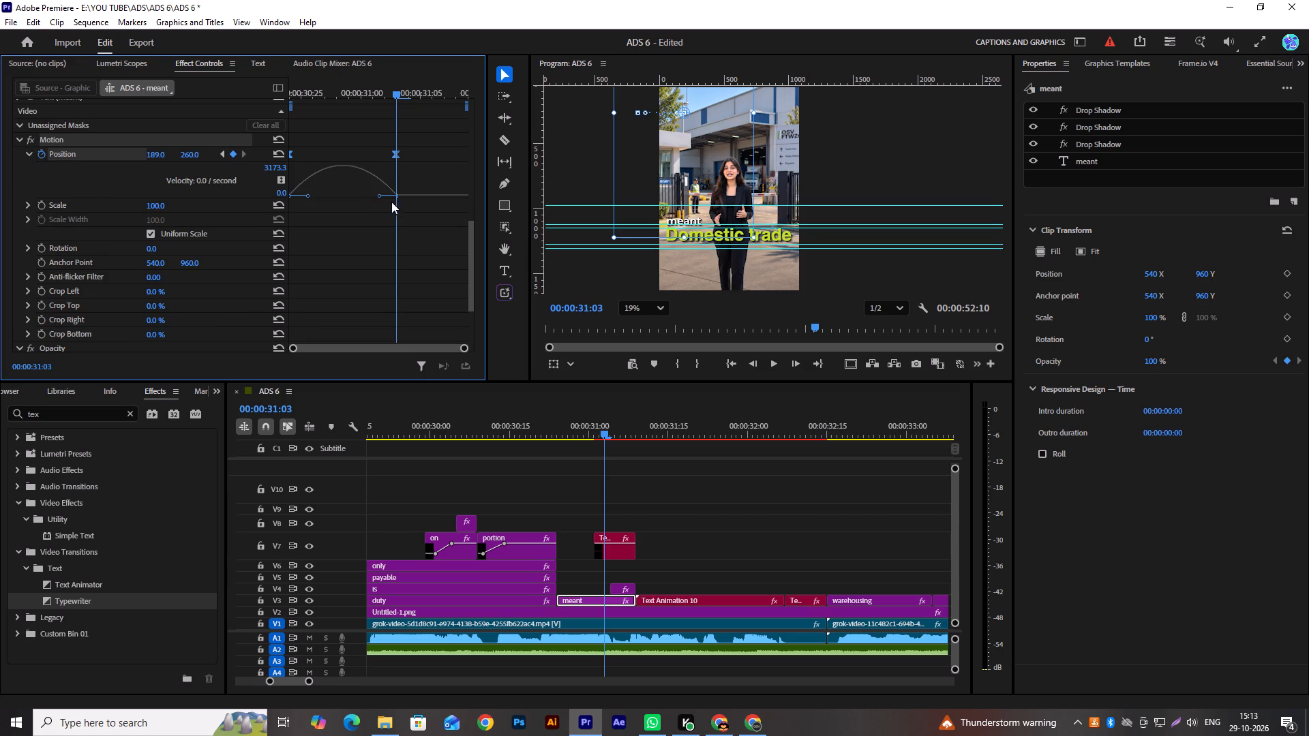
{"action": "left_click_drag", "start_coordinate": [379, 196], "coordinate": [344, 197]}
{"action": "left_click_drag", "start_coordinate": [325, 95], "coordinate": [230, 123]}
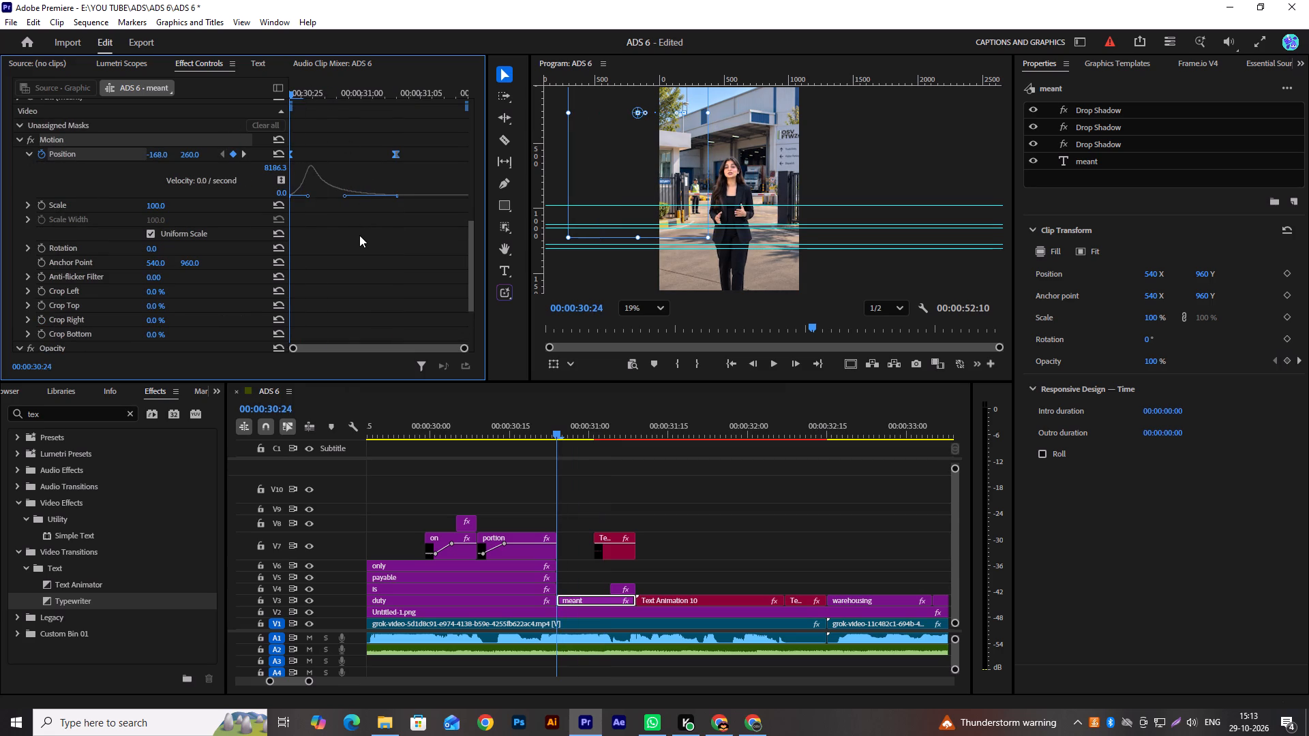
{"action": "key", "text": "space"}
{"action": "key", "text": "space"}
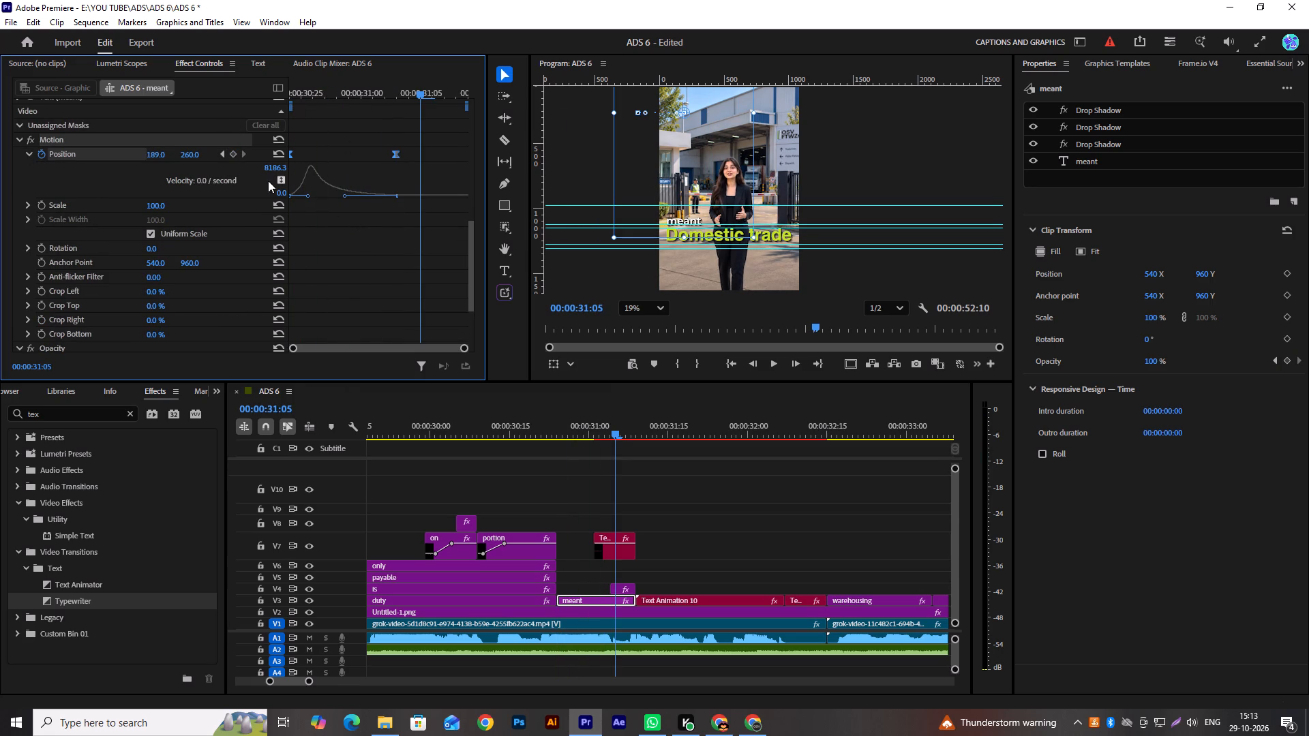
Add a 0% opacity keyframe to the "meant" caption at 00:00:30:27 and play back the fade-in.
{"action": "left_click", "coordinate": [225, 155]}
{"action": "scroll", "coordinate": [355, 243], "scroll_direction": "down", "scroll_amount": 6}
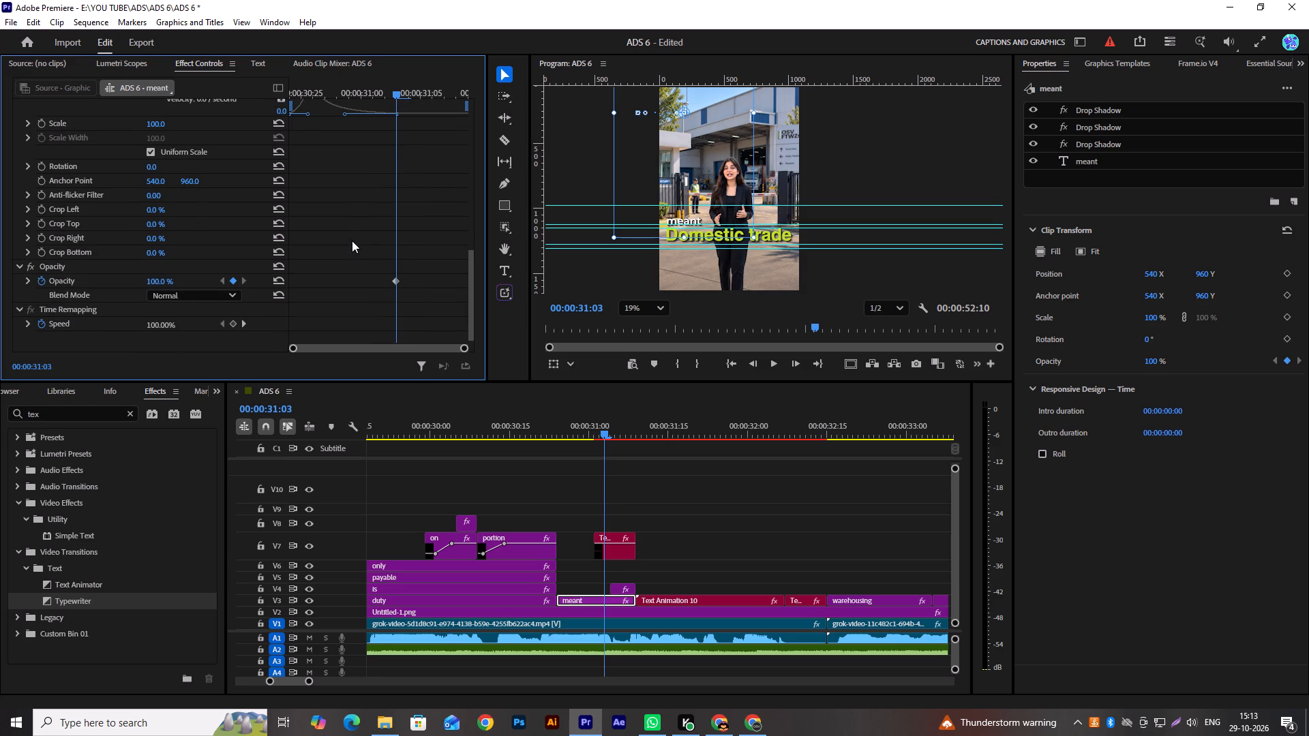
{"action": "key", "text": "Left"}
{"action": "key", "text": "Left"}
{"action": "key", "text": "Left"}
{"action": "key", "text": "Left"}
{"action": "key", "text": "Left"}
{"action": "key", "text": "Left"}
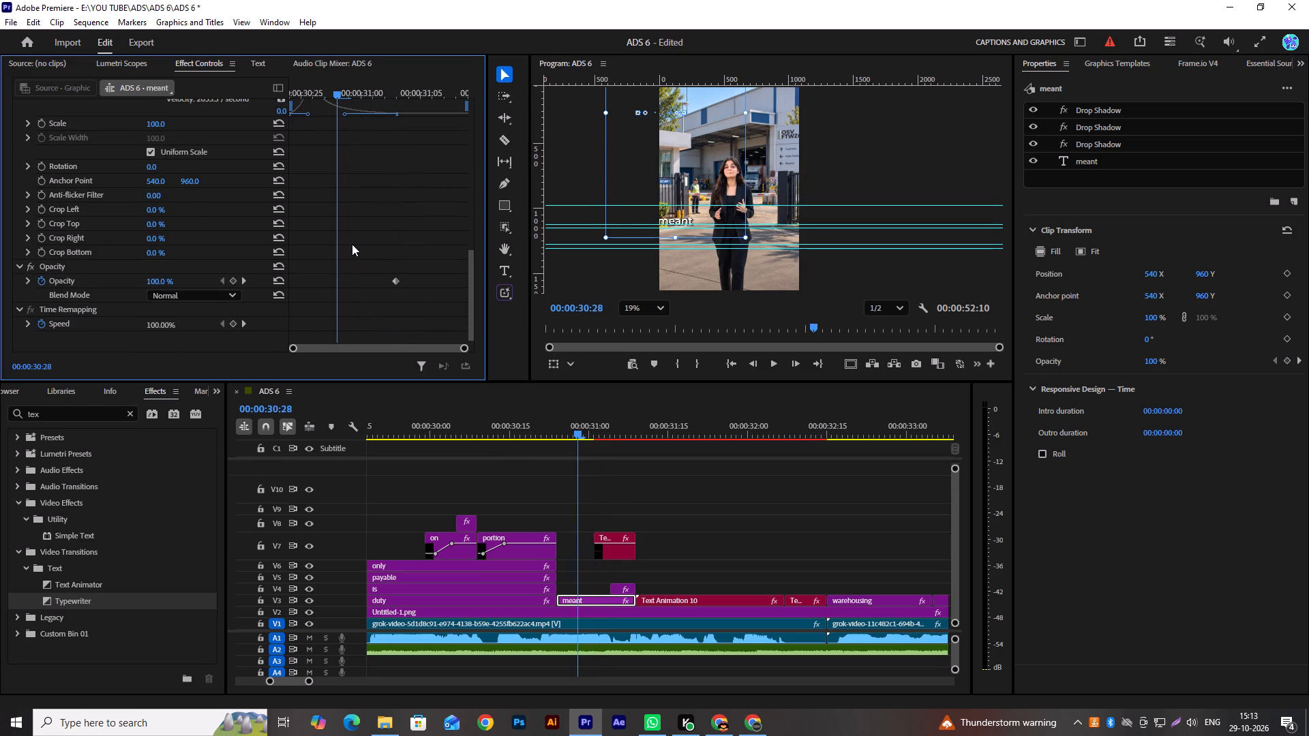
{"action": "key", "text": "Left"}
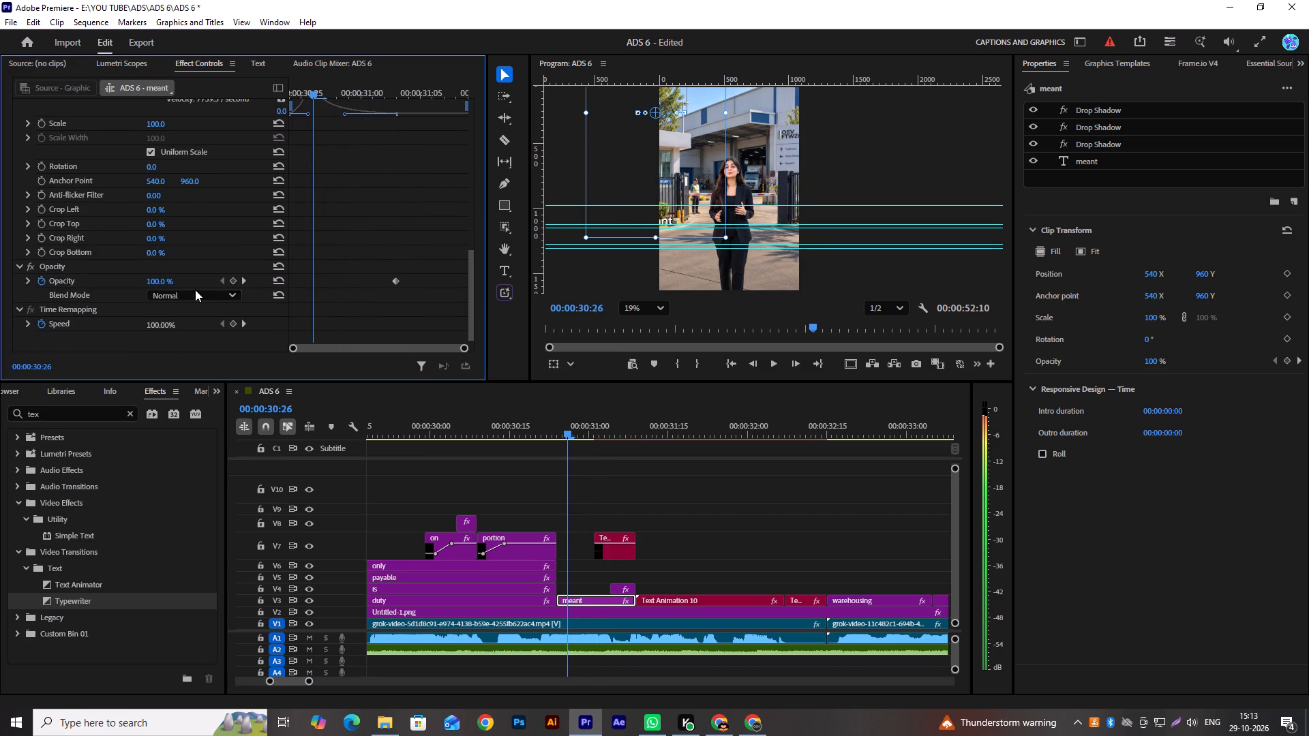
{"action": "key", "text": "Right"}
{"action": "left_click_drag", "start_coordinate": [155, 282], "coordinate": [140, 282]}
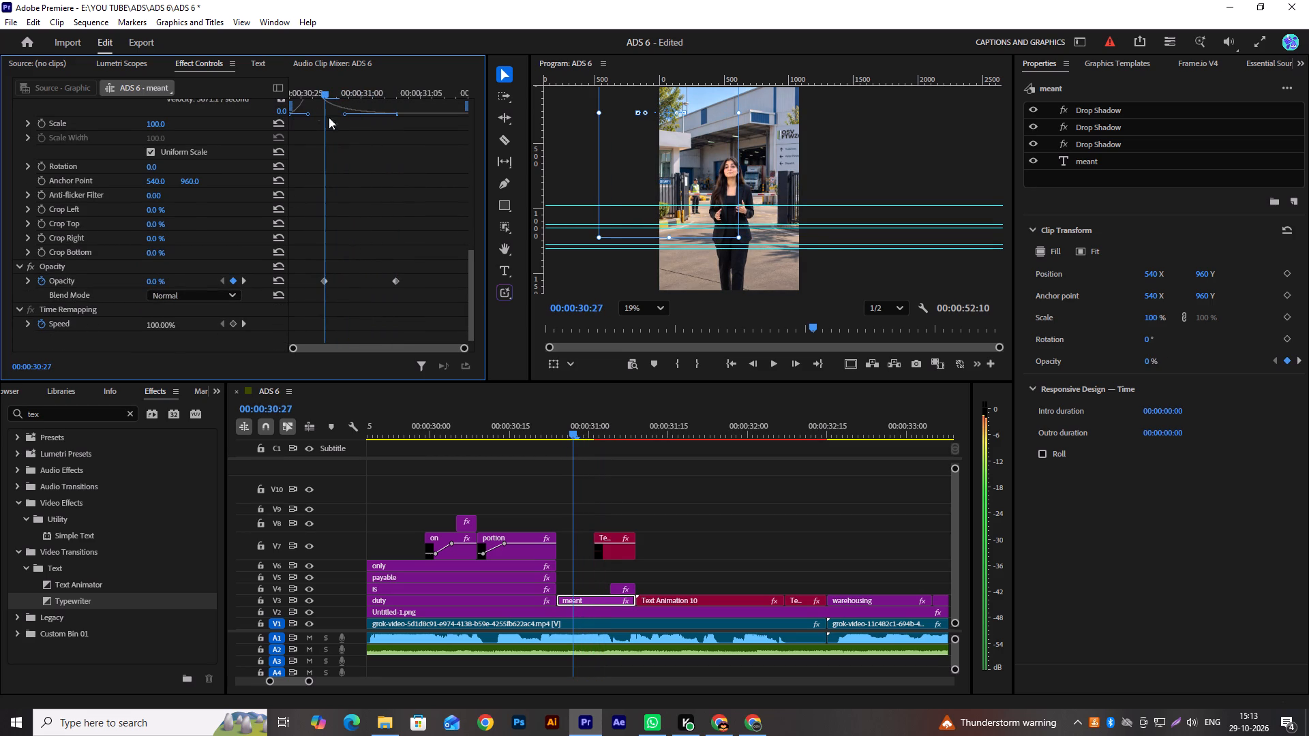
{"action": "left_click_drag", "start_coordinate": [325, 91], "coordinate": [179, 110]}
{"action": "key", "text": "space"}
{"action": "key", "text": "space"}
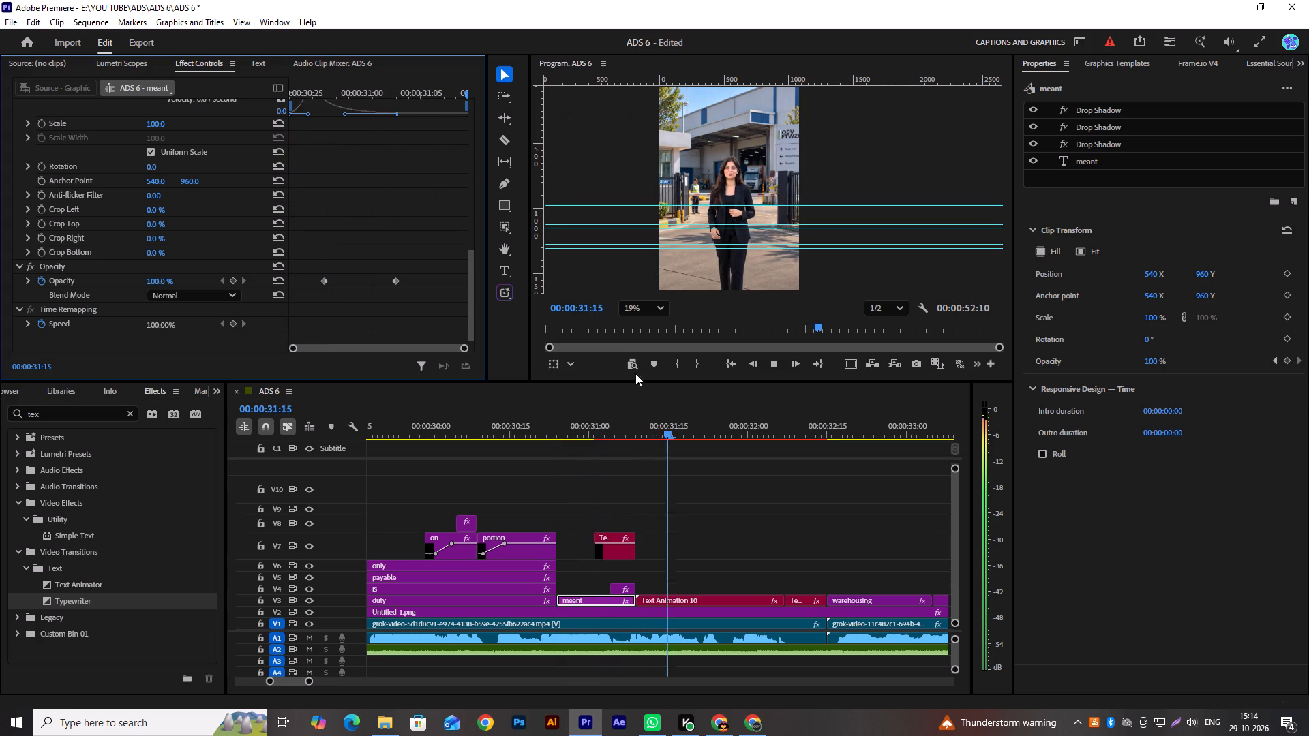
Set the "for" caption on V4 to Montserrat SemiBold at size 80.
{"action": "scroll", "coordinate": [652, 416], "scroll_direction": "down", "scroll_amount": 4}
{"action": "left_click", "coordinate": [540, 587]}
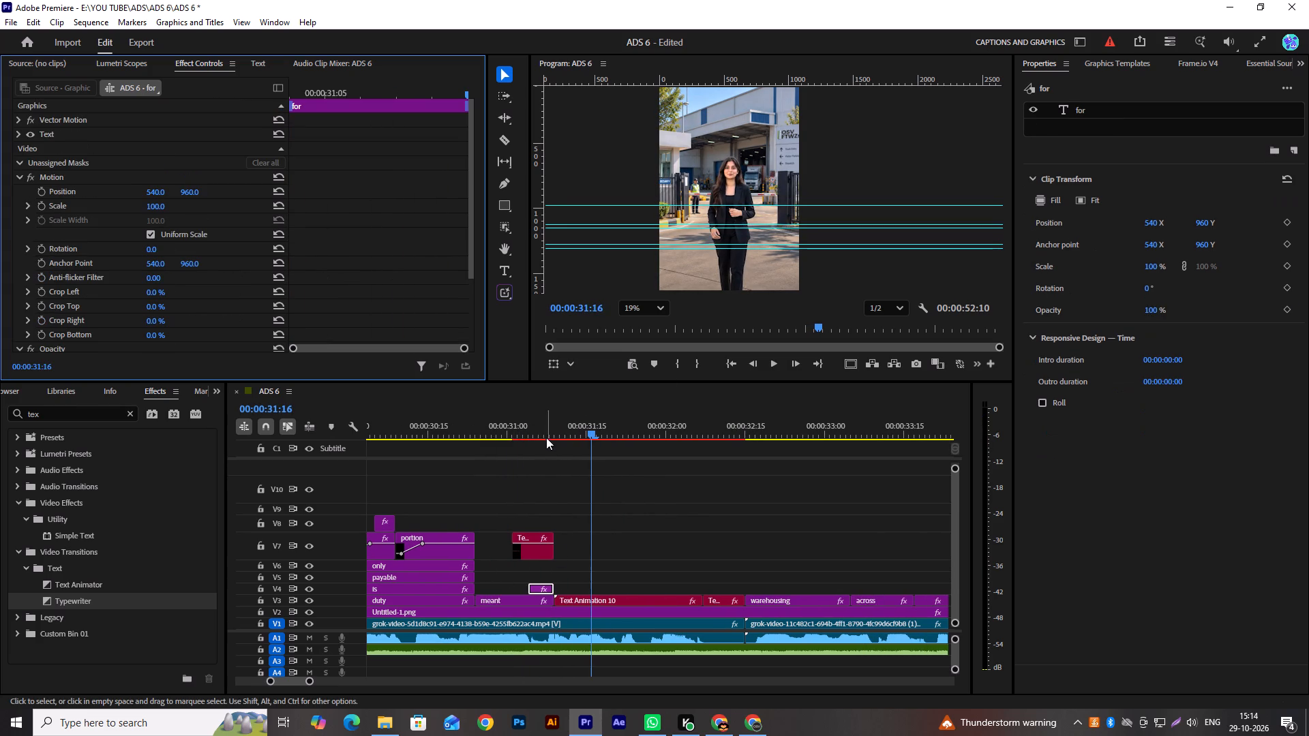
{"action": "left_click_drag", "start_coordinate": [547, 433], "coordinate": [539, 436]}
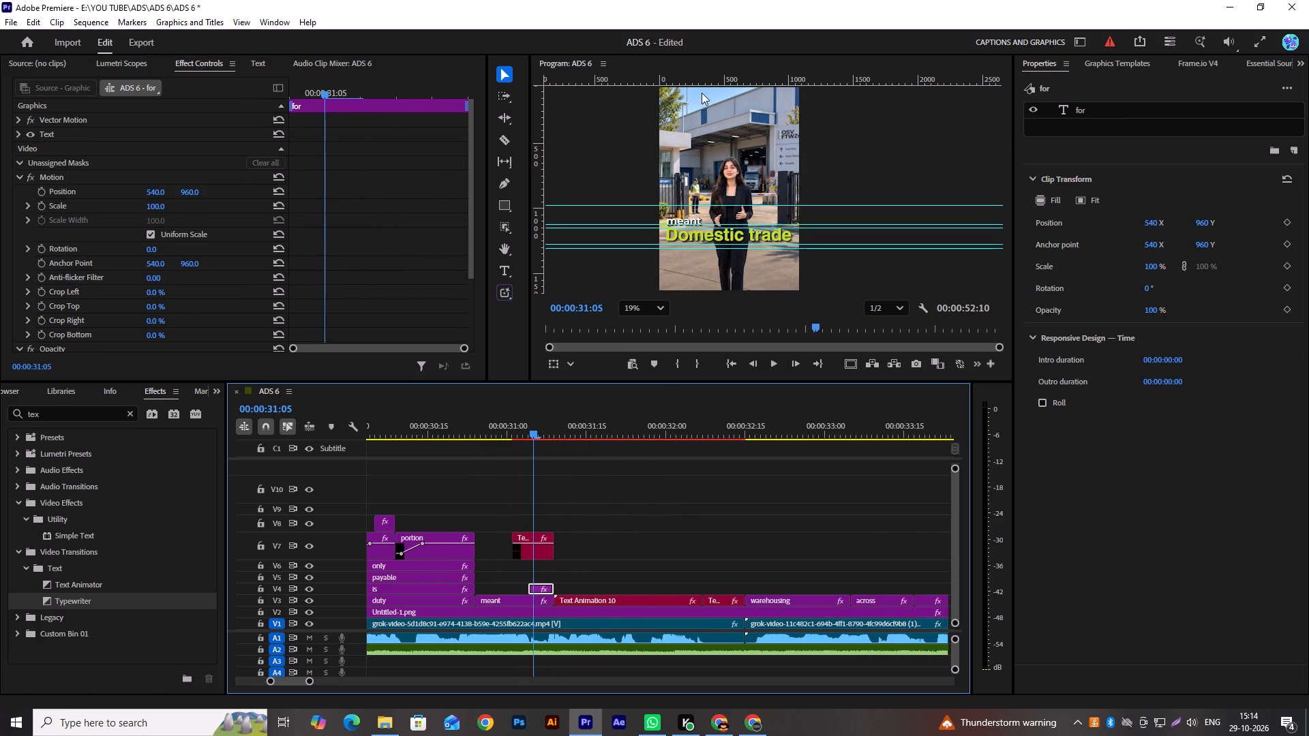
{"action": "left_click", "coordinate": [1147, 114]}
{"action": "left_click", "coordinate": [1108, 198]}
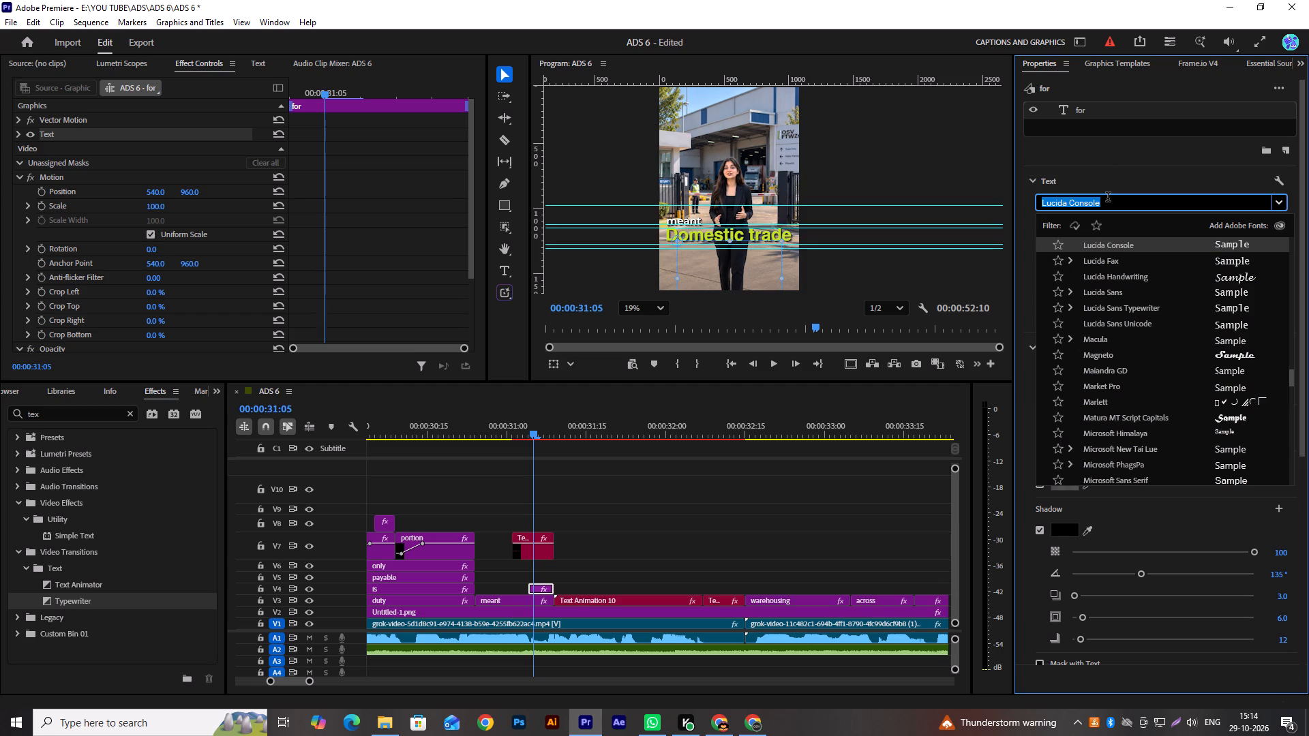
{"action": "type", "text": "mont"}
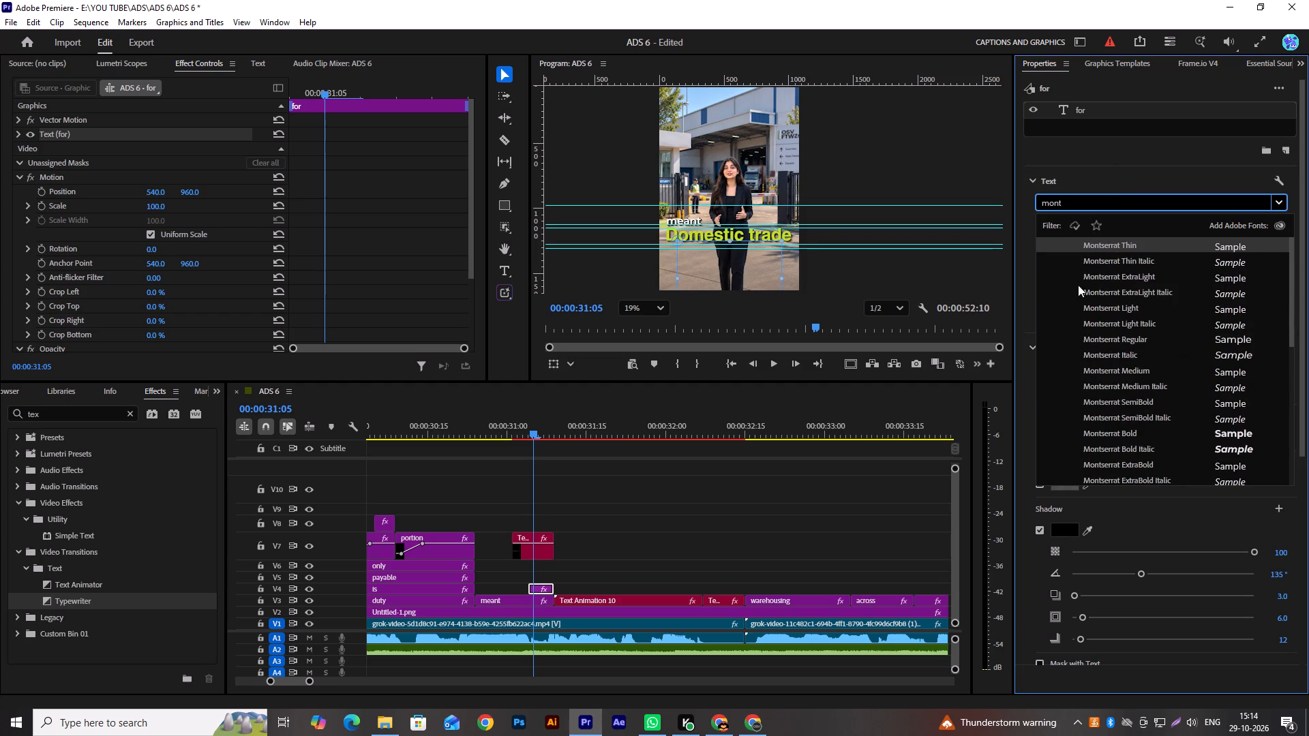
{"action": "left_click", "coordinate": [1131, 405]}
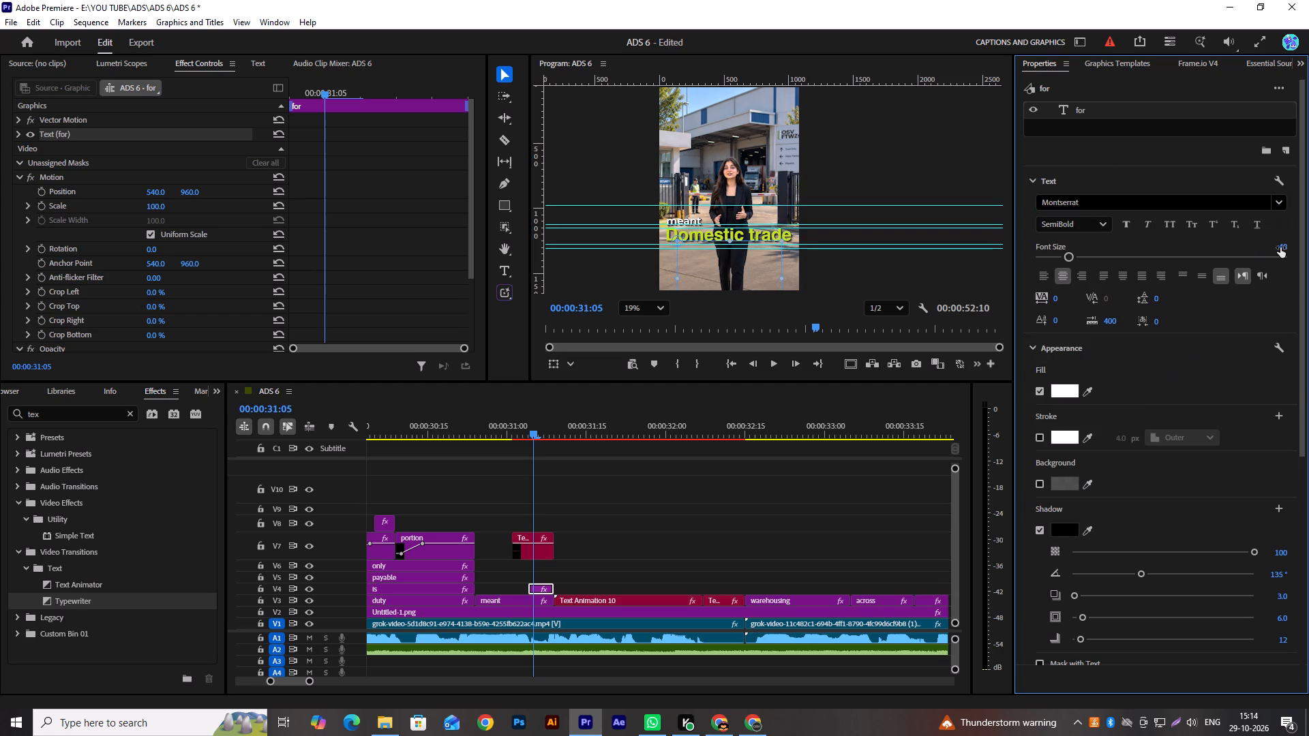
{"action": "left_click", "coordinate": [1280, 247]}
{"action": "type", "text": "80"}
{"action": "key", "text": "Return"}
Raise the "for" caption to a vertical position of 259.7, level with "meant" above the Domestic trade title.
{"action": "left_click_drag", "start_coordinate": [190, 191], "coordinate": [98, 215]}
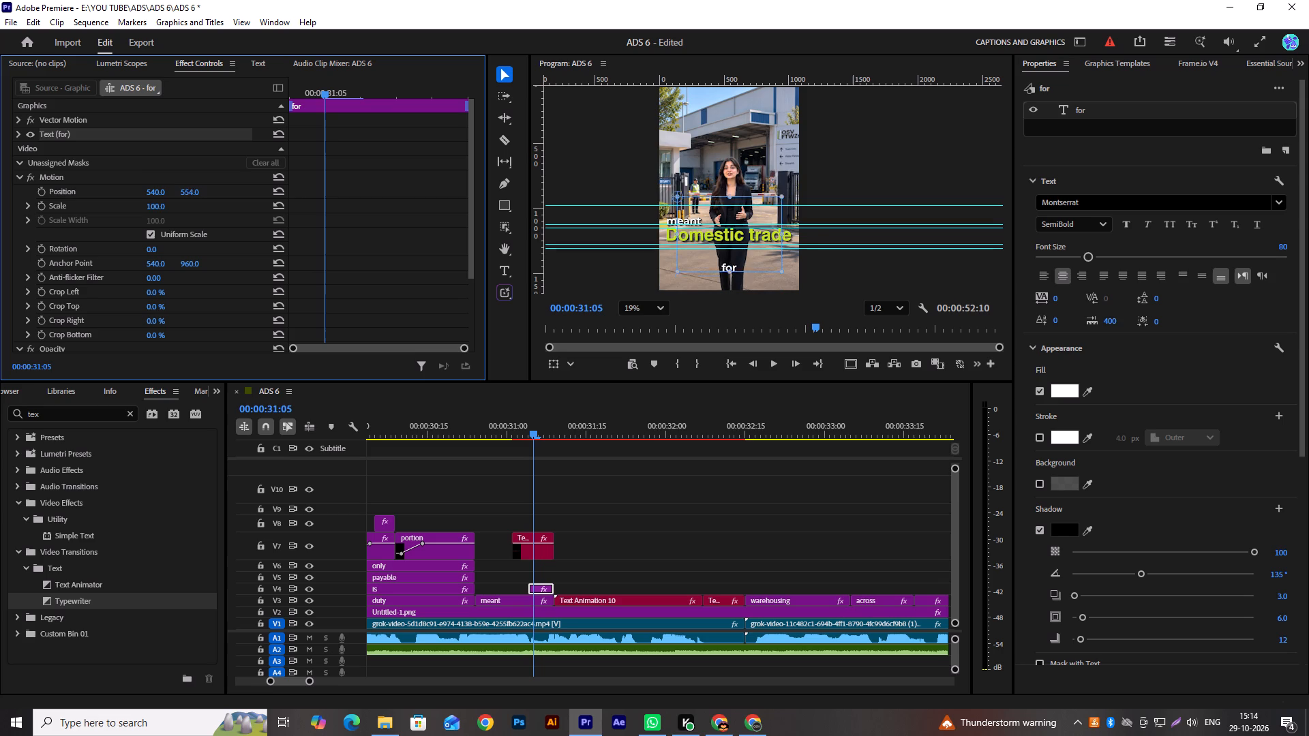
{"action": "left_click_drag", "start_coordinate": [98, 215], "coordinate": [168, 194]}
{"action": "scroll", "coordinate": [811, 228], "scroll_direction": "up", "scroll_amount": 14}
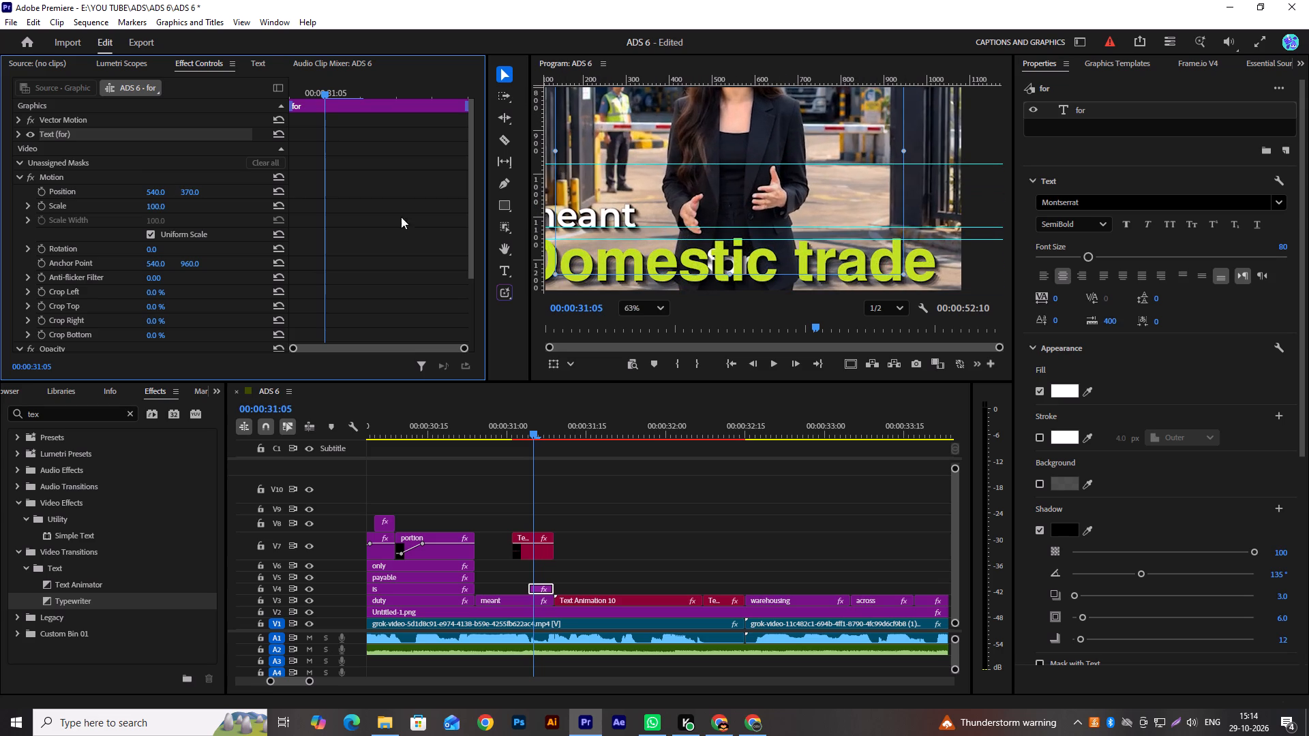
{"action": "left_click_drag", "start_coordinate": [190, 190], "coordinate": [98, 206]}
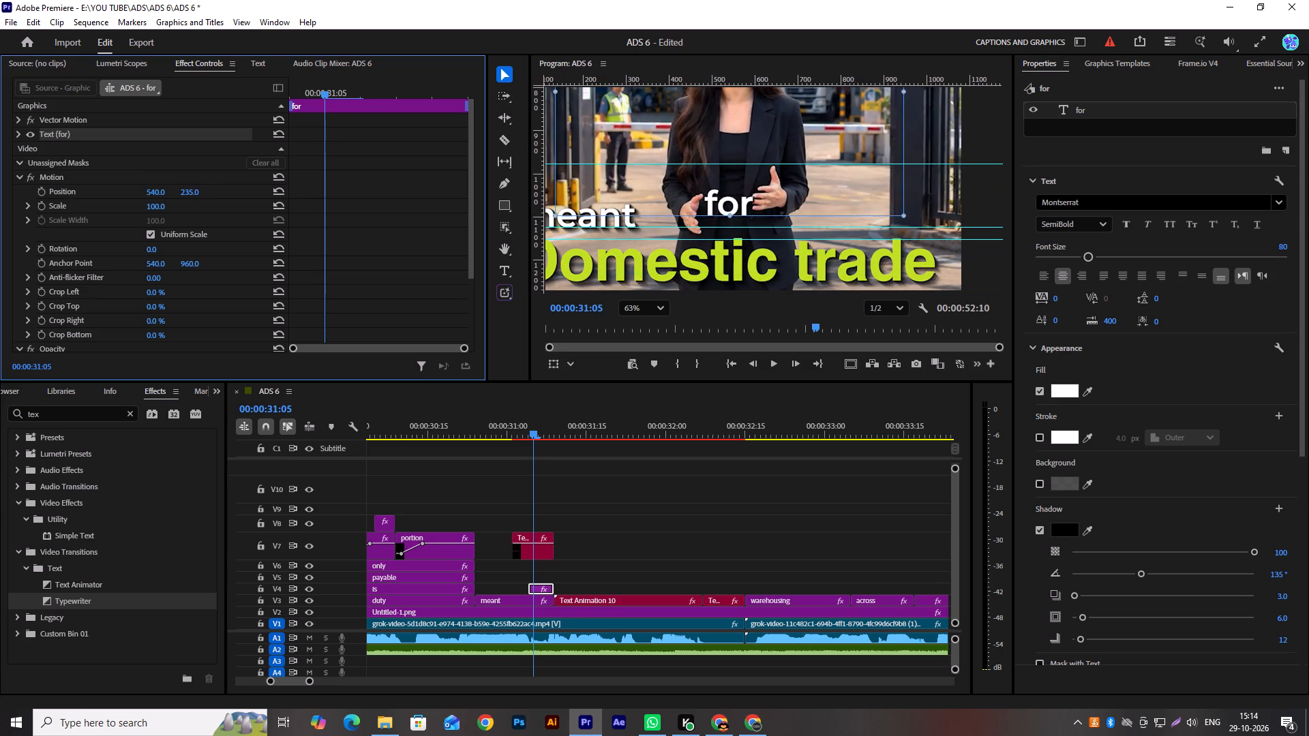
{"action": "left_click_drag", "start_coordinate": [98, 206], "coordinate": [166, 217]}
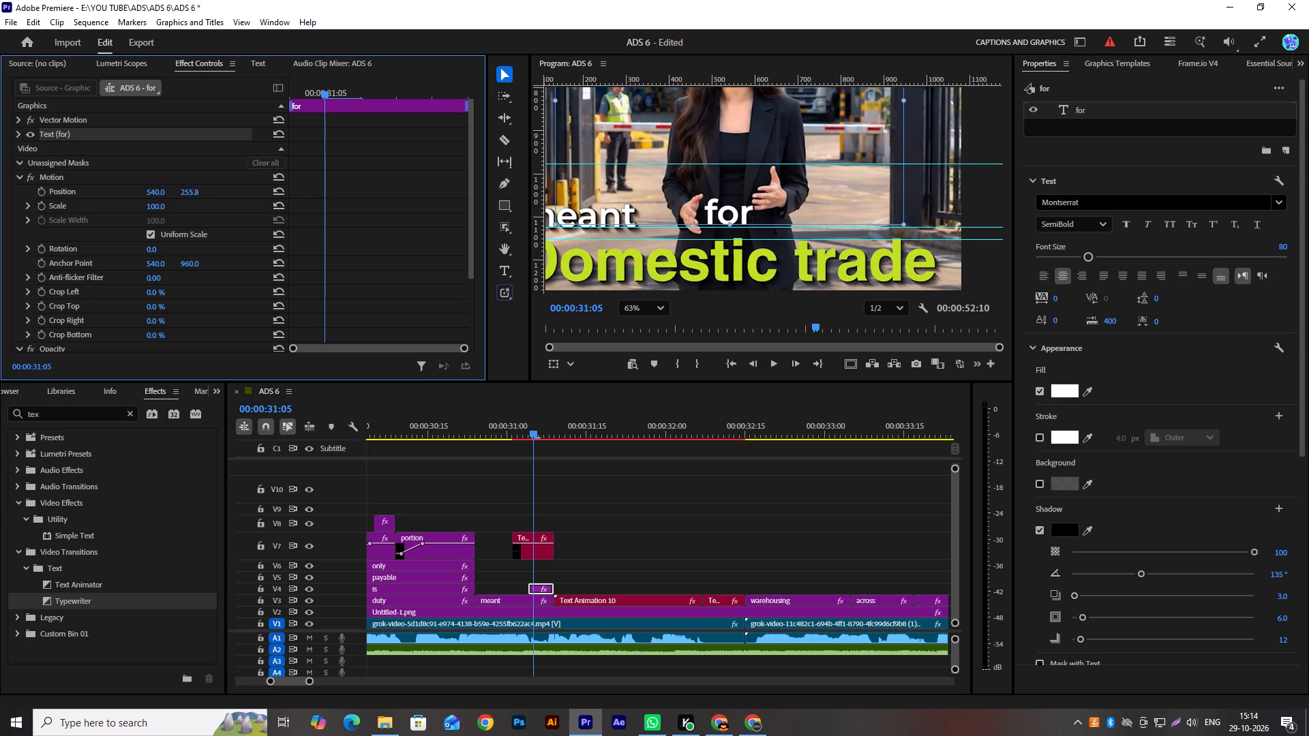
{"action": "left_click_drag", "start_coordinate": [166, 217], "coordinate": [194, 224]}
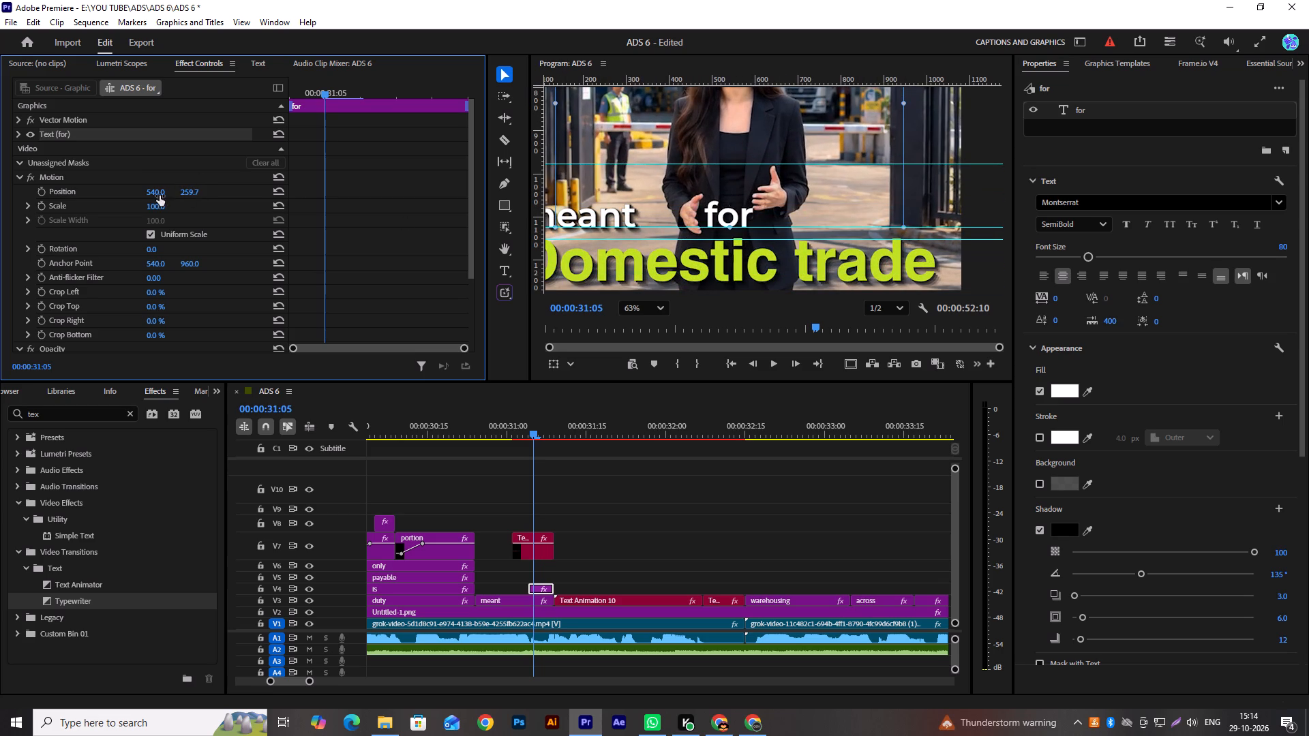
Shift the "for" caption to a horizontal position of 409, directly beside "meant", and preview it.
{"action": "left_click_drag", "start_coordinate": [159, 191], "coordinate": [70, 200]}
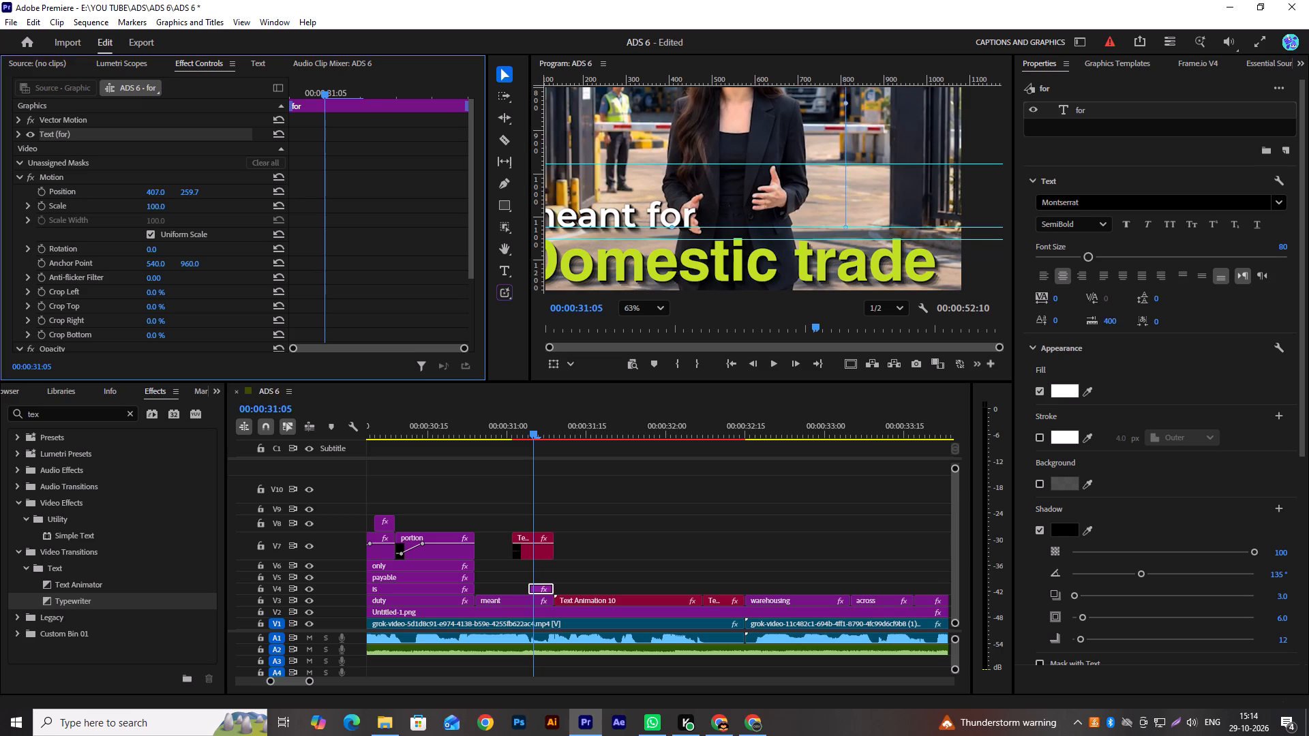
{"action": "left_click_drag", "start_coordinate": [70, 200], "coordinate": [71, 200]}
{"action": "scroll", "coordinate": [562, 463], "scroll_direction": "down", "scroll_amount": 8}
{"action": "scroll", "coordinate": [650, 239], "scroll_direction": "down", "scroll_amount": 13}
{"action": "key", "text": "space"}
{"action": "key", "text": "space"}
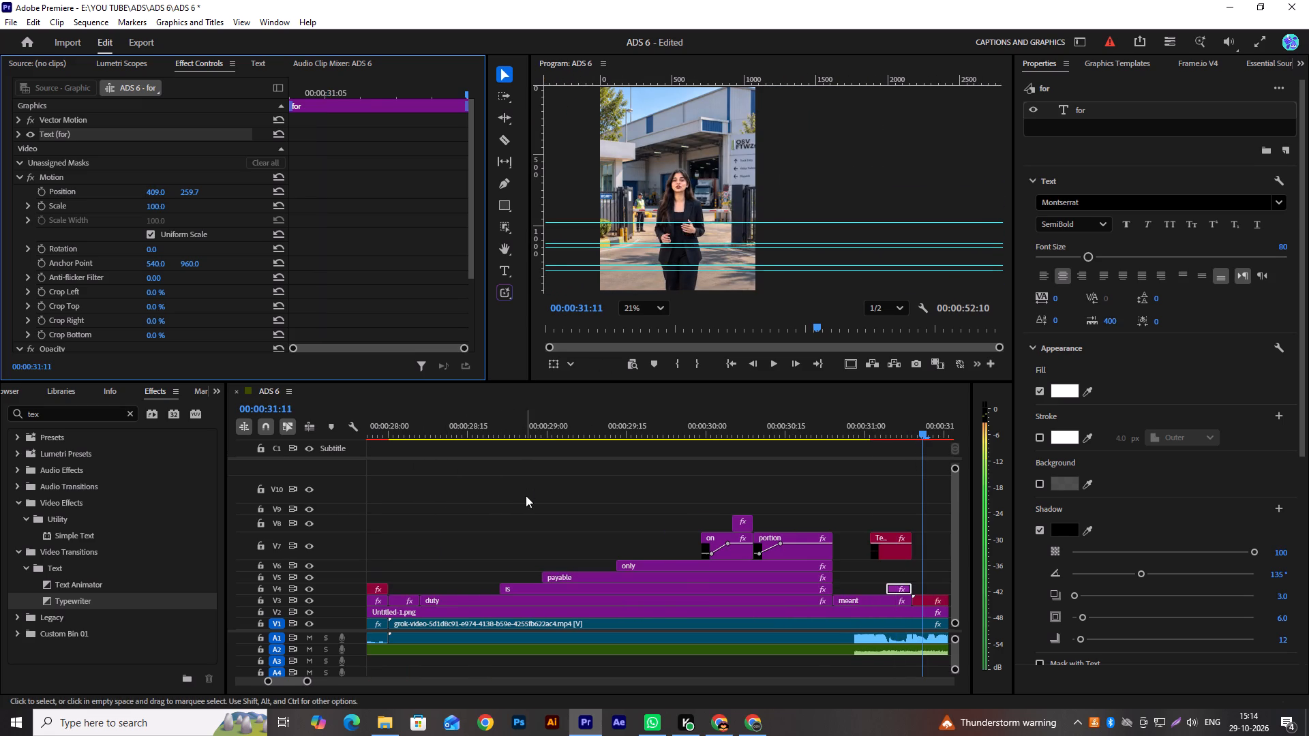
Copy the Drop Shadow effect from the "meant" caption and paste it three times onto the "for" caption.
{"action": "scroll", "coordinate": [789, 497], "scroll_direction": "down", "scroll_amount": 9}
{"action": "left_click", "coordinate": [680, 602]}
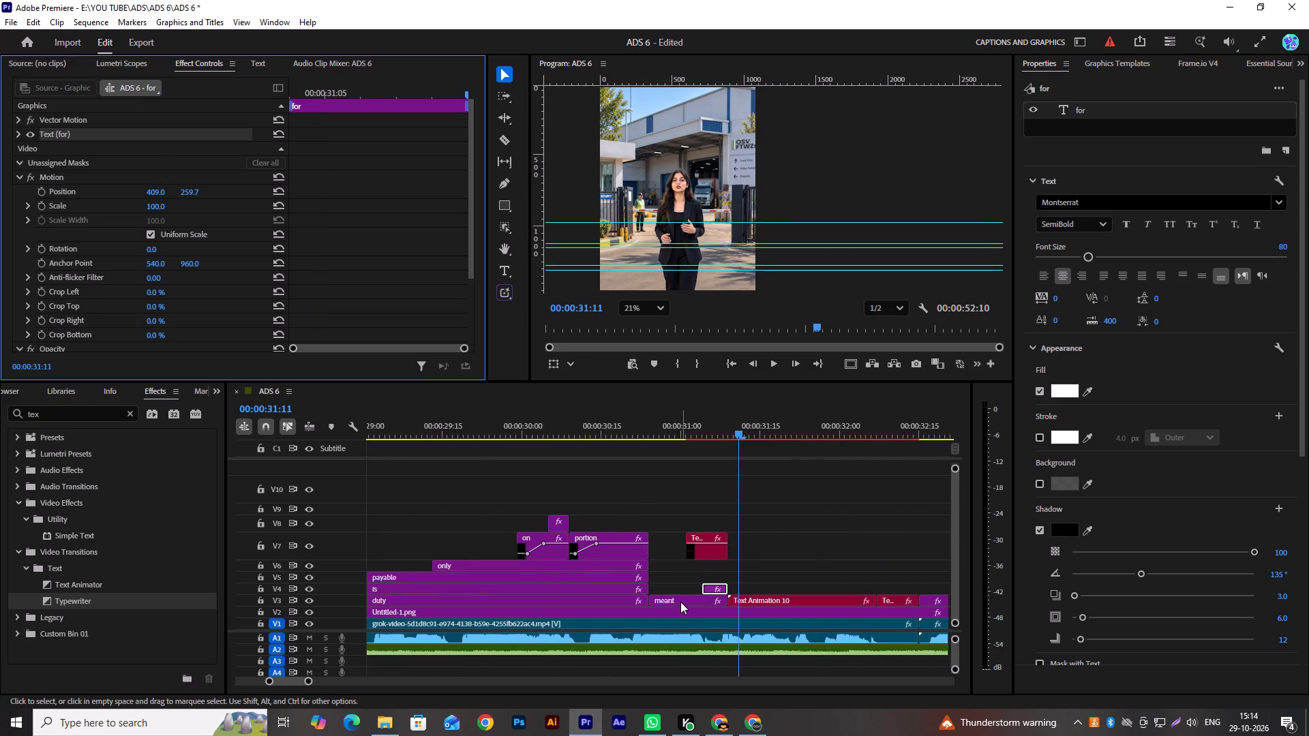
{"action": "left_click", "coordinate": [1109, 139]}
{"action": "key", "text": "ctrl+c"}
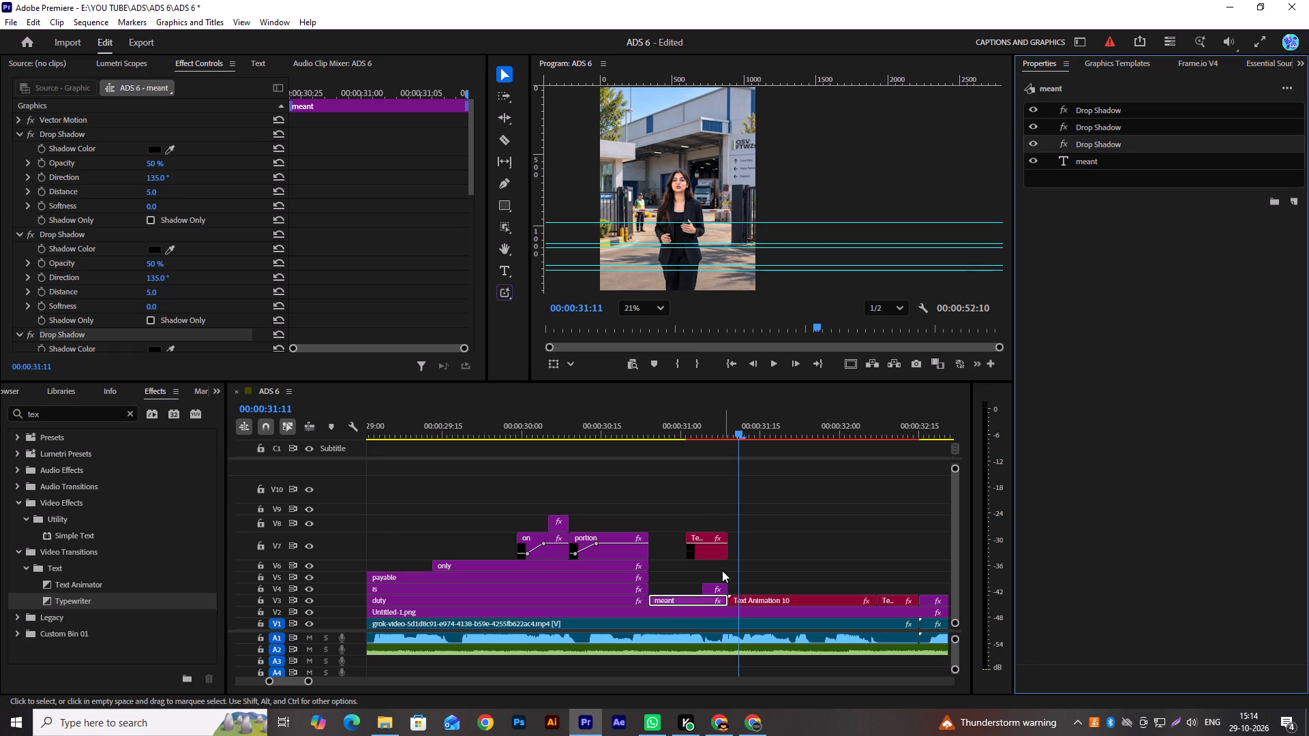
{"action": "left_click", "coordinate": [718, 589]}
{"action": "left_click", "coordinate": [1109, 109]}
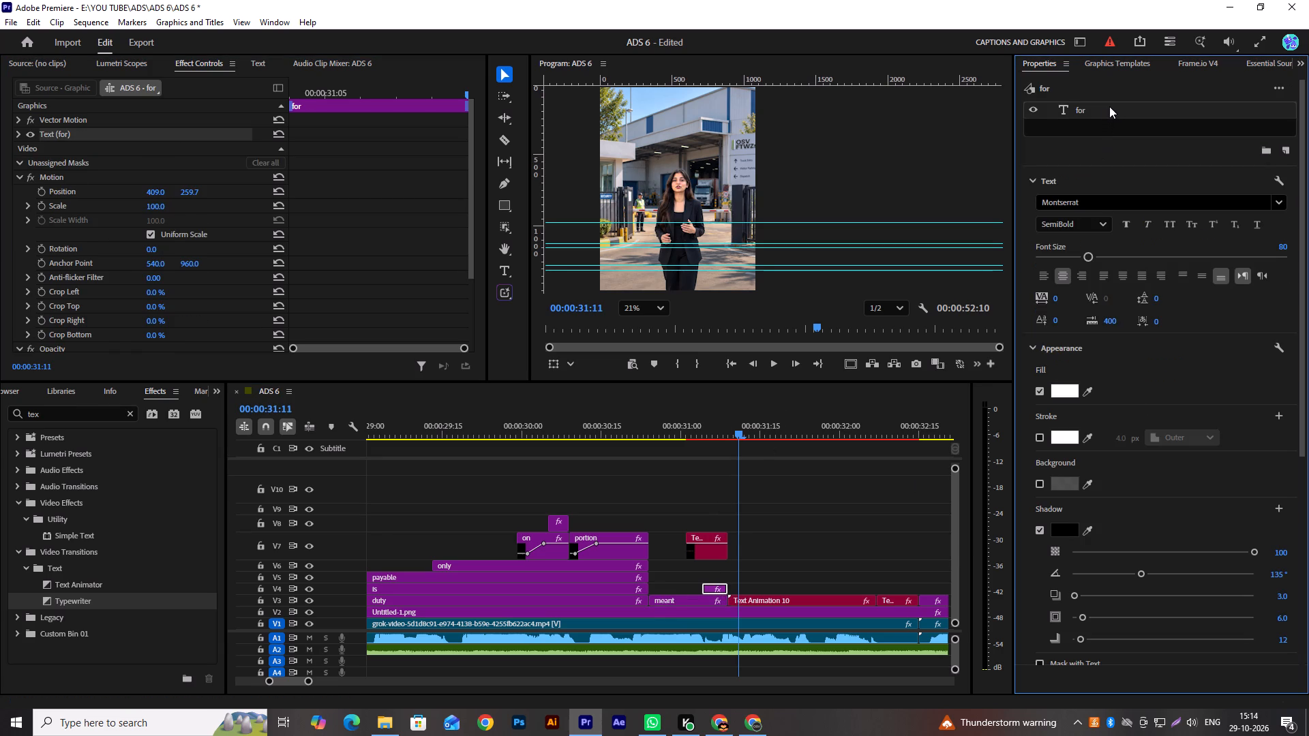
{"action": "key", "text": "ctrl+v"}
{"action": "key", "text": "ctrl+v"}
{"action": "key", "text": "ctrl+v"}
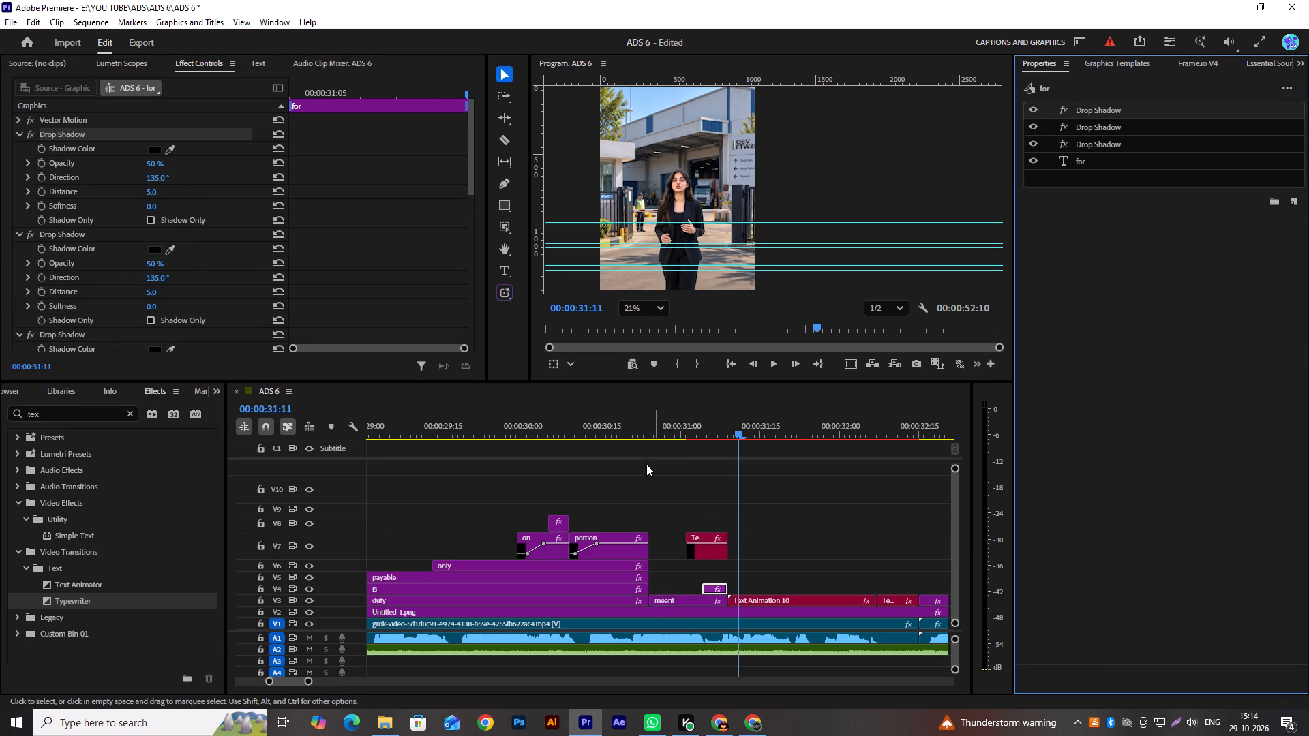
Play back the "meant for Domestic trade" phrase through to the start of the "warehousing" clip.
{"action": "left_click_drag", "start_coordinate": [678, 439], "coordinate": [647, 441]}
{"action": "key", "text": "space"}
{"action": "key", "text": "space"}
{"action": "scroll", "coordinate": [772, 478], "scroll_direction": "down", "scroll_amount": 7}
{"action": "key", "text": "space"}
{"action": "key", "text": "space"}
{"action": "key", "text": "space"}
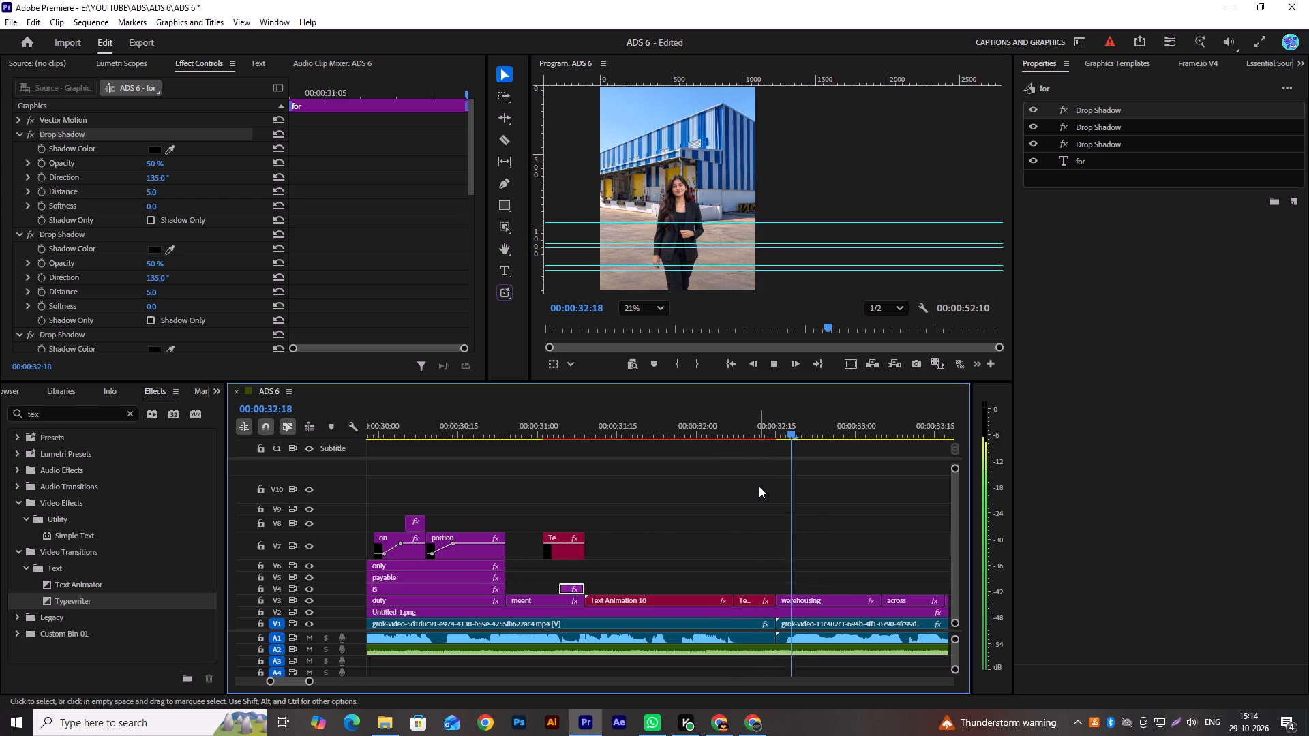
{"action": "key", "text": "space"}
Look through the local graphics templates for a text animation suited to the "warehousing across pan-India locations" captions.
{"action": "scroll", "coordinate": [759, 486], "scroll_direction": "down", "scroll_amount": 8}
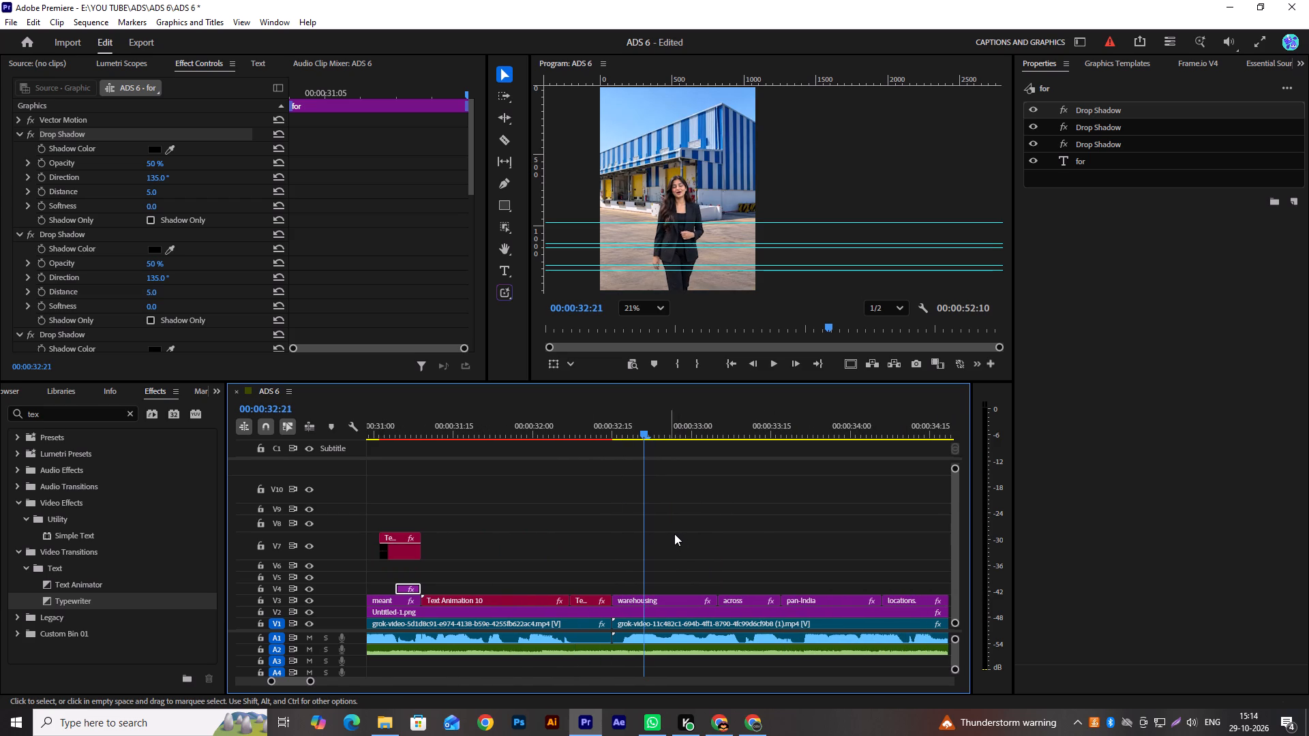
{"action": "scroll", "coordinate": [689, 524], "scroll_direction": "down", "scroll_amount": 5}
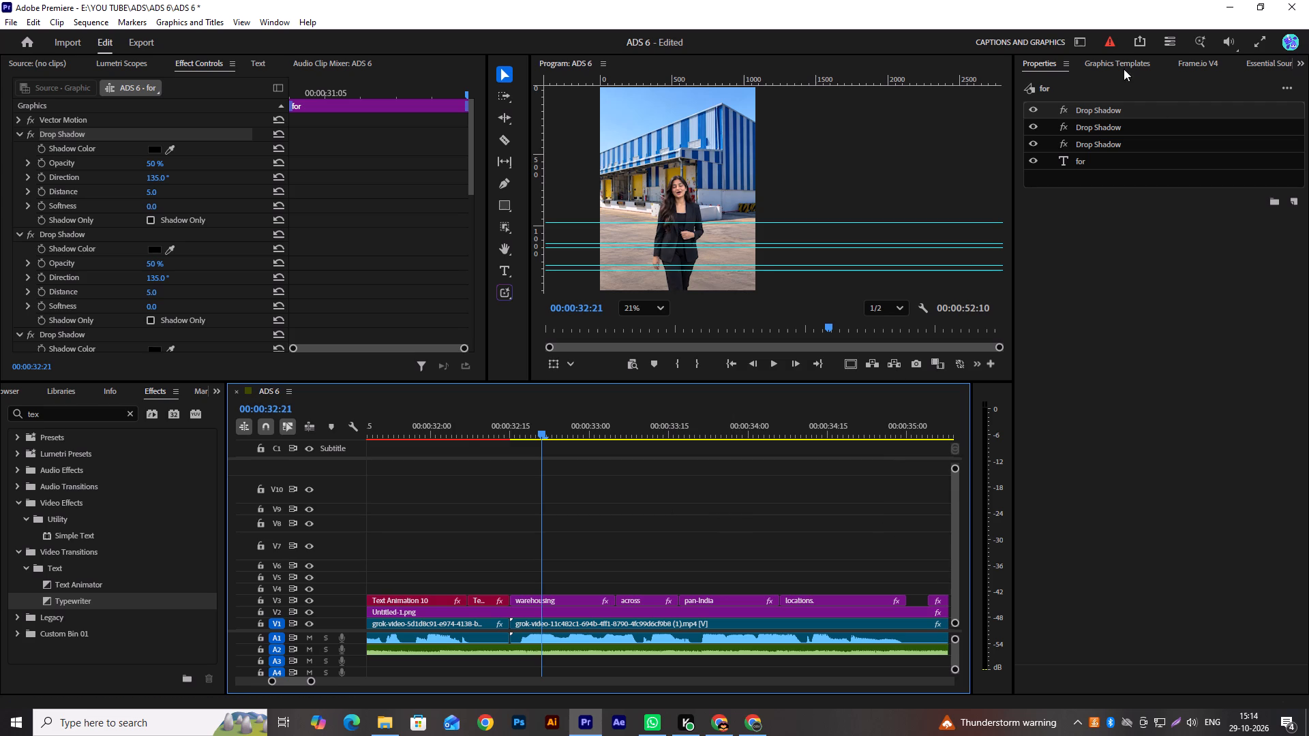
{"action": "left_click", "coordinate": [1121, 61]}
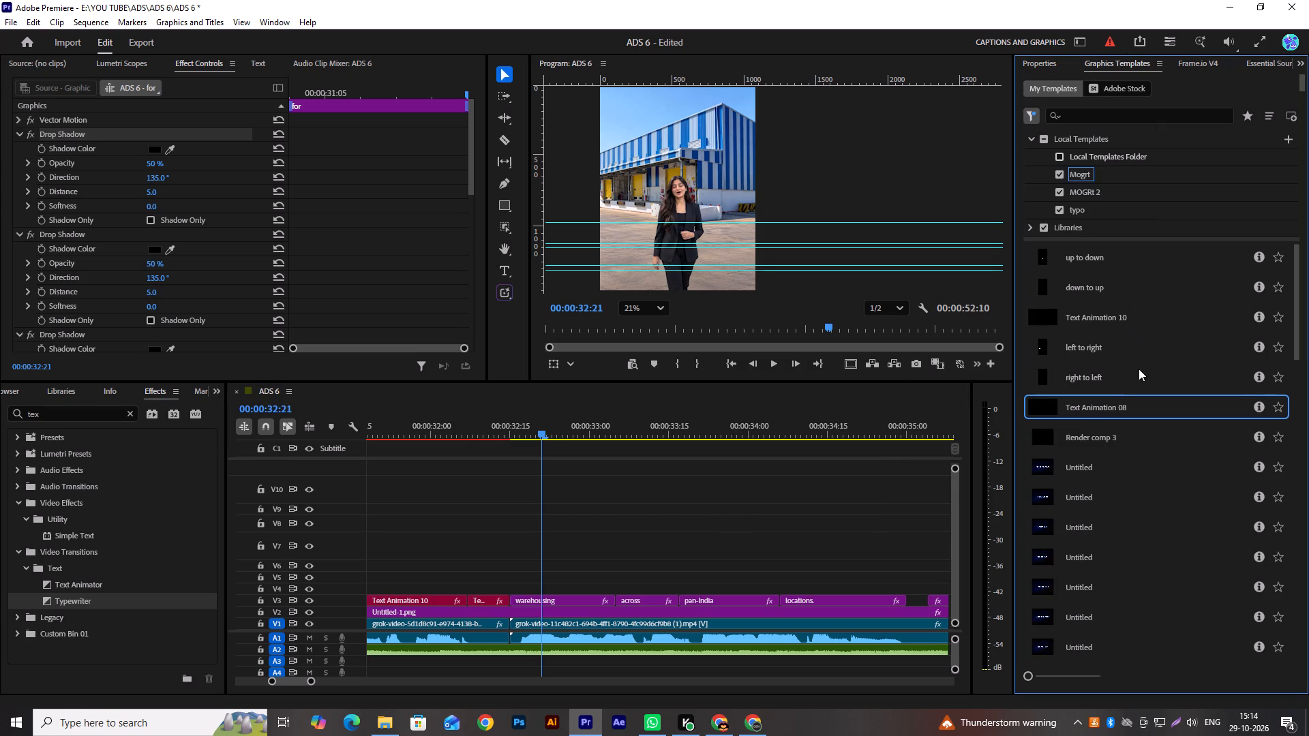
{"action": "scroll", "coordinate": [1120, 542], "scroll_direction": "up", "scroll_amount": 4}
{"action": "scroll", "coordinate": [1119, 512], "scroll_direction": "down", "scroll_amount": 4}
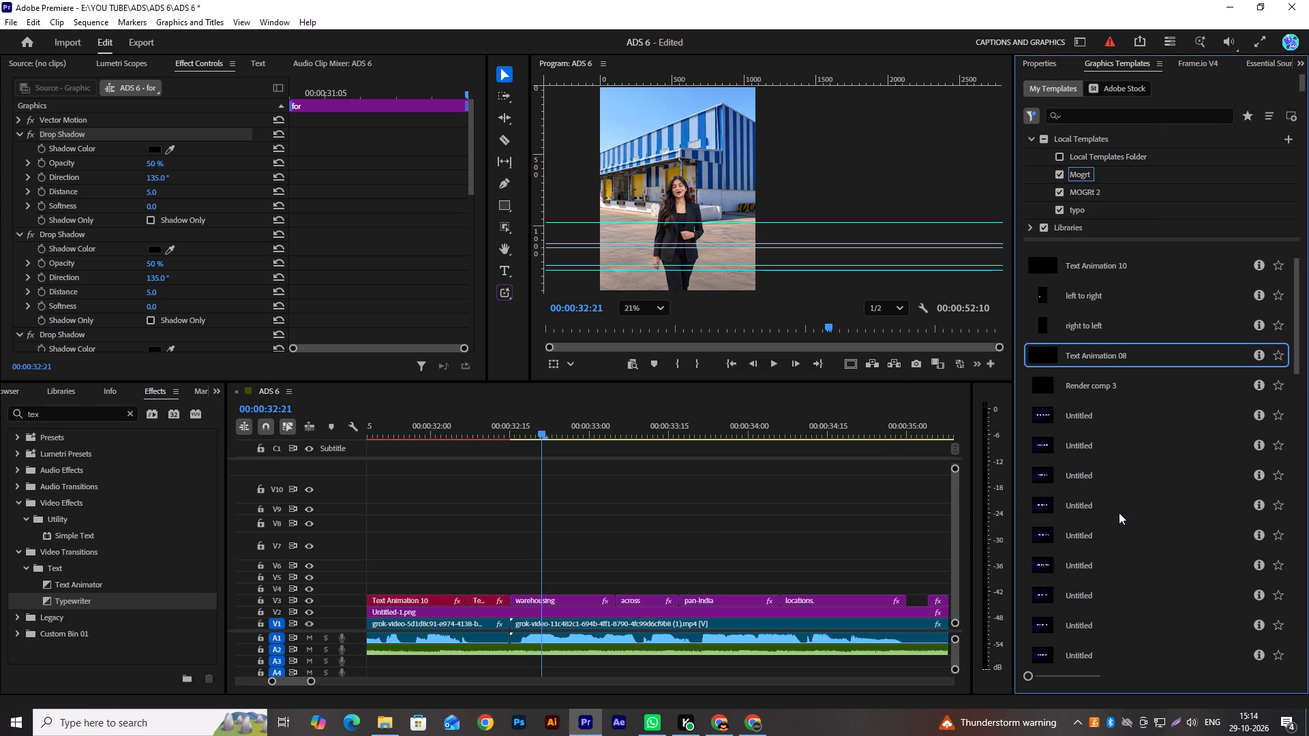
{"action": "scroll", "coordinate": [1119, 512], "scroll_direction": "down", "scroll_amount": 8}
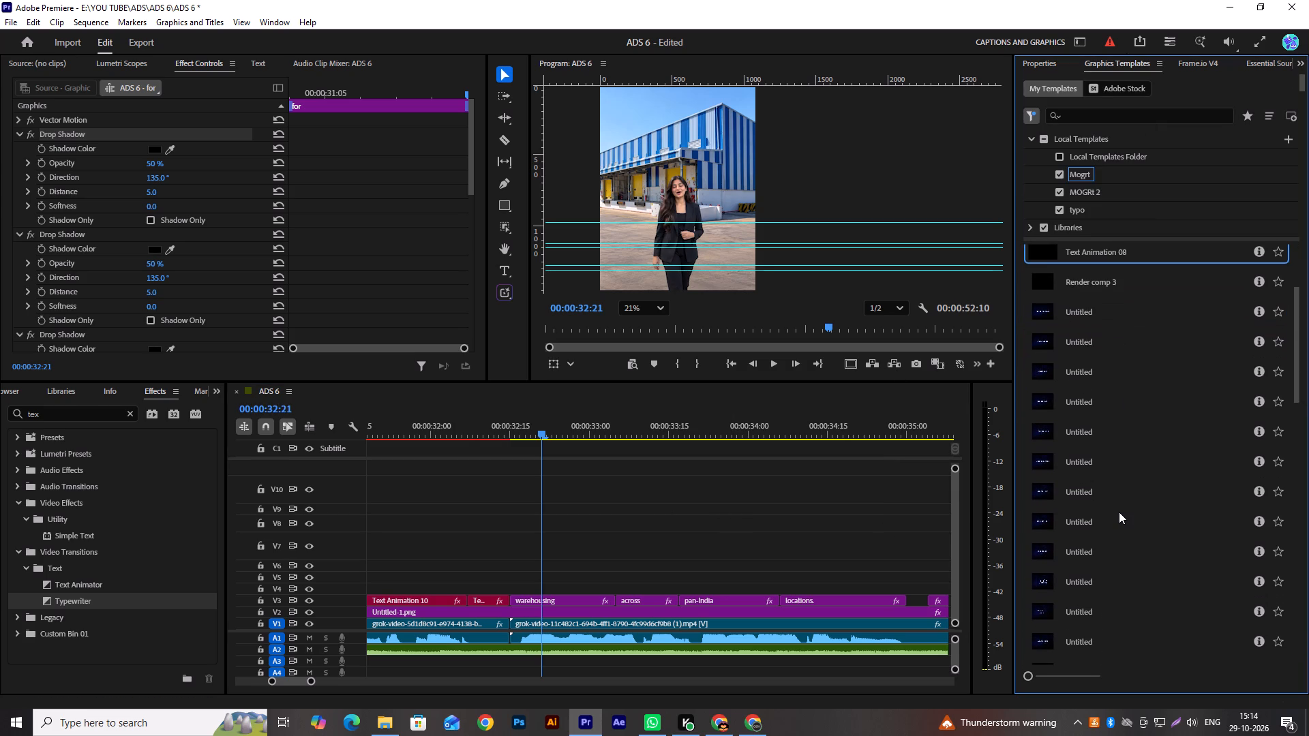
{"action": "scroll", "coordinate": [1132, 510], "scroll_direction": "down", "scroll_amount": 6}
{"action": "left_click_drag", "start_coordinate": [1295, 349], "coordinate": [1293, 442]}
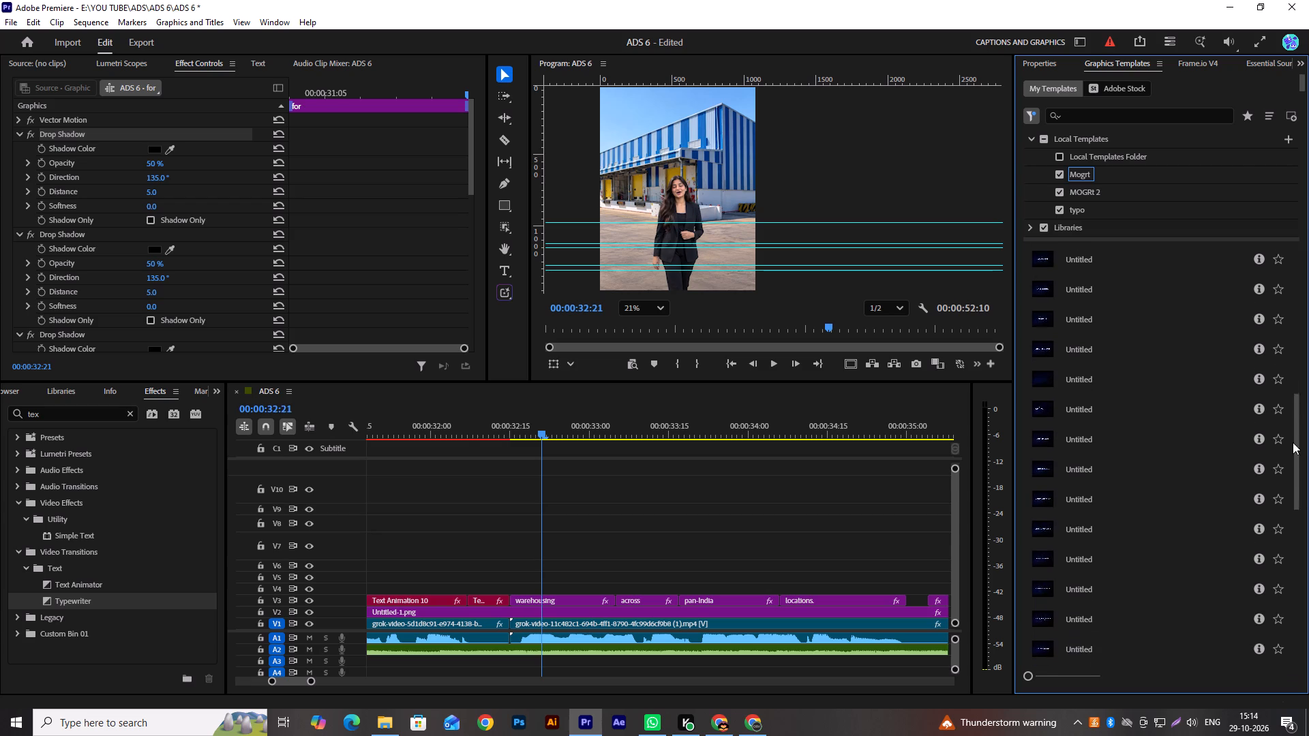
{"action": "left_click_drag", "start_coordinate": [1293, 442], "coordinate": [1287, 628]}
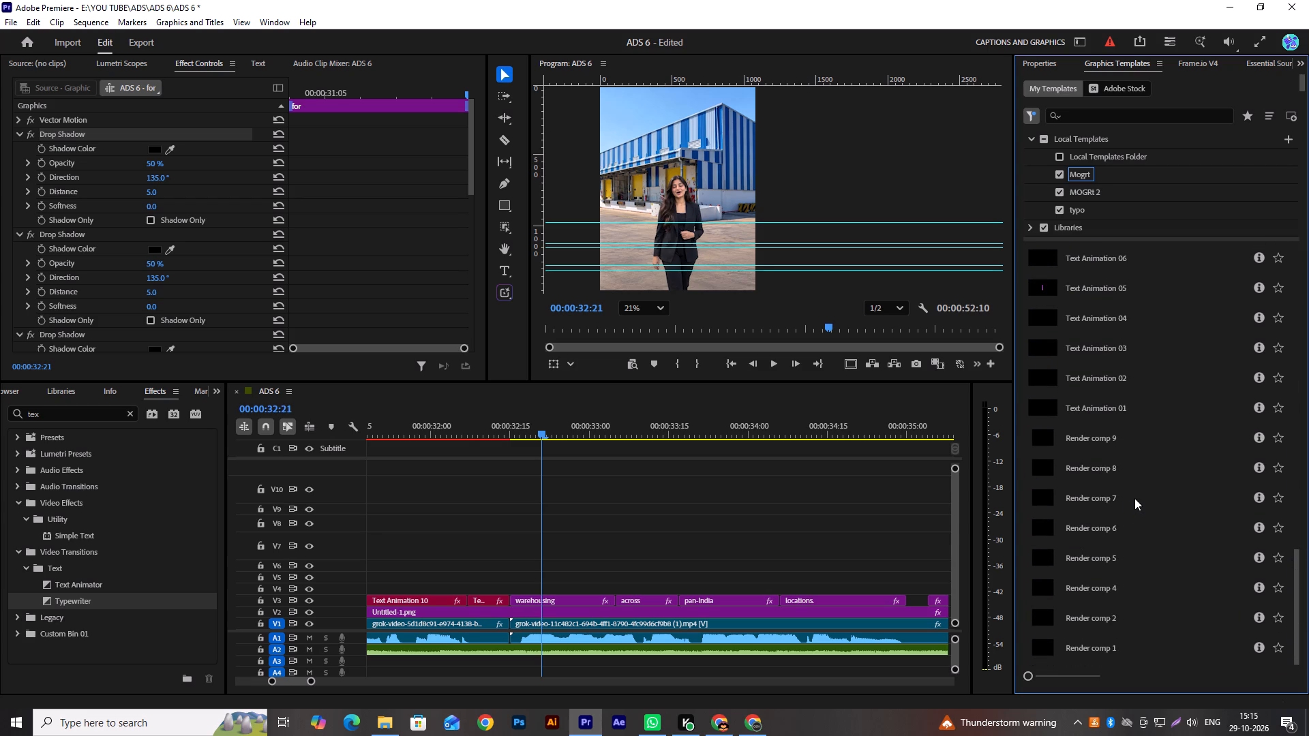
Review the earlier captioned clips in the timeline to see which text animation templates they use, returning to the "warehousing across pan-India" captions.
{"action": "scroll", "coordinate": [648, 534], "scroll_direction": "up", "scroll_amount": 11}
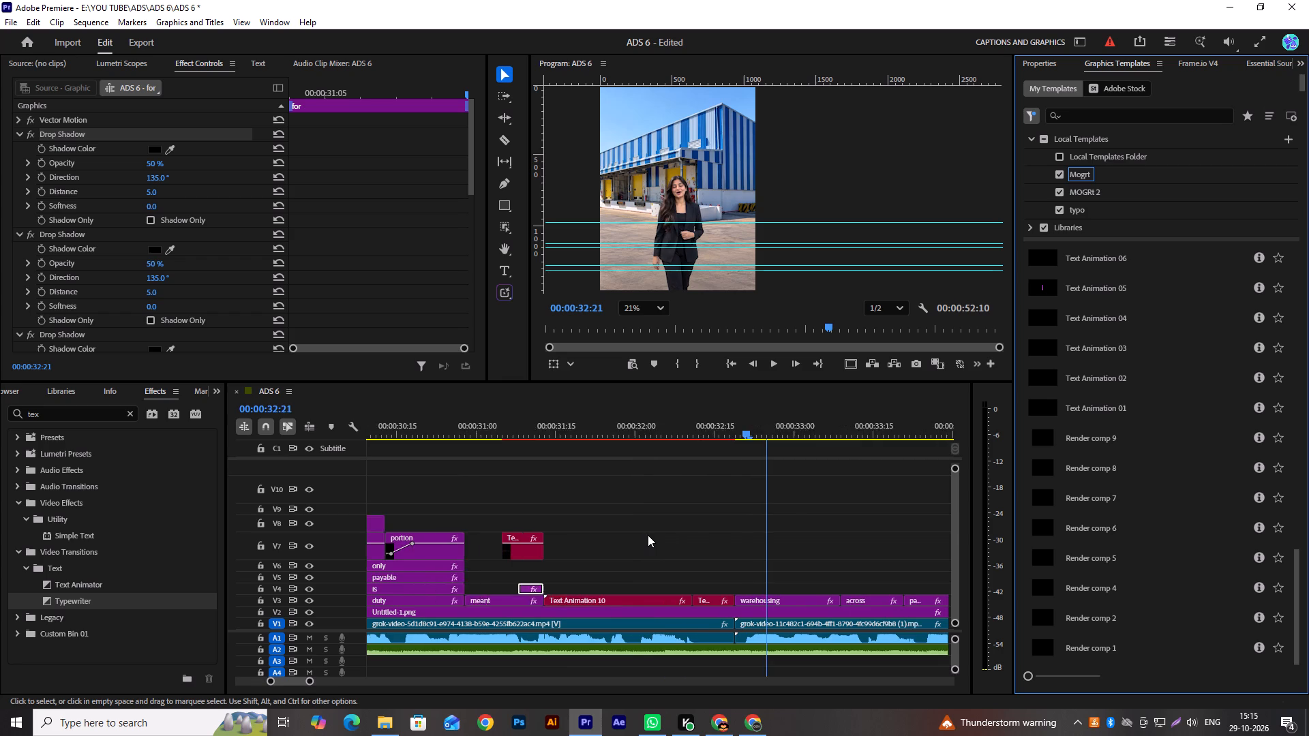
{"action": "scroll", "coordinate": [642, 535], "scroll_direction": "down", "scroll_amount": 7, "text": "alt"}
{"action": "scroll", "coordinate": [650, 541], "scroll_direction": "up", "scroll_amount": 18}
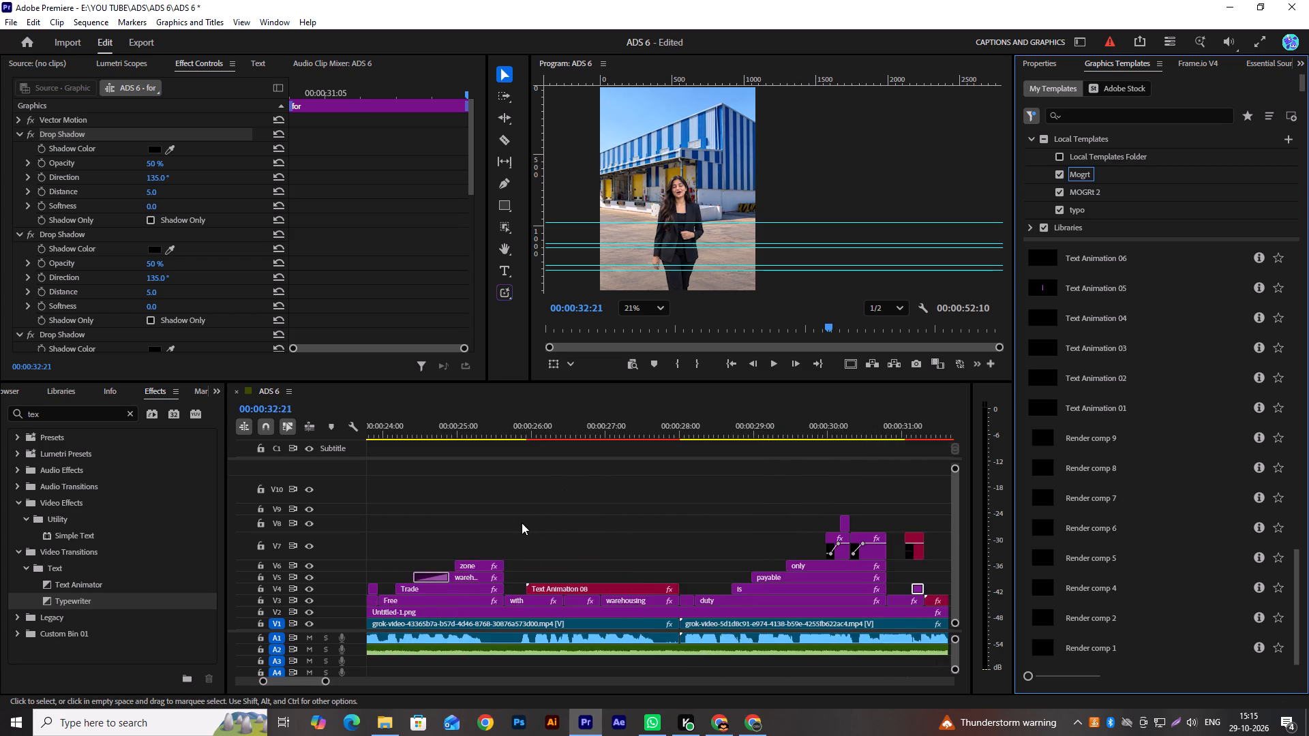
{"action": "scroll", "coordinate": [522, 523], "scroll_direction": "up", "scroll_amount": 11}
{"action": "scroll", "coordinate": [534, 530], "scroll_direction": "up", "scroll_amount": 2, "text": "alt"}
{"action": "scroll", "coordinate": [534, 530], "scroll_direction": "down", "scroll_amount": 1, "text": "alt"}
{"action": "scroll", "coordinate": [534, 530], "scroll_direction": "up", "scroll_amount": 14, "text": "alt"}
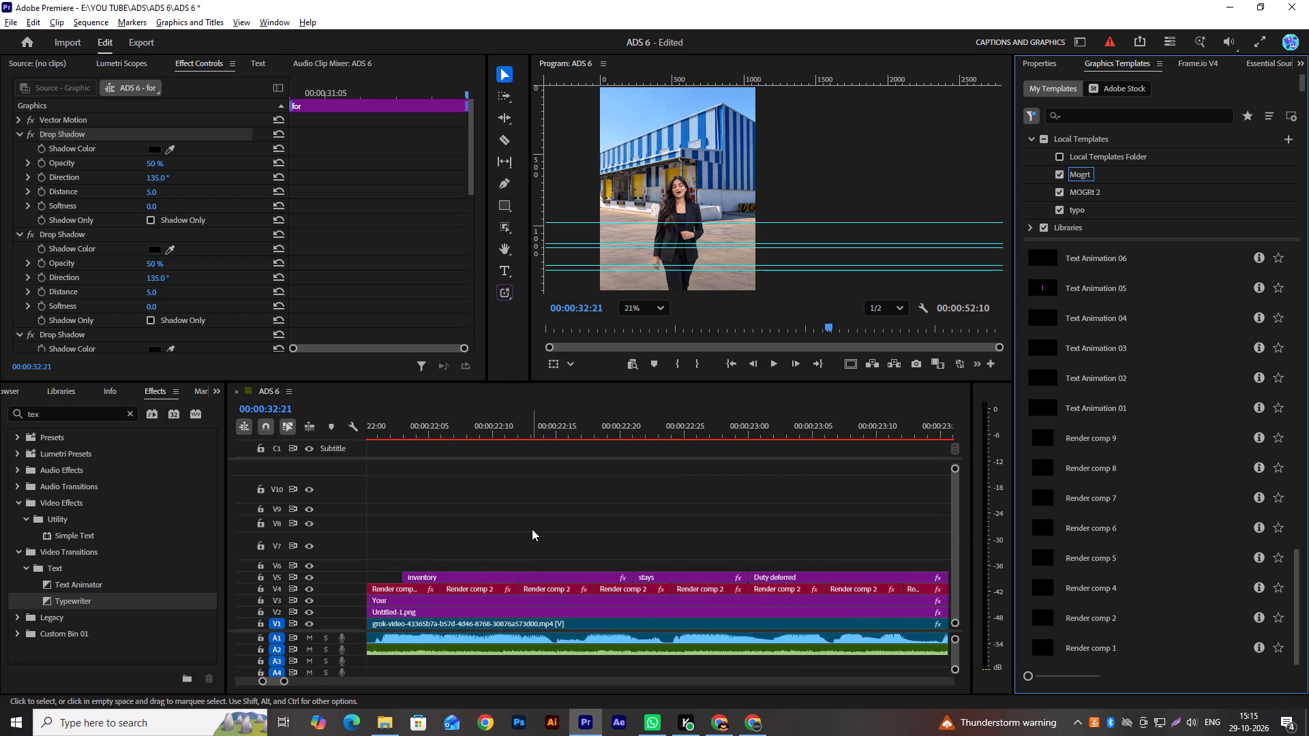
{"action": "scroll", "coordinate": [532, 529], "scroll_direction": "up", "scroll_amount": 6, "text": "alt"}
{"action": "scroll", "coordinate": [529, 539], "scroll_direction": "down", "scroll_amount": 9, "text": "alt"}
{"action": "scroll", "coordinate": [528, 536], "scroll_direction": "up", "scroll_amount": 9}
{"action": "scroll", "coordinate": [528, 536], "scroll_direction": "down", "scroll_amount": 1}
{"action": "scroll", "coordinate": [528, 536], "scroll_direction": "up", "scroll_amount": 11}
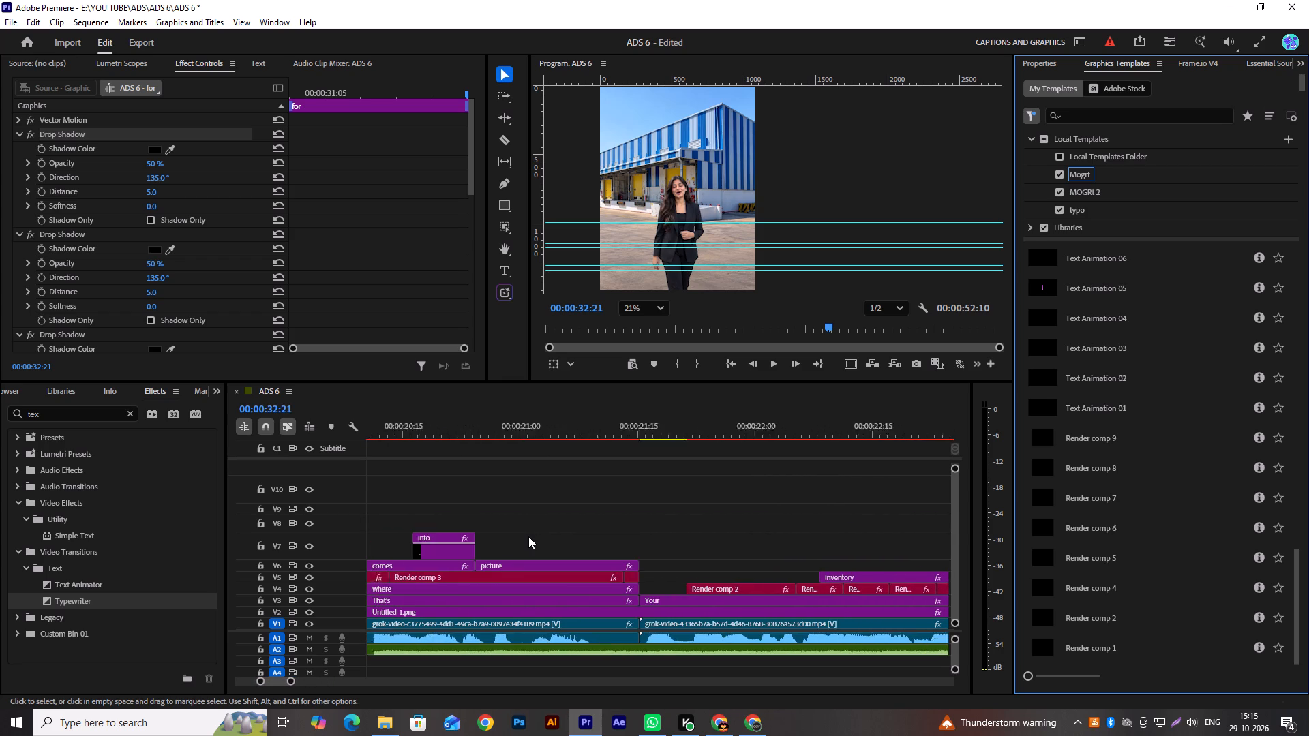
{"action": "scroll", "coordinate": [528, 536], "scroll_direction": "up", "scroll_amount": 20}
{"action": "scroll", "coordinate": [528, 536], "scroll_direction": "up", "scroll_amount": 17}
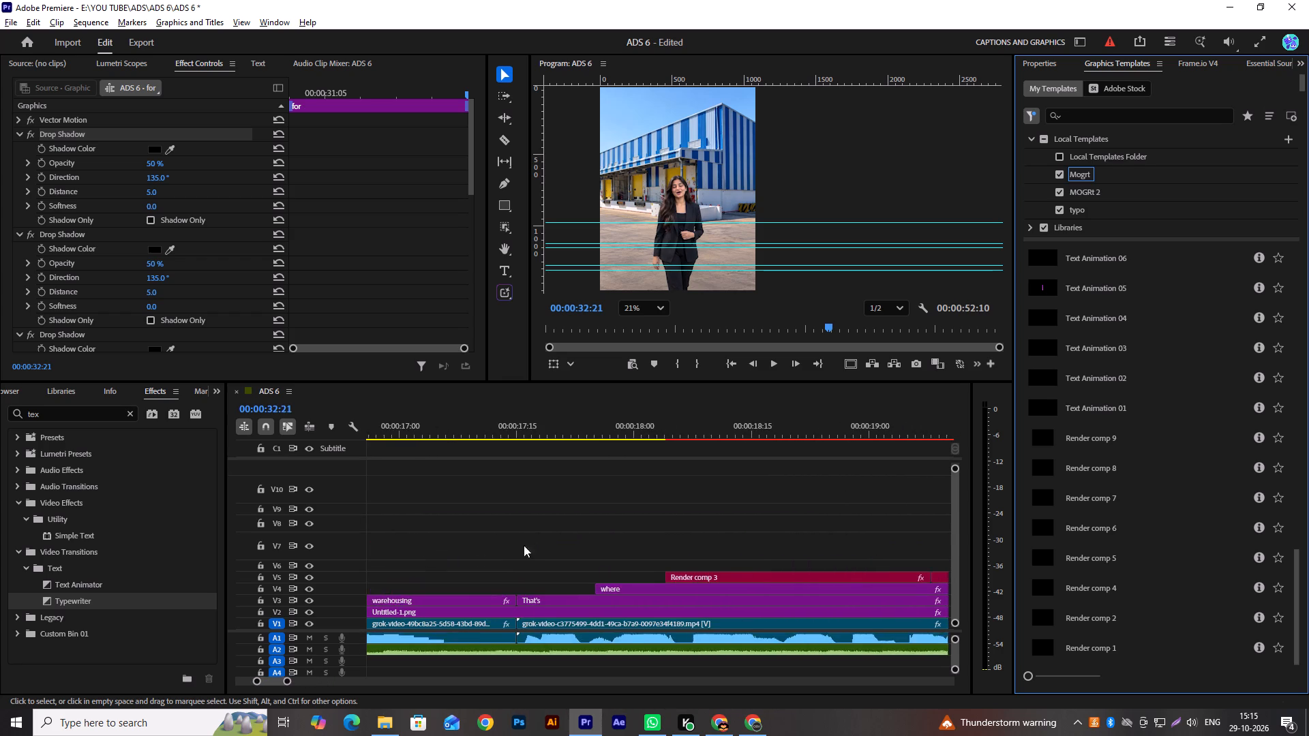
{"action": "scroll", "coordinate": [514, 567], "scroll_direction": "down", "scroll_amount": 8, "text": "alt"}
{"action": "scroll", "coordinate": [511, 574], "scroll_direction": "up", "scroll_amount": 9}
{"action": "scroll", "coordinate": [511, 574], "scroll_direction": "up", "scroll_amount": 17}
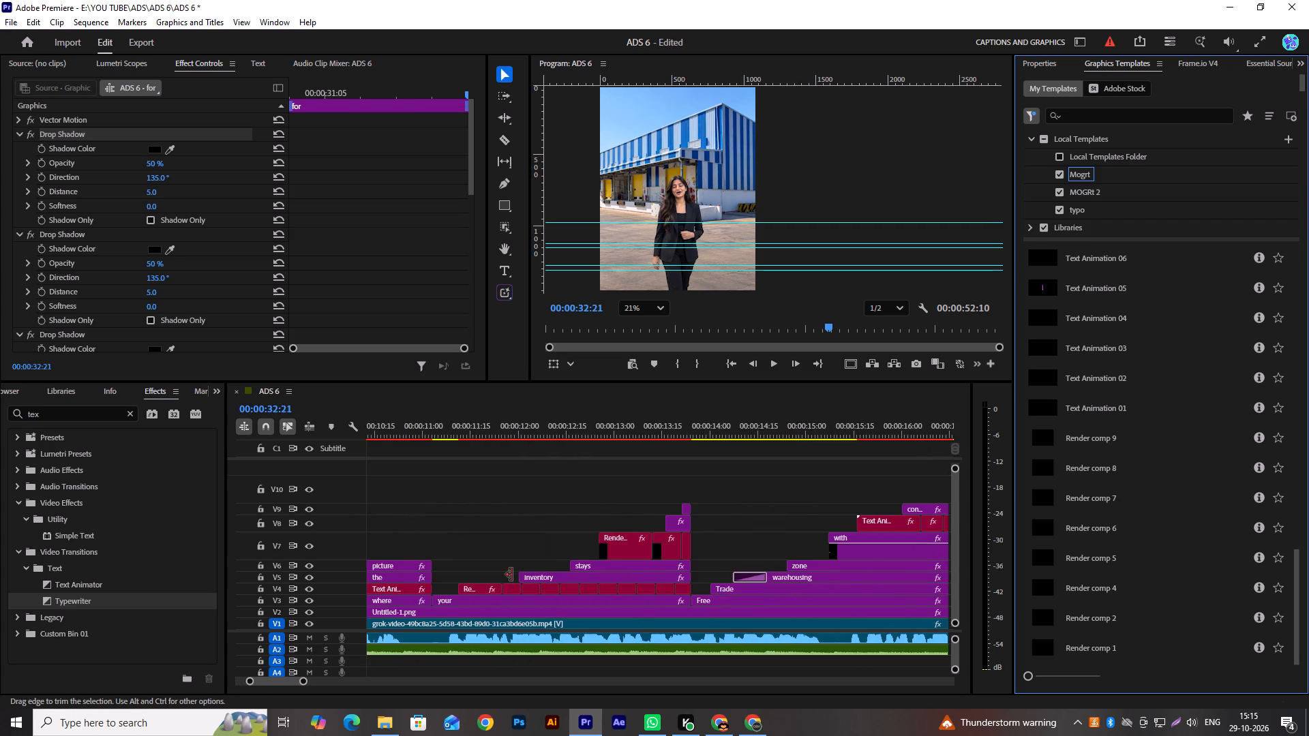
{"action": "scroll", "coordinate": [511, 574], "scroll_direction": "up", "scroll_amount": 9, "text": "alt"}
{"action": "scroll", "coordinate": [498, 566], "scroll_direction": "up", "scroll_amount": 14, "text": "alt"}
{"action": "scroll", "coordinate": [482, 587], "scroll_direction": "down", "scroll_amount": 8, "text": "alt"}
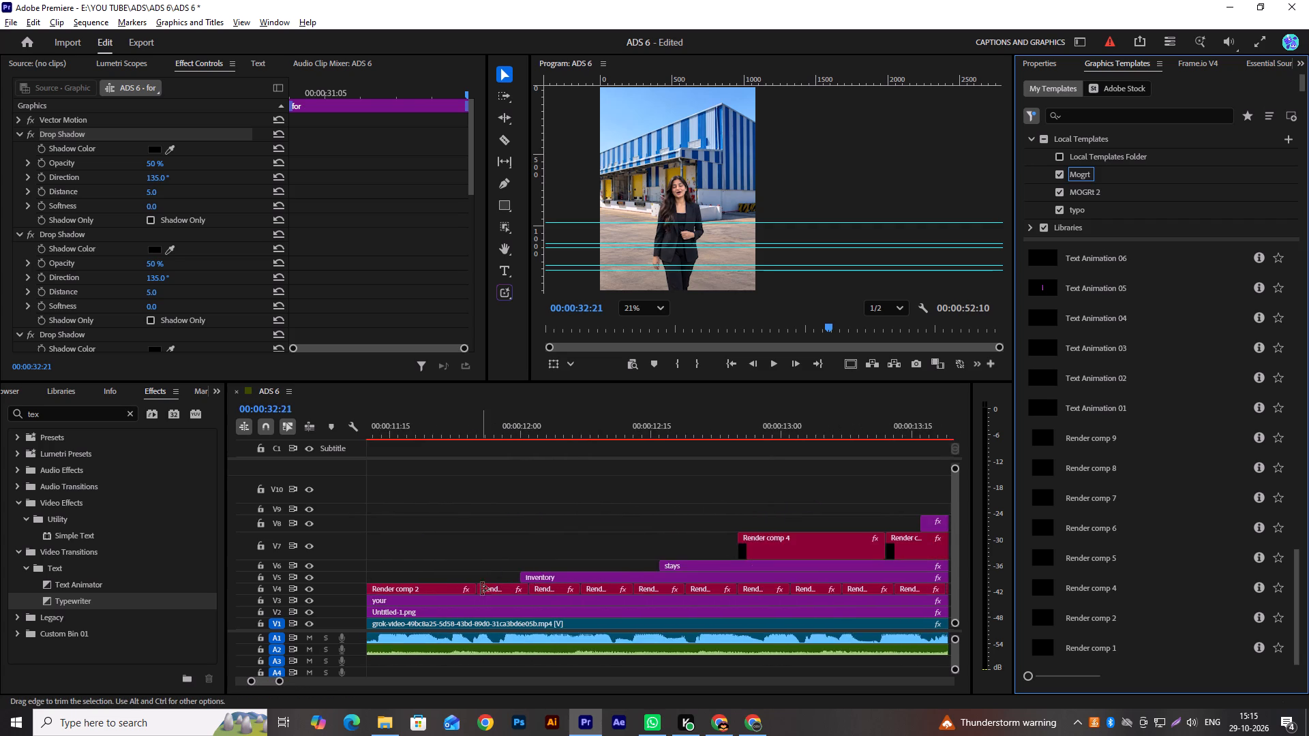
{"action": "scroll", "coordinate": [504, 580], "scroll_direction": "down", "scroll_amount": 10, "text": "alt"}
{"action": "scroll", "coordinate": [495, 544], "scroll_direction": "up", "scroll_amount": 1, "text": "alt"}
{"action": "scroll", "coordinate": [495, 544], "scroll_direction": "down", "scroll_amount": 14, "text": "alt"}
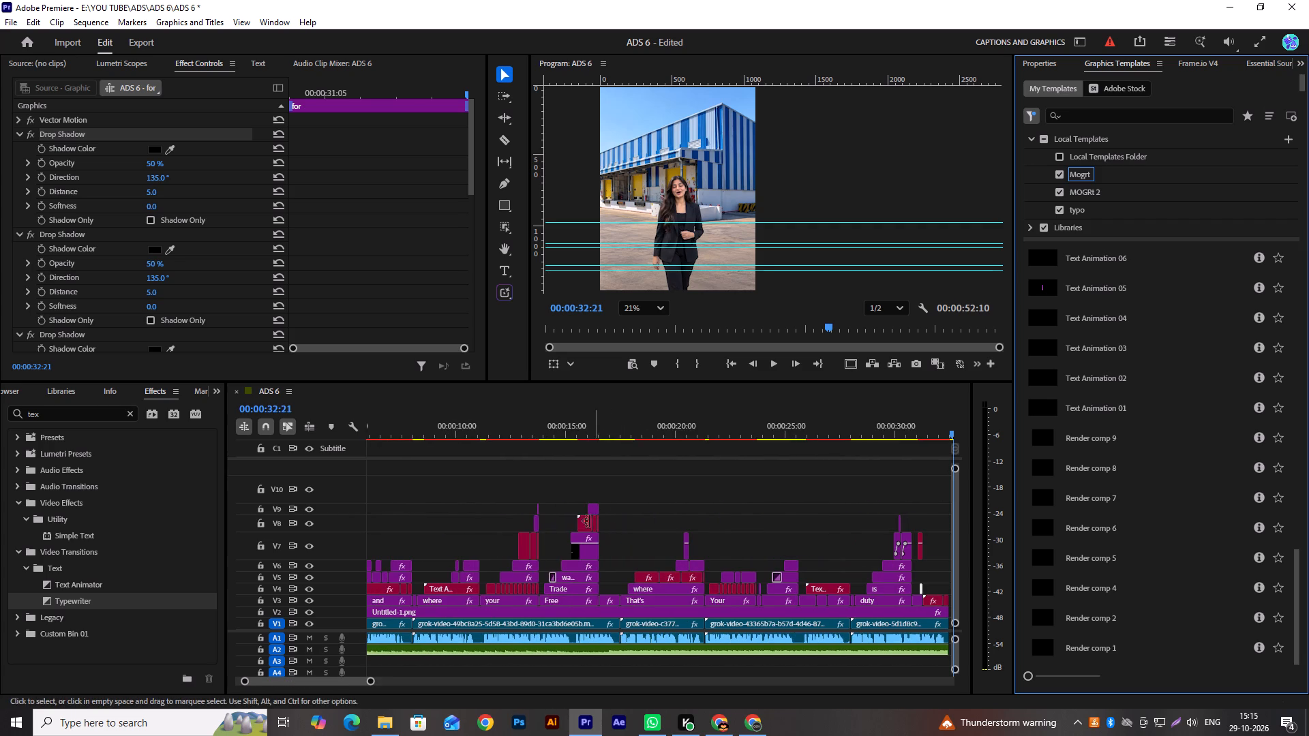
{"action": "scroll", "coordinate": [587, 524], "scroll_direction": "down", "scroll_amount": 15}
{"action": "scroll", "coordinate": [631, 526], "scroll_direction": "up", "scroll_amount": 2, "text": "alt"}
{"action": "scroll", "coordinate": [631, 526], "scroll_direction": "down", "scroll_amount": 1, "text": "alt"}
{"action": "scroll", "coordinate": [631, 526], "scroll_direction": "up", "scroll_amount": 18, "text": "alt"}
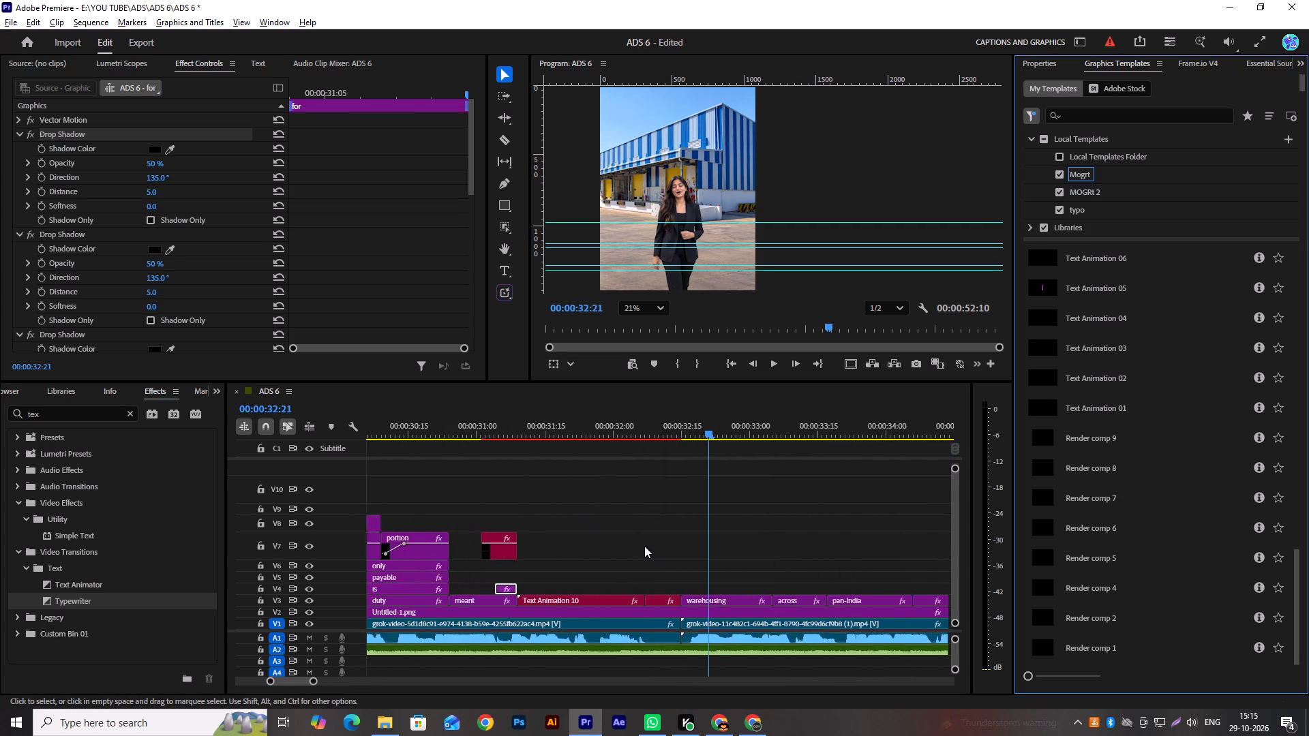
{"action": "scroll", "coordinate": [644, 546], "scroll_direction": "up", "scroll_amount": 9, "text": "alt"}
{"action": "scroll", "coordinate": [817, 498], "scroll_direction": "down", "scroll_amount": 20}
{"action": "scroll", "coordinate": [817, 498], "scroll_direction": "down", "scroll_amount": 2}
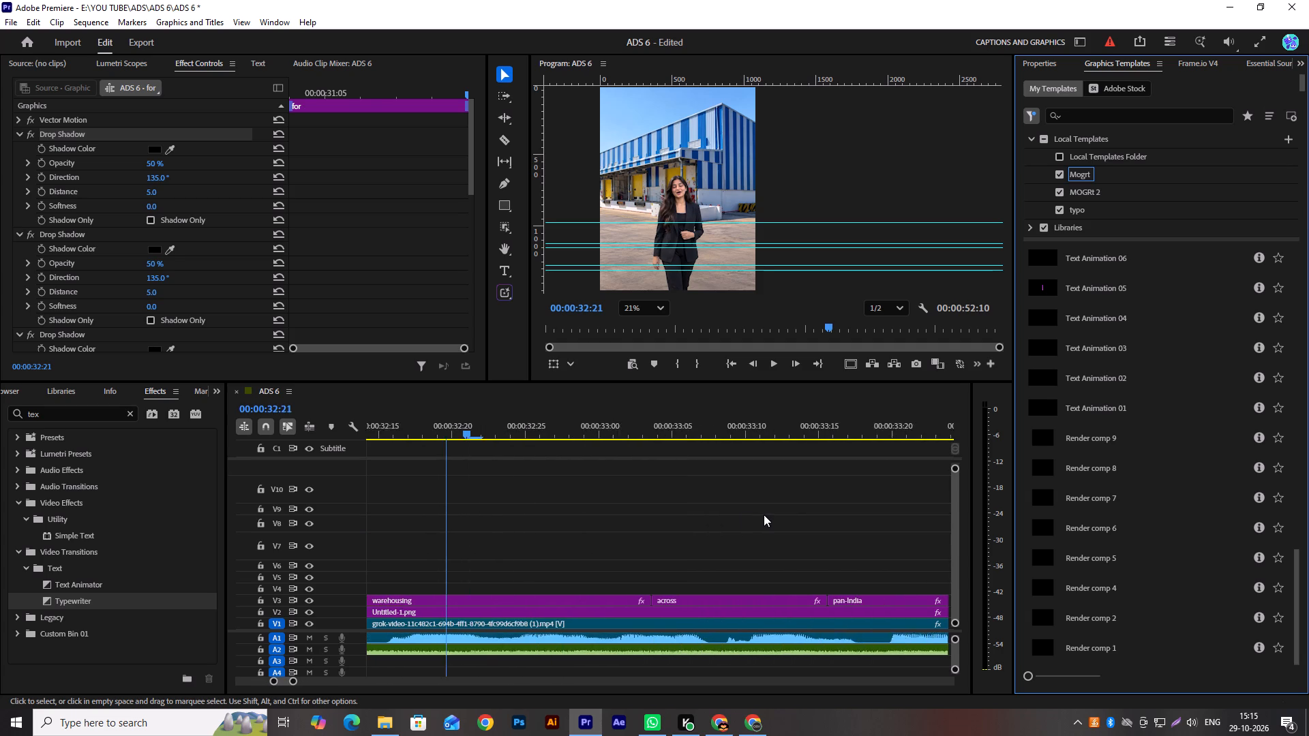
{"action": "scroll", "coordinate": [764, 515], "scroll_direction": "down", "scroll_amount": 13}
{"action": "scroll", "coordinate": [756, 516], "scroll_direction": "up", "scroll_amount": 1, "text": "alt"}
{"action": "scroll", "coordinate": [756, 516], "scroll_direction": "down", "scroll_amount": 8, "text": "alt"}
{"action": "scroll", "coordinate": [667, 524], "scroll_direction": "up", "scroll_amount": 3, "text": "alt"}
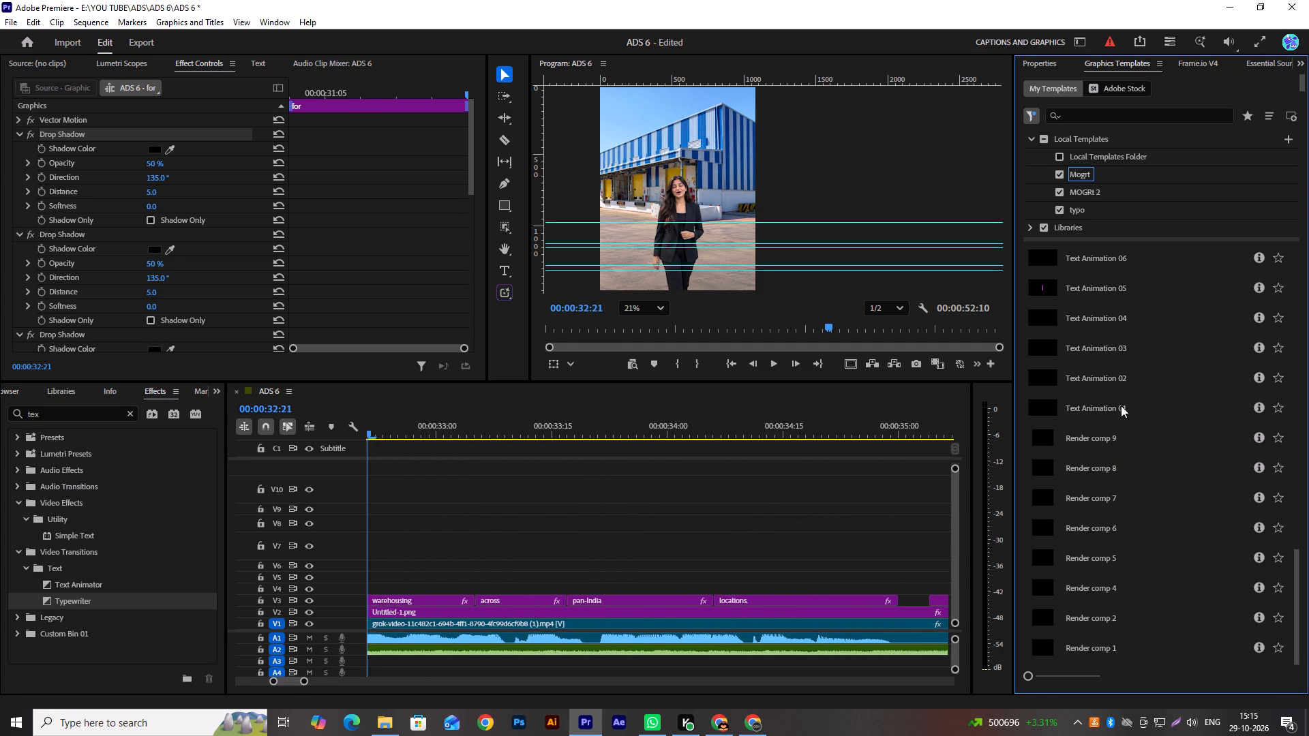
{"action": "scroll", "coordinate": [808, 554], "scroll_direction": "down", "scroll_amount": 4}
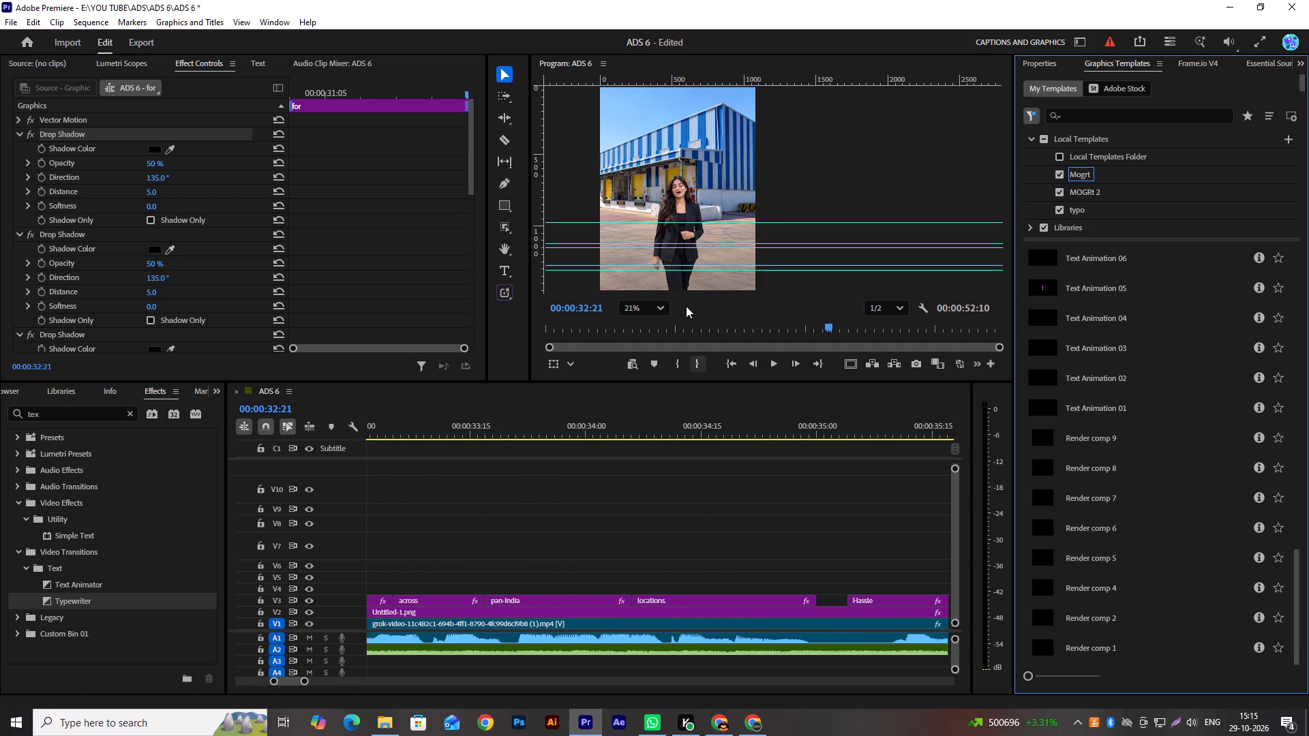
Set the program preview's zoom level to Fit.
{"action": "left_click", "coordinate": [662, 305]}
{"action": "left_click", "coordinate": [661, 331]}
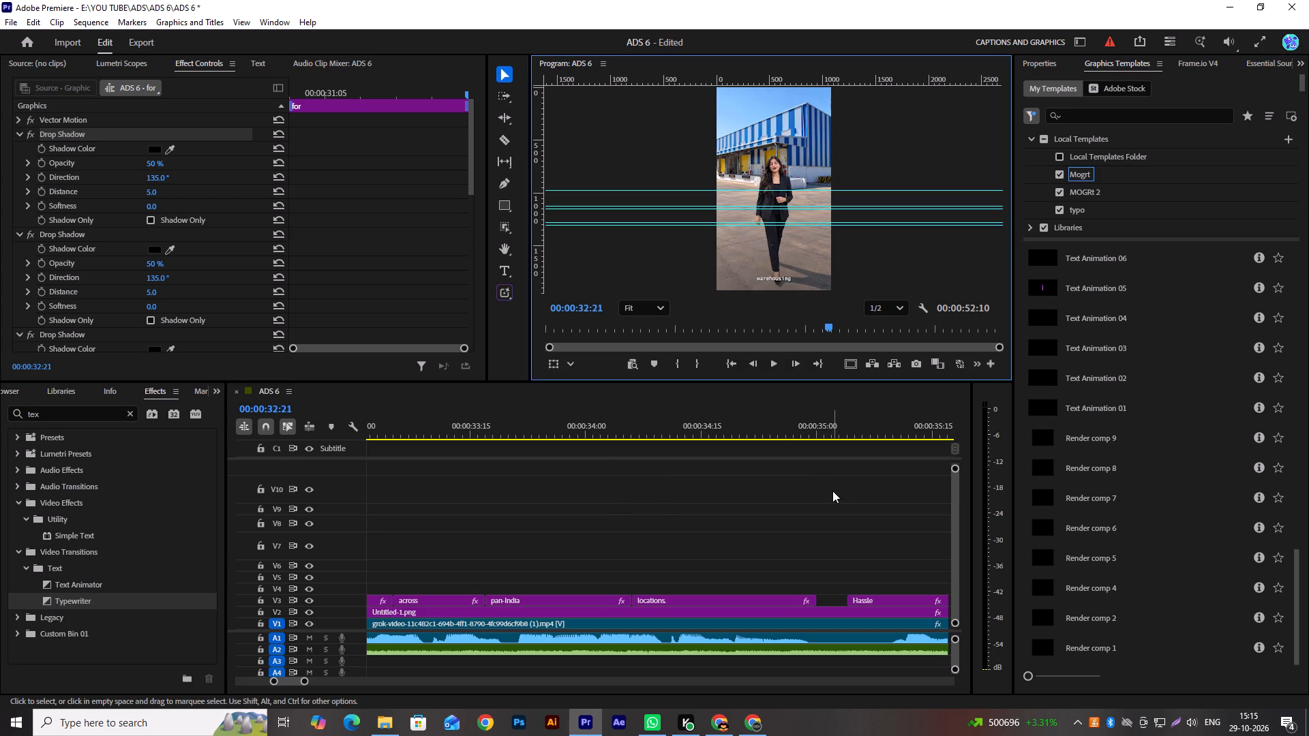
Examine the upcoming captions from "locations" through "Hassle free compliance" and "So your team", and pick out the Render comp 4 template.
{"action": "scroll", "coordinate": [797, 483], "scroll_direction": "down", "scroll_amount": 6}
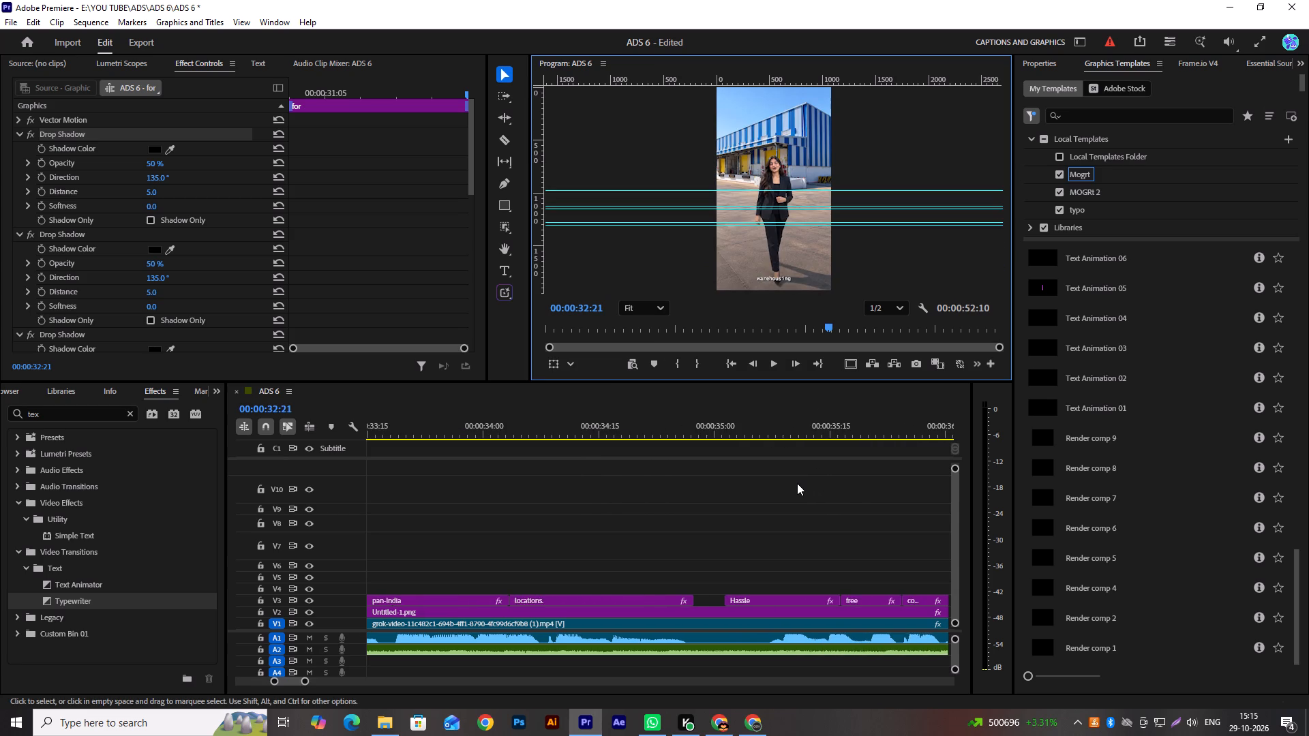
{"action": "scroll", "coordinate": [797, 483], "scroll_direction": "down", "scroll_amount": 7}
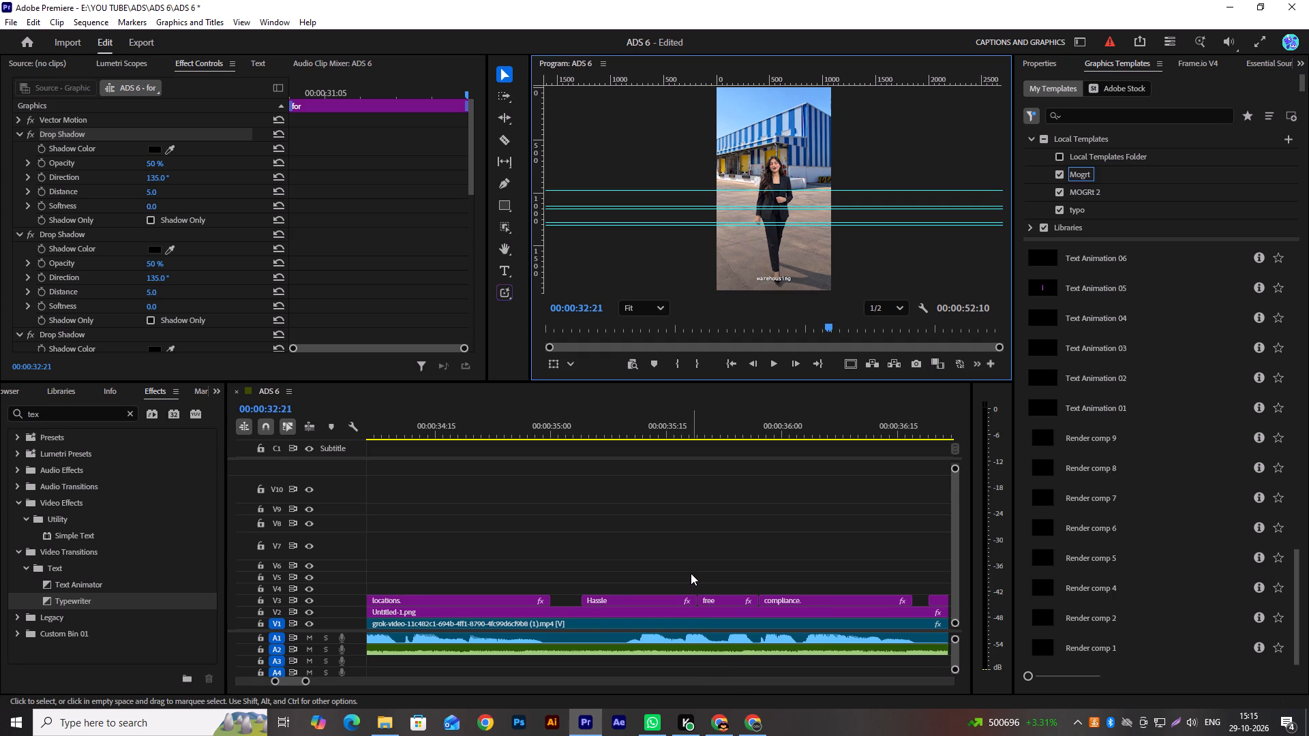
{"action": "scroll", "coordinate": [714, 521], "scroll_direction": "down", "scroll_amount": 11}
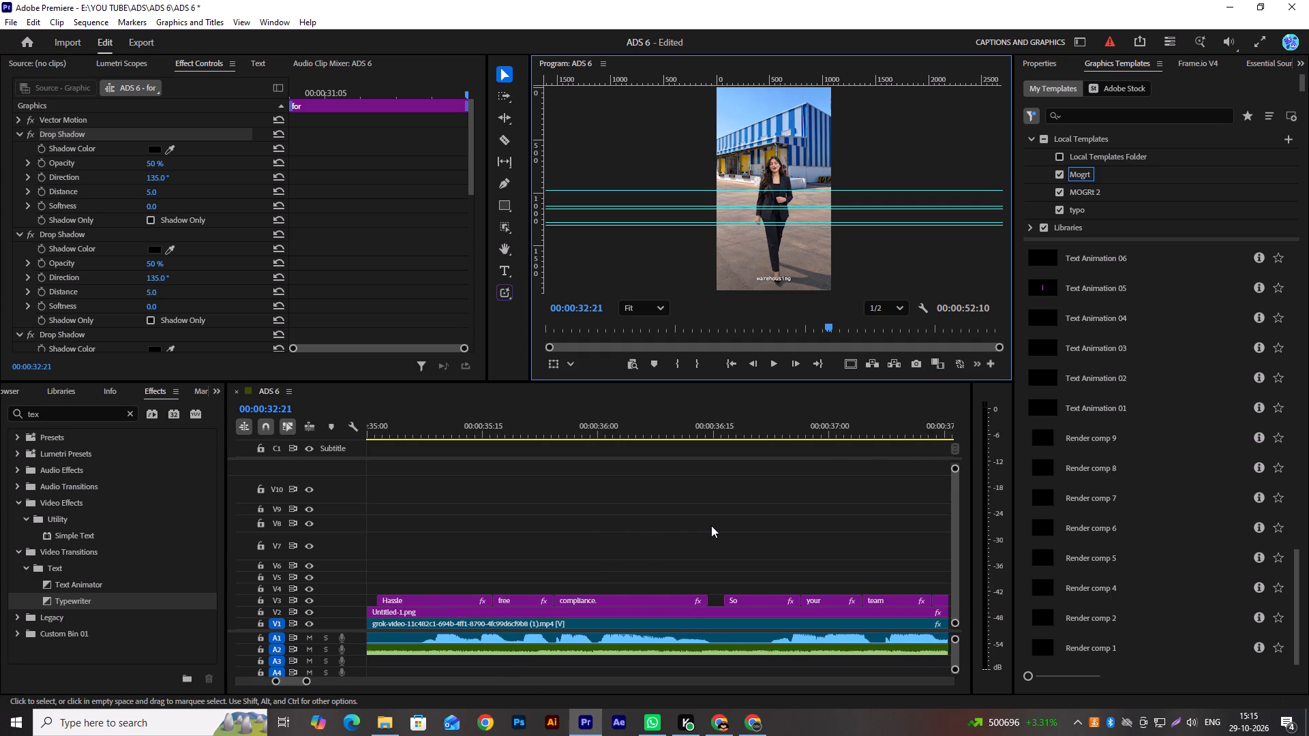
{"action": "scroll", "coordinate": [711, 525], "scroll_direction": "down", "scroll_amount": 4}
{"action": "scroll", "coordinate": [711, 525], "scroll_direction": "up", "scroll_amount": 2}
{"action": "scroll", "coordinate": [717, 532], "scroll_direction": "down", "scroll_amount": 1}
{"action": "scroll", "coordinate": [718, 532], "scroll_direction": "up", "scroll_amount": 11}
{"action": "scroll", "coordinate": [718, 533], "scroll_direction": "down", "scroll_amount": 1}
{"action": "scroll", "coordinate": [718, 533], "scroll_direction": "up", "scroll_amount": 4}
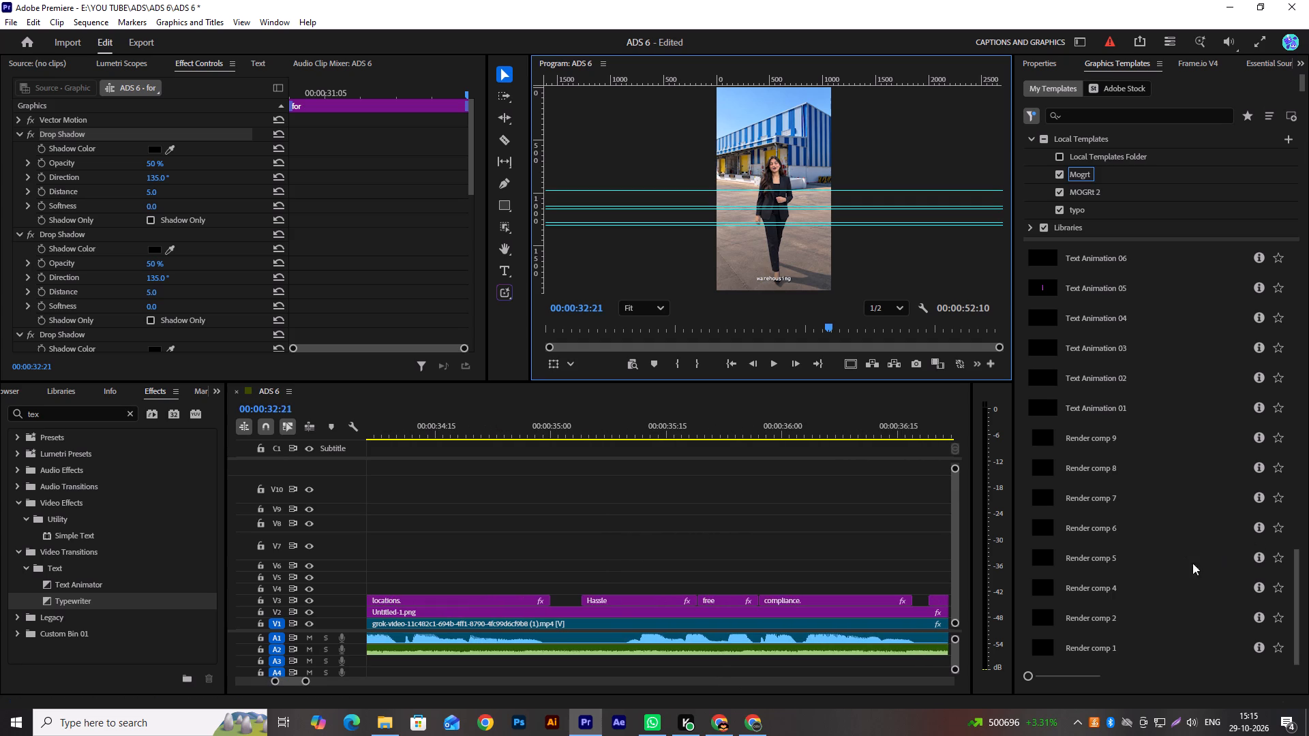
{"action": "left_click", "coordinate": [1104, 585]}
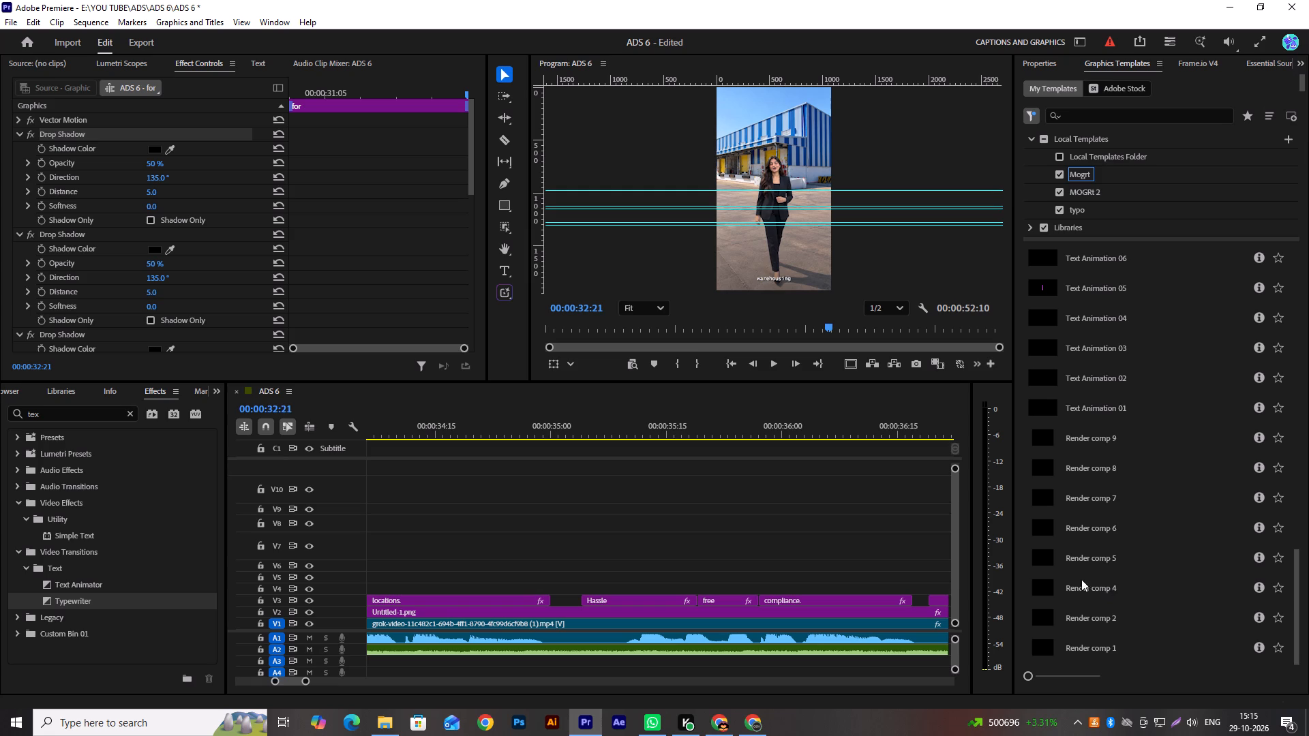
Review the animated captions from the start of the timeline through to "warehousing across pan-India locations", noting which templates they use.
{"action": "left_click_drag", "start_coordinate": [278, 683], "coordinate": [164, 686]}
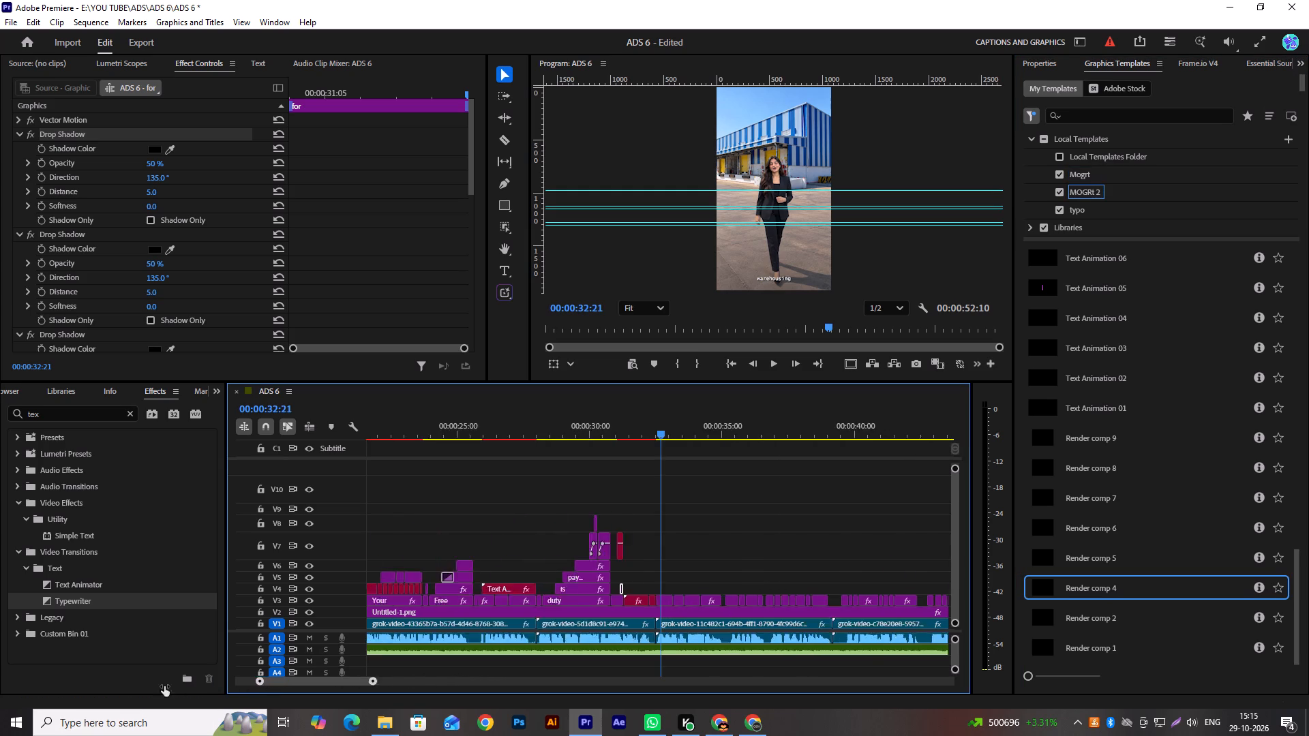
{"action": "left_click_drag", "start_coordinate": [164, 686], "coordinate": [48, 705]}
{"action": "scroll", "coordinate": [473, 570], "scroll_direction": "up", "scroll_amount": 10}
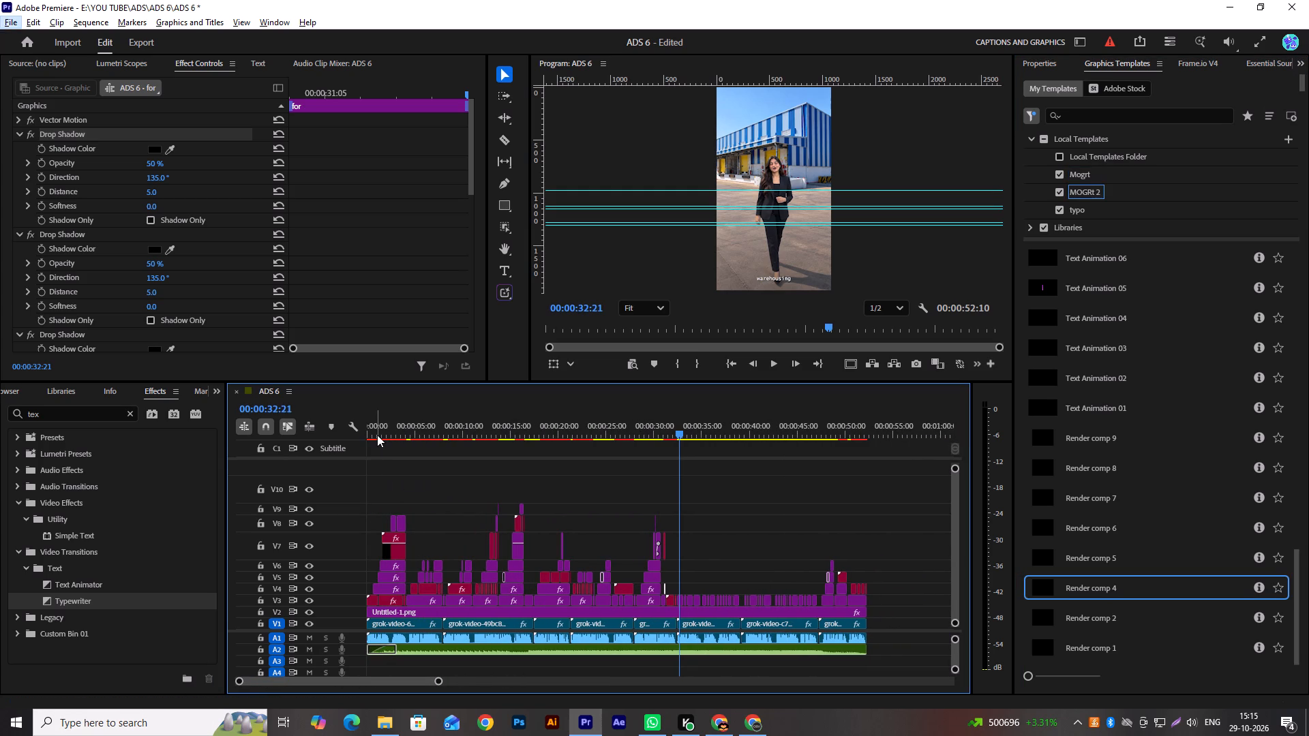
{"action": "left_click", "coordinate": [377, 435]}
{"action": "scroll", "coordinate": [408, 455], "scroll_direction": "up", "scroll_amount": 10, "text": "alt"}
{"action": "scroll", "coordinate": [408, 452], "scroll_direction": "down", "scroll_amount": 1, "text": "alt"}
{"action": "scroll", "coordinate": [408, 452], "scroll_direction": "up", "scroll_amount": 3, "text": "alt"}
{"action": "scroll", "coordinate": [408, 452], "scroll_direction": "down", "scroll_amount": 1, "text": "alt"}
{"action": "scroll", "coordinate": [408, 452], "scroll_direction": "up", "scroll_amount": 16, "text": "alt"}
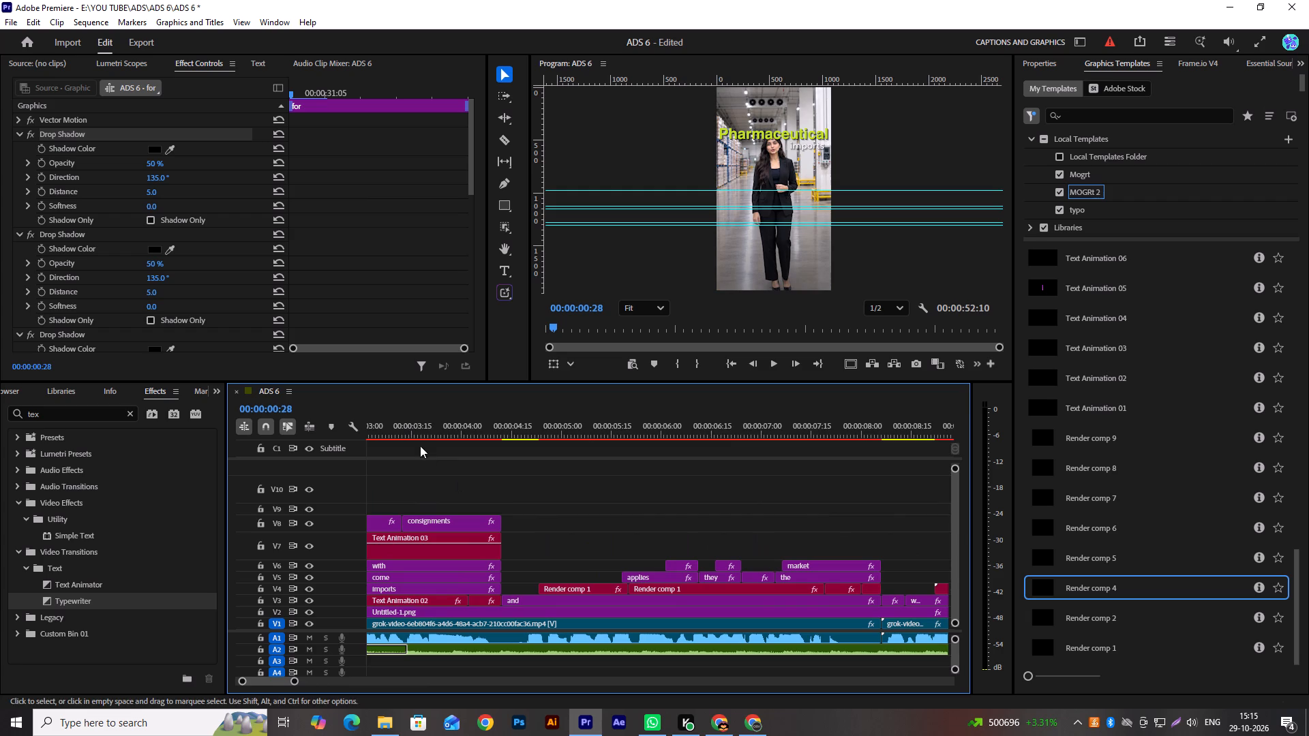
{"action": "scroll", "coordinate": [464, 480], "scroll_direction": "up", "scroll_amount": 20}
{"action": "scroll", "coordinate": [464, 480], "scroll_direction": "up", "scroll_amount": 4}
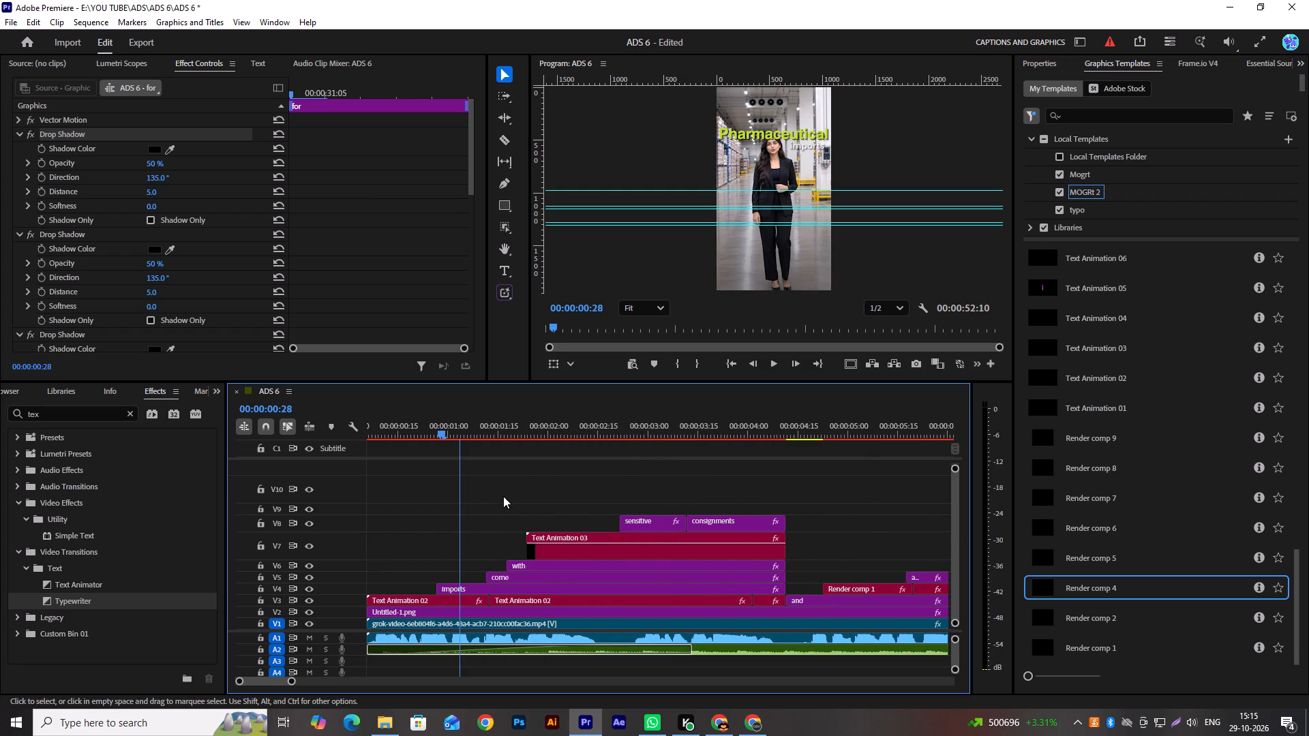
{"action": "scroll", "coordinate": [520, 500], "scroll_direction": "down", "scroll_amount": 7}
{"action": "scroll", "coordinate": [691, 491], "scroll_direction": "up", "scroll_amount": 1}
{"action": "scroll", "coordinate": [691, 491], "scroll_direction": "down", "scroll_amount": 3}
{"action": "scroll", "coordinate": [694, 493], "scroll_direction": "up", "scroll_amount": 1}
{"action": "scroll", "coordinate": [694, 493], "scroll_direction": "down", "scroll_amount": 18}
{"action": "scroll", "coordinate": [744, 489], "scroll_direction": "down", "scroll_amount": 3}
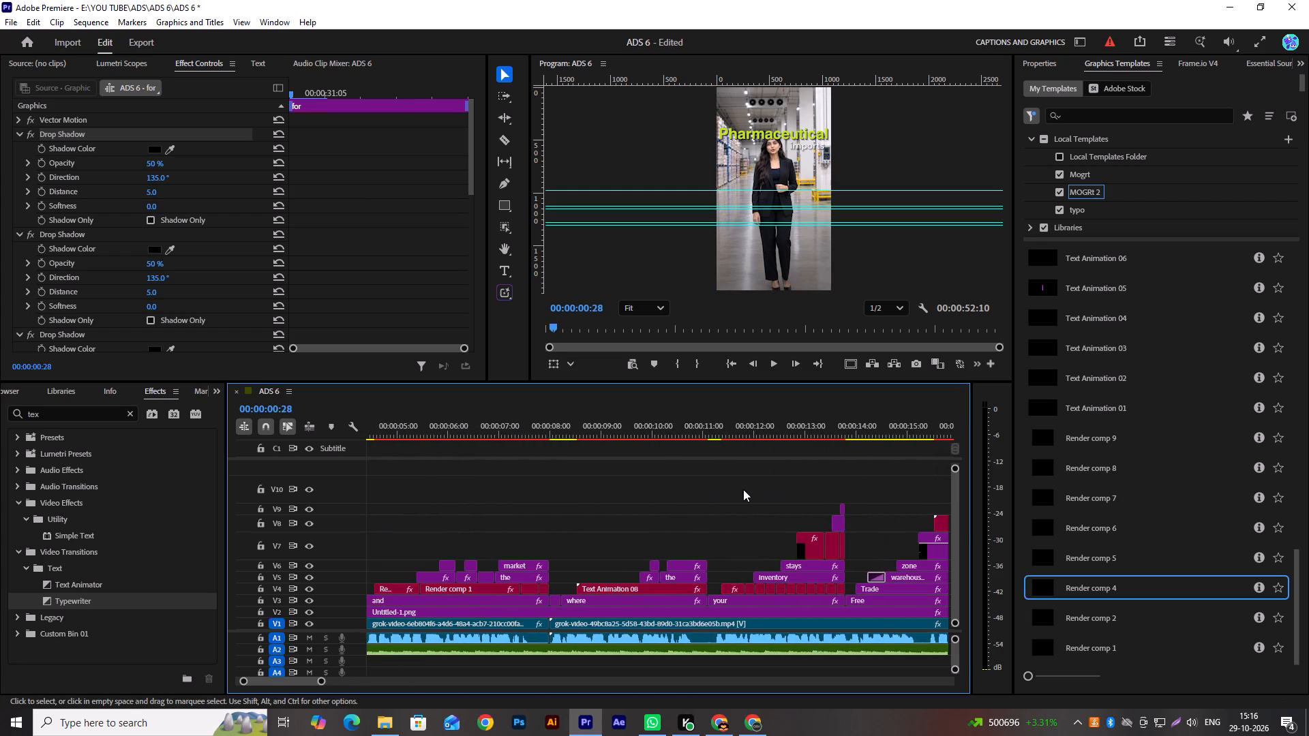
{"action": "scroll", "coordinate": [743, 489], "scroll_direction": "down", "scroll_amount": 6}
{"action": "scroll", "coordinate": [733, 491], "scroll_direction": "up", "scroll_amount": 12, "text": "alt"}
{"action": "scroll", "coordinate": [733, 491], "scroll_direction": "up", "scroll_amount": 10, "text": "alt"}
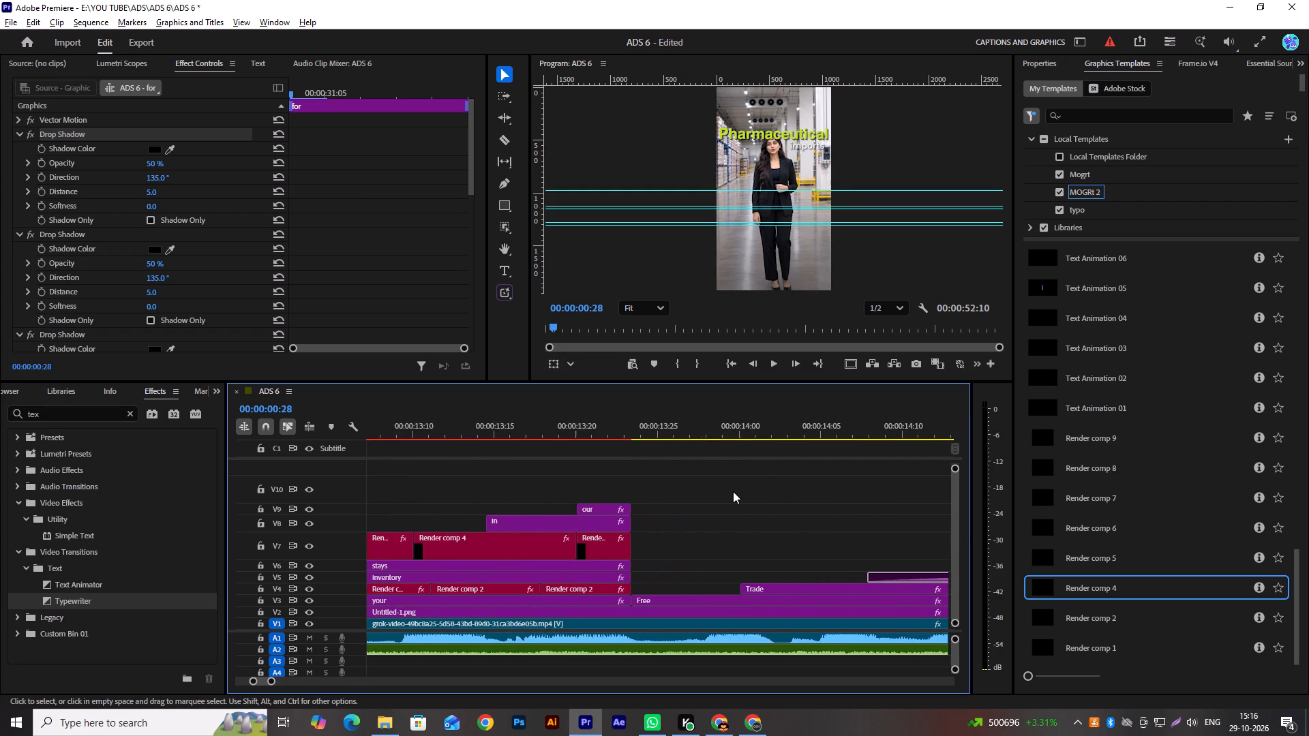
{"action": "scroll", "coordinate": [733, 491], "scroll_direction": "up", "scroll_amount": 1, "text": "alt"}
{"action": "scroll", "coordinate": [733, 491], "scroll_direction": "down", "scroll_amount": 16, "text": "alt"}
{"action": "scroll", "coordinate": [733, 494], "scroll_direction": "up", "scroll_amount": 1}
{"action": "scroll", "coordinate": [733, 494], "scroll_direction": "down", "scroll_amount": 4}
{"action": "scroll", "coordinate": [733, 494], "scroll_direction": "down", "scroll_amount": 10, "text": "alt"}
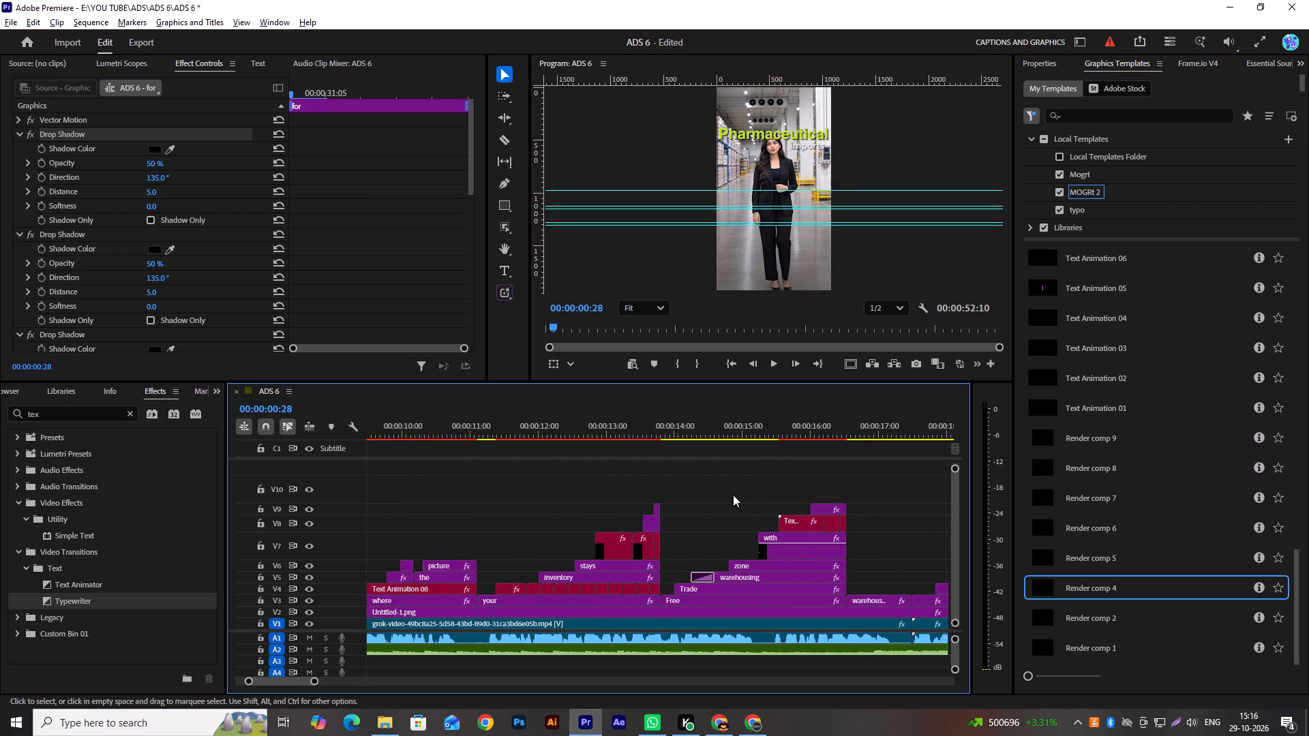
{"action": "scroll", "coordinate": [733, 495], "scroll_direction": "down", "scroll_amount": 11, "text": "alt"}
{"action": "scroll", "coordinate": [732, 495], "scroll_direction": "up", "scroll_amount": 1}
{"action": "scroll", "coordinate": [732, 495], "scroll_direction": "down", "scroll_amount": 4}
{"action": "scroll", "coordinate": [732, 495], "scroll_direction": "up", "scroll_amount": 7, "text": "alt"}
{"action": "scroll", "coordinate": [732, 495], "scroll_direction": "down", "scroll_amount": 20, "text": "alt"}
{"action": "scroll", "coordinate": [732, 495], "scroll_direction": "down", "scroll_amount": 1, "text": "alt"}
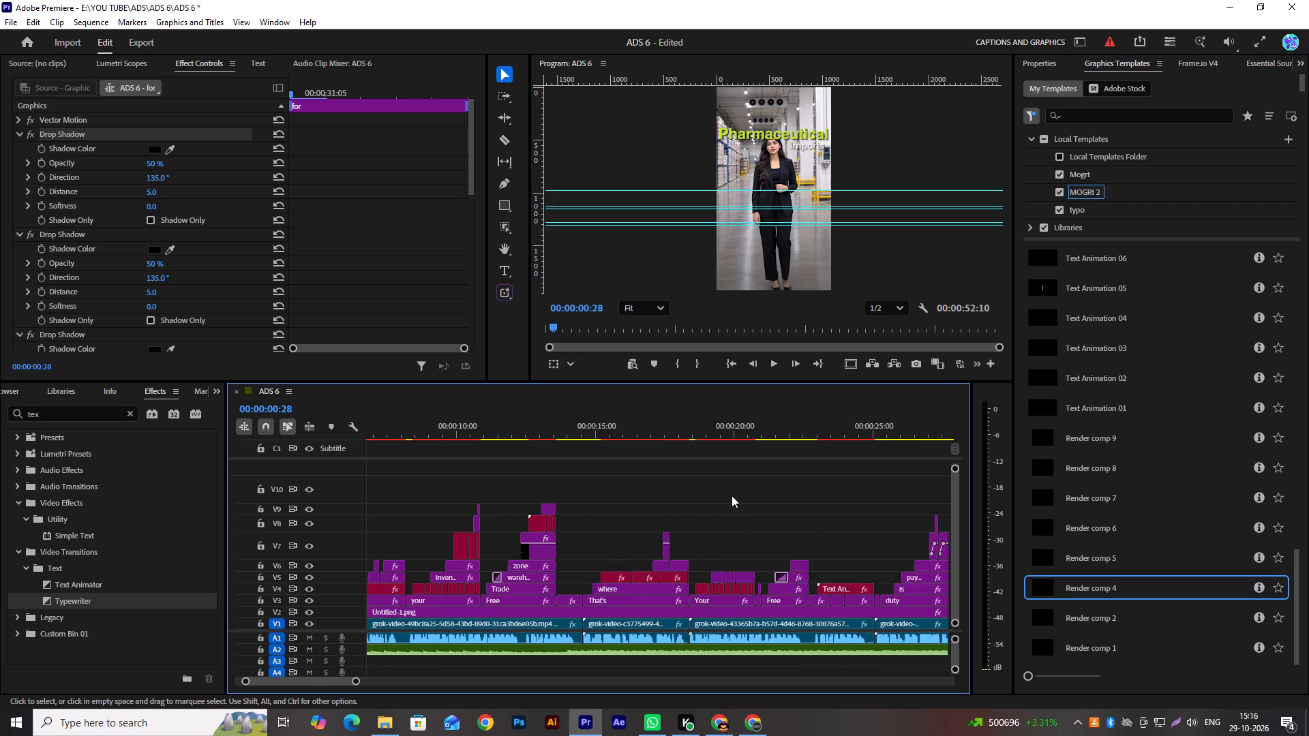
{"action": "scroll", "coordinate": [732, 495], "scroll_direction": "down", "scroll_amount": 8, "text": "alt"}
{"action": "scroll", "coordinate": [731, 495], "scroll_direction": "up", "scroll_amount": 1, "text": "alt"}
{"action": "scroll", "coordinate": [731, 495], "scroll_direction": "down", "scroll_amount": 1, "text": "alt"}
{"action": "scroll", "coordinate": [731, 495], "scroll_direction": "up", "scroll_amount": 1, "text": "alt"}
{"action": "scroll", "coordinate": [731, 495], "scroll_direction": "down", "scroll_amount": 1, "text": "alt"}
{"action": "scroll", "coordinate": [731, 495], "scroll_direction": "up", "scroll_amount": 3, "text": "alt"}
{"action": "scroll", "coordinate": [498, 503], "scroll_direction": "up", "scroll_amount": 2, "text": "alt"}
{"action": "scroll", "coordinate": [516, 499], "scroll_direction": "down", "scroll_amount": 1, "text": "alt"}
{"action": "scroll", "coordinate": [517, 499], "scroll_direction": "up", "scroll_amount": 20, "text": "alt"}
{"action": "scroll", "coordinate": [517, 499], "scroll_direction": "up", "scroll_amount": 2, "text": "alt"}
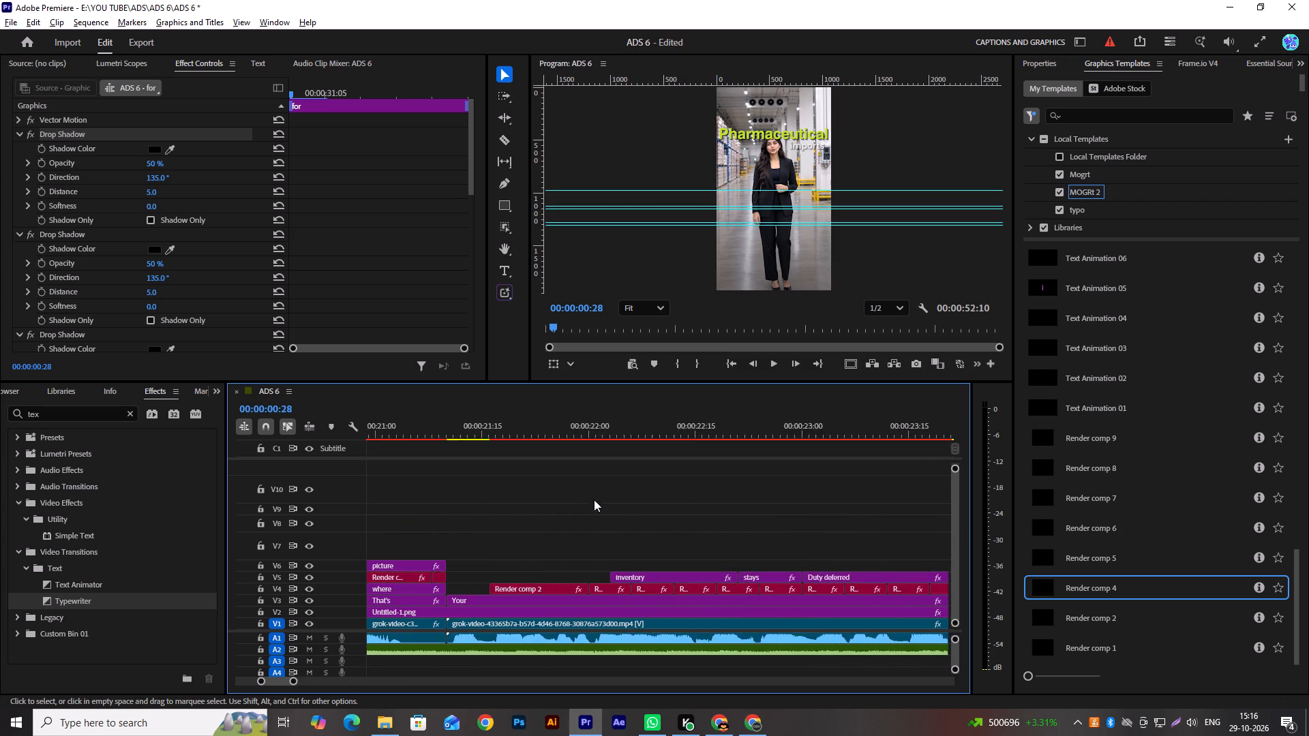
{"action": "scroll", "coordinate": [594, 500], "scroll_direction": "up", "scroll_amount": 5, "text": "alt"}
{"action": "scroll", "coordinate": [599, 502], "scroll_direction": "down", "scroll_amount": 14, "text": "alt"}
{"action": "scroll", "coordinate": [599, 502], "scroll_direction": "up", "scroll_amount": 1, "text": "alt"}
{"action": "scroll", "coordinate": [599, 502], "scroll_direction": "down", "scroll_amount": 20, "text": "alt"}
{"action": "scroll", "coordinate": [599, 502], "scroll_direction": "down", "scroll_amount": 3, "text": "alt"}
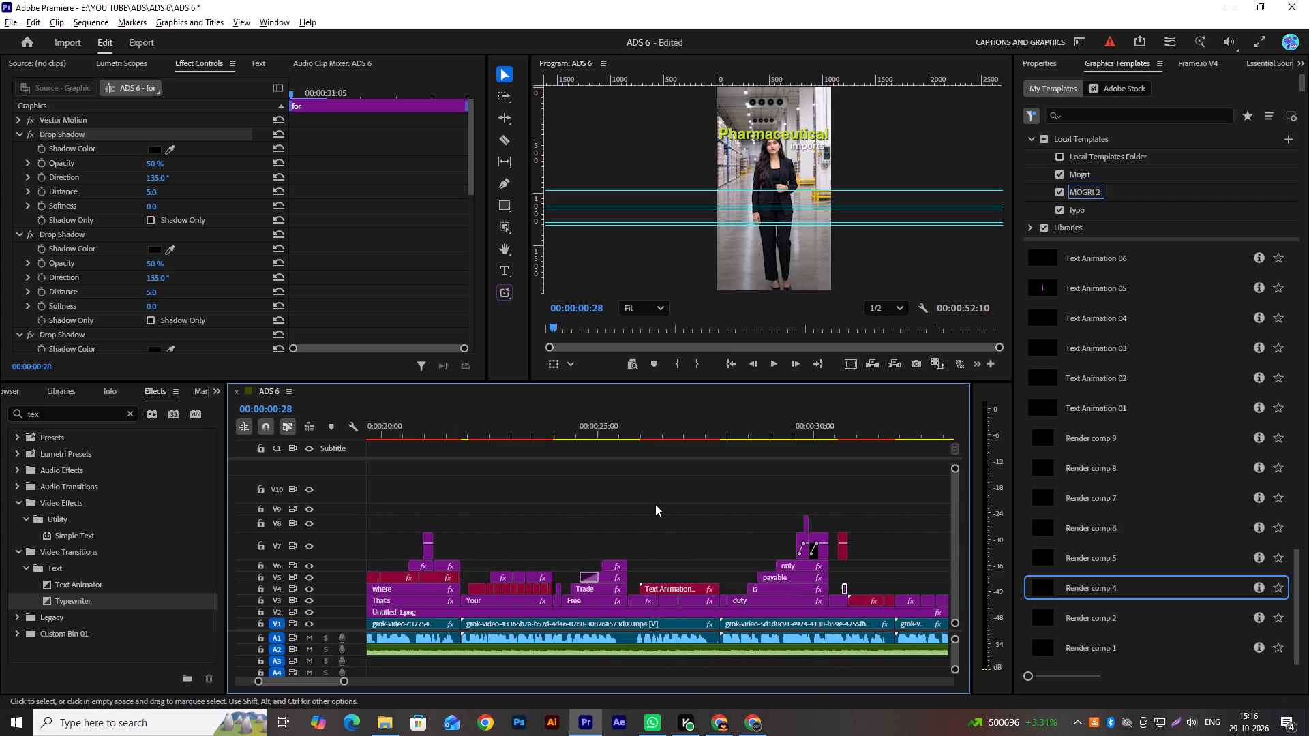
{"action": "scroll", "coordinate": [660, 504], "scroll_direction": "down", "scroll_amount": 15}
{"action": "scroll", "coordinate": [627, 508], "scroll_direction": "up", "scroll_amount": 2, "text": "alt"}
{"action": "scroll", "coordinate": [627, 508], "scroll_direction": "down", "scroll_amount": 1, "text": "alt"}
{"action": "scroll", "coordinate": [627, 508], "scroll_direction": "up", "scroll_amount": 15, "text": "alt"}
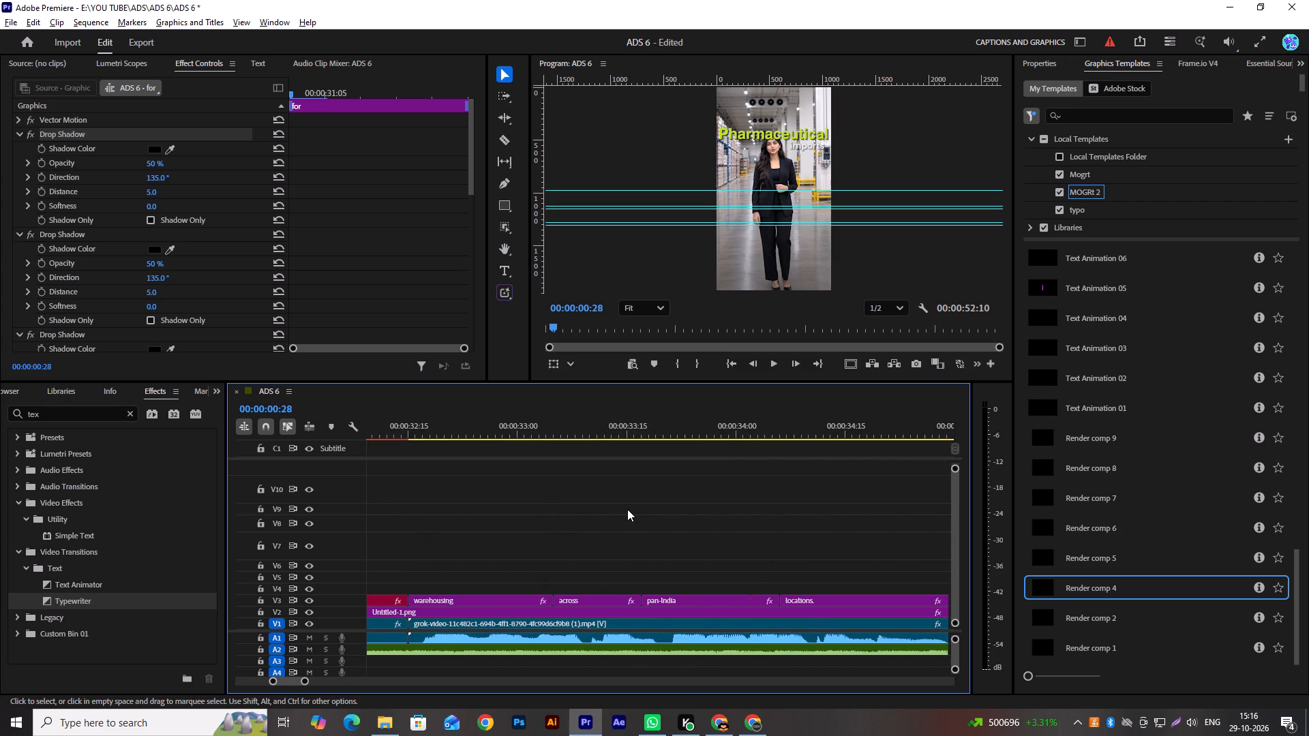
{"action": "scroll", "coordinate": [815, 536], "scroll_direction": "down", "scroll_amount": 3, "text": "alt"}
{"action": "scroll", "coordinate": [815, 536], "scroll_direction": "up", "scroll_amount": 5}
{"action": "scroll", "coordinate": [813, 536], "scroll_direction": "down", "scroll_amount": 7}
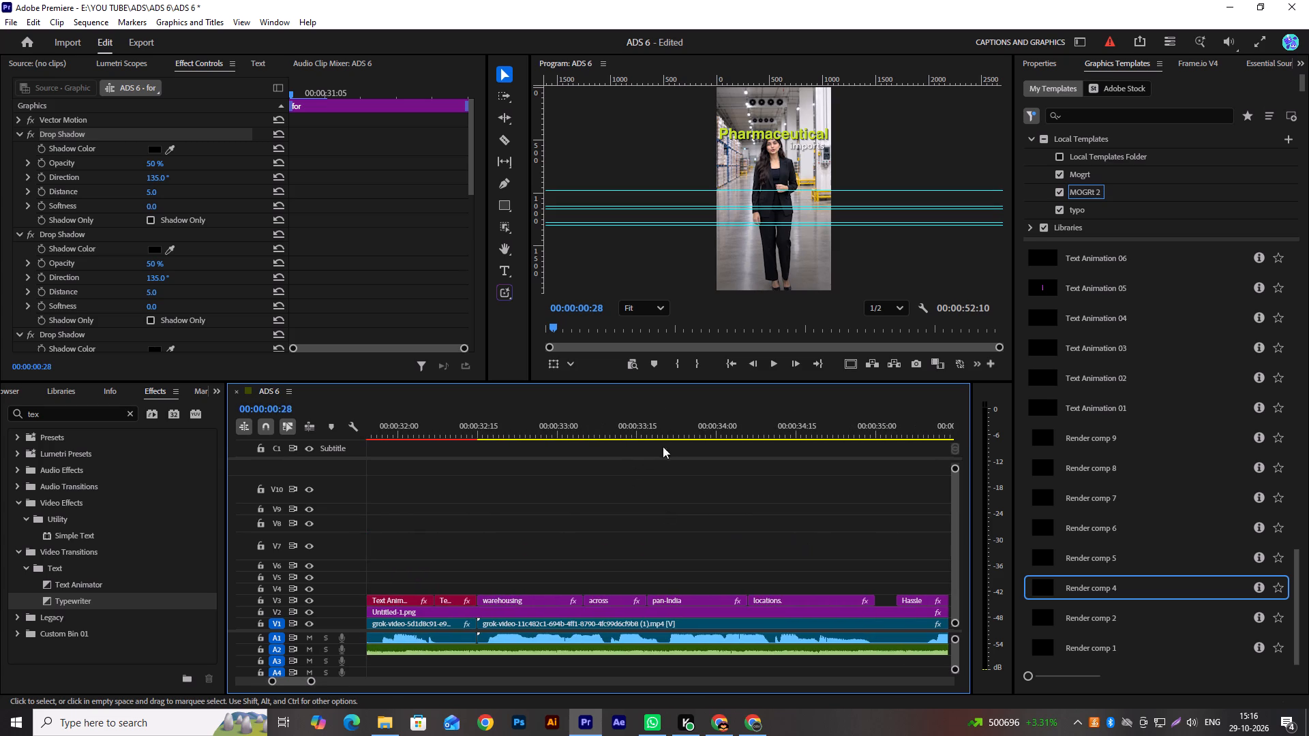
Place the Render comp 4 template on V6 at the start of the "pan-India" caption and play it back.
{"action": "left_click", "coordinate": [664, 435]}
{"action": "left_click_drag", "start_coordinate": [1105, 587], "coordinate": [584, 561]}
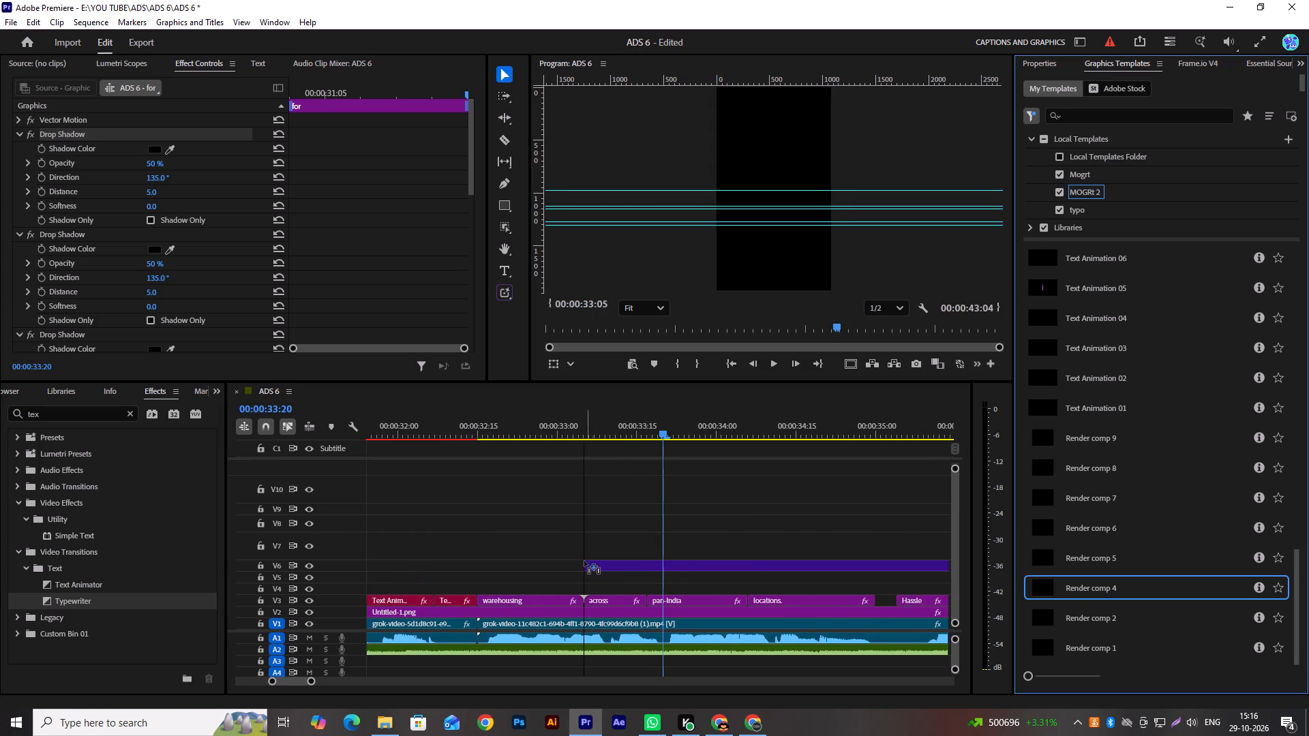
{"action": "left_click_drag", "start_coordinate": [584, 561], "coordinate": [650, 571]}
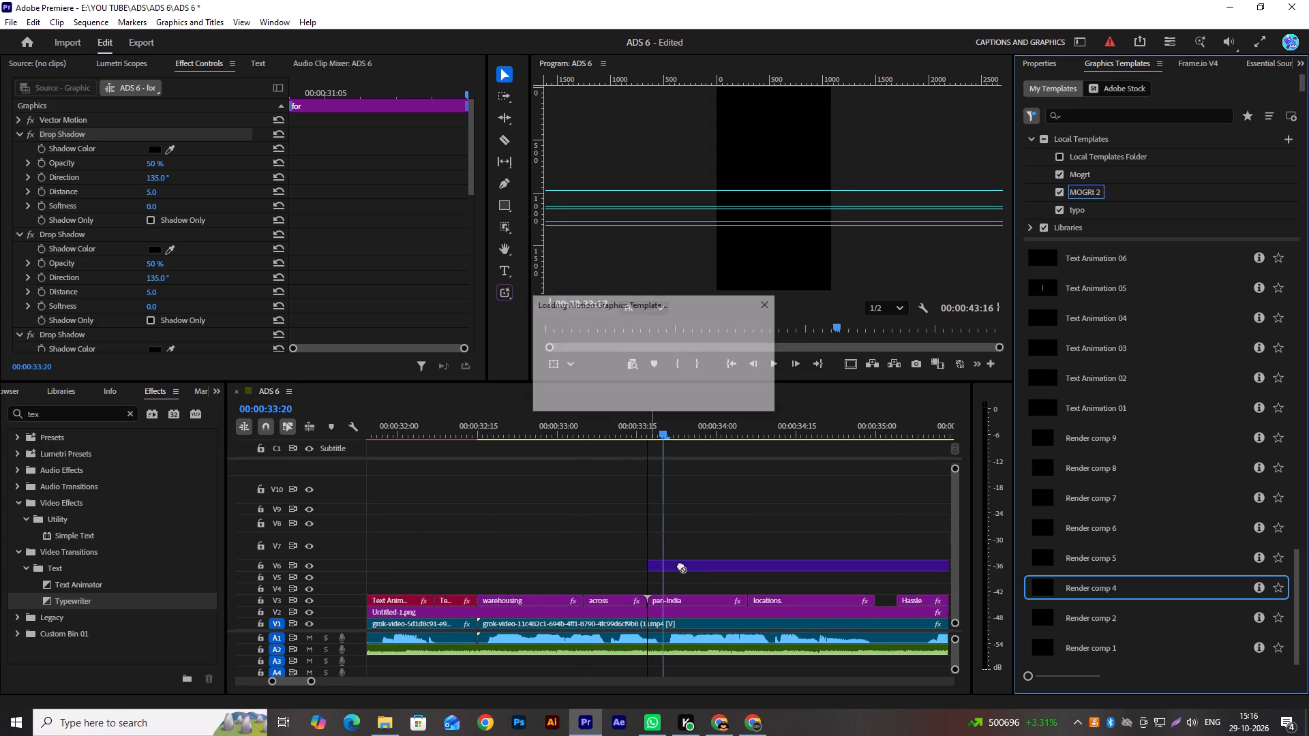
{"action": "scroll", "coordinate": [708, 534], "scroll_direction": "down", "scroll_amount": 10}
{"action": "left_click_drag", "start_coordinate": [462, 434], "coordinate": [460, 434]}
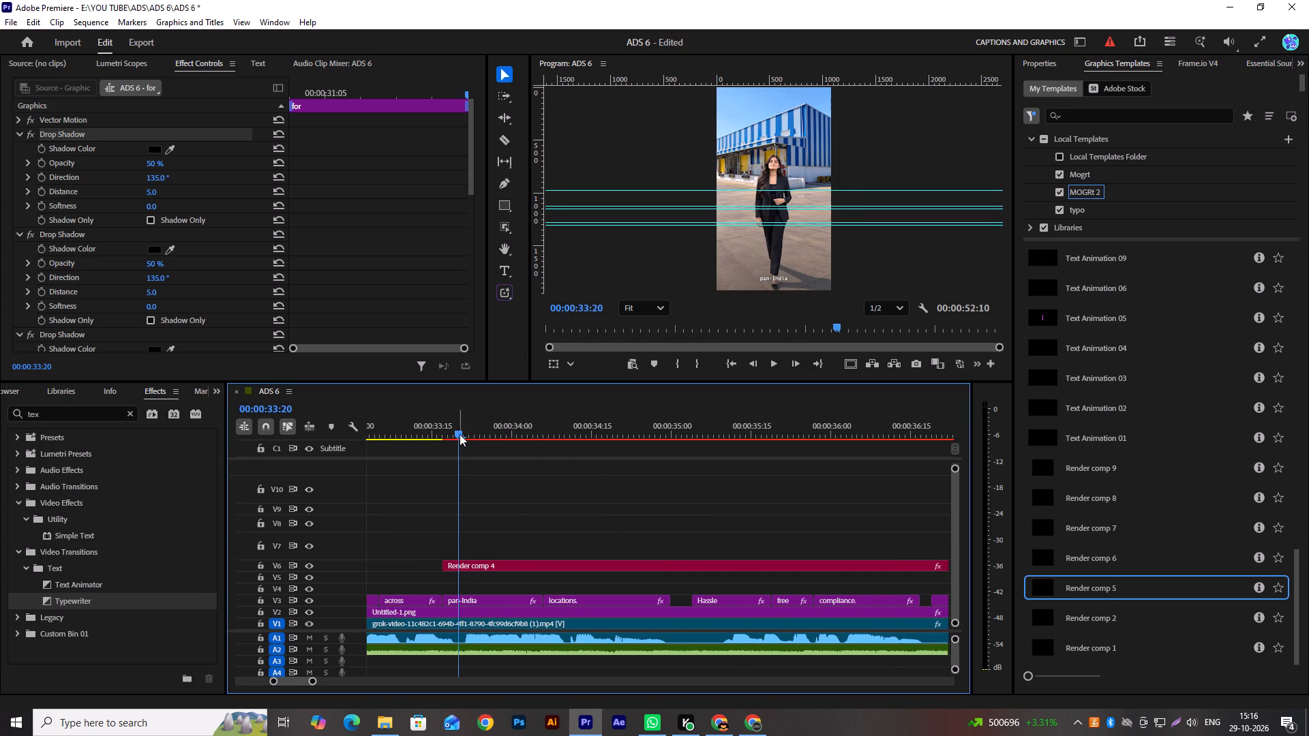
{"action": "left_click_drag", "start_coordinate": [460, 434], "coordinate": [446, 437]}
{"action": "key", "text": "space"}
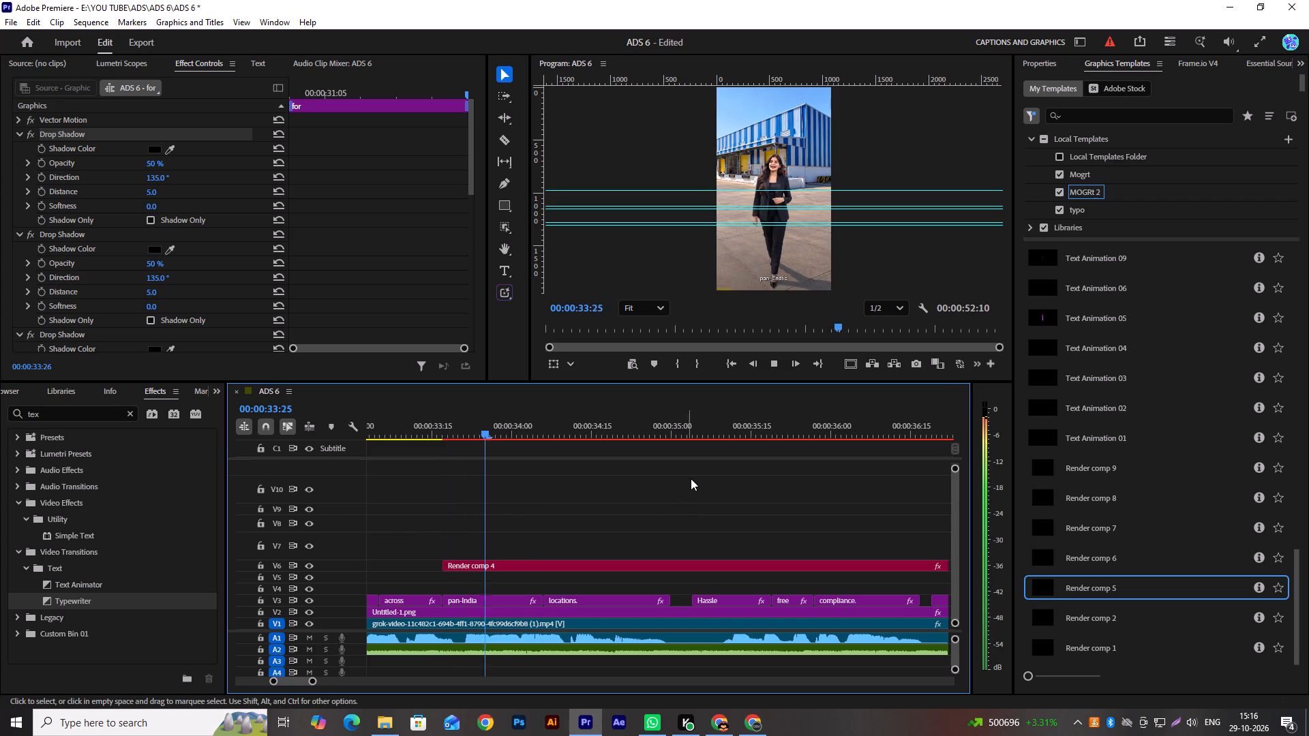
{"action": "key", "text": "space"}
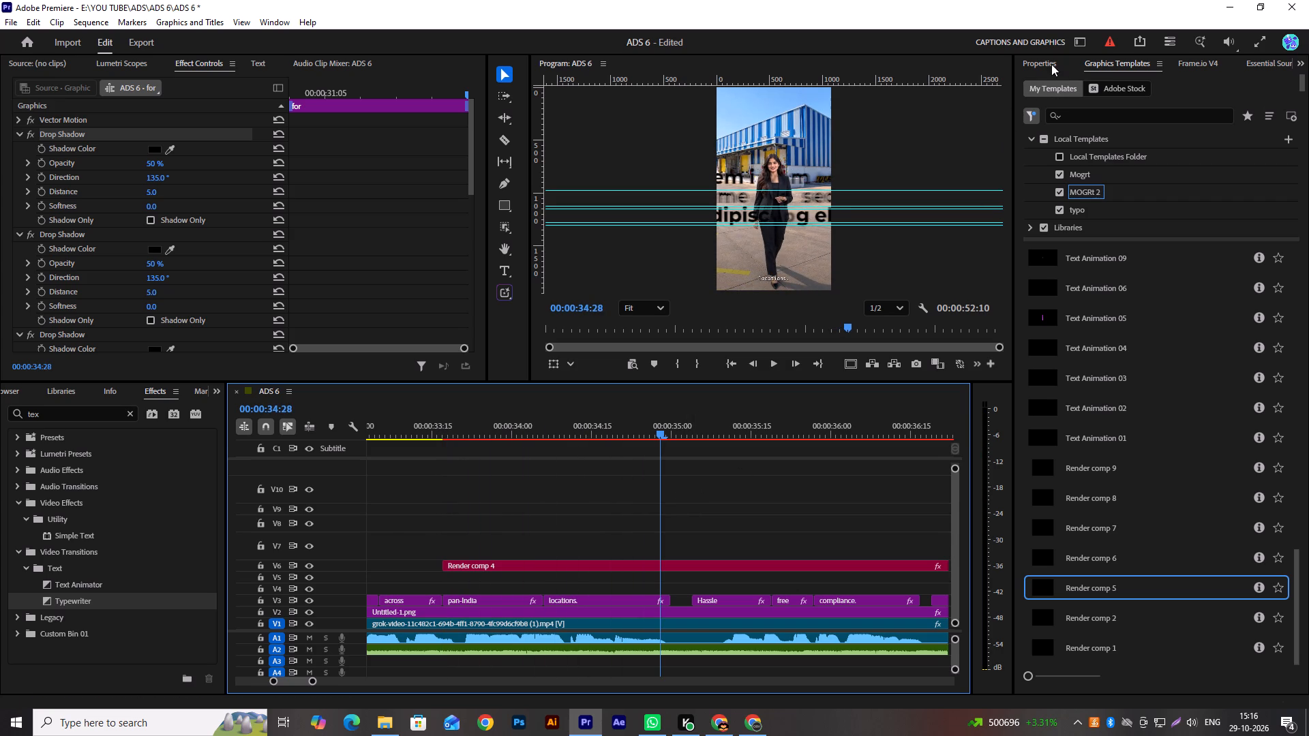
Replace the placeholder text of the Render comp 4 graphic with "Pan".
{"action": "left_click", "coordinate": [1042, 55]}
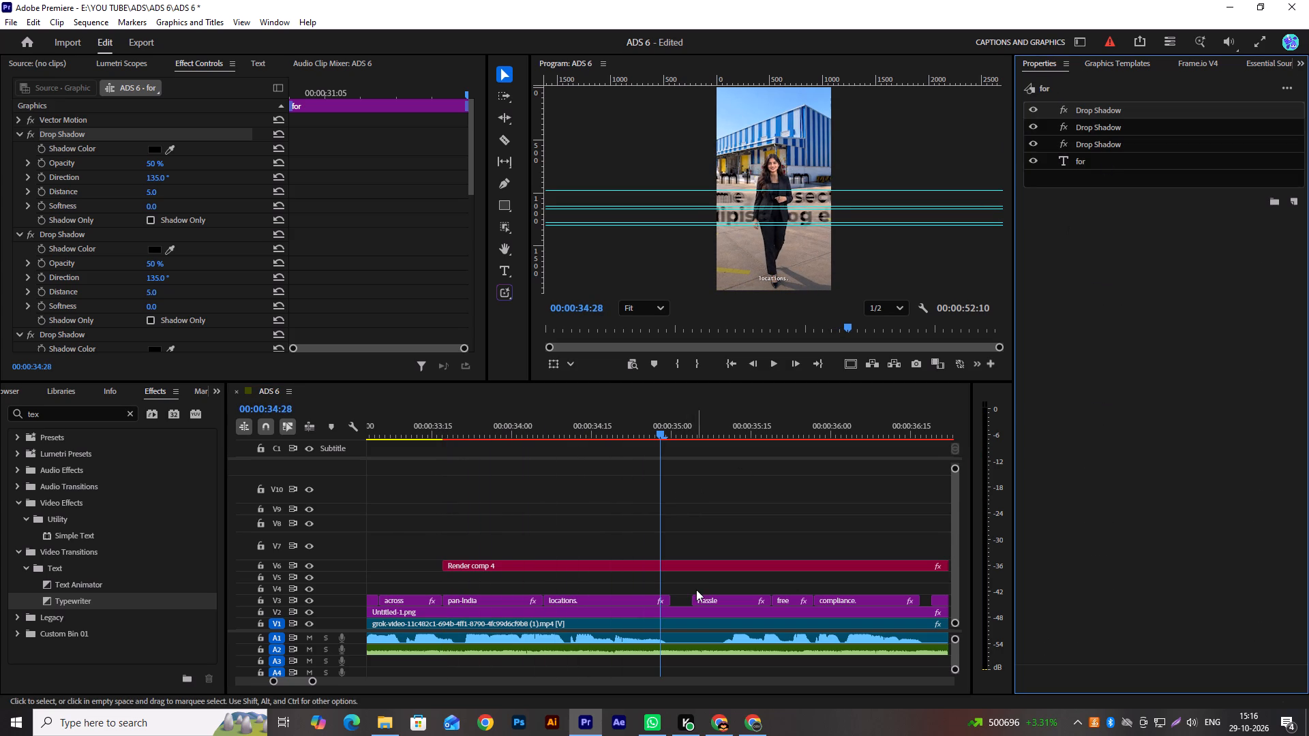
{"action": "left_click", "coordinate": [699, 568]}
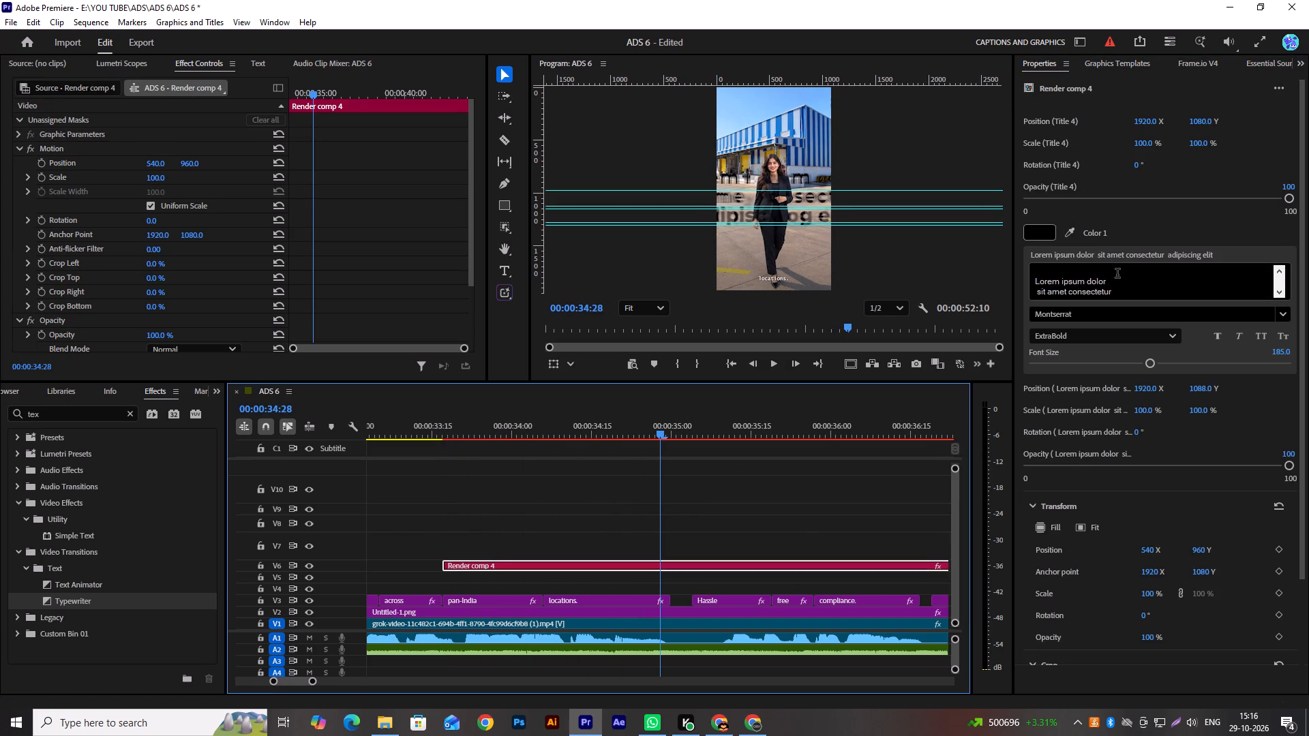
{"action": "left_click", "coordinate": [1117, 275]}
{"action": "key", "text": "ctrl+a"}
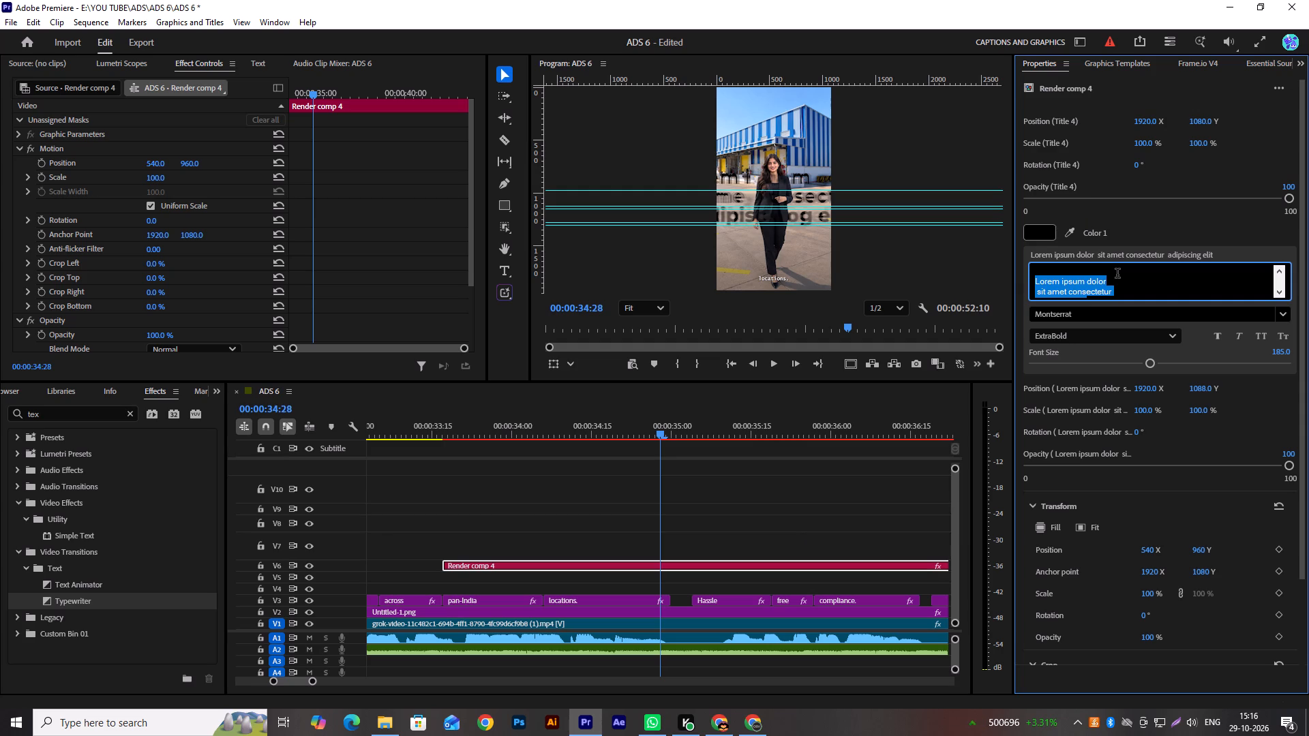
{"action": "key", "text": "shift+p"}
{"action": "type", "text": "an"}
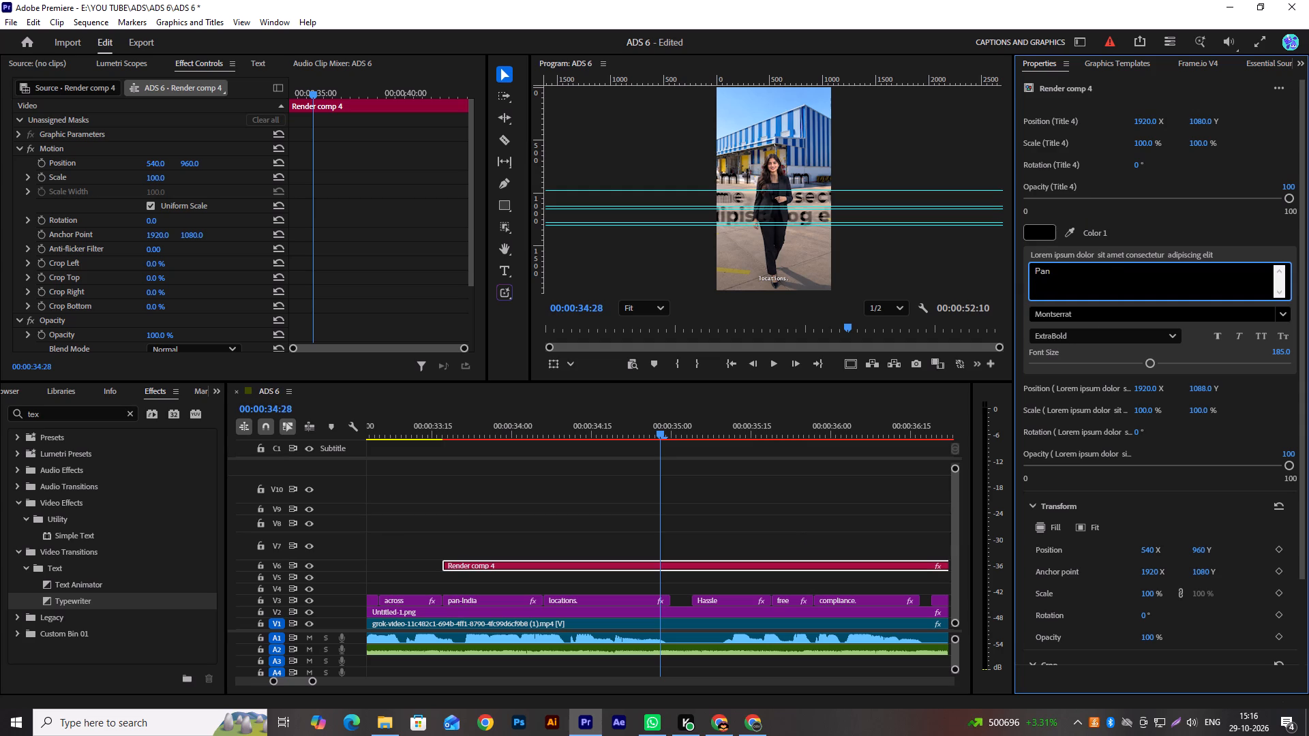
Check the finished ADS 4 video for how its "across Pan-India locations" caption is written, and return to the ADS 6 project.
{"action": "left_click", "coordinate": [380, 718]}
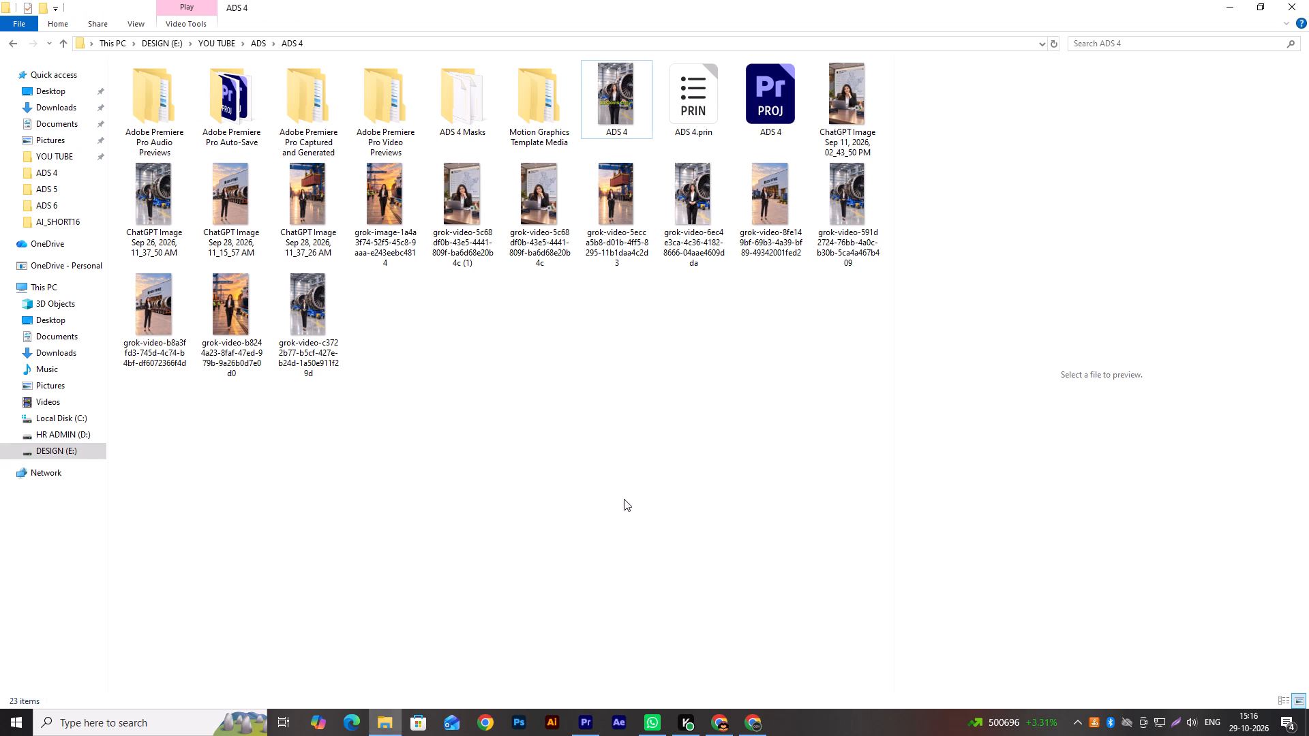
{"action": "left_click", "coordinate": [669, 455]}
{"action": "double_click", "coordinate": [626, 93]}
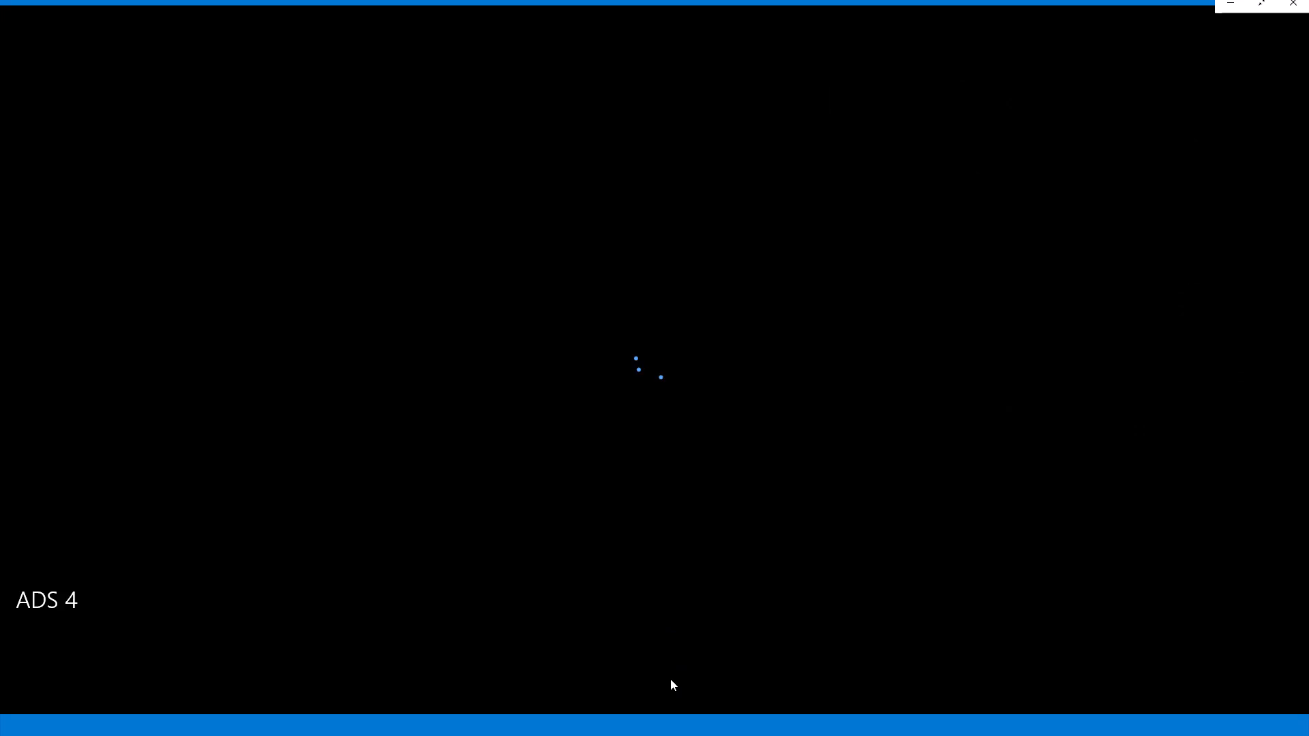
{"action": "left_click_drag", "start_coordinate": [669, 666], "coordinate": [824, 666]}
{"action": "key", "text": "Escape"}
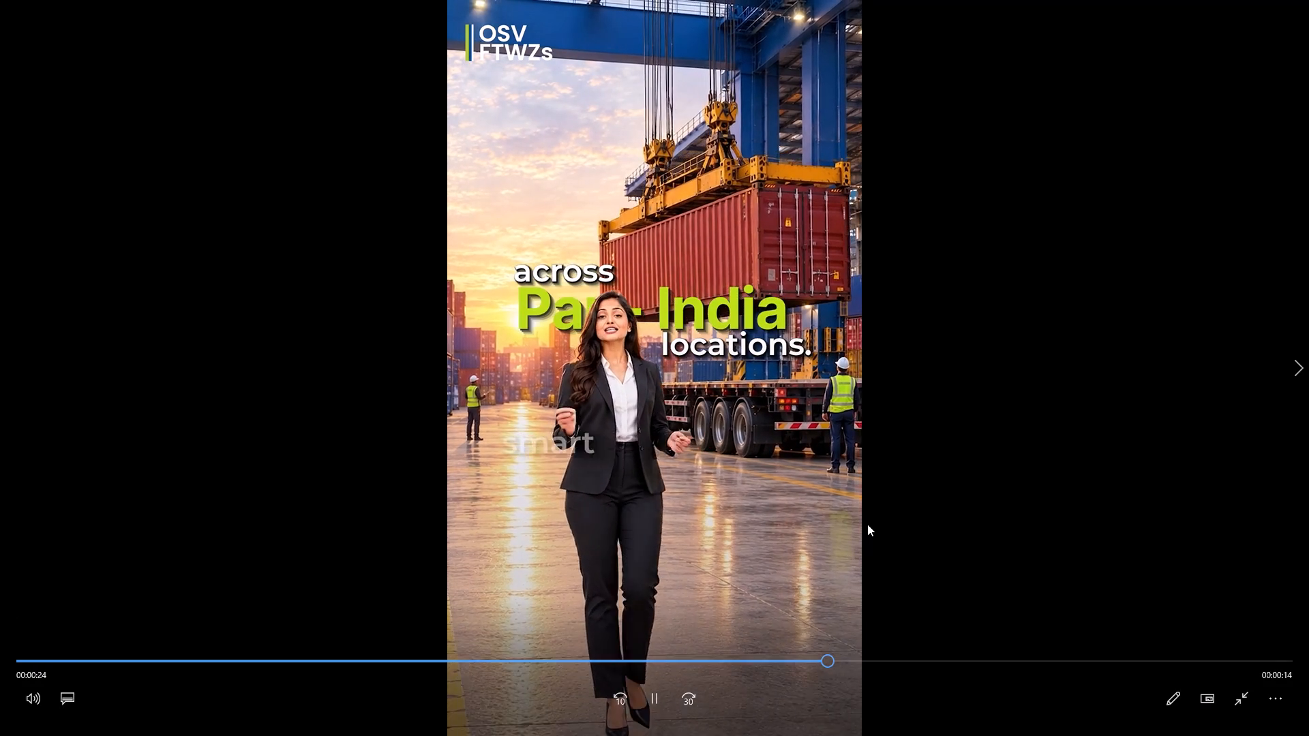
{"action": "double_click", "coordinate": [865, 527]}
{"action": "left_click", "coordinate": [1308, 0]}
{"action": "left_click", "coordinate": [595, 721]}
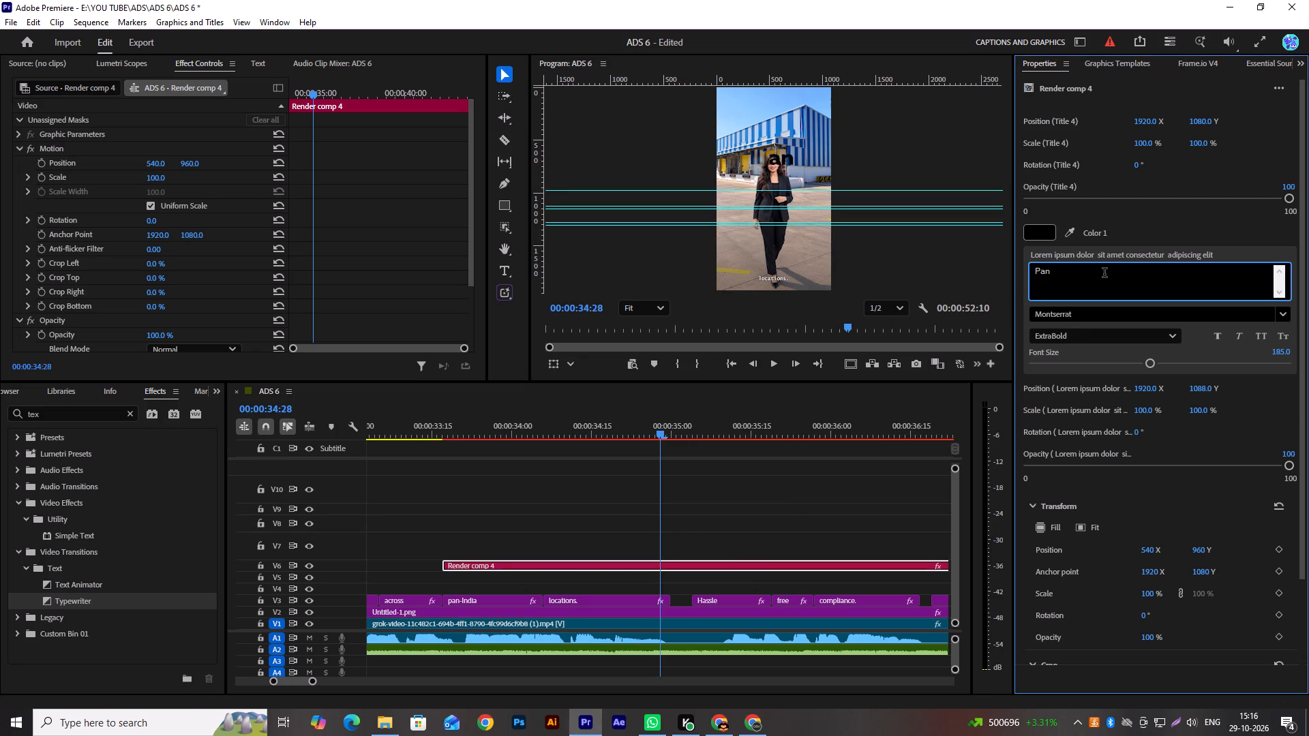
Complete the Render comp 4 graphic's text so it reads "Pan- India".
{"action": "type", "text": "- India"}
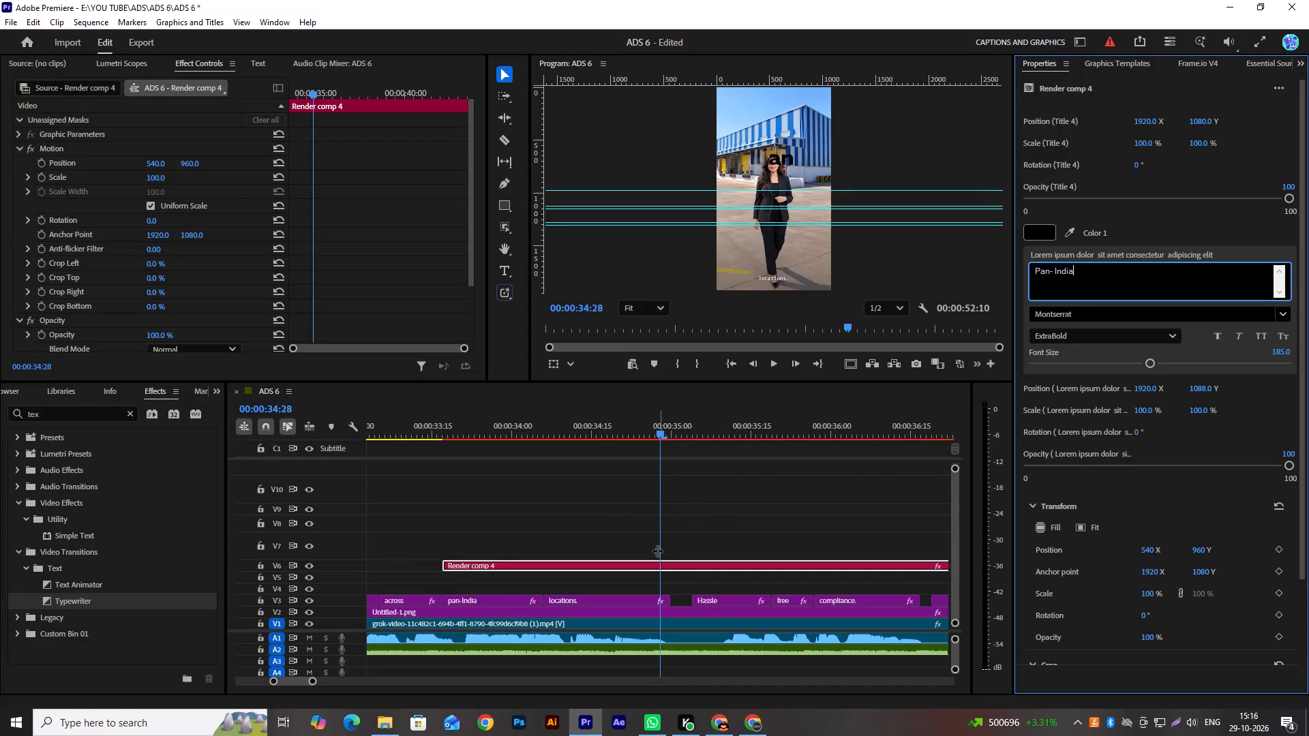
Move the Render comp 4 clip down to V4, directly above the "pan-India" caption, keeping its start time.
{"action": "scroll", "coordinate": [662, 534], "scroll_direction": "down", "scroll_amount": 1, "text": "alt"}
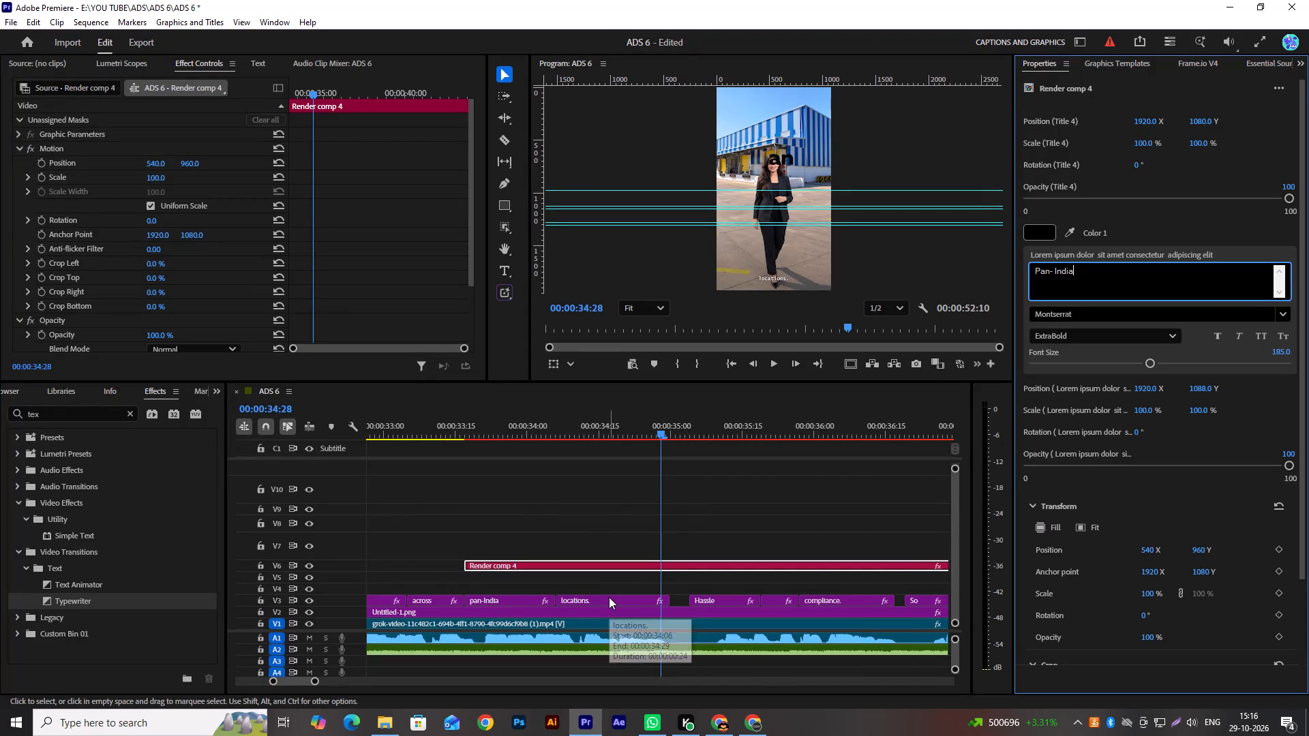
{"action": "scroll", "coordinate": [603, 542], "scroll_direction": "up", "scroll_amount": 5}
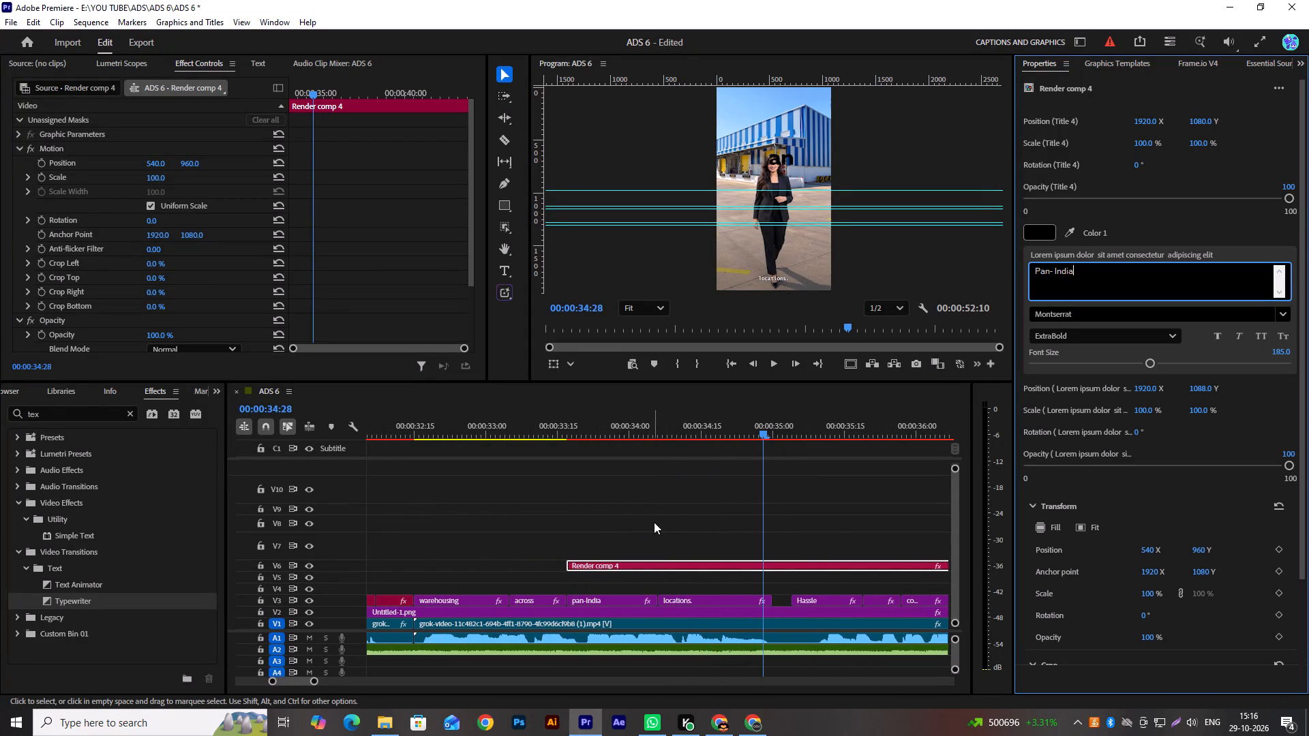
{"action": "scroll", "coordinate": [661, 522], "scroll_direction": "up", "scroll_amount": 4}
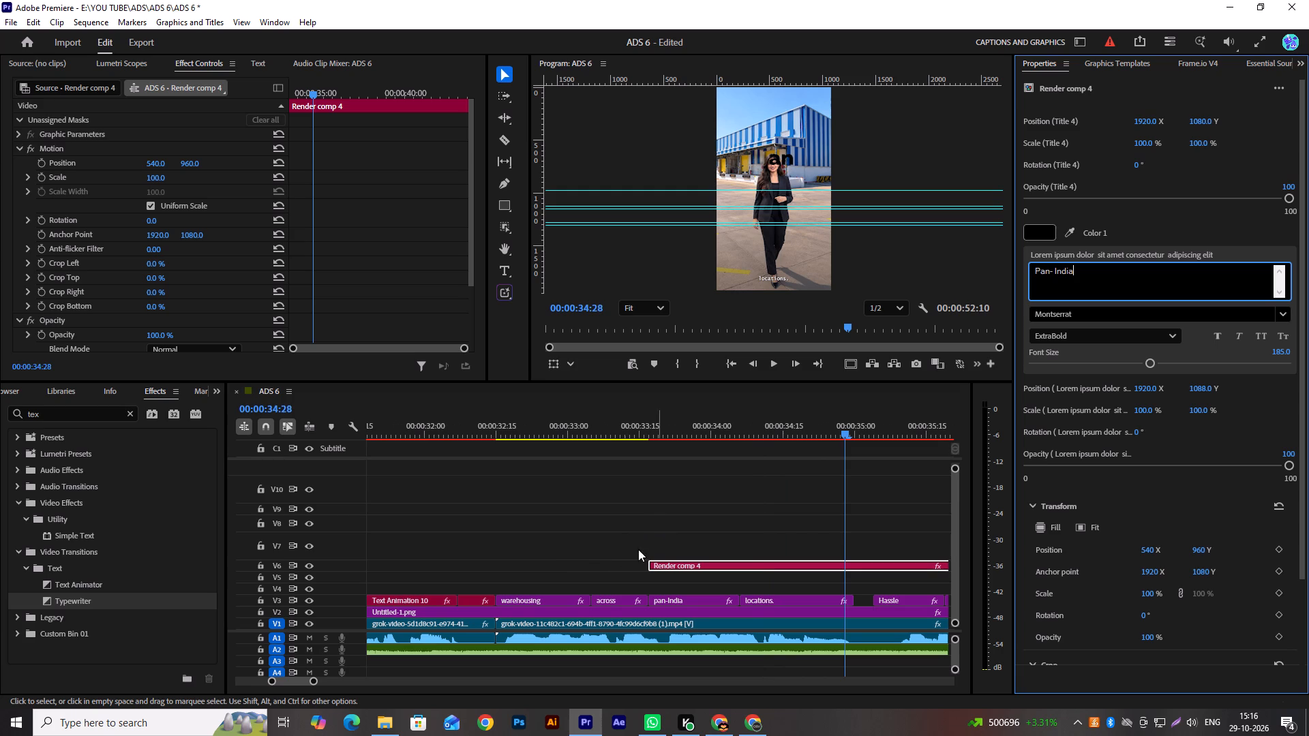
{"action": "left_click", "coordinate": [614, 599]}
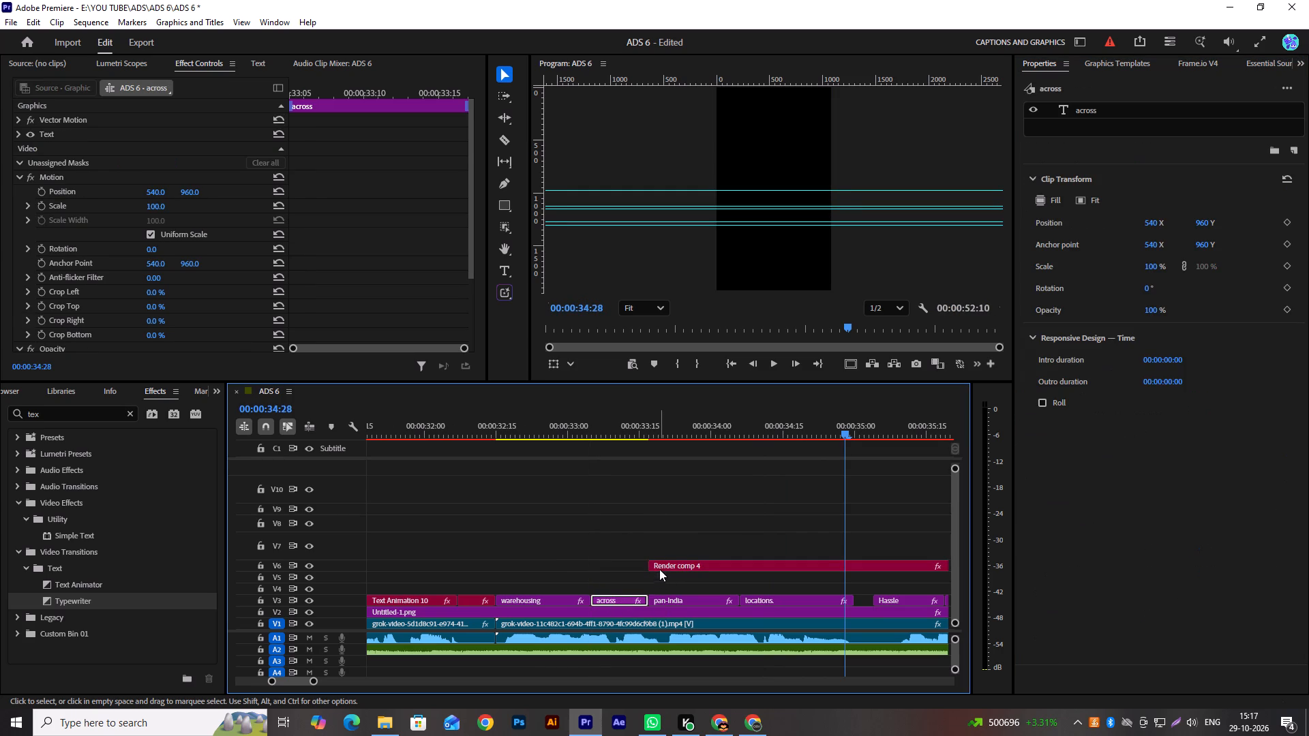
{"action": "left_click_drag", "start_coordinate": [661, 567], "coordinate": [661, 587]}
Trim the end of the Render comp 4 clip on V4 back to the start of the "Hassle" caption and play it back.
{"action": "scroll", "coordinate": [676, 571], "scroll_direction": "down", "scroll_amount": 14}
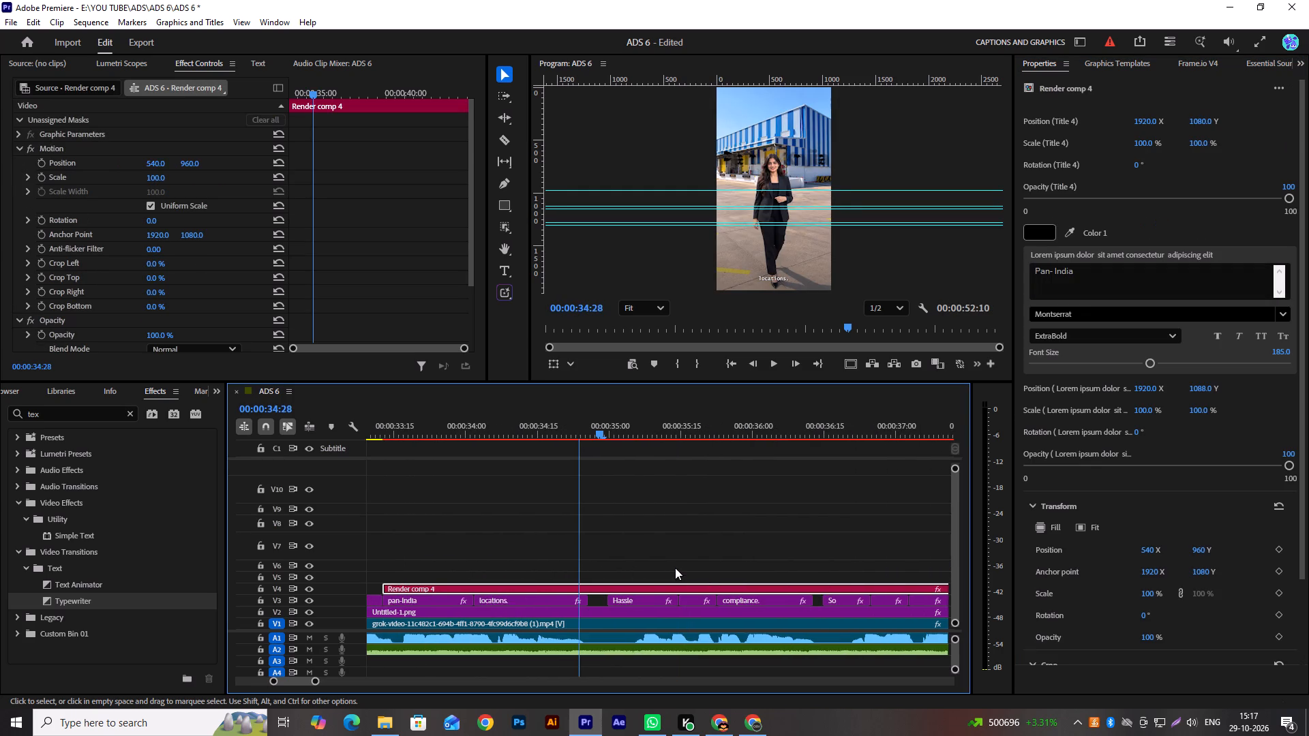
{"action": "scroll", "coordinate": [682, 562], "scroll_direction": "down", "scroll_amount": 15, "text": "alt"}
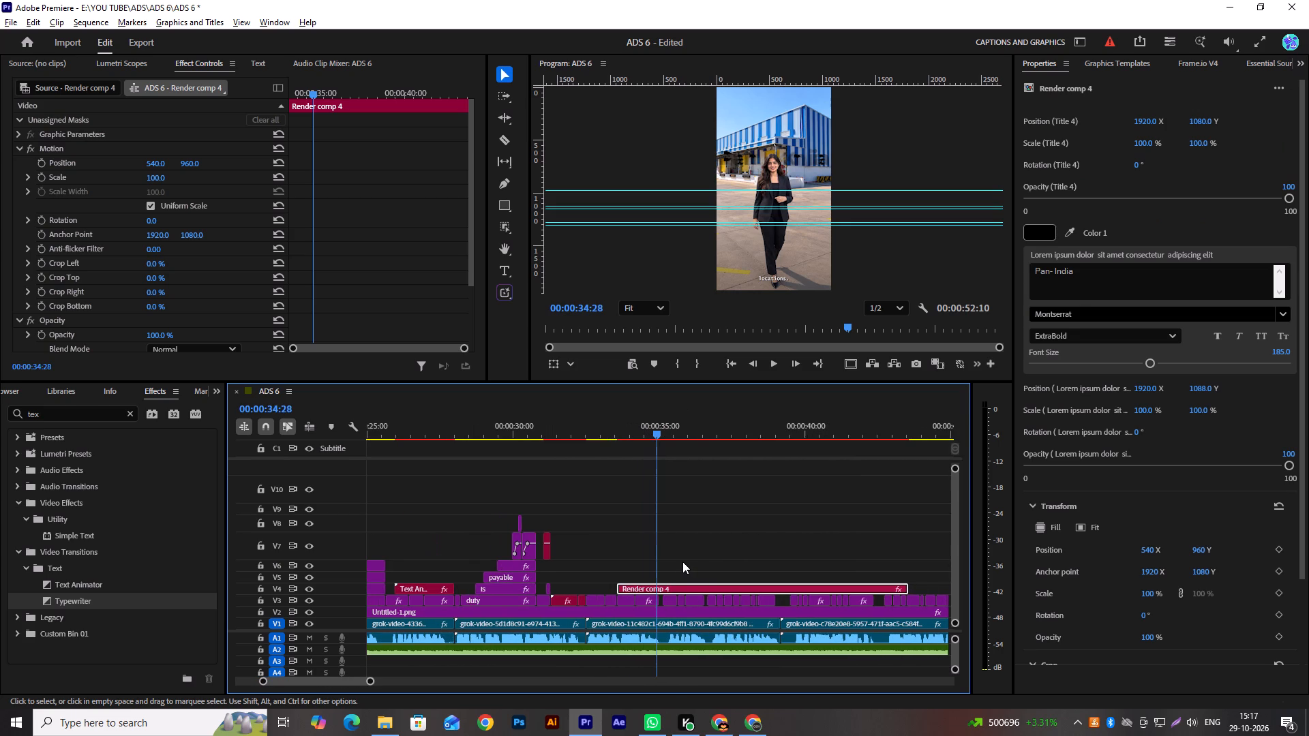
{"action": "left_click_drag", "start_coordinate": [904, 588], "coordinate": [713, 577]}
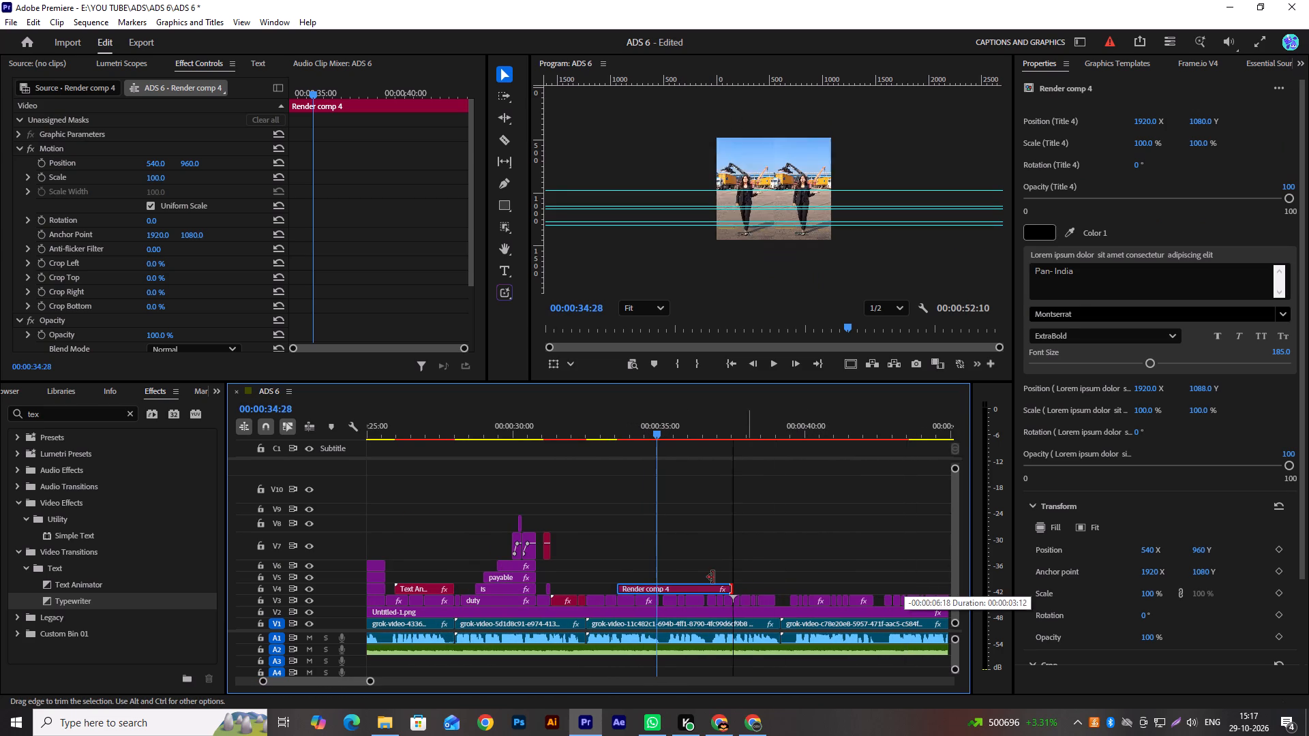
{"action": "left_click_drag", "start_coordinate": [713, 577], "coordinate": [712, 577]}
{"action": "scroll", "coordinate": [705, 577], "scroll_direction": "up", "scroll_amount": 11, "text": "alt"}
{"action": "scroll", "coordinate": [693, 555], "scroll_direction": "up", "scroll_amount": 11}
{"action": "scroll", "coordinate": [711, 556], "scroll_direction": "down", "scroll_amount": 1, "text": "alt"}
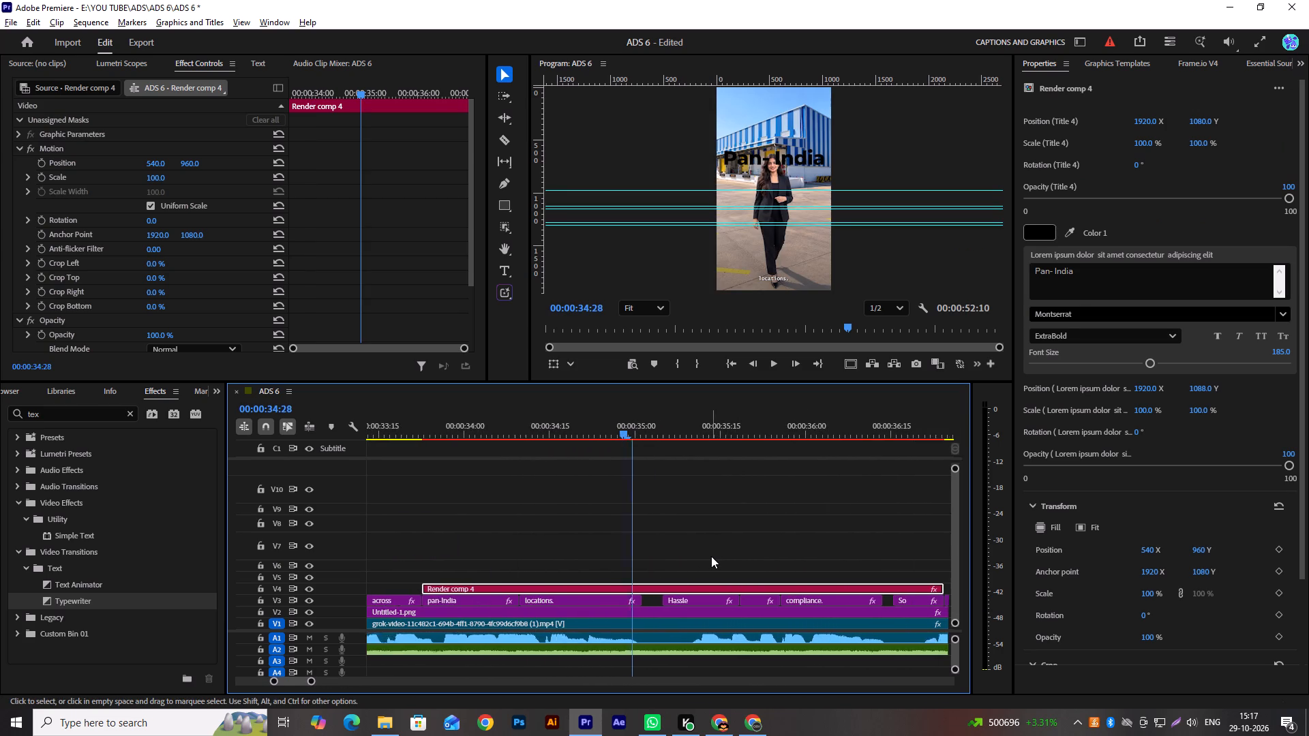
{"action": "scroll", "coordinate": [711, 556], "scroll_direction": "down", "scroll_amount": 1, "text": "alt"}
{"action": "left_click_drag", "start_coordinate": [918, 587], "coordinate": [669, 579]}
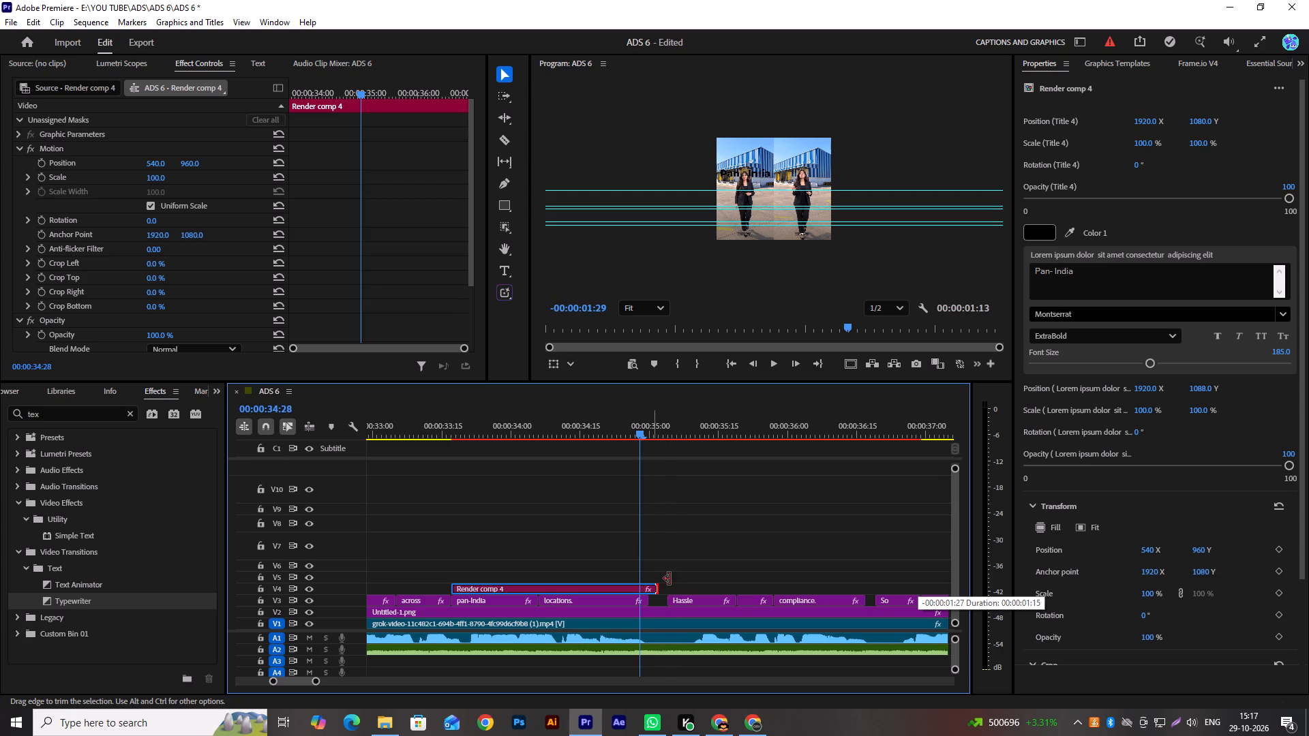
{"action": "left_click_drag", "start_coordinate": [669, 579], "coordinate": [663, 577]}
{"action": "scroll", "coordinate": [665, 559], "scroll_direction": "up", "scroll_amount": 6}
{"action": "left_click_drag", "start_coordinate": [582, 434], "coordinate": [573, 435]}
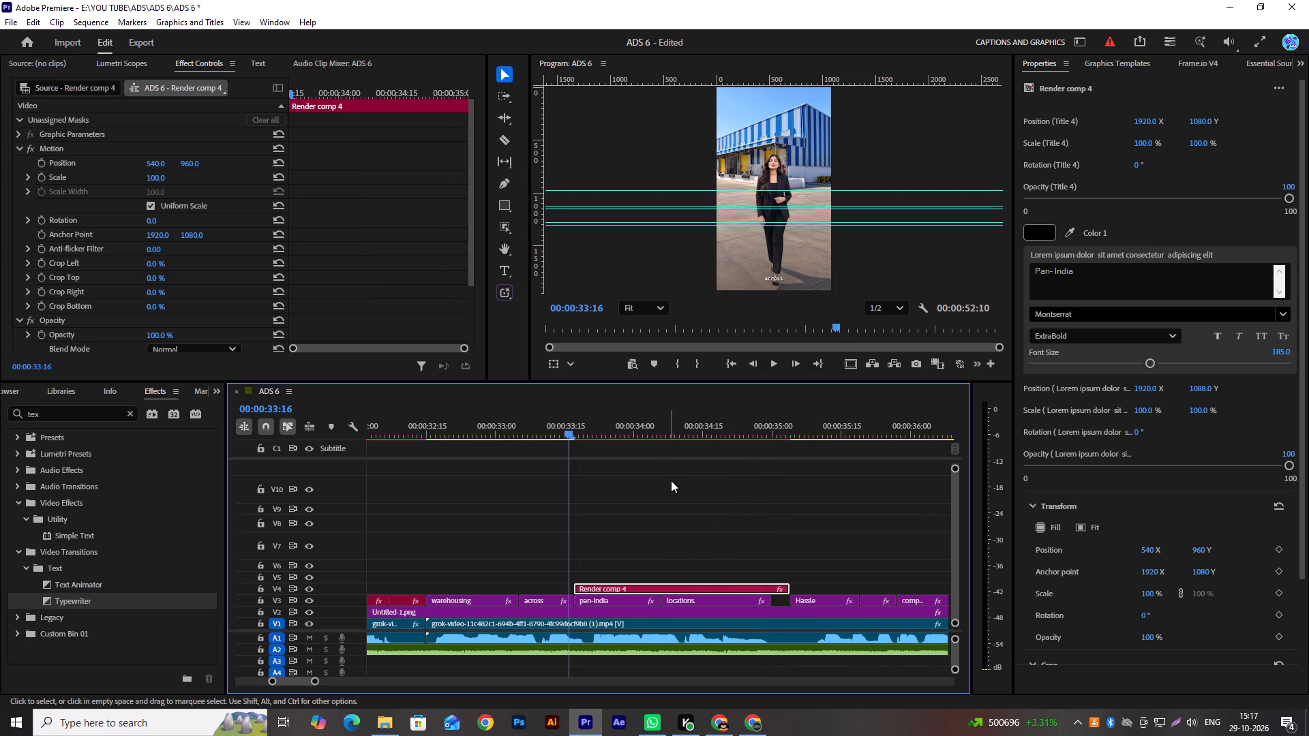
{"action": "key", "text": "space"}
{"action": "key", "text": "space"}
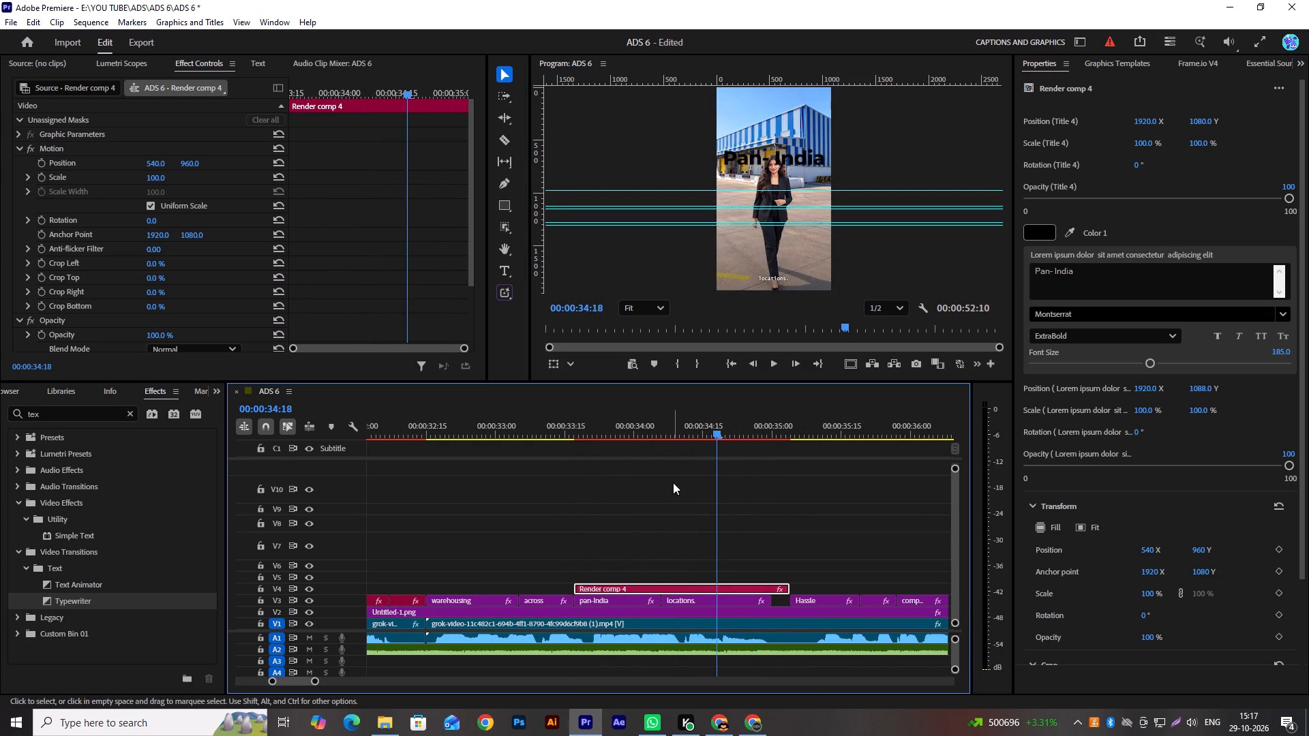
Replace the plain "pan-India" caption on V3 with the Render comp 4 clip, moving the "locations." caption up to V5.
{"action": "left_click_drag", "start_coordinate": [681, 601], "coordinate": [682, 576]}
{"action": "left_click", "coordinate": [640, 601]}
{"action": "key", "text": "Delete"}
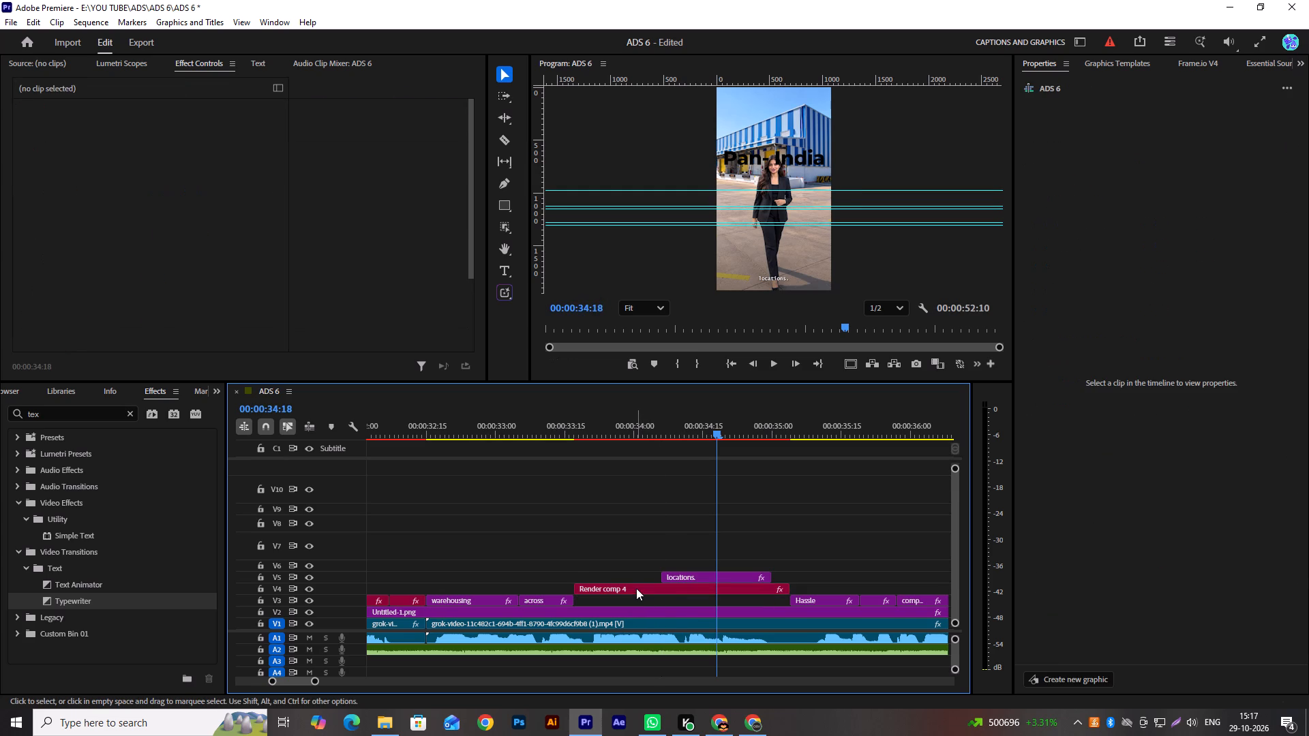
{"action": "left_click_drag", "start_coordinate": [636, 588], "coordinate": [637, 604]}
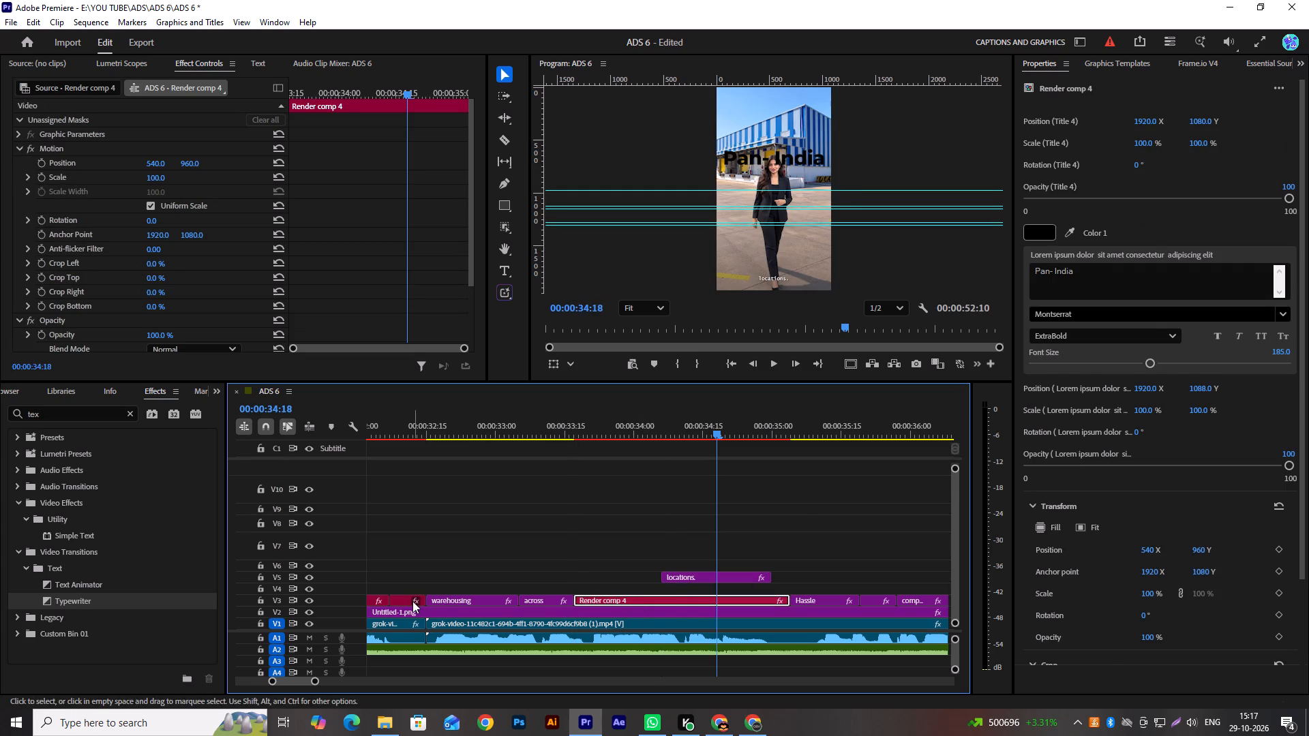
Copy the gradient colour BCDE15 from the "Domestic trade" Text Animation 10 clip and apply it as Color 1 of Render comp 4.
{"action": "left_click", "coordinate": [412, 601]}
{"action": "left_click", "coordinate": [1043, 185]}
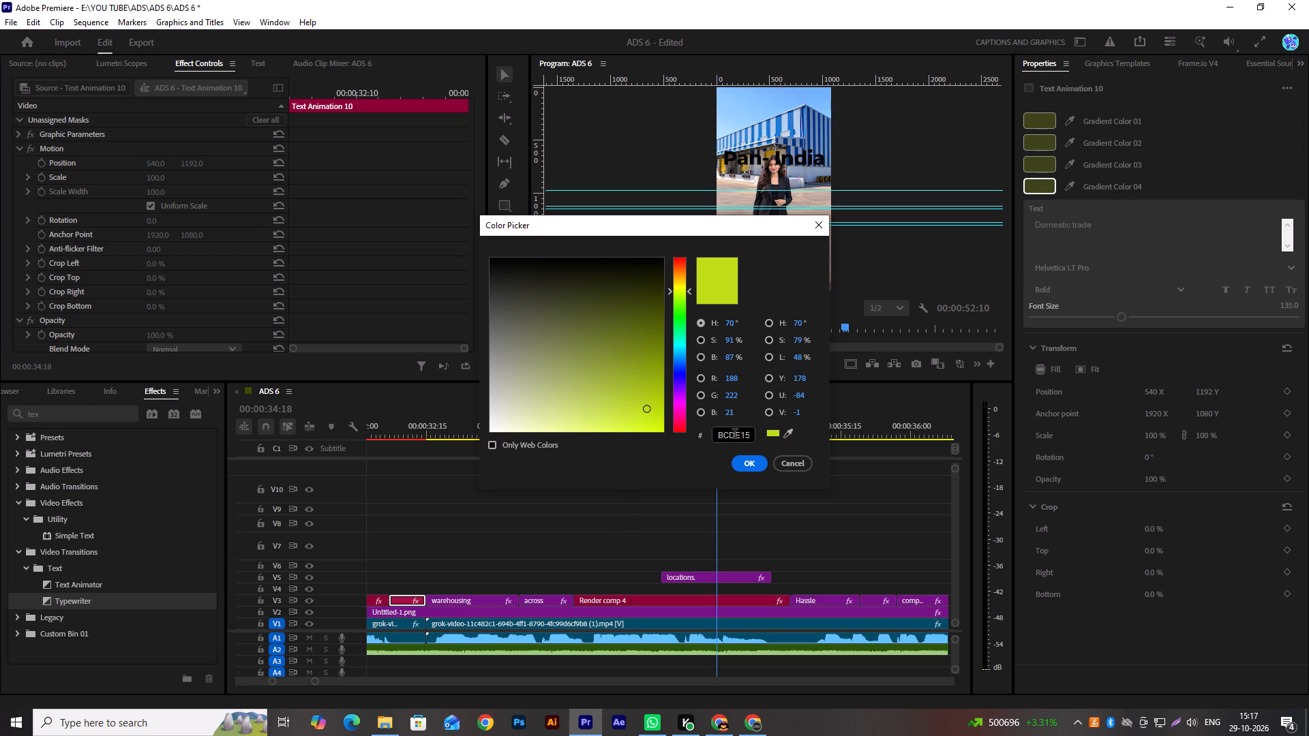
{"action": "left_click", "coordinate": [740, 435]}
{"action": "key", "text": "ctrl+a"}
{"action": "key", "text": "ctrl+c"}
{"action": "left_click", "coordinate": [798, 465]}
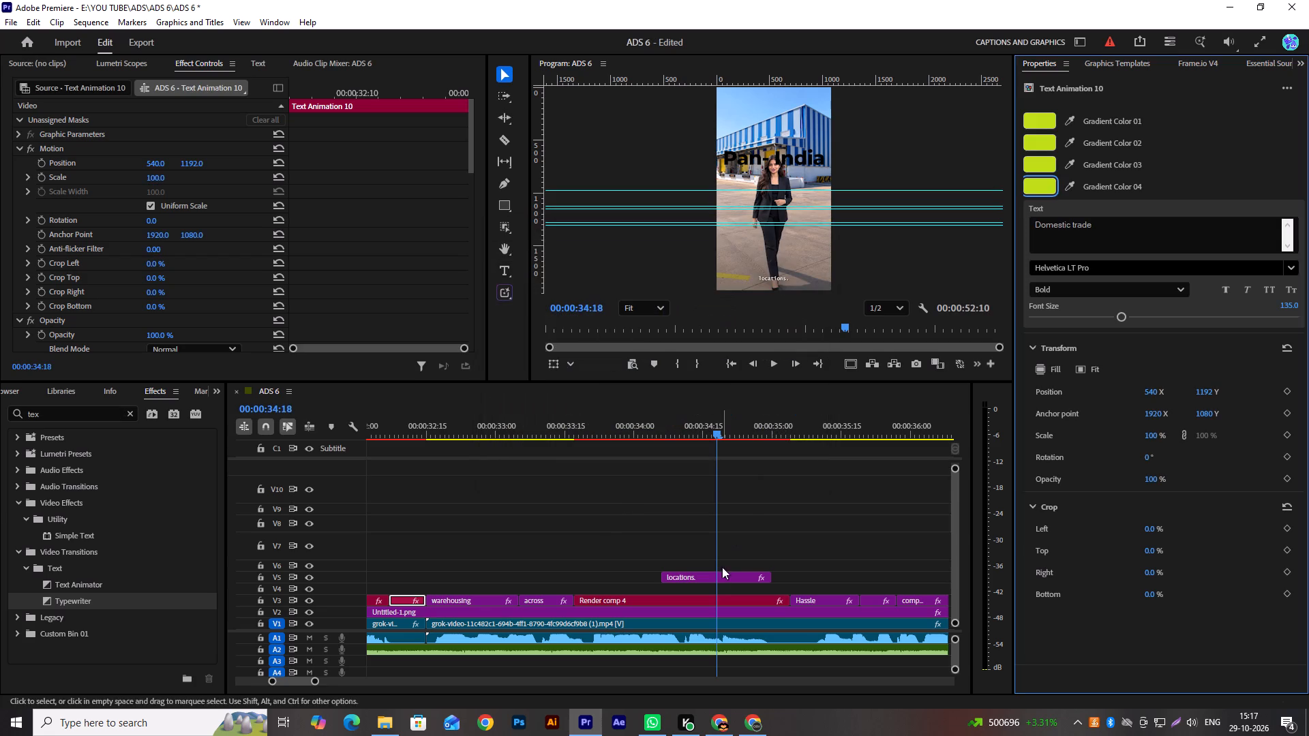
{"action": "left_click", "coordinate": [718, 585]}
{"action": "left_click", "coordinate": [717, 598]}
{"action": "left_click", "coordinate": [1042, 235]}
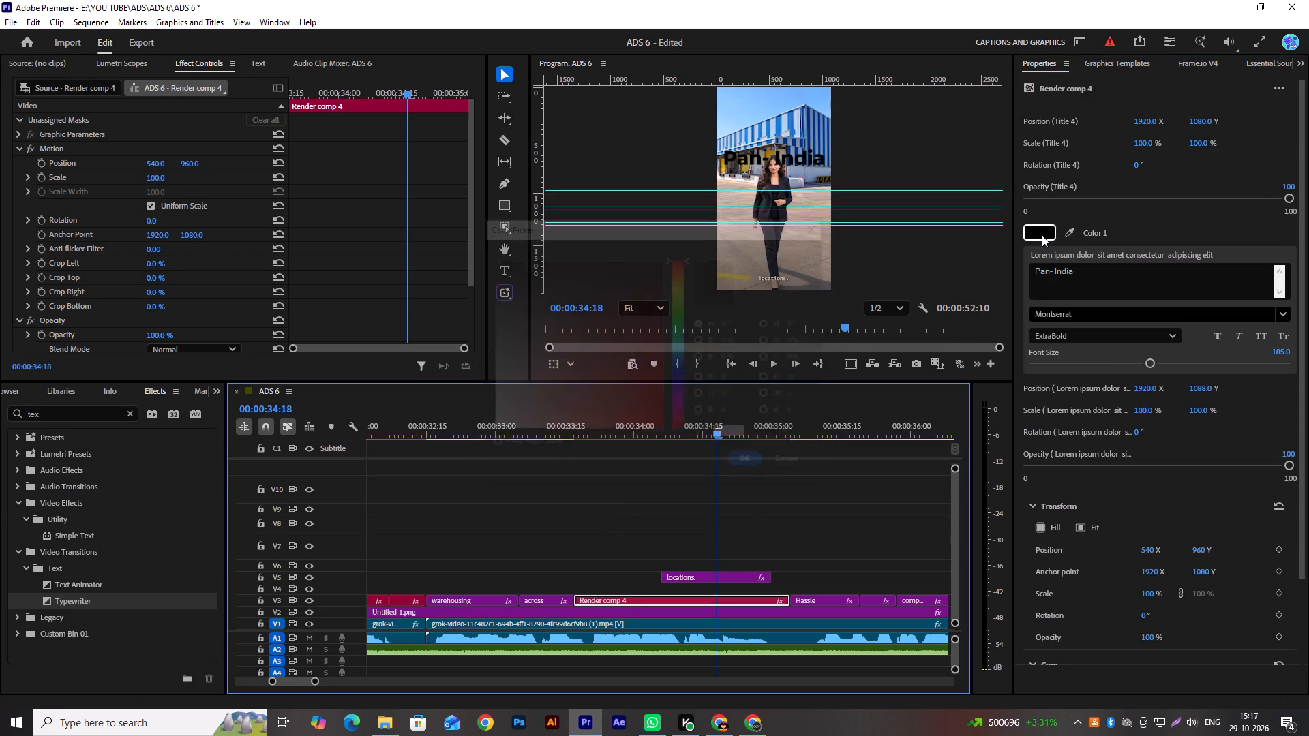
{"action": "left_click", "coordinate": [742, 433]}
{"action": "key", "text": "ctrl+a"}
{"action": "key", "text": "ctrl+s"}
{"action": "key", "text": "ctrl+v"}
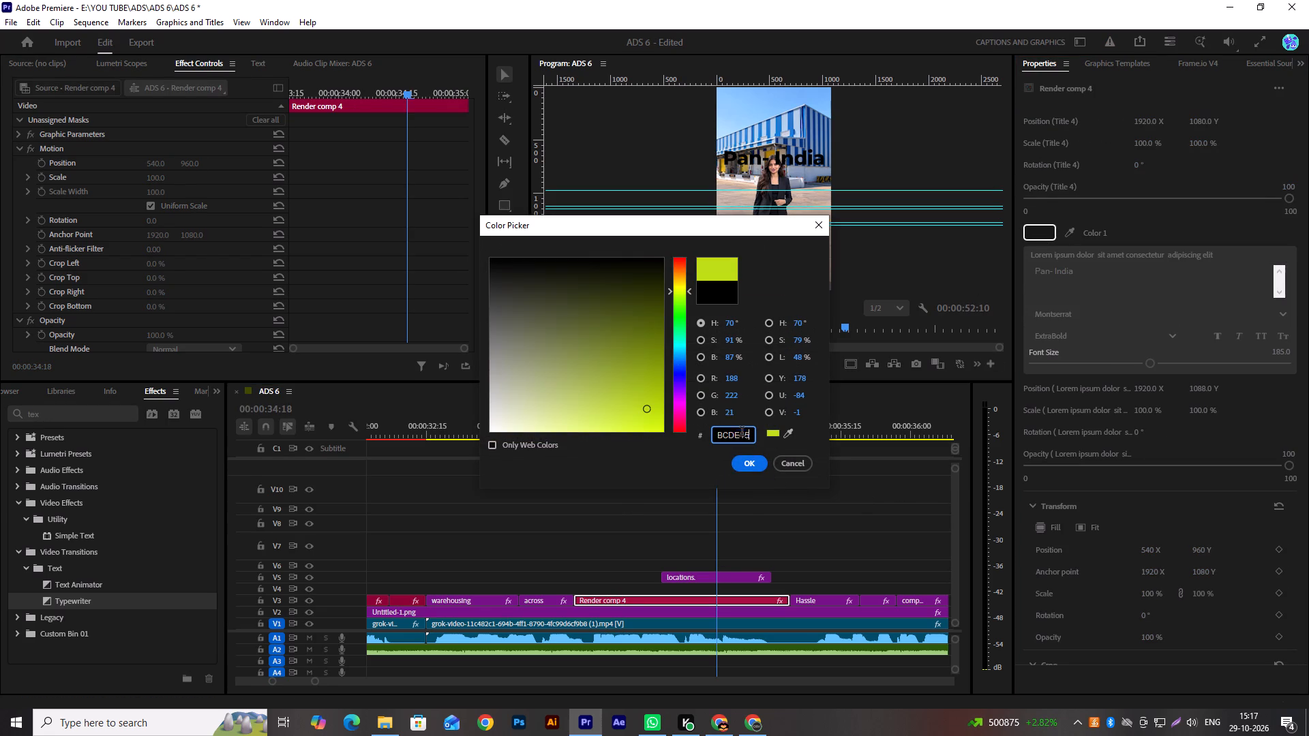
{"action": "left_click", "coordinate": [749, 461]}
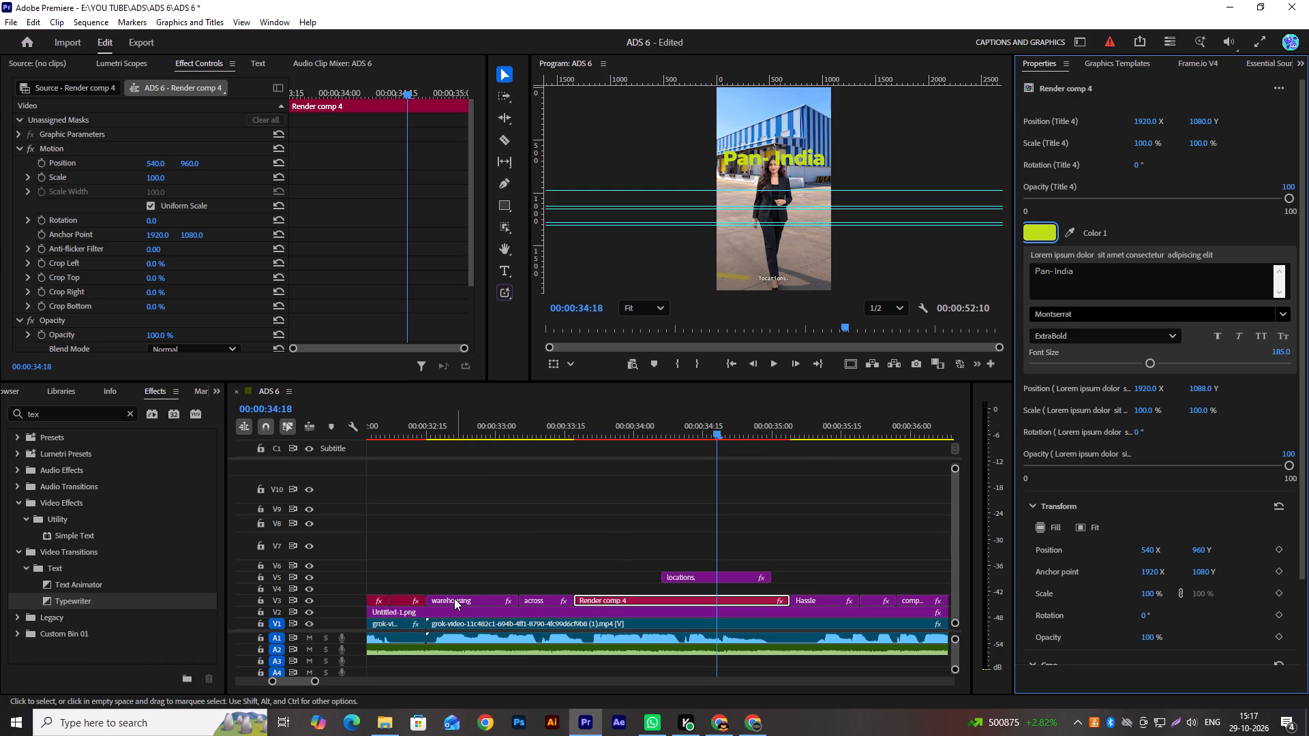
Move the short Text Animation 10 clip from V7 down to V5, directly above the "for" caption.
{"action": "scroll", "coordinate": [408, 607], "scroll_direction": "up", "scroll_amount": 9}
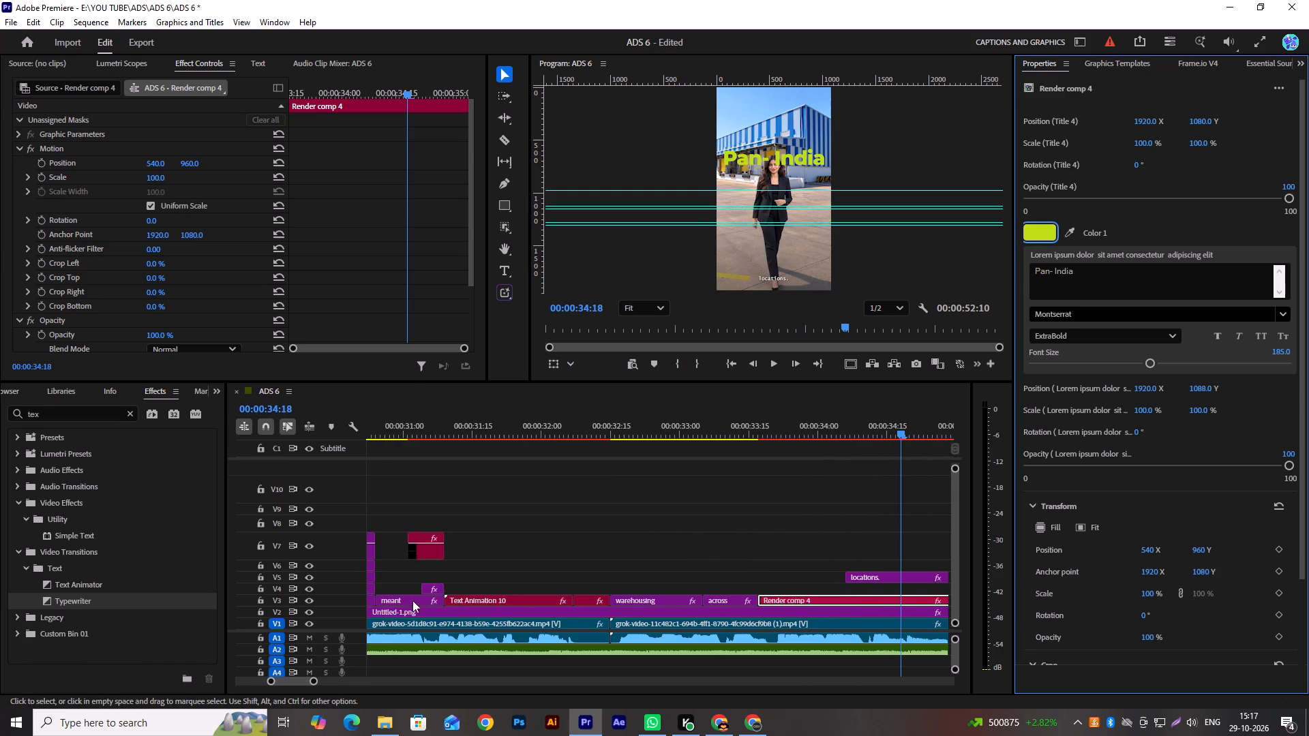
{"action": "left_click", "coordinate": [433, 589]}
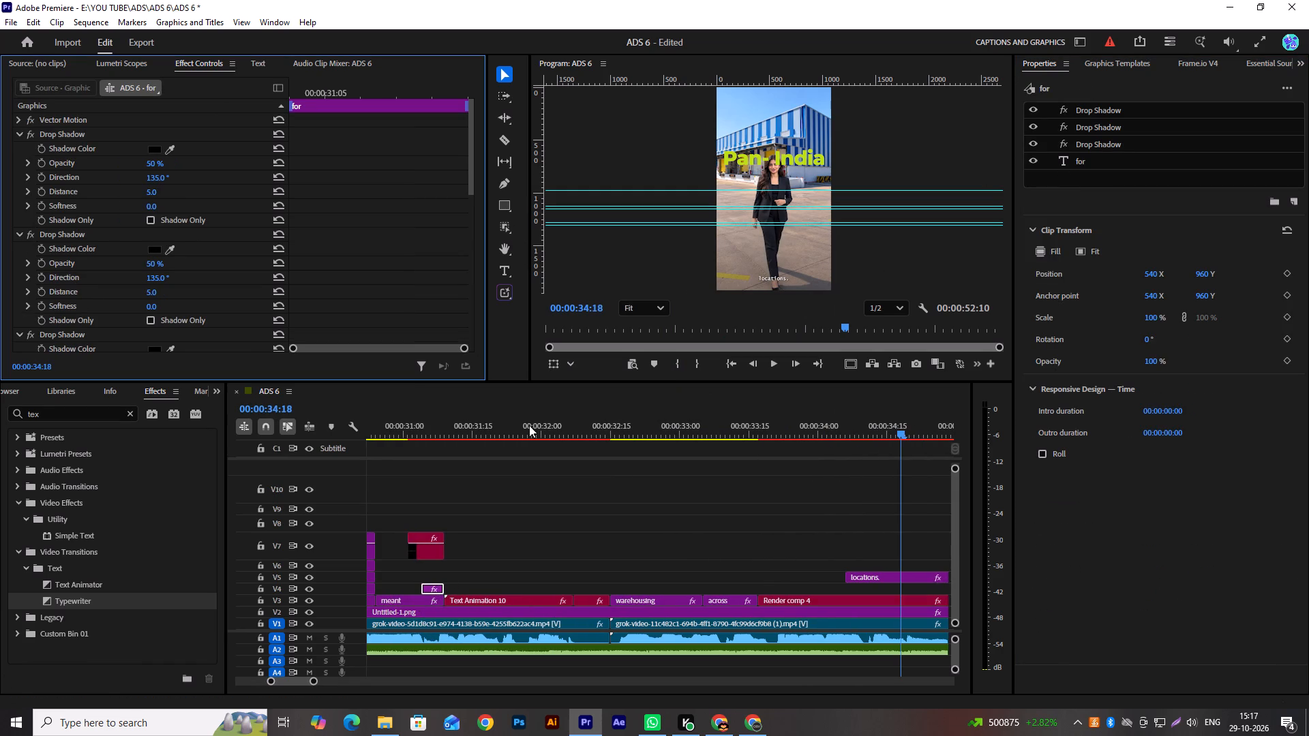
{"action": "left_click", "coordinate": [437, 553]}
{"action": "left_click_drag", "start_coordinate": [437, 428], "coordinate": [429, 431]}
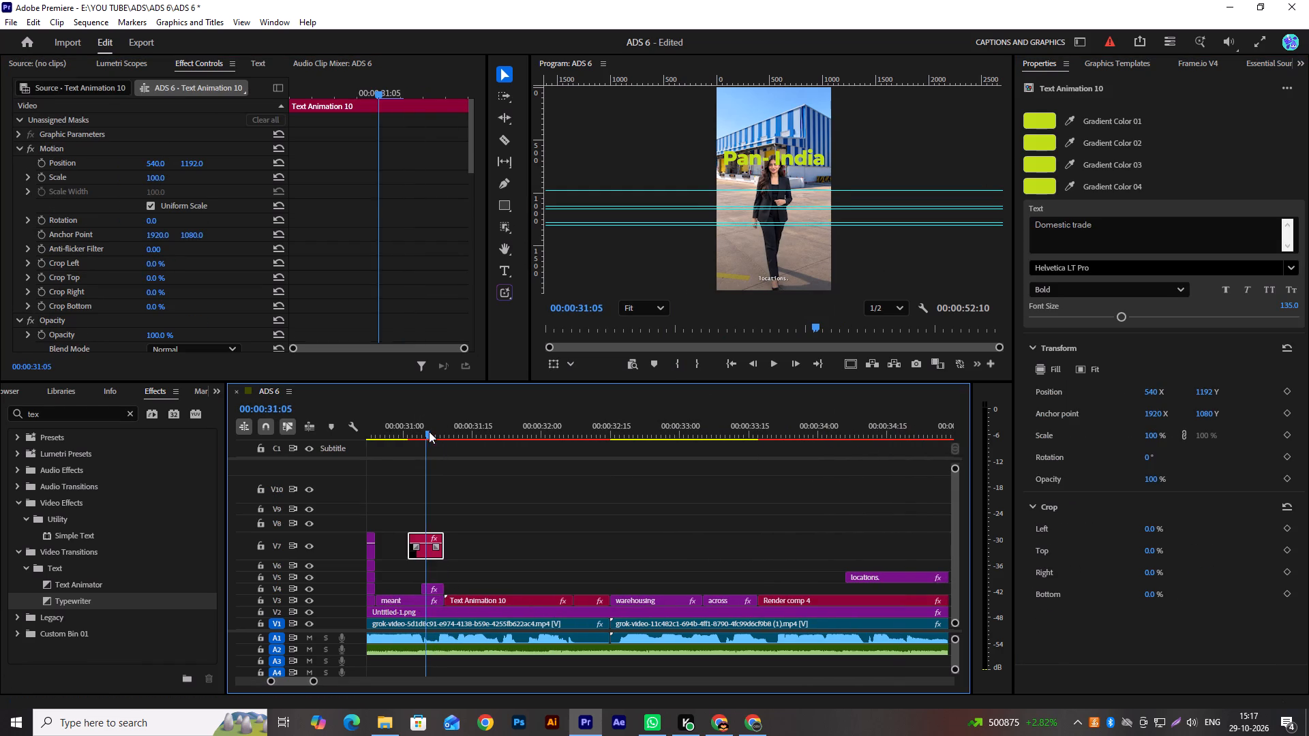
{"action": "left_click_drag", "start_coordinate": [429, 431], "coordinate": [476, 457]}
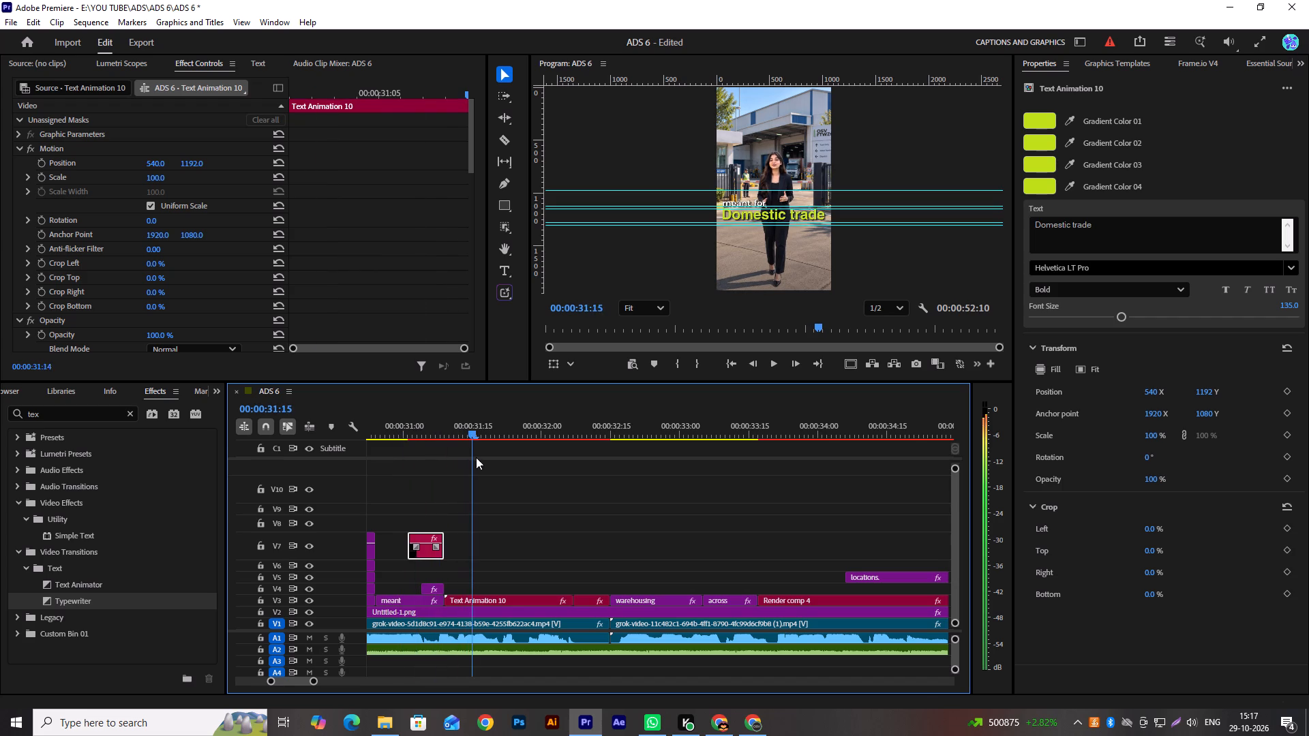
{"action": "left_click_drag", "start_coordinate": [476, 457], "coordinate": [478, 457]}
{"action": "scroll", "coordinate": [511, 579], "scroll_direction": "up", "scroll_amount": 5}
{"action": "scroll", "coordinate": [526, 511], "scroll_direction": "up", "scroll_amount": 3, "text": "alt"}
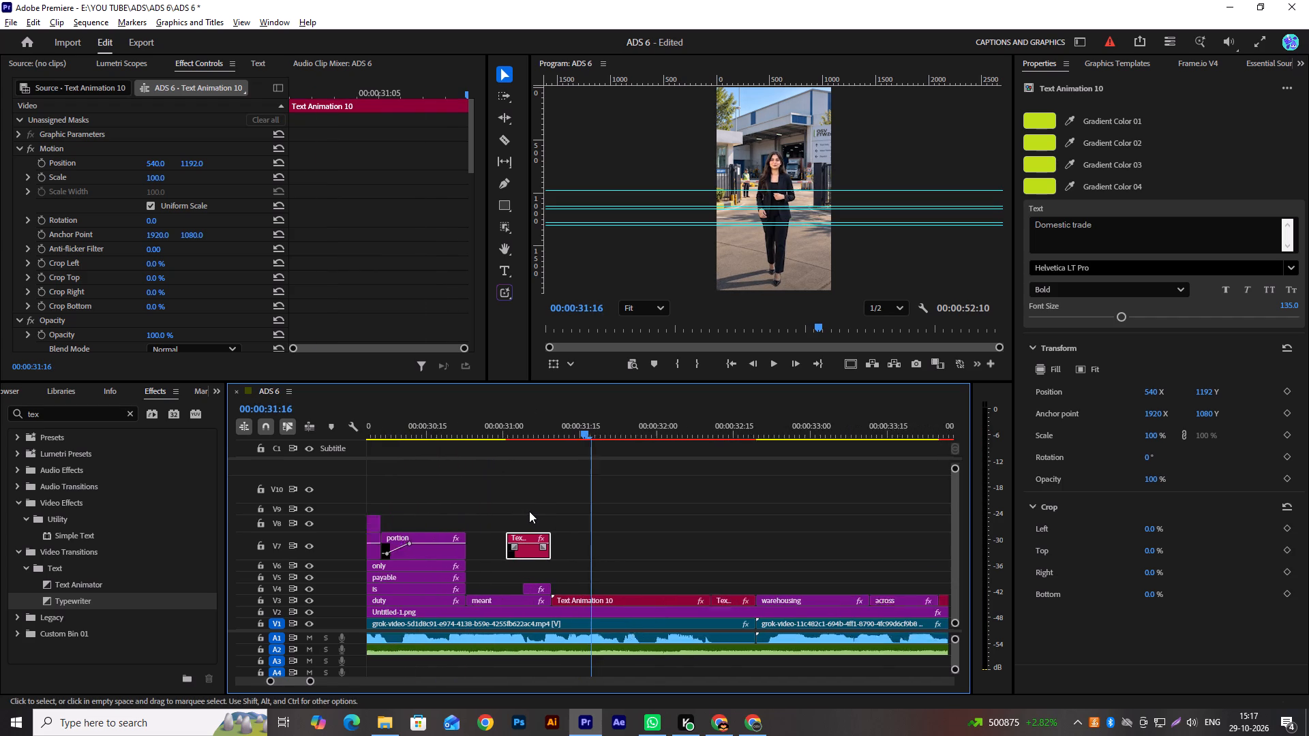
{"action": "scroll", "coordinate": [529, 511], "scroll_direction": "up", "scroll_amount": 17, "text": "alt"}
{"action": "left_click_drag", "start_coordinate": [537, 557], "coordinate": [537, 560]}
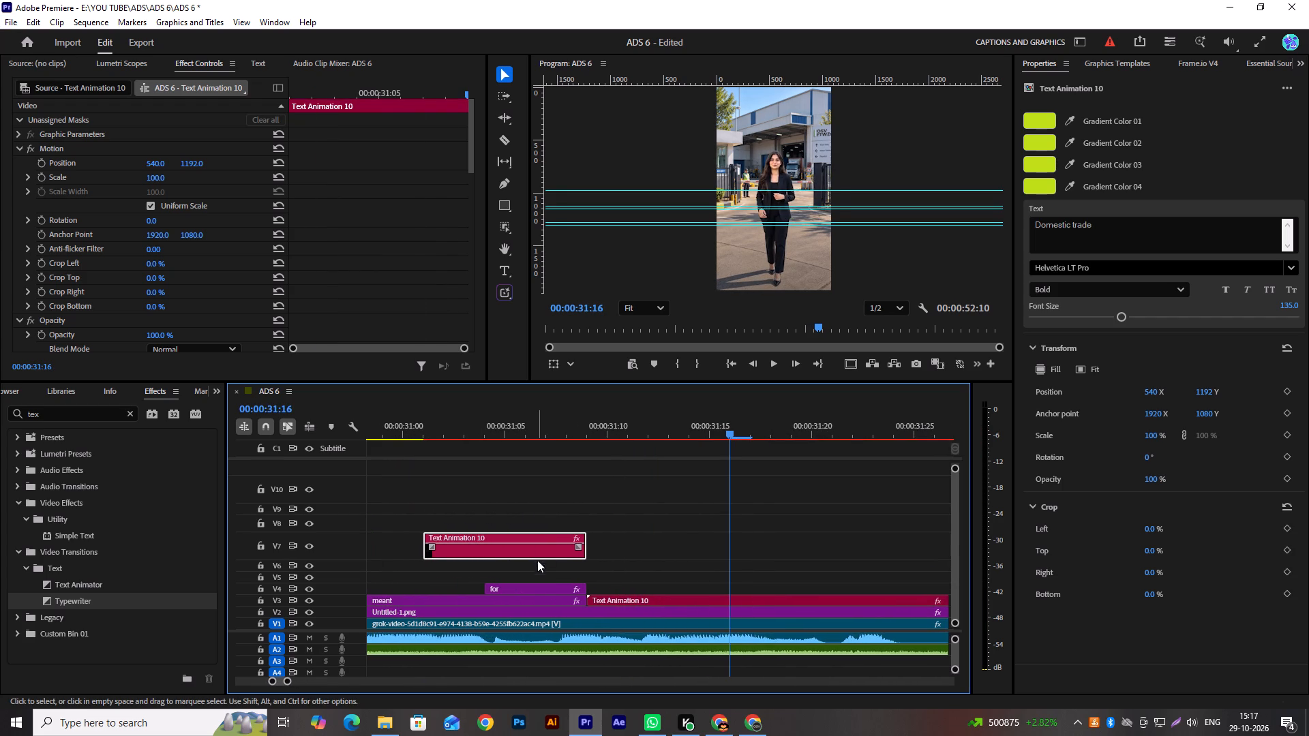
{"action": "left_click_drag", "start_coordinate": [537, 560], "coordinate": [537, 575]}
Check the "meant for Domestic trade" captions in playback, with track V5 hidden and shown.
{"action": "scroll", "coordinate": [529, 551], "scroll_direction": "up", "scroll_amount": 5}
{"action": "scroll", "coordinate": [542, 542], "scroll_direction": "down", "scroll_amount": 7, "text": "alt"}
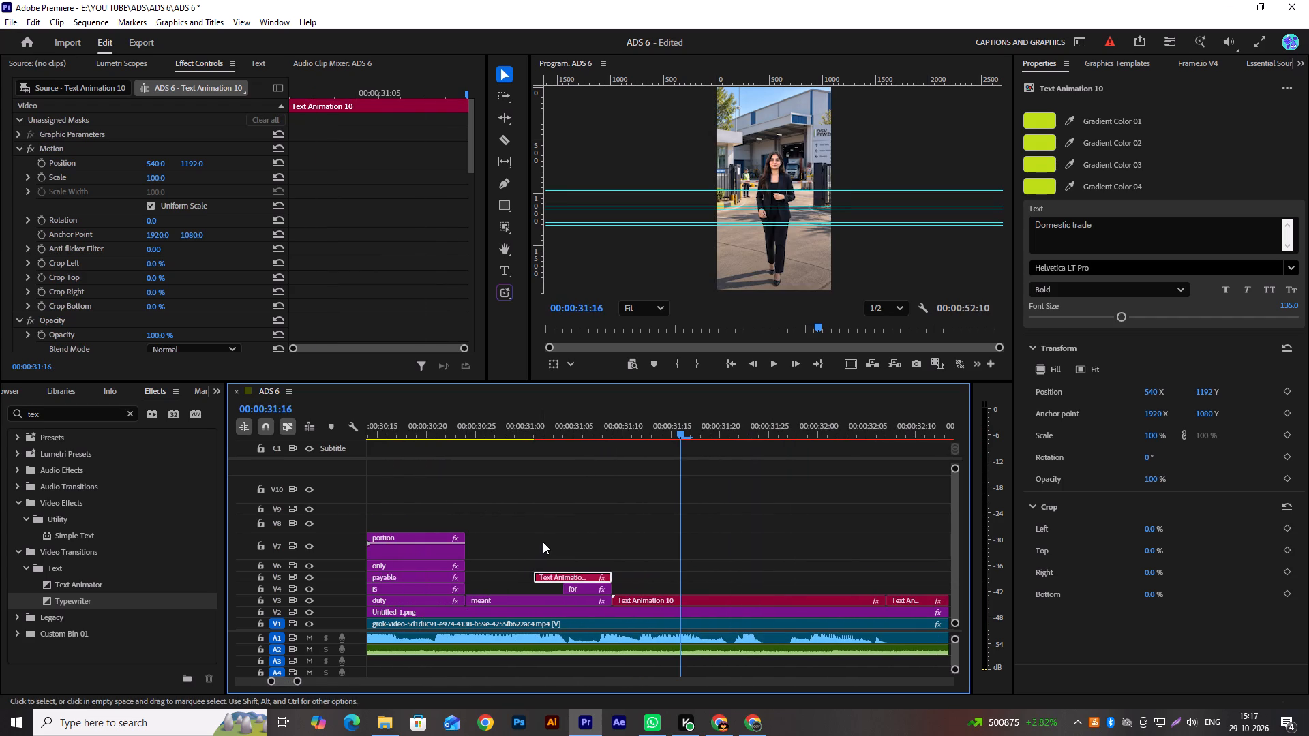
{"action": "scroll", "coordinate": [597, 532], "scroll_direction": "down", "scroll_amount": 5}
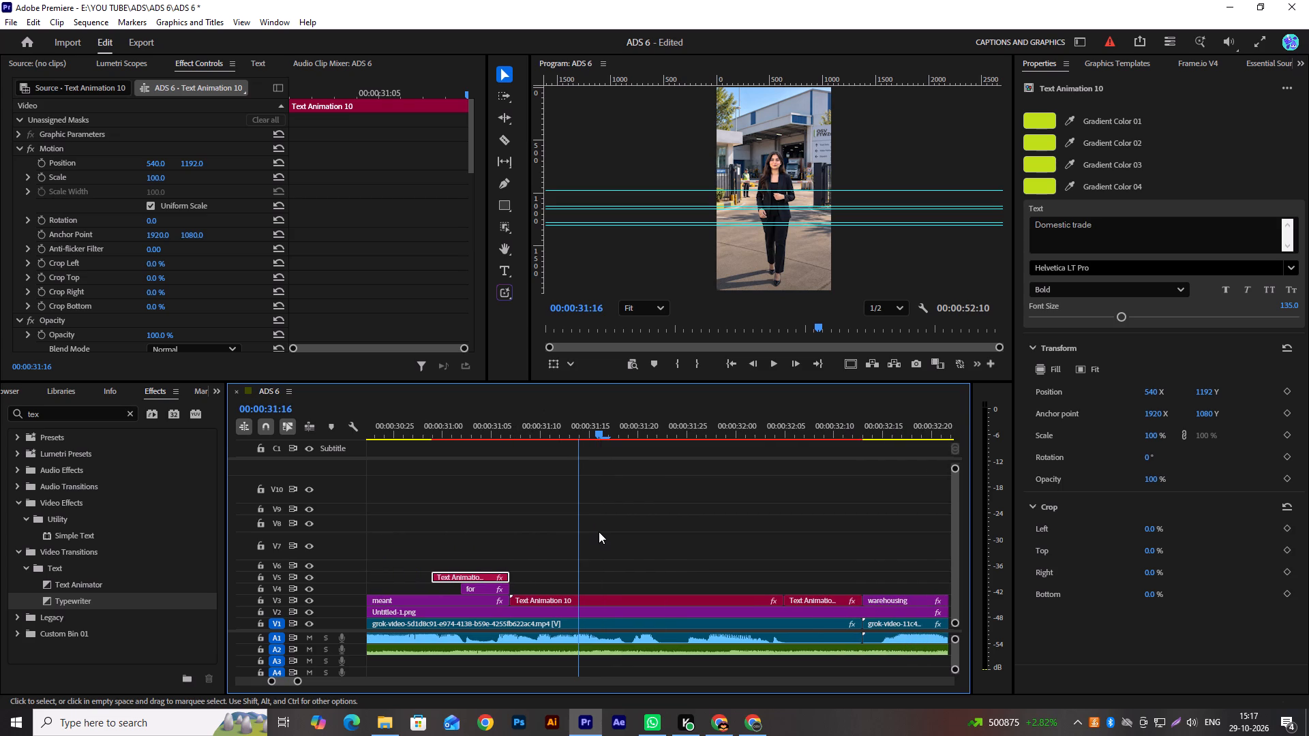
{"action": "key", "text": "space"}
{"action": "key", "text": "space"}
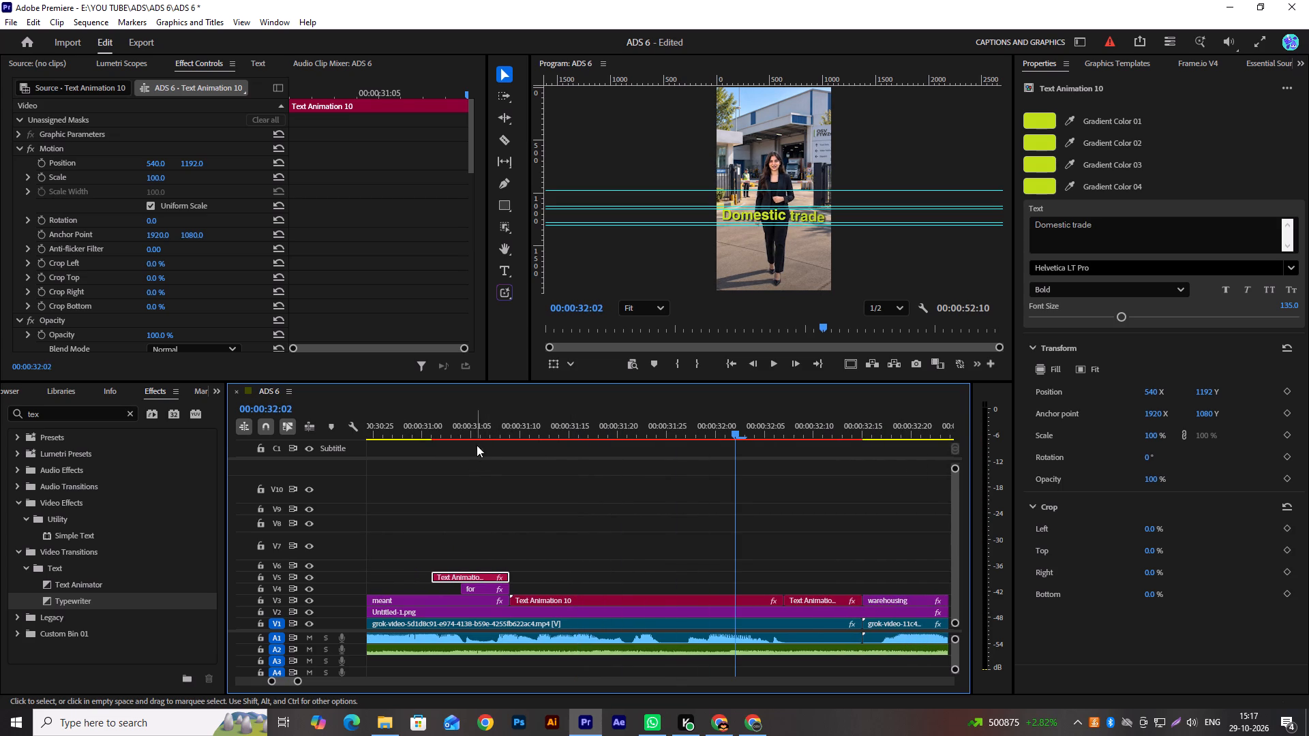
{"action": "left_click_drag", "start_coordinate": [488, 433], "coordinate": [388, 466]}
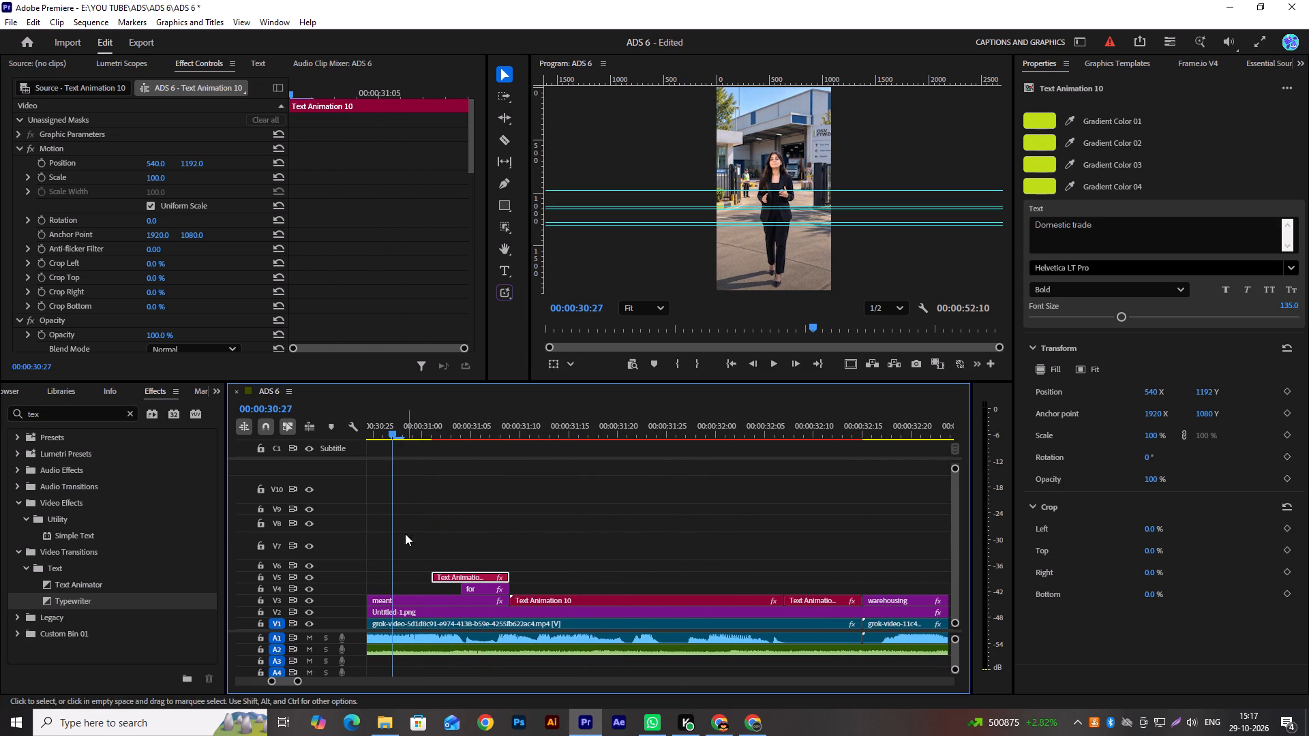
{"action": "left_click", "coordinate": [307, 576]}
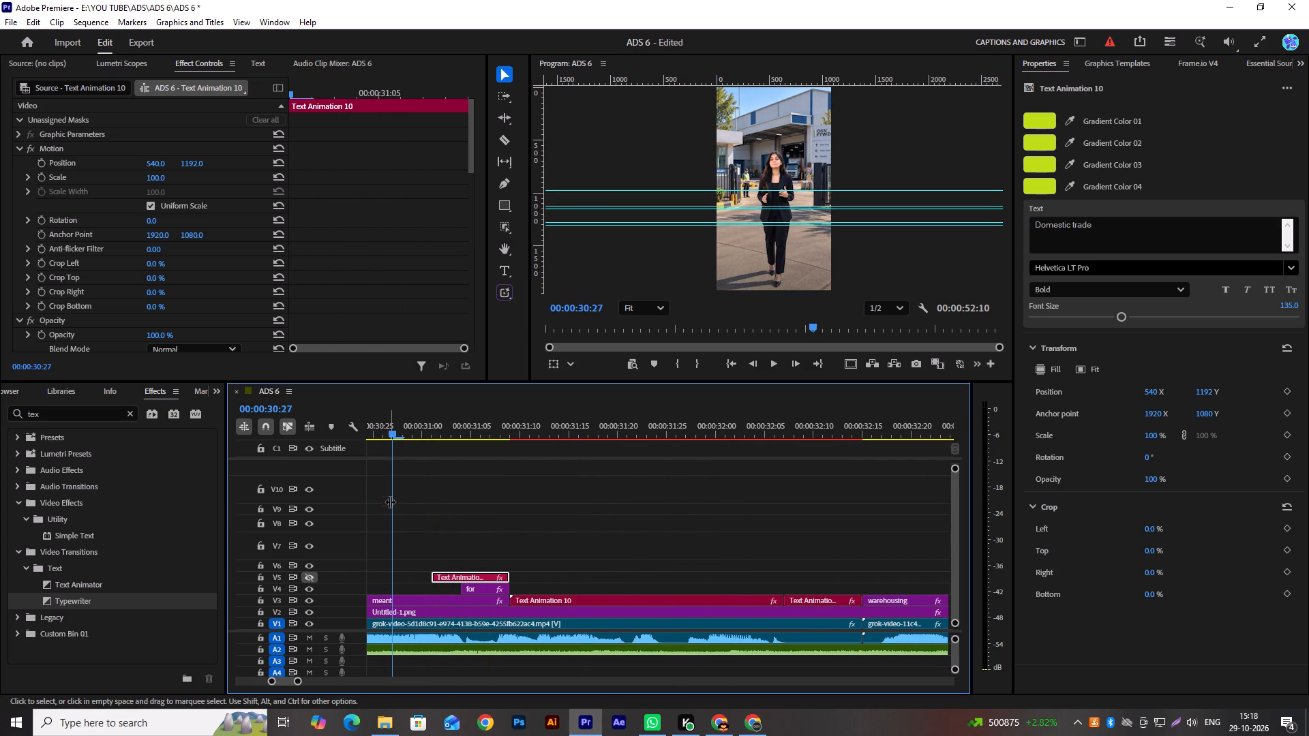
{"action": "left_click_drag", "start_coordinate": [437, 432], "coordinate": [499, 459]}
{"action": "left_click", "coordinate": [312, 575]}
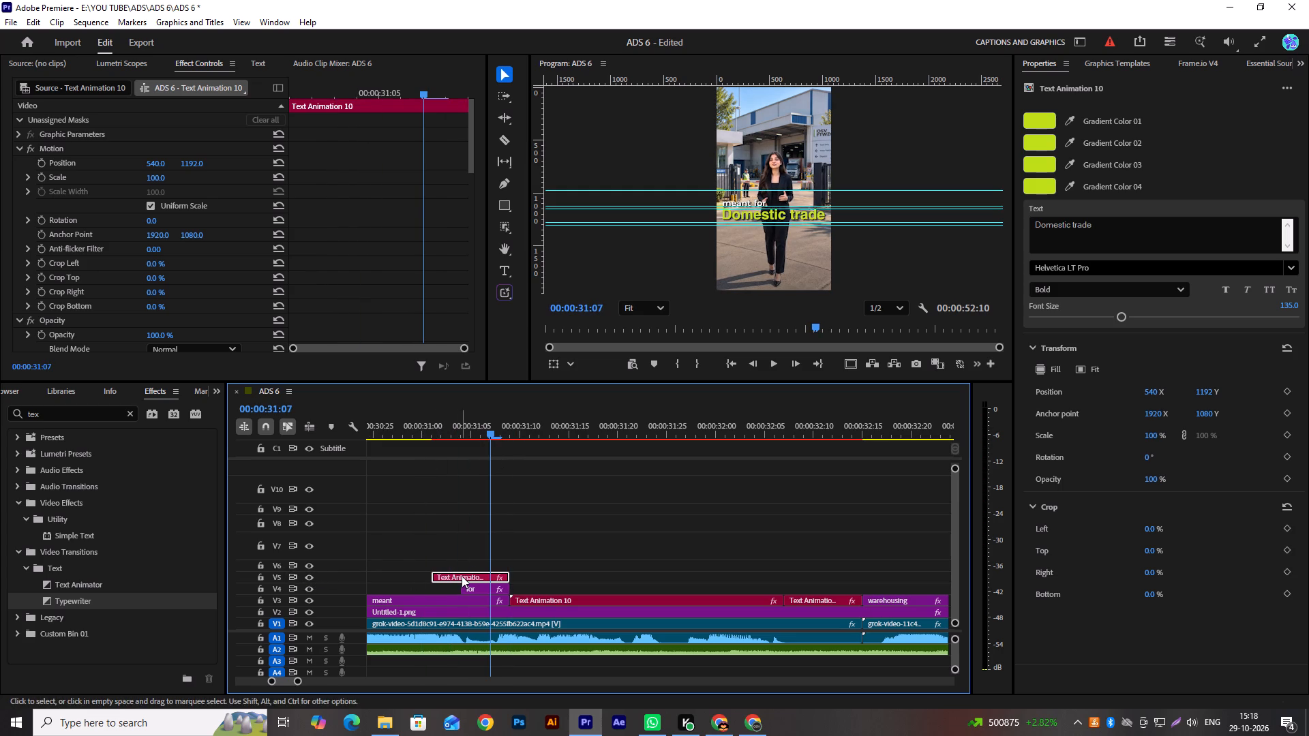
{"action": "left_click", "coordinate": [307, 579]}
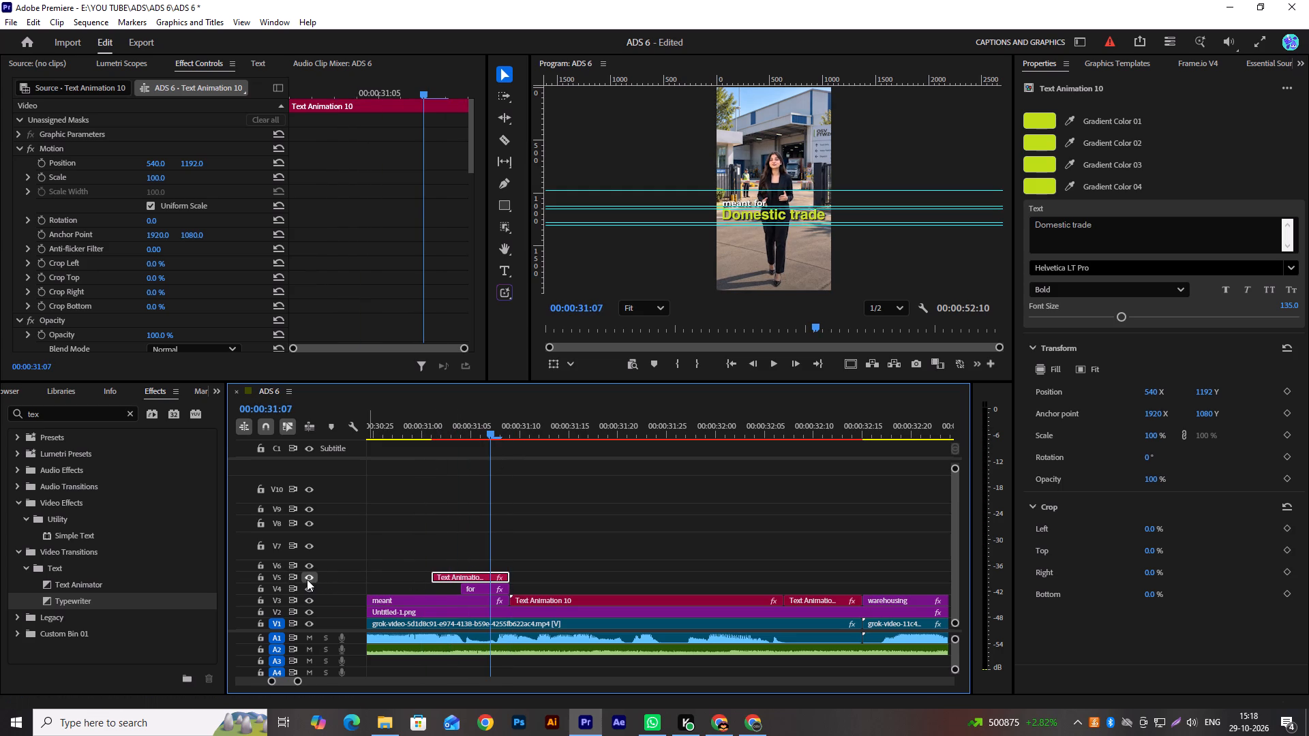
{"action": "left_click", "coordinate": [307, 579]}
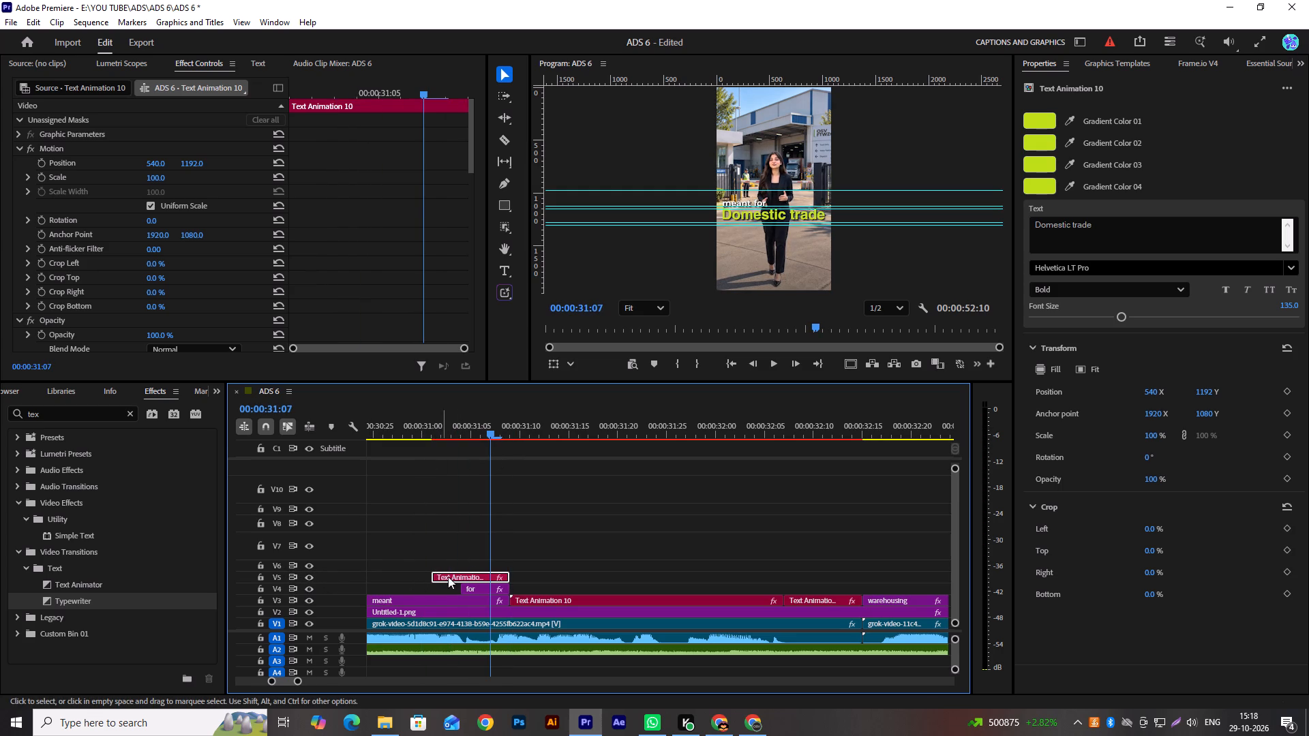
Delete the short Text Animation 10 clip above the "for" caption on V5 and replay the section.
{"action": "left_click", "coordinate": [458, 577]}
{"action": "key", "text": "Delete"}
{"action": "key", "text": "space"}
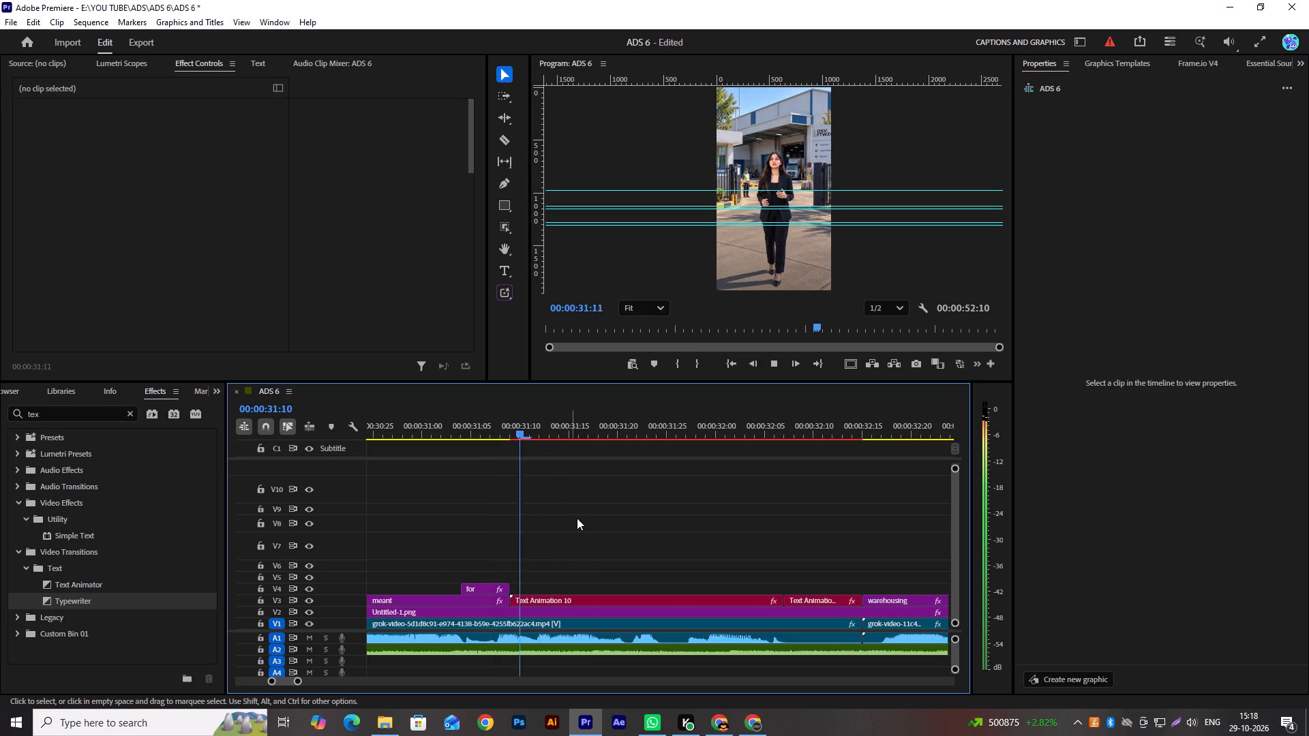
{"action": "scroll", "coordinate": [584, 517], "scroll_direction": "down", "scroll_amount": 1}
{"action": "key", "text": "space"}
{"action": "scroll", "coordinate": [584, 517], "scroll_direction": "up", "scroll_amount": 5}
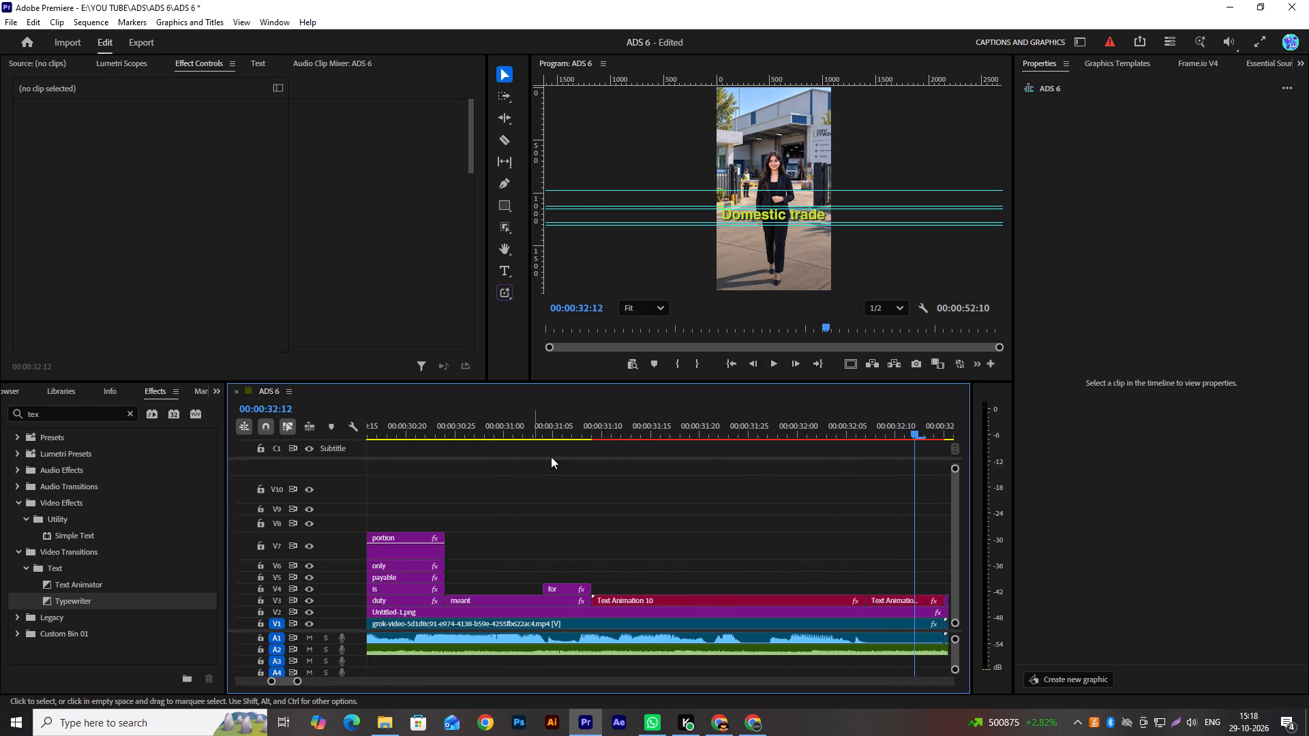
{"action": "left_click_drag", "start_coordinate": [547, 431], "coordinate": [462, 485]}
{"action": "key", "text": "space"}
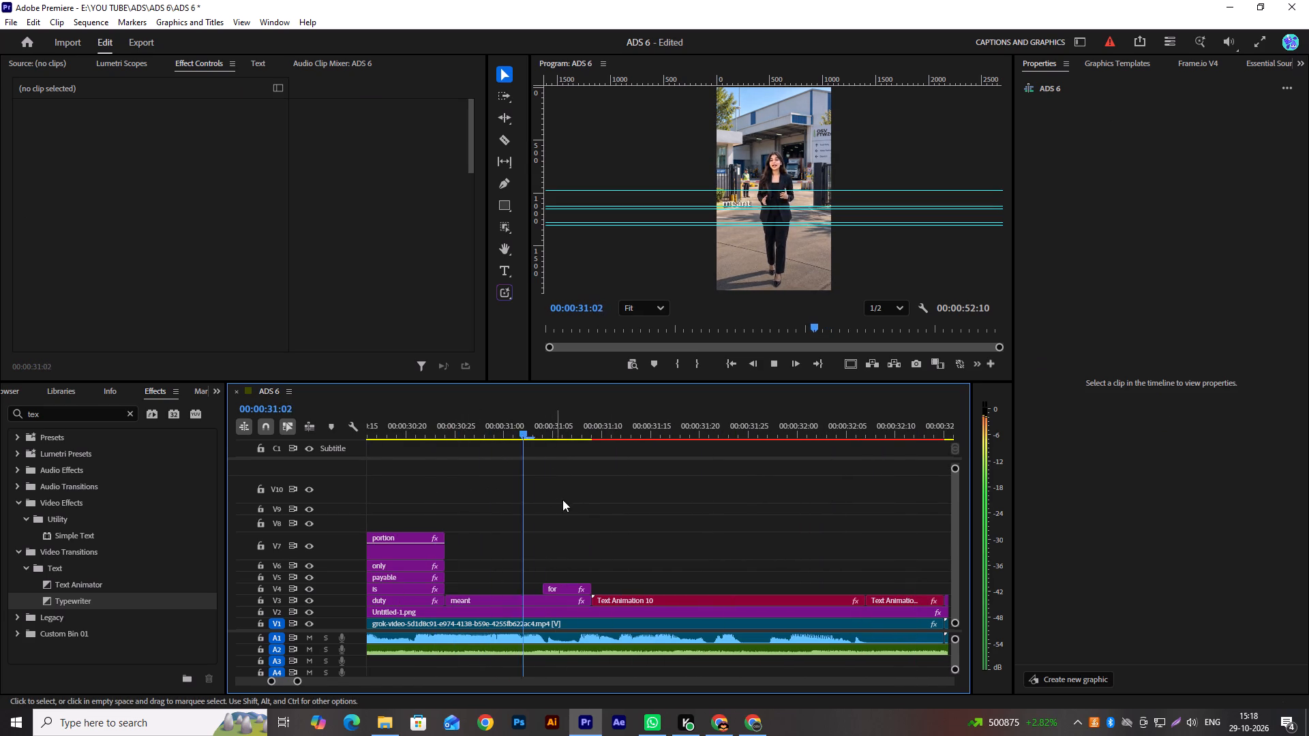
{"action": "key", "text": "space"}
Move the two consecutive "Domestic trade" Text Animation 10 clips from V3 up to V5, keeping their timing.
{"action": "scroll", "coordinate": [750, 542], "scroll_direction": "down", "scroll_amount": 3}
{"action": "left_click_drag", "start_coordinate": [764, 565], "coordinate": [807, 591]}
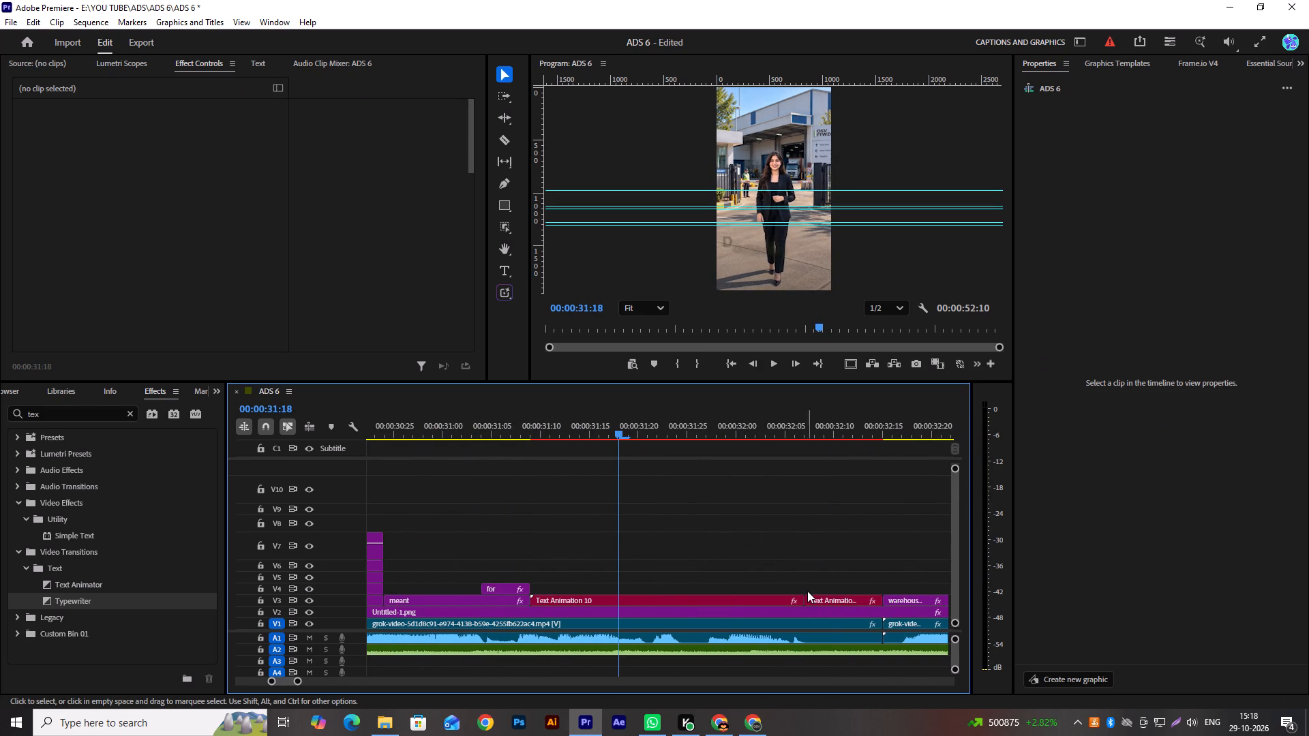
{"action": "left_click_drag", "start_coordinate": [807, 591], "coordinate": [811, 592]}
{"action": "left_click_drag", "start_coordinate": [761, 563], "coordinate": [823, 600]}
{"action": "left_click_drag", "start_coordinate": [780, 600], "coordinate": [777, 581]}
Extend the ends of the "meant" and "for" captions to the start of the "warehousing" caption and play through.
{"action": "left_click_drag", "start_coordinate": [559, 595], "coordinate": [523, 589]}
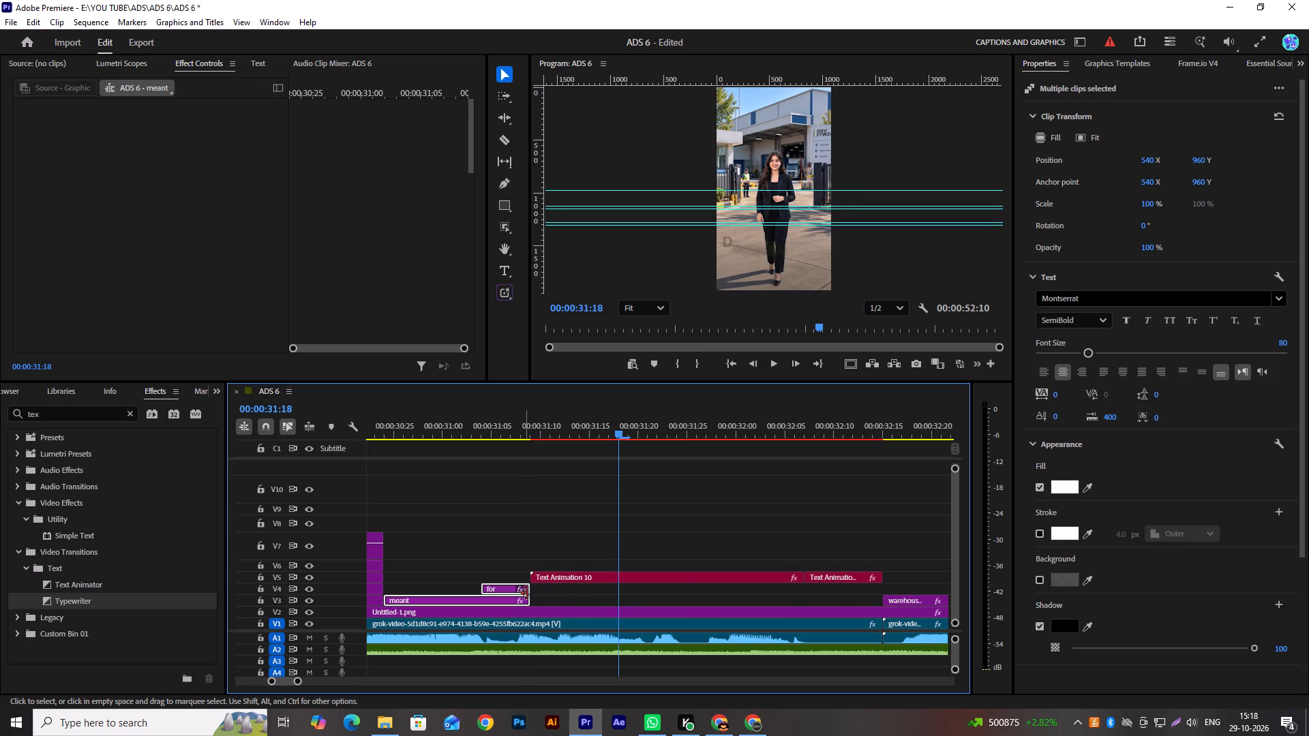
{"action": "left_click_drag", "start_coordinate": [527, 594], "coordinate": [891, 588]}
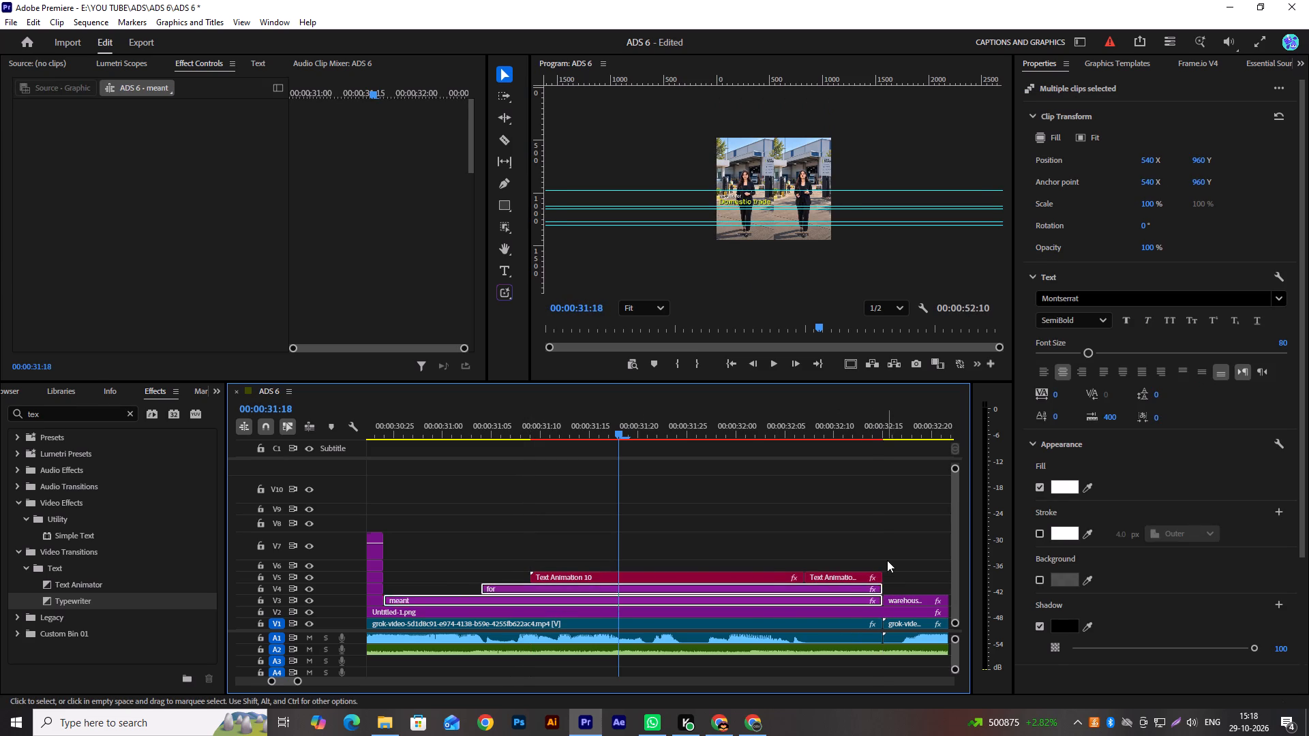
{"action": "scroll", "coordinate": [886, 560], "scroll_direction": "down", "scroll_amount": 7}
{"action": "key", "text": "space"}
{"action": "scroll", "coordinate": [762, 527], "scroll_direction": "down", "scroll_amount": 3}
{"action": "key", "text": "space"}
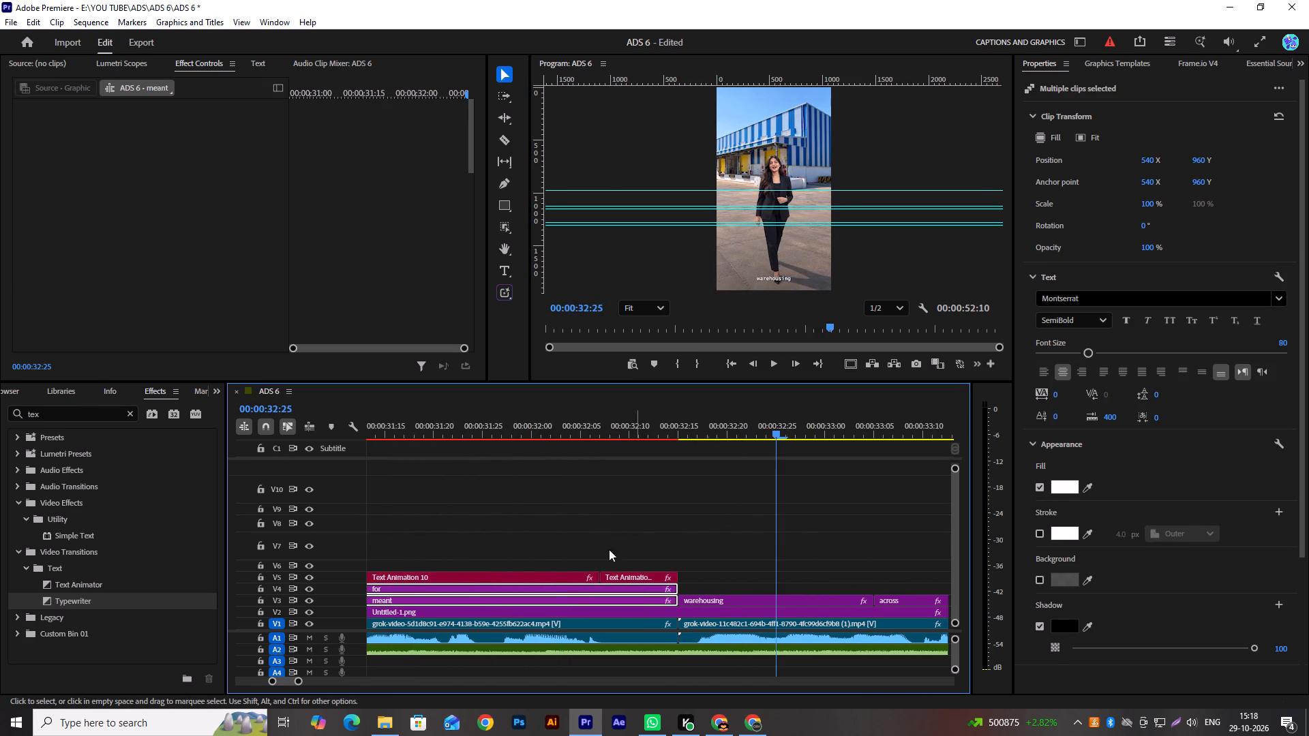
Play briefly through the "warehousing" caption and save the project.
{"action": "left_click", "coordinate": [584, 527]}
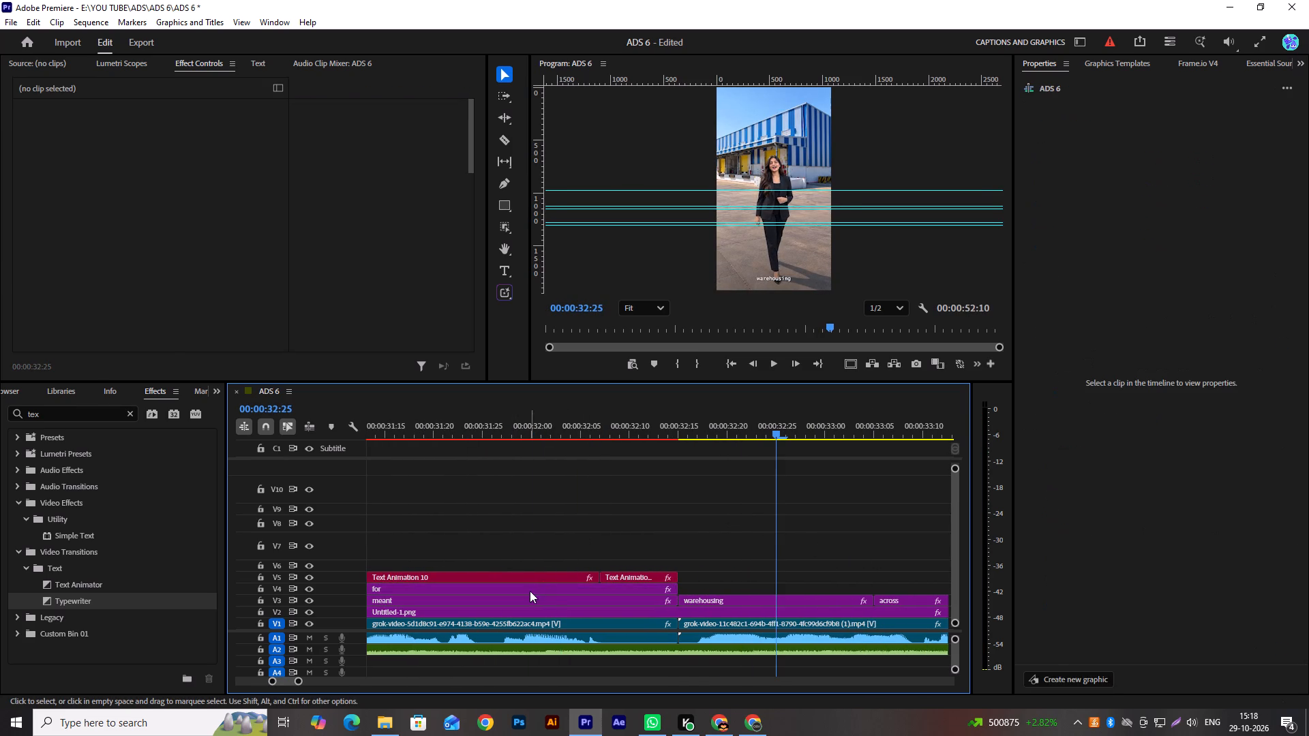
{"action": "left_click", "coordinate": [530, 592]}
{"action": "left_click", "coordinate": [541, 586]}
{"action": "left_click", "coordinate": [545, 595]}
{"action": "scroll", "coordinate": [661, 533], "scroll_direction": "down", "scroll_amount": 2}
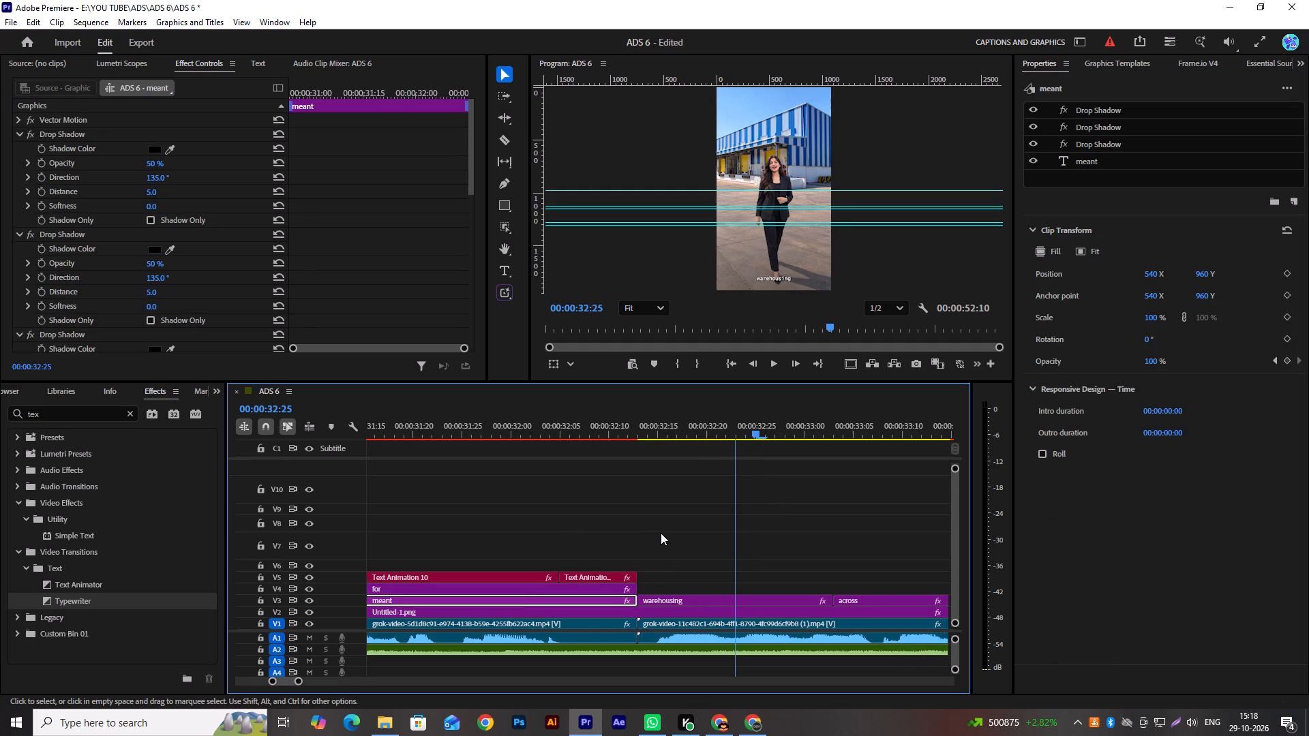
{"action": "key", "text": "space"}
{"action": "key", "text": "space"}
{"action": "key", "text": "ctrl+s"}
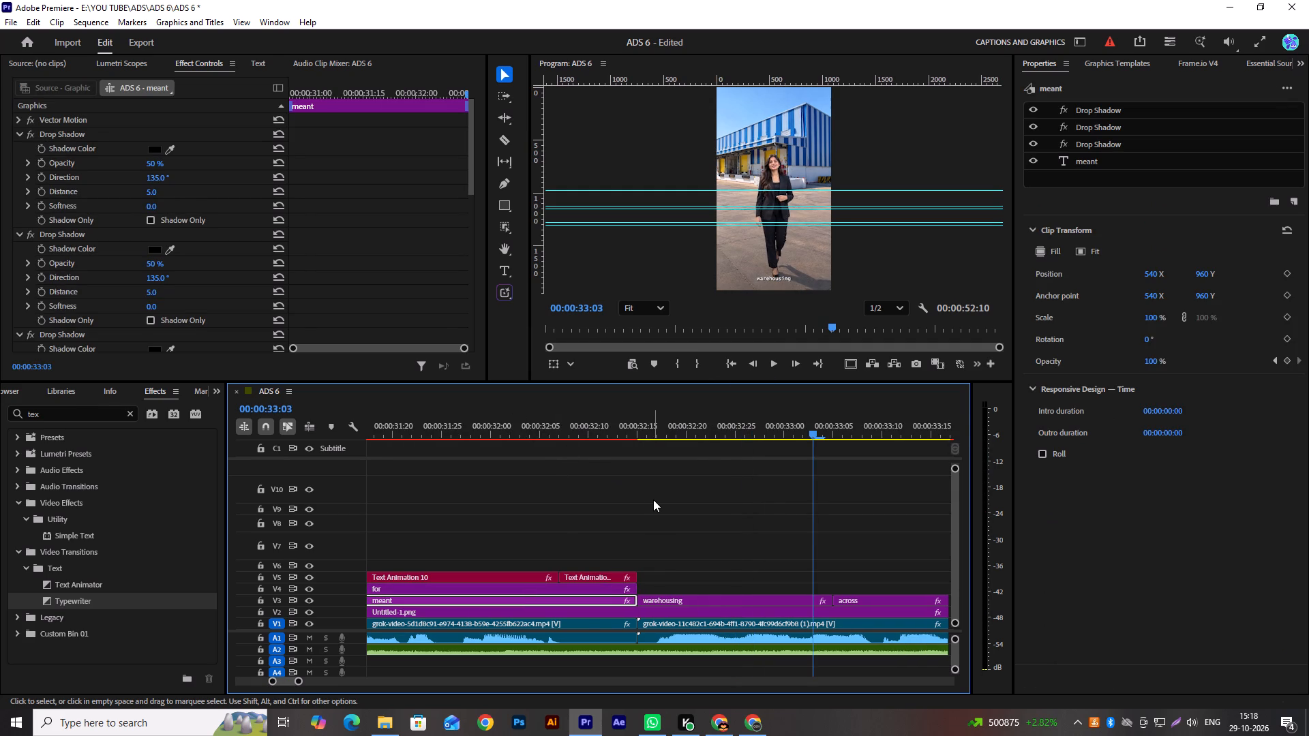
Move the "locations." caption from V5 down to V4 and extend its end to the start of the "Hassle" caption.
{"action": "scroll", "coordinate": [653, 500], "scroll_direction": "down", "scroll_amount": 10}
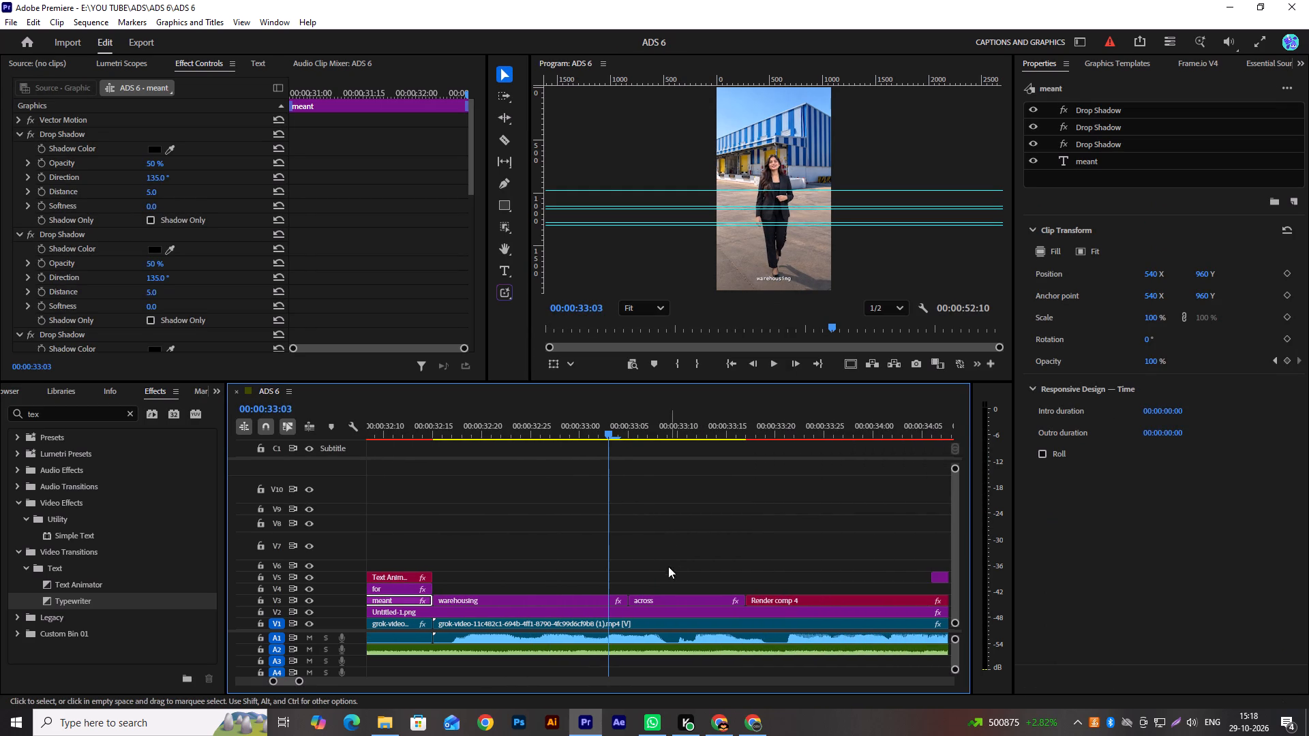
{"action": "scroll", "coordinate": [744, 545], "scroll_direction": "down", "scroll_amount": 16}
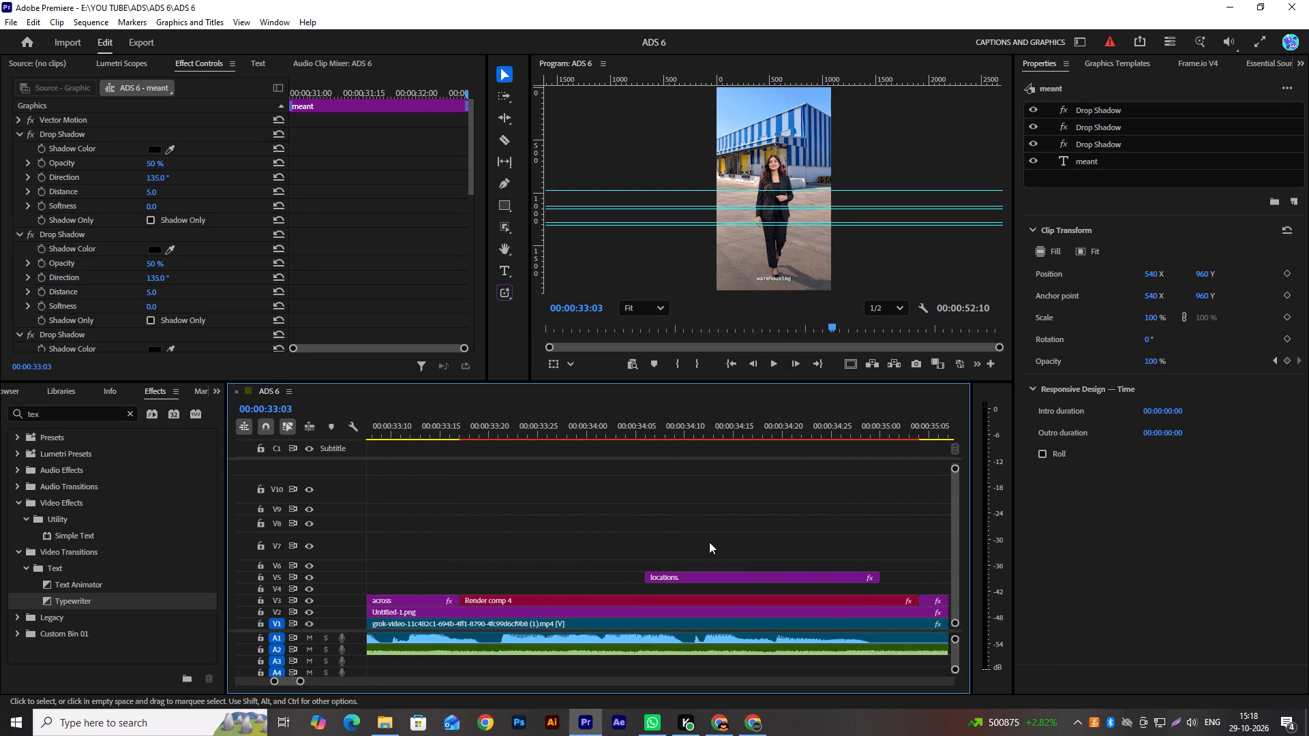
{"action": "scroll", "coordinate": [709, 542], "scroll_direction": "down", "scroll_amount": 4}
{"action": "scroll", "coordinate": [709, 538], "scroll_direction": "up", "scroll_amount": 8}
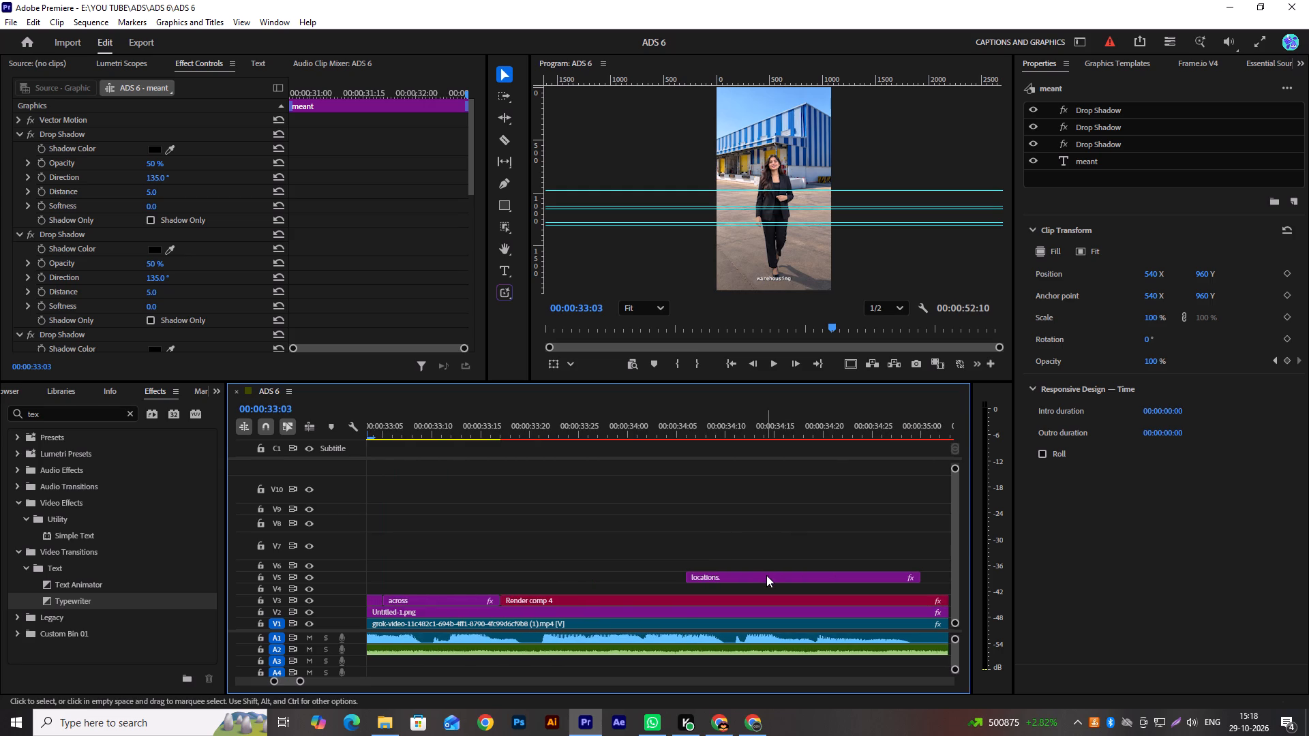
{"action": "left_click_drag", "start_coordinate": [766, 577], "coordinate": [766, 589]}
{"action": "scroll", "coordinate": [765, 566], "scroll_direction": "down", "scroll_amount": 6}
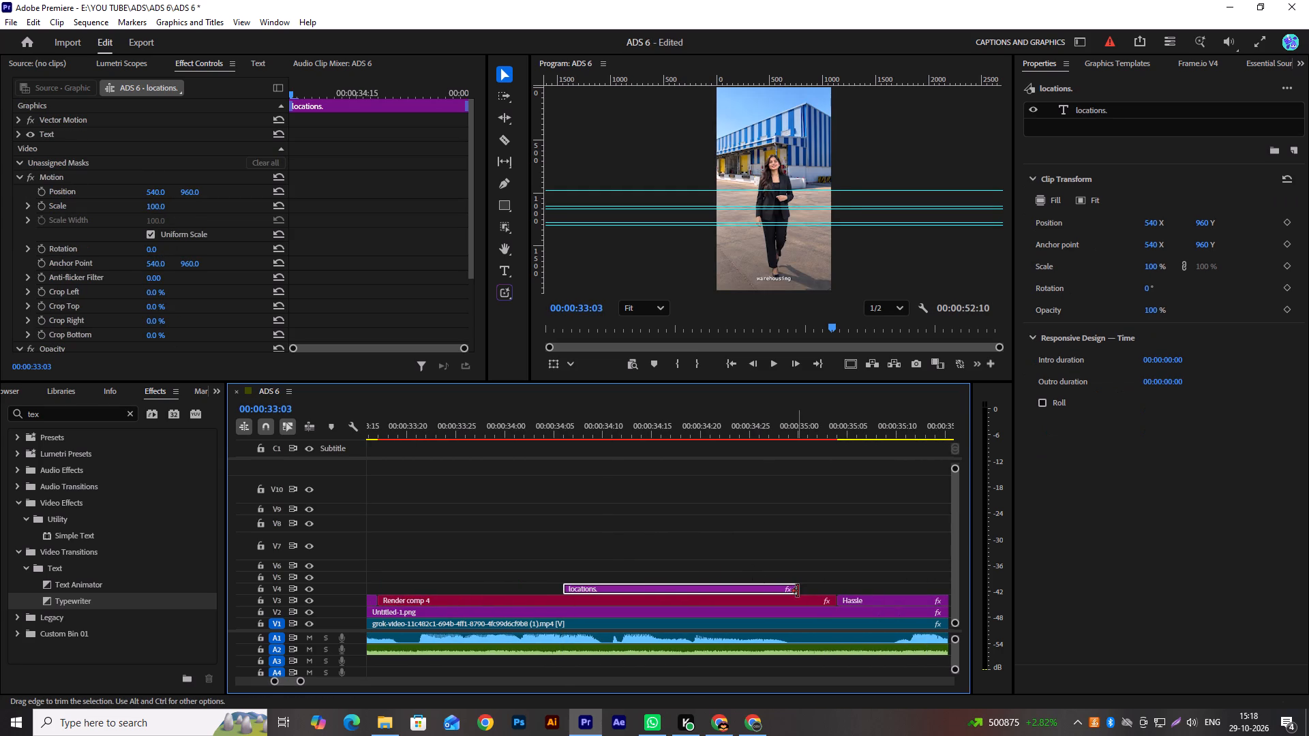
{"action": "left_click_drag", "start_coordinate": [798, 591], "coordinate": [830, 594]}
{"action": "left_click", "coordinate": [830, 594]}
{"action": "left_click_drag", "start_coordinate": [826, 587], "coordinate": [826, 589]}
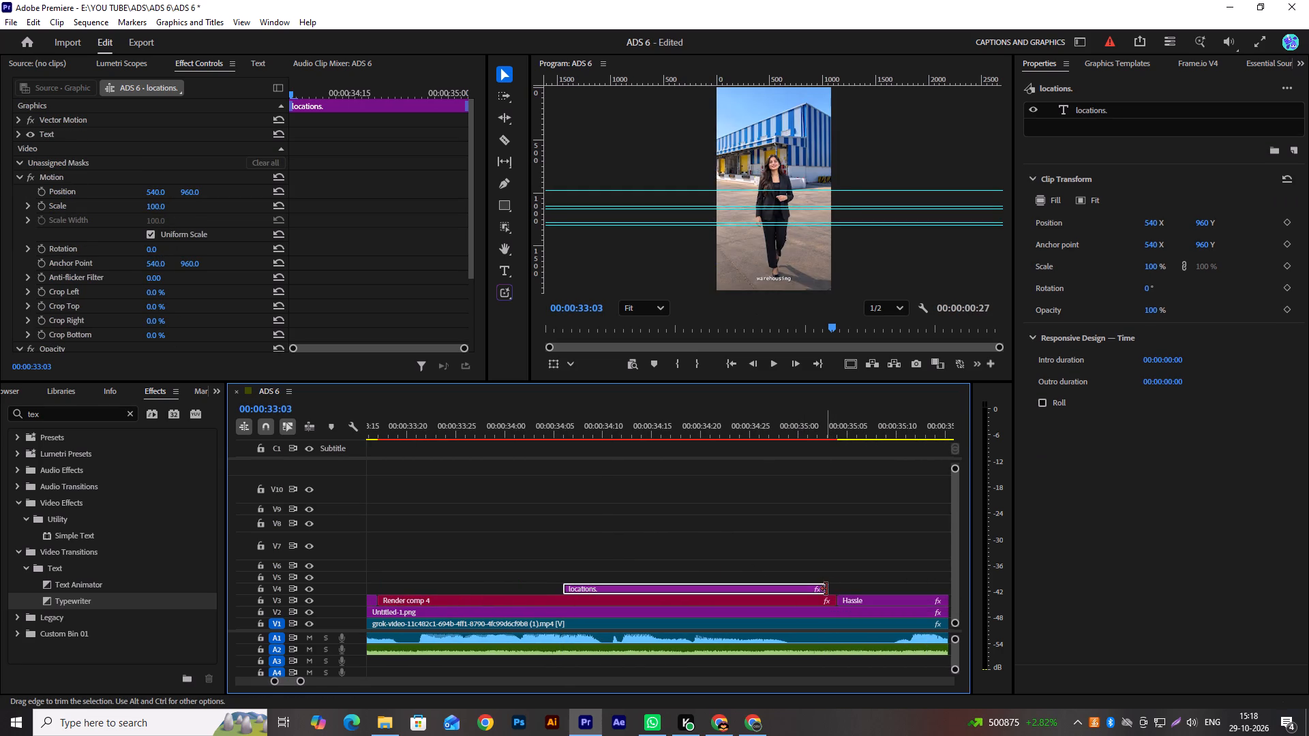
{"action": "left_click_drag", "start_coordinate": [826, 589], "coordinate": [832, 590]}
Check the "locations." section in playback and split the "Pan- India" Render comp 4 clip on V3 at 00:00:34:19.
{"action": "scroll", "coordinate": [678, 551], "scroll_direction": "up", "scroll_amount": 12}
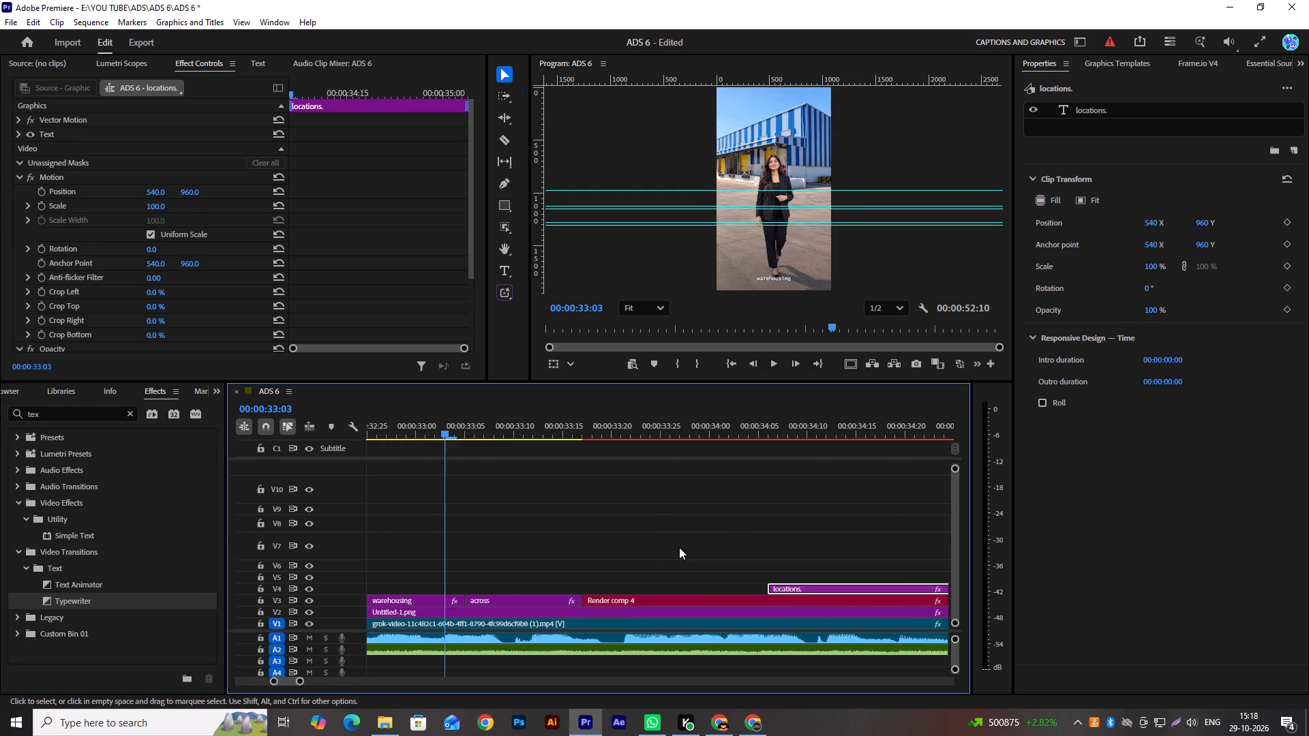
{"action": "scroll", "coordinate": [679, 547], "scroll_direction": "up", "scroll_amount": 2}
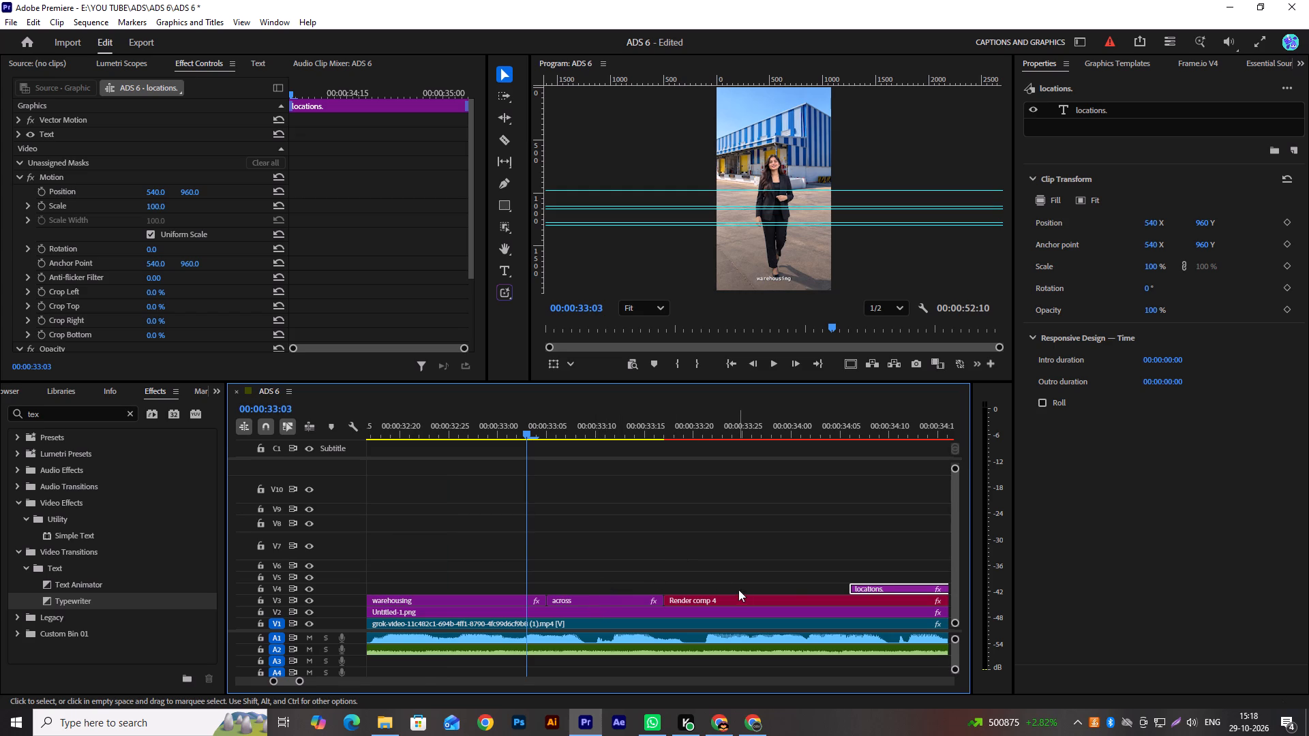
{"action": "scroll", "coordinate": [749, 582], "scroll_direction": "down", "scroll_amount": 19}
{"action": "left_click_drag", "start_coordinate": [671, 435], "coordinate": [649, 434]}
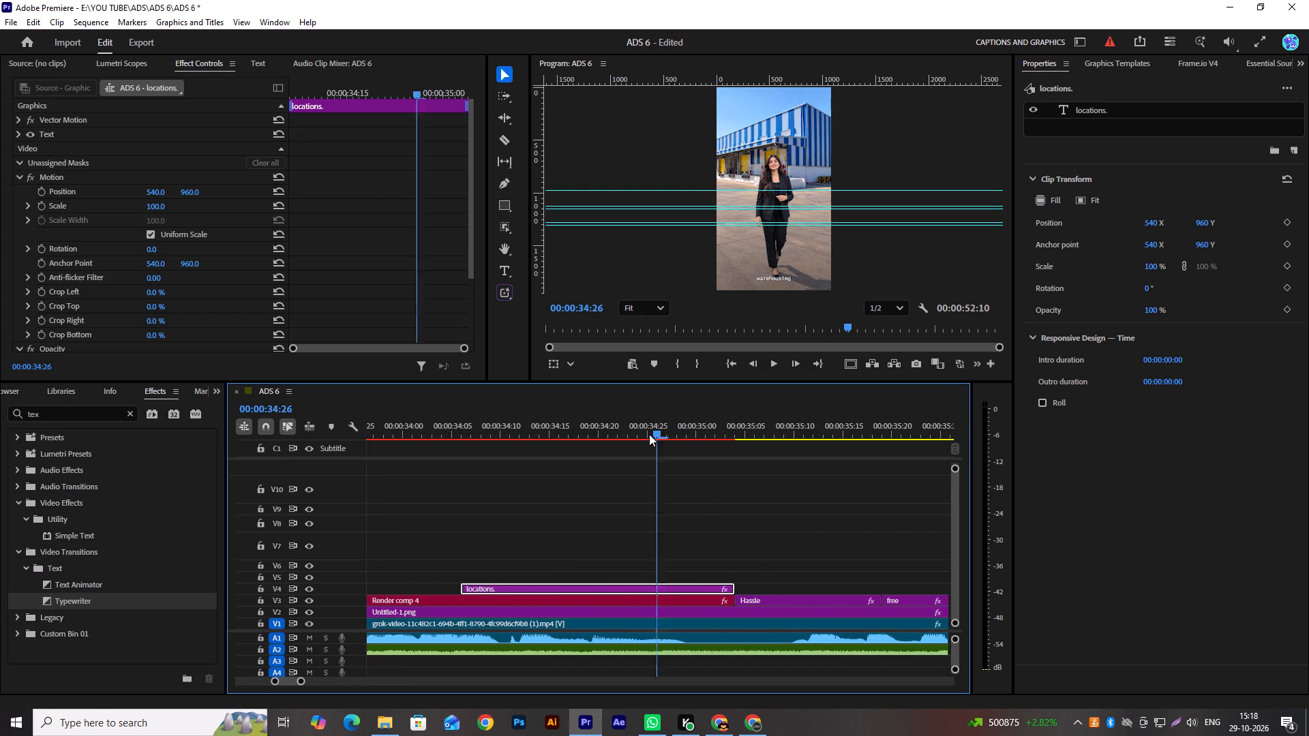
{"action": "left_click_drag", "start_coordinate": [649, 434], "coordinate": [625, 435]}
{"action": "left_click_drag", "start_coordinate": [625, 435], "coordinate": [558, 460]}
{"action": "key", "text": "space"}
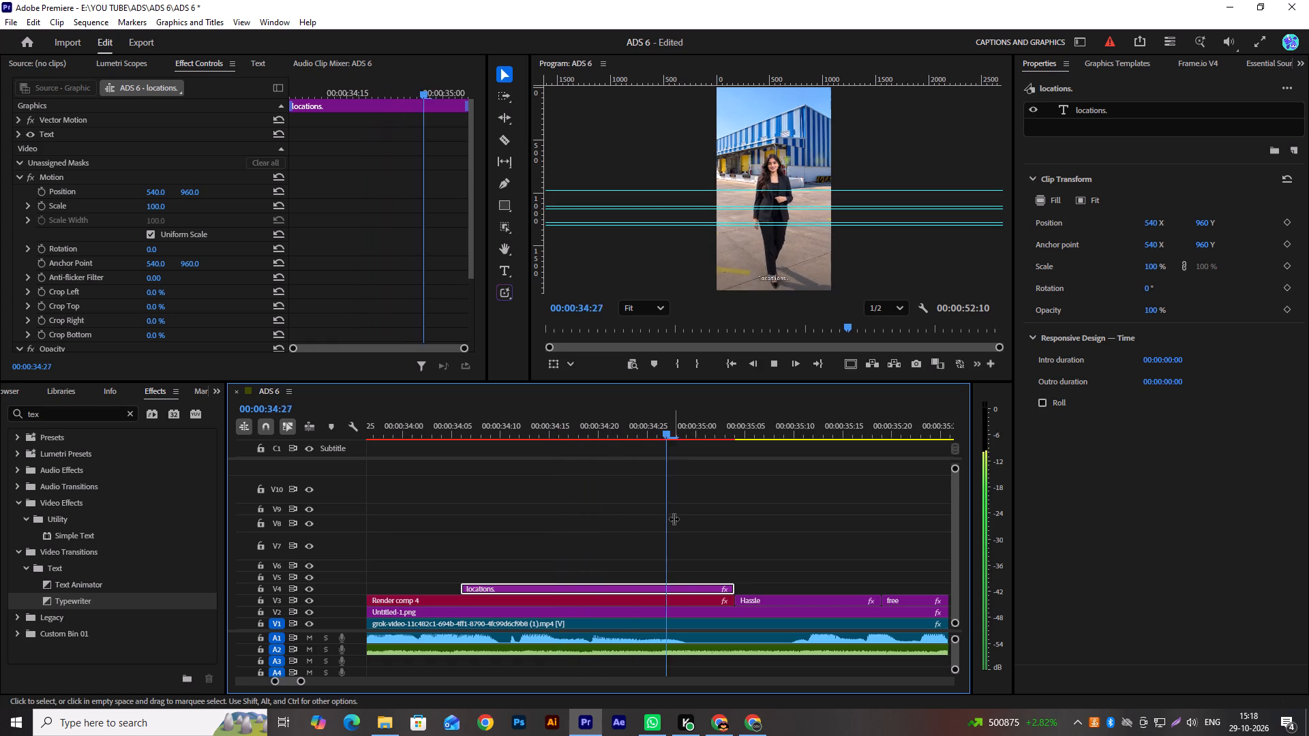
{"action": "key", "text": "space"}
{"action": "left_click_drag", "start_coordinate": [674, 432], "coordinate": [587, 464]}
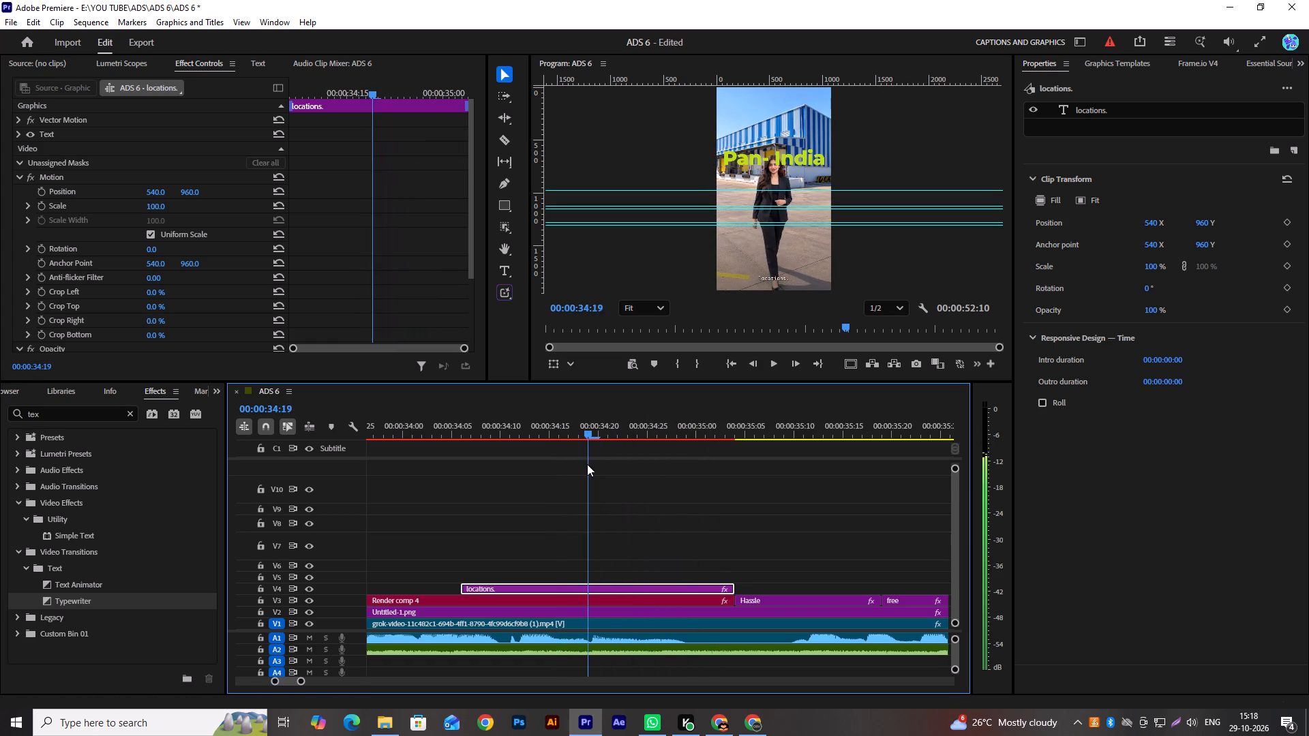
{"action": "left_click_drag", "start_coordinate": [587, 464], "coordinate": [587, 477]}
{"action": "left_click_drag", "start_coordinate": [587, 477], "coordinate": [582, 478]}
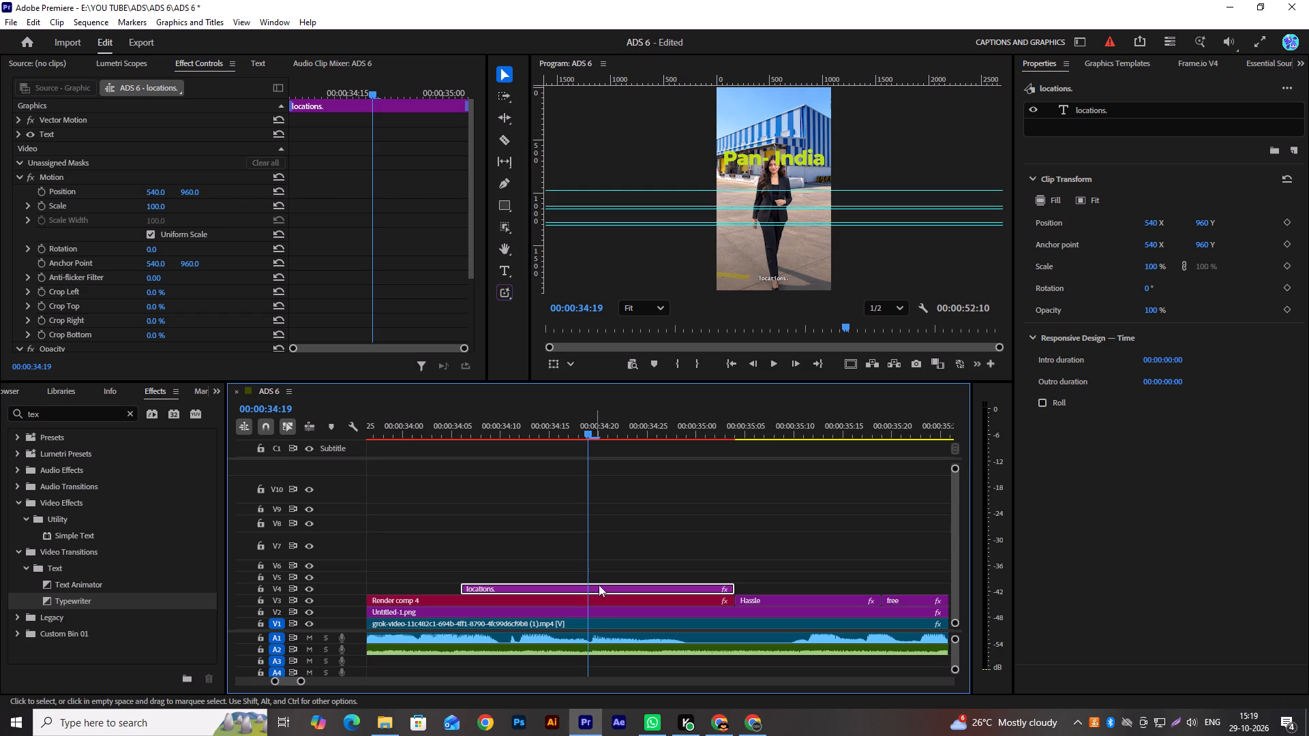
{"action": "key", "text": "c"}
{"action": "left_click", "coordinate": [590, 602]}
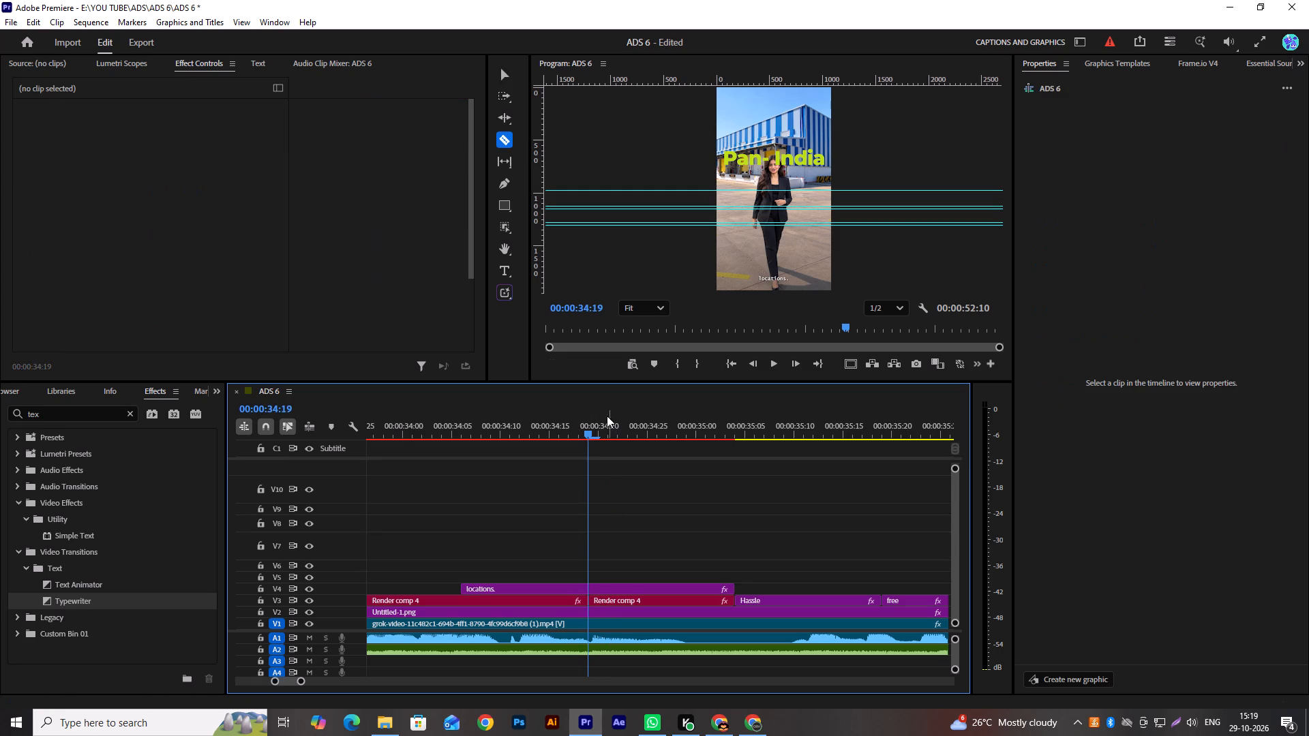
Split the "Pan- India" Render comp 4 clip on V3 again at 00:00:34:04, just before the "locations." caption.
{"action": "left_click_drag", "start_coordinate": [590, 435], "coordinate": [435, 473]}
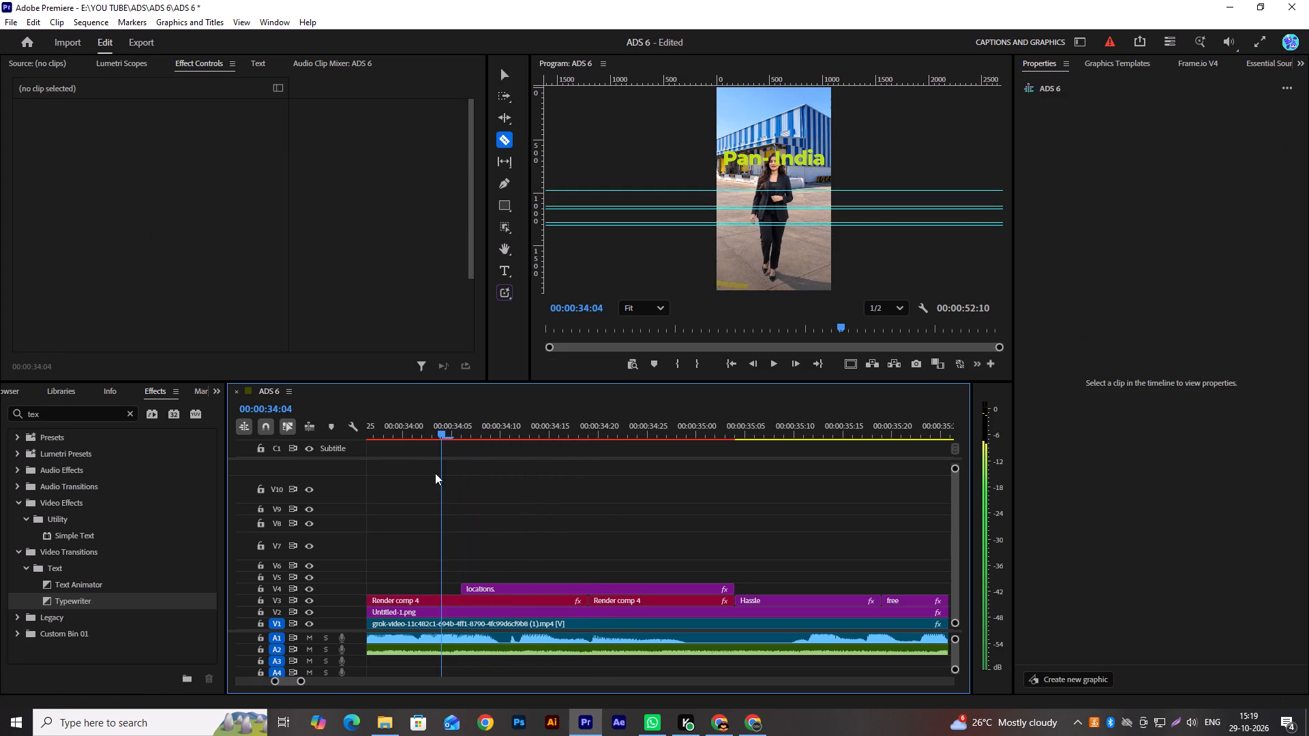
{"action": "left_click_drag", "start_coordinate": [435, 473], "coordinate": [438, 495]}
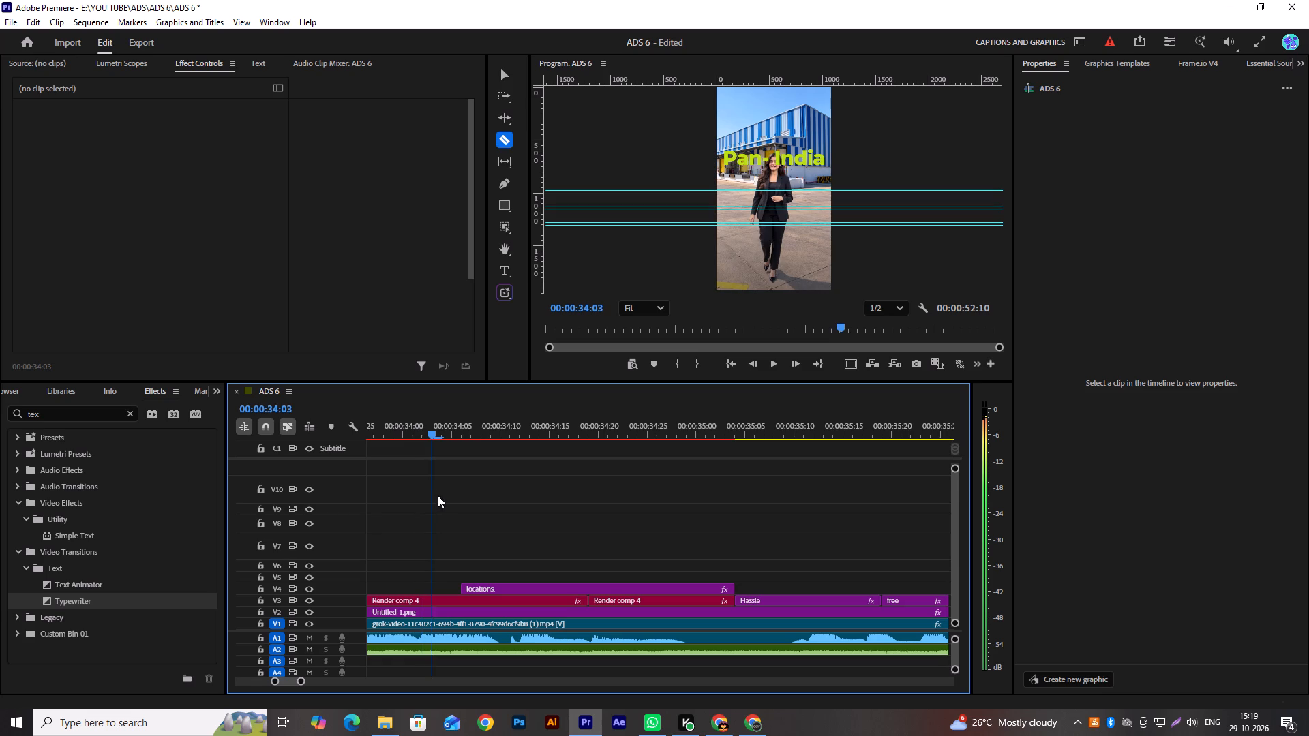
{"action": "left_click_drag", "start_coordinate": [438, 495], "coordinate": [442, 505]}
{"action": "left_click", "coordinate": [443, 602]}
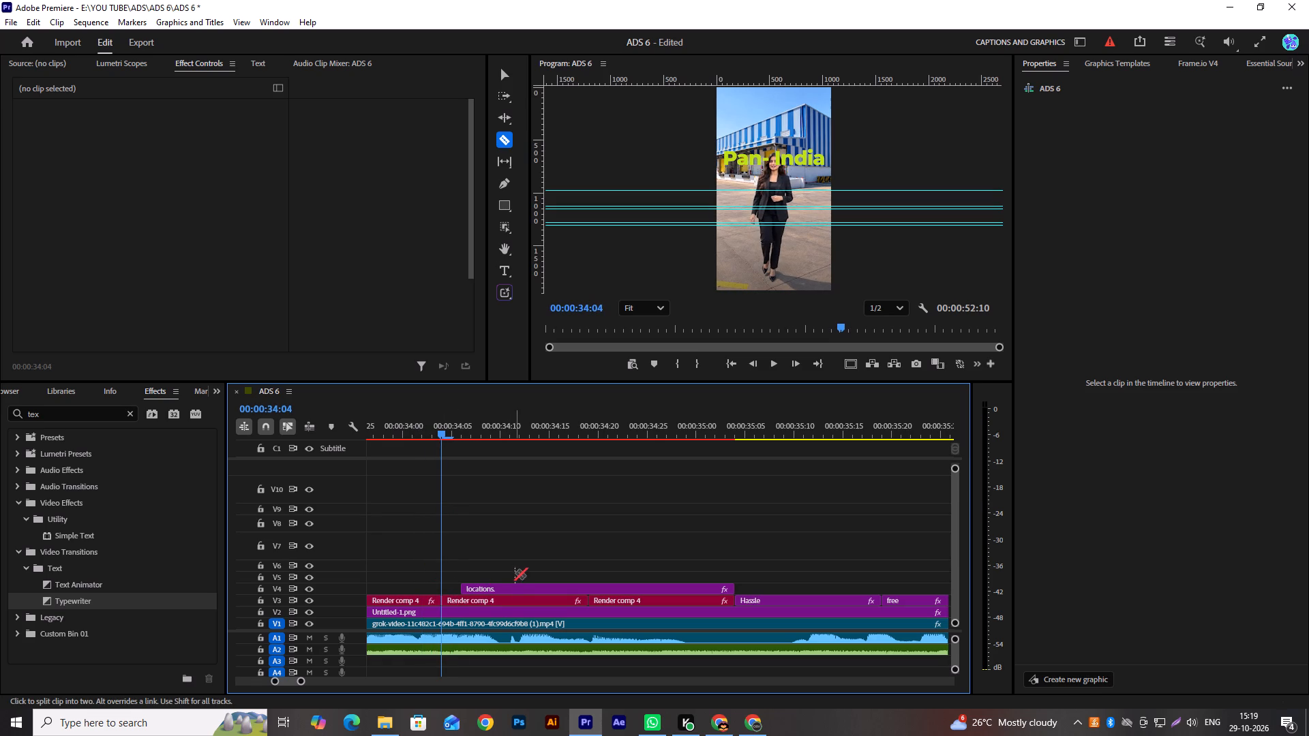
Delete the last Render comp 4 piece on V3, between 00:00:34:19 and the "Hassle" caption.
{"action": "key", "text": "v"}
{"action": "left_click", "coordinate": [625, 598]}
{"action": "key", "text": "Delete"}
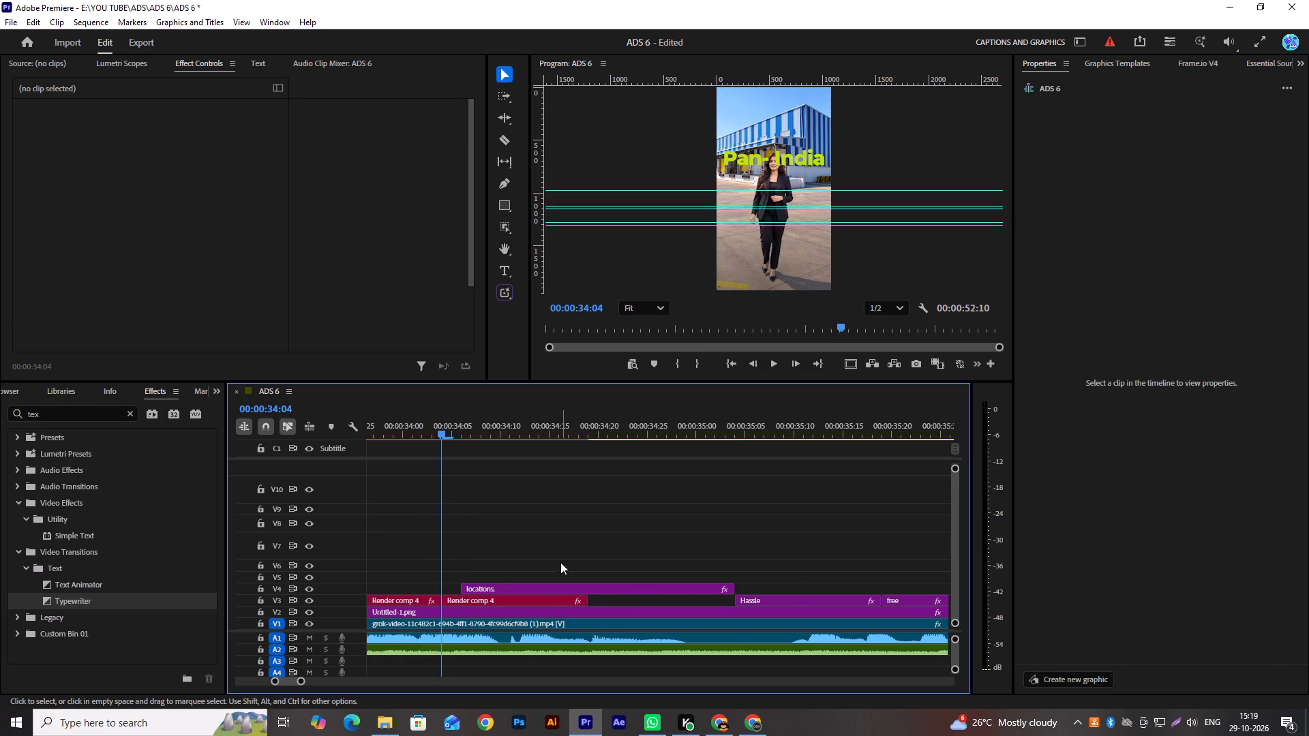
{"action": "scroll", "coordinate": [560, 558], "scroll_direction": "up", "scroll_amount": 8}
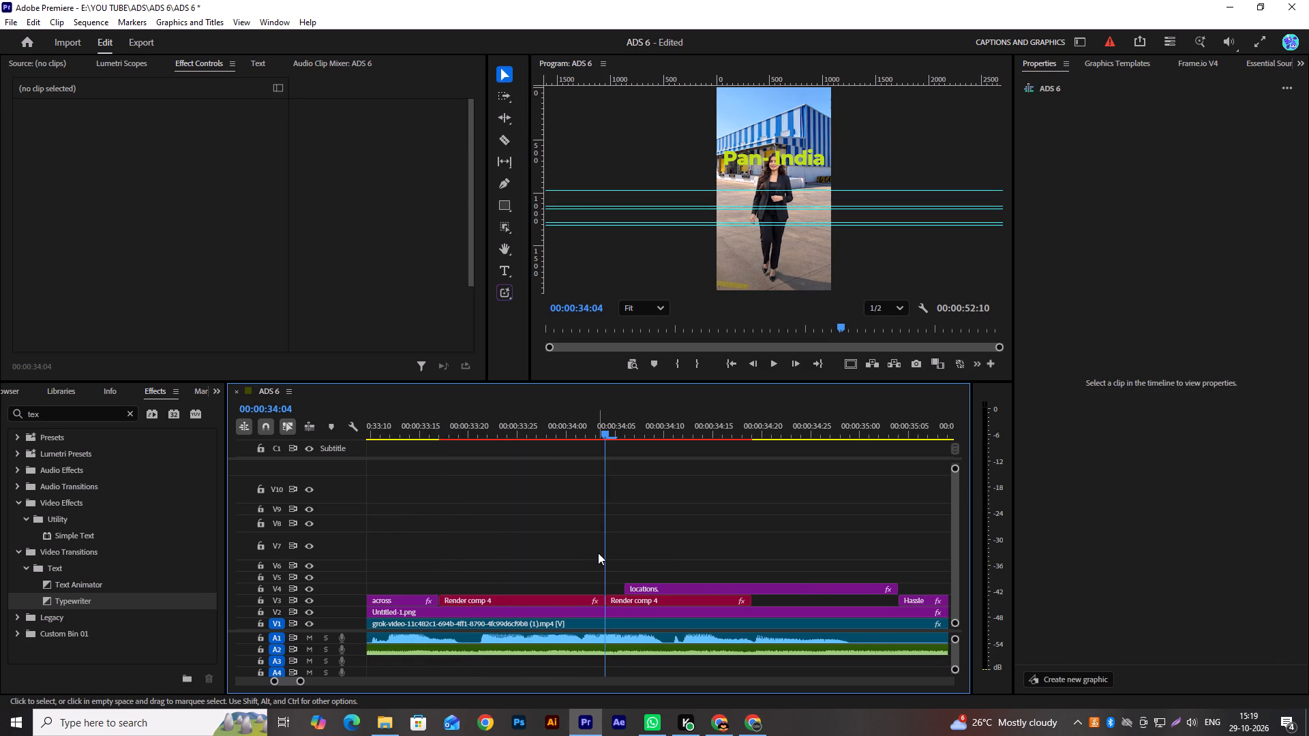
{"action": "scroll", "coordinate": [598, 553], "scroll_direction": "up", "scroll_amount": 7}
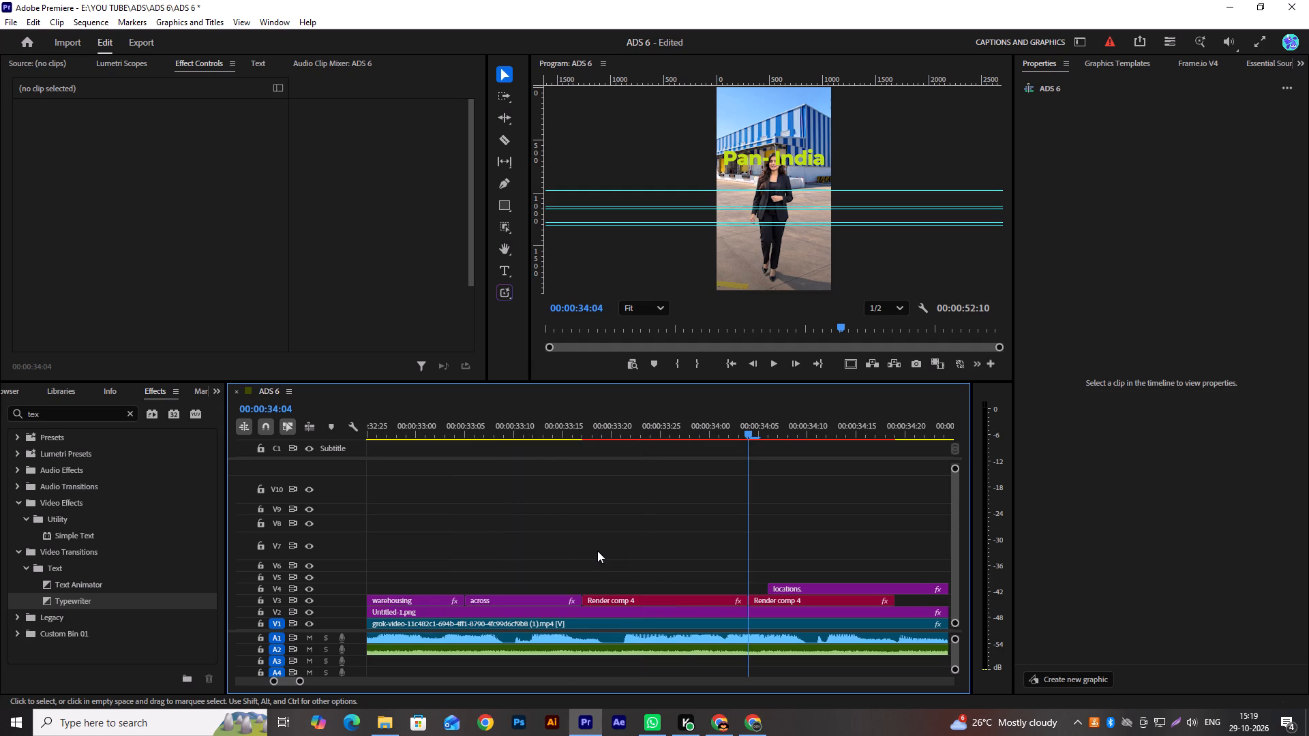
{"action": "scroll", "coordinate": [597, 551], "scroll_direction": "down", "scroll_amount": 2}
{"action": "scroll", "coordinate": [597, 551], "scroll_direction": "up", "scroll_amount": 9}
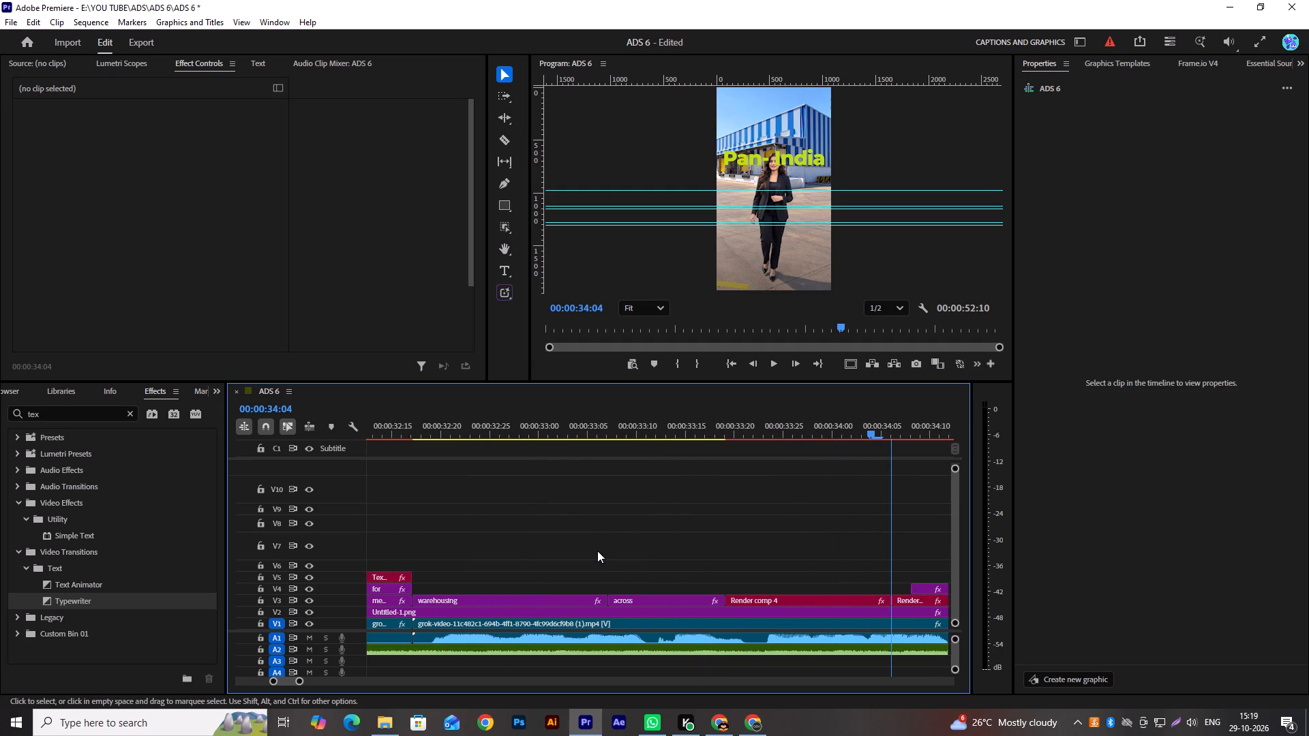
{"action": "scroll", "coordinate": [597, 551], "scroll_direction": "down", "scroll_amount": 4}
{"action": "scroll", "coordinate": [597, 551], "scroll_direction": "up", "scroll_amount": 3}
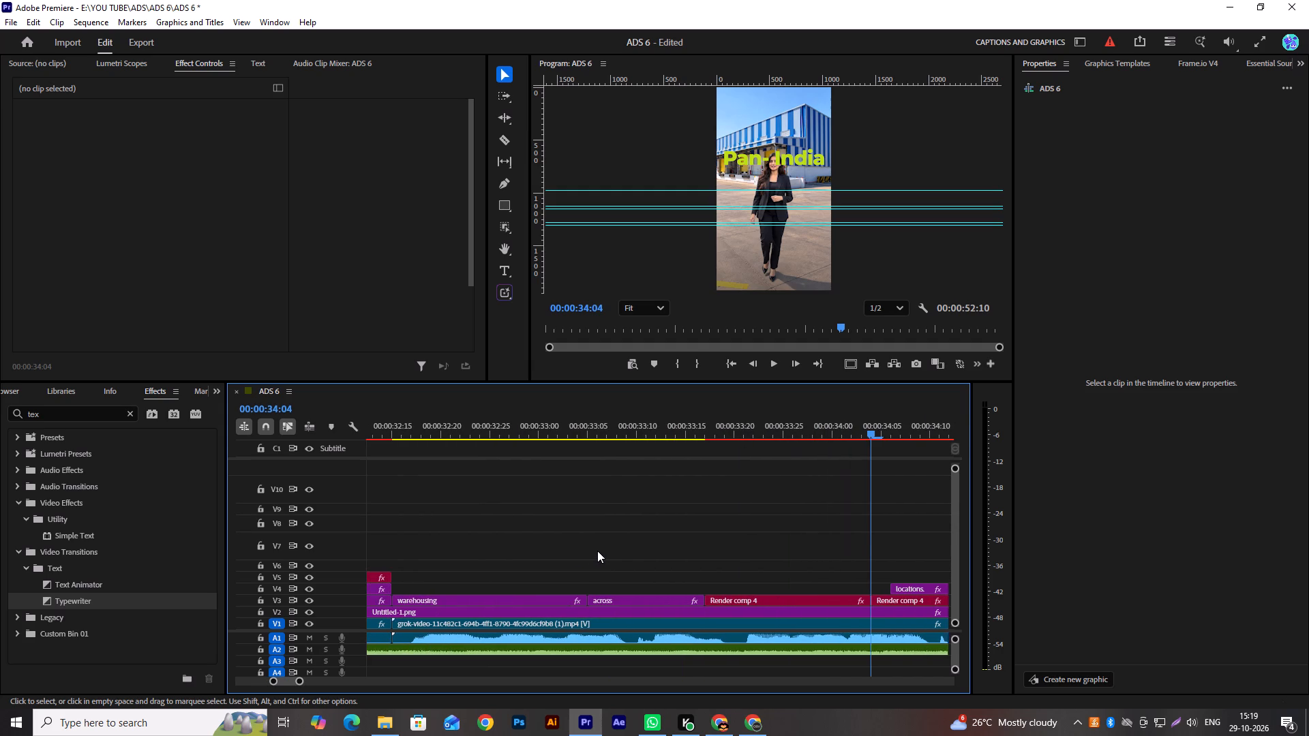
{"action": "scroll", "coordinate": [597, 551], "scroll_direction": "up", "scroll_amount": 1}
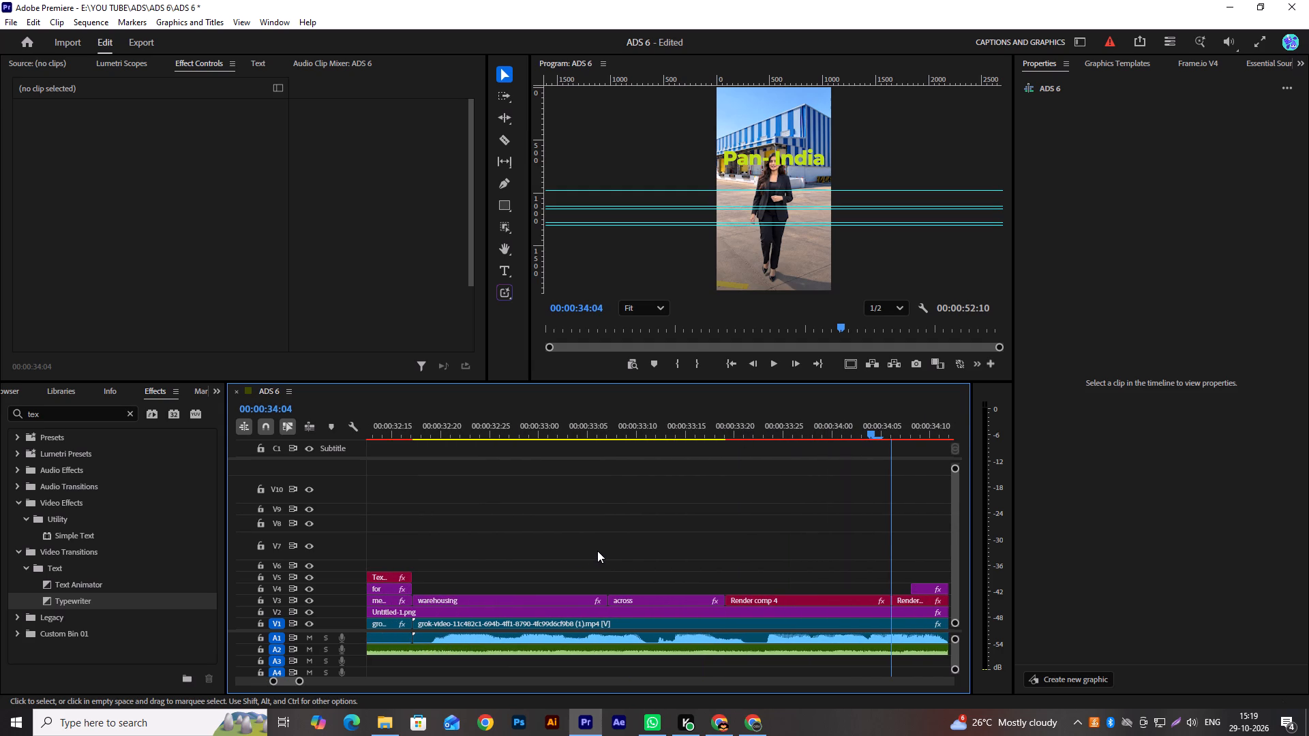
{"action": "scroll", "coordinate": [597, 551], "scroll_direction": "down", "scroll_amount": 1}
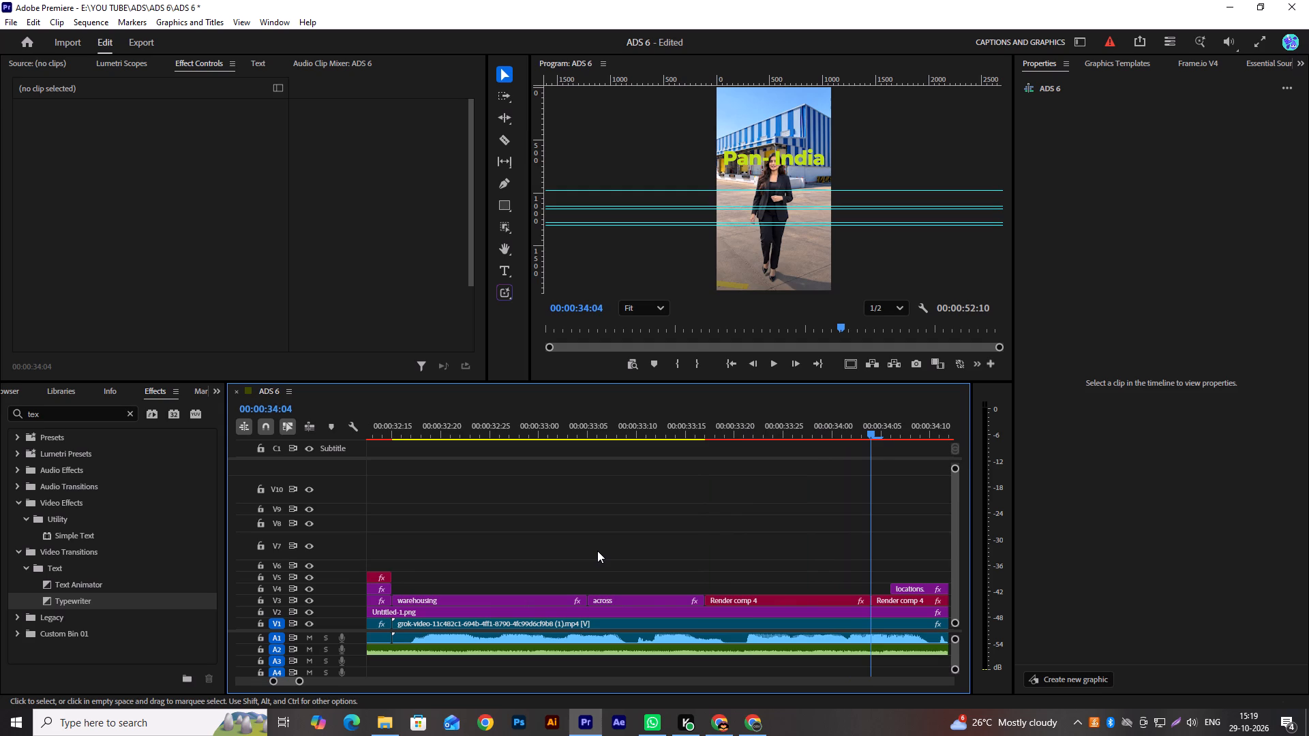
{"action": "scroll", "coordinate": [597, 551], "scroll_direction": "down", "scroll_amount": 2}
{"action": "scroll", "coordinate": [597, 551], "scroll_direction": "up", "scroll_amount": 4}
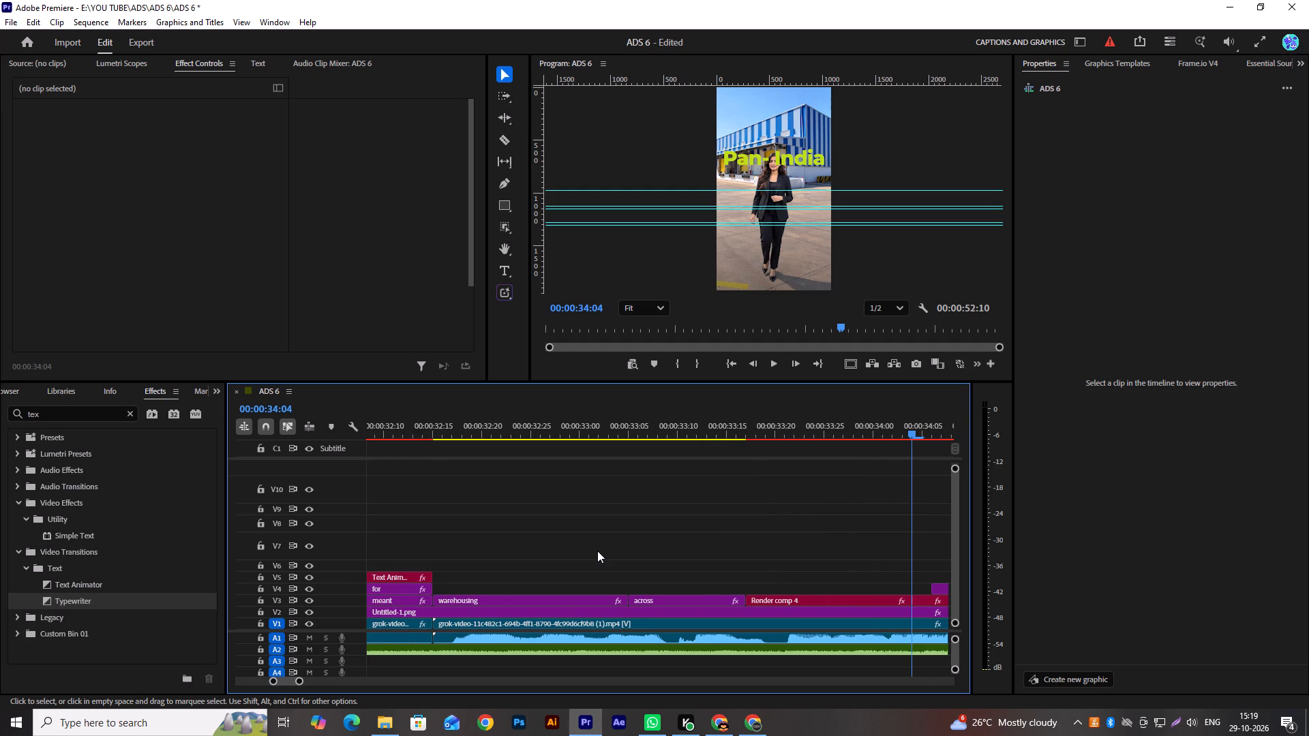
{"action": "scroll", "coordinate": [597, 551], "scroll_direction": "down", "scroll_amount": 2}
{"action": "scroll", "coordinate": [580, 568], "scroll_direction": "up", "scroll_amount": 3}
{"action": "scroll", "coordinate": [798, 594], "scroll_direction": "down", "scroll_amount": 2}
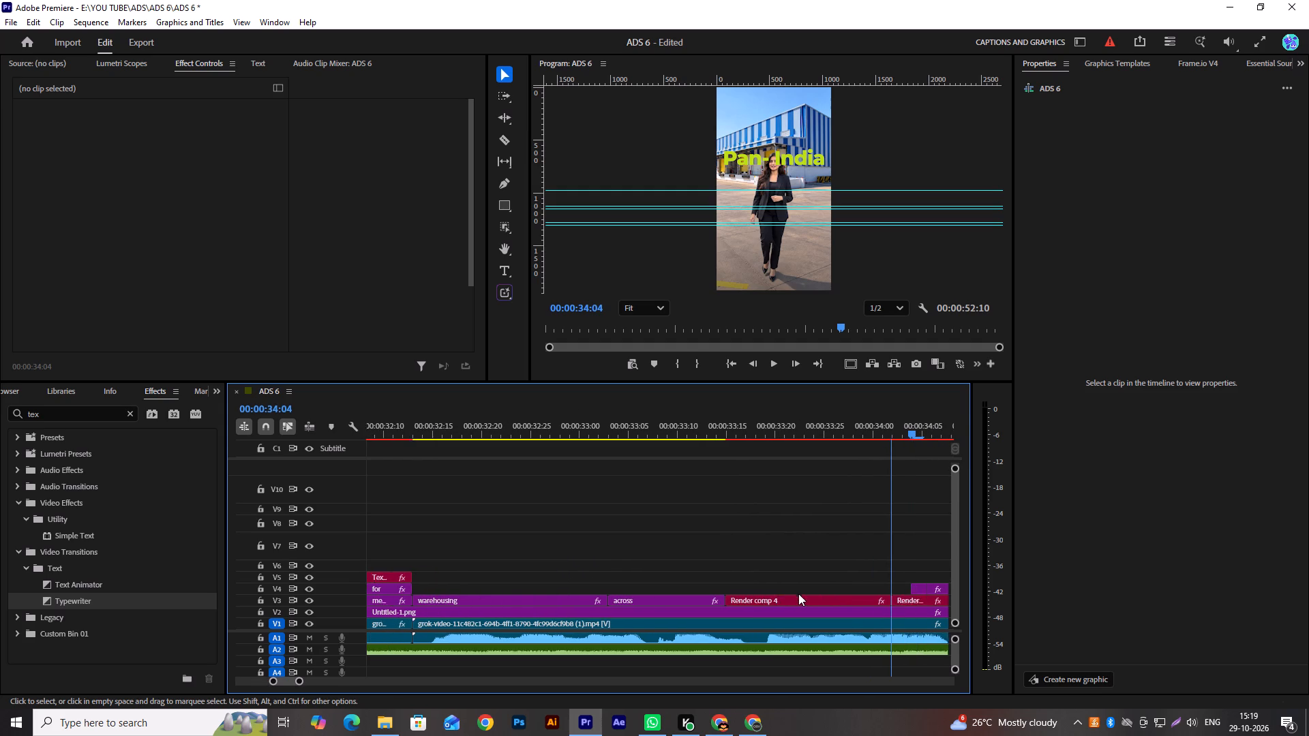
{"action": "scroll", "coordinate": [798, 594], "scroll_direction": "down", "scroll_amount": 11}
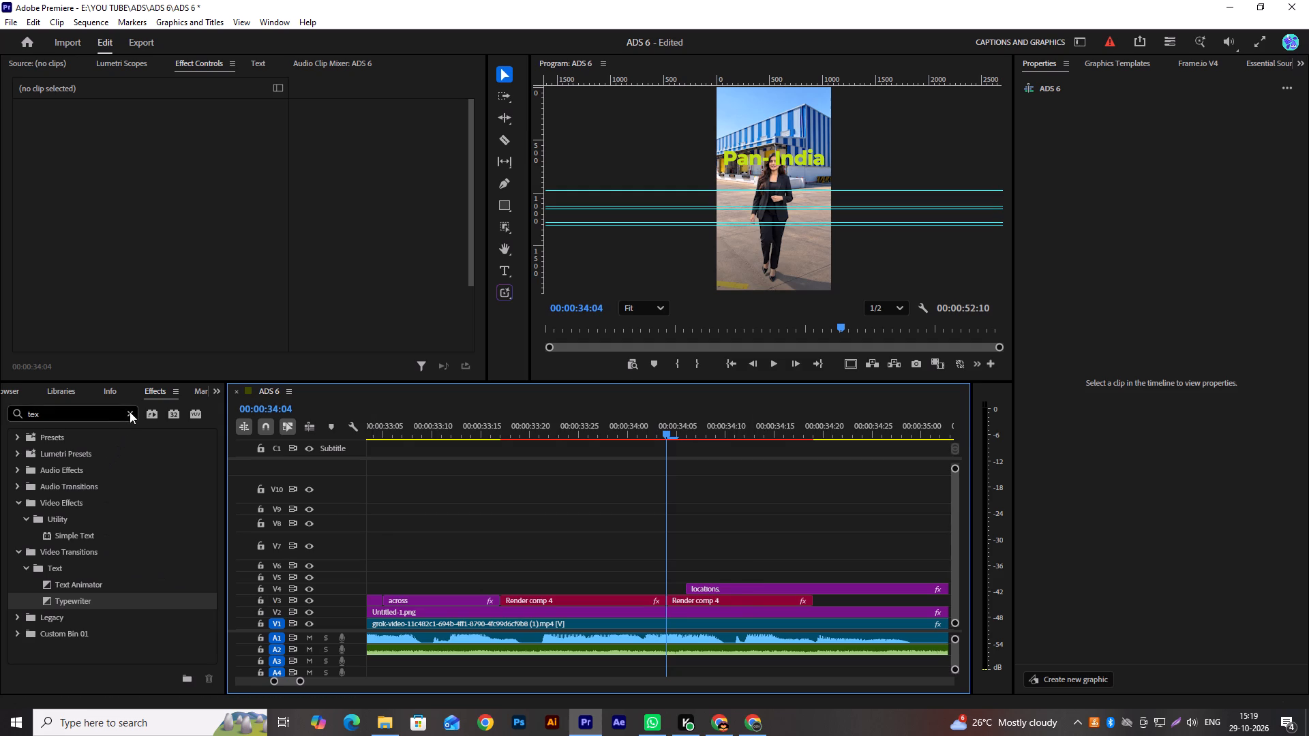
Copy the lowest Drop Shadow of the "meant" caption and paste it five times onto the first "Pan- India" Render comp 4 clip.
{"action": "scroll", "coordinate": [573, 545], "scroll_direction": "down", "scroll_amount": 8, "text": "alt"}
{"action": "scroll", "coordinate": [573, 546], "scroll_direction": "up", "scroll_amount": 7}
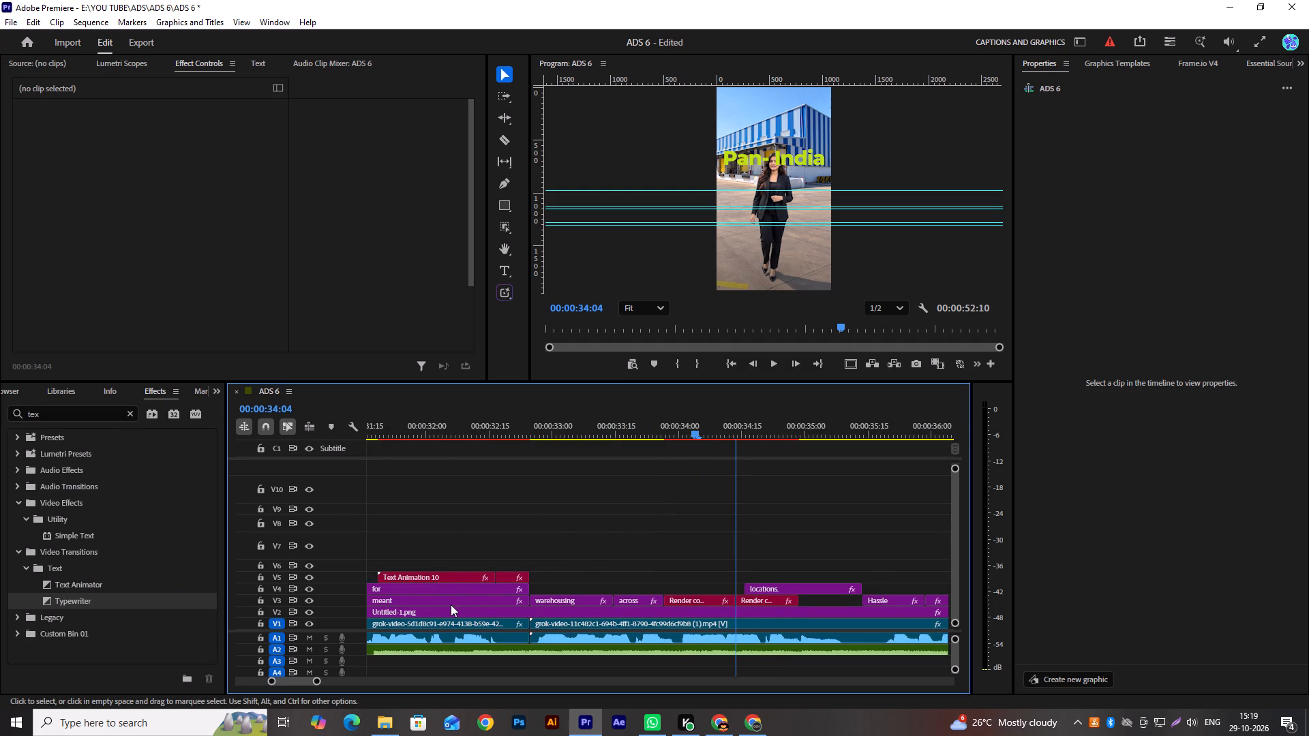
{"action": "left_click", "coordinate": [451, 604]}
{"action": "left_click", "coordinate": [485, 596]}
{"action": "left_click", "coordinate": [1088, 138]}
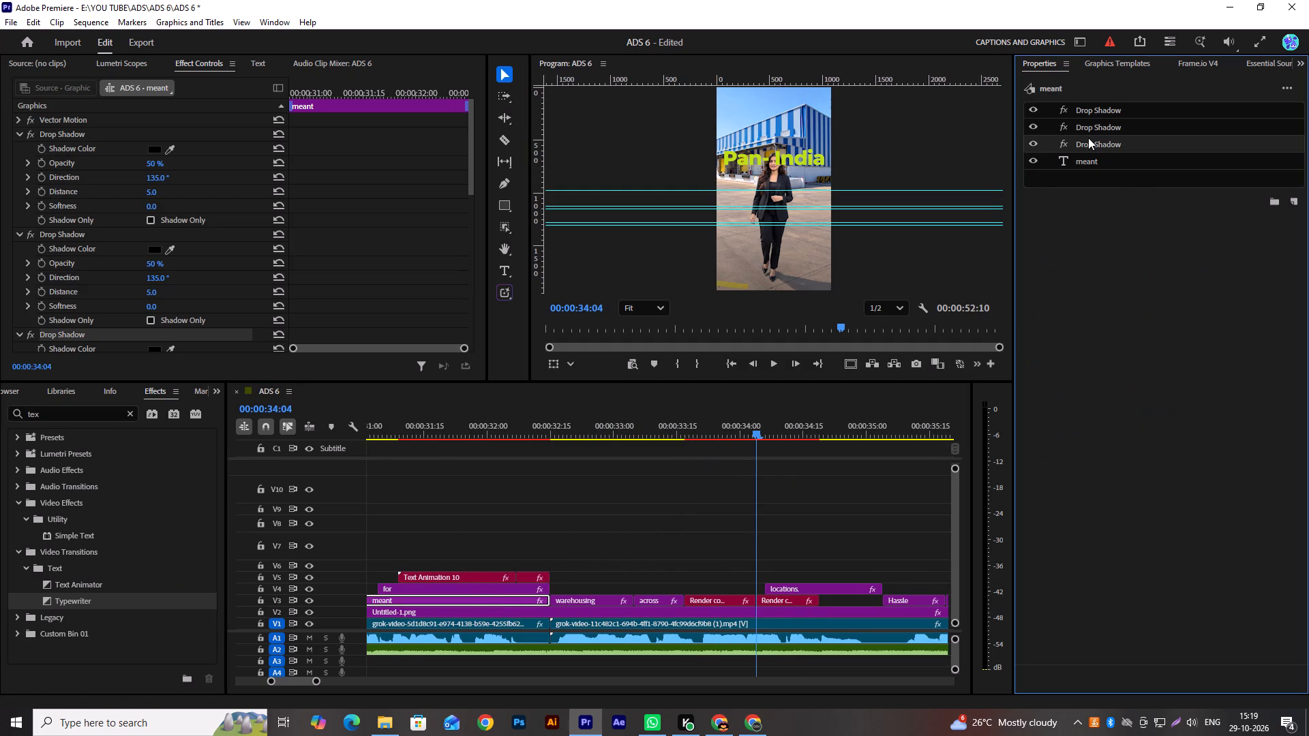
{"action": "key", "text": "ctrl+c"}
{"action": "scroll", "coordinate": [783, 521], "scroll_direction": "down", "scroll_amount": 10}
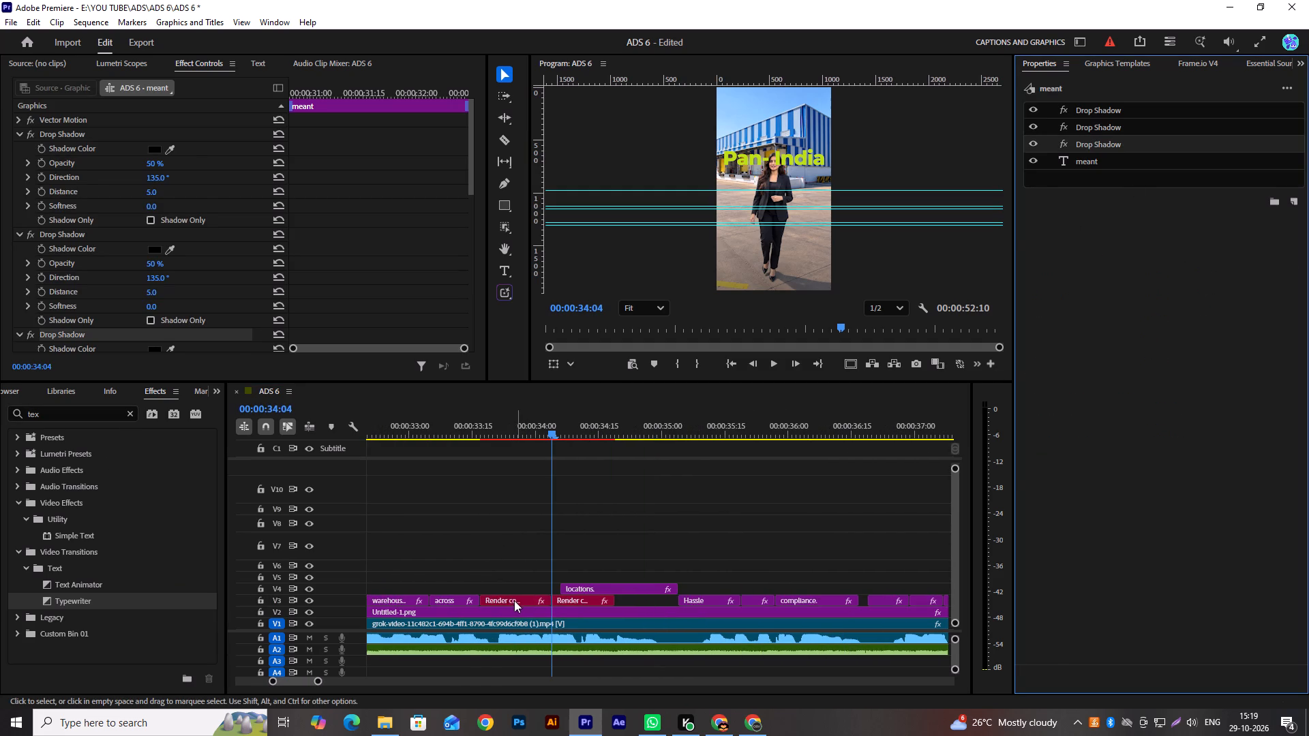
{"action": "left_click", "coordinate": [514, 600]}
{"action": "key", "text": "ctrl+v"}
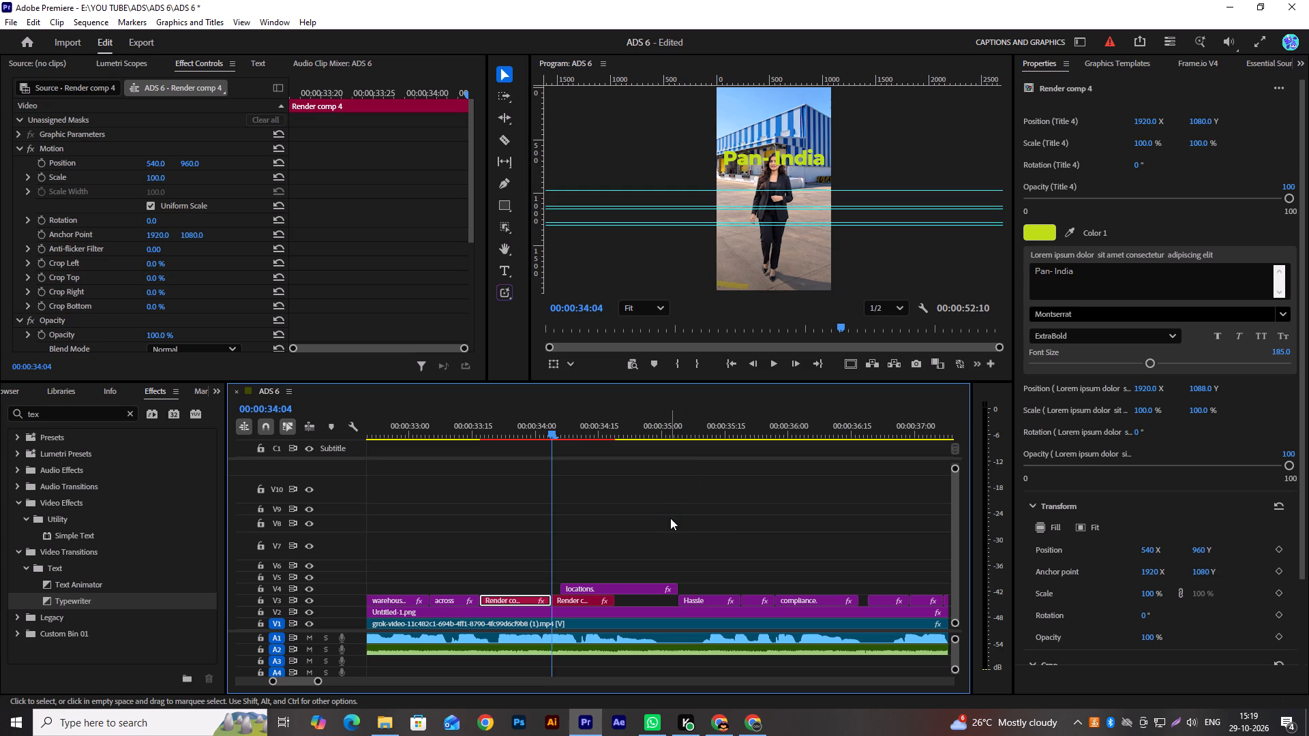
{"action": "key", "text": "ctrl+v"}
{"action": "key", "text": "ctrl+v"}
{"action": "key", "text": "ctrl+v"}
{"action": "key", "text": "ctrl+v"}
Paste the copied Drop Shadow five times onto the second "Pan- India" Render comp 4 clip on V3.
{"action": "left_click", "coordinate": [583, 601]}
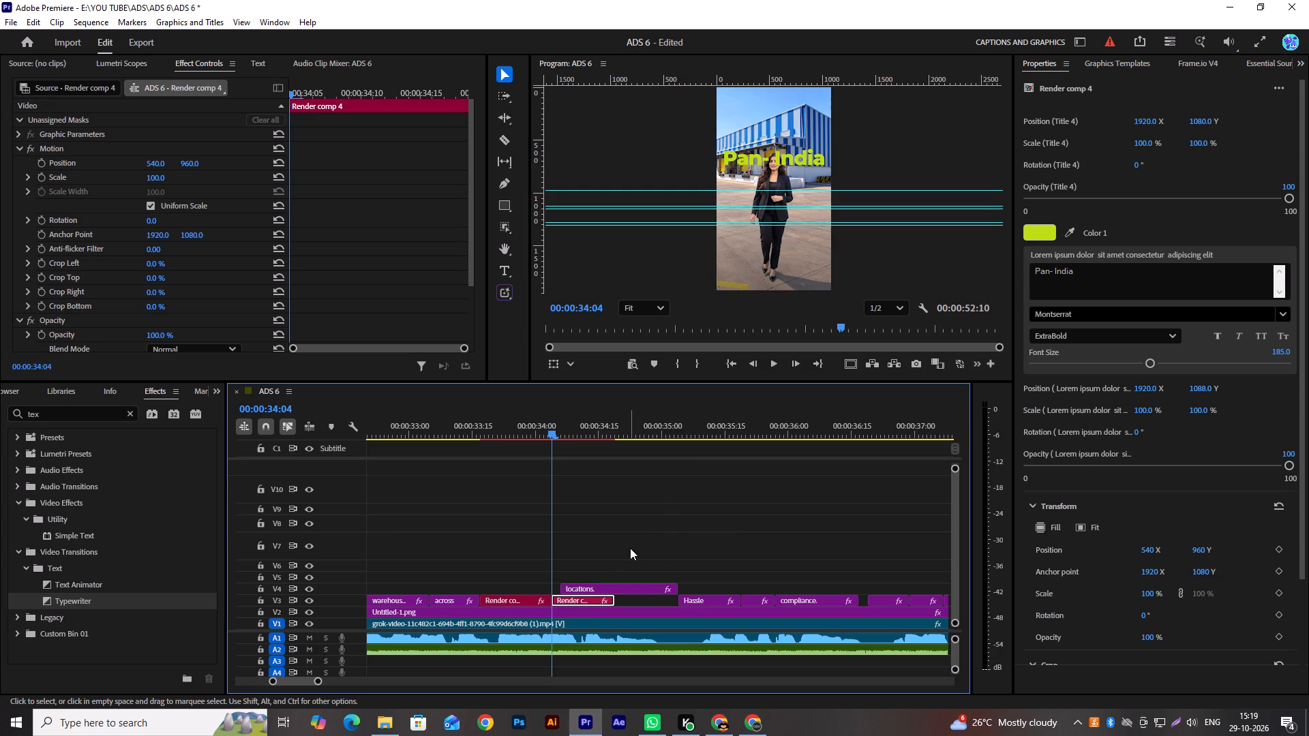
{"action": "key", "text": "ctrl+v"}
{"action": "key", "text": "ctrl+v"}
{"action": "key", "text": "ctrl+v"}
{"action": "key", "text": "ctrl+v"}
{"action": "key", "text": "ctrl+v"}
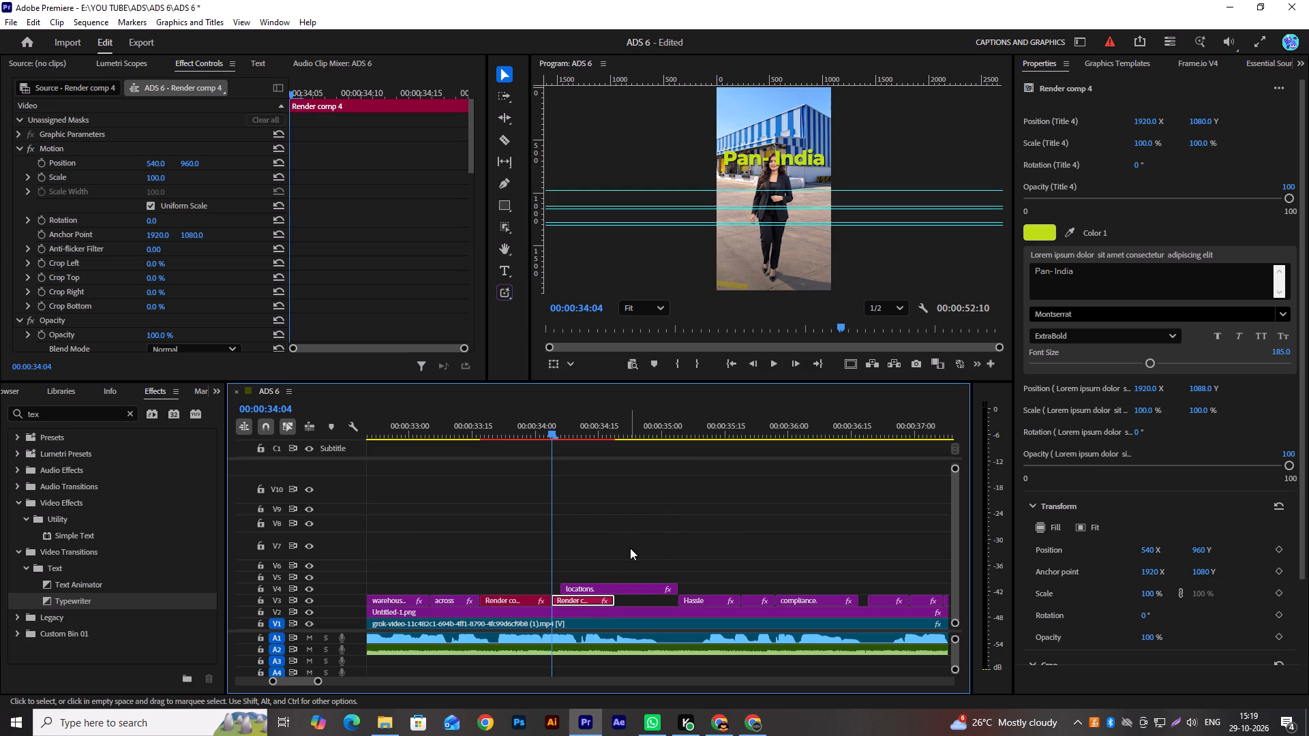
Lower the first "Pan- India" Render comp 4 clip in the frame to Position 540, 1484.
{"action": "left_click", "coordinate": [513, 602]}
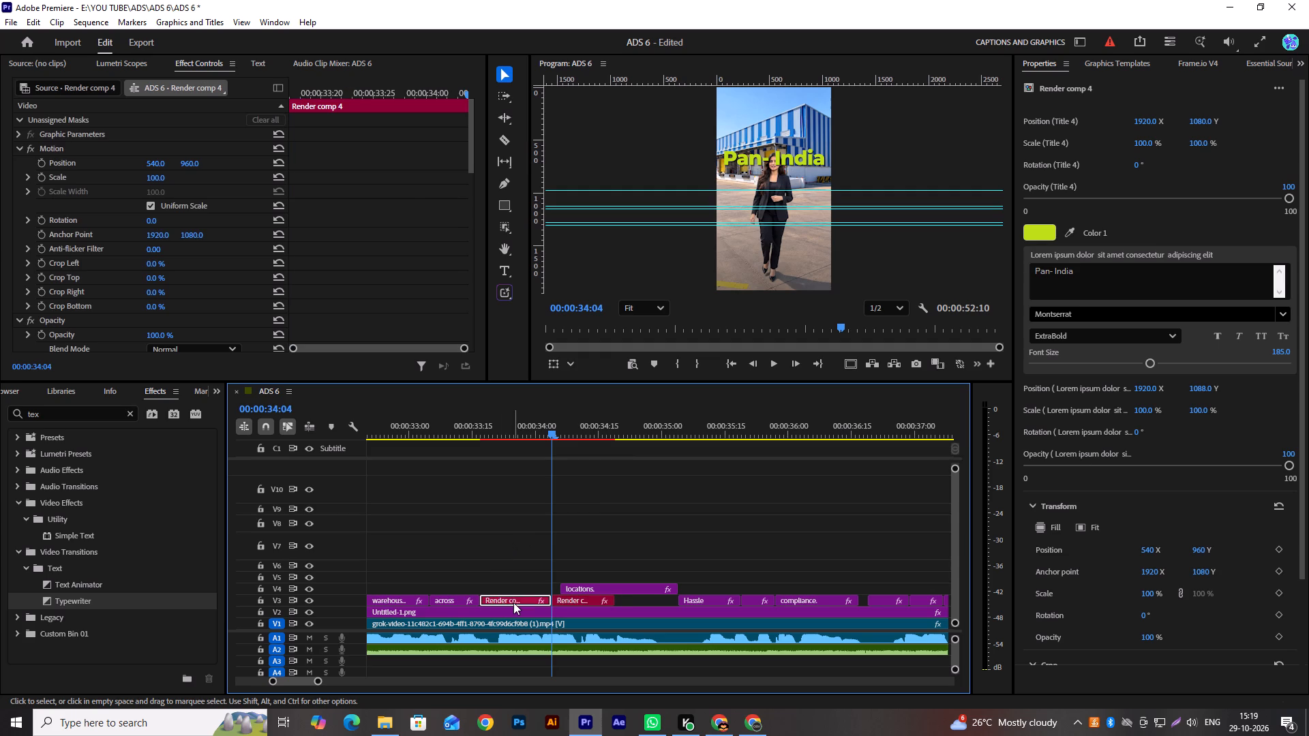
{"action": "left_click_drag", "start_coordinate": [552, 438], "coordinate": [510, 437]}
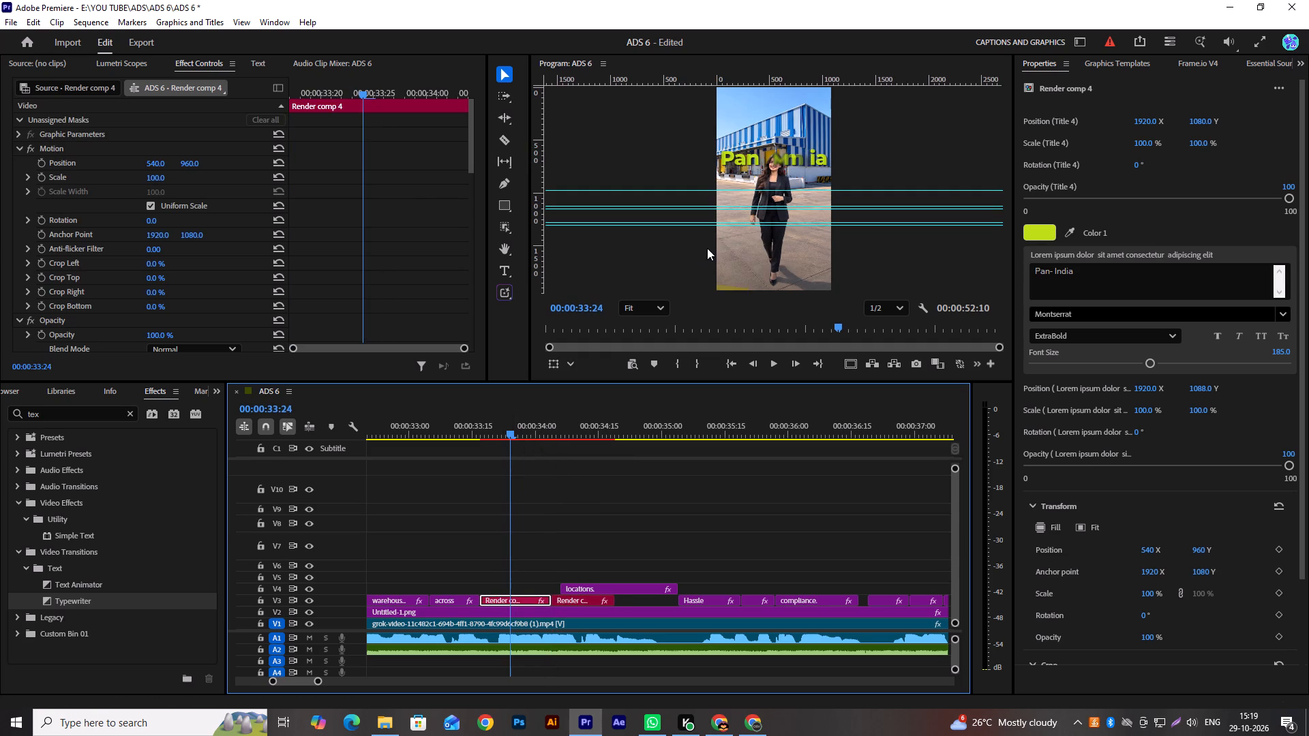
{"action": "left_click_drag", "start_coordinate": [513, 433], "coordinate": [540, 441]}
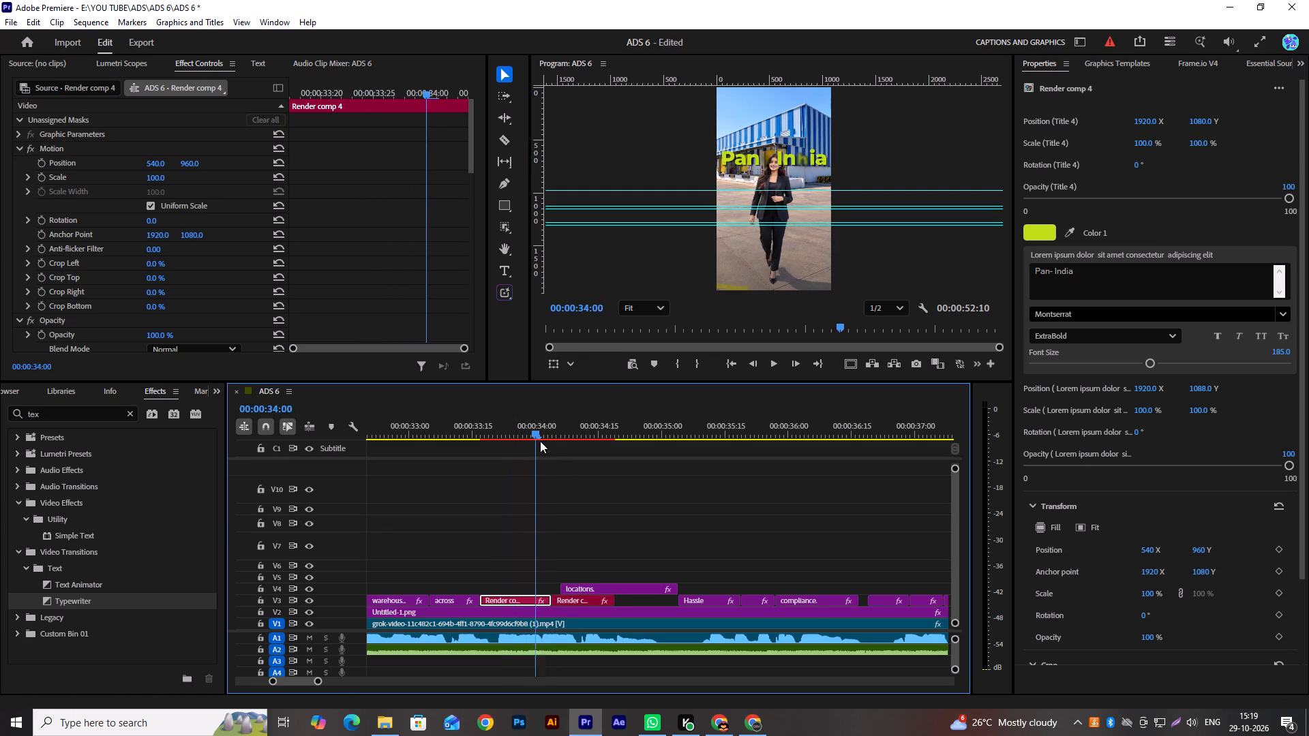
{"action": "left_click_drag", "start_coordinate": [540, 441], "coordinate": [551, 445]}
{"action": "scroll", "coordinate": [774, 193], "scroll_direction": "up", "scroll_amount": 6}
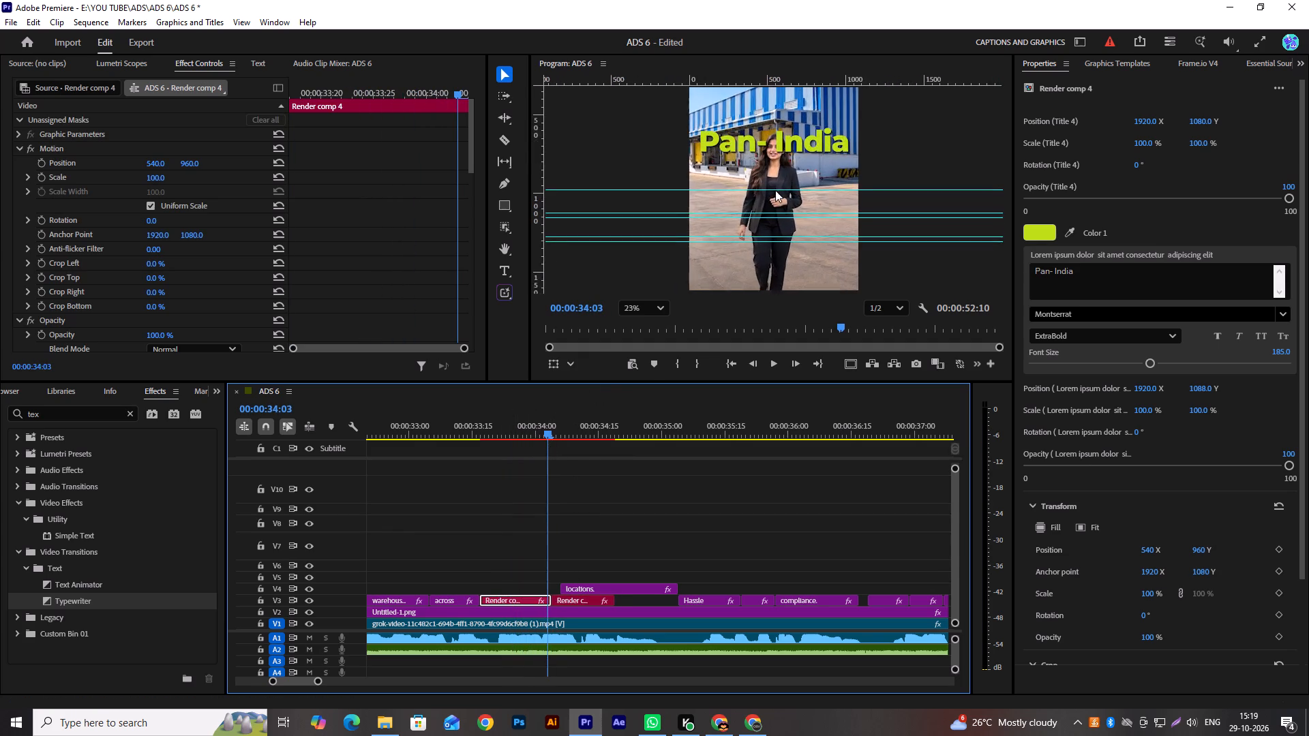
{"action": "scroll", "coordinate": [775, 190], "scroll_direction": "up", "scroll_amount": 2}
{"action": "left_click_drag", "start_coordinate": [187, 162], "coordinate": [546, 232]}
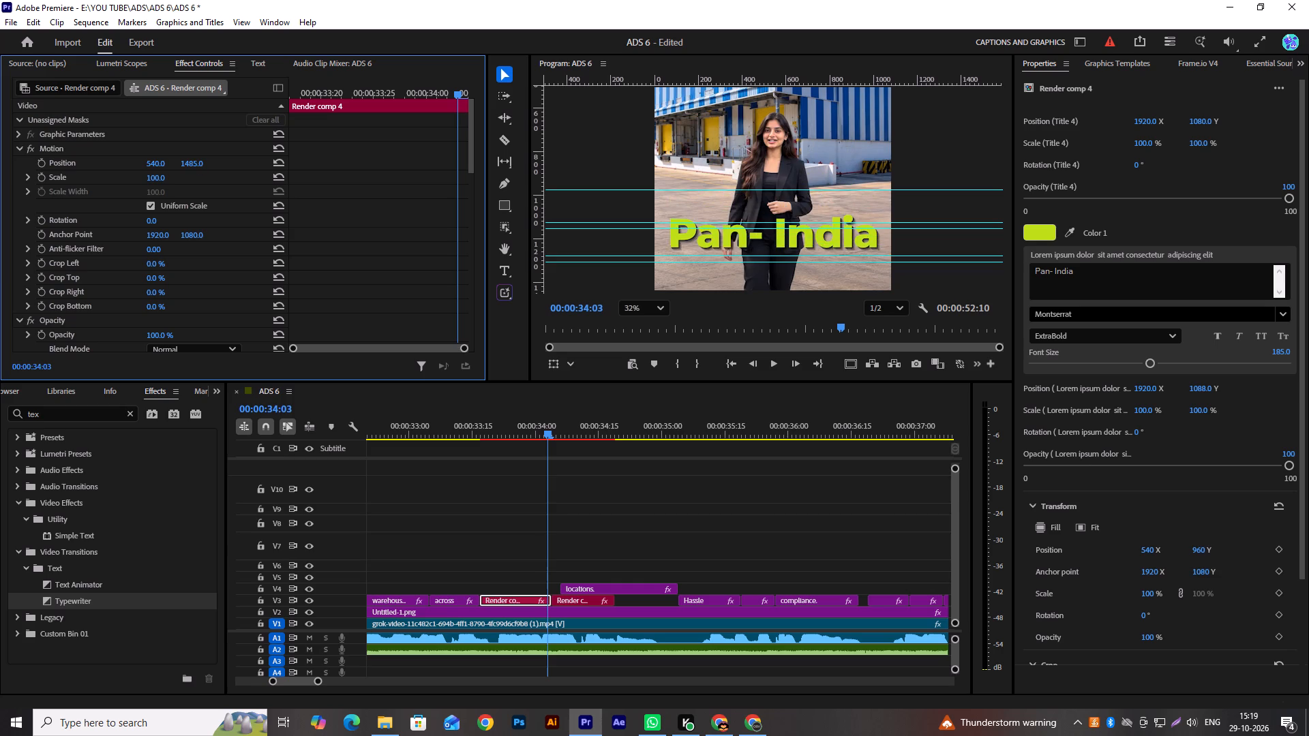
{"action": "left_click_drag", "start_coordinate": [546, 232], "coordinate": [547, 232]}
{"action": "scroll", "coordinate": [725, 200], "scroll_direction": "up", "scroll_amount": 2}
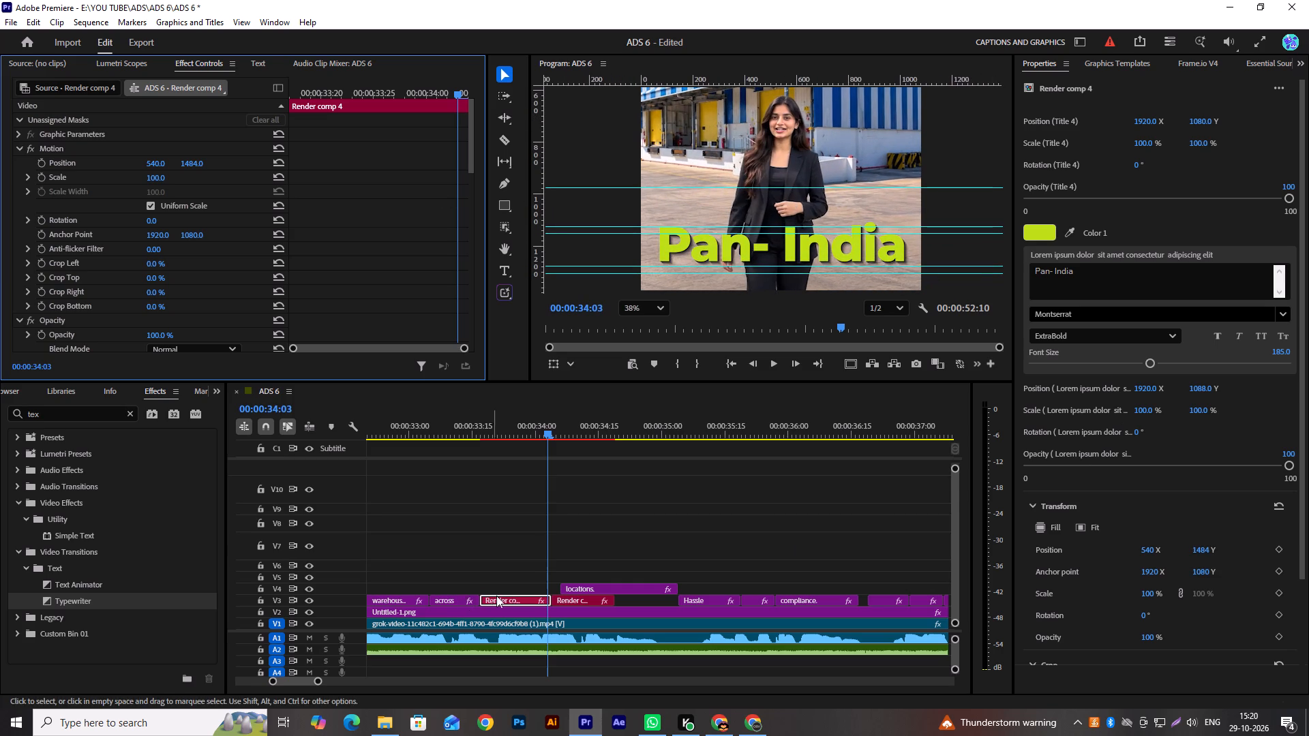
Set the first "Pan- India" clip's text to font size 160 in Helvetica LT Pro Bold.
{"action": "left_click", "coordinate": [1283, 350]}
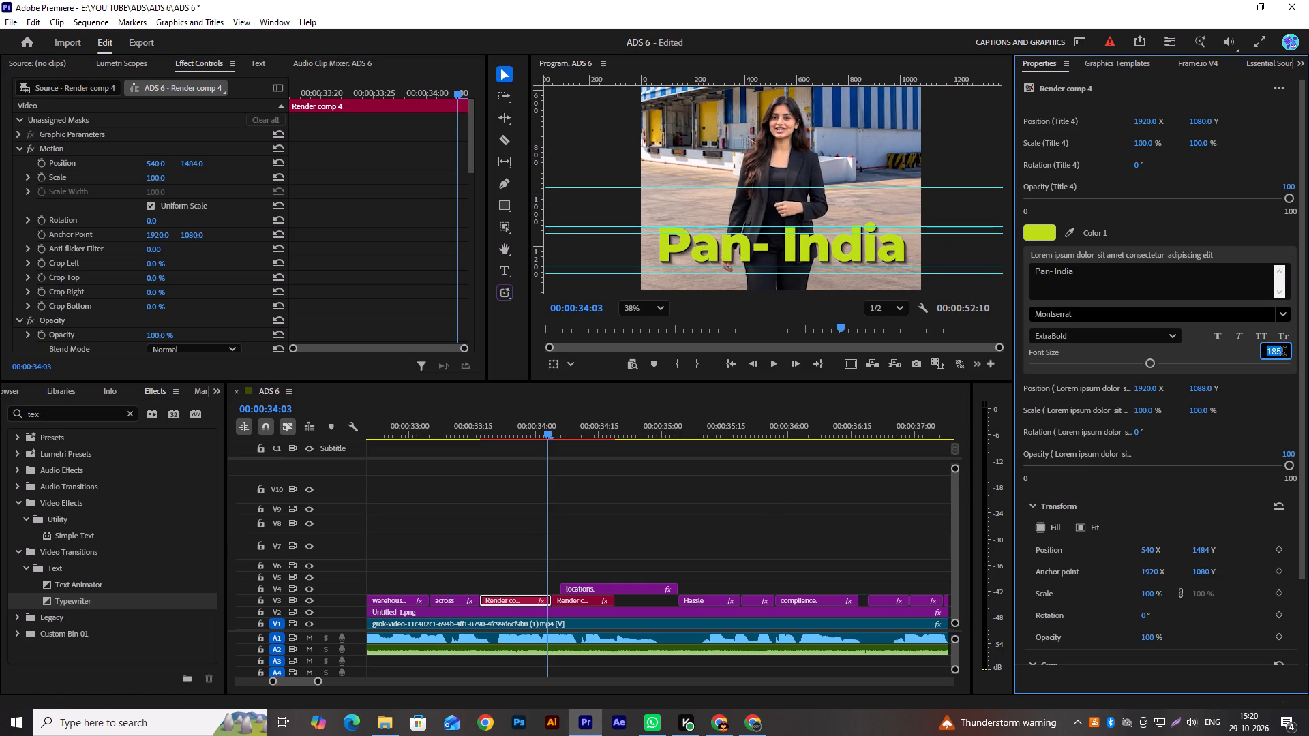
{"action": "type", "text": "160"}
{"action": "key", "text": "Return"}
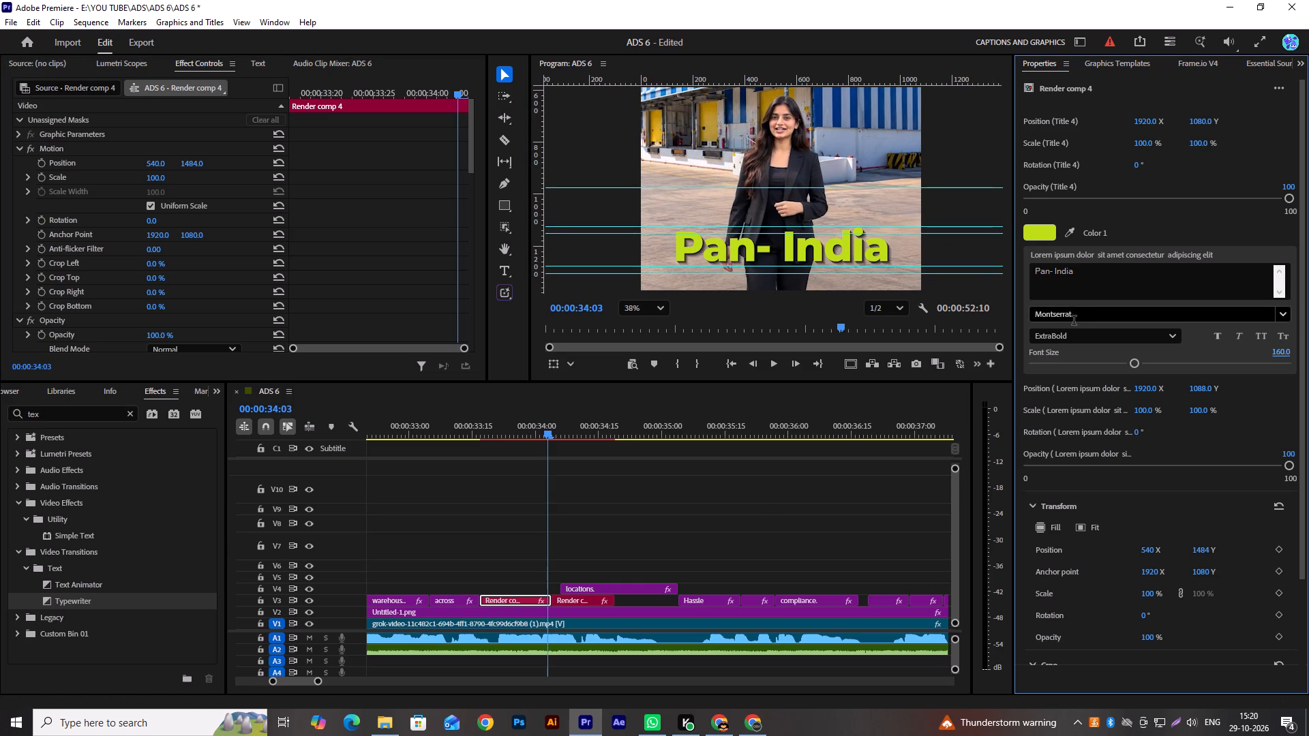
{"action": "double_click", "coordinate": [1083, 316]}
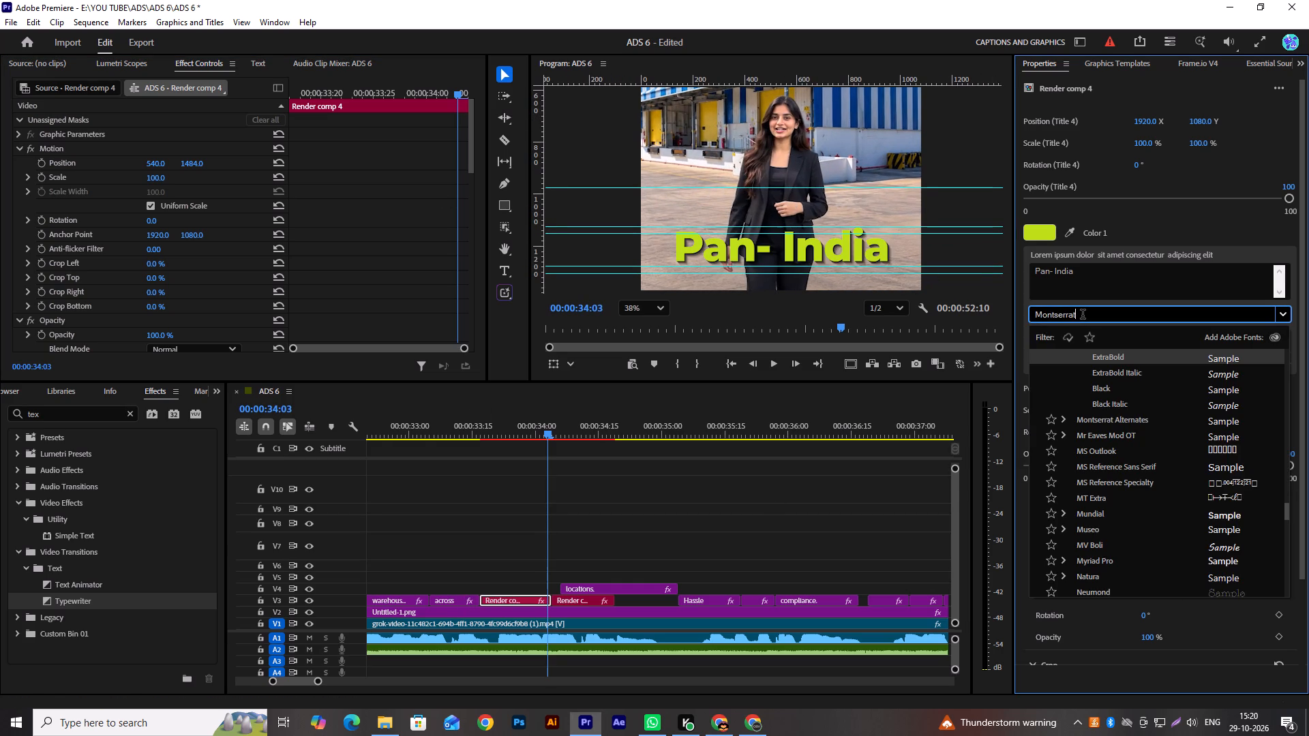
{"action": "key", "text": "BackSpace"}
{"action": "key", "text": "BackSpace"}
{"action": "key", "text": "BackSpace"}
{"action": "key", "text": "BackSpace"}
{"action": "key", "text": "BackSpace"}
{"action": "key", "text": "BackSpace"}
{"action": "key", "text": "BackSpace"}
{"action": "key", "text": "BackSpace"}
{"action": "key", "text": "BackSpace"}
{"action": "key", "text": "BackSpace"}
{"action": "key", "text": "BackSpace"}
{"action": "key", "text": "BackSpace"}
{"action": "key", "text": "BackSpace"}
{"action": "key", "text": "BackSpace"}
{"action": "key", "text": "BackSpace"}
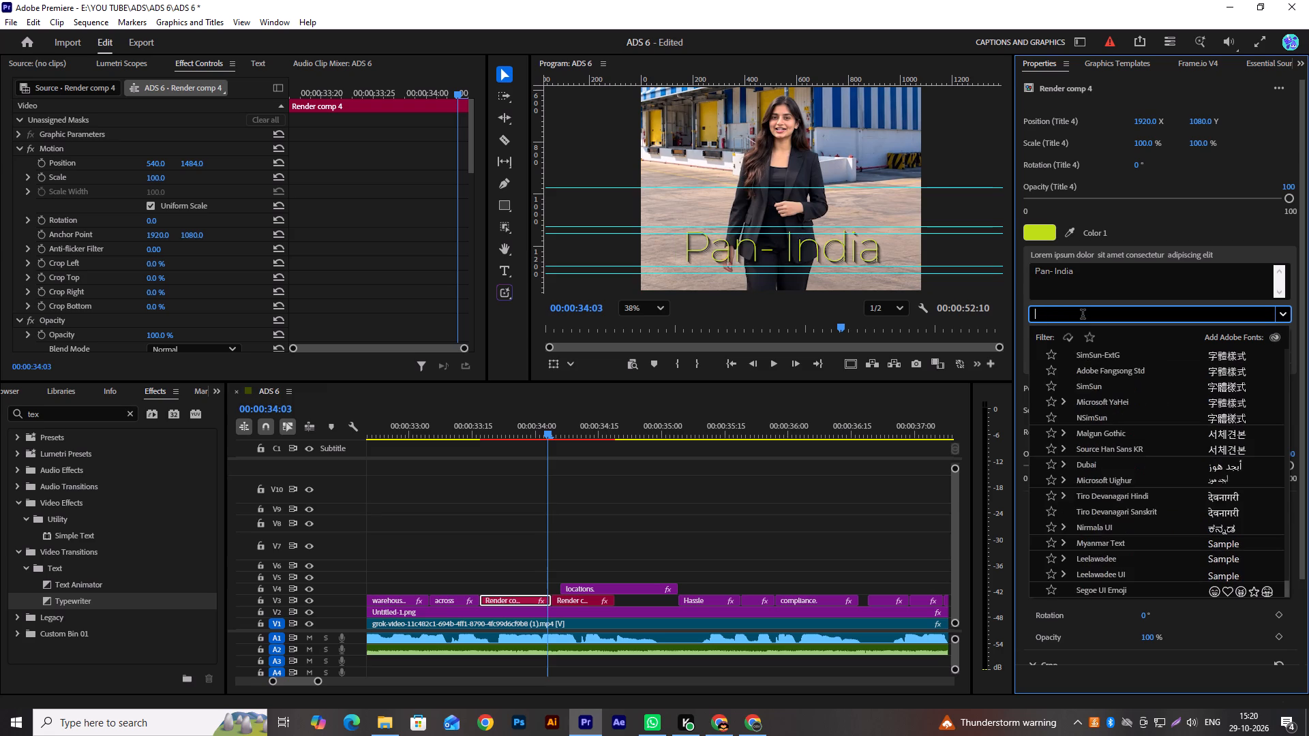
{"action": "type", "text": "hel"}
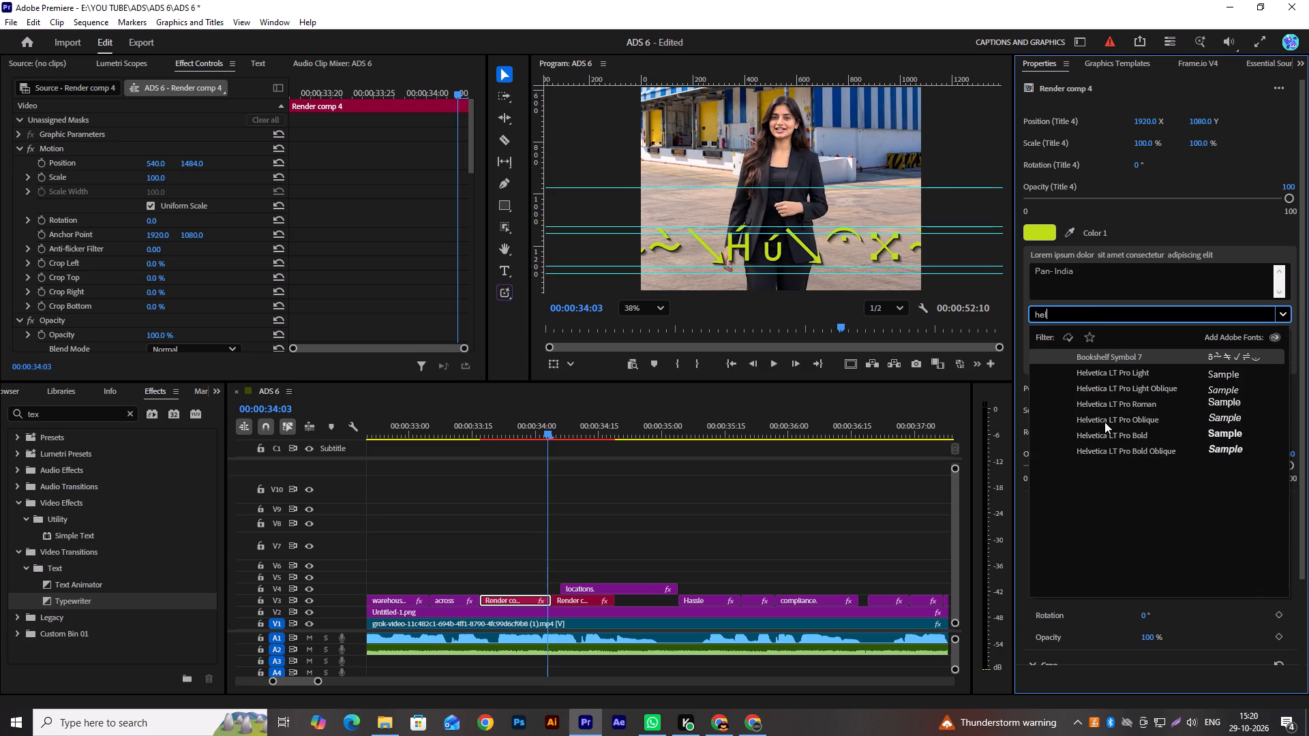
{"action": "left_click", "coordinate": [1113, 438]}
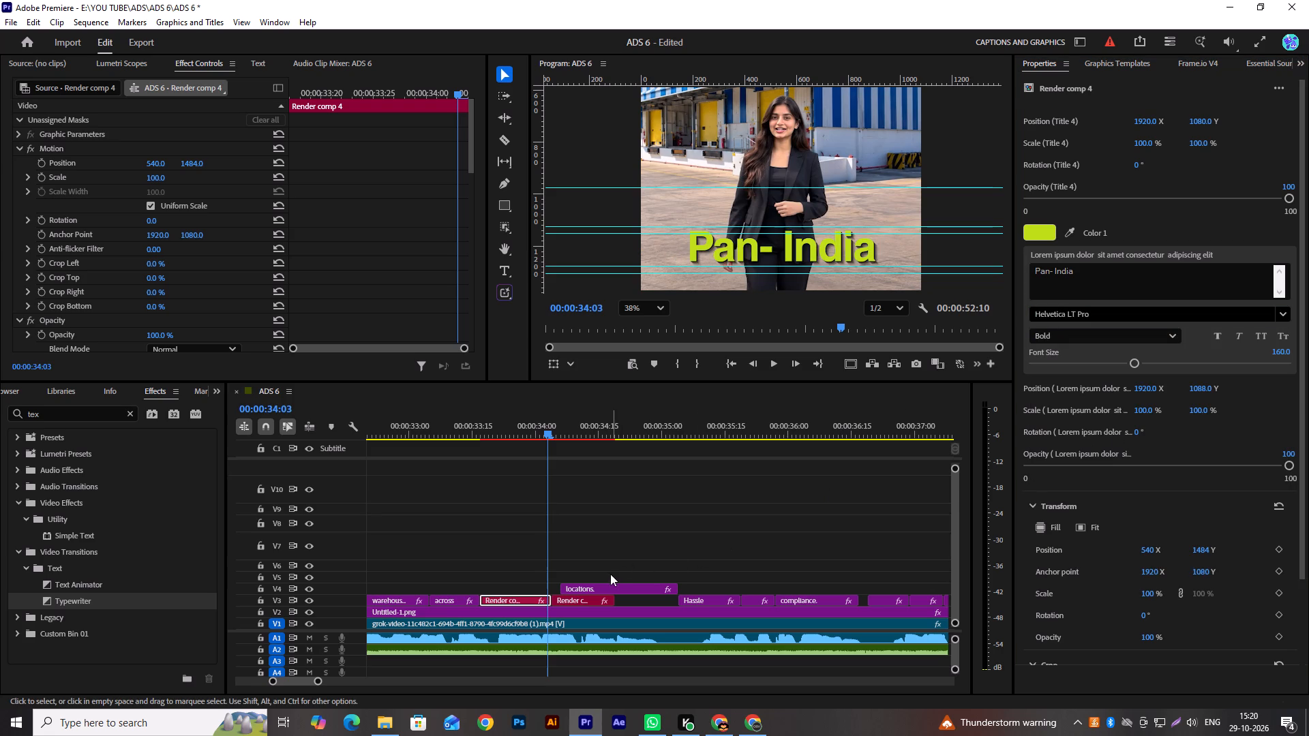
Set the second "Pan- India" clip's text to font size 160 in Helvetica LT Pro Bold.
{"action": "left_click", "coordinate": [569, 601]}
{"action": "double_click", "coordinate": [1284, 356]}
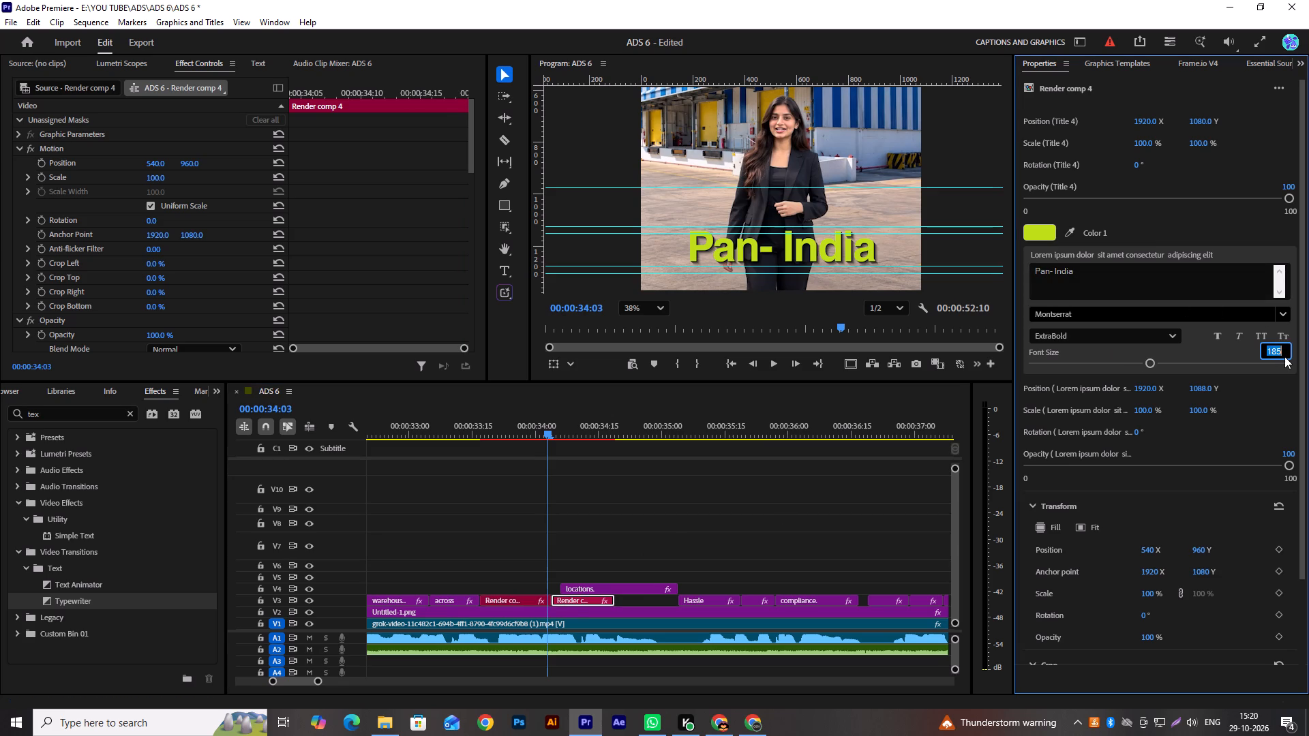
{"action": "type", "text": "160"}
{"action": "key", "text": "Return"}
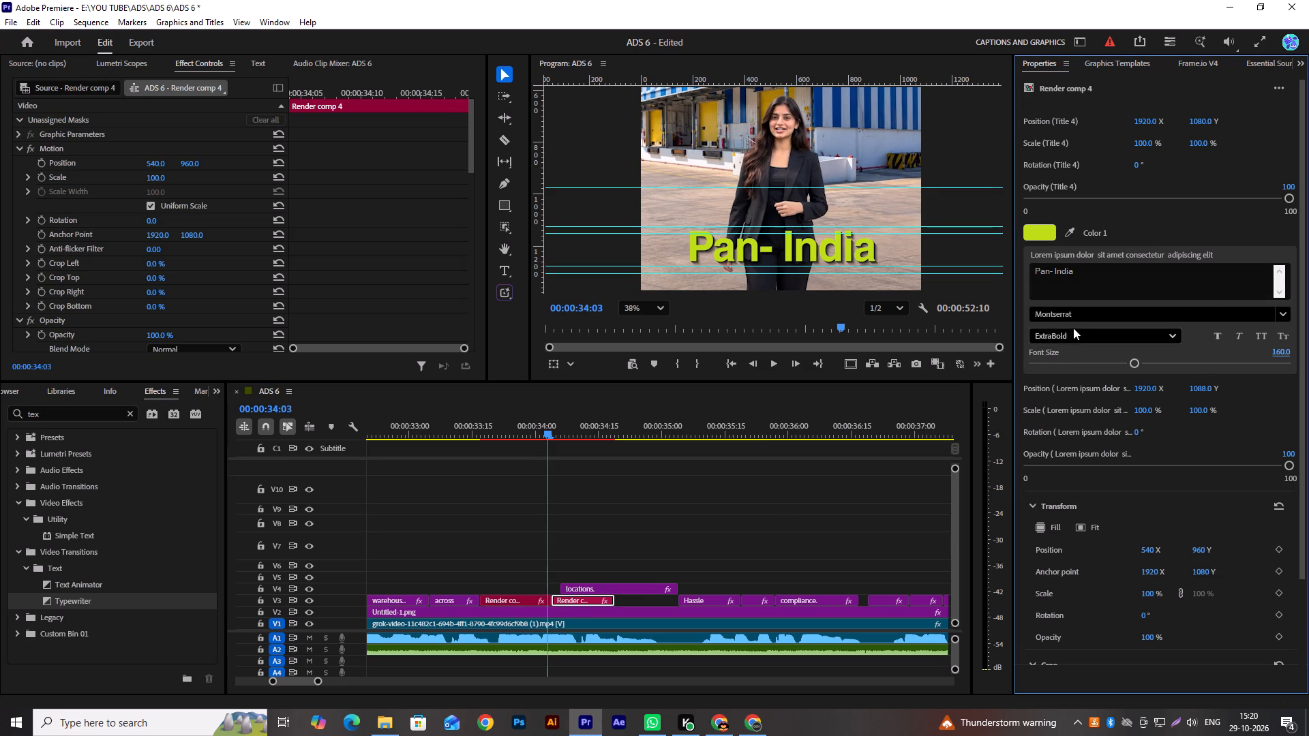
{"action": "left_click", "coordinate": [1079, 317]}
{"action": "key", "text": "g"}
{"action": "key", "text": "BackSpace"}
{"action": "type", "text": "hel"}
{"action": "left_click", "coordinate": [1107, 435]}
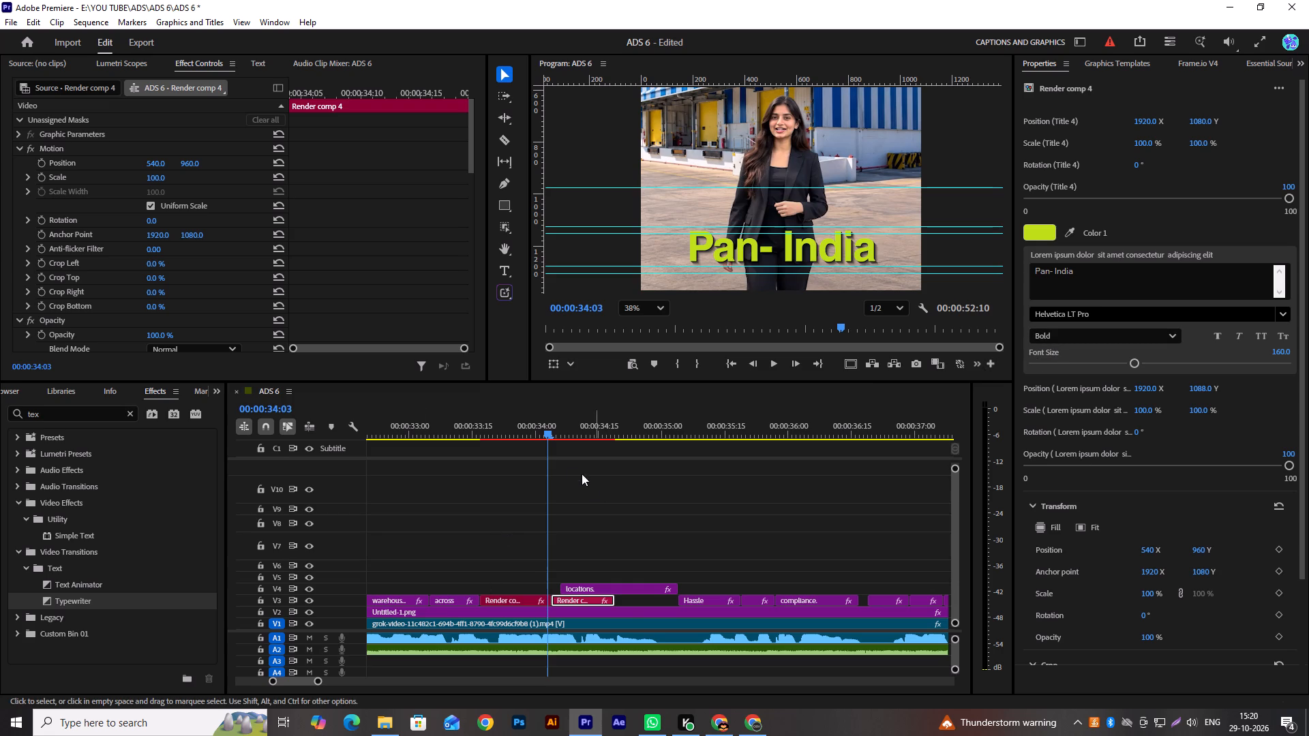
Adjust the first "Pan- India" Render comp 4 clip's Position to 534, 1499.
{"action": "left_click", "coordinate": [517, 602]}
{"action": "left_click_drag", "start_coordinate": [192, 161], "coordinate": [200, 162]}
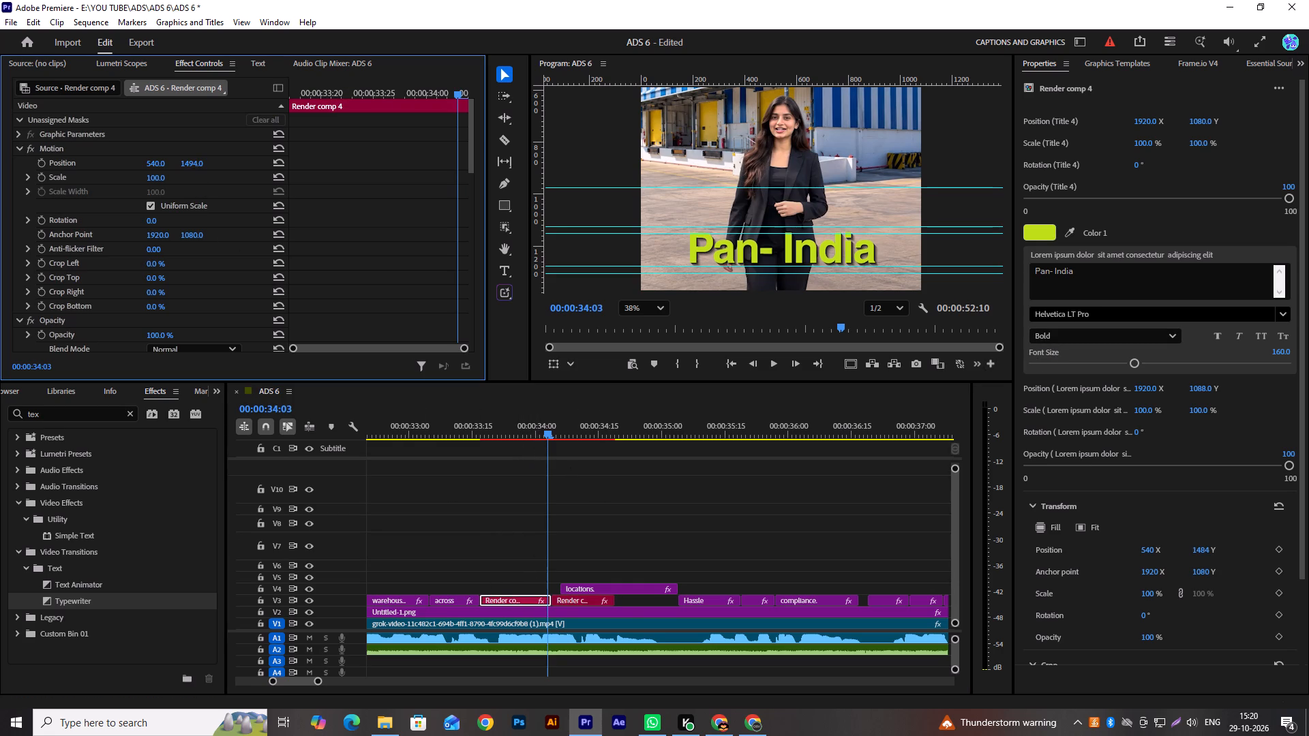
{"action": "left_click_drag", "start_coordinate": [200, 162], "coordinate": [203, 162]}
{"action": "scroll", "coordinate": [788, 170], "scroll_direction": "down", "scroll_amount": 6}
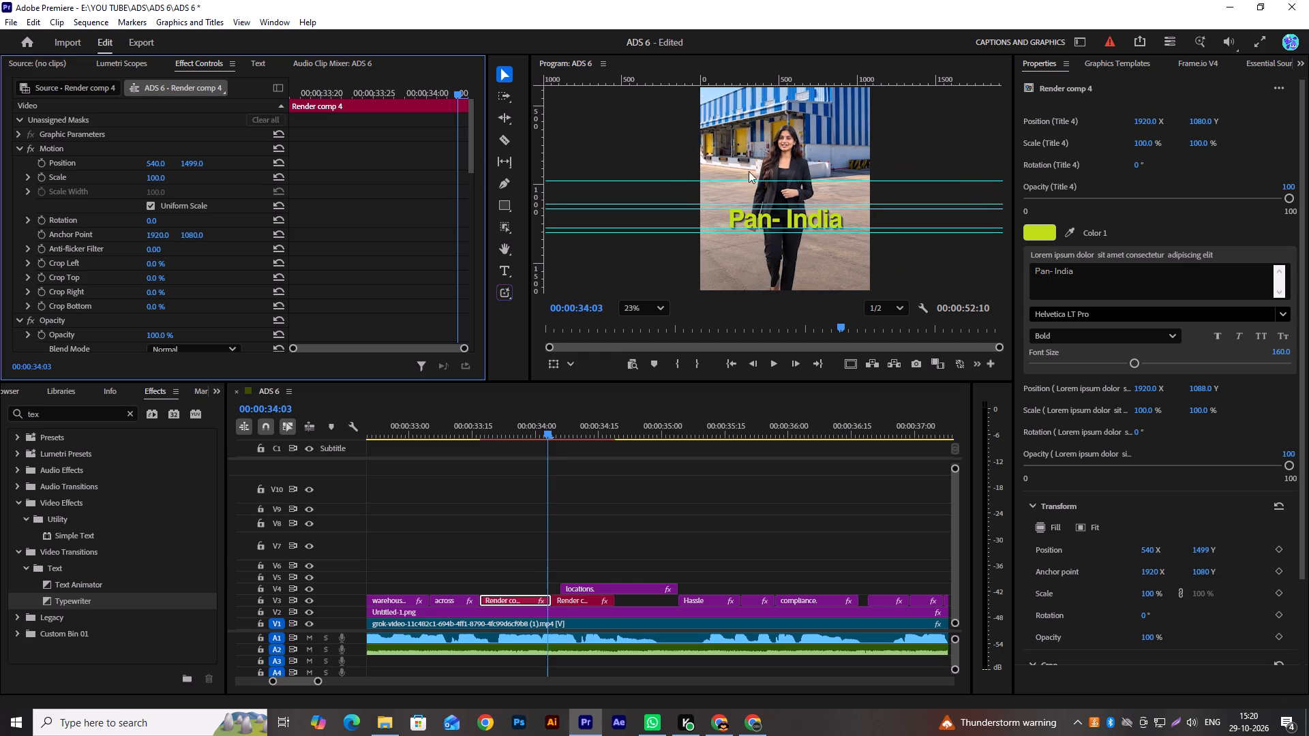
{"action": "left_click_drag", "start_coordinate": [157, 165], "coordinate": [154, 163]}
{"action": "left_click_drag", "start_coordinate": [154, 163], "coordinate": [149, 163]}
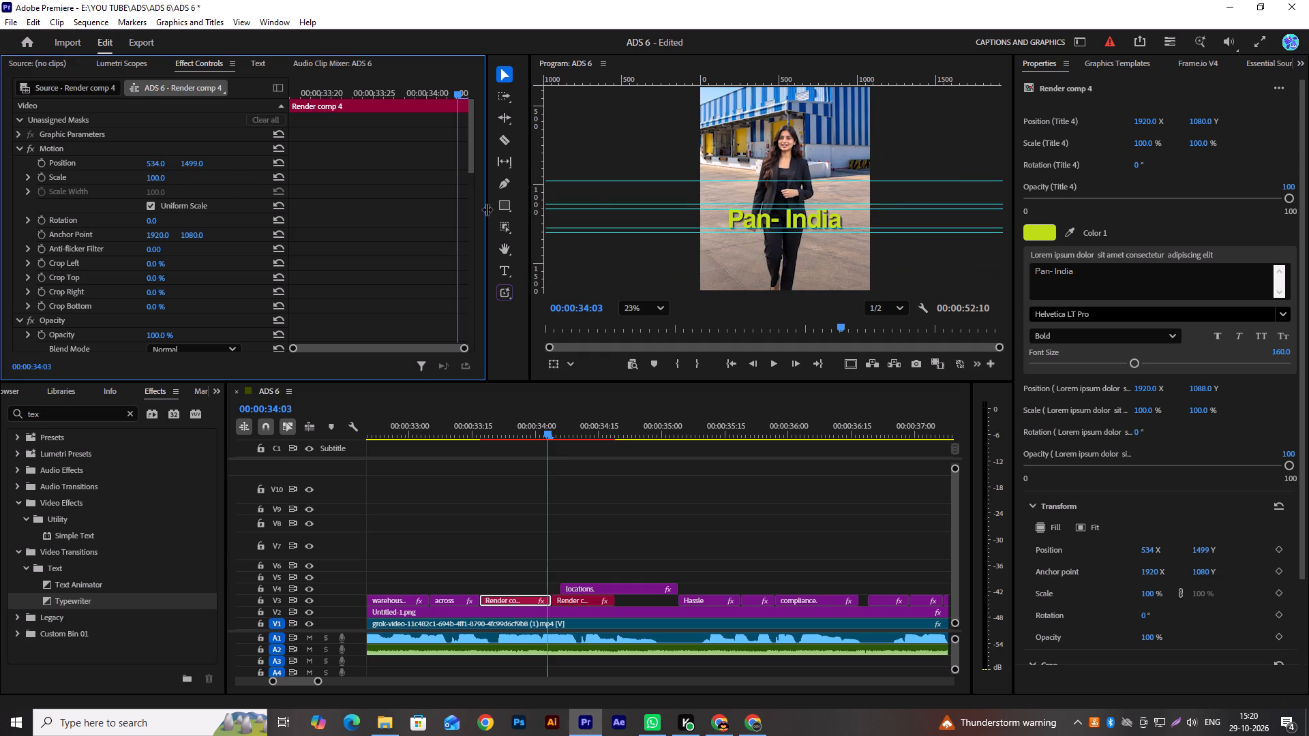
Copy the first "Pan- India" clip's Motion settings and paste them onto the second Render comp 4 clip.
{"action": "scroll", "coordinate": [901, 194], "scroll_direction": "up", "scroll_amount": 8}
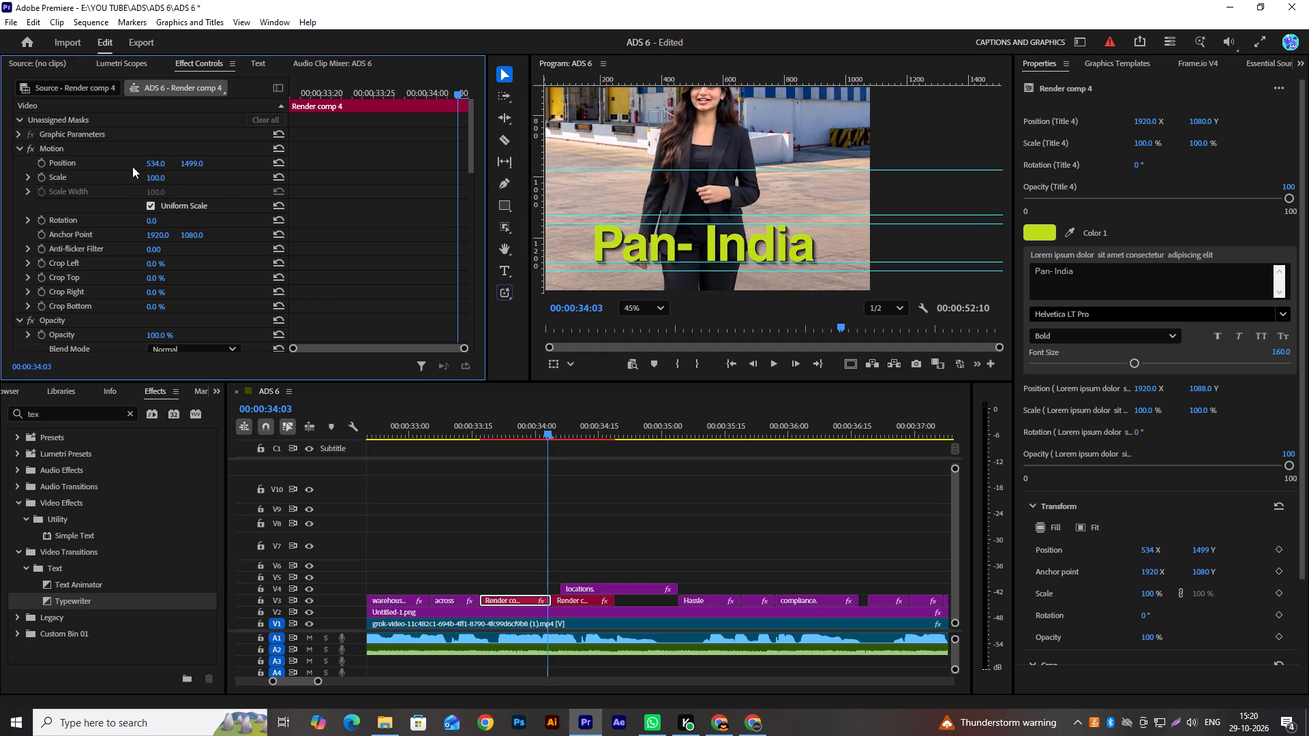
{"action": "left_click", "coordinate": [129, 162]}
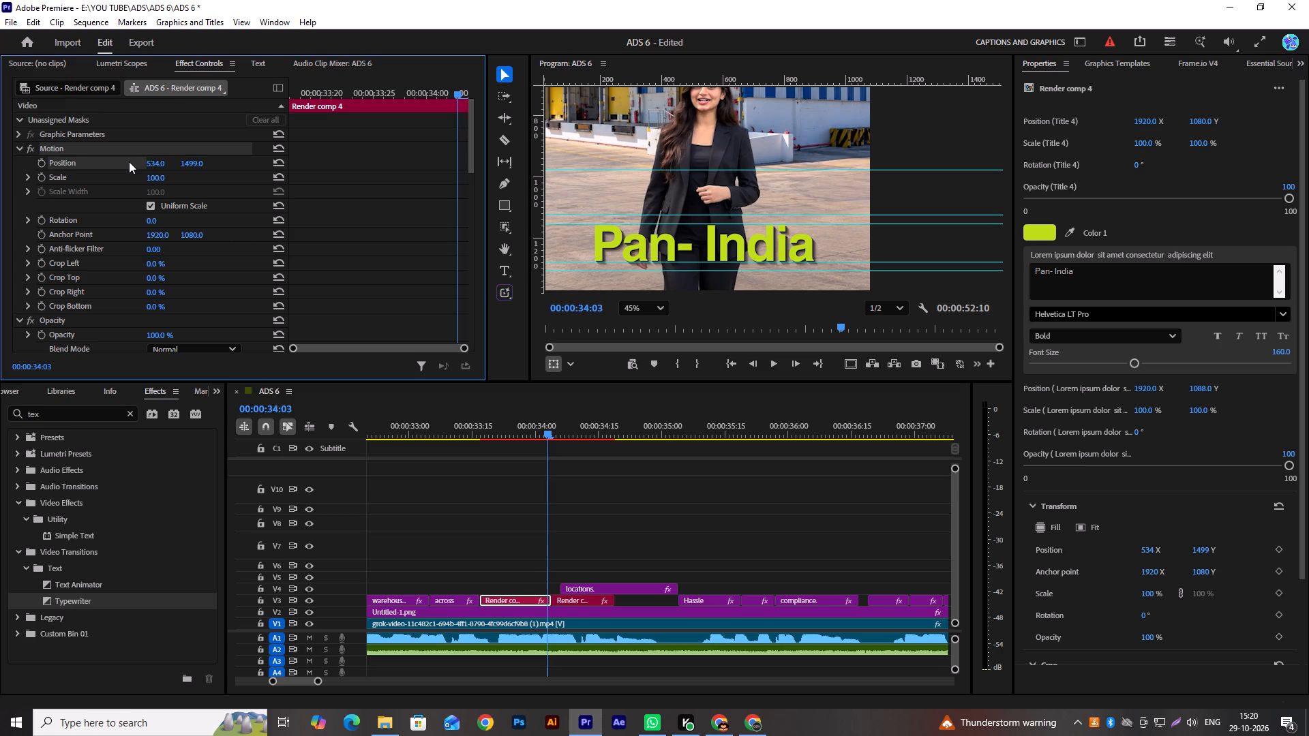
{"action": "key", "text": "ctrl+c"}
{"action": "left_click", "coordinate": [582, 433]}
{"action": "left_click", "coordinate": [576, 596]}
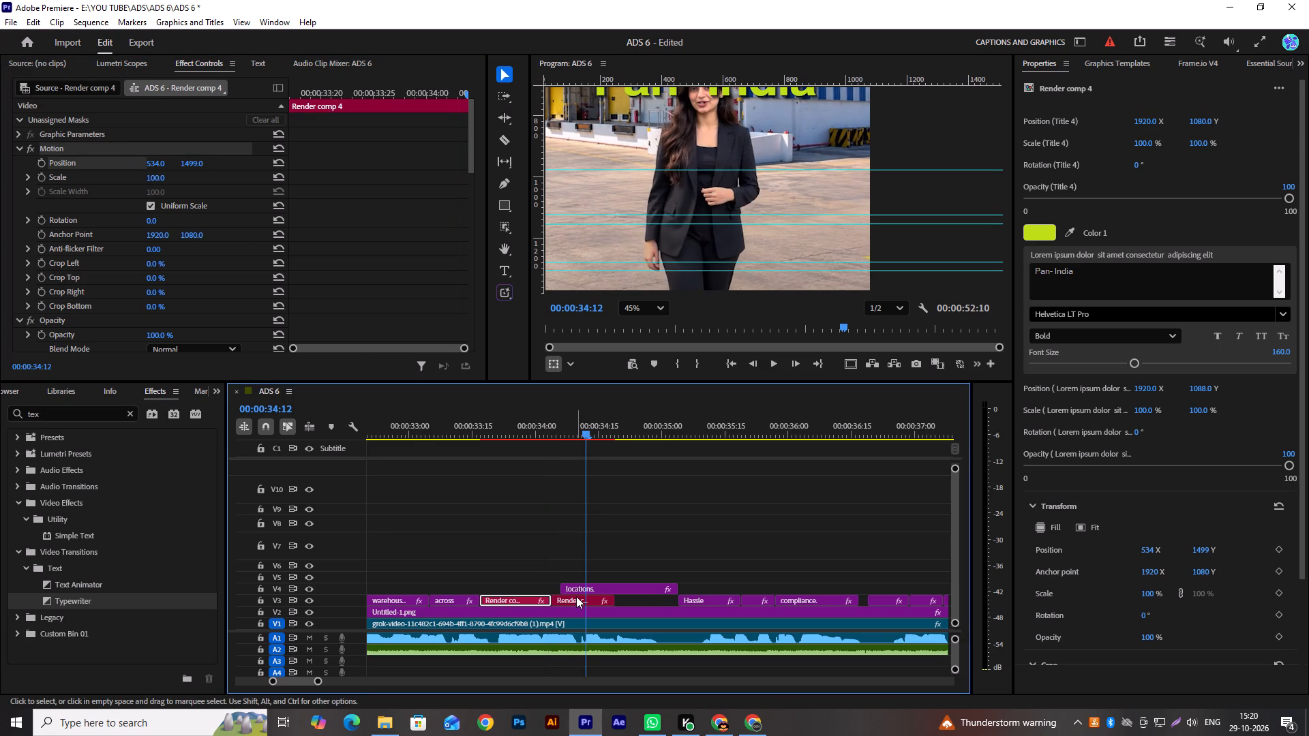
{"action": "key", "text": "ctrl+v"}
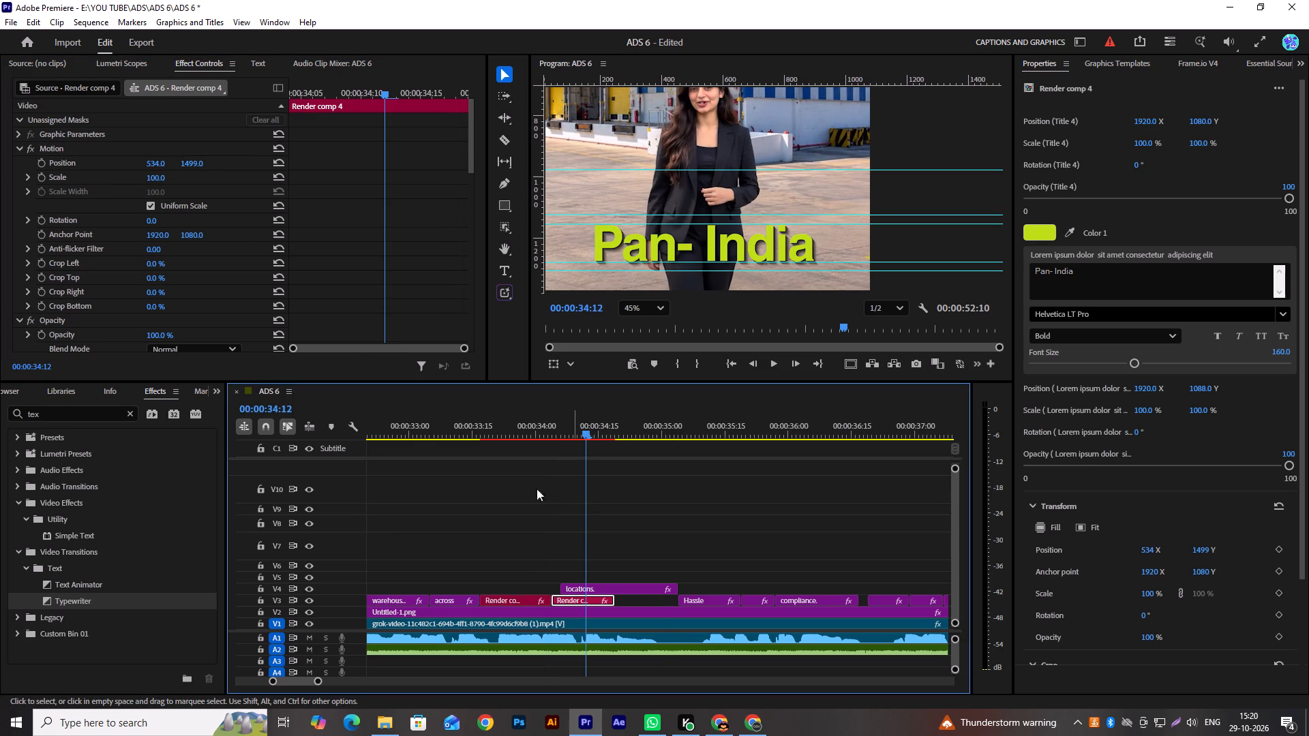
Examine the "Pan- India" caption's placement against the guides in the frame and its neighbouring captions in the timeline.
{"action": "scroll", "coordinate": [562, 495], "scroll_direction": "up", "scroll_amount": 5}
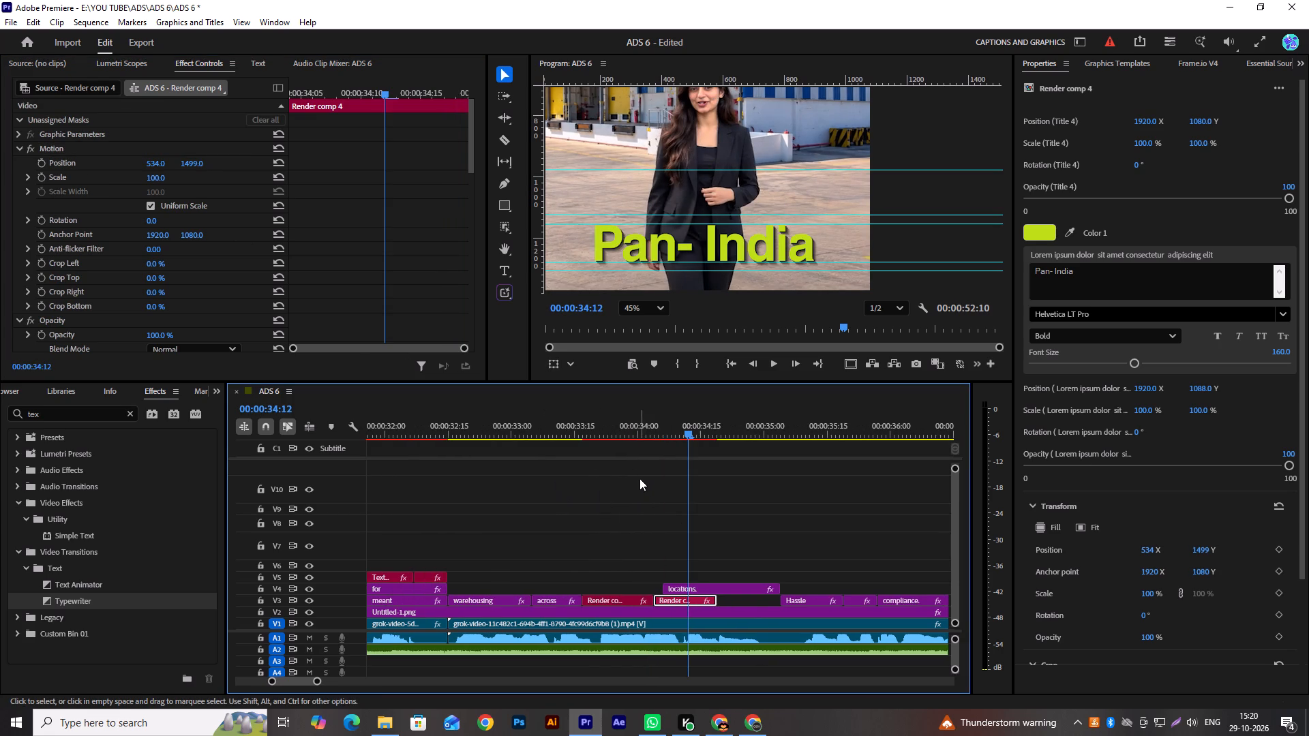
{"action": "scroll", "coordinate": [505, 505], "scroll_direction": "up", "scroll_amount": 3}
{"action": "scroll", "coordinate": [613, 495], "scroll_direction": "down", "scroll_amount": 2}
{"action": "scroll", "coordinate": [634, 227], "scroll_direction": "down", "scroll_amount": 5}
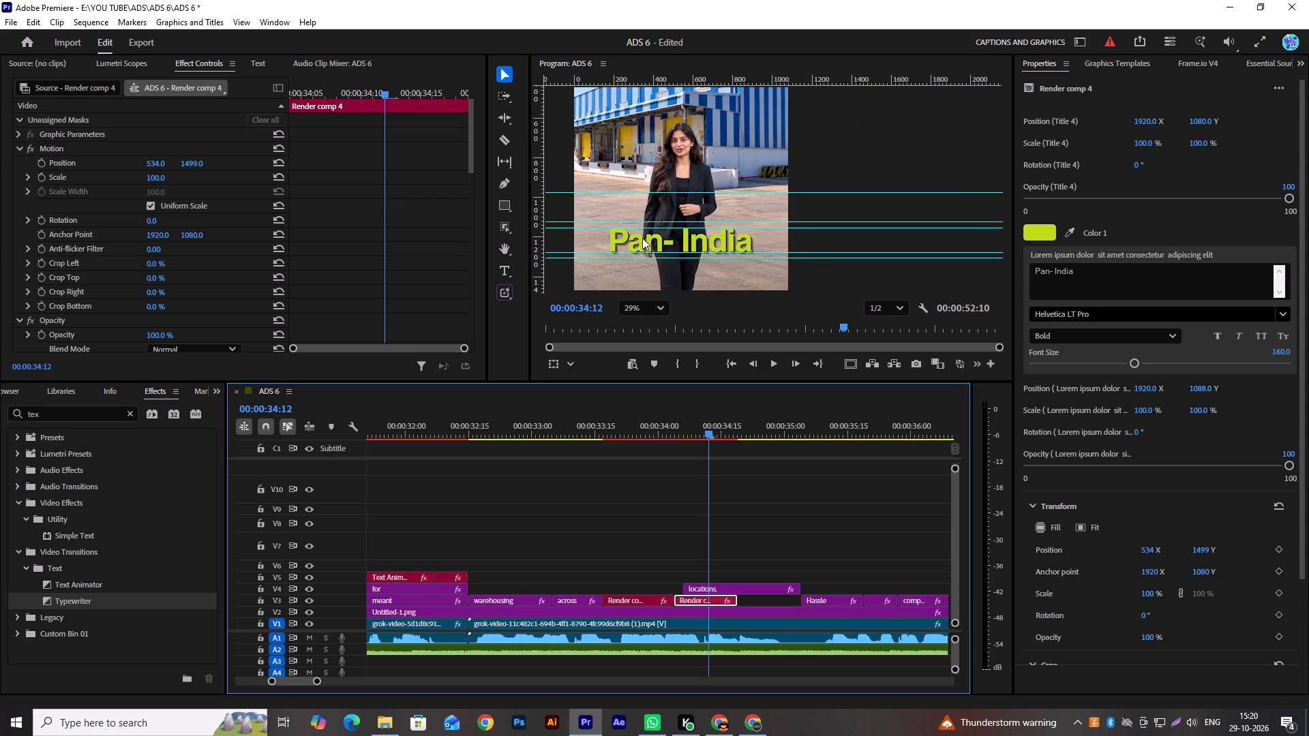
{"action": "left_click", "coordinate": [632, 309]}
{"action": "left_click", "coordinate": [635, 328]}
{"action": "scroll", "coordinate": [822, 207], "scroll_direction": "up", "scroll_amount": 3}
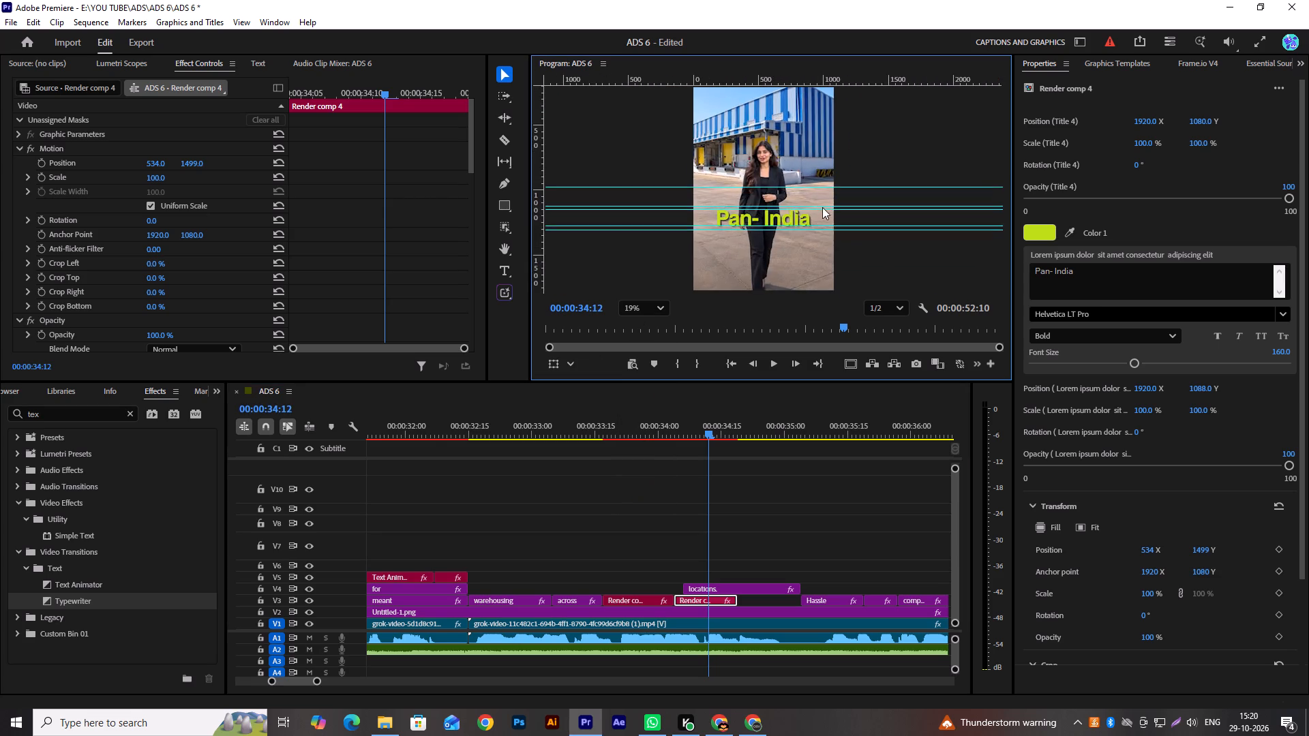
{"action": "scroll", "coordinate": [822, 207], "scroll_direction": "up", "scroll_amount": 12}
{"action": "scroll", "coordinate": [523, 520], "scroll_direction": "up", "scroll_amount": 4}
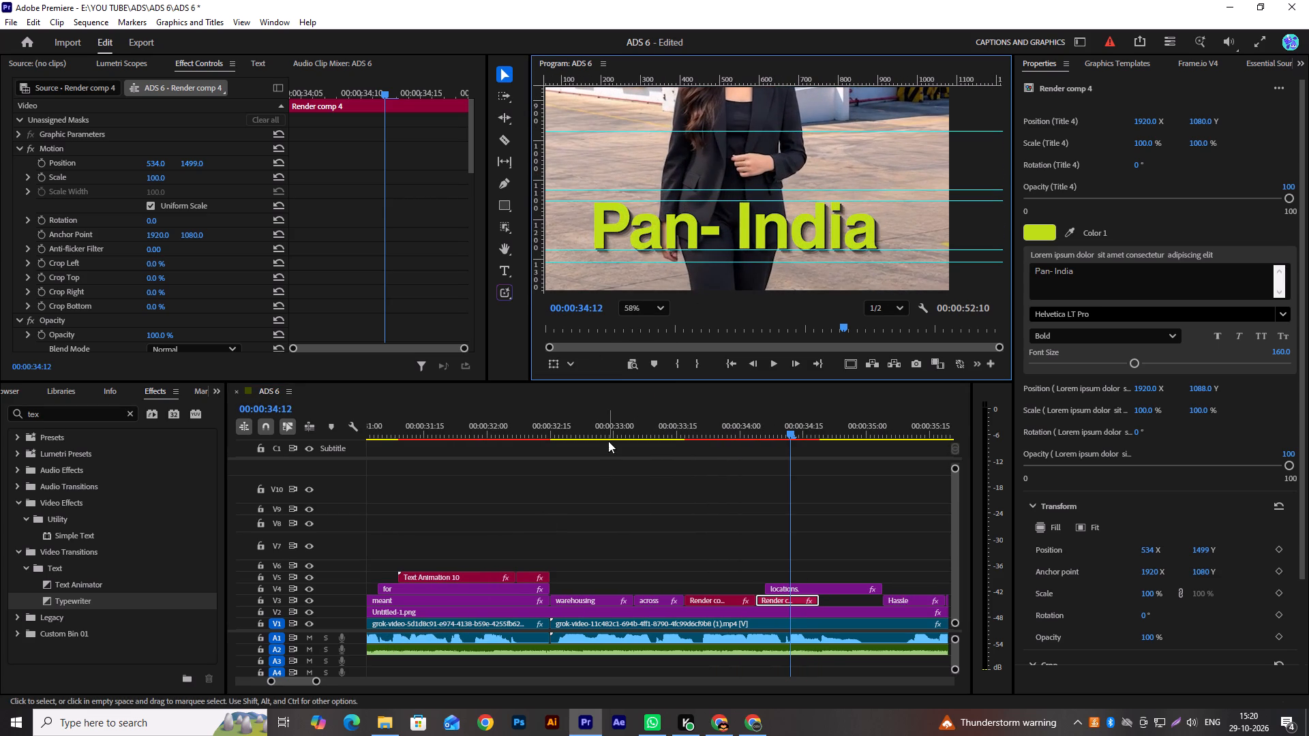
{"action": "left_click", "coordinate": [608, 435]}
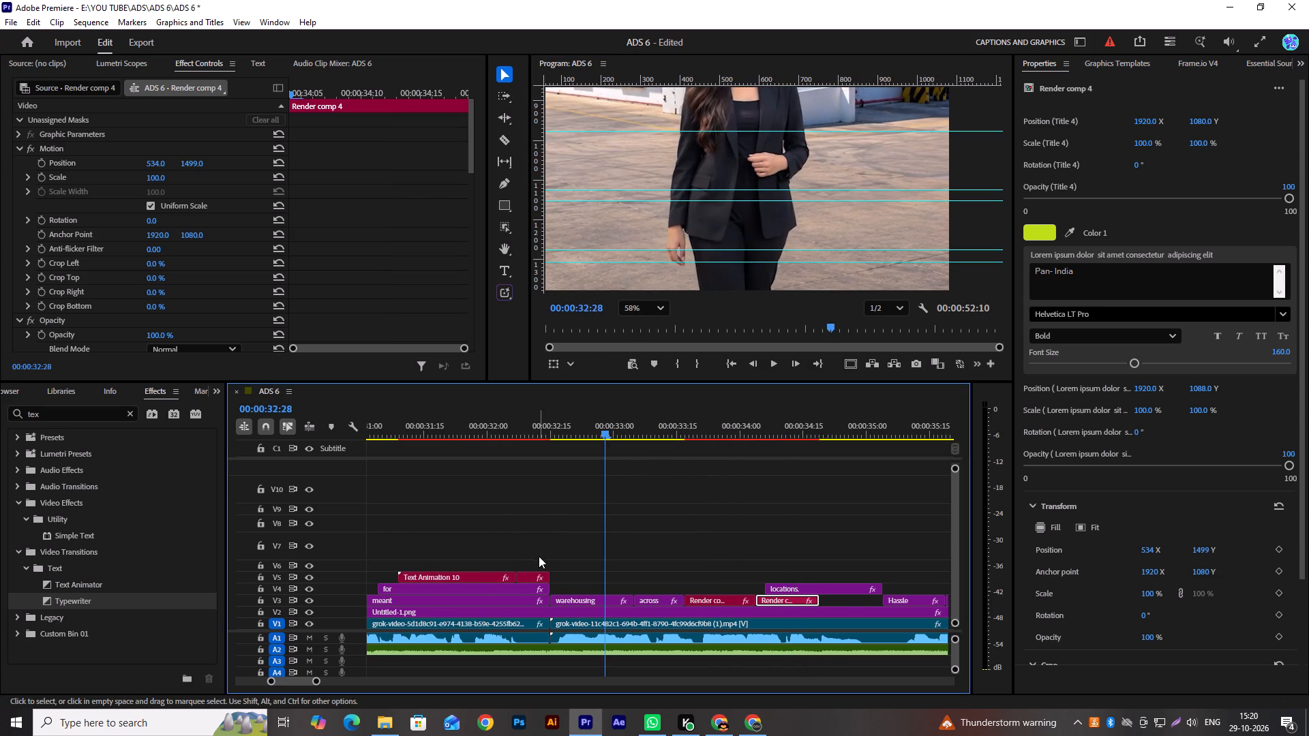
Trim the end of the "locations." caption on V4 back to about 00:00:35:00.
{"action": "scroll", "coordinate": [675, 527], "scroll_direction": "down", "scroll_amount": 1}
{"action": "scroll", "coordinate": [675, 530], "scroll_direction": "up", "scroll_amount": 1}
{"action": "scroll", "coordinate": [675, 532], "scroll_direction": "down", "scroll_amount": 3}
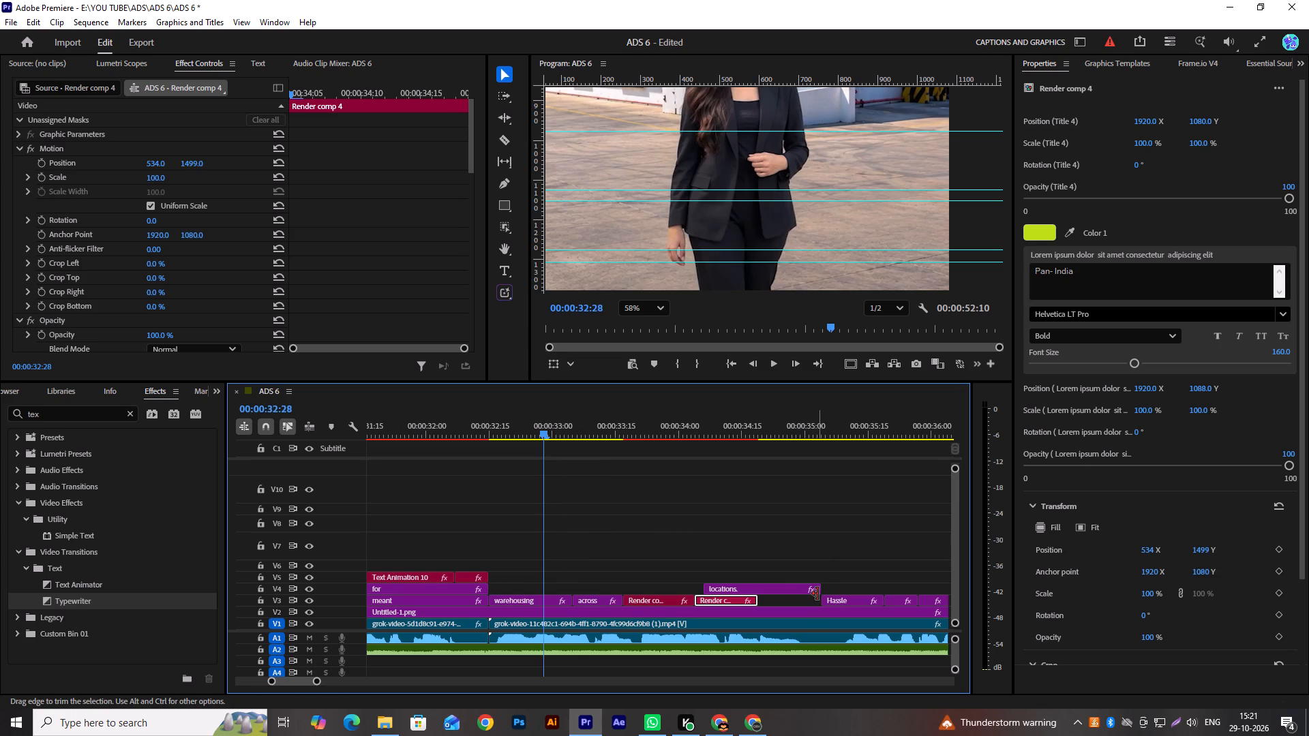
{"action": "left_click_drag", "start_coordinate": [818, 594], "coordinate": [808, 589]}
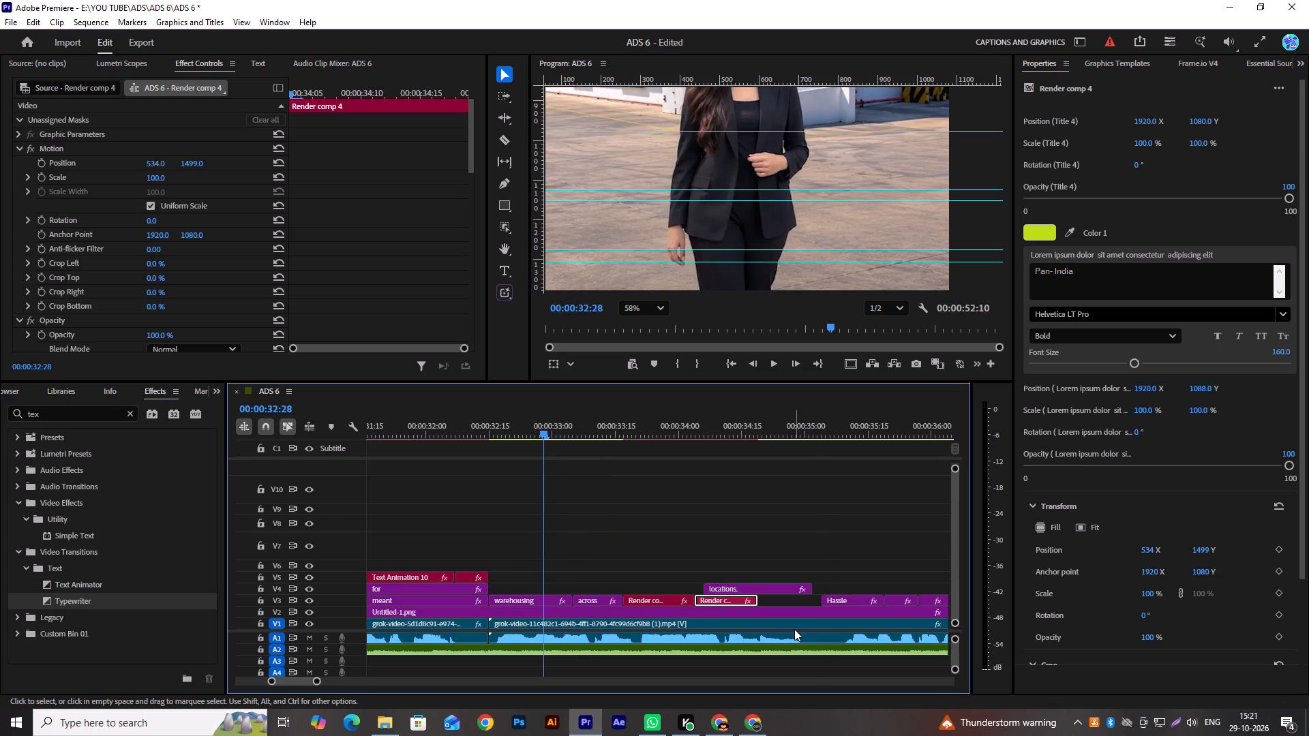
{"action": "left_click", "coordinate": [808, 592]}
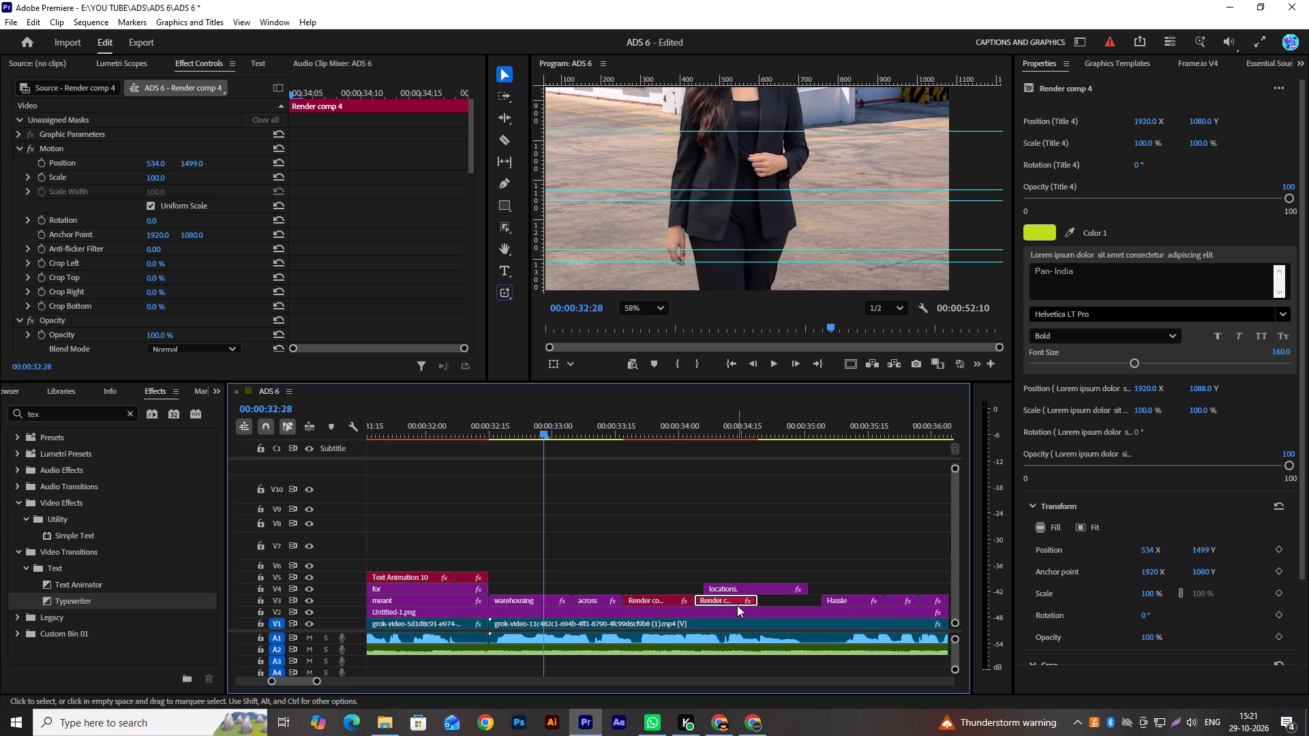
Duplicate the second "Pan- India" clip directly after it on V3 and trim the copy's end to match "locations." at about 00:00:35:00.
{"action": "scroll", "coordinate": [741, 581], "scroll_direction": "down", "scroll_amount": 6}
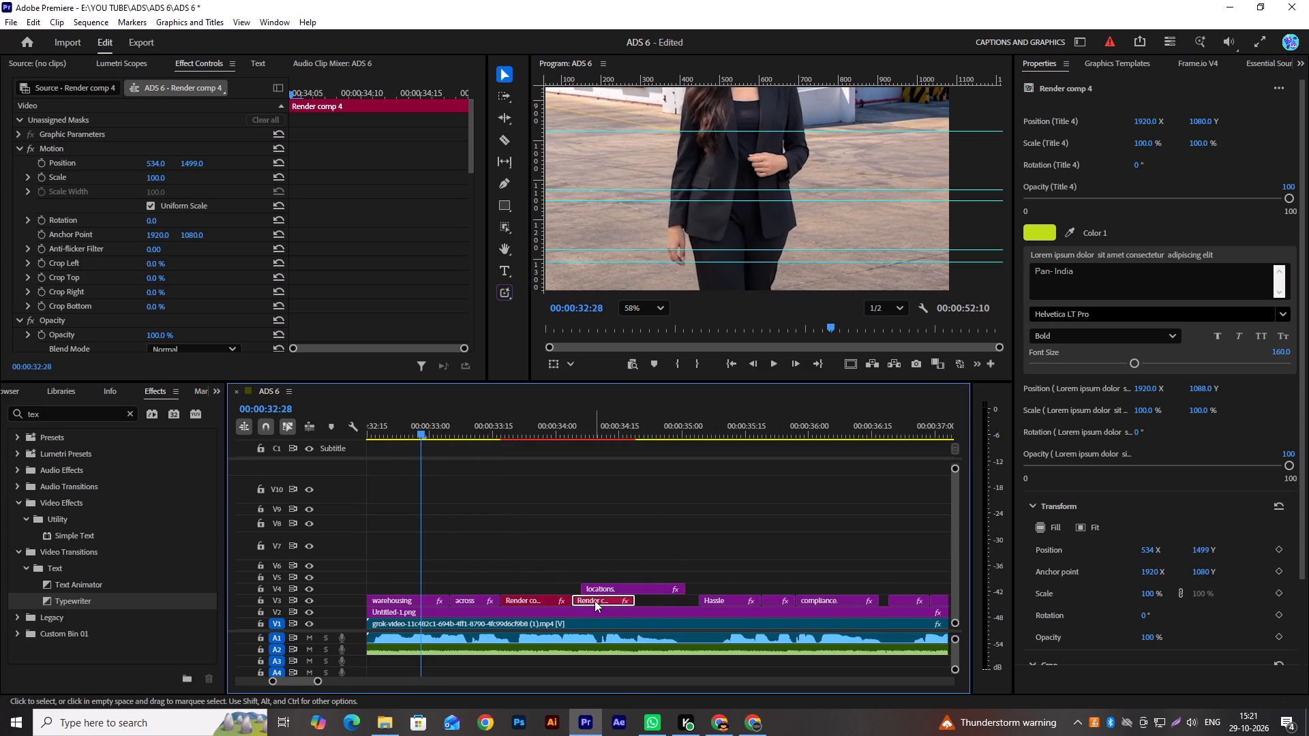
{"action": "left_click_drag", "start_coordinate": [595, 600], "coordinate": [635, 569], "text": "alt"}
{"action": "left_click_drag", "start_coordinate": [642, 566], "coordinate": [659, 600]}
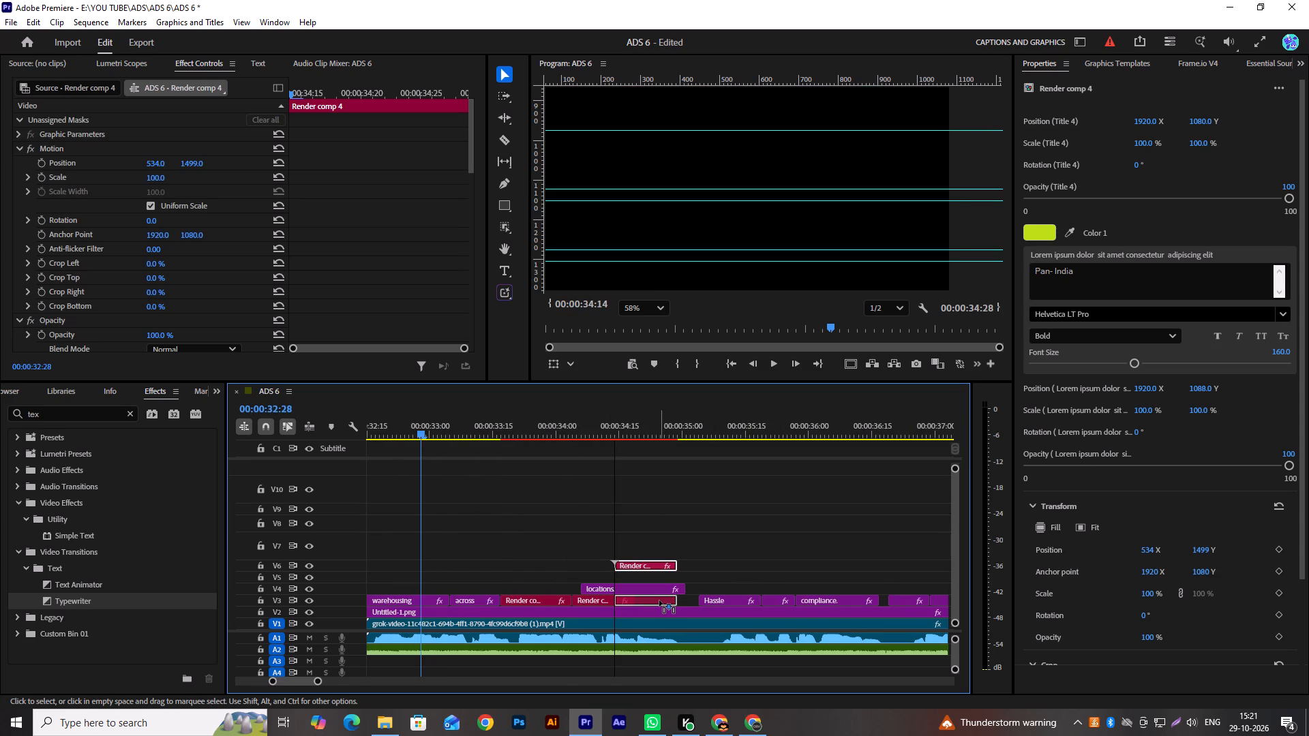
{"action": "left_click_drag", "start_coordinate": [659, 600], "coordinate": [670, 600]}
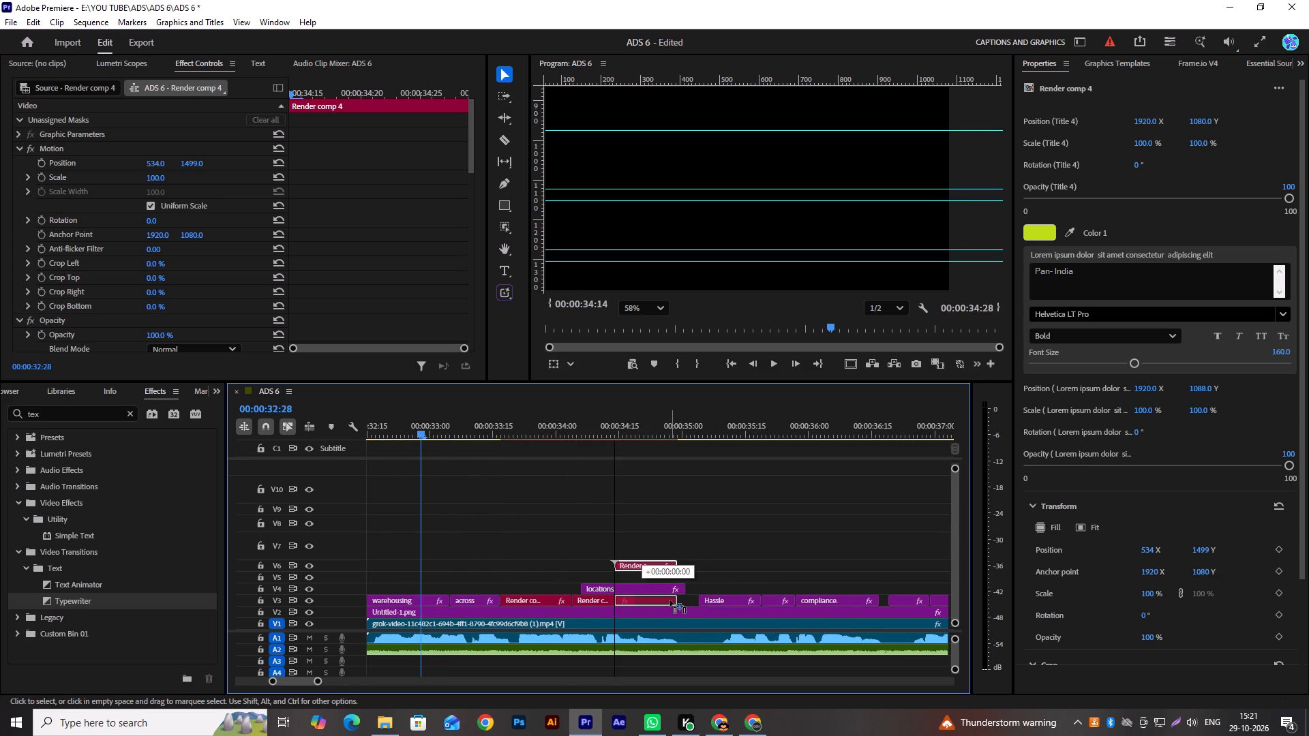
{"action": "left_click_drag", "start_coordinate": [670, 600], "coordinate": [691, 566]}
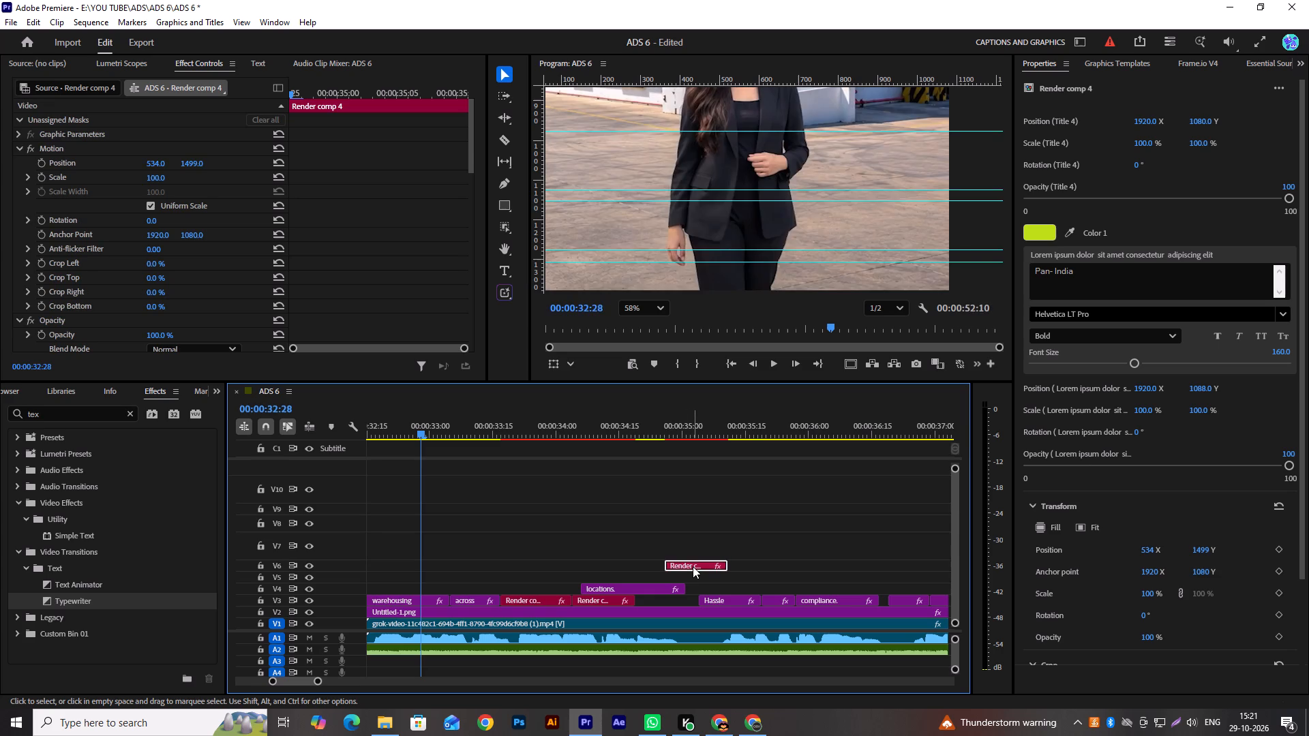
{"action": "left_click_drag", "start_coordinate": [693, 566], "coordinate": [663, 562]}
{"action": "left_click_drag", "start_coordinate": [663, 562], "coordinate": [663, 601]}
{"action": "left_click_drag", "start_coordinate": [695, 600], "coordinate": [682, 598]}
{"action": "key", "text": "space"}
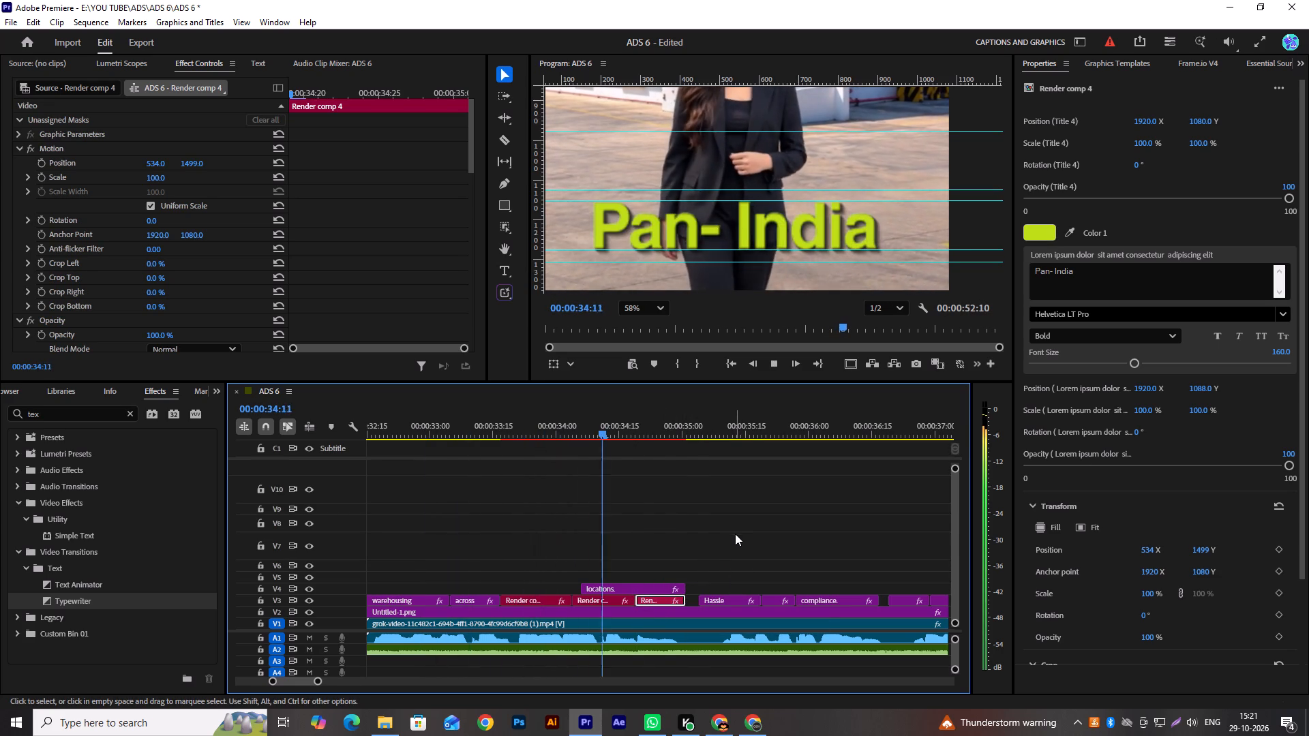
{"action": "key", "text": "space"}
Copy the third "Pan- India" clip onto V5 above "warehousing", starting at about 00:00:32:17.
{"action": "scroll", "coordinate": [735, 534], "scroll_direction": "up", "scroll_amount": 5}
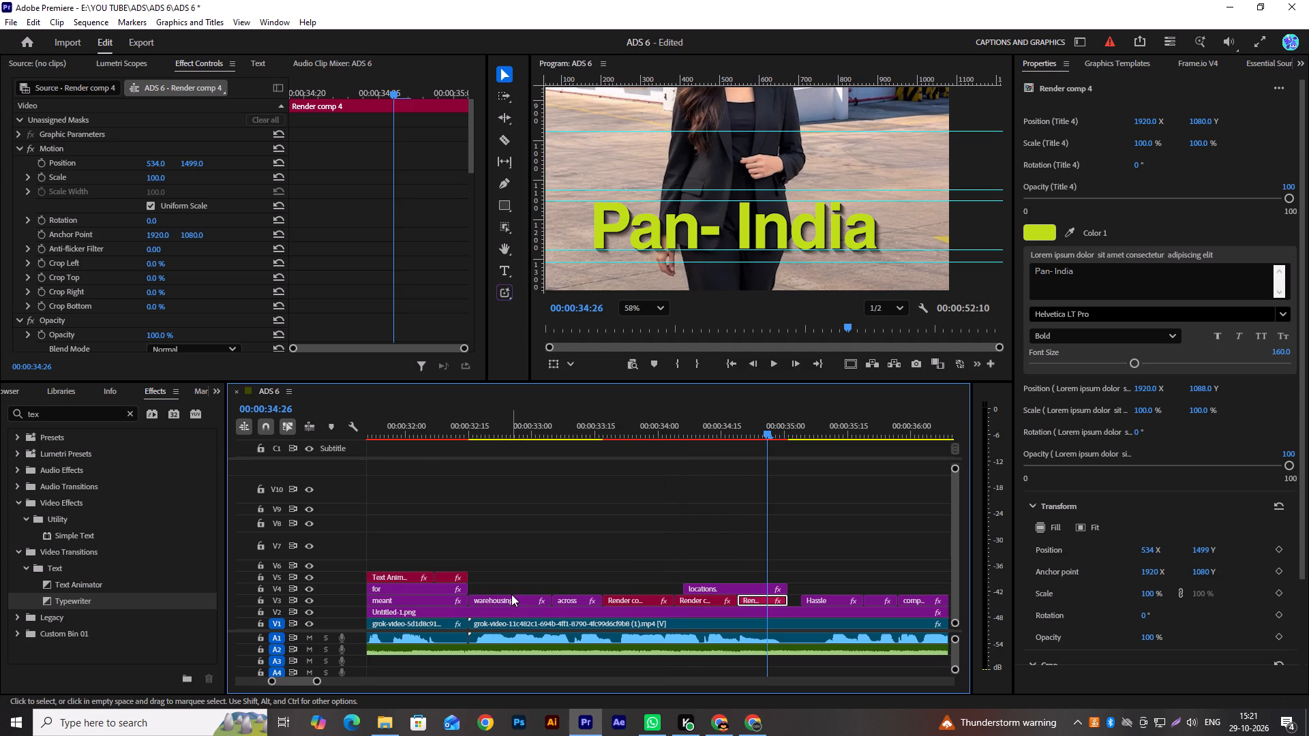
{"action": "left_click_drag", "start_coordinate": [756, 600], "coordinate": [524, 572], "text": "alt"}
{"action": "left_click", "coordinate": [538, 437]}
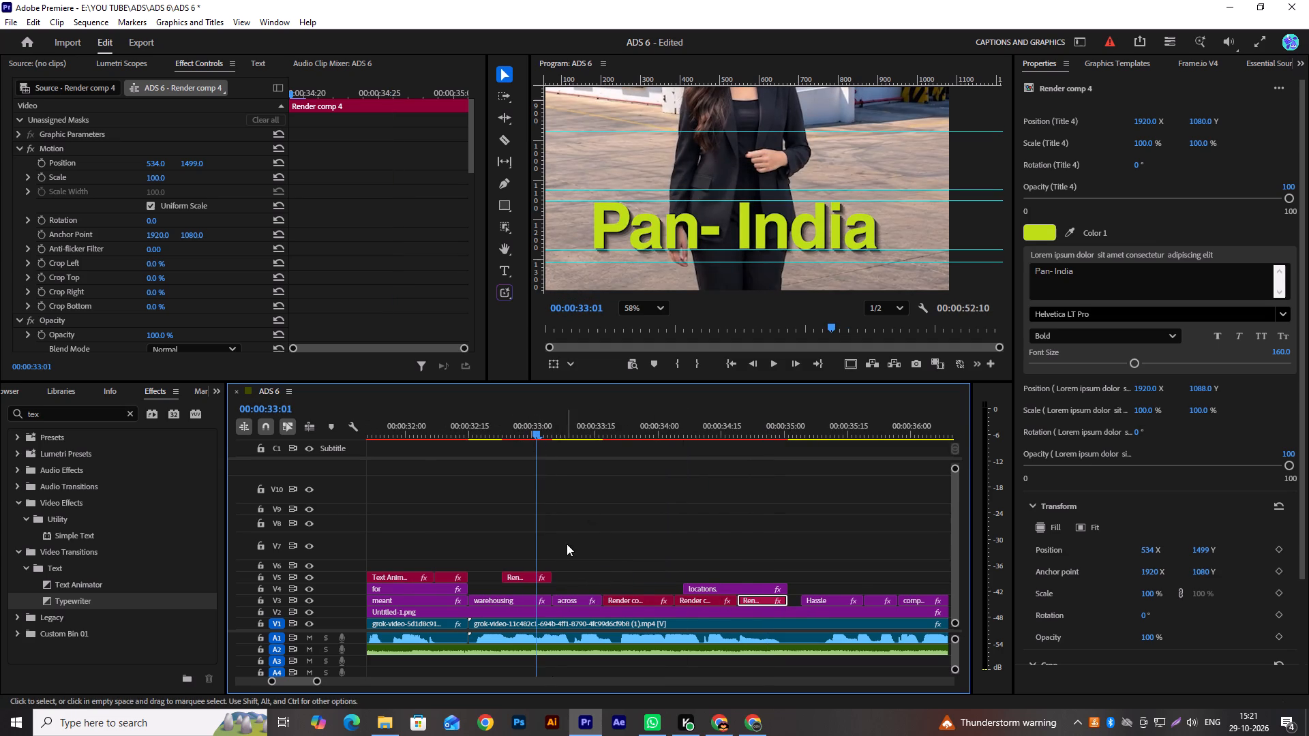
{"action": "scroll", "coordinate": [567, 544], "scroll_direction": "up", "scroll_amount": 4}
{"action": "left_click_drag", "start_coordinate": [595, 572], "coordinate": [569, 575]}
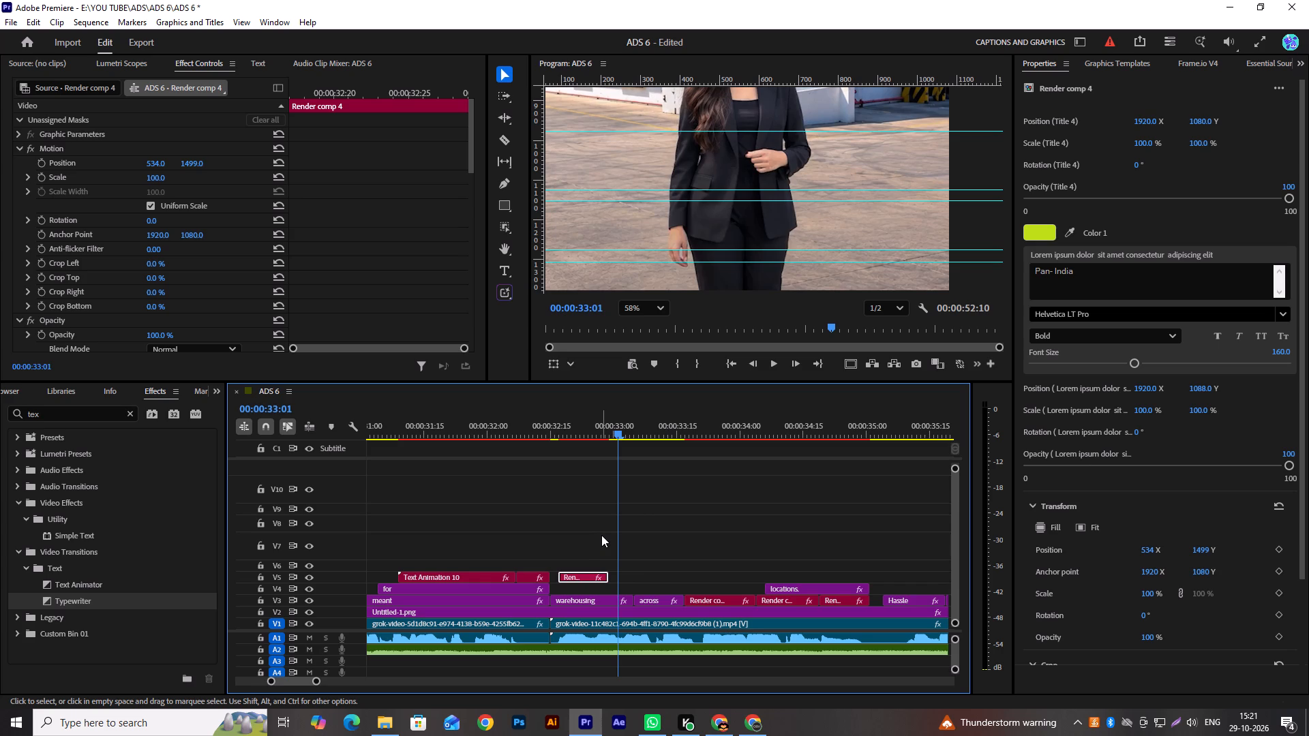
Apply the Text Animator transition to the start of the "warehousing" caption on V3 and extend it to 00:00:00:20.
{"action": "scroll", "coordinate": [601, 535], "scroll_direction": "up", "scroll_amount": 3}
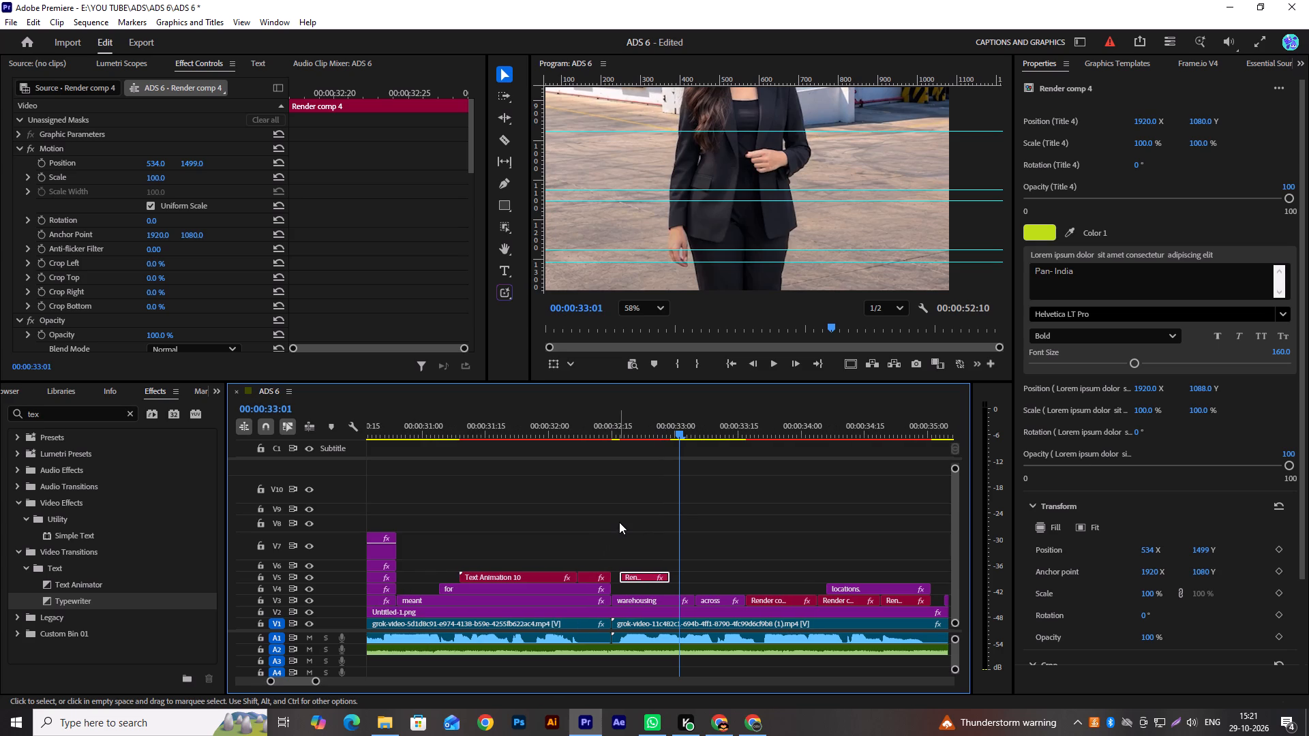
{"action": "left_click_drag", "start_coordinate": [79, 583], "coordinate": [175, 583]}
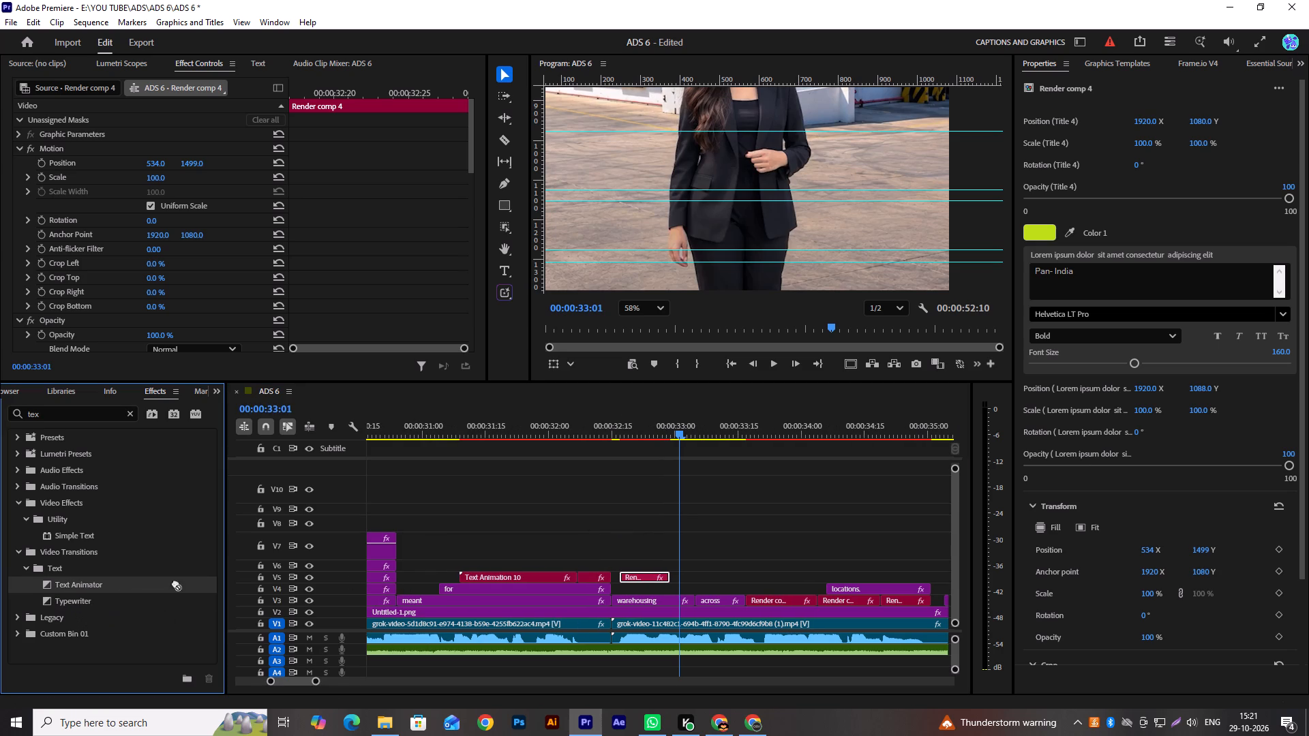
{"action": "left_click_drag", "start_coordinate": [175, 583], "coordinate": [622, 602]}
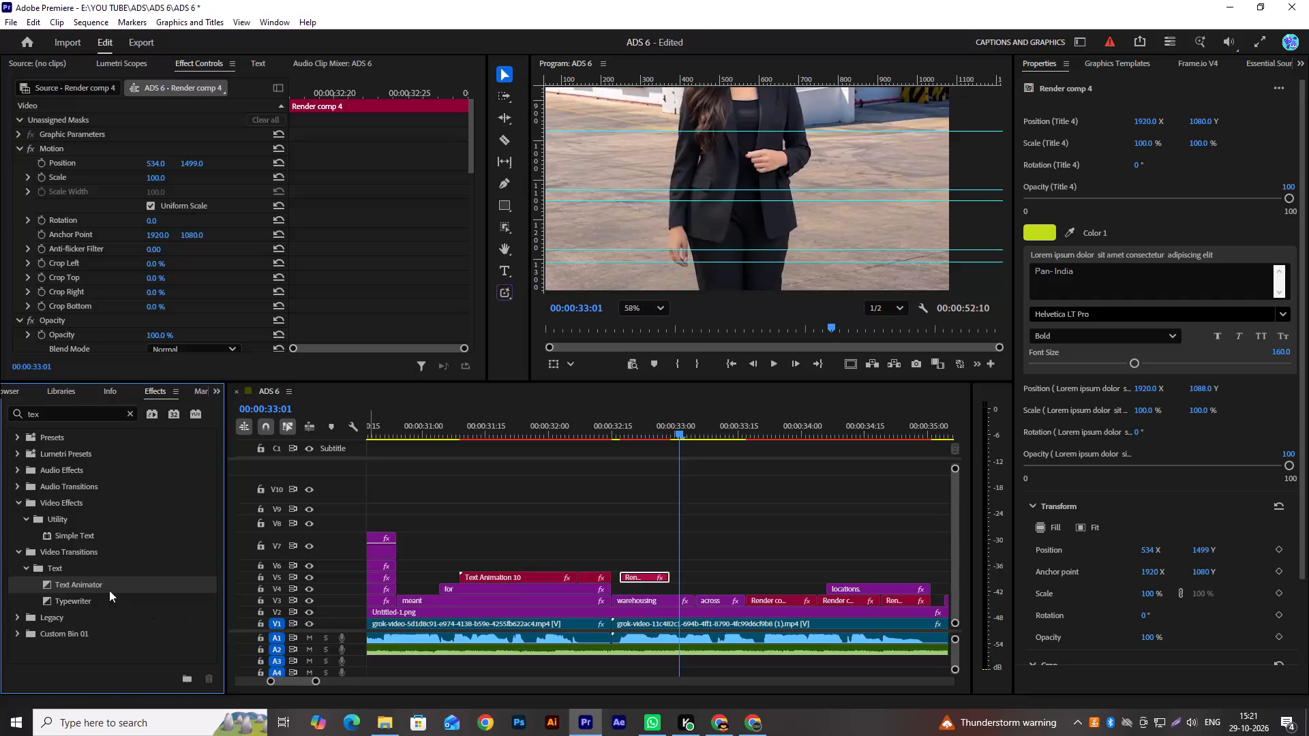
{"action": "left_click", "coordinate": [1101, 63]}
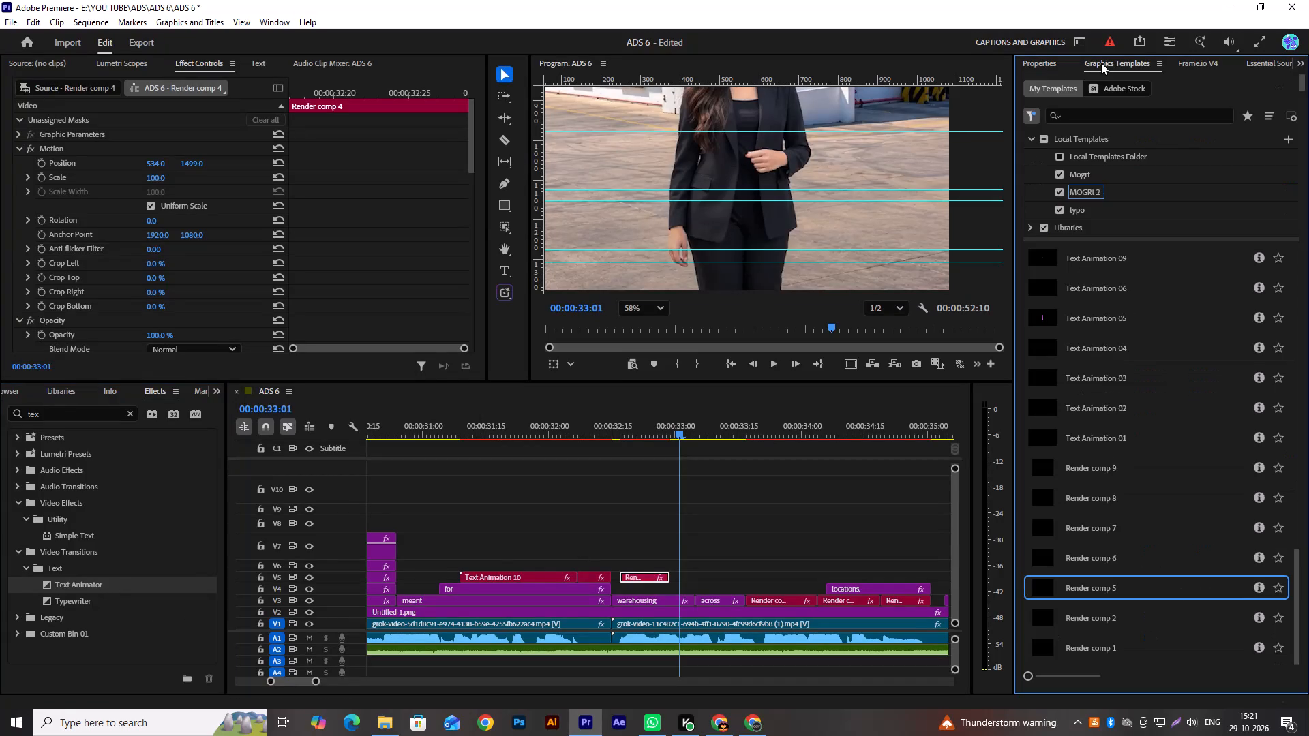
{"action": "left_click_drag", "start_coordinate": [89, 579], "coordinate": [95, 583]}
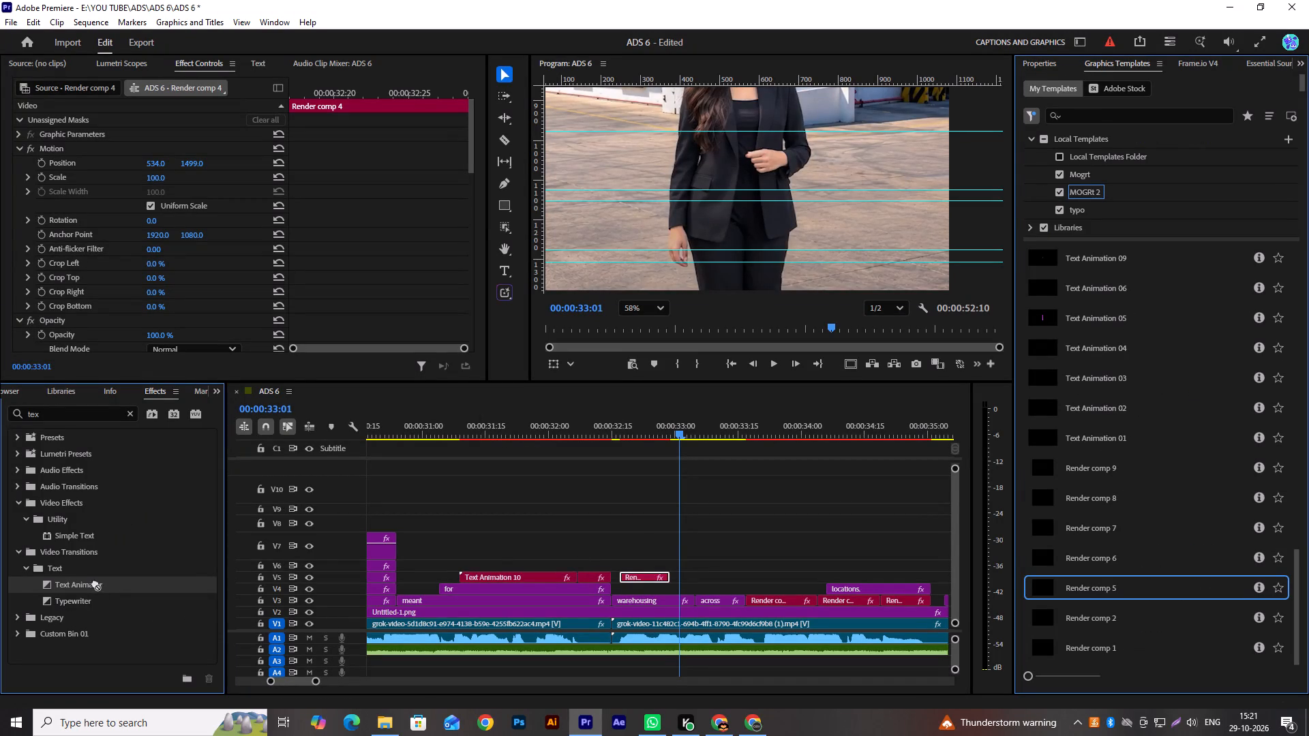
{"action": "left_click_drag", "start_coordinate": [95, 583], "coordinate": [621, 601]}
{"action": "left_click_drag", "start_coordinate": [689, 598], "coordinate": [679, 598]}
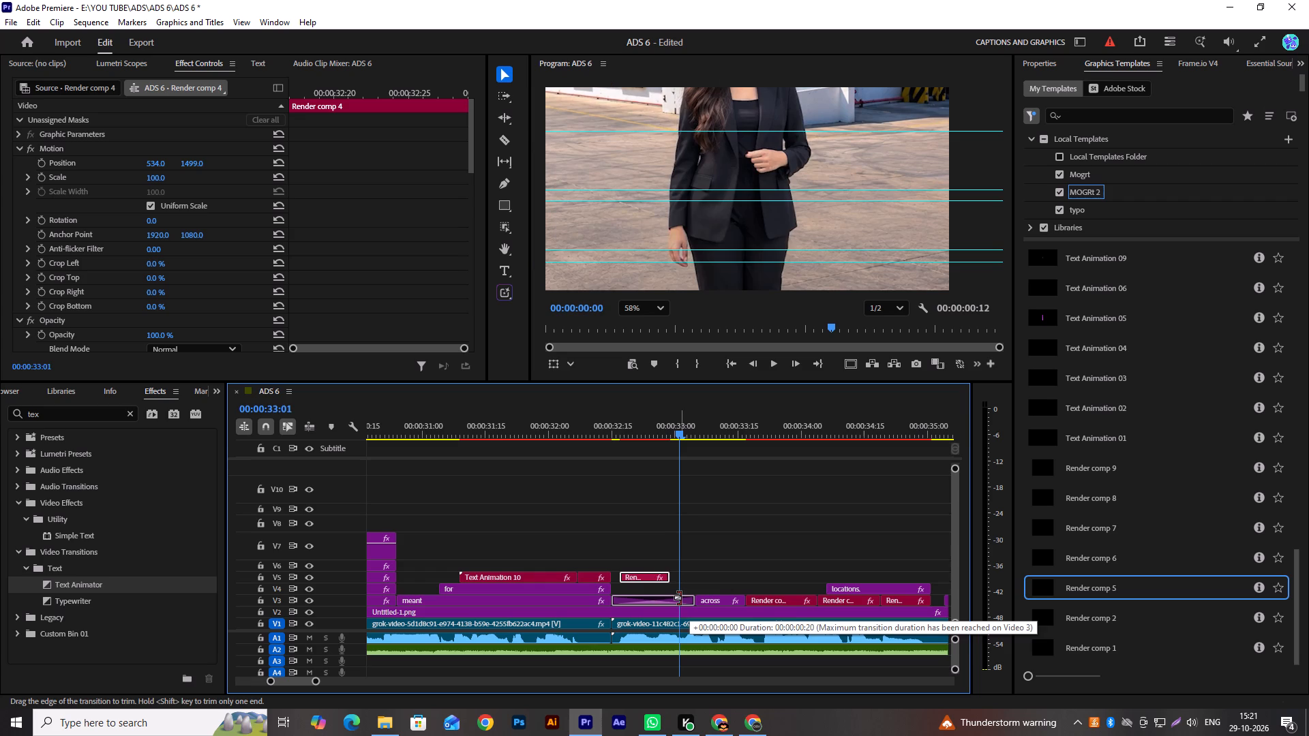
{"action": "left_click_drag", "start_coordinate": [679, 598], "coordinate": [672, 598]}
Play and scrub from "Domestic trade" into the V5 "Pan- India" copy to check the new transition, including at full-frame view.
{"action": "left_click_drag", "start_coordinate": [648, 432], "coordinate": [592, 444]}
{"action": "key", "text": "space"}
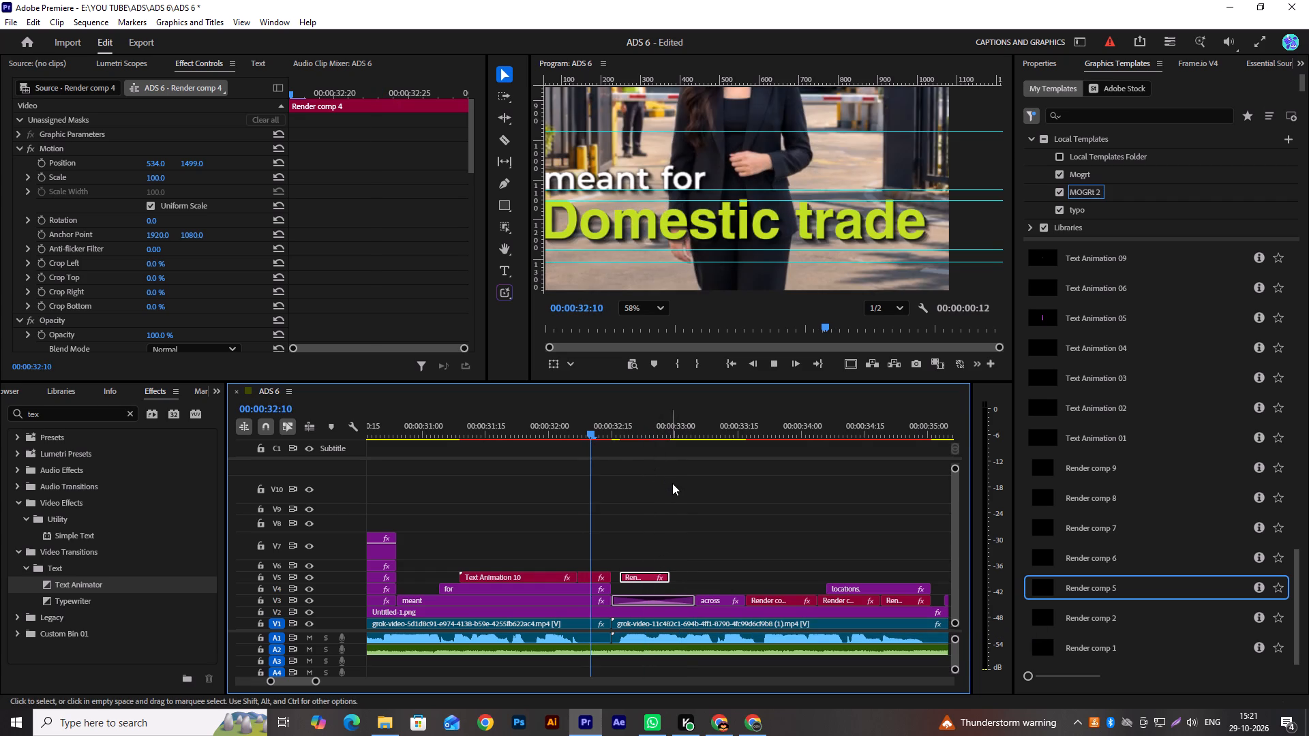
{"action": "key", "text": "space"}
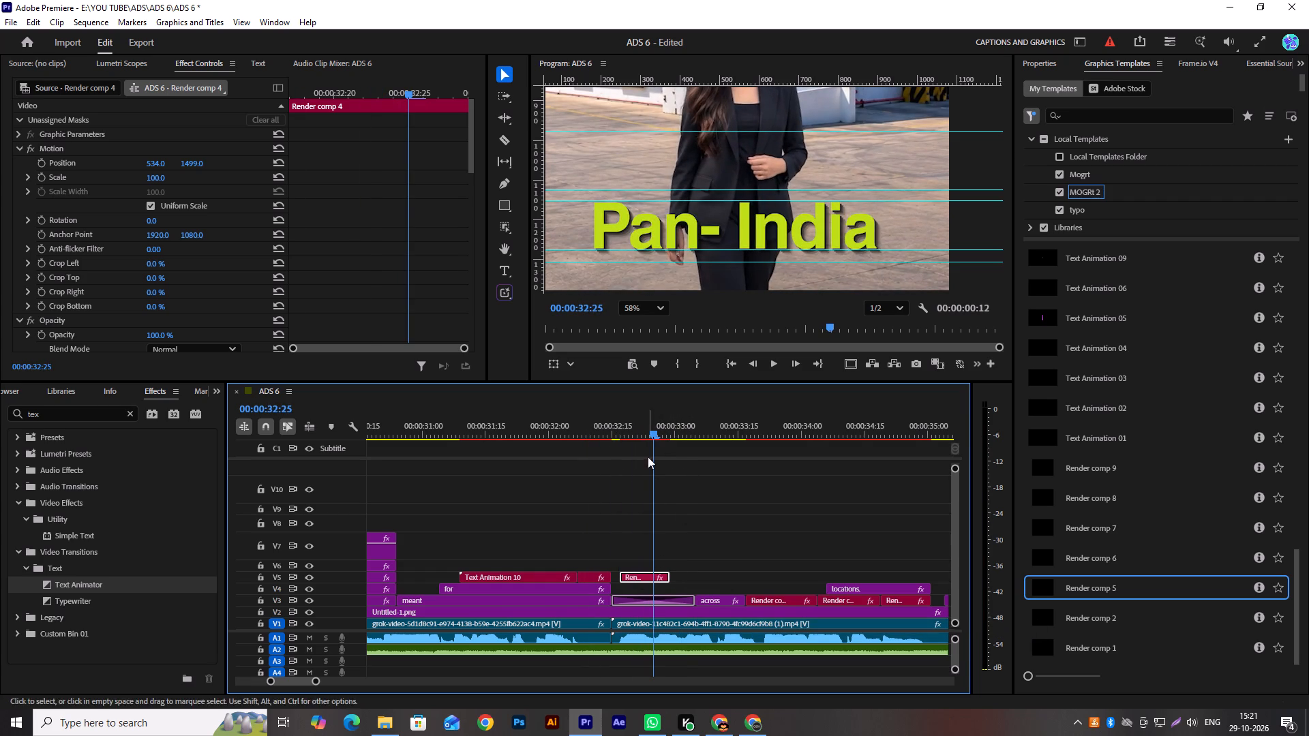
{"action": "left_click_drag", "start_coordinate": [656, 429], "coordinate": [633, 455]}
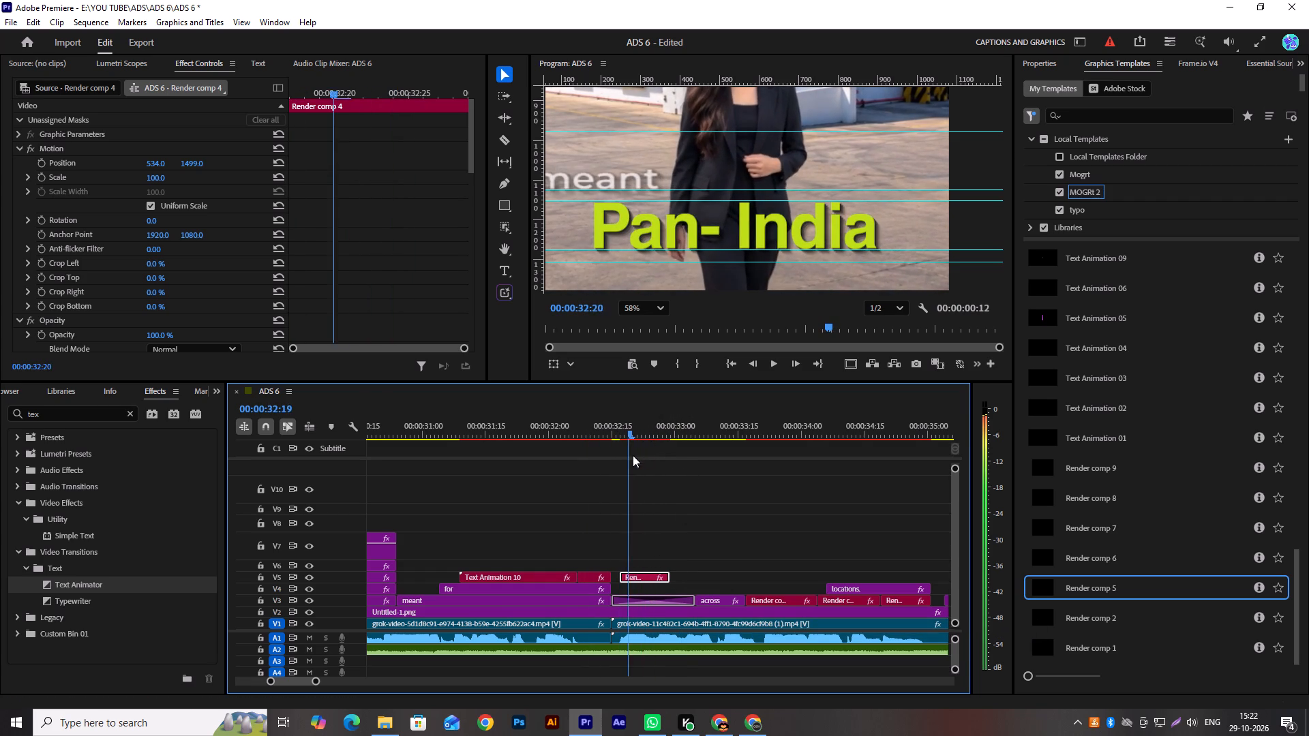
{"action": "left_click_drag", "start_coordinate": [633, 455], "coordinate": [640, 467]}
{"action": "scroll", "coordinate": [640, 467], "scroll_direction": "down", "scroll_amount": 9, "text": "alt"}
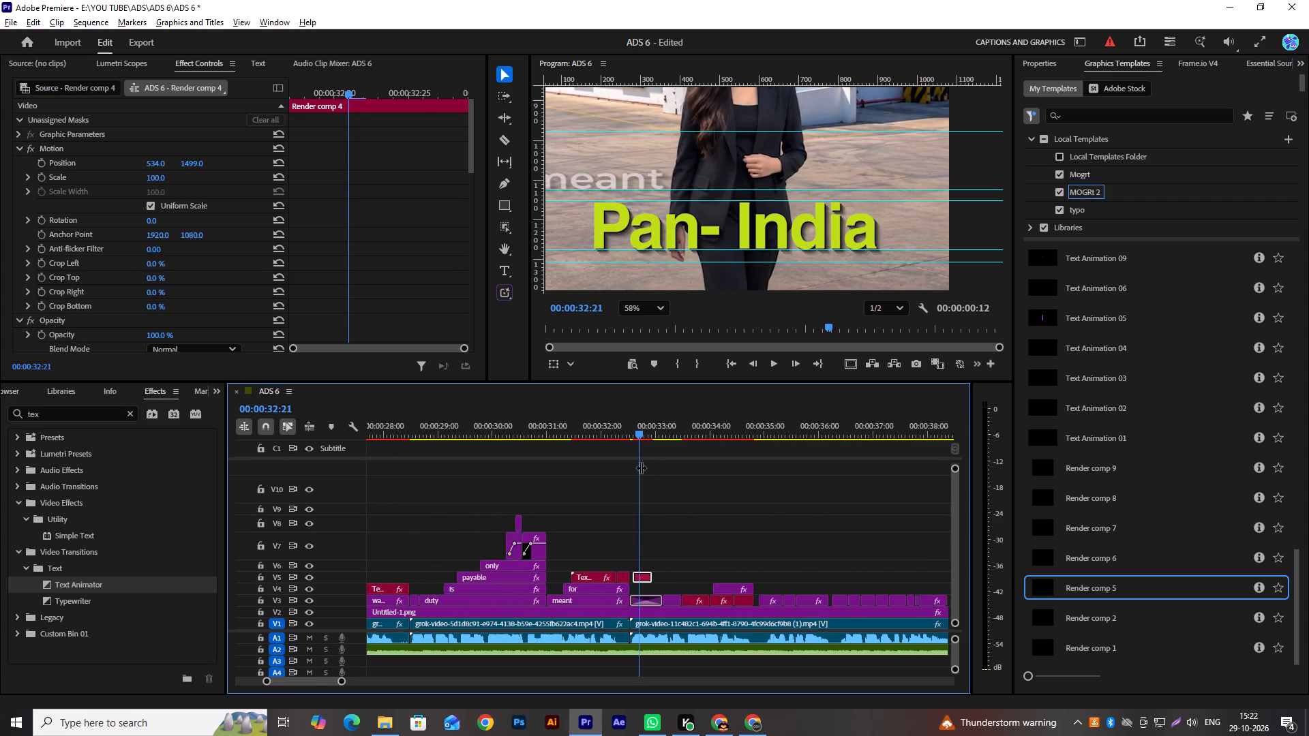
{"action": "scroll", "coordinate": [653, 239], "scroll_direction": "down", "scroll_amount": 10}
{"action": "key", "text": "space"}
{"action": "key", "text": "space"}
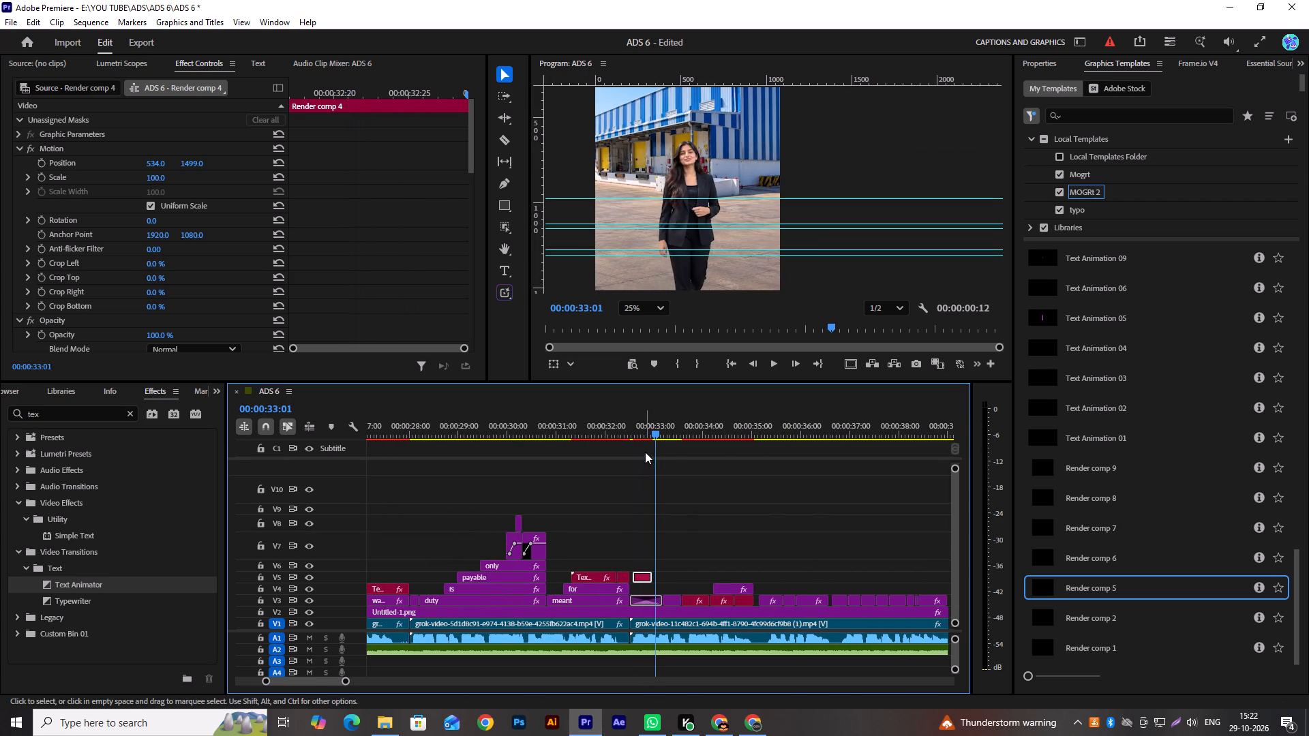
{"action": "left_click_drag", "start_coordinate": [635, 438], "coordinate": [577, 446]}
{"action": "key", "text": "space"}
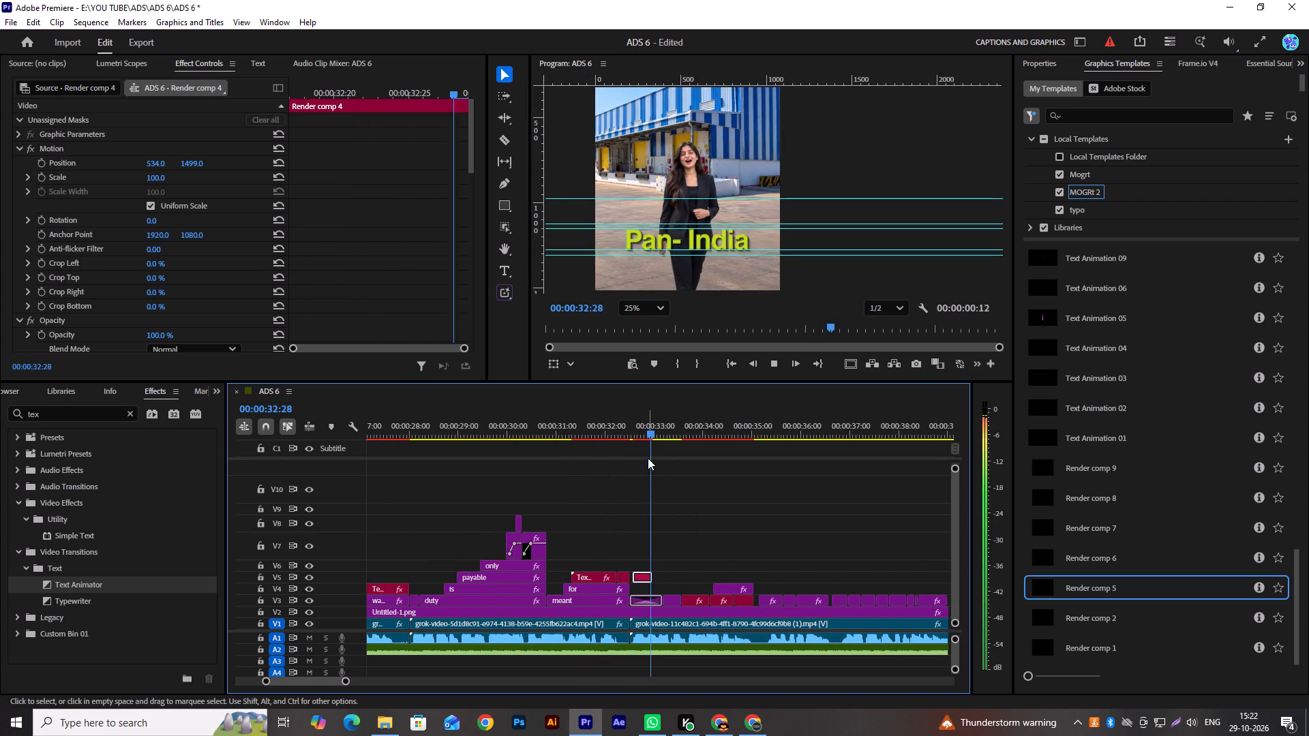
{"action": "key", "text": "space"}
Open the "meant" caption's effect settings and examine its Drop Shadow and Motion values and Position keyframes.
{"action": "double_click", "coordinate": [595, 598]}
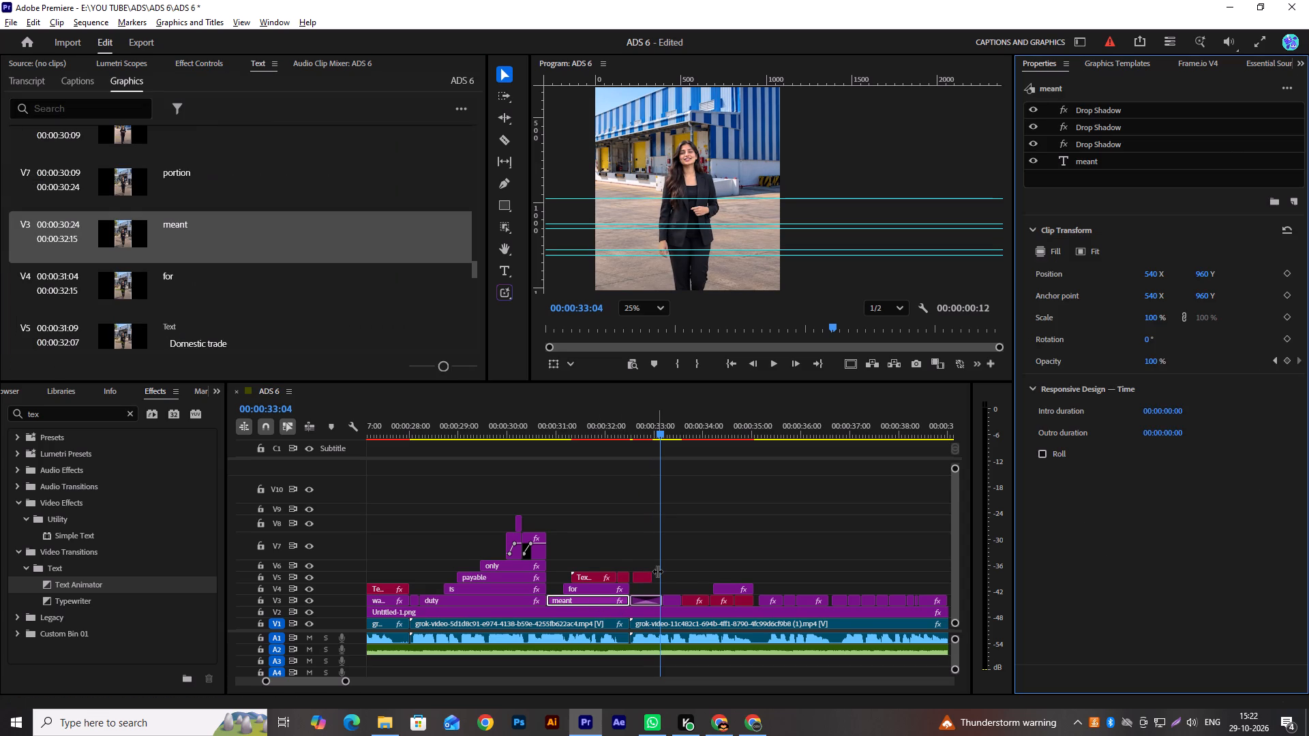
{"action": "scroll", "coordinate": [657, 571], "scroll_direction": "up", "scroll_amount": 2, "text": "alt"}
{"action": "left_click", "coordinate": [199, 66]}
{"action": "scroll", "coordinate": [420, 228], "scroll_direction": "down", "scroll_amount": 3}
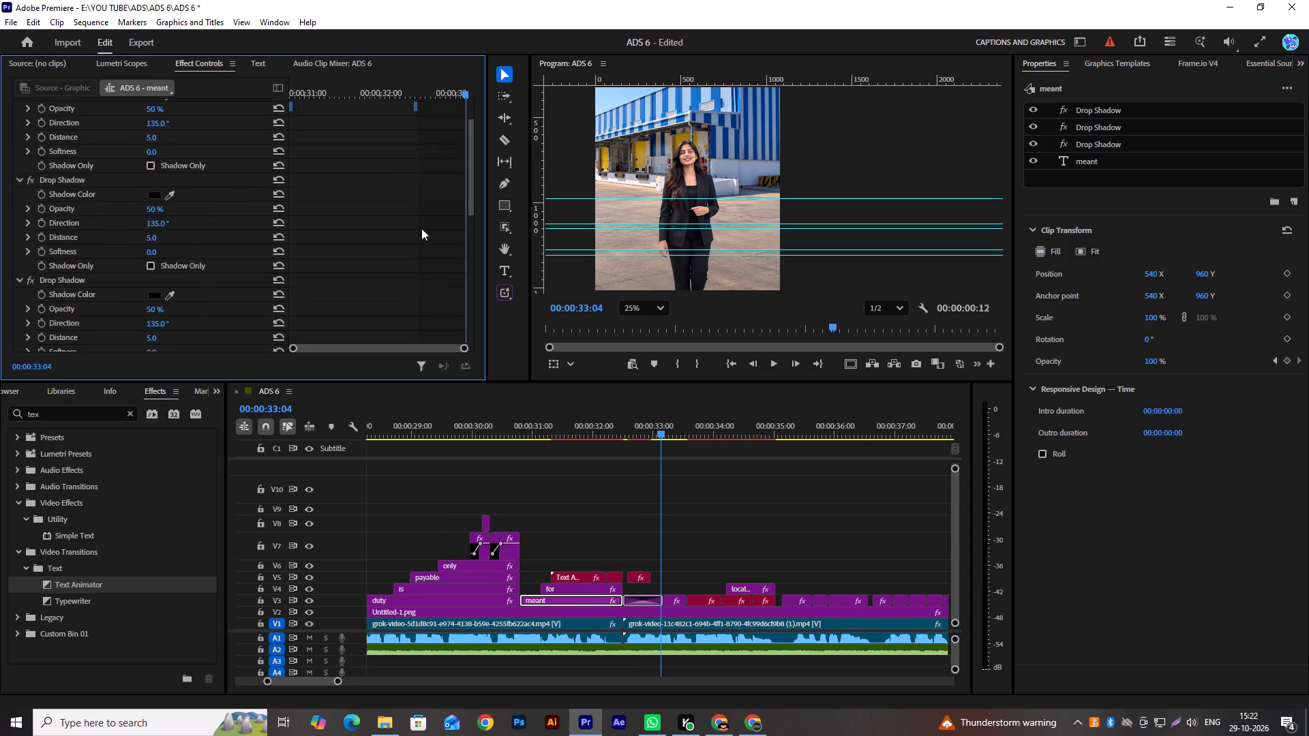
{"action": "scroll", "coordinate": [421, 228], "scroll_direction": "down", "scroll_amount": 18}
{"action": "scroll", "coordinate": [423, 234], "scroll_direction": "up", "scroll_amount": 1}
{"action": "scroll", "coordinate": [423, 234], "scroll_direction": "down", "scroll_amount": 10}
{"action": "scroll", "coordinate": [429, 245], "scroll_direction": "up", "scroll_amount": 3}
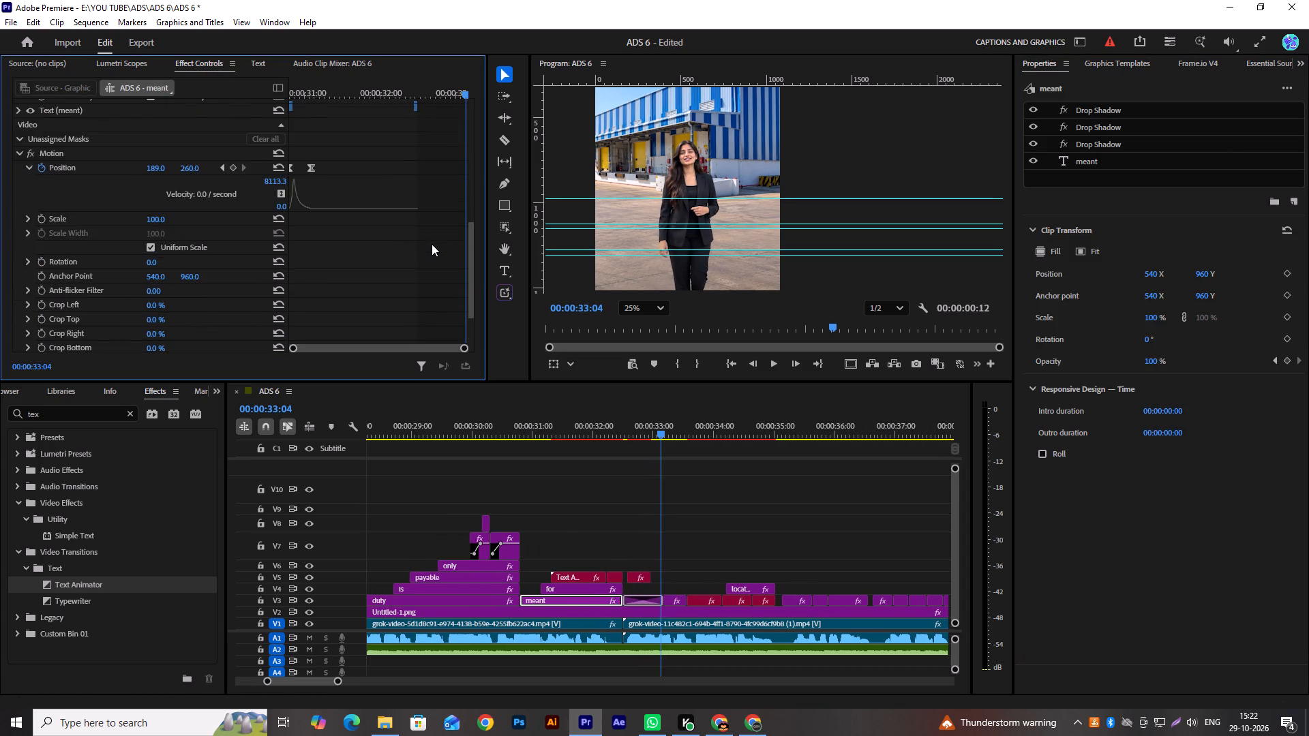
{"action": "scroll", "coordinate": [432, 244], "scroll_direction": "up", "scroll_amount": 7}
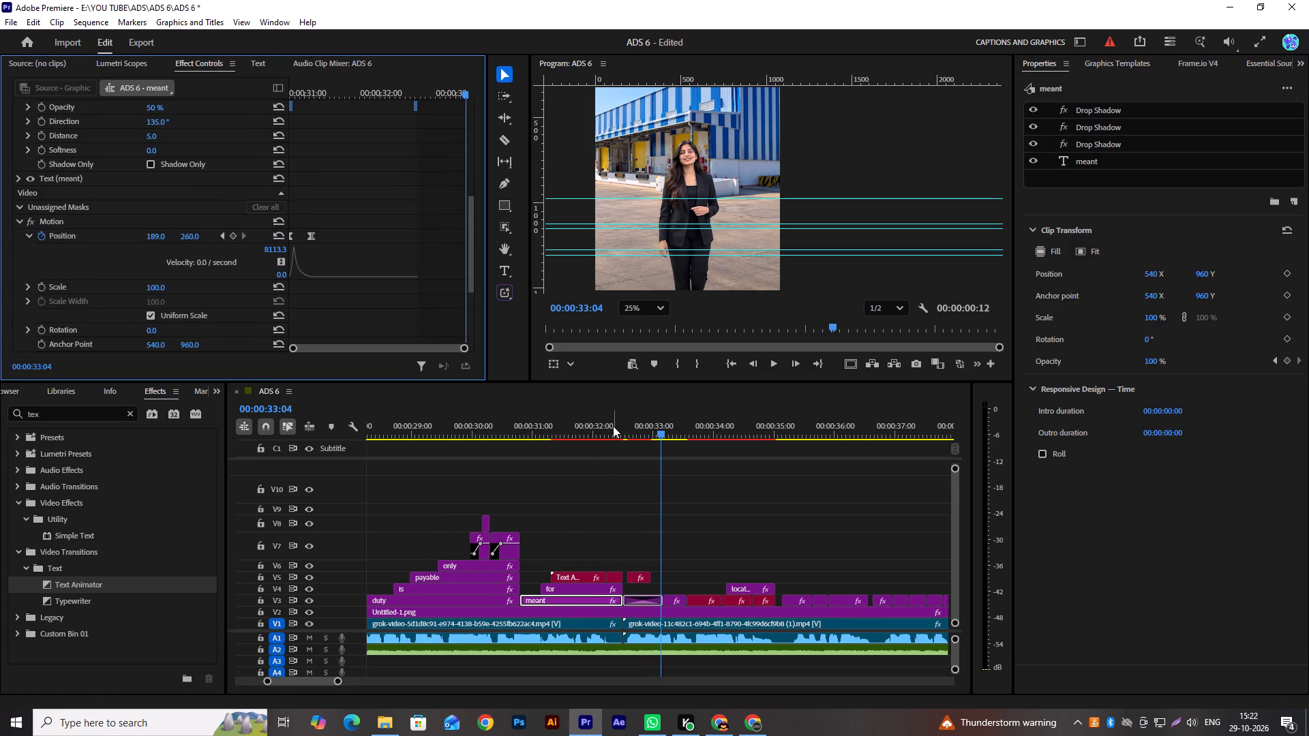
Examine how the "meant" caption behaves across the clip change around 00:00:32:13 to 00:00:32:19.
{"action": "left_click_drag", "start_coordinate": [617, 435], "coordinate": [621, 440]}
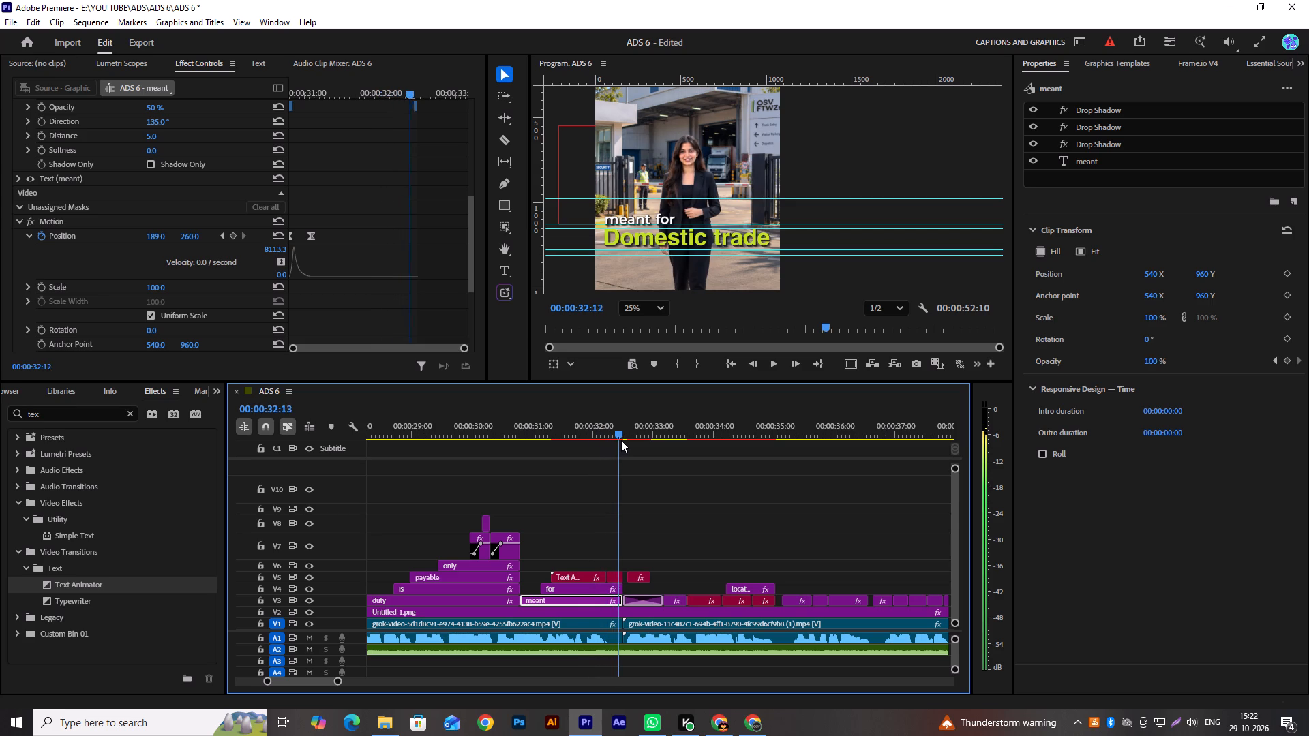
{"action": "left_click_drag", "start_coordinate": [621, 440], "coordinate": [635, 447]}
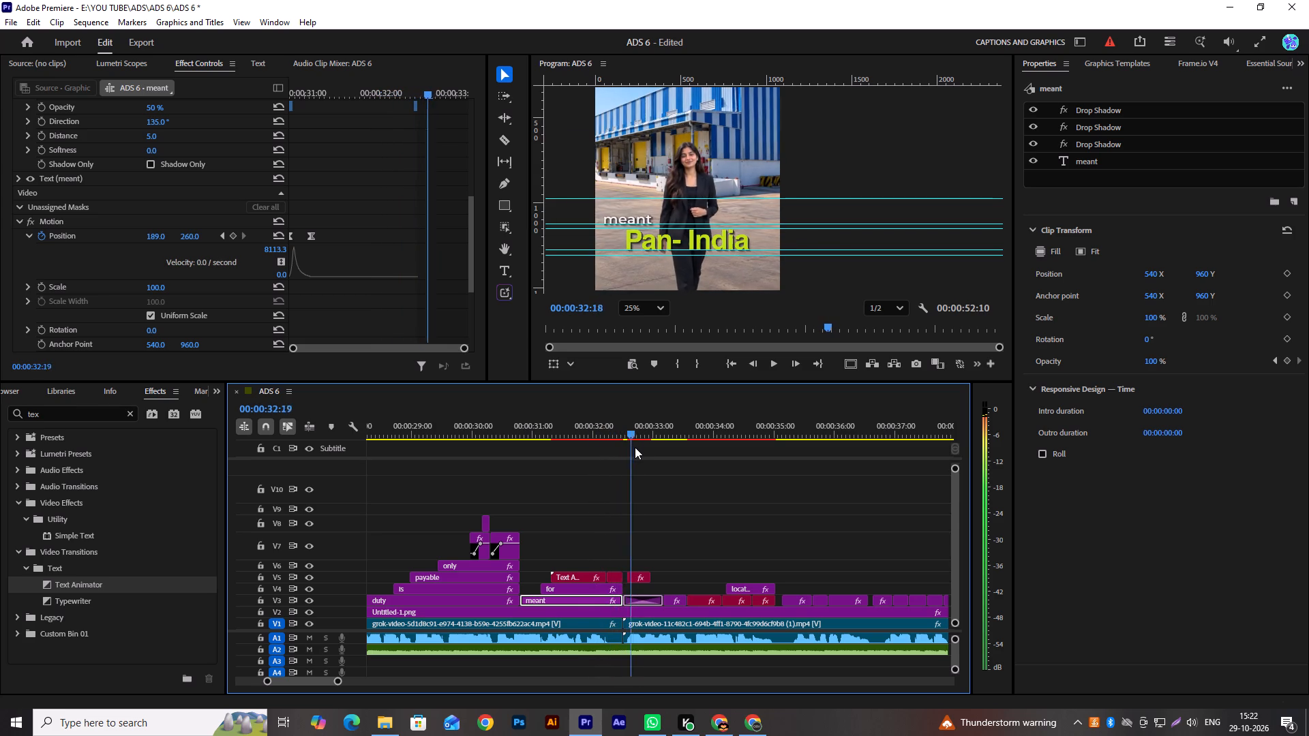
{"action": "left_click_drag", "start_coordinate": [635, 447], "coordinate": [622, 453]}
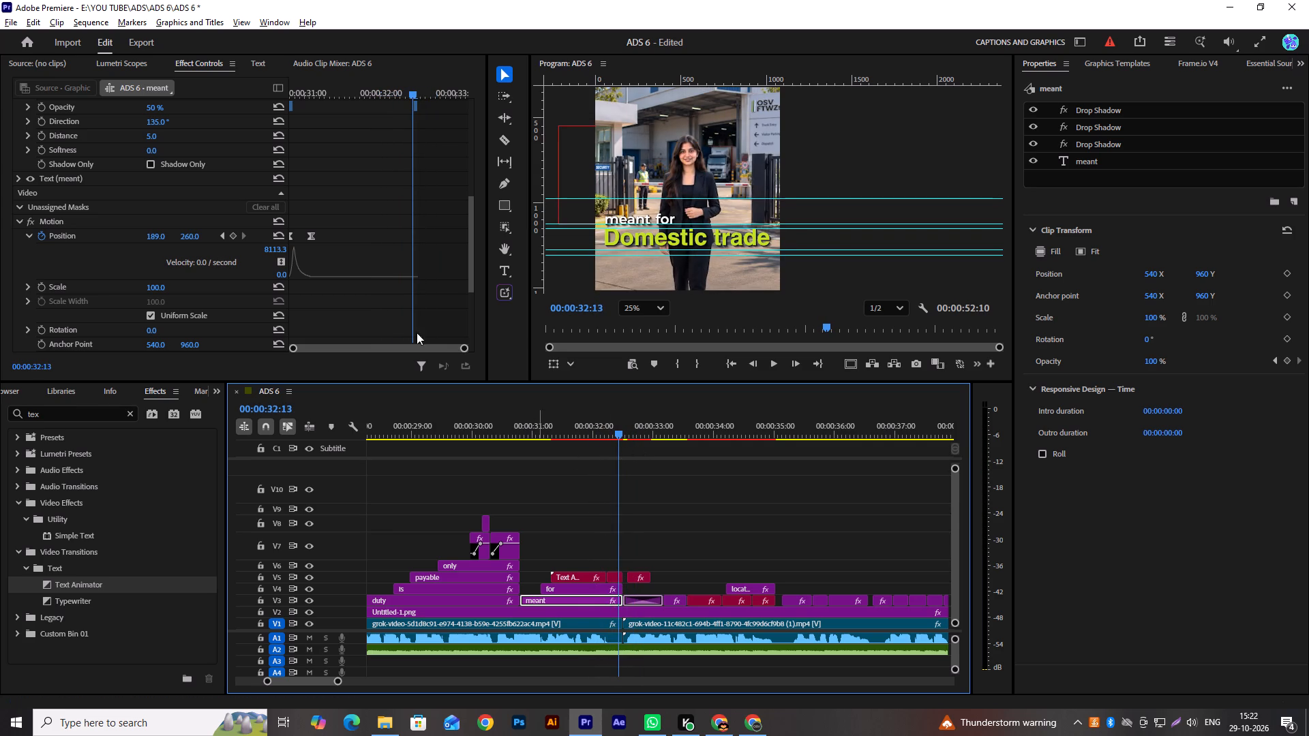
{"action": "left_click_drag", "start_coordinate": [381, 348], "coordinate": [361, 350]}
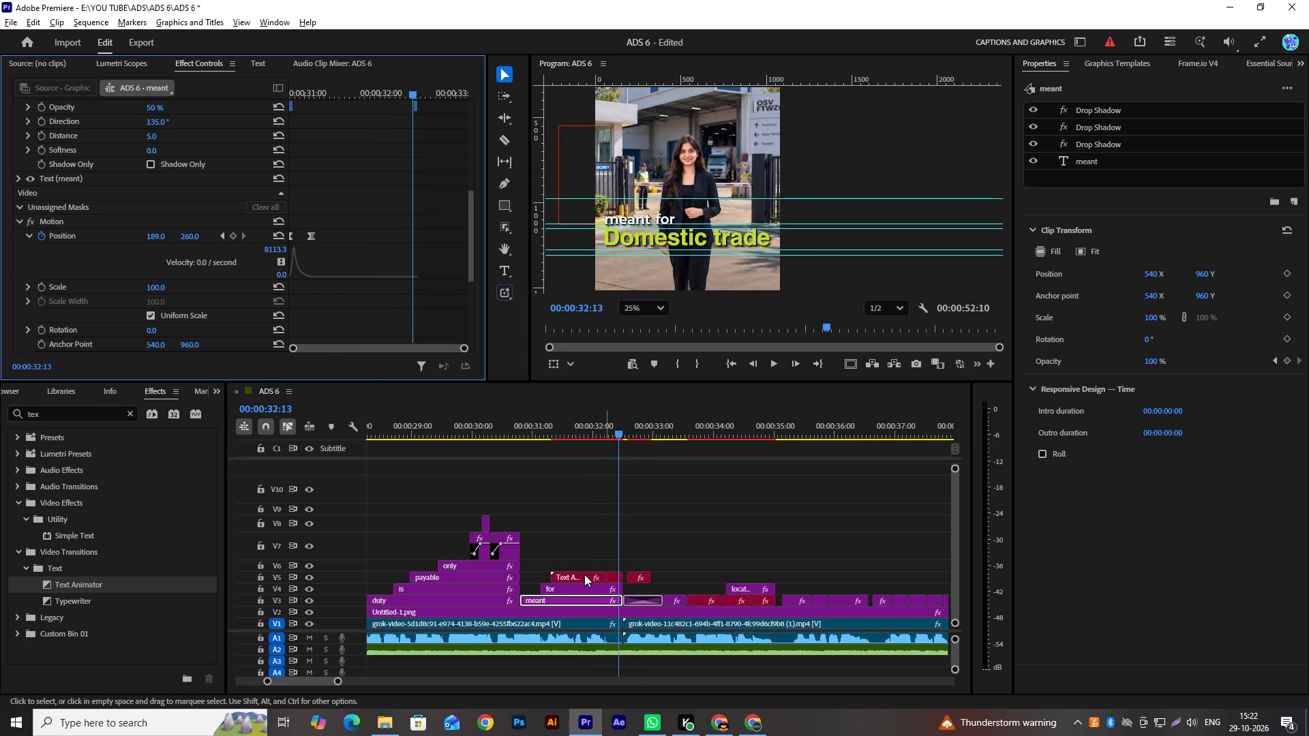
{"action": "scroll", "coordinate": [573, 570], "scroll_direction": "up", "scroll_amount": 12, "text": "alt"}
{"action": "scroll", "coordinate": [592, 532], "scroll_direction": "down", "scroll_amount": 9, "text": "alt"}
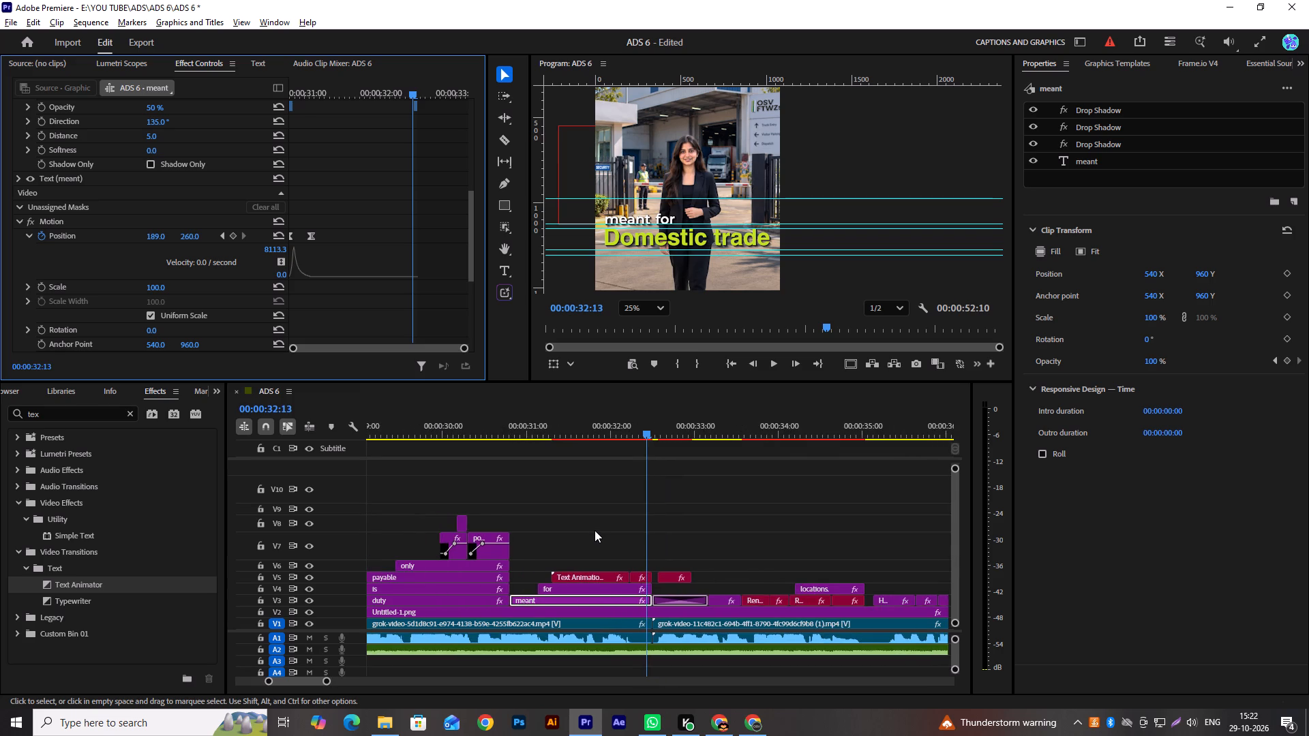
{"action": "scroll", "coordinate": [595, 530], "scroll_direction": "down", "scroll_amount": 4, "text": "alt"}
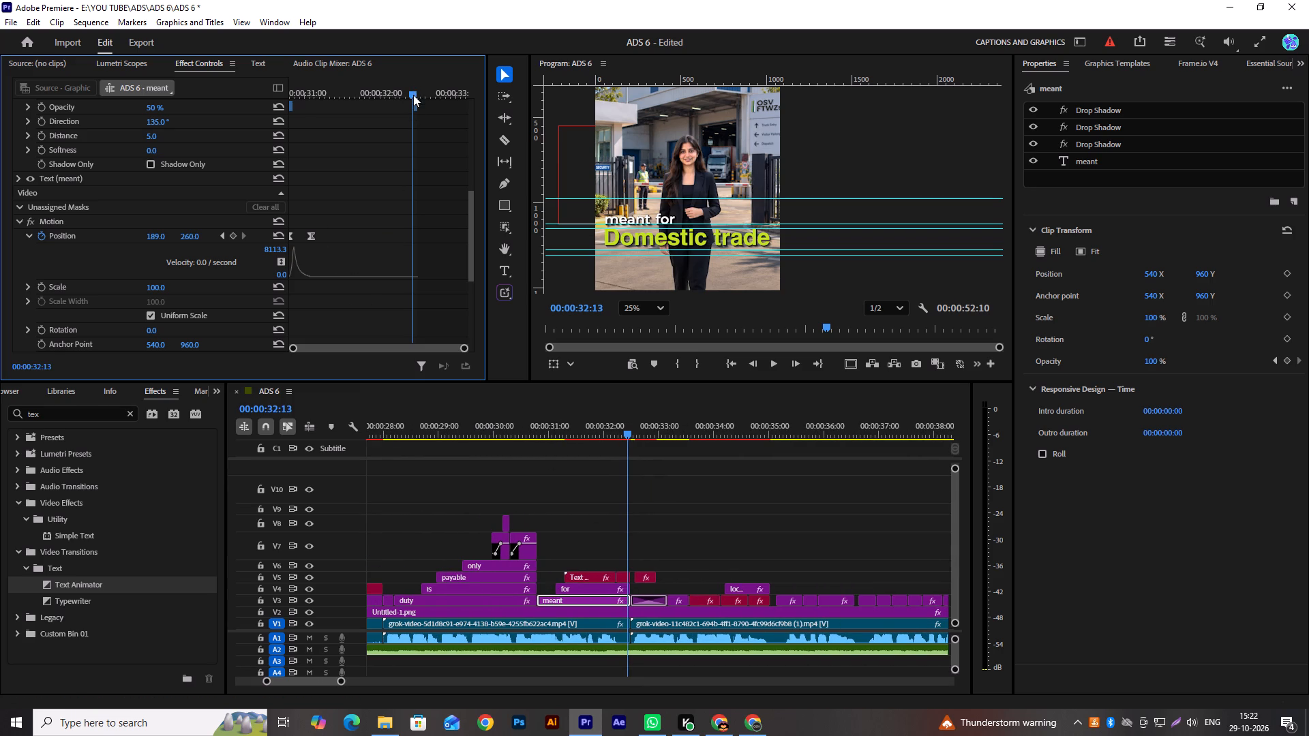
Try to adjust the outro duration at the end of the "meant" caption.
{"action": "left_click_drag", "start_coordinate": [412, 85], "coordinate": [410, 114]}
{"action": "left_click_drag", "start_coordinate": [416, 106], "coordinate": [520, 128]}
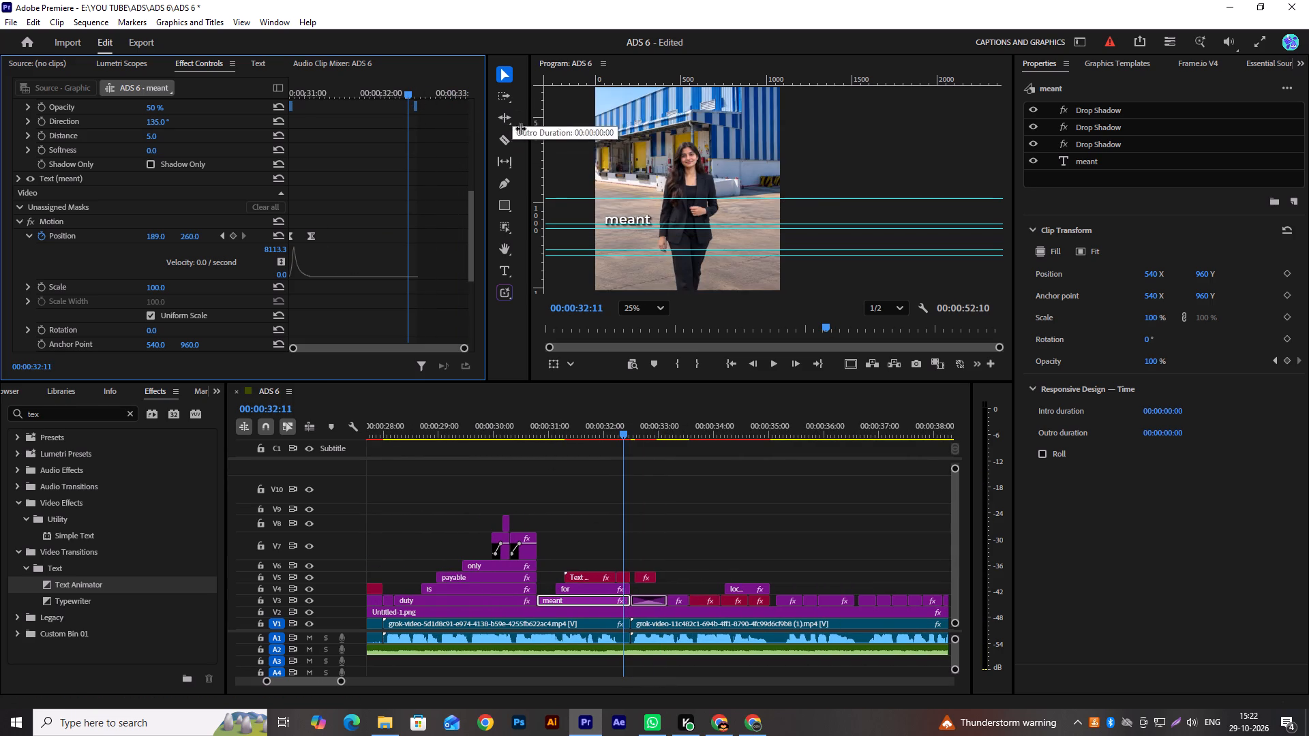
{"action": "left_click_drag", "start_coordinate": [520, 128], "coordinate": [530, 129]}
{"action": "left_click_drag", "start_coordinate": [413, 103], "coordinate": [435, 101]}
Review the "meant" caption's effect settings and try to open the transition at its end for editing.
{"action": "scroll", "coordinate": [418, 135], "scroll_direction": "up", "scroll_amount": 9}
{"action": "scroll", "coordinate": [425, 133], "scroll_direction": "down", "scroll_amount": 1}
{"action": "scroll", "coordinate": [425, 133], "scroll_direction": "up", "scroll_amount": 16}
{"action": "scroll", "coordinate": [430, 129], "scroll_direction": "down", "scroll_amount": 8}
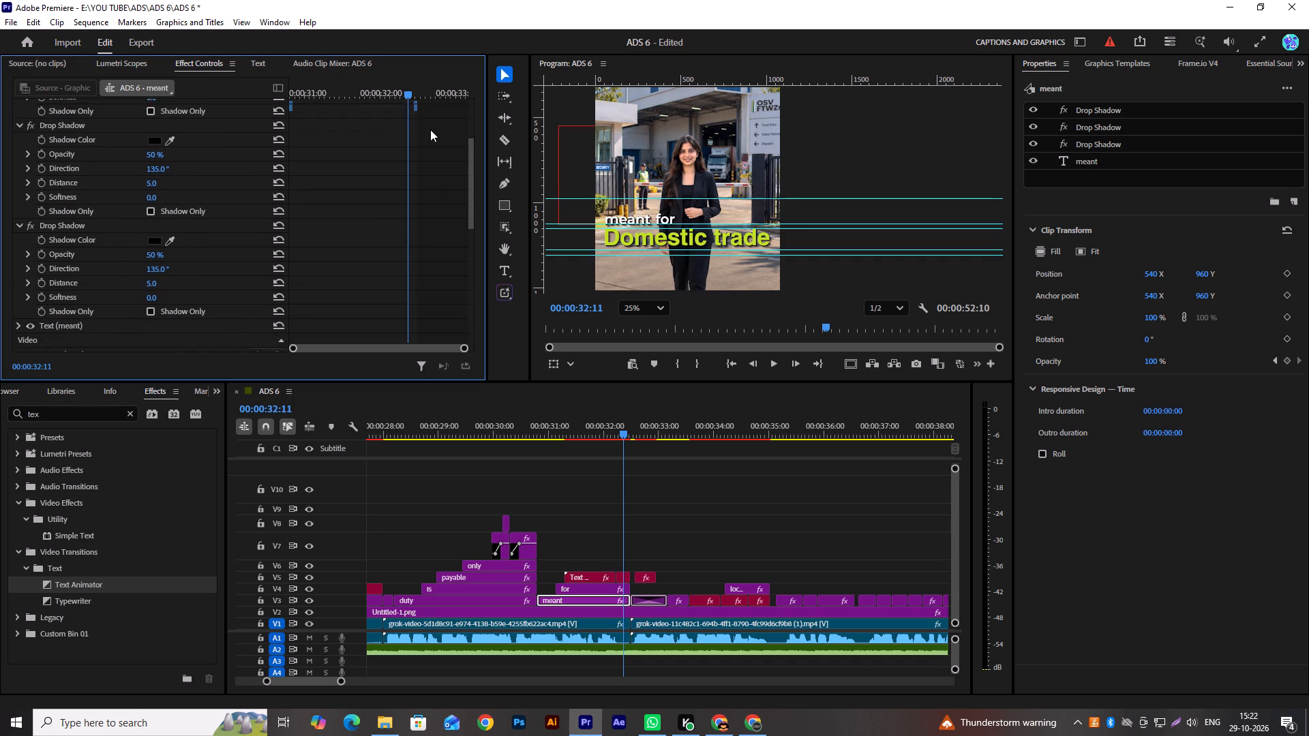
{"action": "scroll", "coordinate": [430, 129], "scroll_direction": "up", "scroll_amount": 17}
{"action": "left_click", "coordinate": [441, 101]}
{"action": "left_click", "coordinate": [442, 106]}
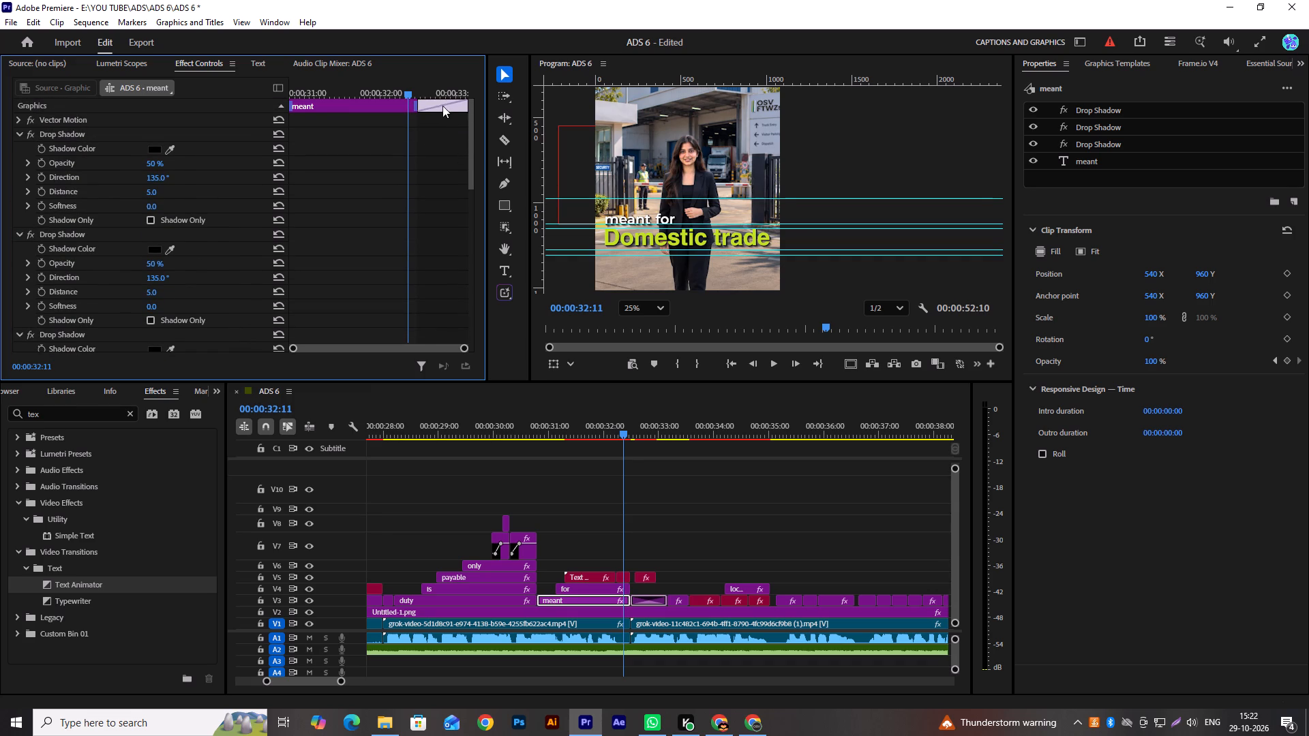
{"action": "left_click", "coordinate": [445, 109]}
{"action": "left_click", "coordinate": [445, 110]}
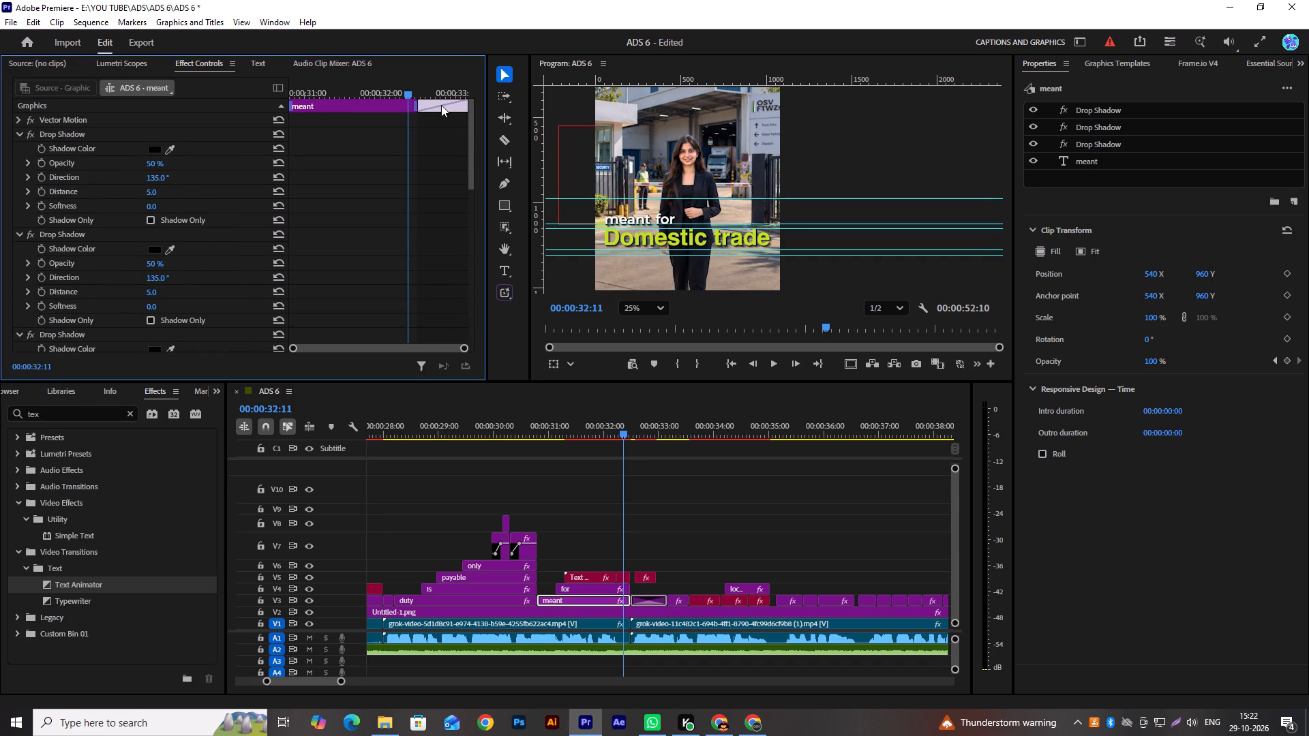
{"action": "left_click", "coordinate": [440, 105]}
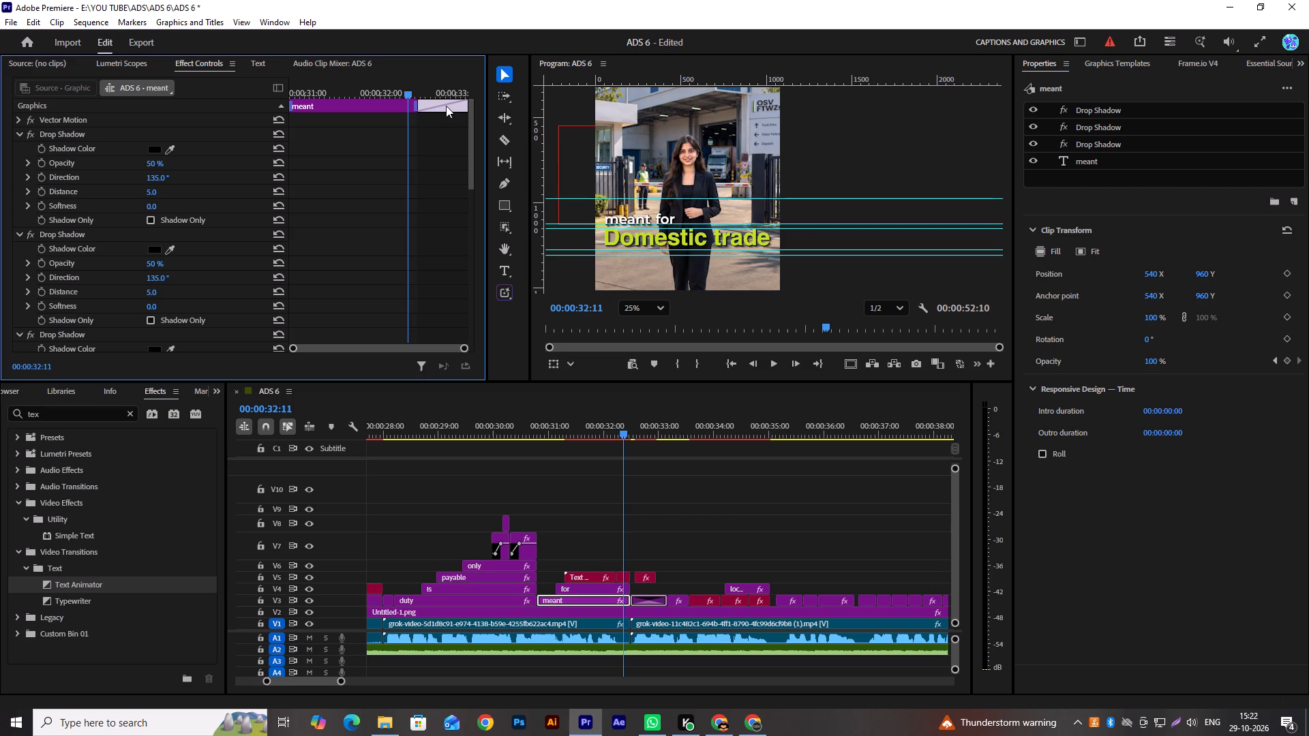
{"action": "double_click", "coordinate": [437, 112]}
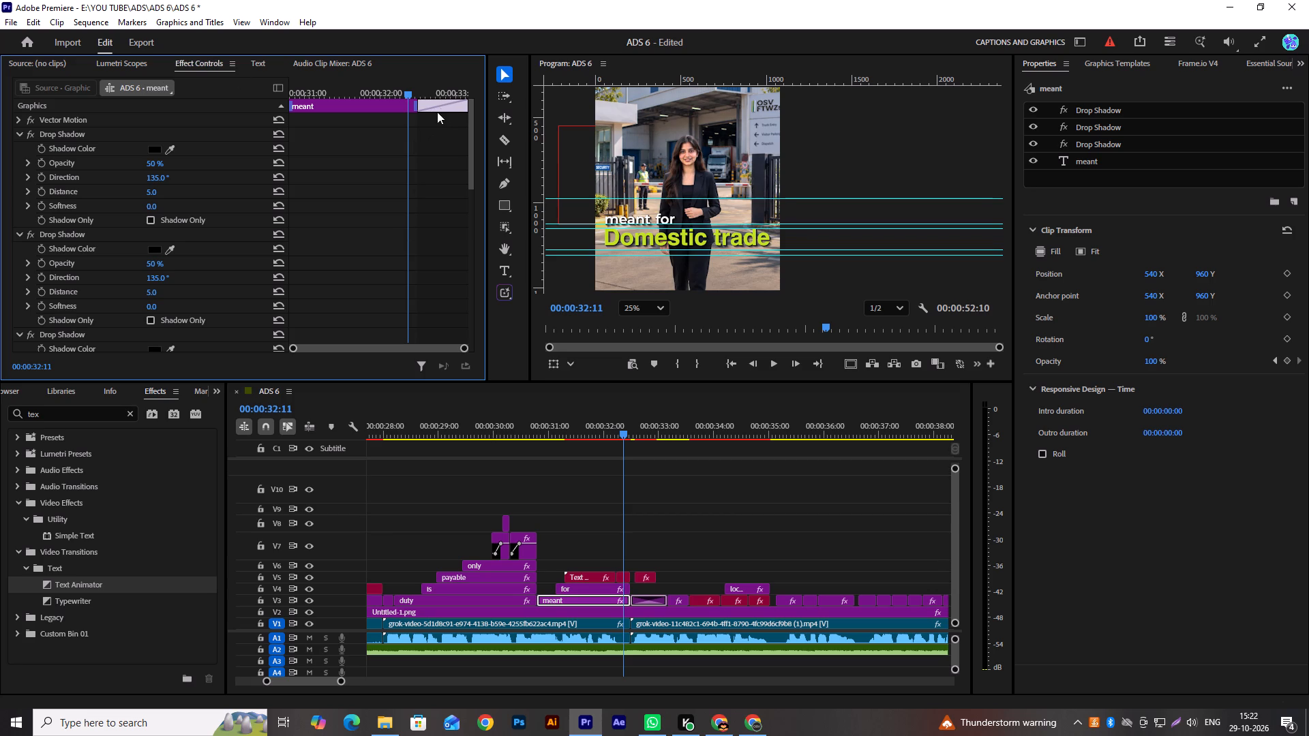
{"action": "double_click", "coordinate": [440, 108]}
{"action": "scroll", "coordinate": [635, 564], "scroll_direction": "up", "scroll_amount": 7}
{"action": "scroll", "coordinate": [727, 549], "scroll_direction": "down", "scroll_amount": 5}
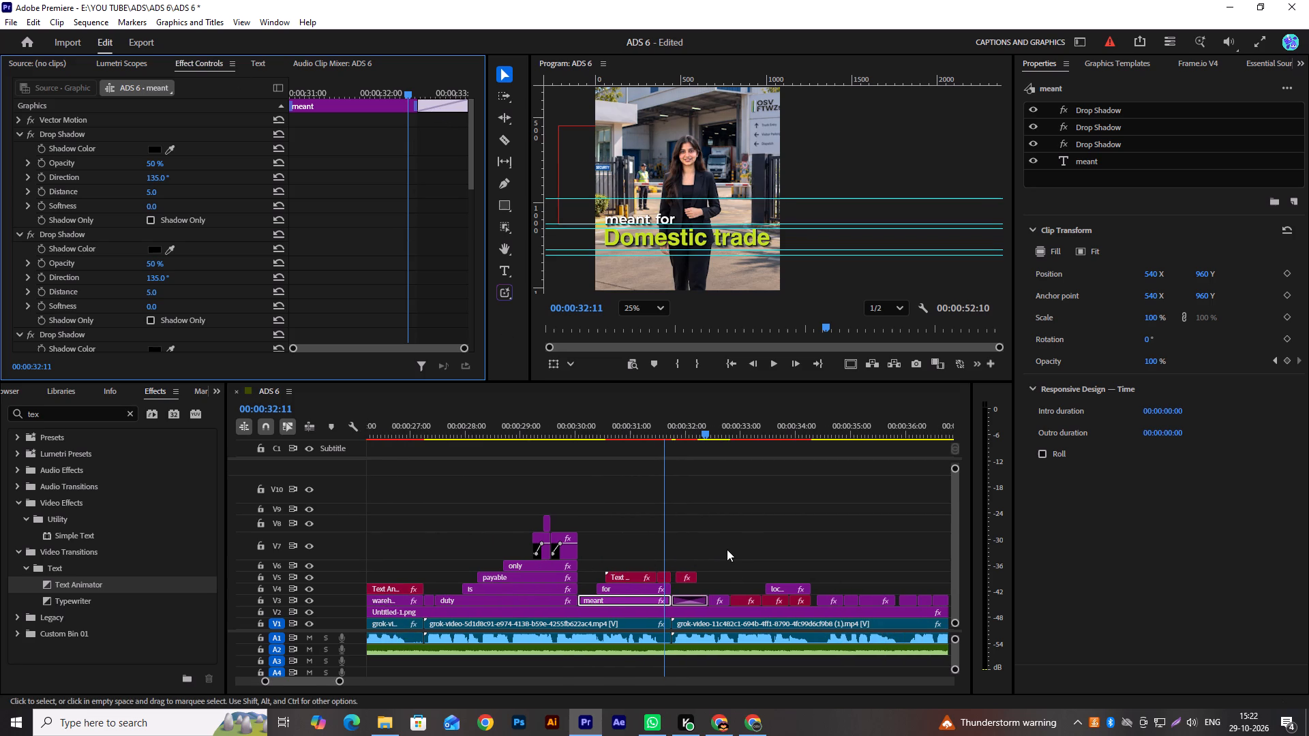
Undo the transition added between the "meant" and "warehousing" captions, and play across the cut into "Pan- India".
{"action": "key", "text": "ctrl+z"}
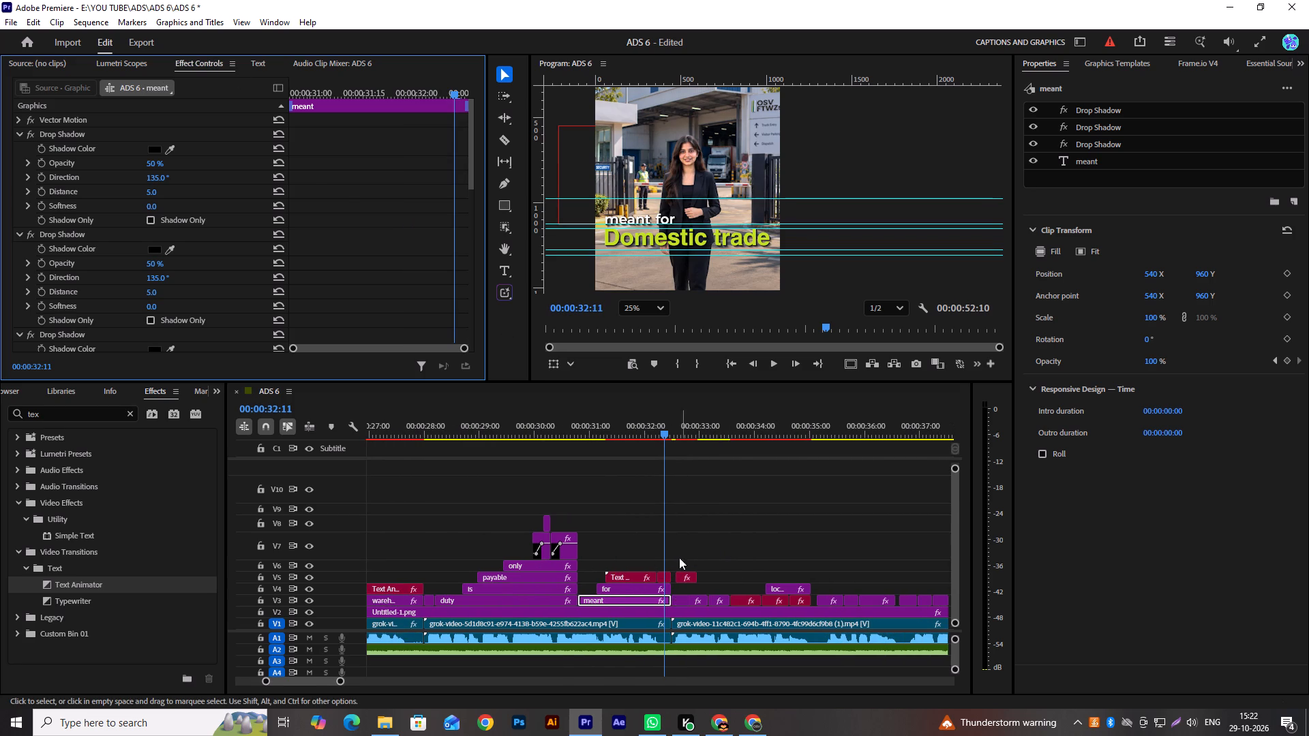
{"action": "scroll", "coordinate": [674, 536], "scroll_direction": "down", "scroll_amount": 3}
{"action": "scroll", "coordinate": [643, 542], "scroll_direction": "up", "scroll_amount": 13, "text": "alt"}
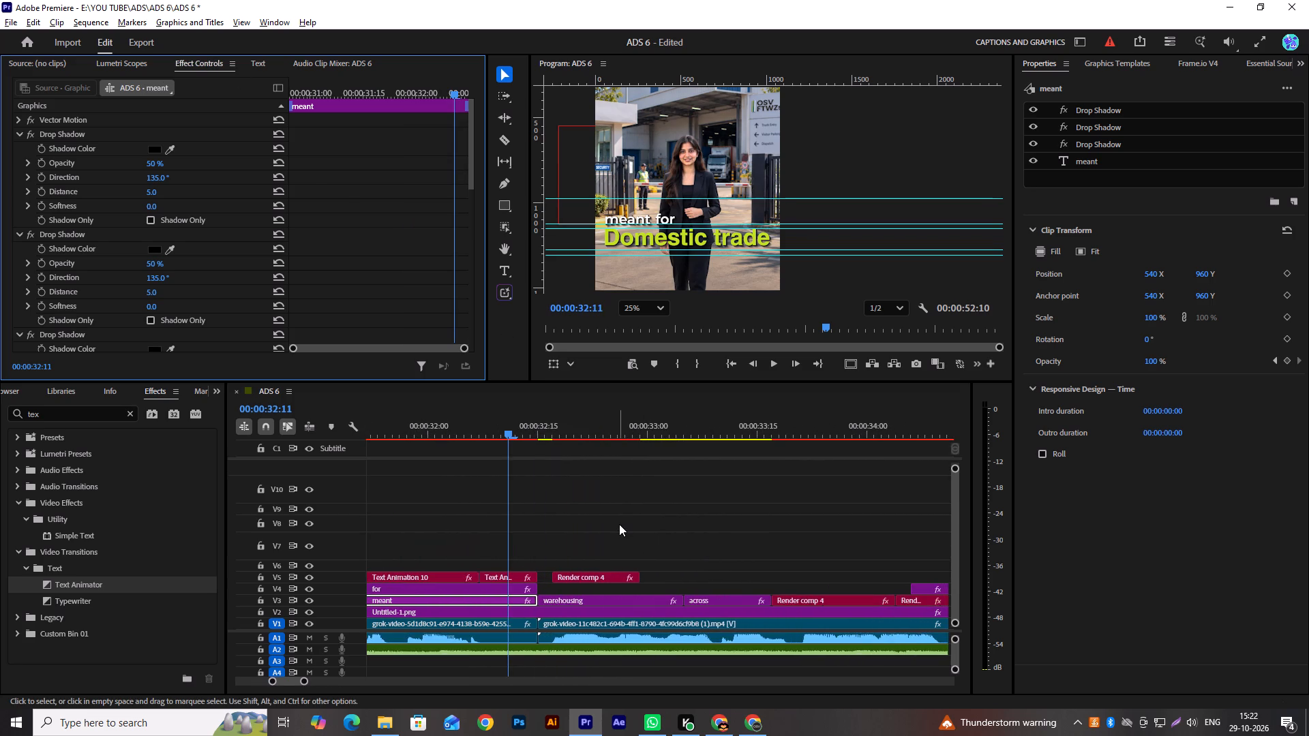
{"action": "scroll", "coordinate": [619, 524], "scroll_direction": "down", "scroll_amount": 5, "text": "alt"}
{"action": "key", "text": "space"}
{"action": "key", "text": "space"}
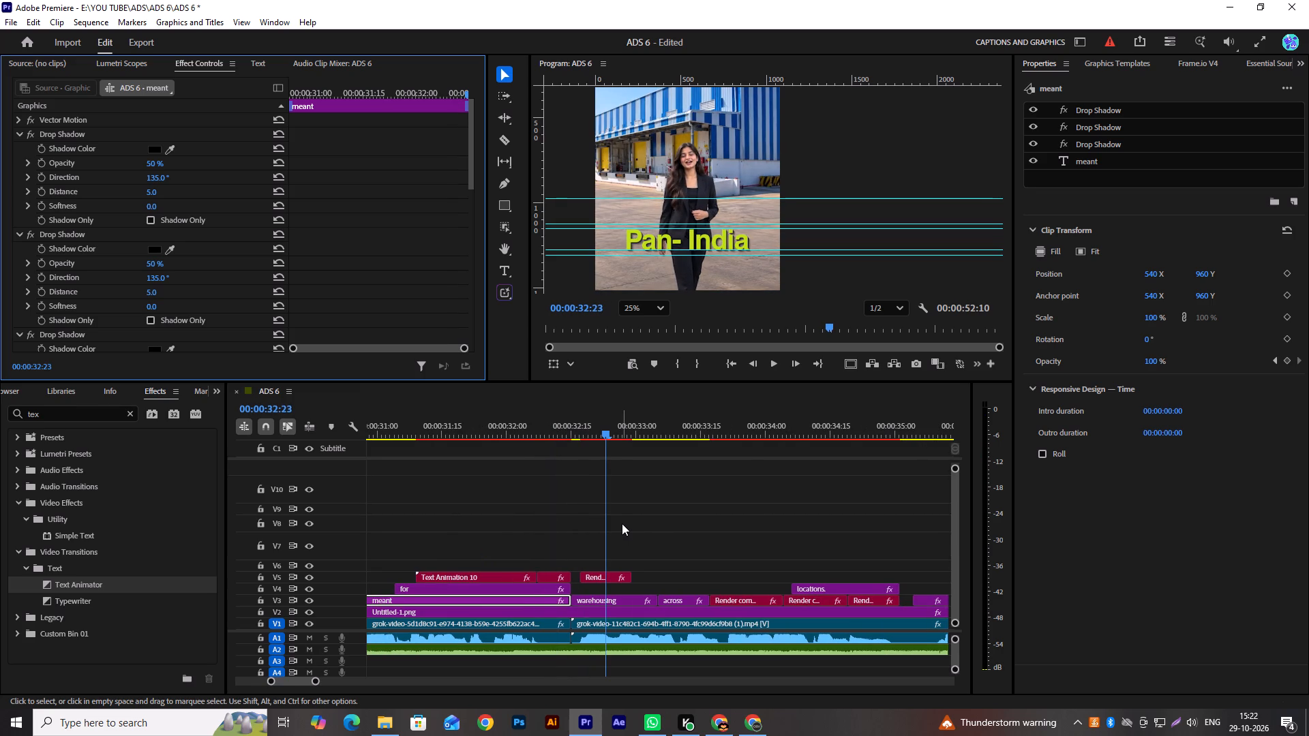
Set the "warehousing" caption's font to Montserrat SemiBold at size 80.
{"action": "left_click", "coordinate": [628, 596]}
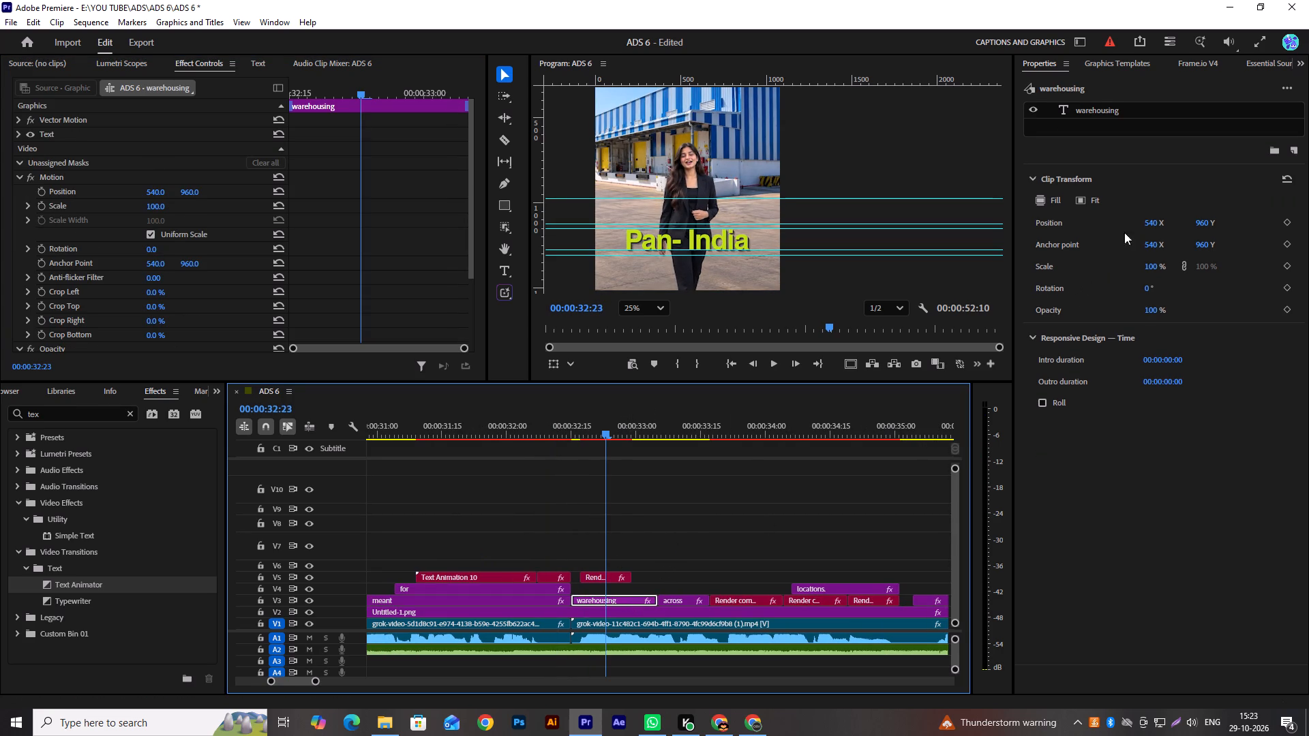
{"action": "left_click", "coordinate": [1104, 108]}
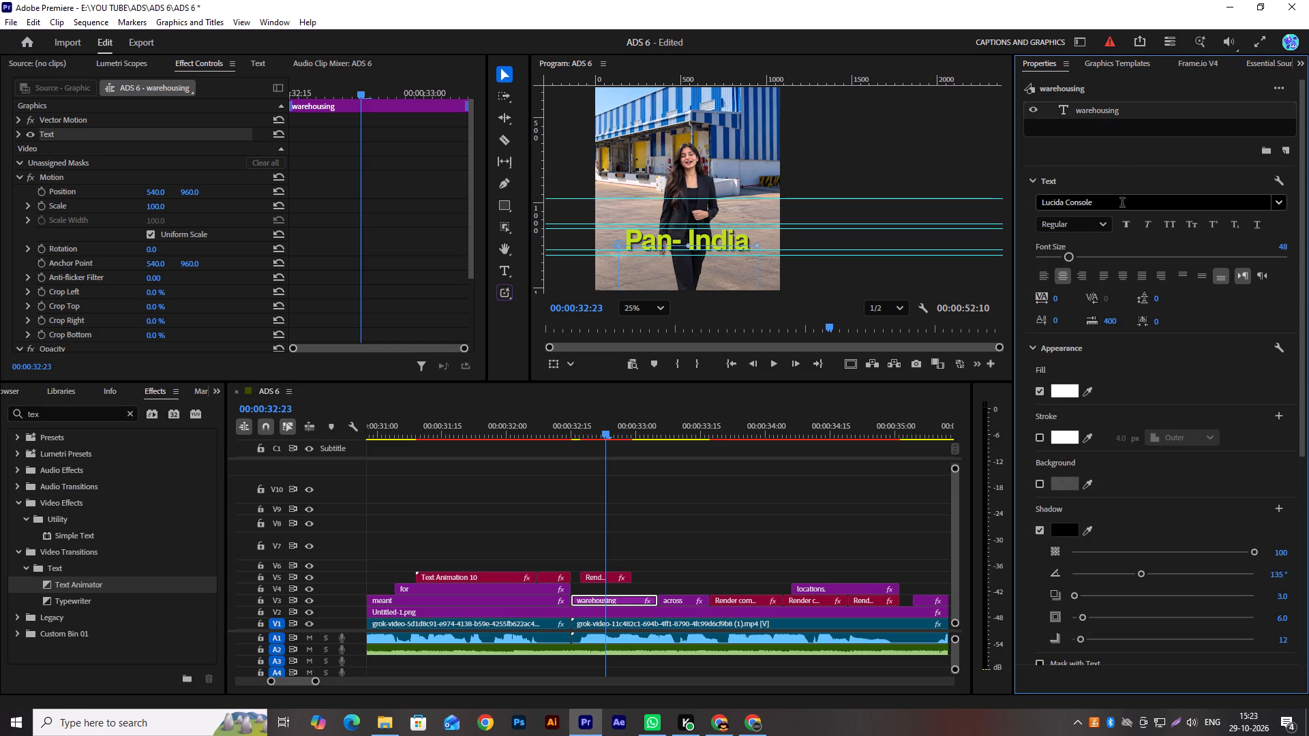
{"action": "left_click", "coordinate": [1122, 204]}
{"action": "type", "text": "mont"}
{"action": "left_click", "coordinate": [1132, 400]}
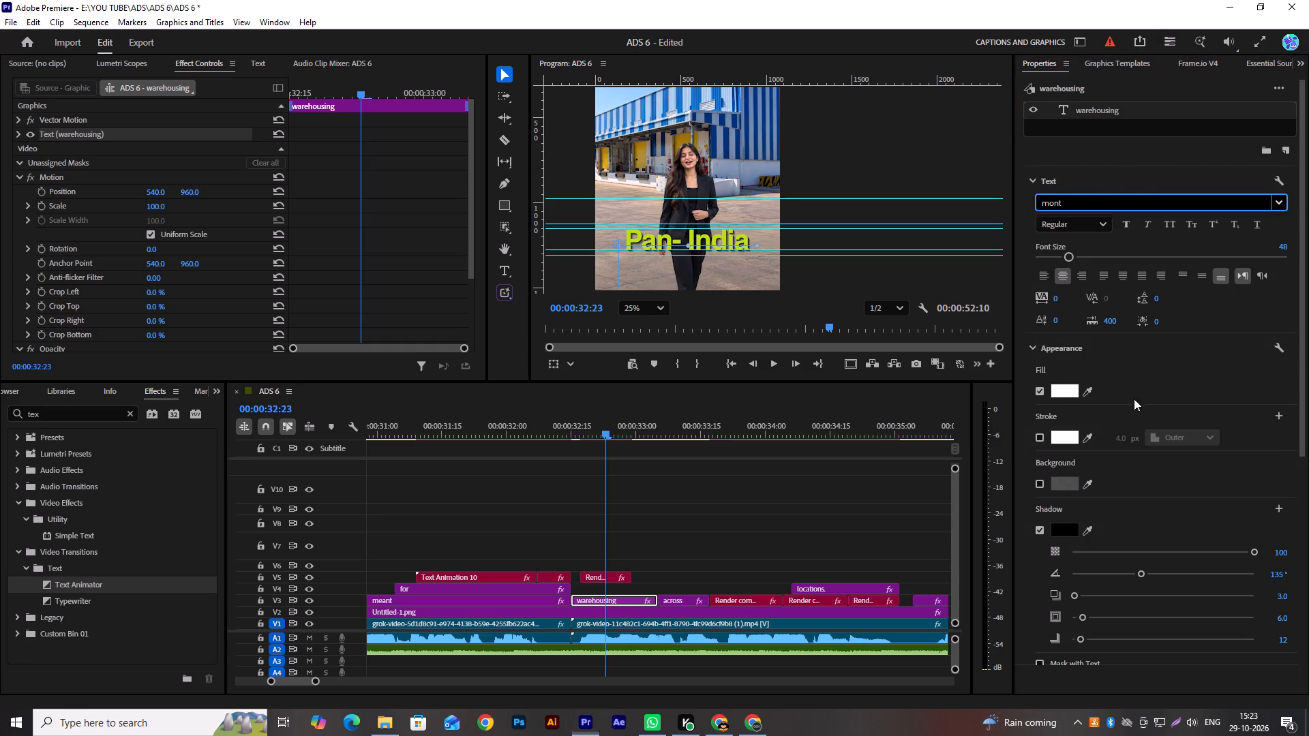
{"action": "left_click", "coordinate": [1280, 251]}
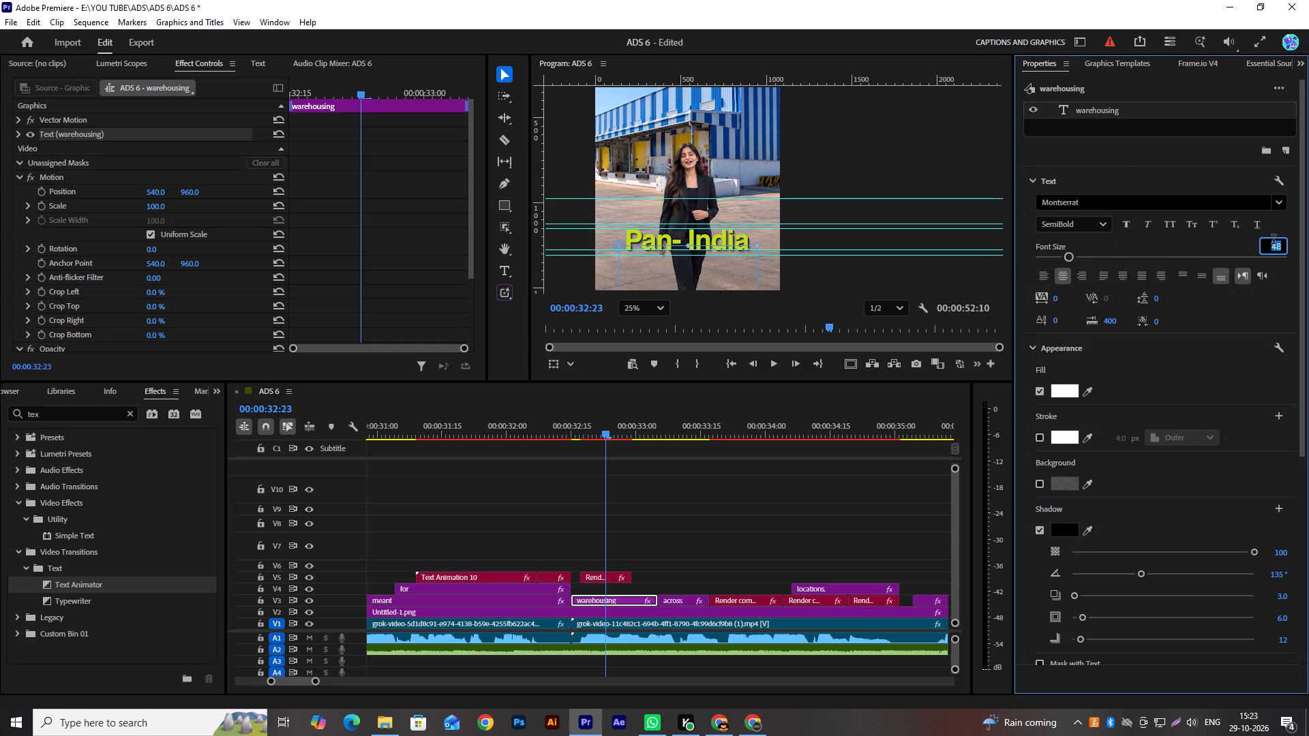
{"action": "type", "text": "80"}
{"action": "key", "text": "Return"}
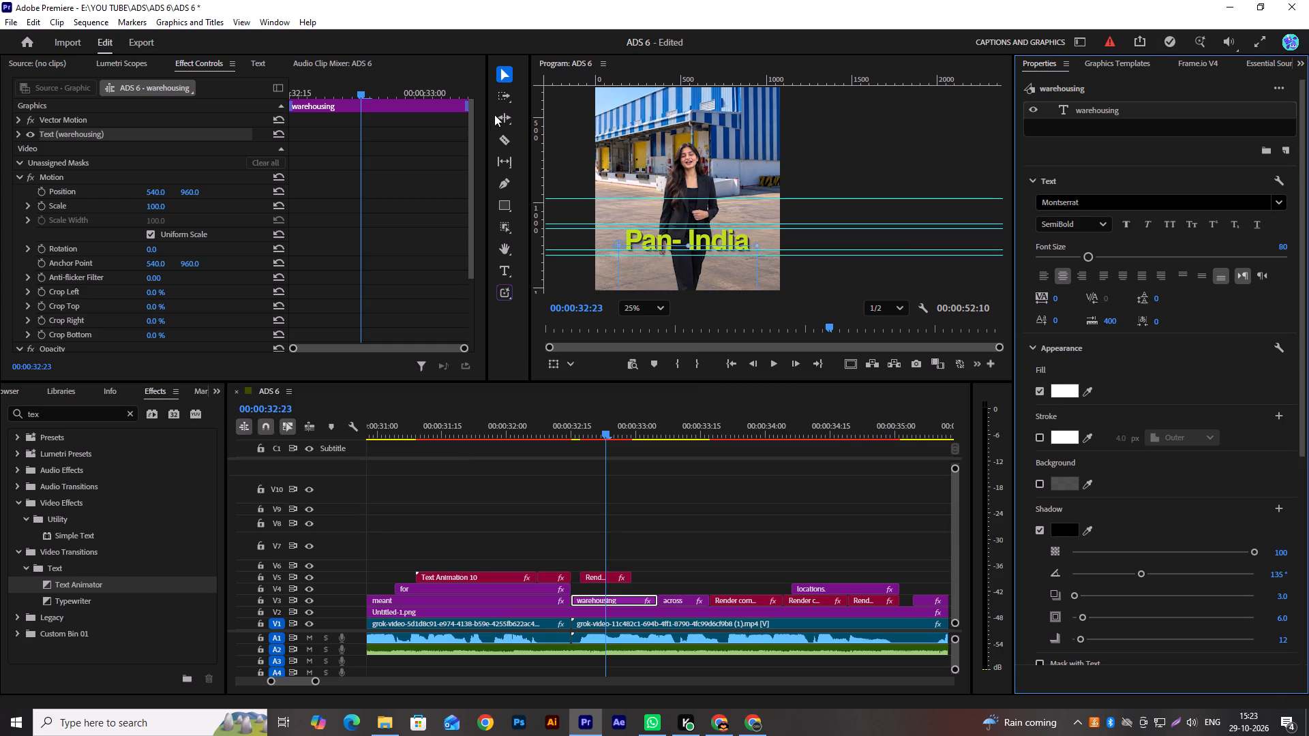
Raise the "warehousing" caption above "Pan- India" by setting its vertical Motion position to 272.
{"action": "scroll", "coordinate": [393, 187], "scroll_direction": "up", "scroll_amount": 6}
{"action": "left_click_drag", "start_coordinate": [192, 190], "coordinate": [106, 217]}
{"action": "scroll", "coordinate": [762, 241], "scroll_direction": "up", "scroll_amount": 5}
Copy the Drop Shadow effect from the "meant" caption and paste it three times onto the "warehousing" caption.
{"action": "left_click", "coordinate": [416, 605]}
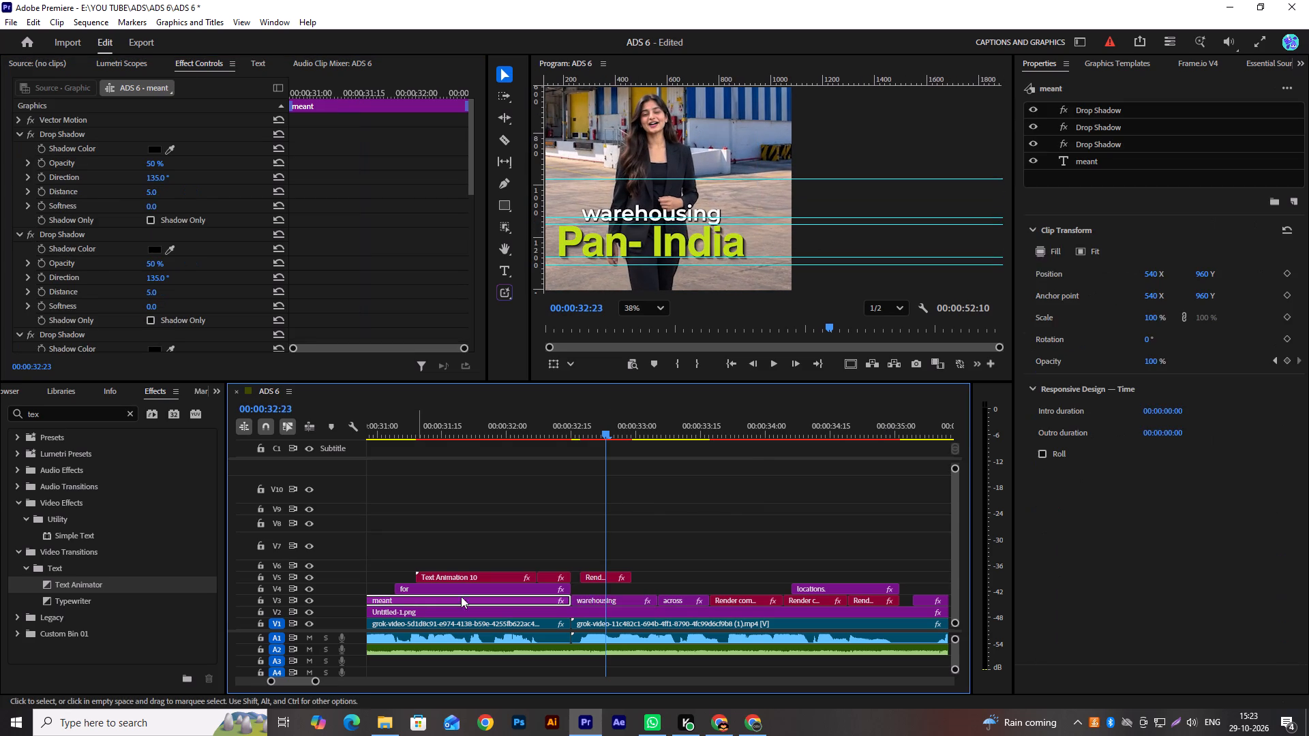
{"action": "left_click", "coordinate": [1106, 145]}
{"action": "key", "text": "ctrl+c"}
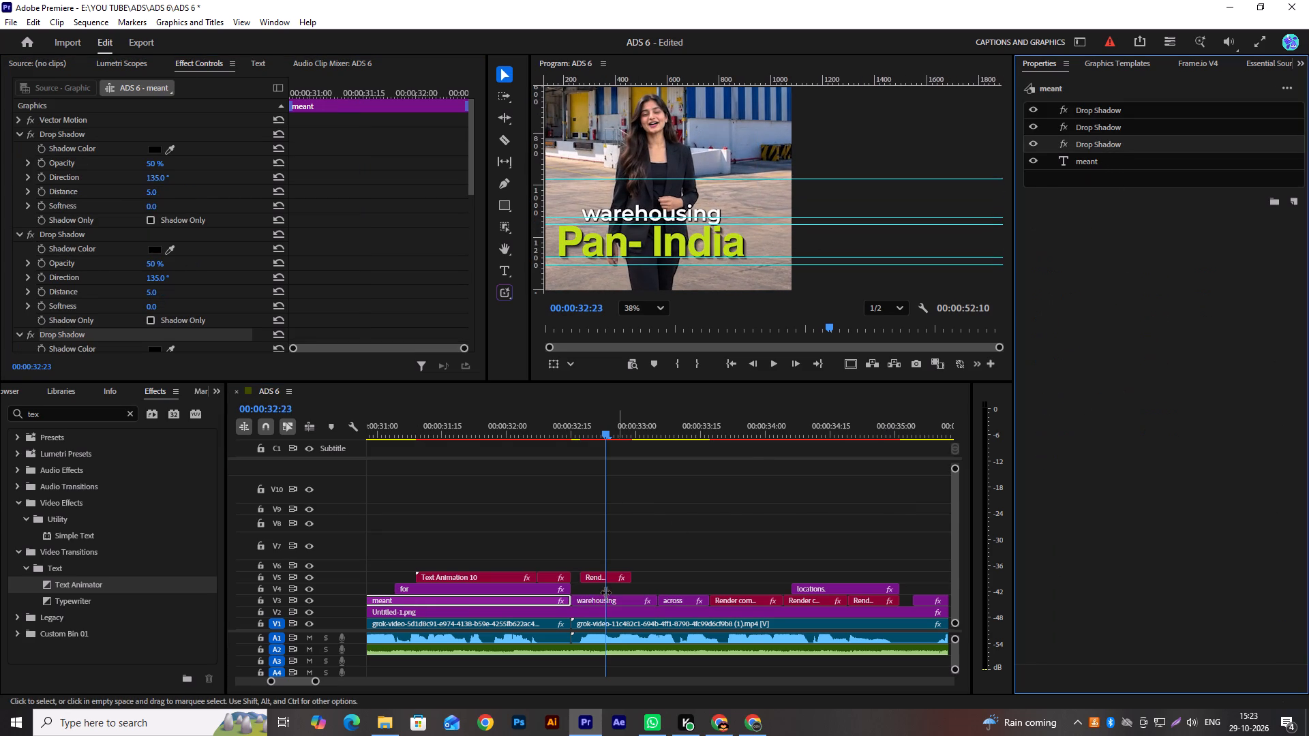
{"action": "left_click", "coordinate": [612, 599]}
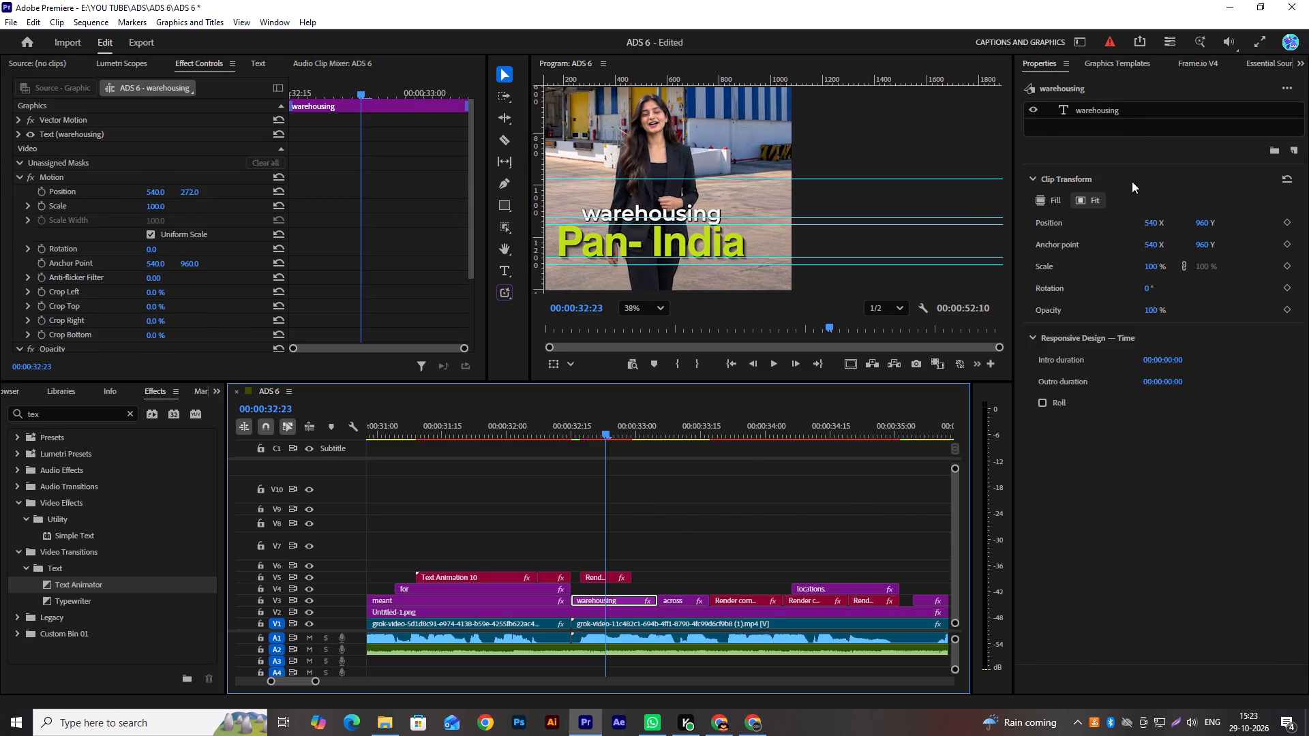
{"action": "key", "text": "ctrl+v"}
{"action": "key", "text": "ctrl+v"}
{"action": "key", "text": "ctrl+v"}
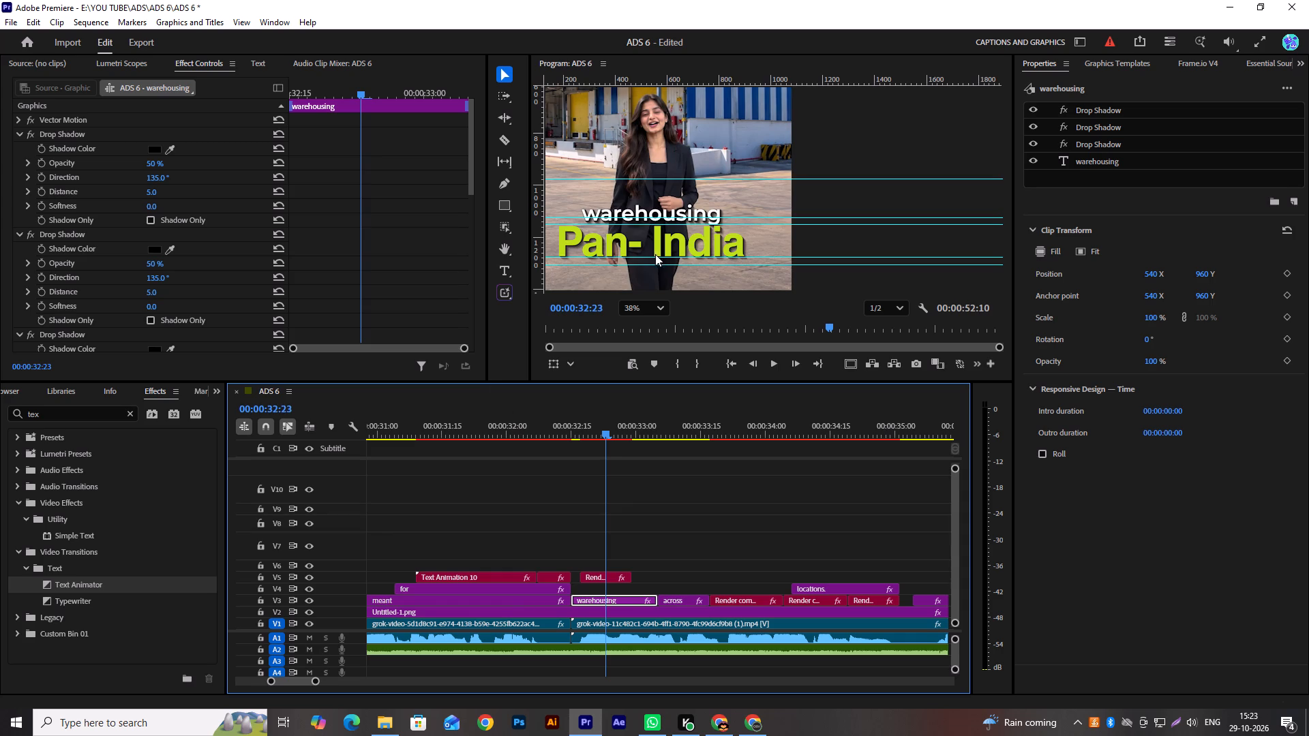
Offset the "warehousing" caption over the start of "Pan- India" by setting its Motion position to 373, 259.
{"action": "scroll", "coordinate": [588, 228], "scroll_direction": "down", "scroll_amount": 9}
{"action": "left_click", "coordinate": [643, 312]}
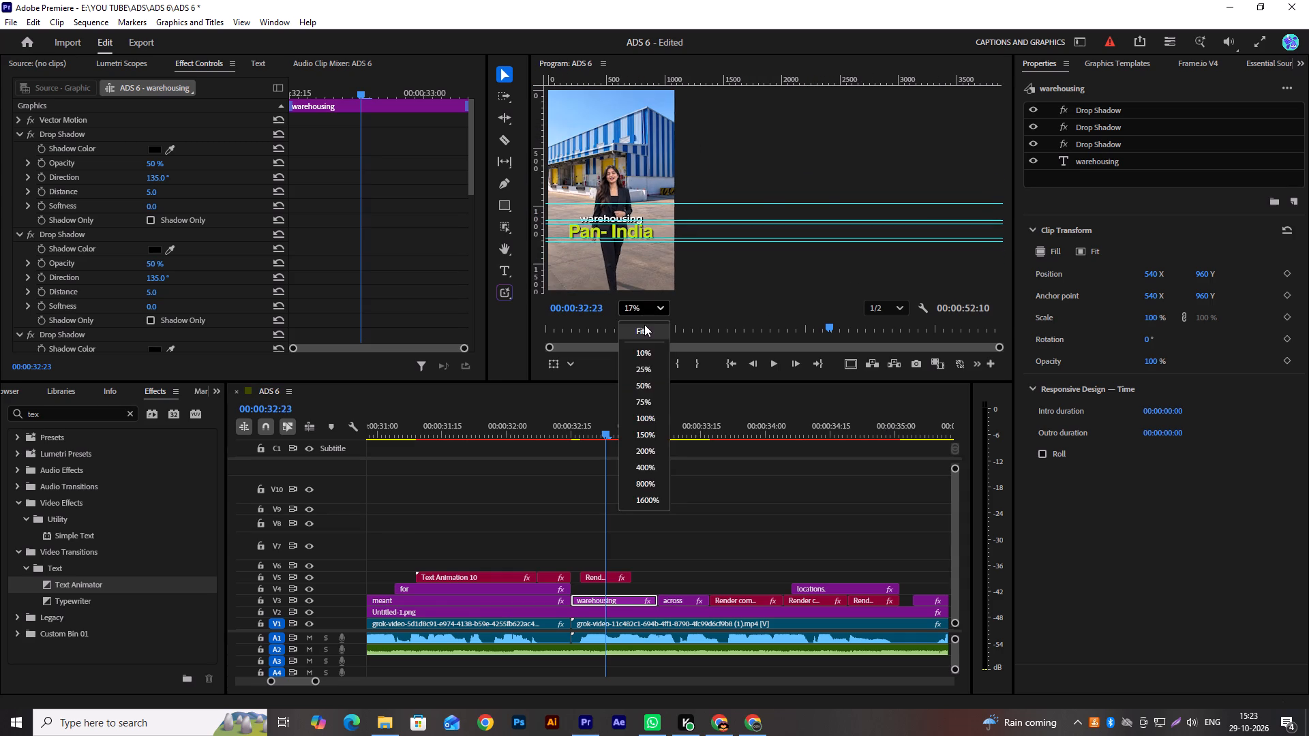
{"action": "left_click", "coordinate": [644, 324]}
{"action": "scroll", "coordinate": [769, 200], "scroll_direction": "up", "scroll_amount": 9}
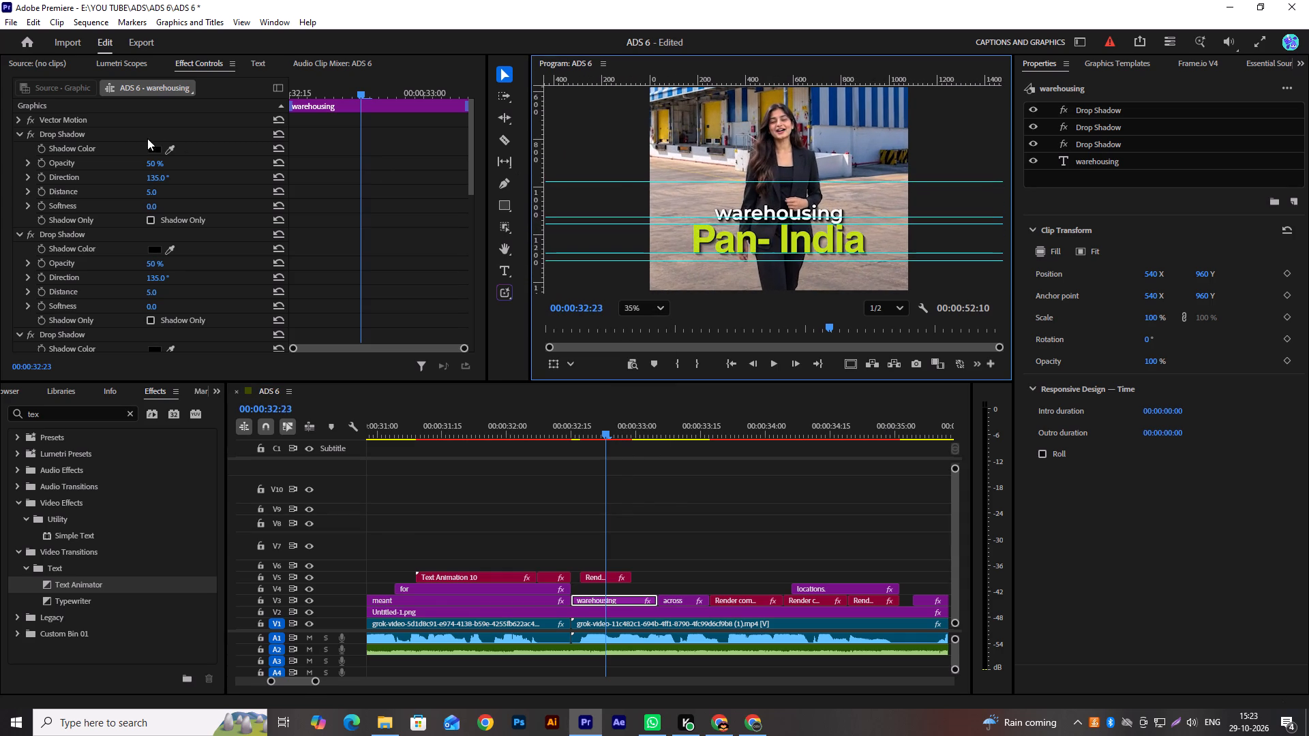
{"action": "scroll", "coordinate": [286, 205], "scroll_direction": "down", "scroll_amount": 12}
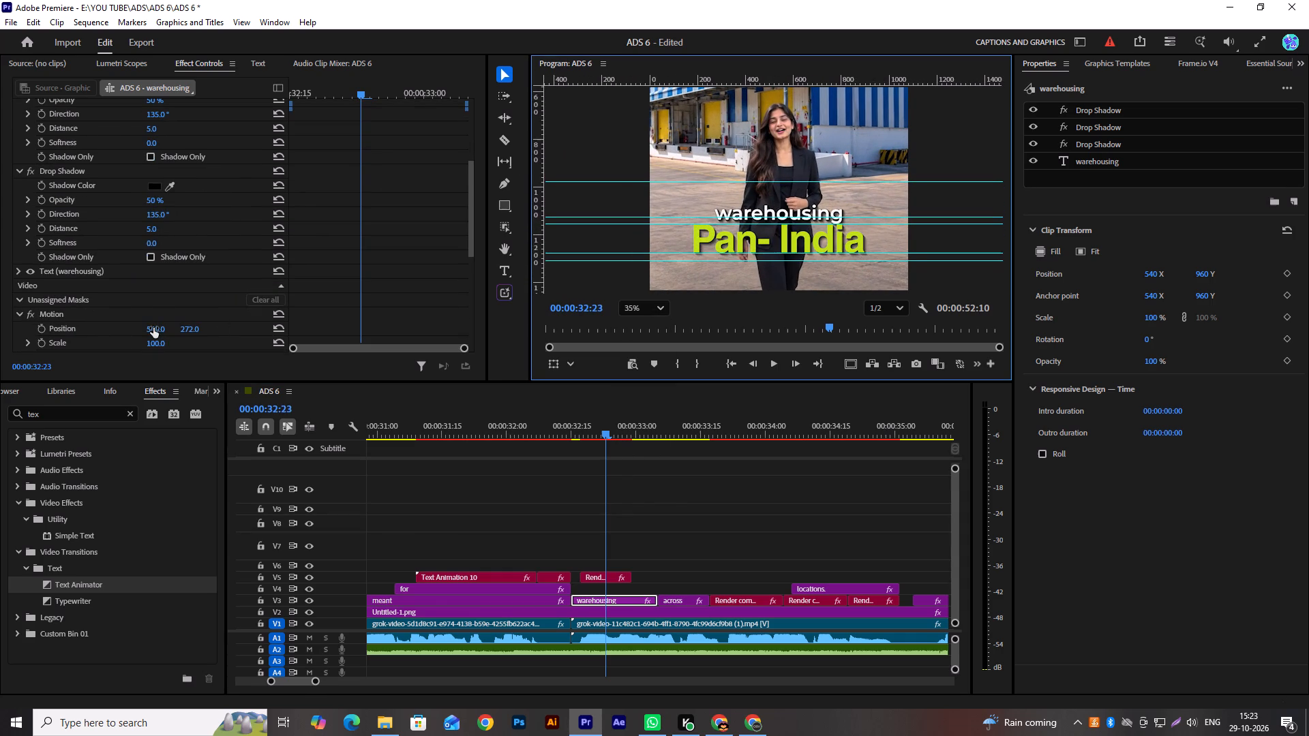
{"action": "left_click_drag", "start_coordinate": [153, 328], "coordinate": [73, 340]}
{"action": "scroll", "coordinate": [724, 200], "scroll_direction": "up", "scroll_amount": 3}
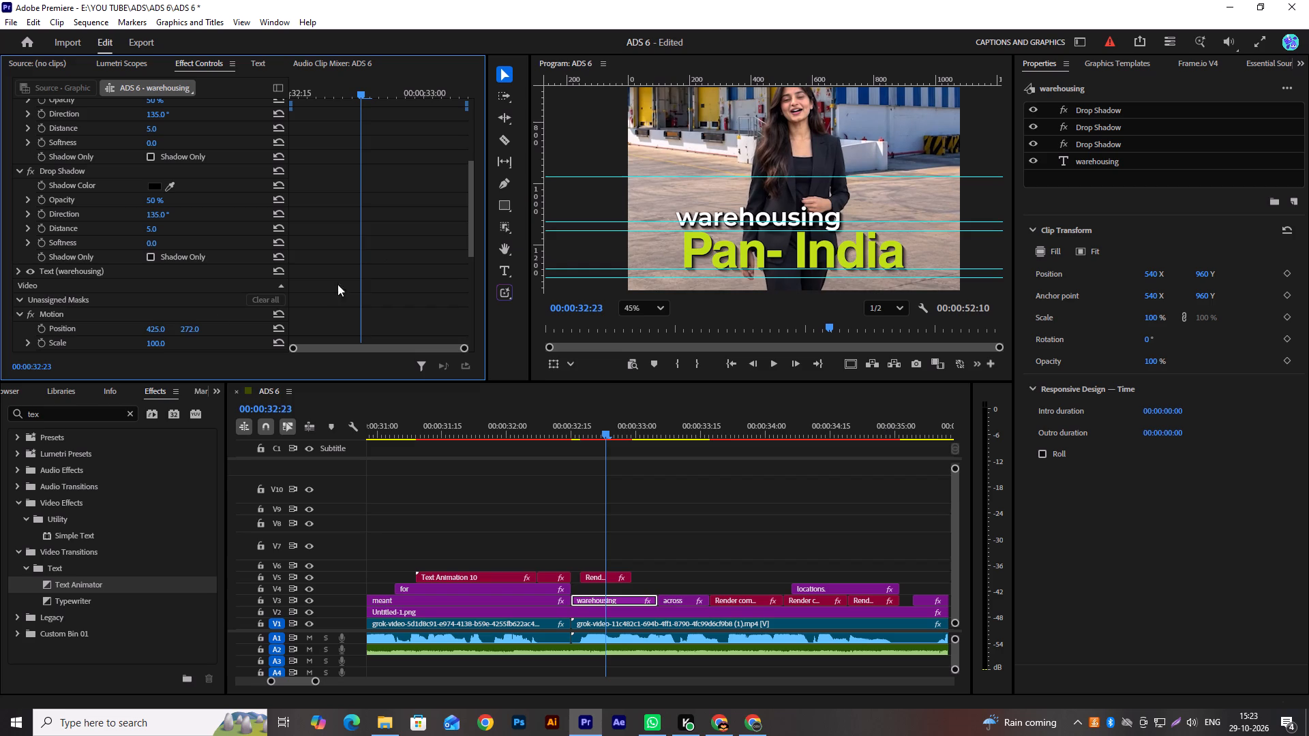
{"action": "left_click_drag", "start_coordinate": [192, 330], "coordinate": [106, 348], "text": "ctrl"}
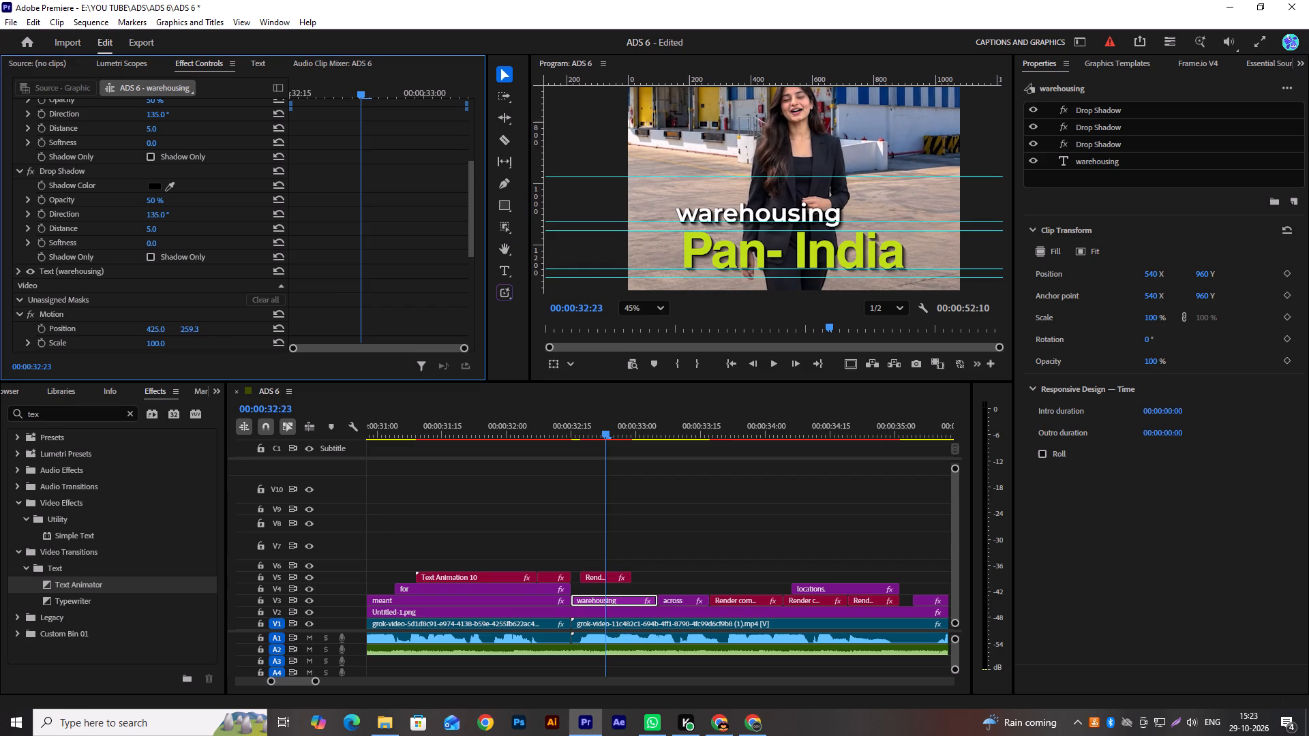
{"action": "left_click_drag", "start_coordinate": [106, 348], "coordinate": [104, 349], "text": "ctrl"}
{"action": "left_click_drag", "start_coordinate": [157, 331], "coordinate": [102, 341]}
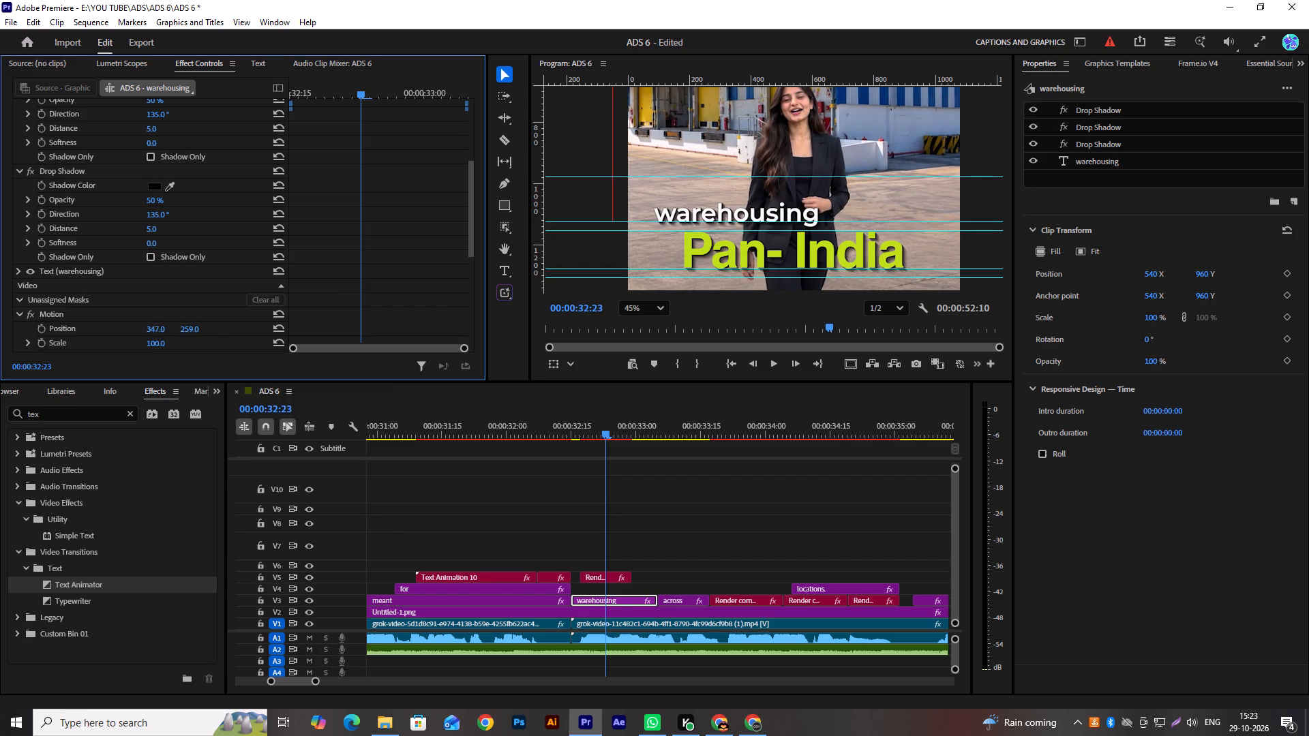
{"action": "left_click_drag", "start_coordinate": [102, 341], "coordinate": [88, 345]}
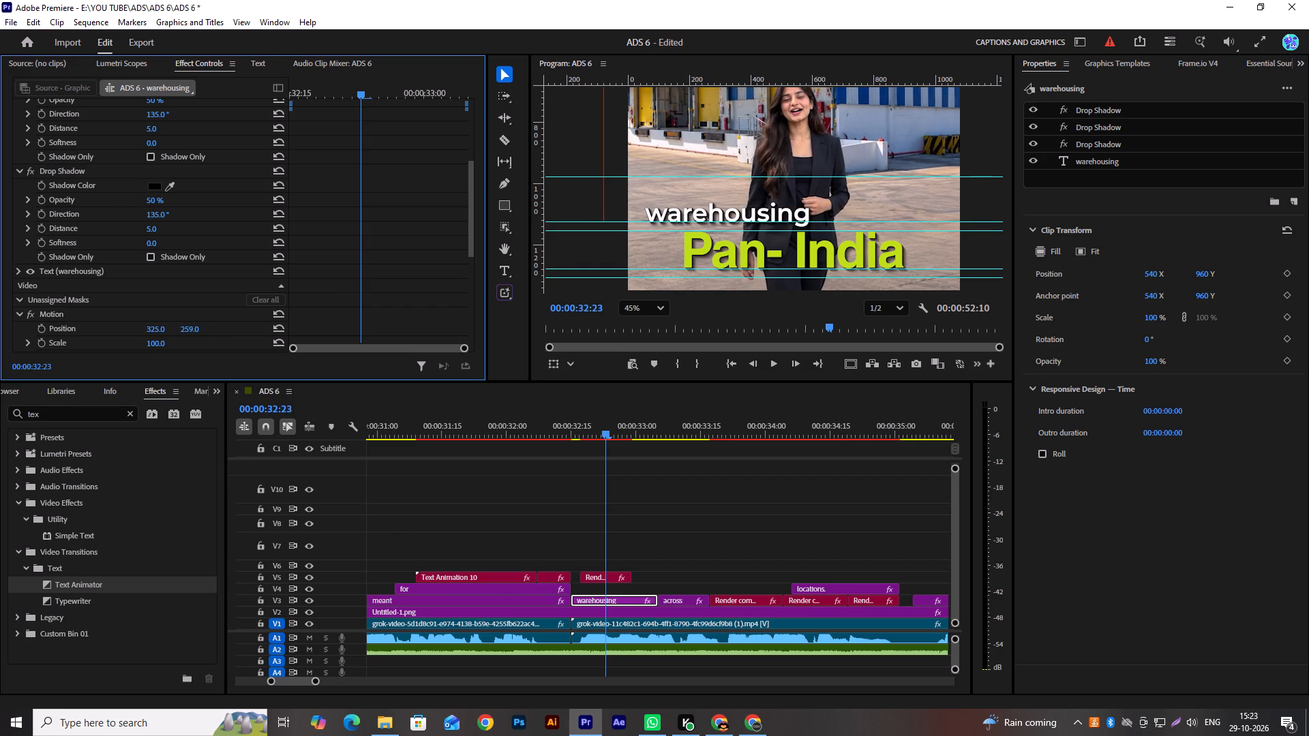
{"action": "left_click_drag", "start_coordinate": [88, 345], "coordinate": [118, 328]}
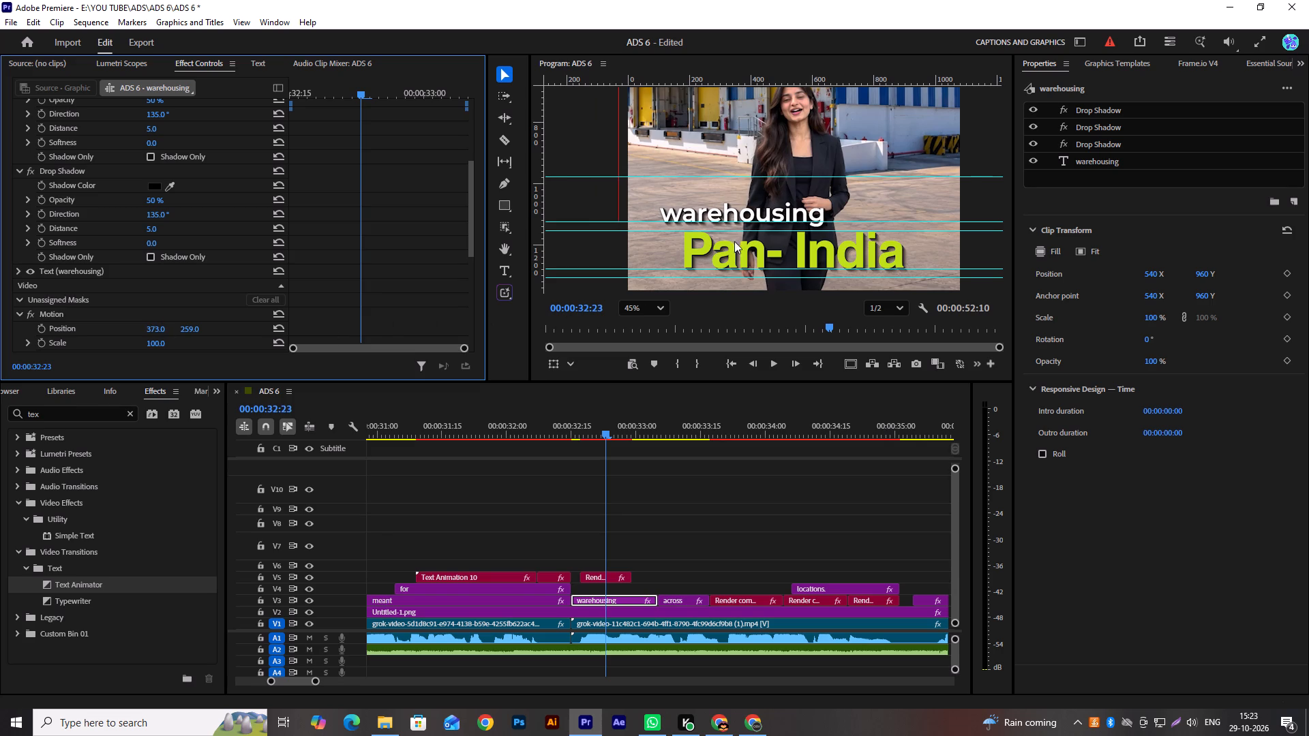
{"action": "scroll", "coordinate": [815, 202], "scroll_direction": "down", "scroll_amount": 7}
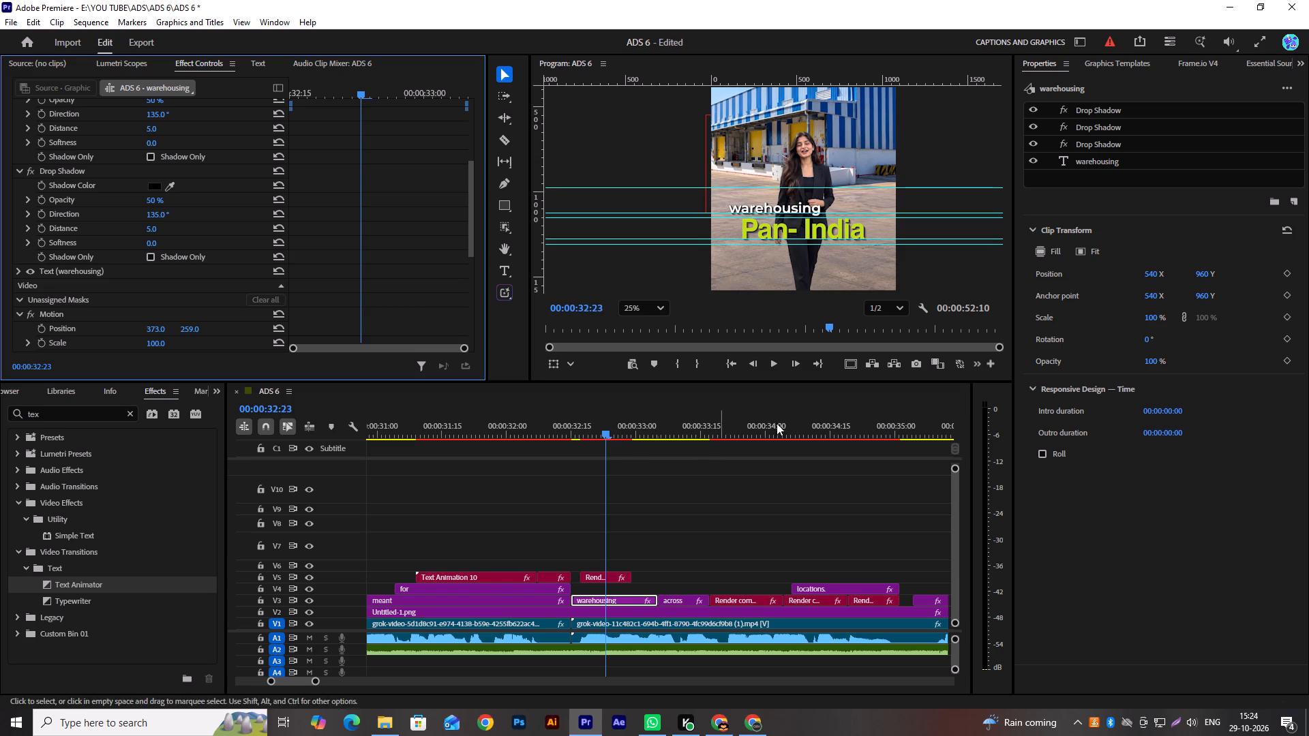
Place the "up to down" graphics template on V7, starting where the V3 "warehousing" caption starts.
{"action": "left_click", "coordinate": [1092, 63]}
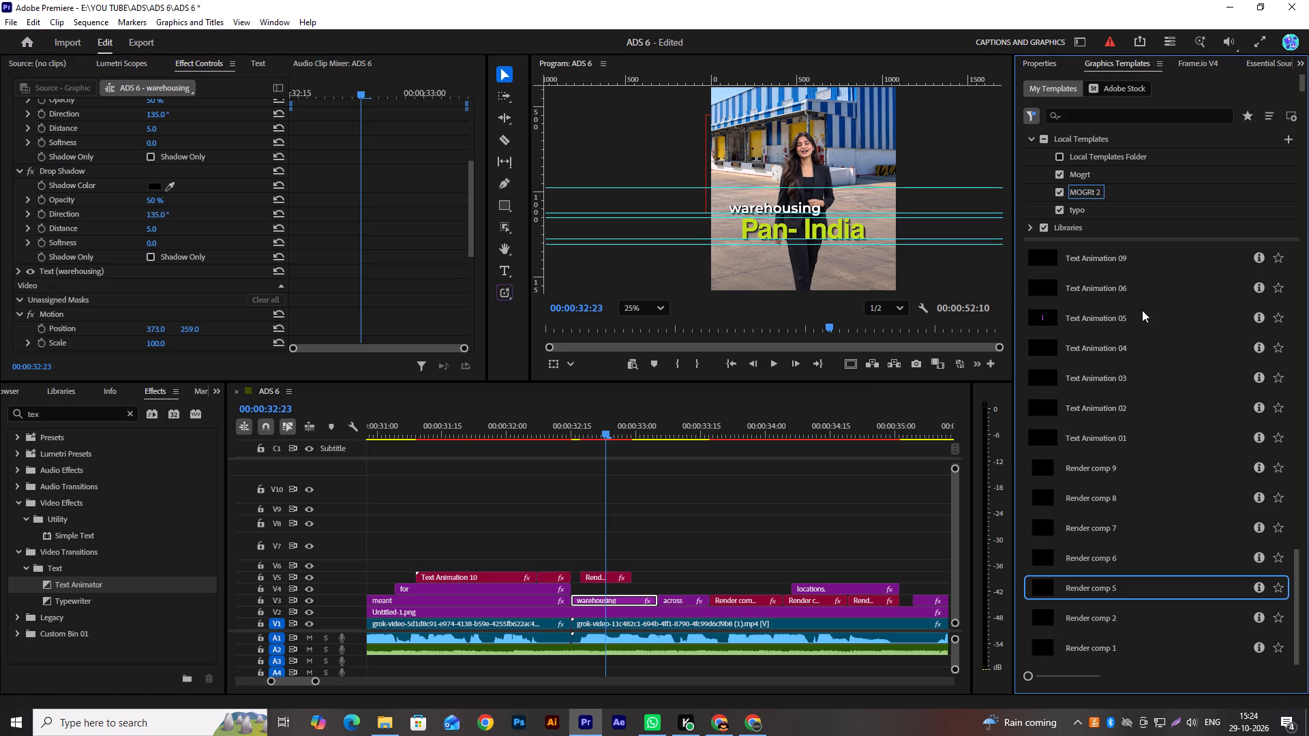
{"action": "scroll", "coordinate": [1142, 310], "scroll_direction": "down", "scroll_amount": 8}
{"action": "scroll", "coordinate": [1134, 433], "scroll_direction": "down", "scroll_amount": 7}
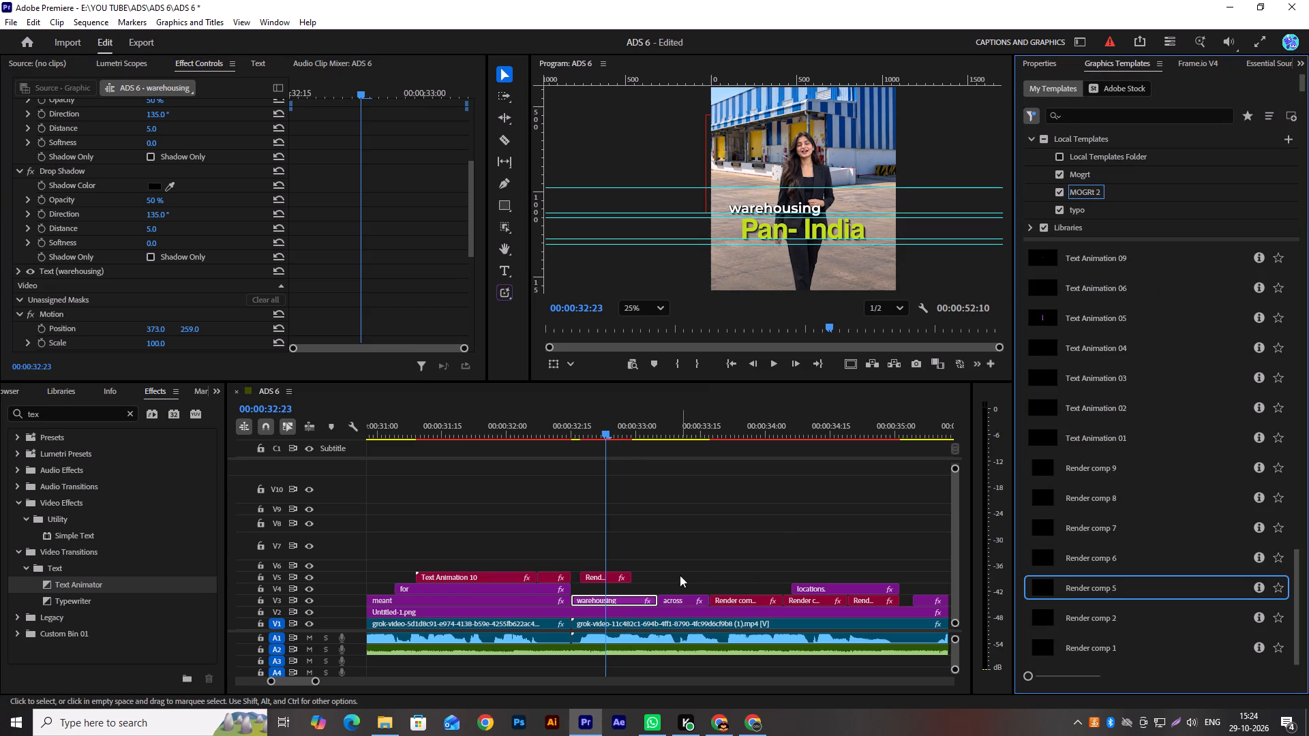
{"action": "left_click", "coordinate": [1051, 61]}
{"action": "left_click", "coordinate": [1115, 62]}
{"action": "scroll", "coordinate": [1201, 307], "scroll_direction": "up", "scroll_amount": 1}
{"action": "scroll", "coordinate": [1202, 307], "scroll_direction": "down", "scroll_amount": 1}
{"action": "scroll", "coordinate": [1202, 307], "scroll_direction": "up", "scroll_amount": 15}
{"action": "left_click_drag", "start_coordinate": [1295, 519], "coordinate": [1295, 502]}
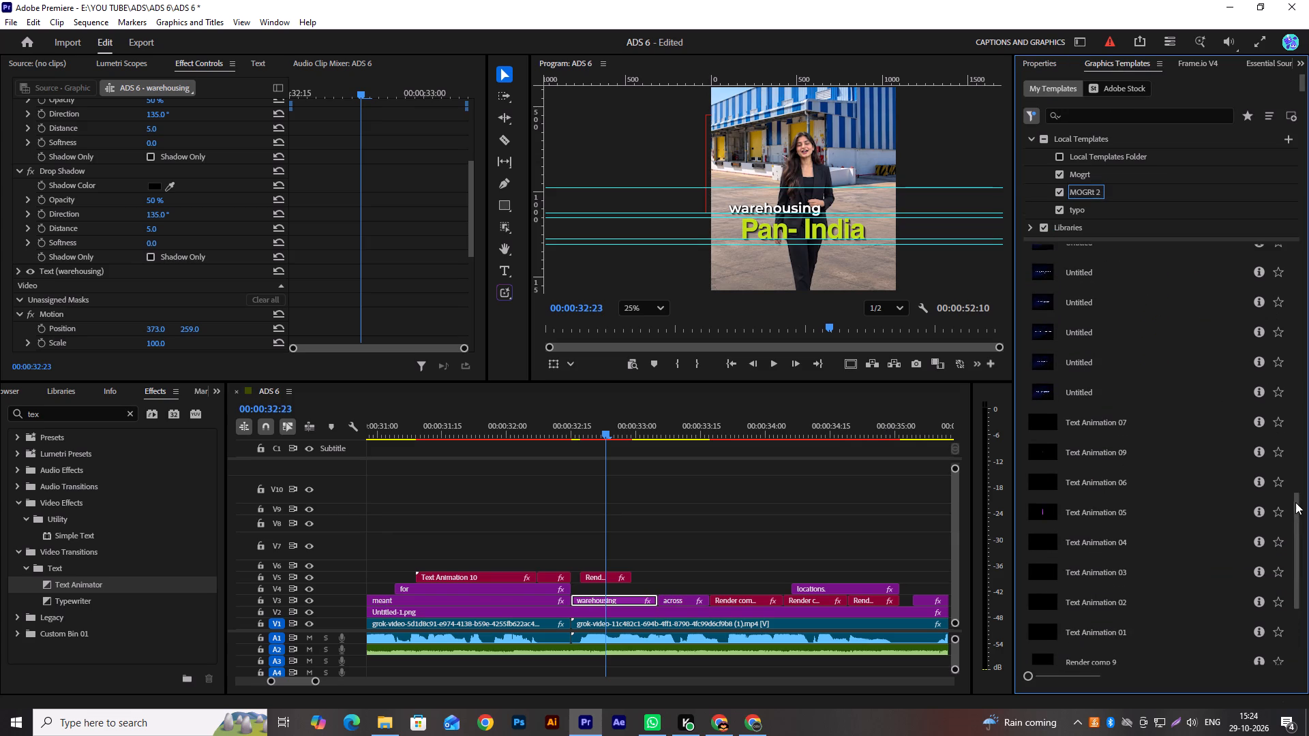
{"action": "left_click_drag", "start_coordinate": [1295, 502], "coordinate": [1295, 290]}
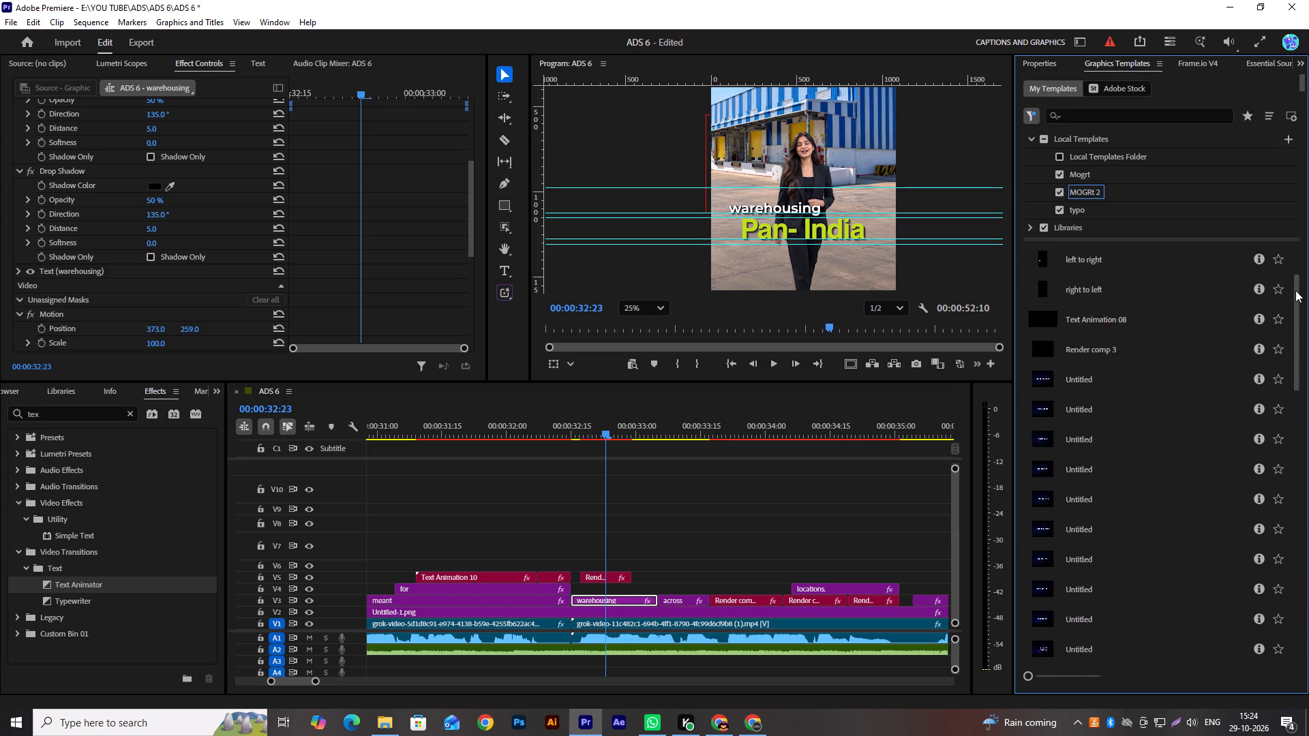
{"action": "left_click_drag", "start_coordinate": [1295, 290], "coordinate": [1296, 275]}
{"action": "scroll", "coordinate": [1148, 456], "scroll_direction": "up", "scroll_amount": 5}
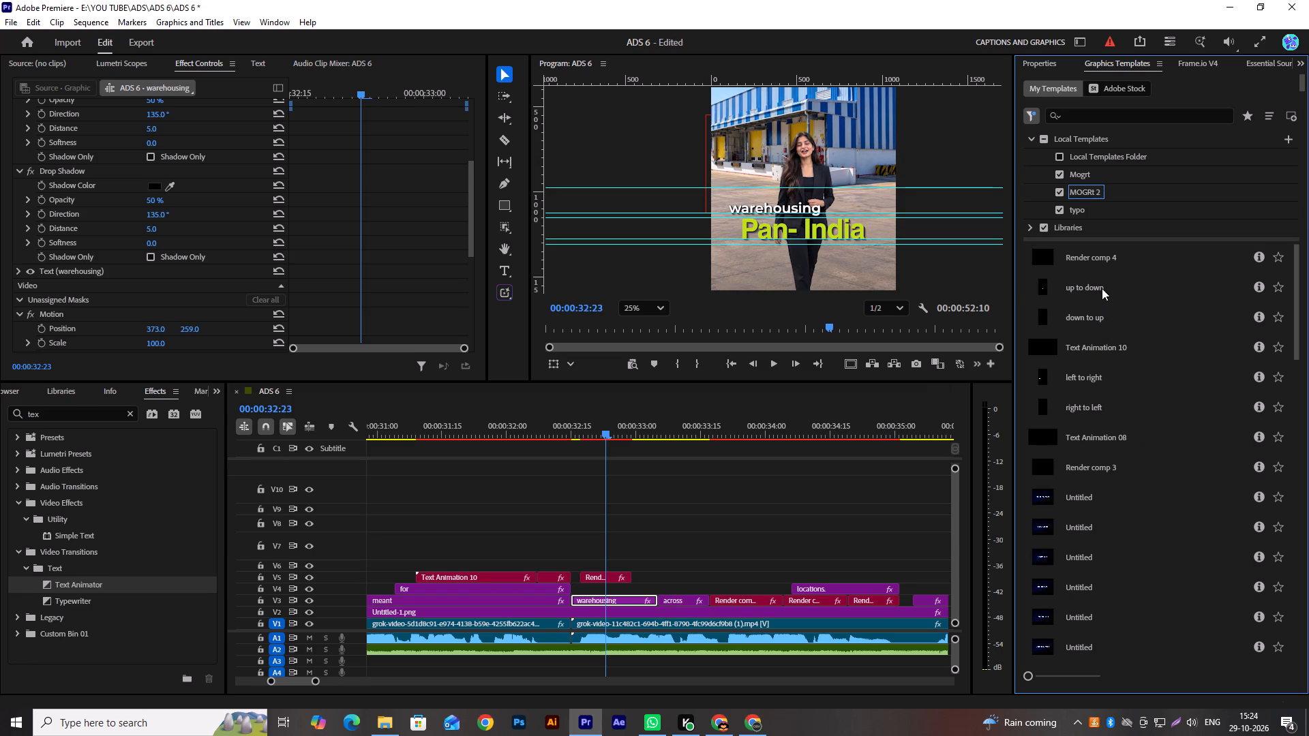
{"action": "left_click_drag", "start_coordinate": [1102, 288], "coordinate": [580, 541]}
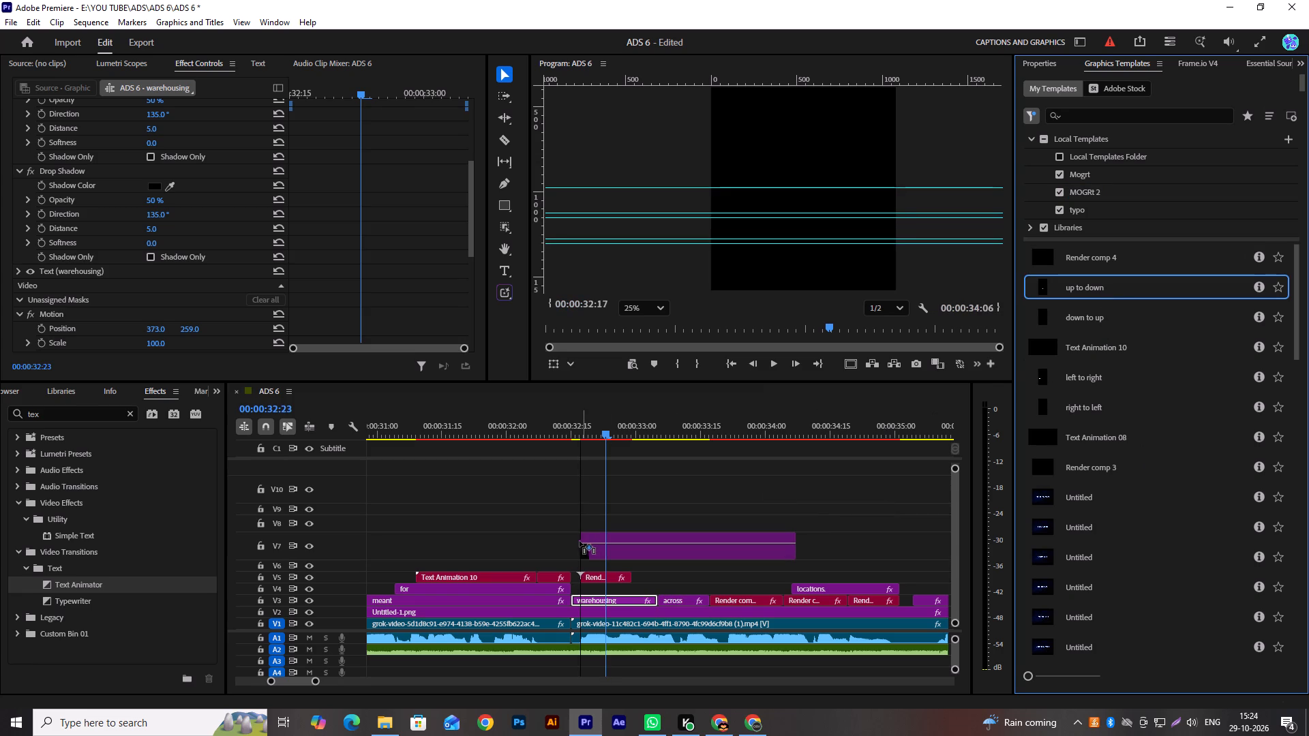
{"action": "left_click_drag", "start_coordinate": [580, 541], "coordinate": [572, 538]}
{"action": "left_click", "coordinate": [618, 547]}
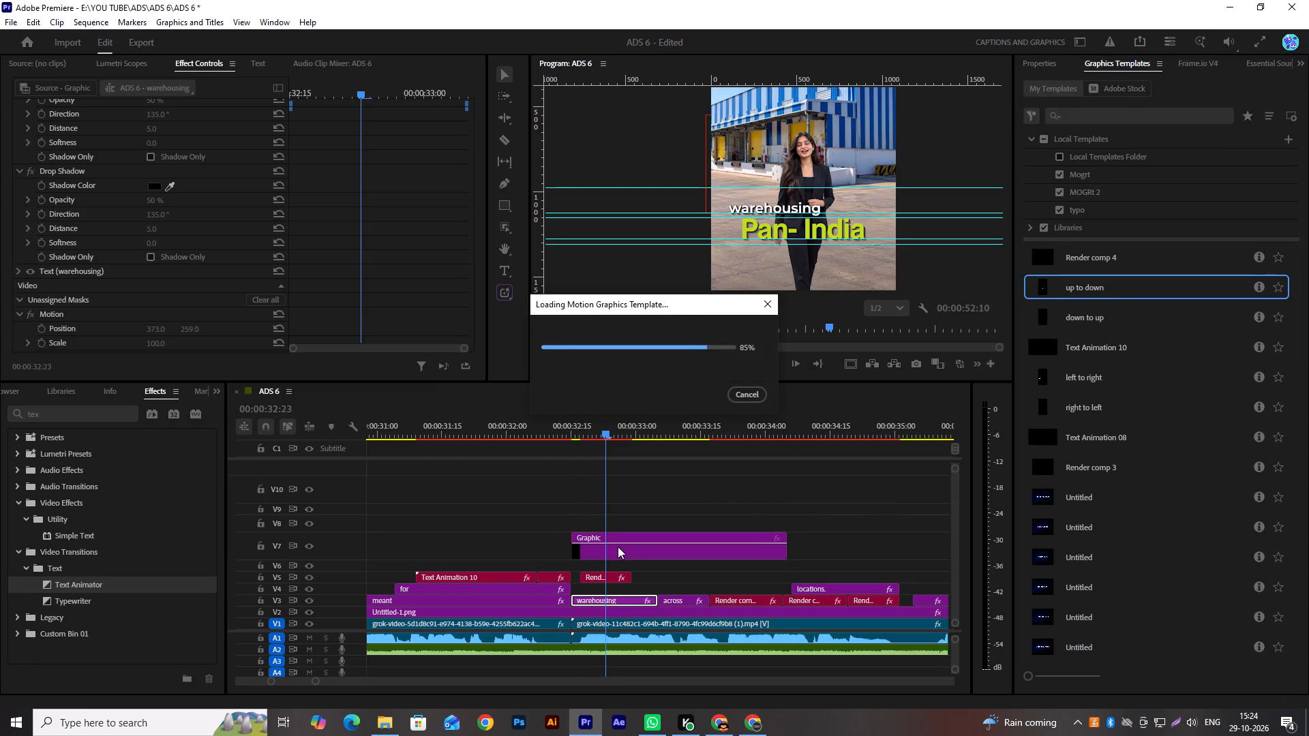
Delete the two closing Opacity keyframes from the new "come" template clip to remove its fade-out.
{"action": "left_click", "coordinate": [652, 551]}
{"action": "scroll", "coordinate": [393, 304], "scroll_direction": "down", "scroll_amount": 11}
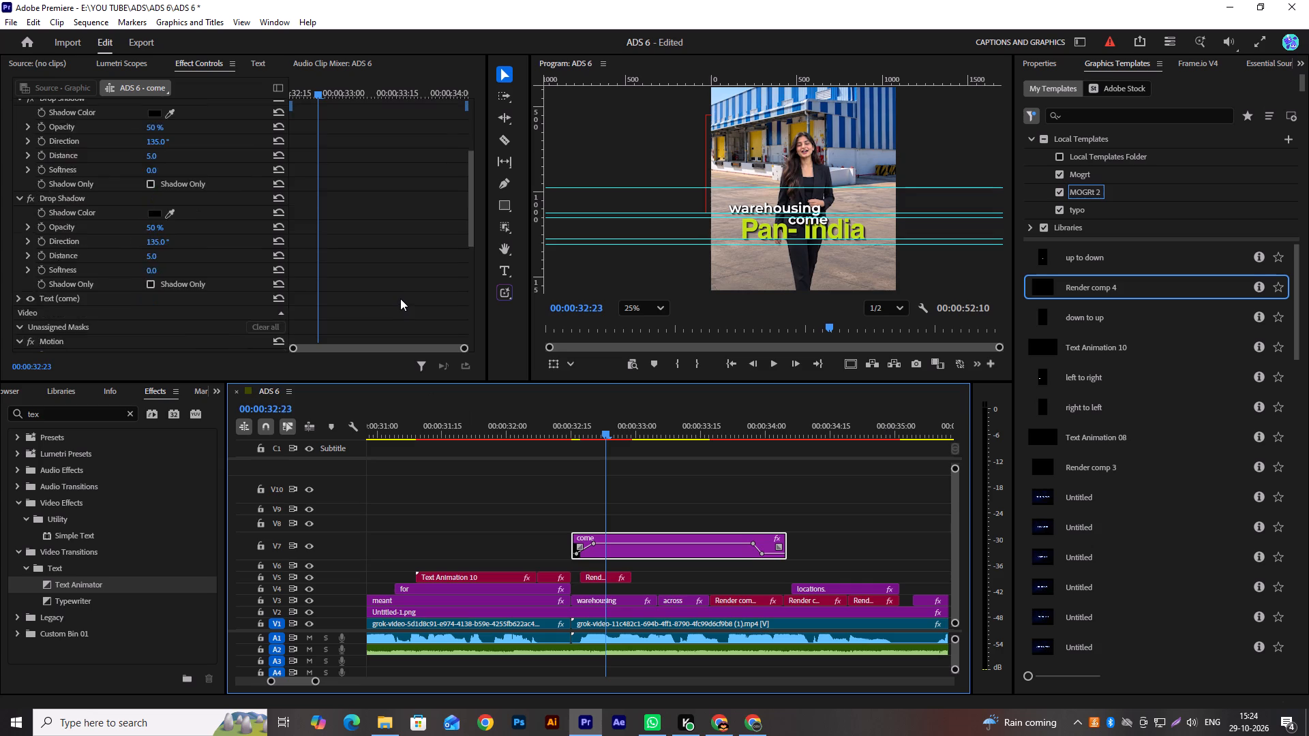
{"action": "scroll", "coordinate": [400, 298], "scroll_direction": "down", "scroll_amount": 20}
{"action": "scroll", "coordinate": [400, 298], "scroll_direction": "down", "scroll_amount": 2}
{"action": "left_click_drag", "start_coordinate": [404, 267], "coordinate": [457, 320]}
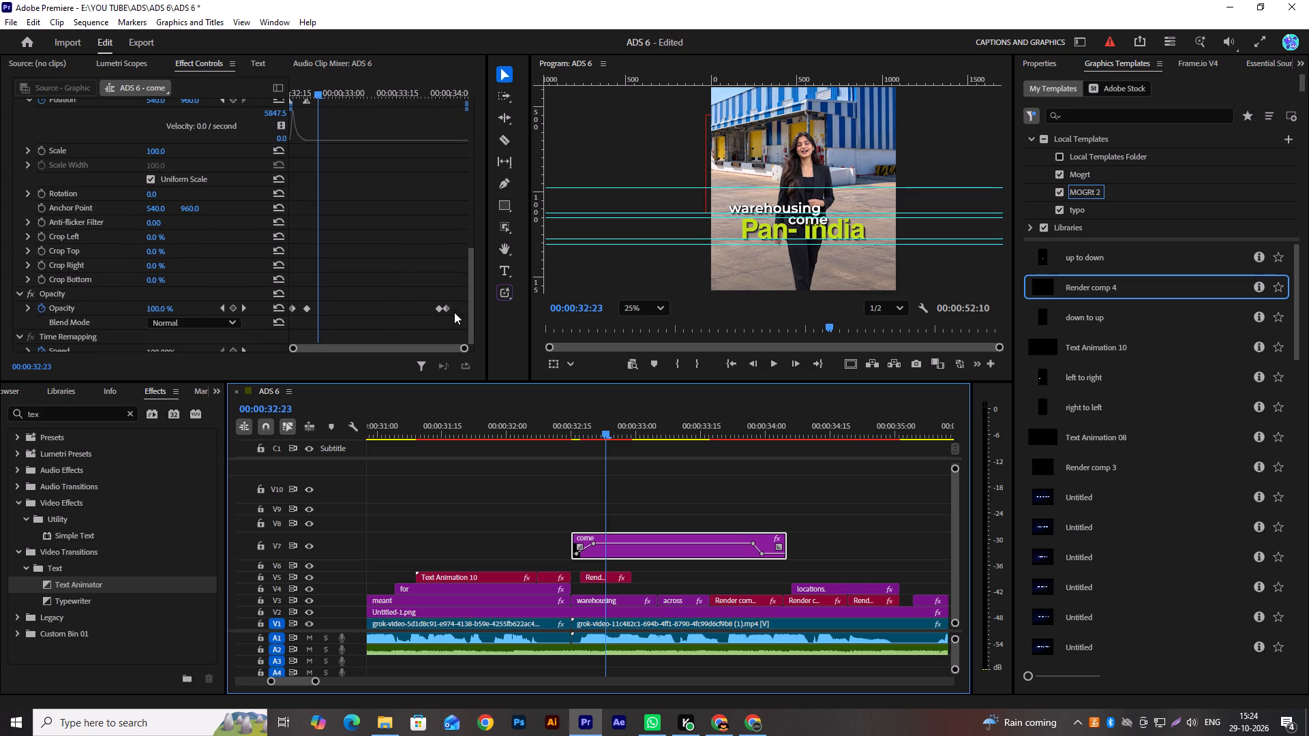
{"action": "left_click_drag", "start_coordinate": [404, 281], "coordinate": [468, 325]}
{"action": "key", "text": "Delete"}
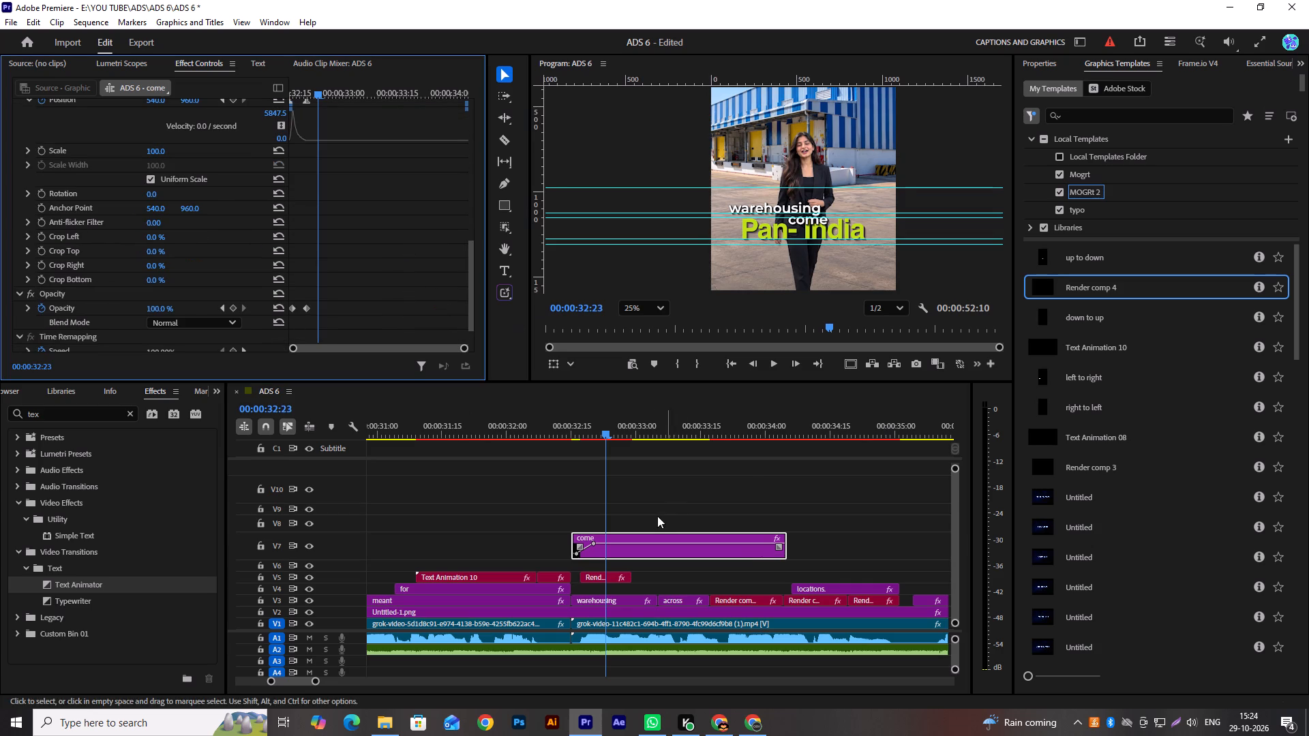
Replace the template's "come" text with "warehousing".
{"action": "left_click", "coordinate": [1038, 65]}
{"action": "double_click", "coordinate": [1080, 157]}
{"action": "type", "text": "wa"}
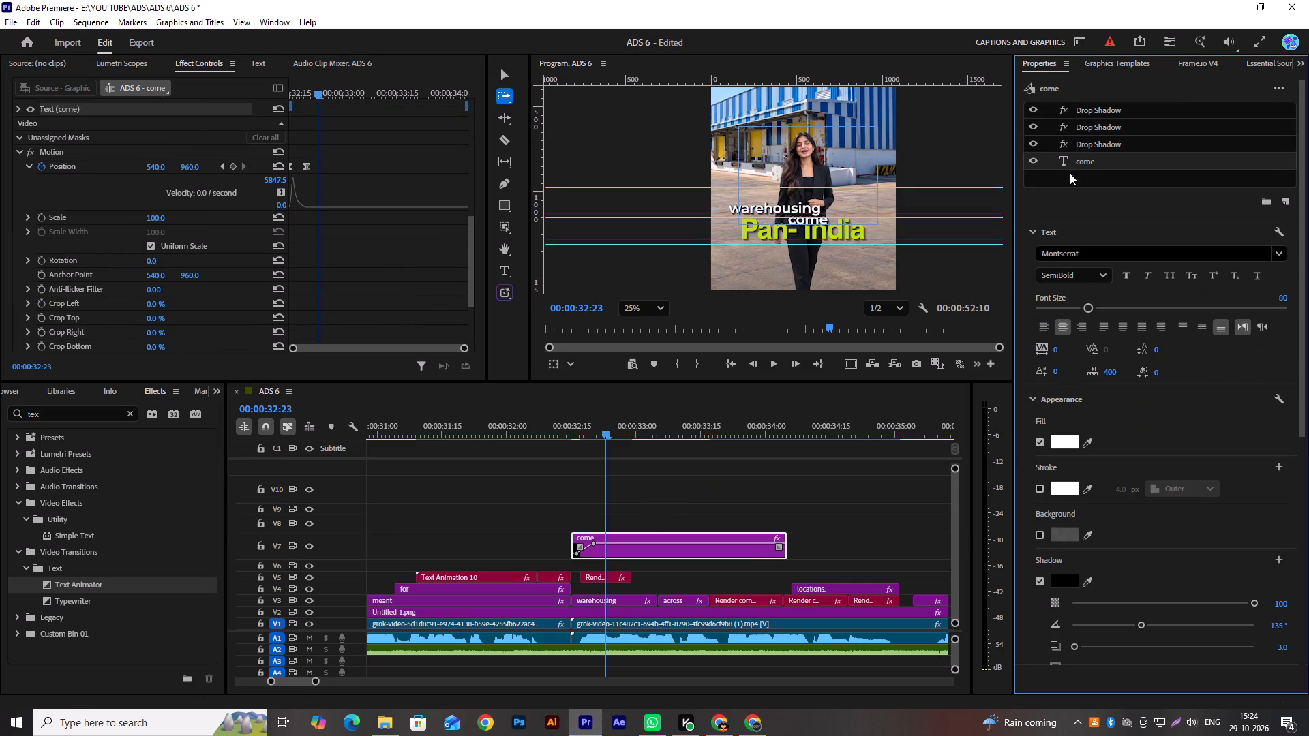
{"action": "left_click", "coordinate": [502, 69]}
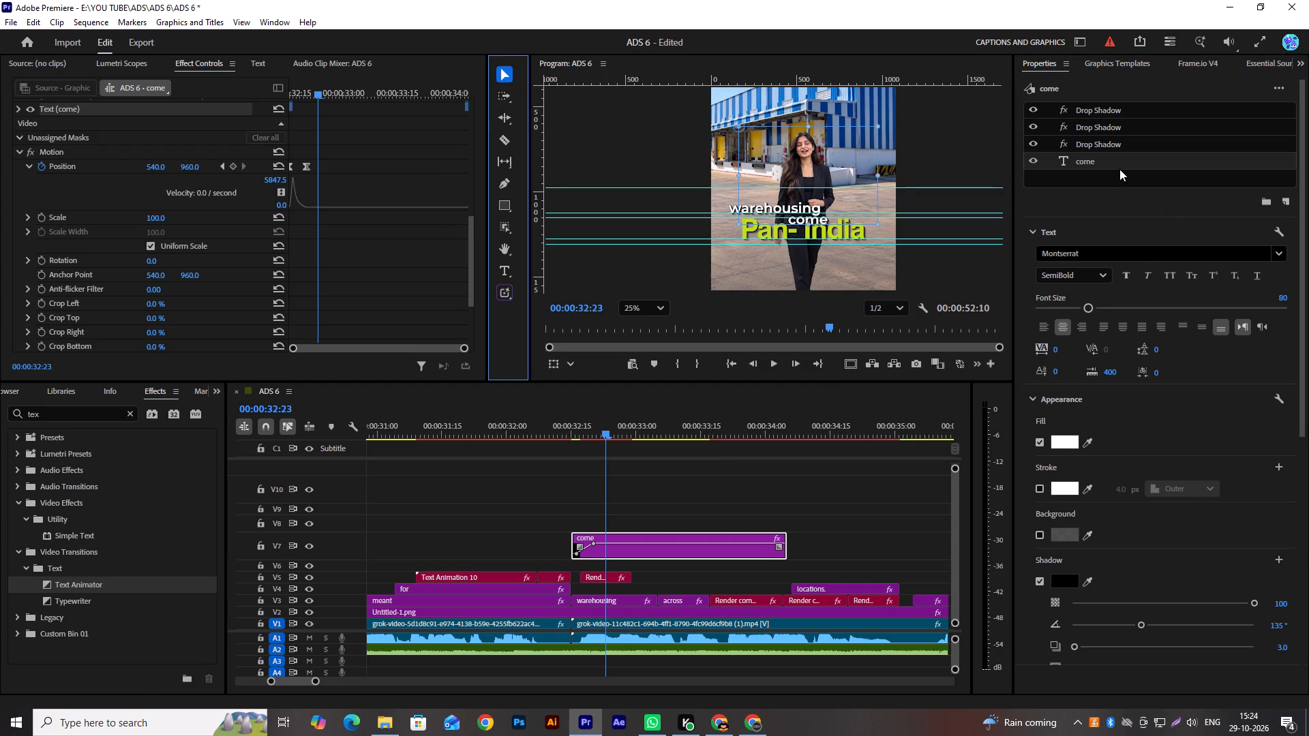
{"action": "double_click", "coordinate": [1102, 164]}
{"action": "type", "text": "ware"}
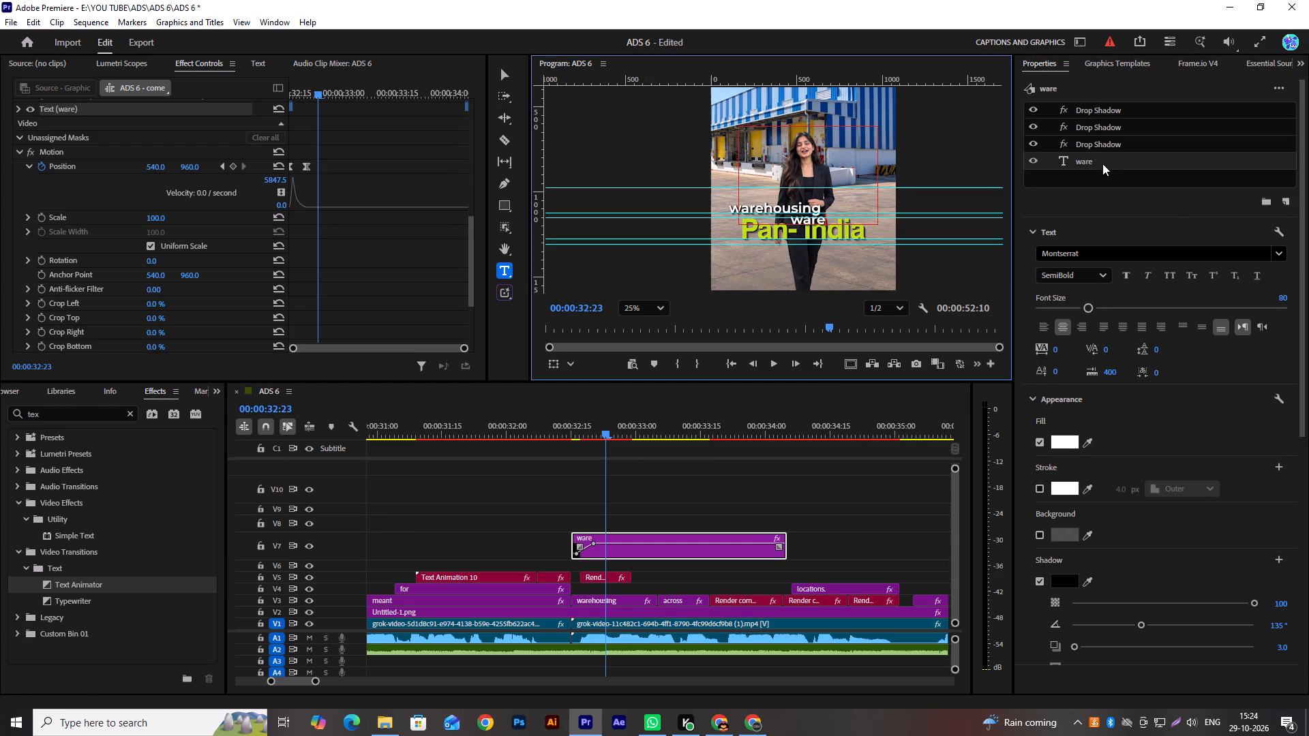
{"action": "type", "text": "housi"}
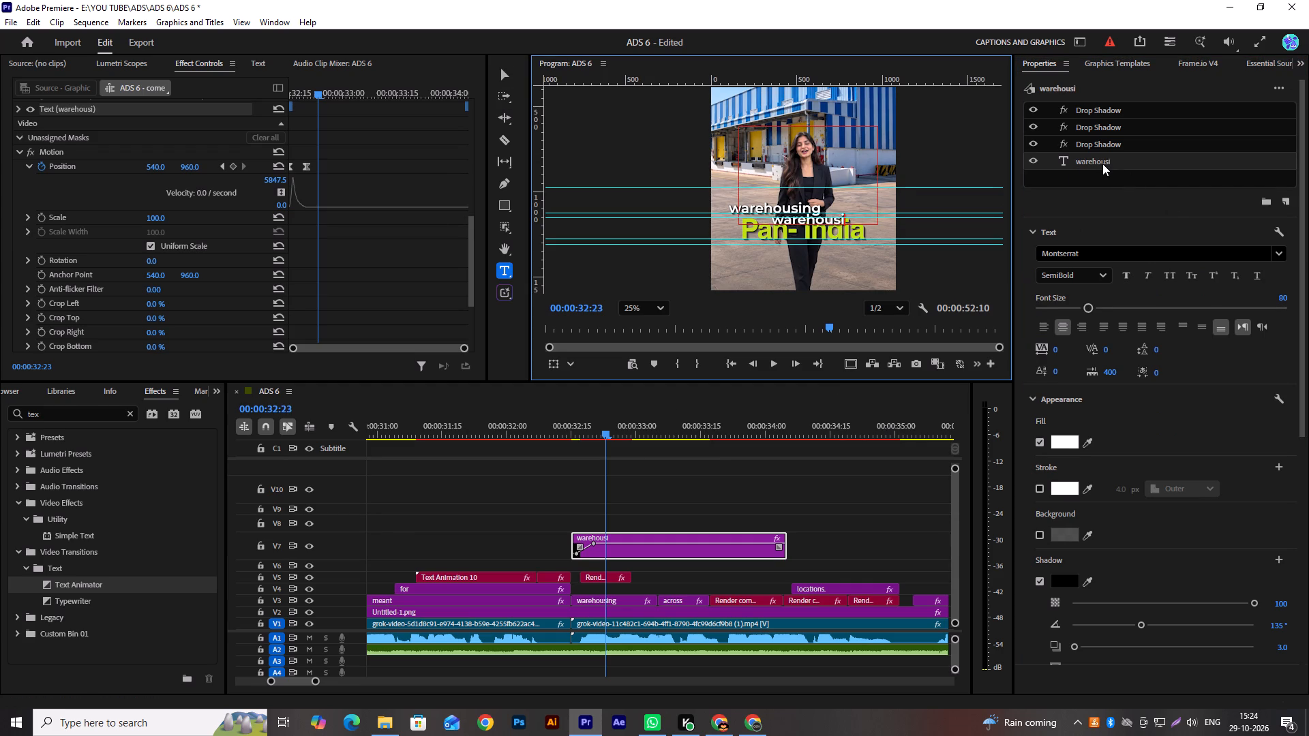
{"action": "type", "text": "ng"}
At the animated "warehousing" clip's second Position keyframe, set the vertical position to 895.7, level with the static caption.
{"action": "scroll", "coordinate": [854, 235], "scroll_direction": "up", "scroll_amount": 7}
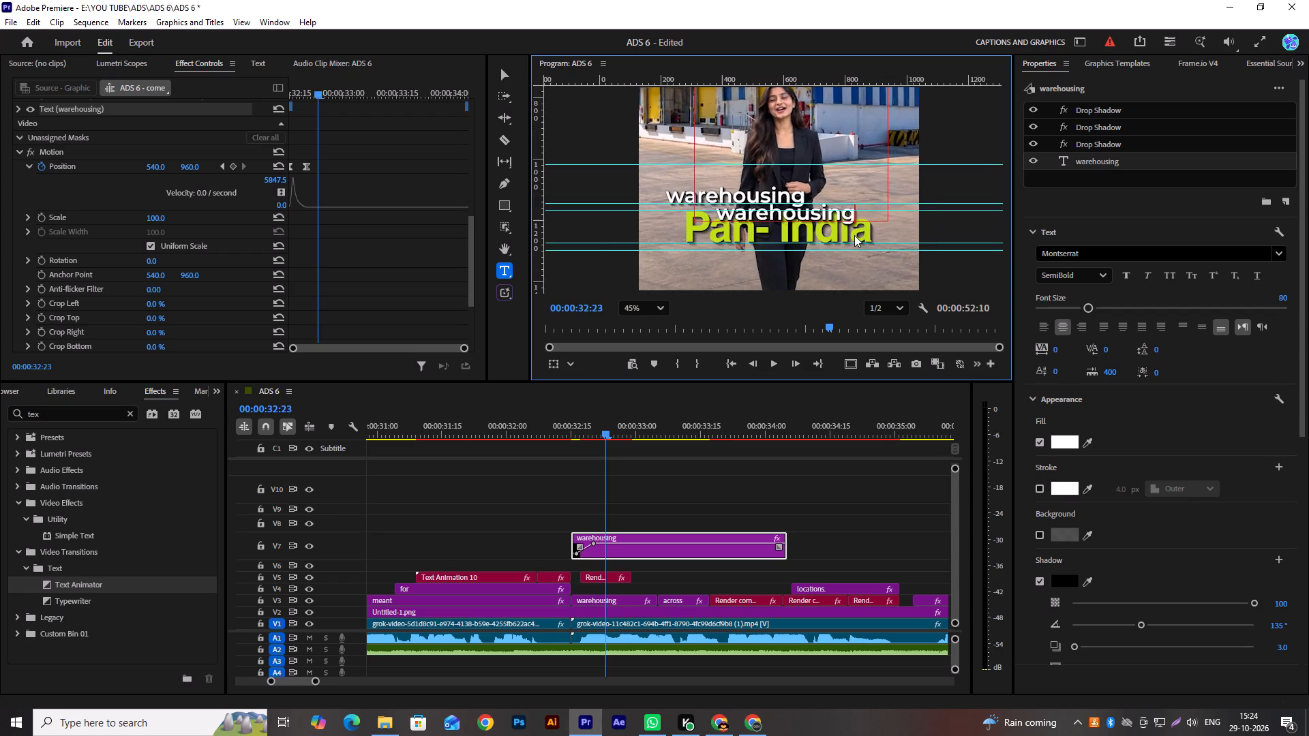
{"action": "scroll", "coordinate": [854, 235], "scroll_direction": "up", "scroll_amount": 1}
{"action": "left_click", "coordinate": [226, 167]}
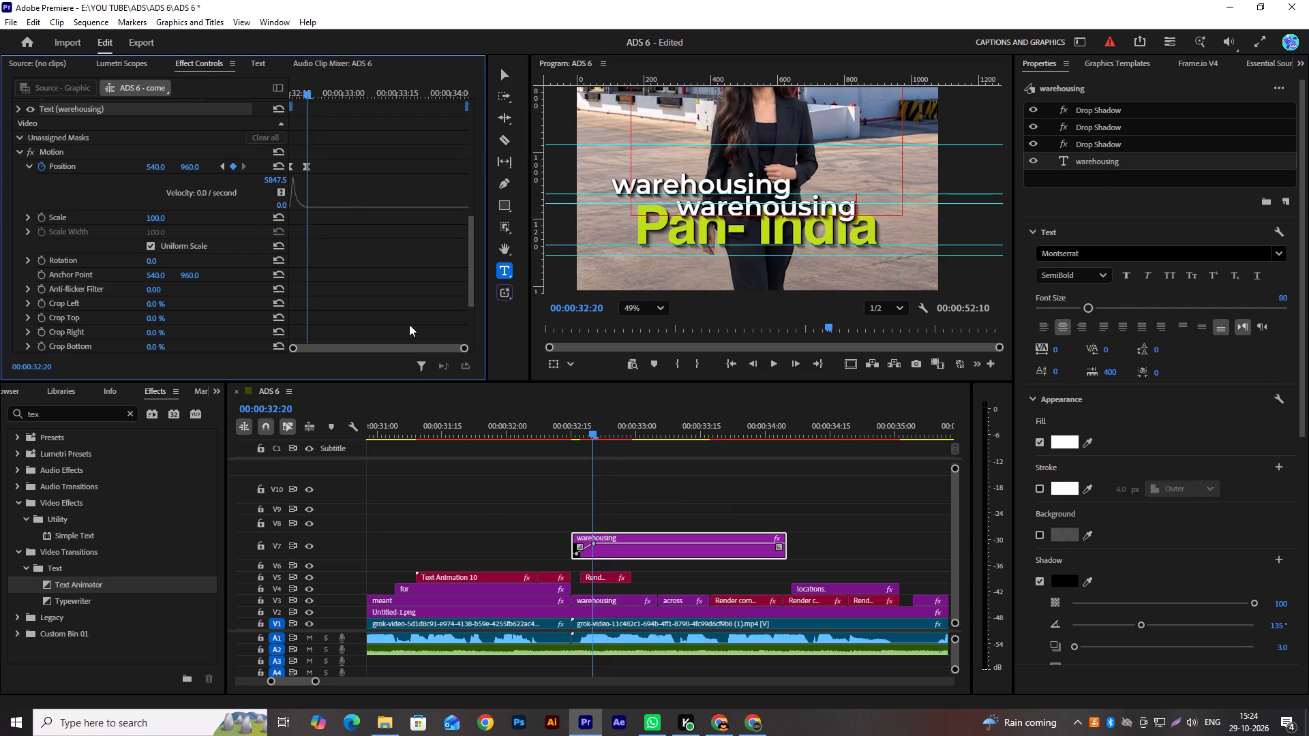
{"action": "left_click_drag", "start_coordinate": [592, 437], "coordinate": [583, 440]}
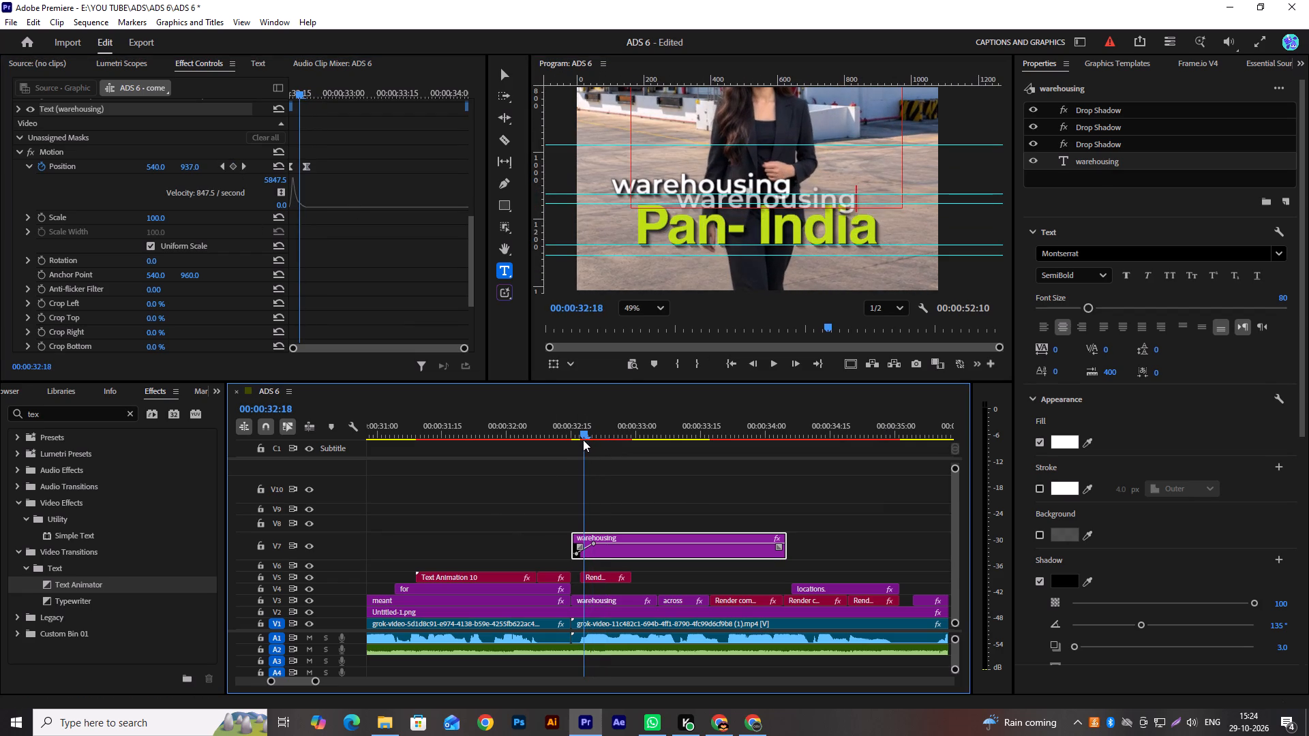
{"action": "left_click_drag", "start_coordinate": [583, 440], "coordinate": [571, 448]}
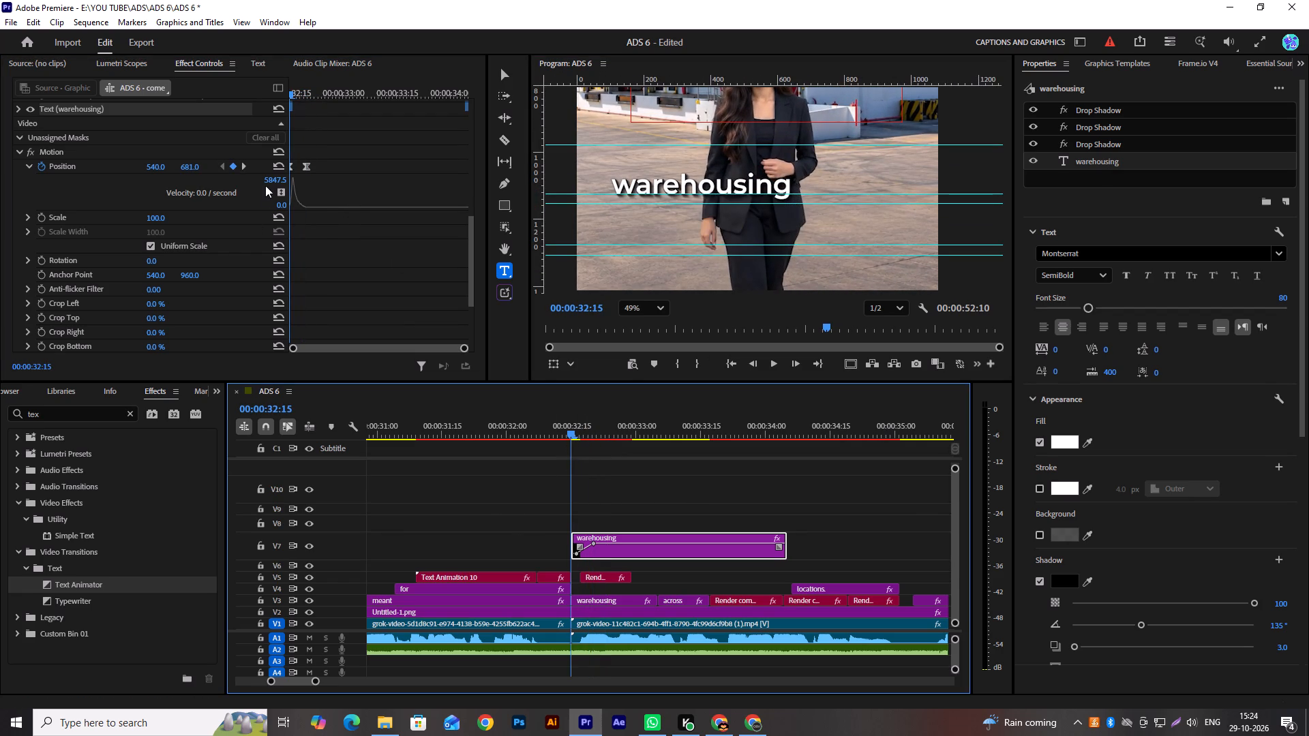
{"action": "left_click", "coordinate": [248, 169]}
{"action": "scroll", "coordinate": [762, 231], "scroll_direction": "up", "scroll_amount": 10}
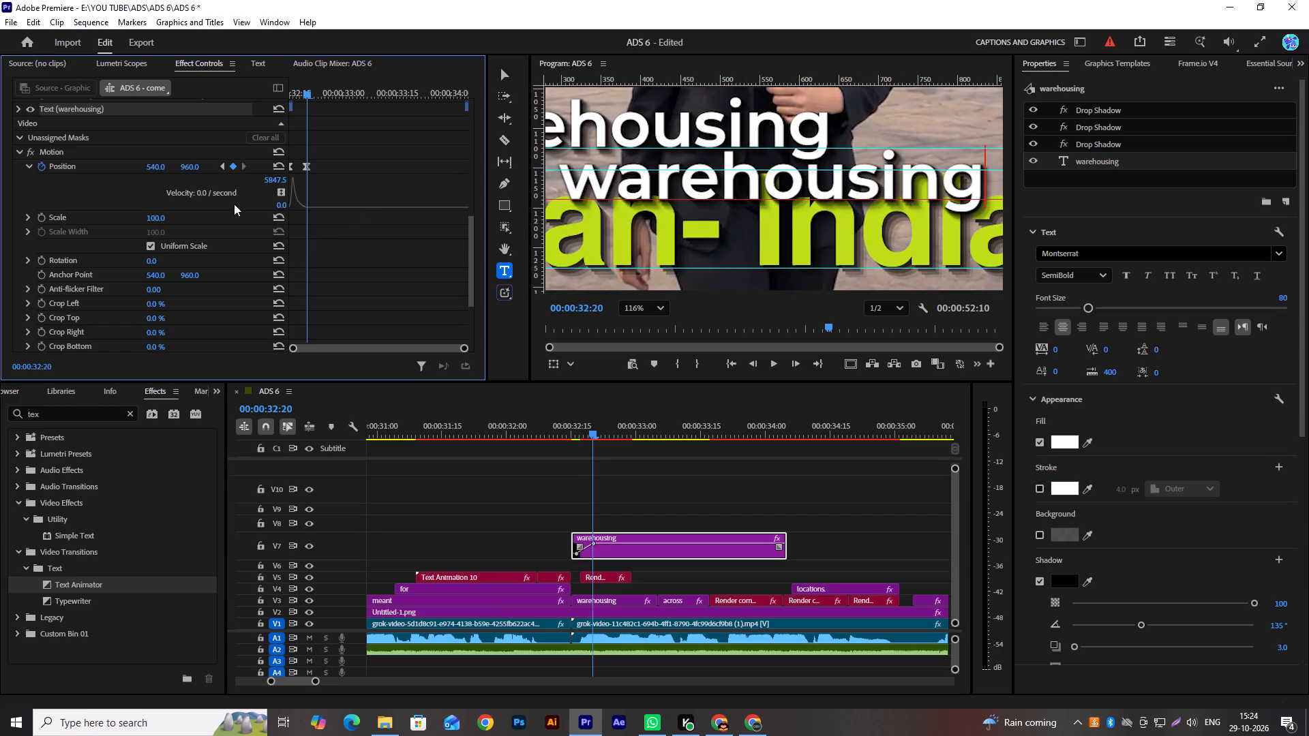
{"action": "left_click_drag", "start_coordinate": [196, 165], "coordinate": [132, 180]}
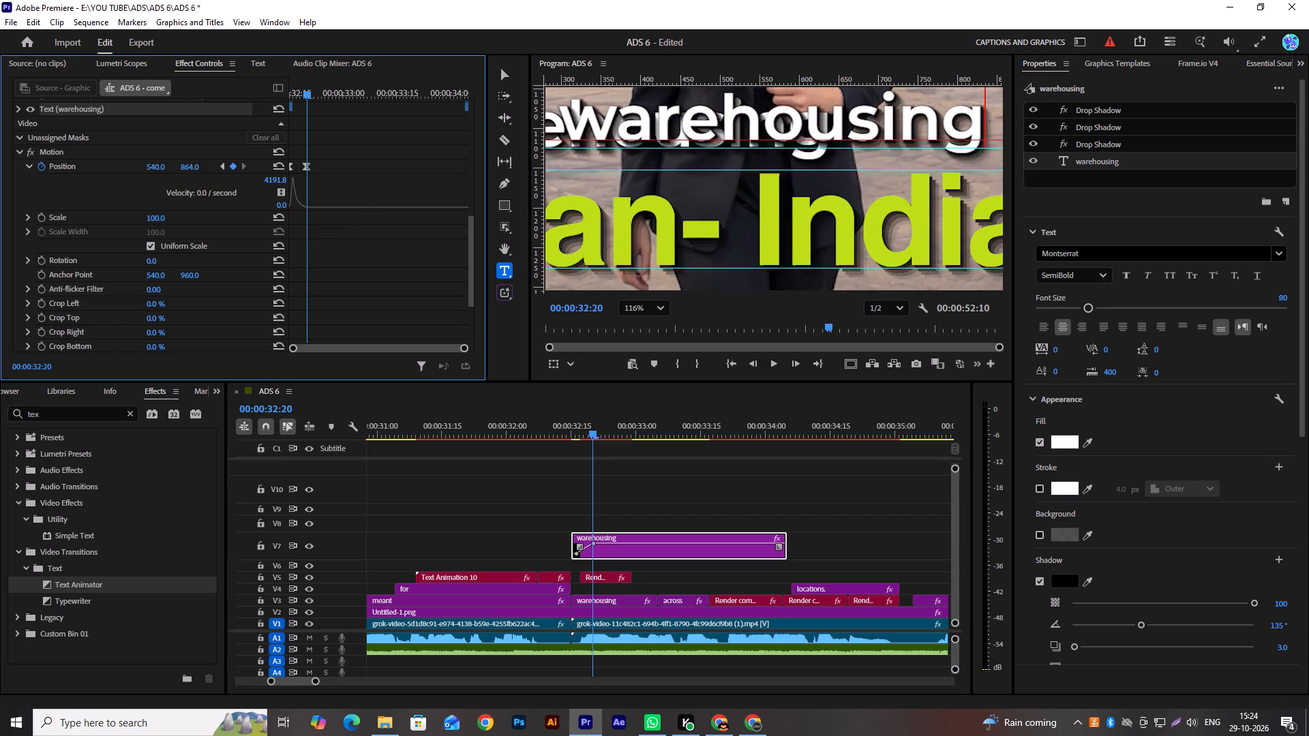
{"action": "left_click_drag", "start_coordinate": [132, 180], "coordinate": [117, 200]}
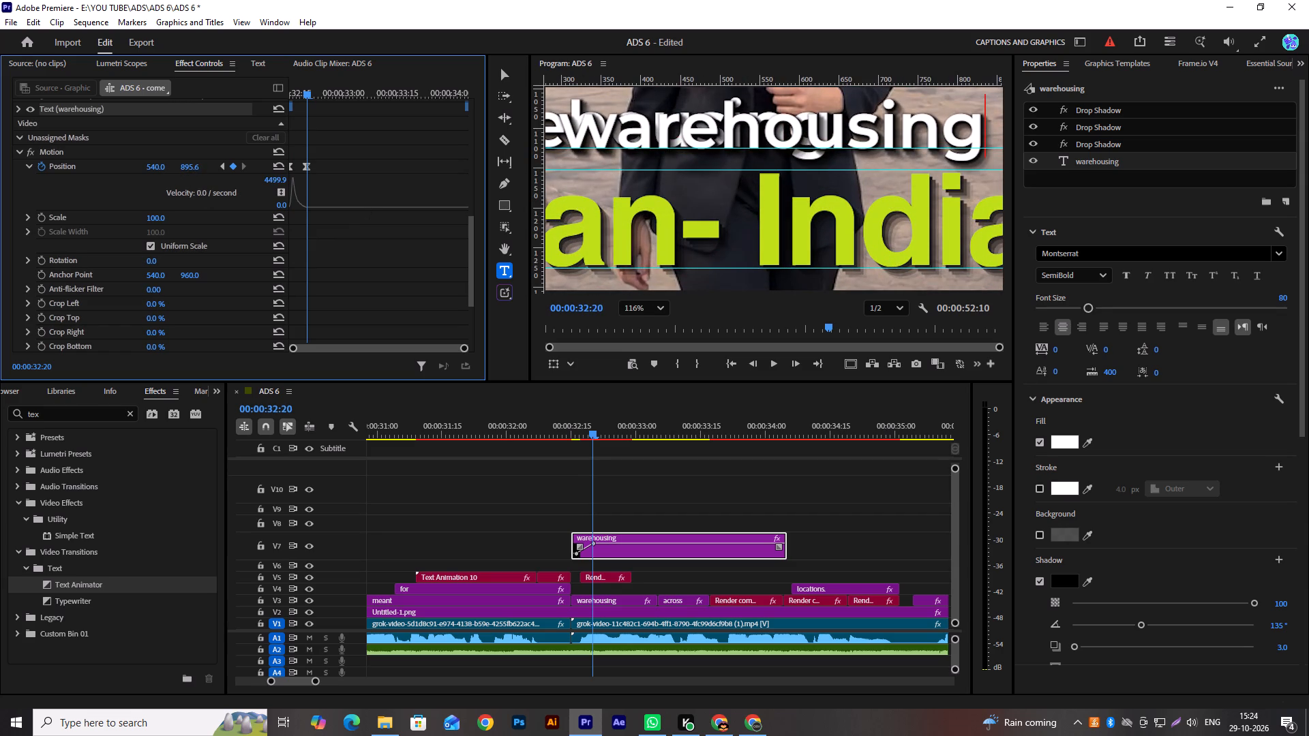
{"action": "left_click_drag", "start_coordinate": [117, 200], "coordinate": [112, 206]}
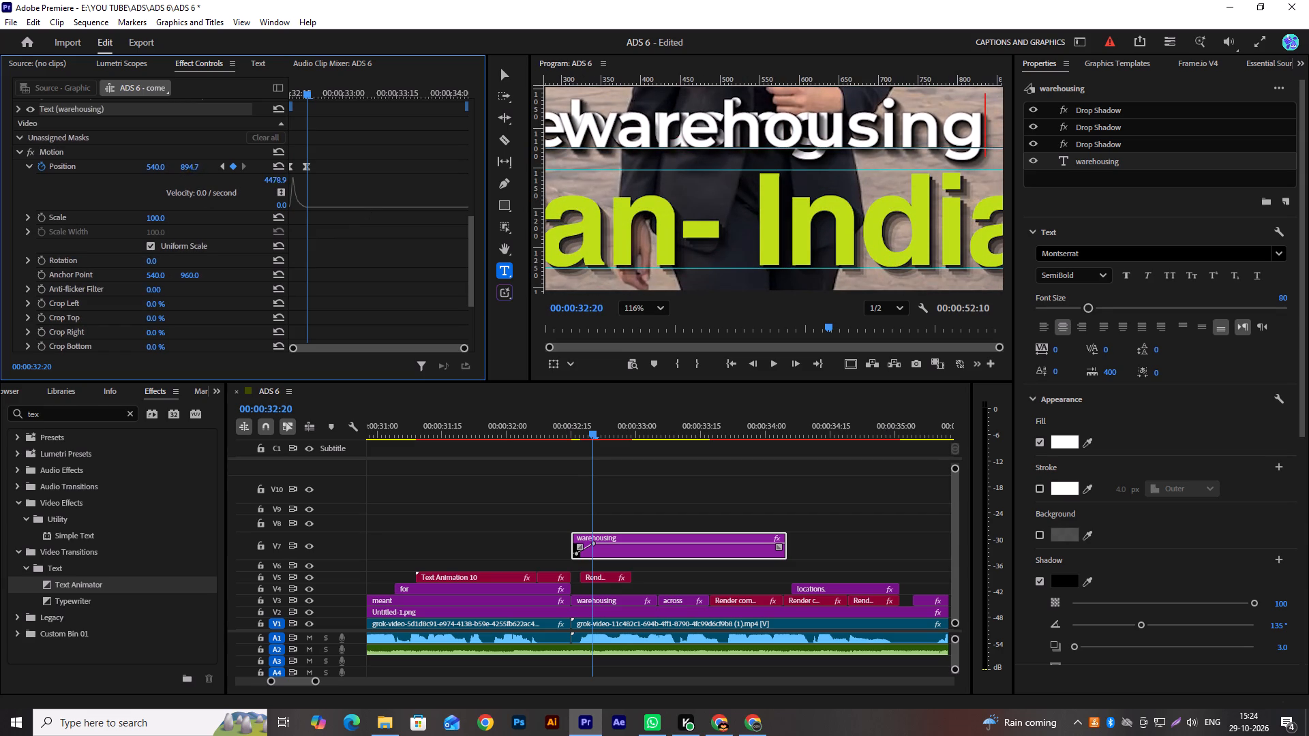
{"action": "left_click_drag", "start_coordinate": [112, 206], "coordinate": [119, 206]}
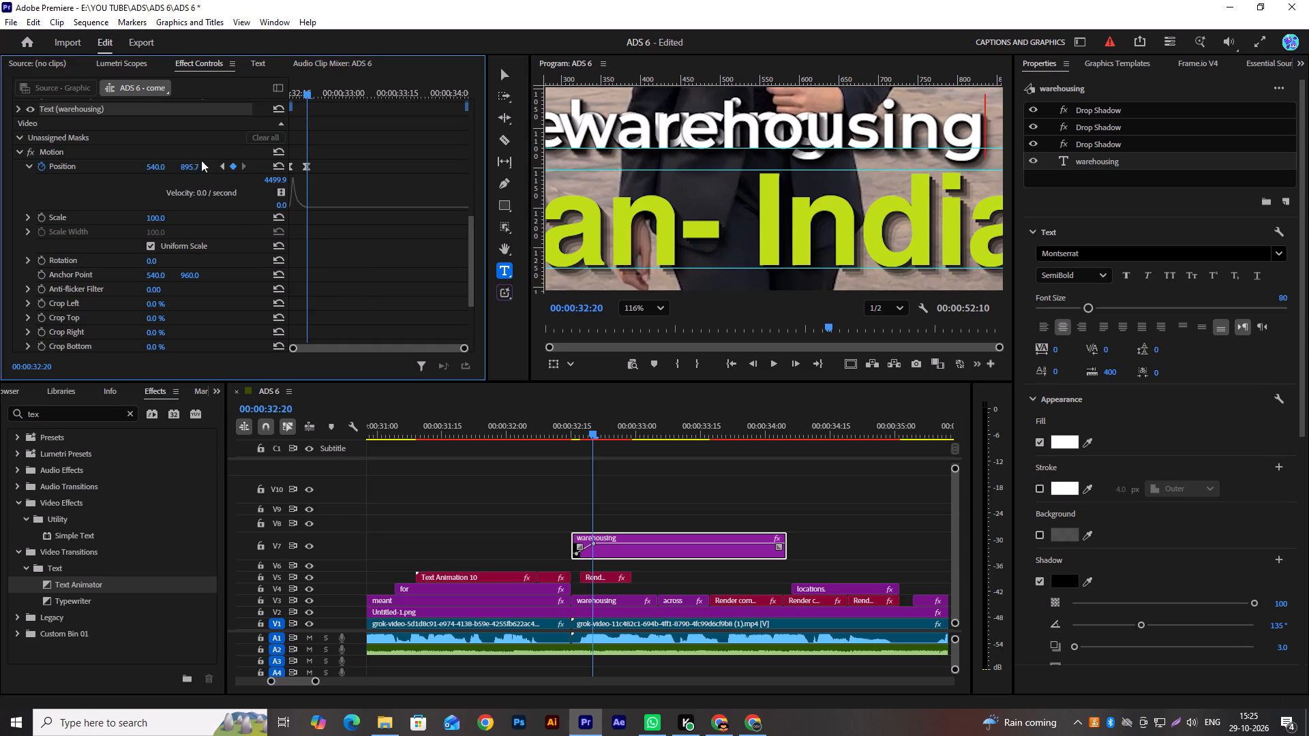
At the same Position keyframe, shift the animated "warehousing" text horizontally until it overlaps the static caption.
{"action": "scroll", "coordinate": [374, 144], "scroll_direction": "down", "scroll_amount": 5}
{"action": "scroll", "coordinate": [389, 149], "scroll_direction": "up", "scroll_amount": 8}
{"action": "scroll", "coordinate": [710, 132], "scroll_direction": "down", "scroll_amount": 6}
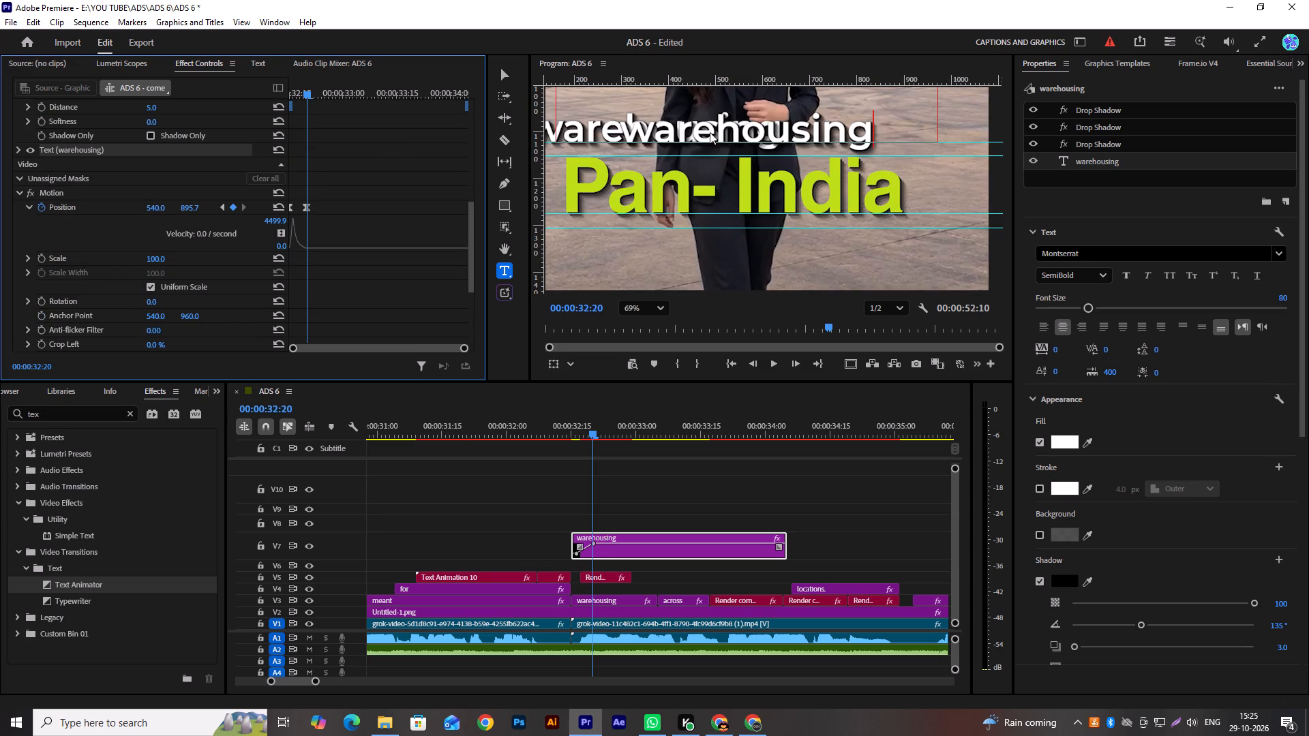
{"action": "scroll", "coordinate": [710, 132], "scroll_direction": "down", "scroll_amount": 2}
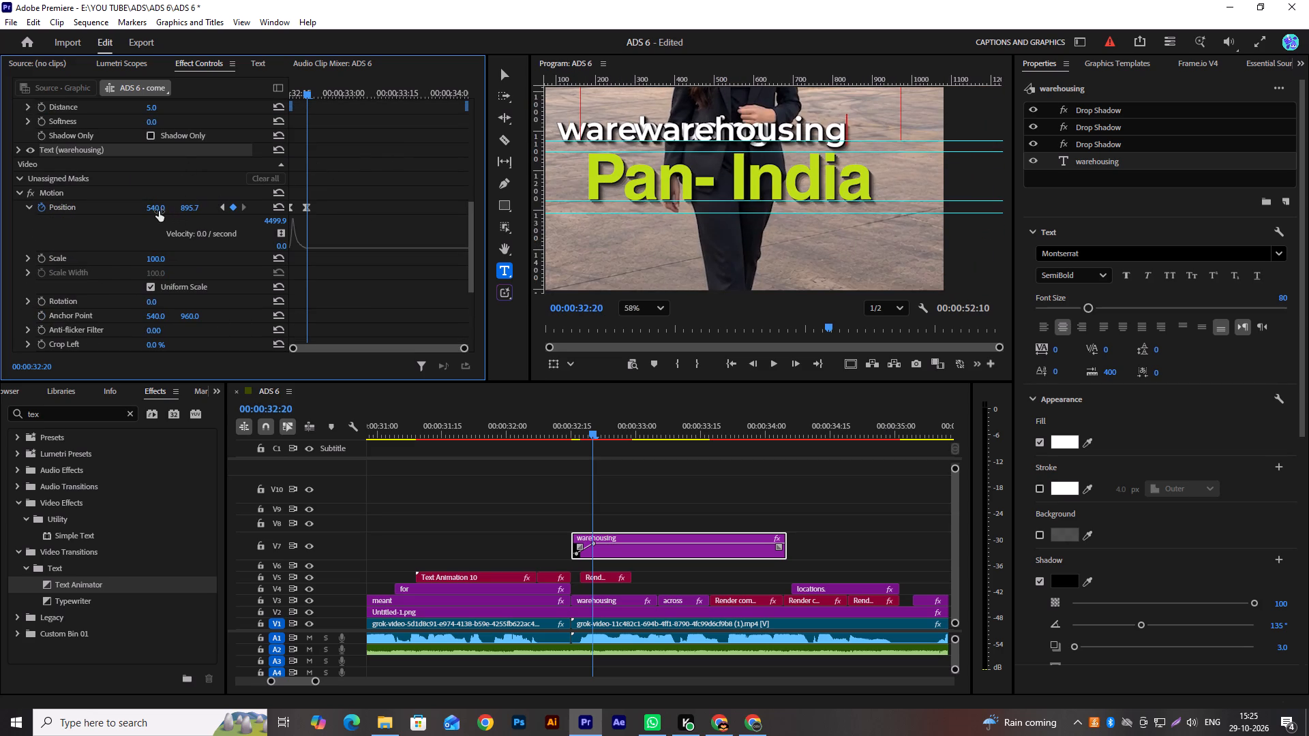
{"action": "left_click_drag", "start_coordinate": [159, 207], "coordinate": [32, 232]}
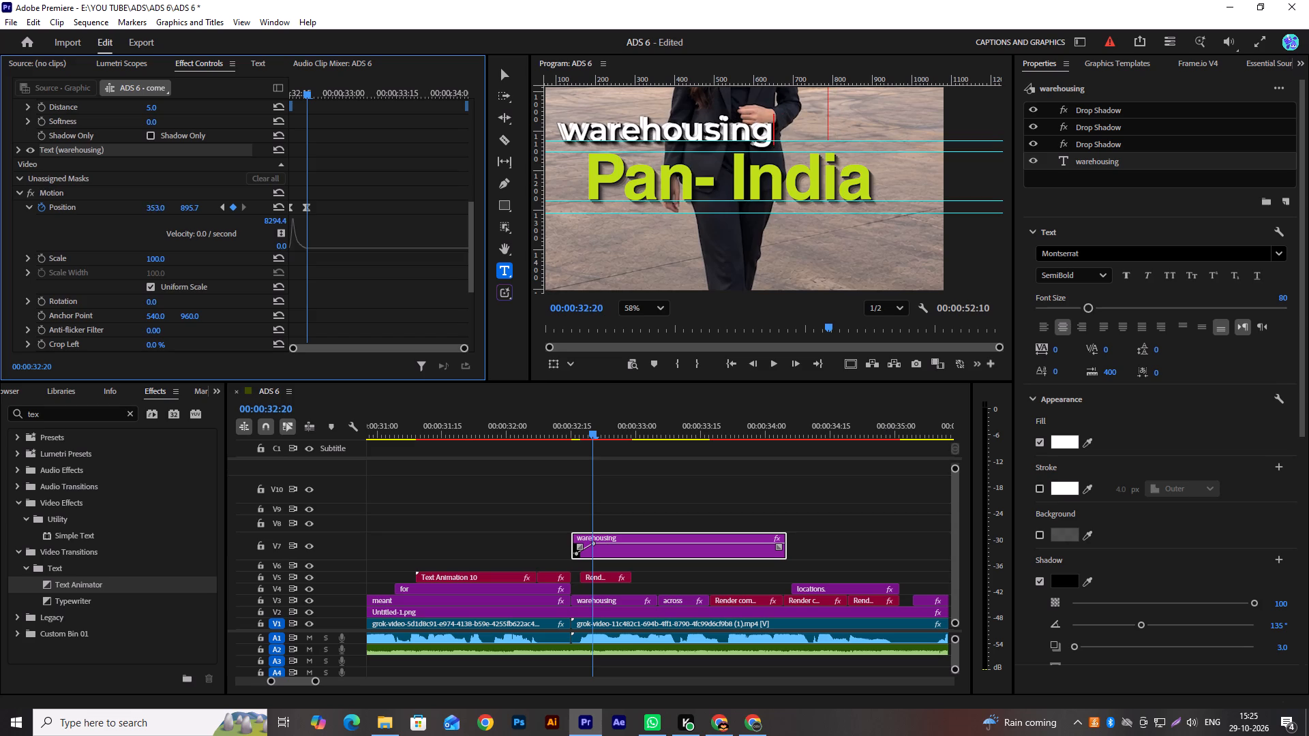
{"action": "left_click_drag", "start_coordinate": [32, 232], "coordinate": [28, 234]}
Set the horizontal position at the animated caption's first Position keyframe to 346.
{"action": "left_click", "coordinate": [226, 209]}
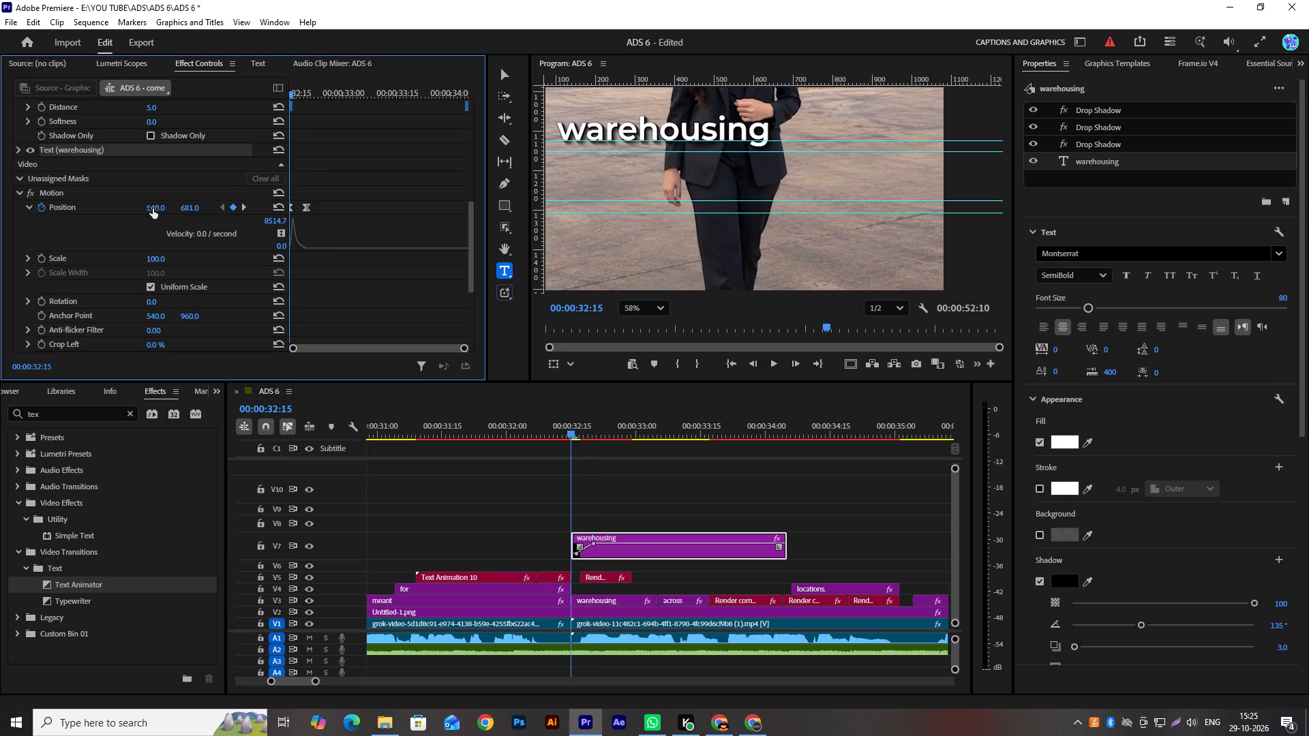
{"action": "left_click", "coordinate": [151, 209]}
{"action": "type", "text": "346"}
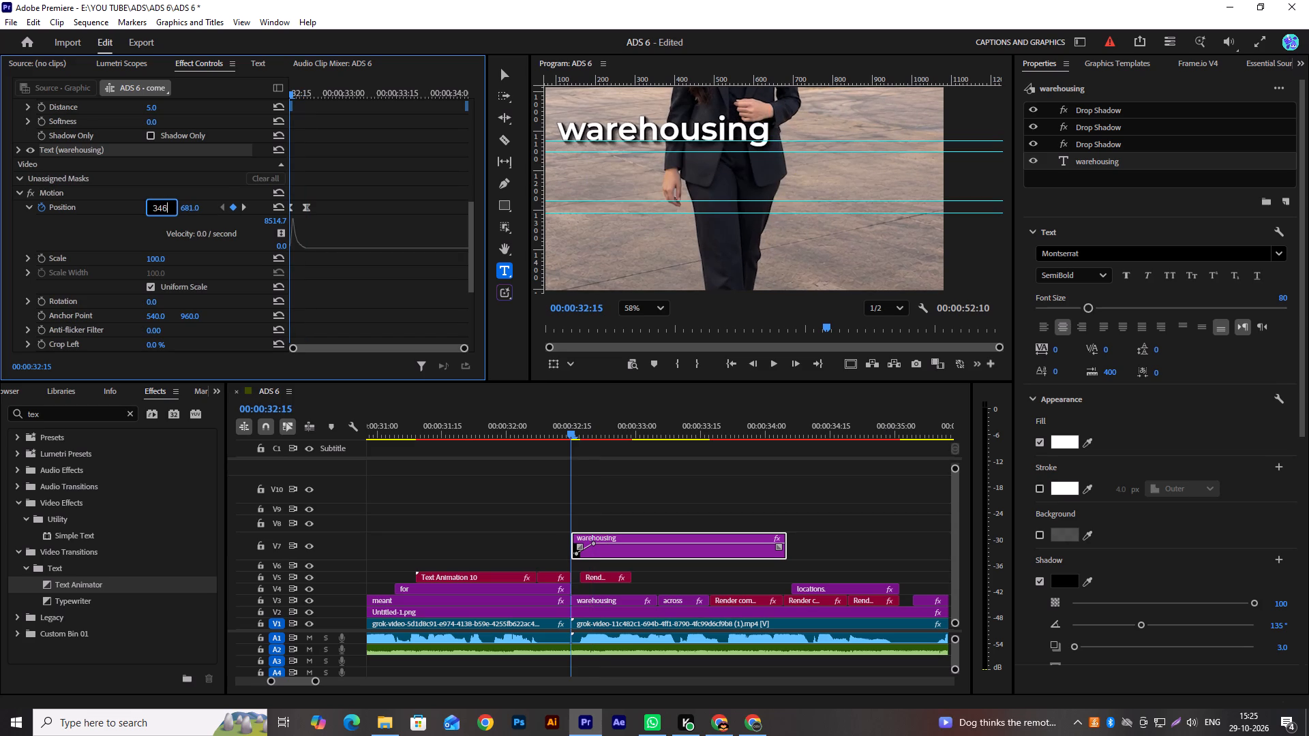
{"action": "key", "text": "Return"}
Replace the static "warehousing" clip on V3 with the animated one, trimmed to end where "across" begins.
{"action": "left_click", "coordinate": [604, 599]}
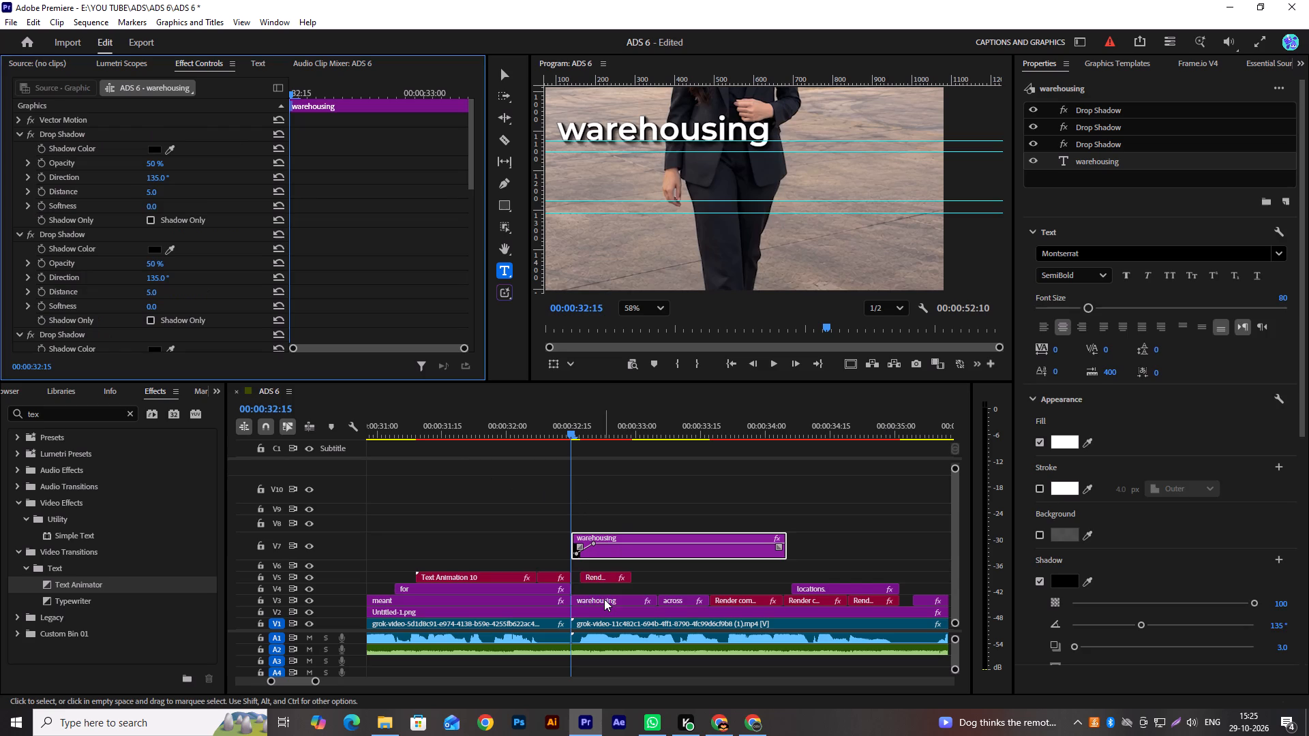
{"action": "key", "text": "Delete"}
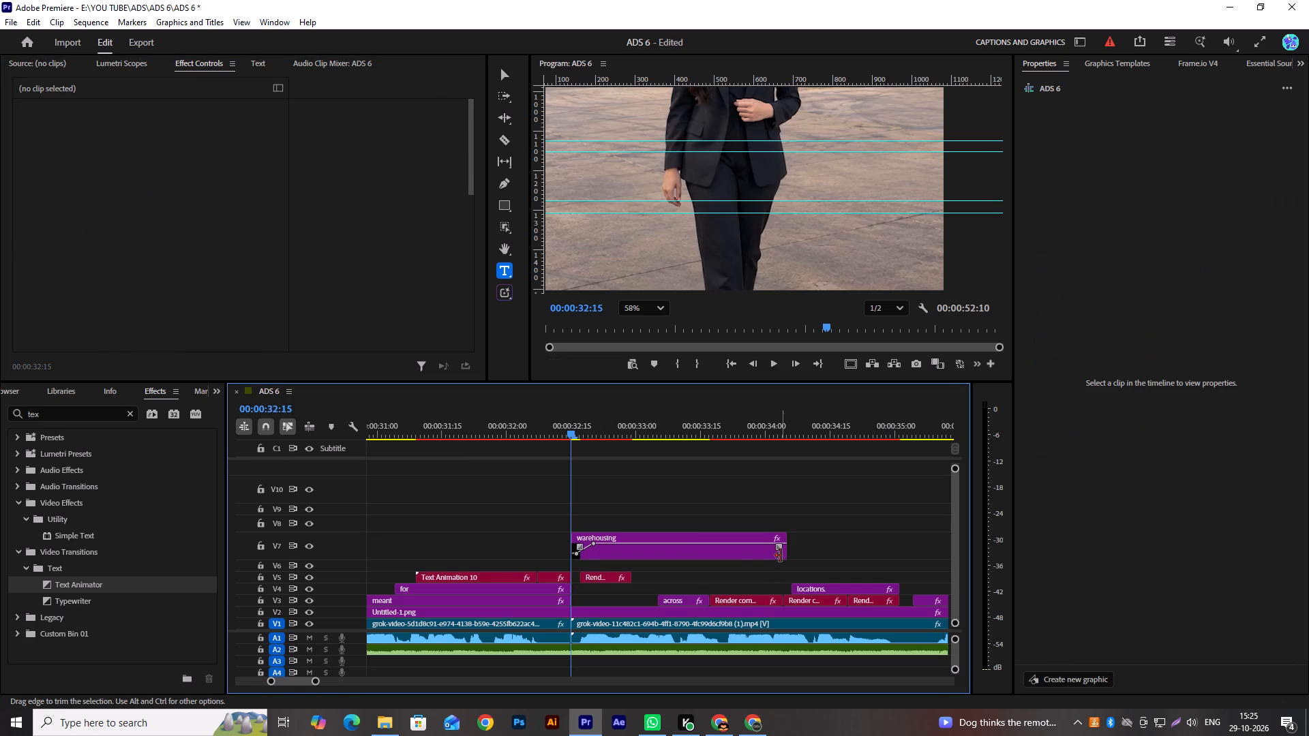
{"action": "left_click_drag", "start_coordinate": [781, 555], "coordinate": [656, 549]}
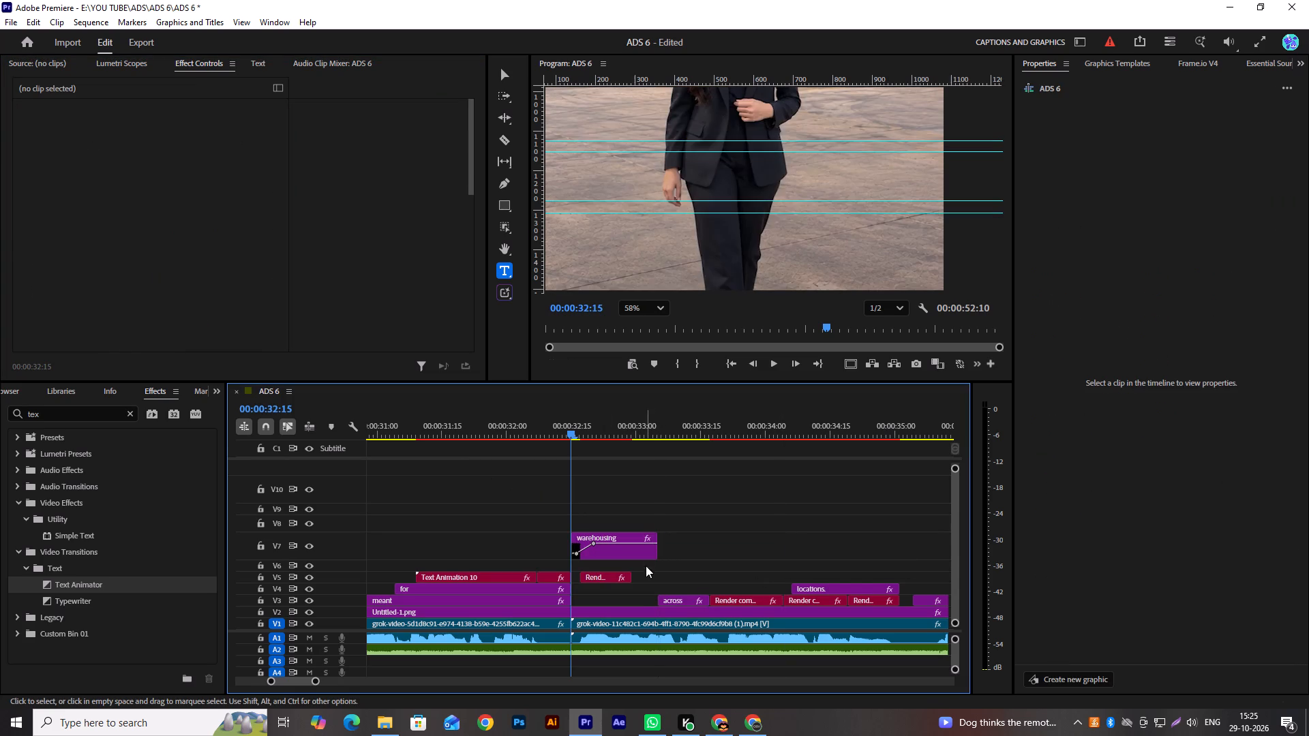
{"action": "left_click_drag", "start_coordinate": [637, 555], "coordinate": [633, 599]}
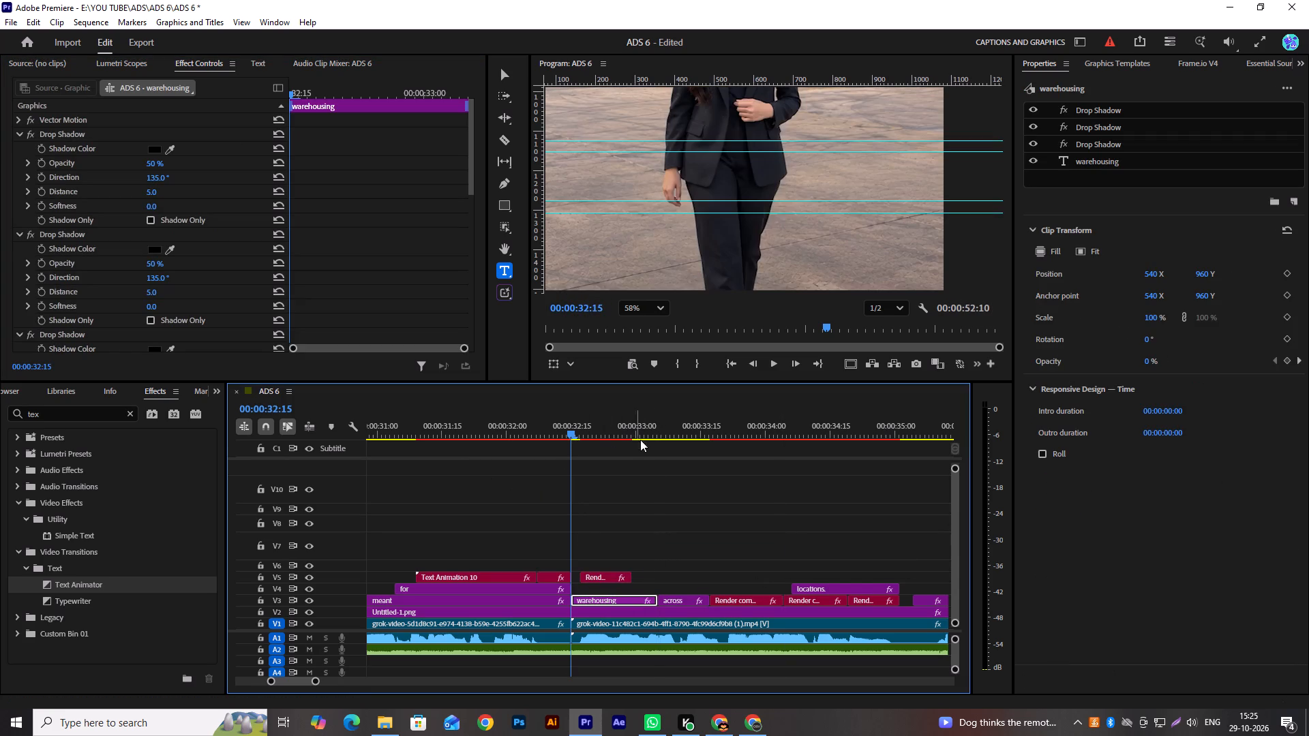
Play back the animated "warehousing" caption with "Pan- India" to check its motion and timing.
{"action": "left_click_drag", "start_coordinate": [579, 431], "coordinate": [524, 442]}
{"action": "key", "text": "space"}
{"action": "key", "text": "space"}
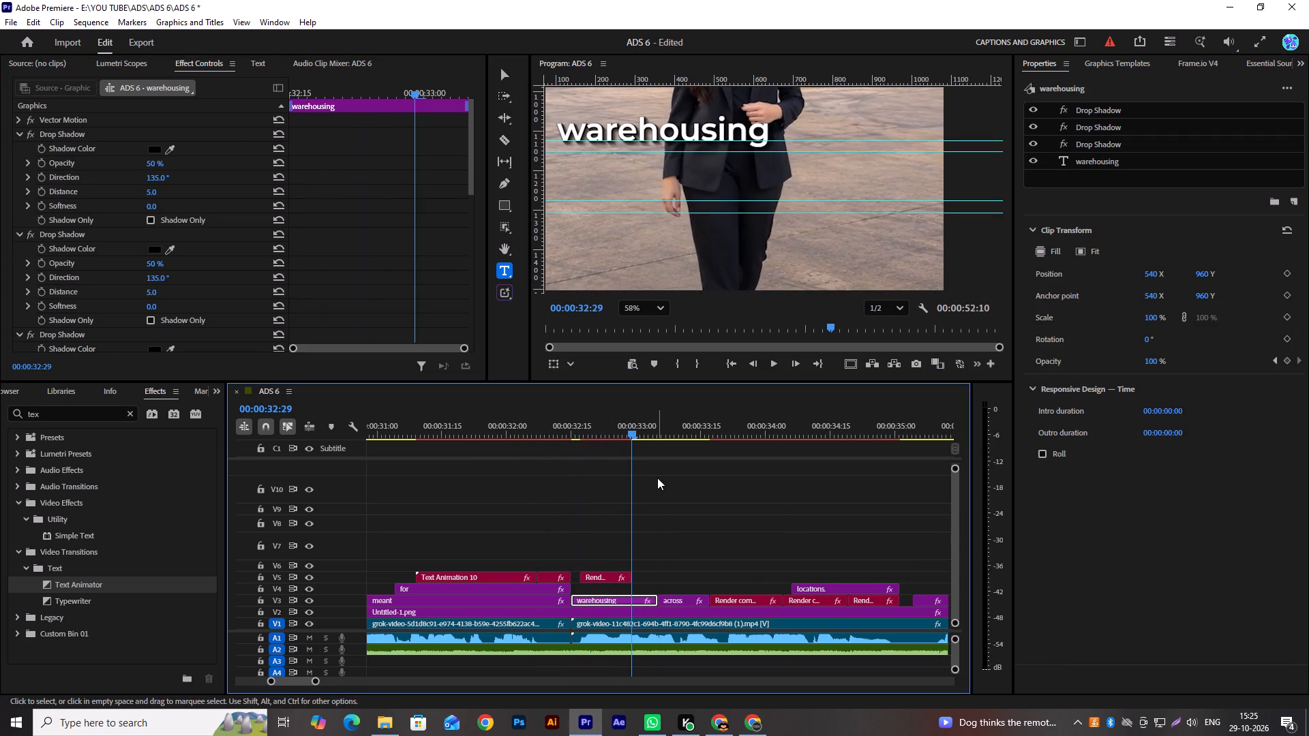
{"action": "key", "text": "space"}
{"action": "key", "text": "space"}
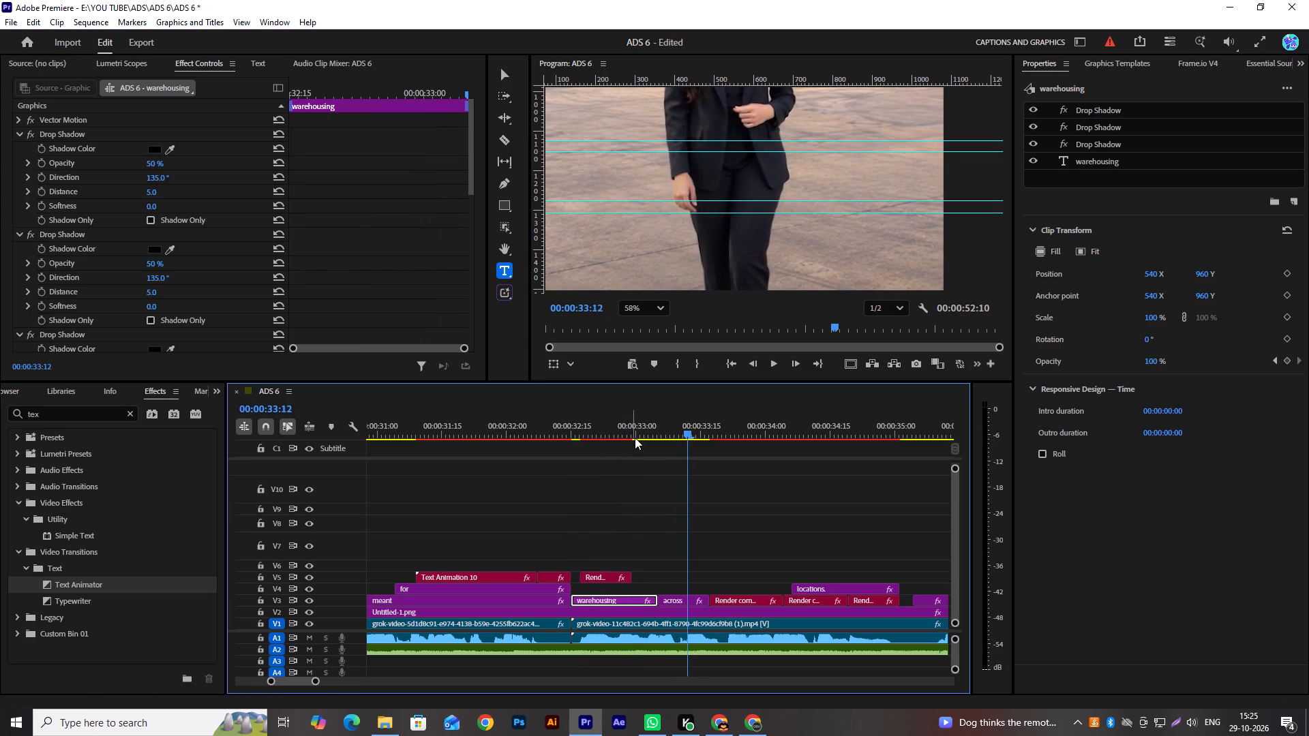
{"action": "left_click_drag", "start_coordinate": [639, 434], "coordinate": [601, 436]}
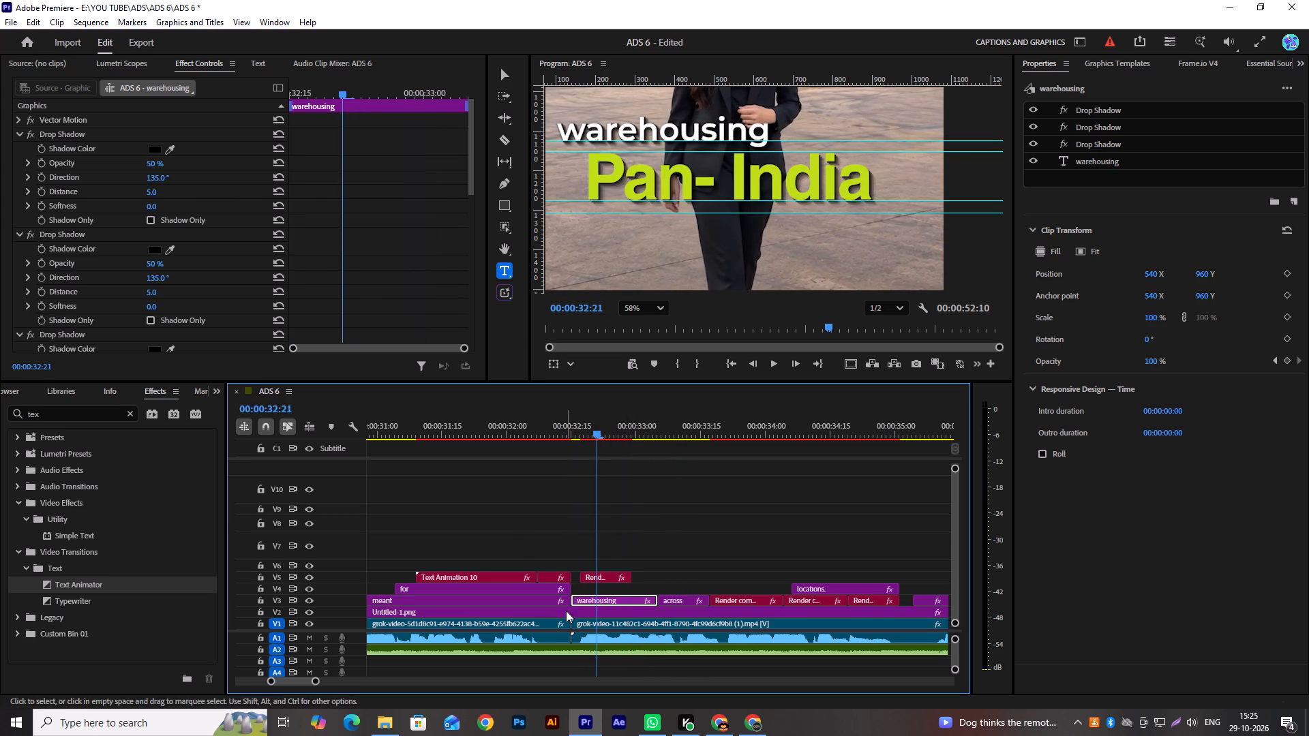
Move the ending Position and Opacity keyframes of the "warehousing" caption to 00:00:32:21 and play it back.
{"action": "scroll", "coordinate": [403, 212], "scroll_direction": "up", "scroll_amount": 5}
{"action": "scroll", "coordinate": [402, 210], "scroll_direction": "down", "scroll_amount": 20}
{"action": "scroll", "coordinate": [402, 210], "scroll_direction": "down", "scroll_amount": 4}
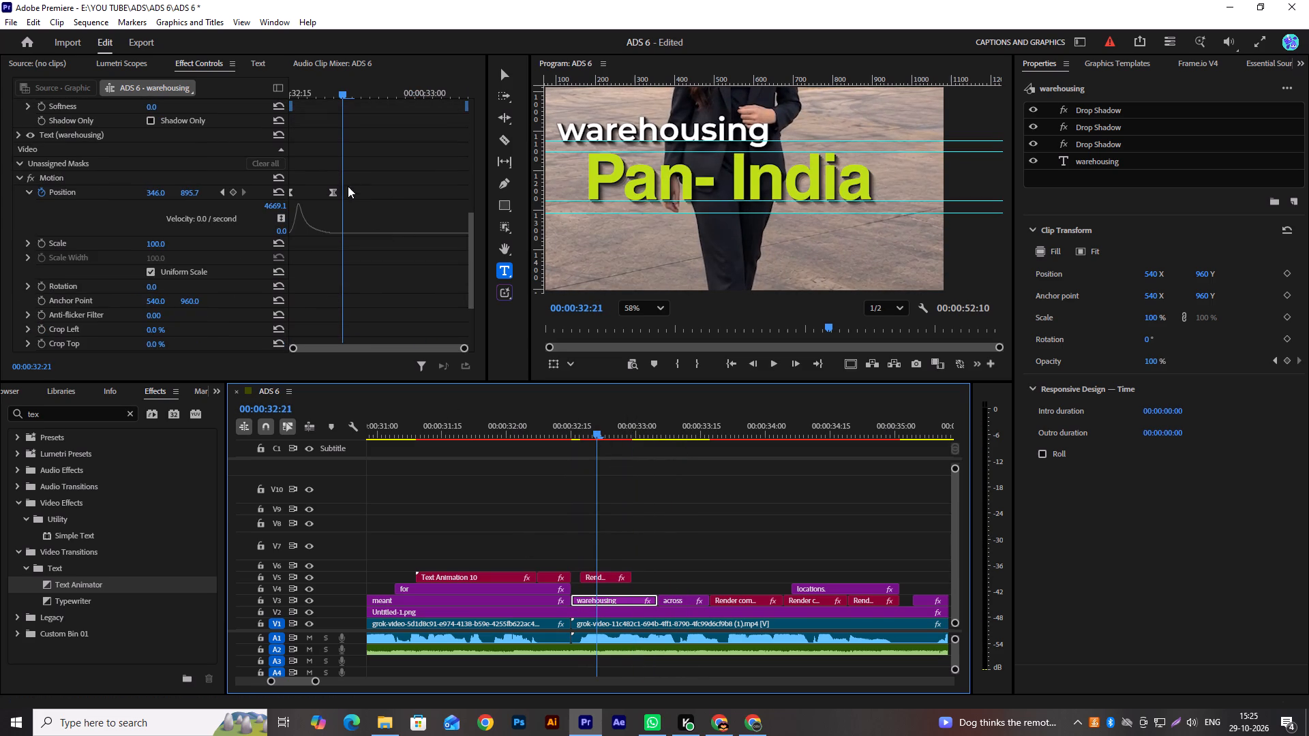
{"action": "left_click_drag", "start_coordinate": [331, 166], "coordinate": [343, 168]}
{"action": "scroll", "coordinate": [355, 175], "scroll_direction": "down", "scroll_amount": 8}
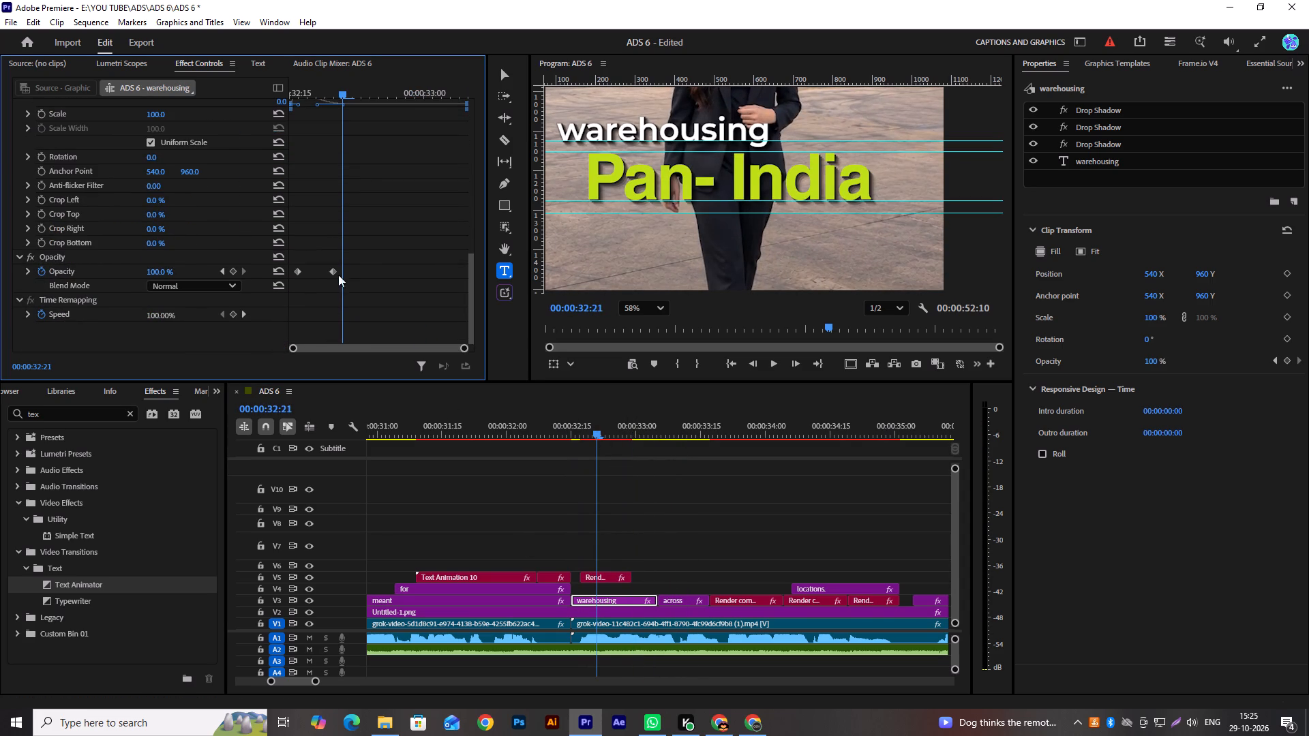
{"action": "left_click_drag", "start_coordinate": [331, 273], "coordinate": [340, 273]}
{"action": "left_click_drag", "start_coordinate": [577, 434], "coordinate": [563, 436]}
{"action": "key", "text": "space"}
{"action": "key", "text": "space"}
Shorten the easing handle of the last Position keyframe on "warehousing" to soften its velocity curve, and play back the caption.
{"action": "scroll", "coordinate": [389, 195], "scroll_direction": "up", "scroll_amount": 10}
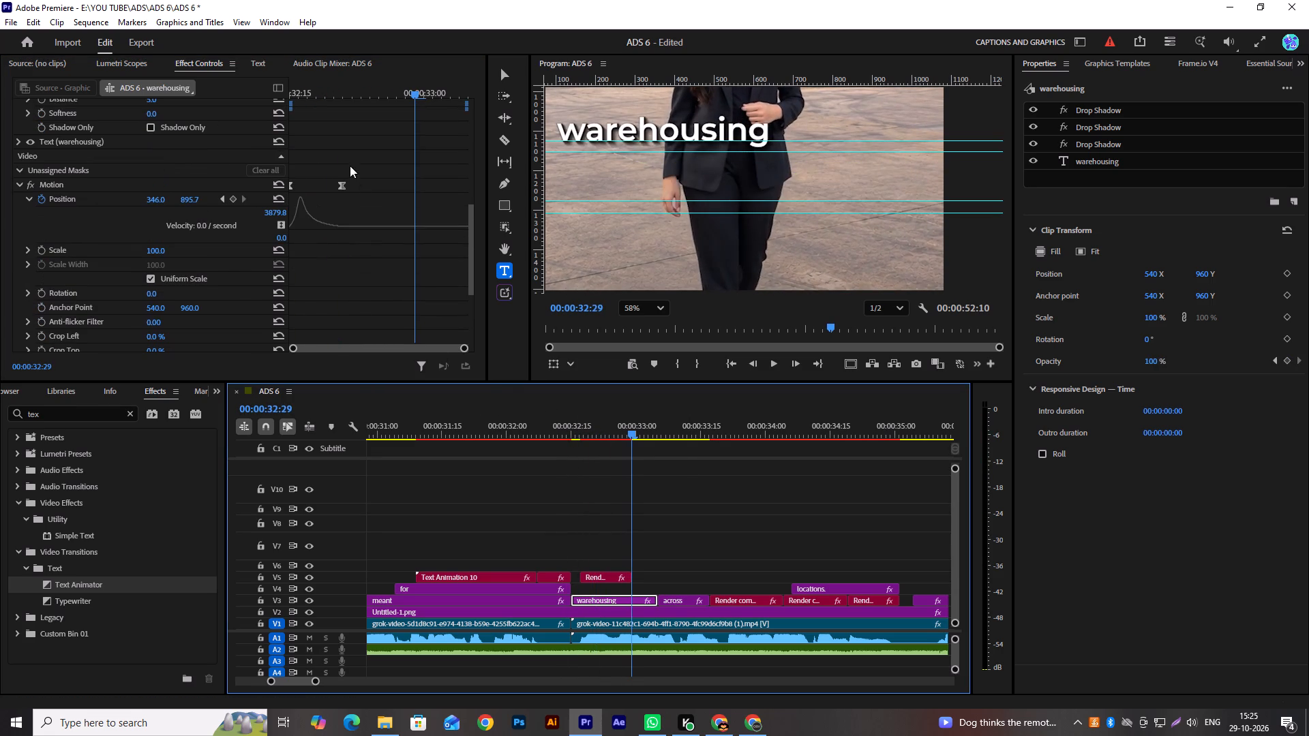
{"action": "left_click_drag", "start_coordinate": [363, 224], "coordinate": [265, 161]}
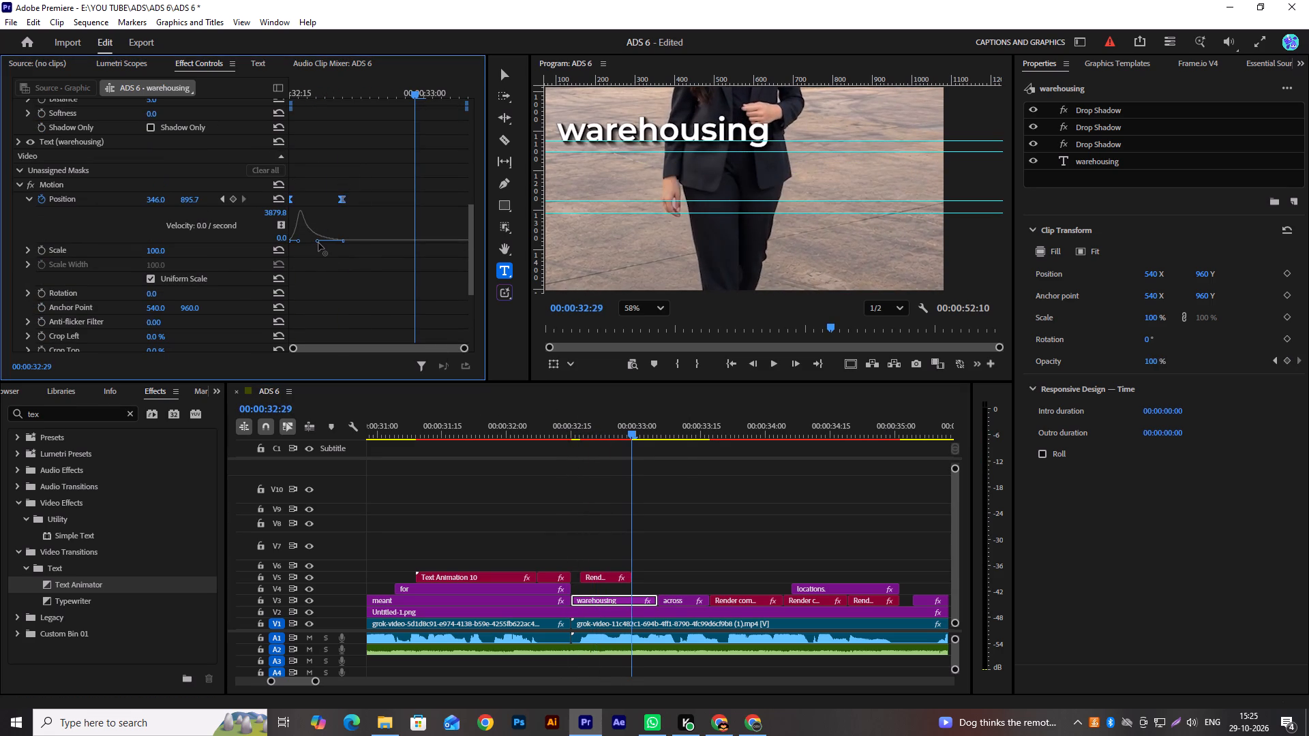
{"action": "left_click", "coordinate": [318, 243]}
{"action": "left_click", "coordinate": [541, 436]}
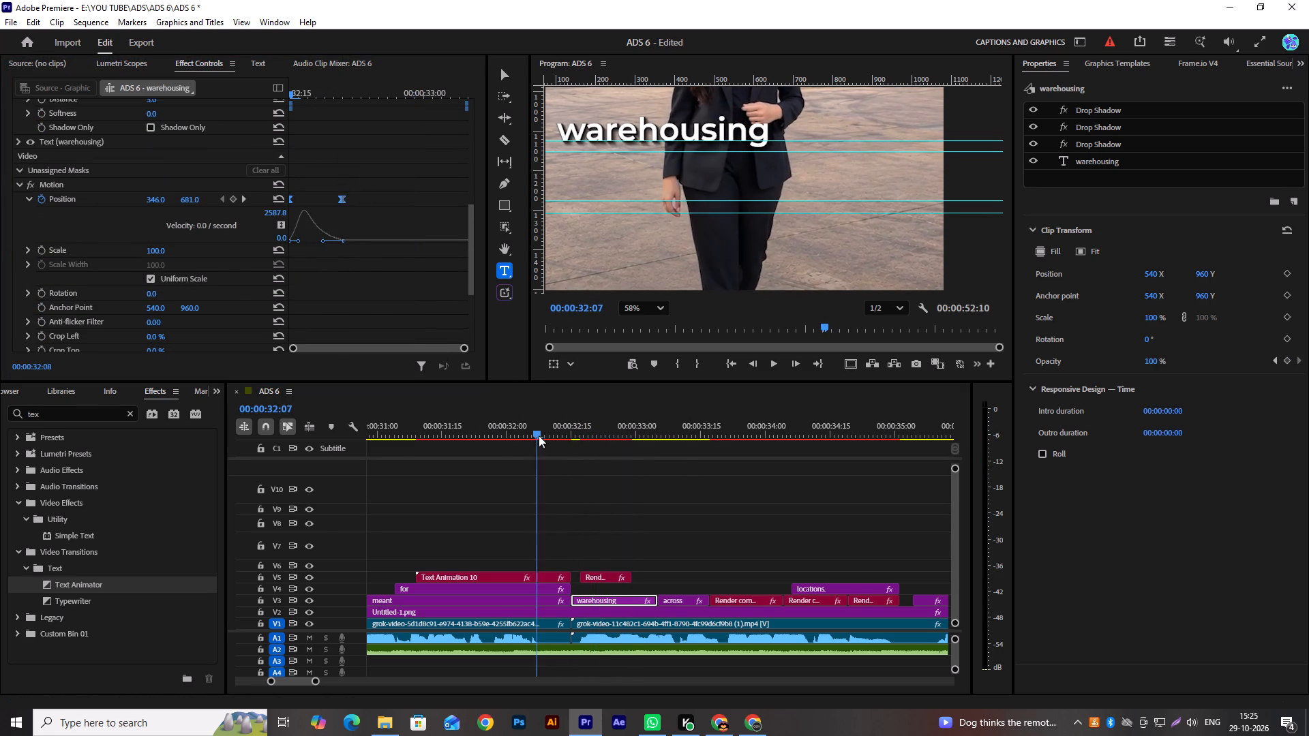
{"action": "key", "text": "space"}
{"action": "key", "text": "space"}
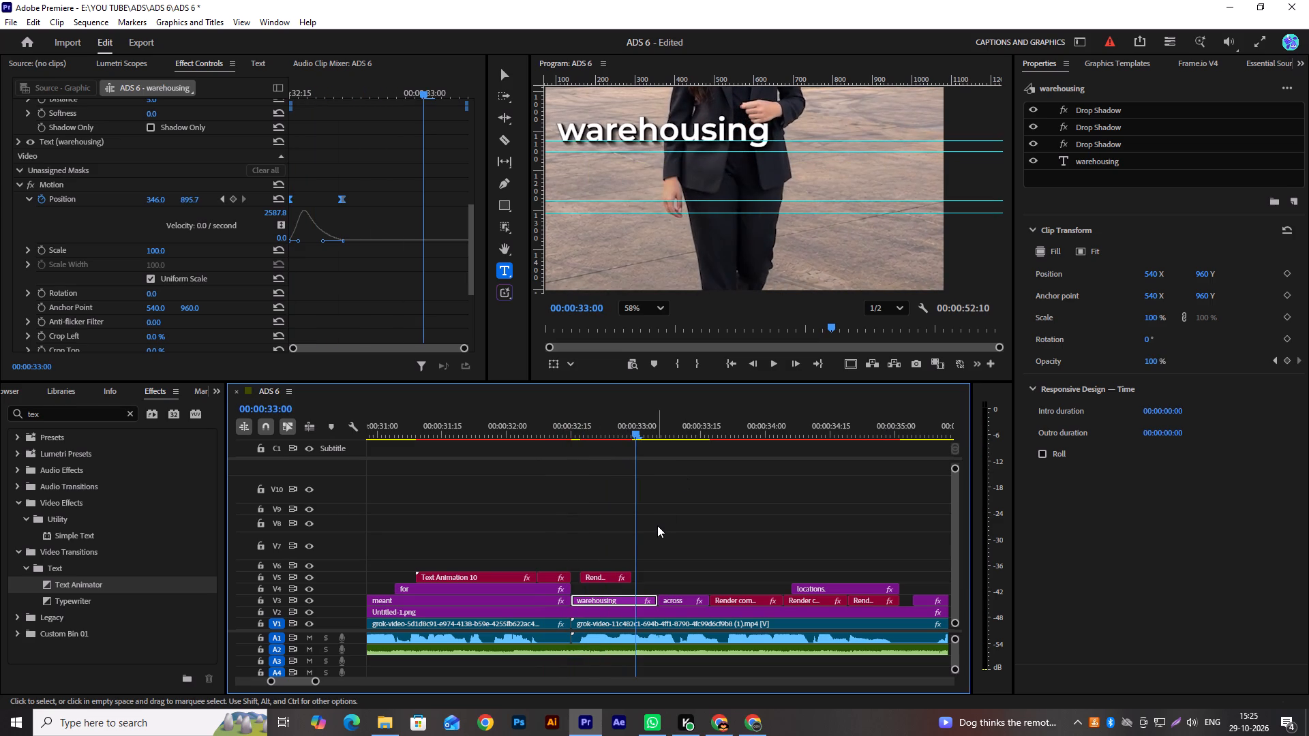
{"action": "key", "text": "space"}
{"action": "key", "text": "space"}
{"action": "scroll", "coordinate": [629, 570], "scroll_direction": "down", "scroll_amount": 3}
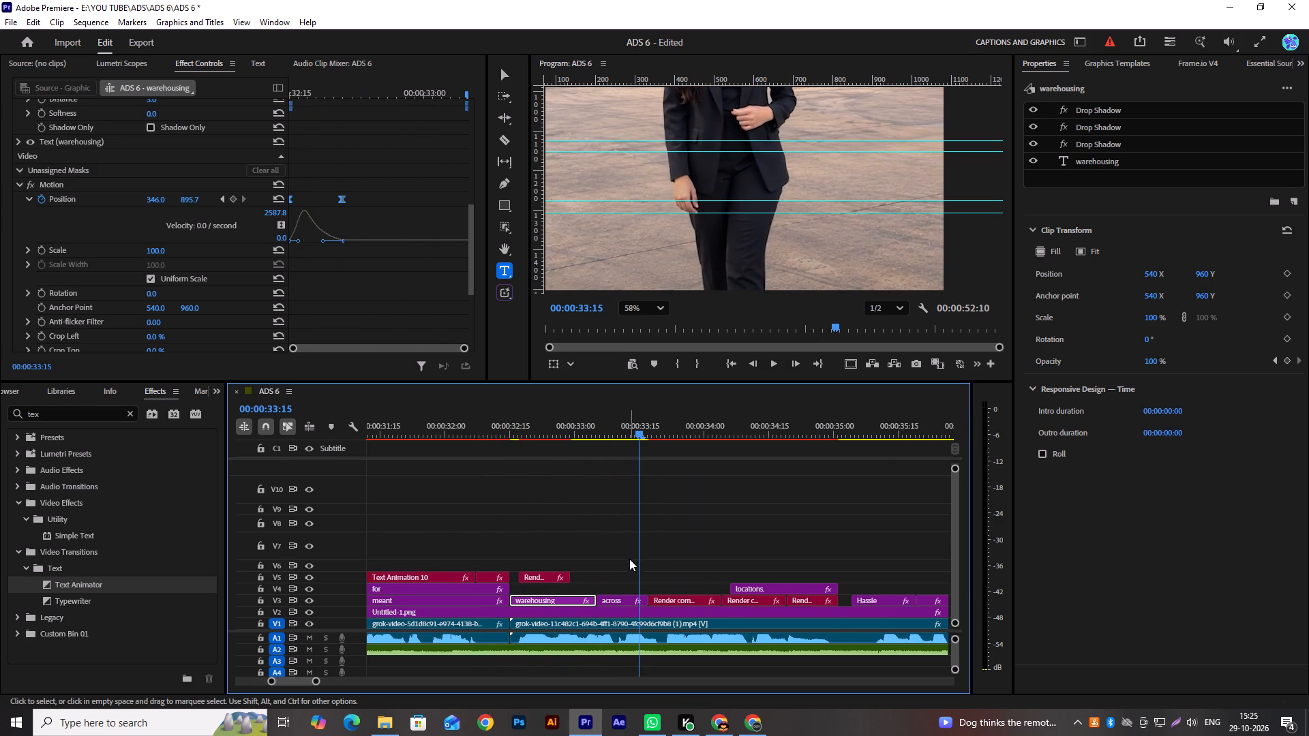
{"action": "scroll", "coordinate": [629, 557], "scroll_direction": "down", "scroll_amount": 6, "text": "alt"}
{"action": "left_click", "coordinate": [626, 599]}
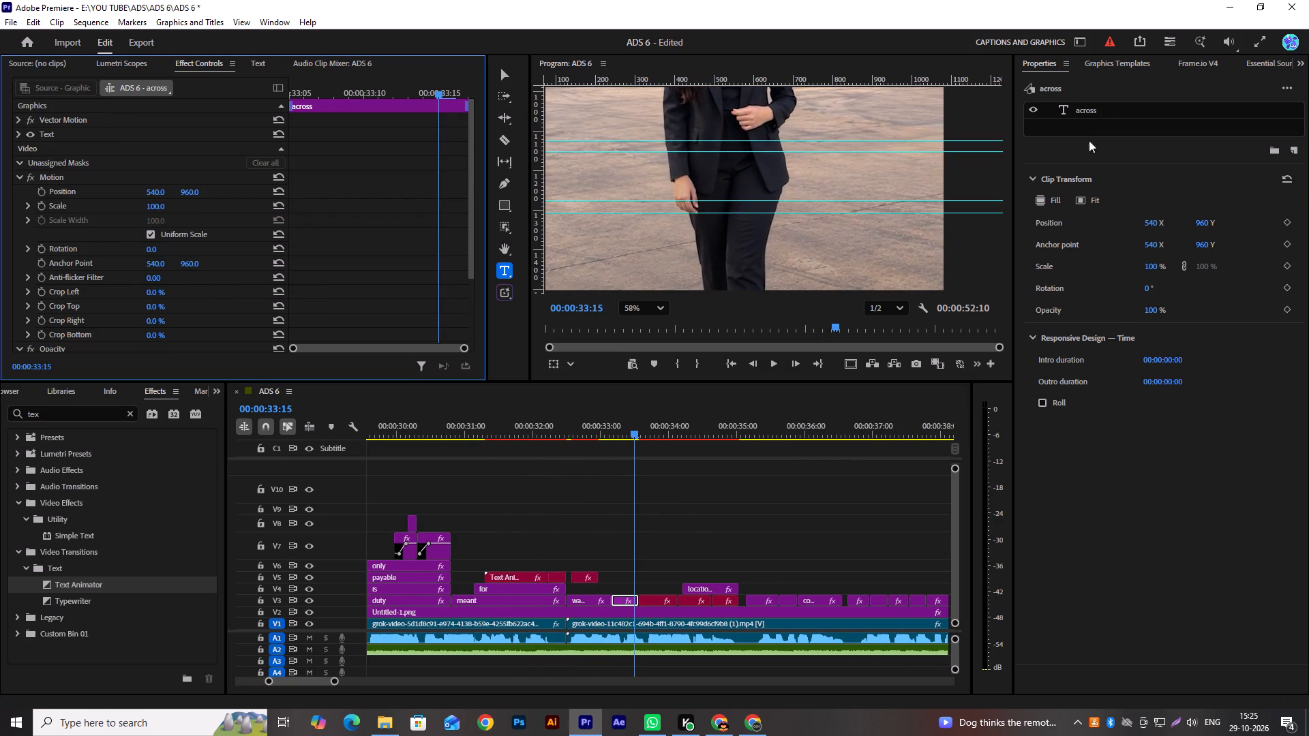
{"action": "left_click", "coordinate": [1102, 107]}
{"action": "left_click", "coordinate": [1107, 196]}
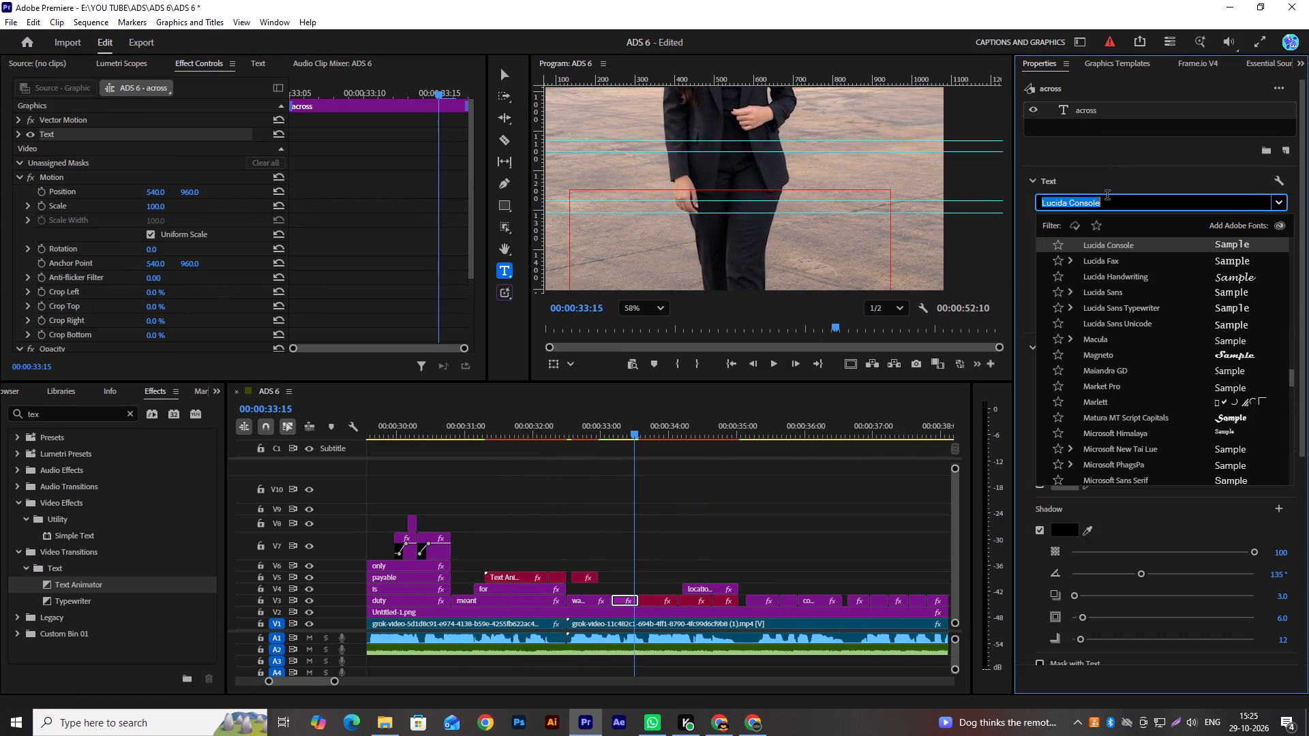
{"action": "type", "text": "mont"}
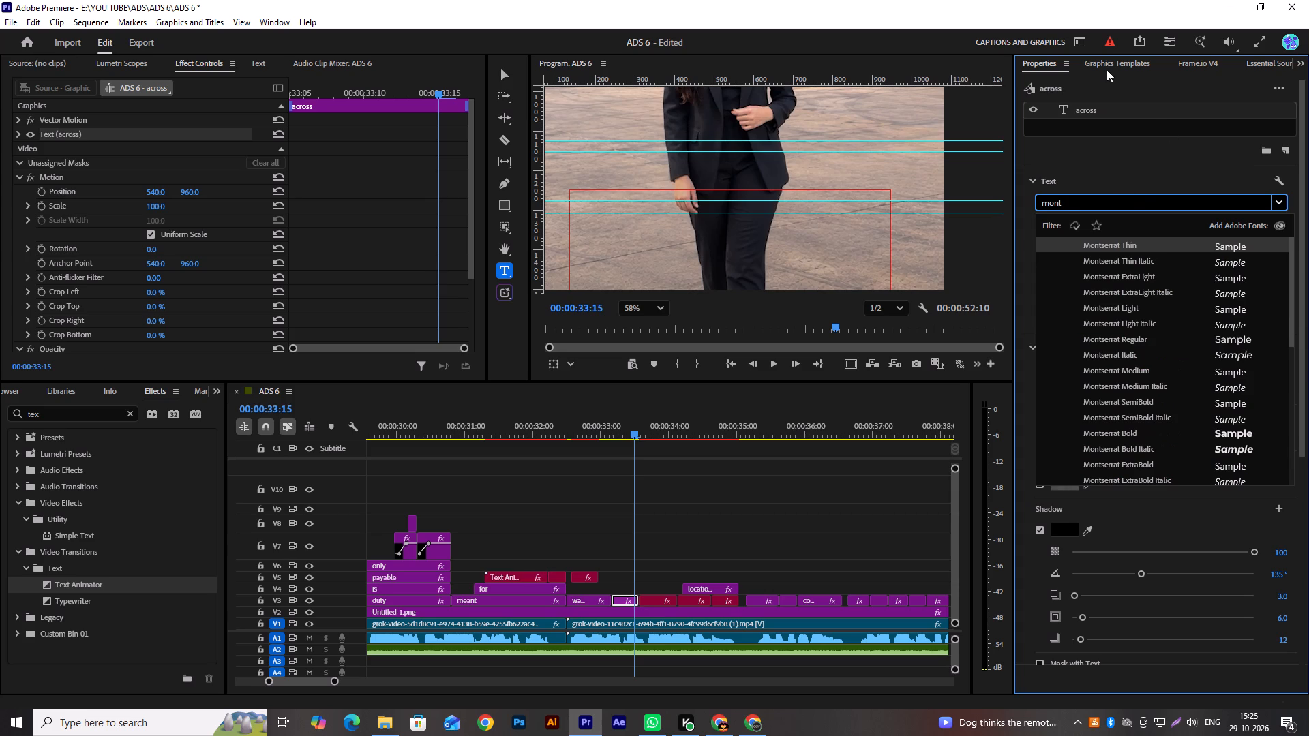
Place the "right to left" motion graphics template on V7, starting where the static "across" clip begins.
{"action": "left_click", "coordinate": [1111, 67]}
{"action": "left_click_drag", "start_coordinate": [1105, 405], "coordinate": [643, 541]}
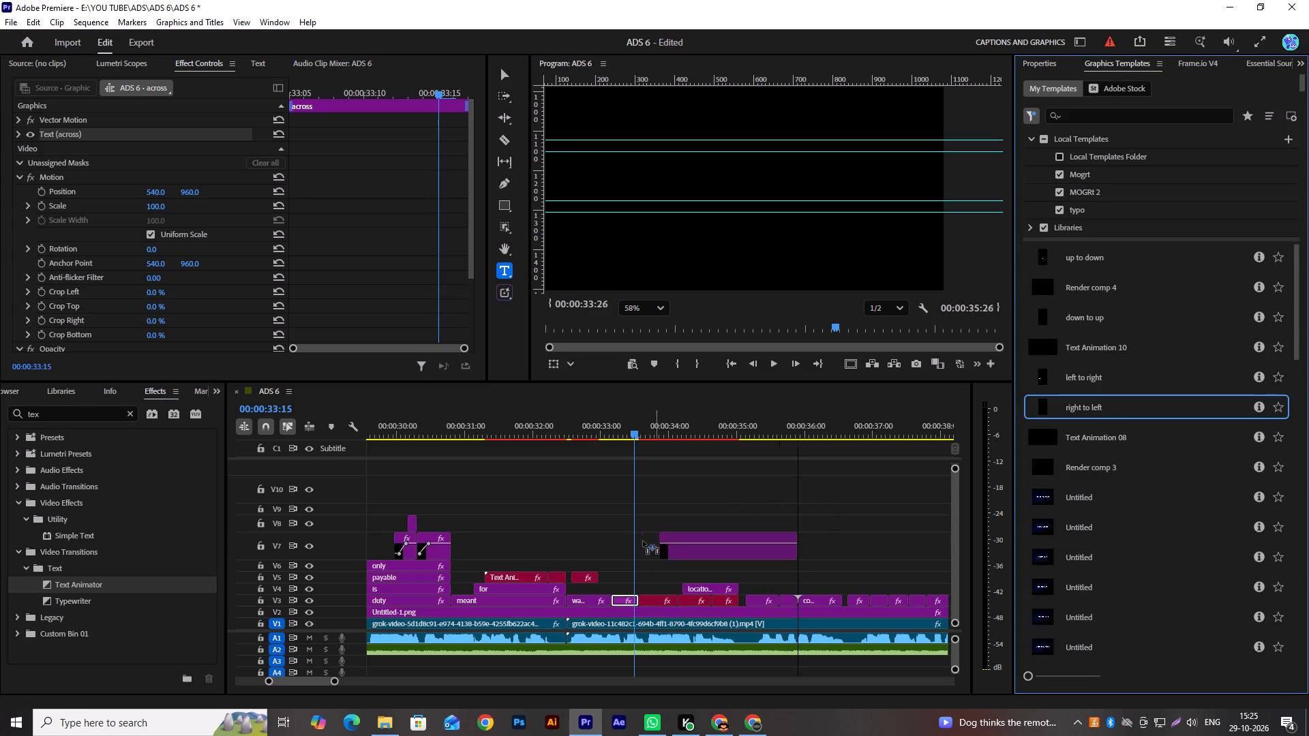
{"action": "left_click_drag", "start_coordinate": [643, 541], "coordinate": [614, 550]}
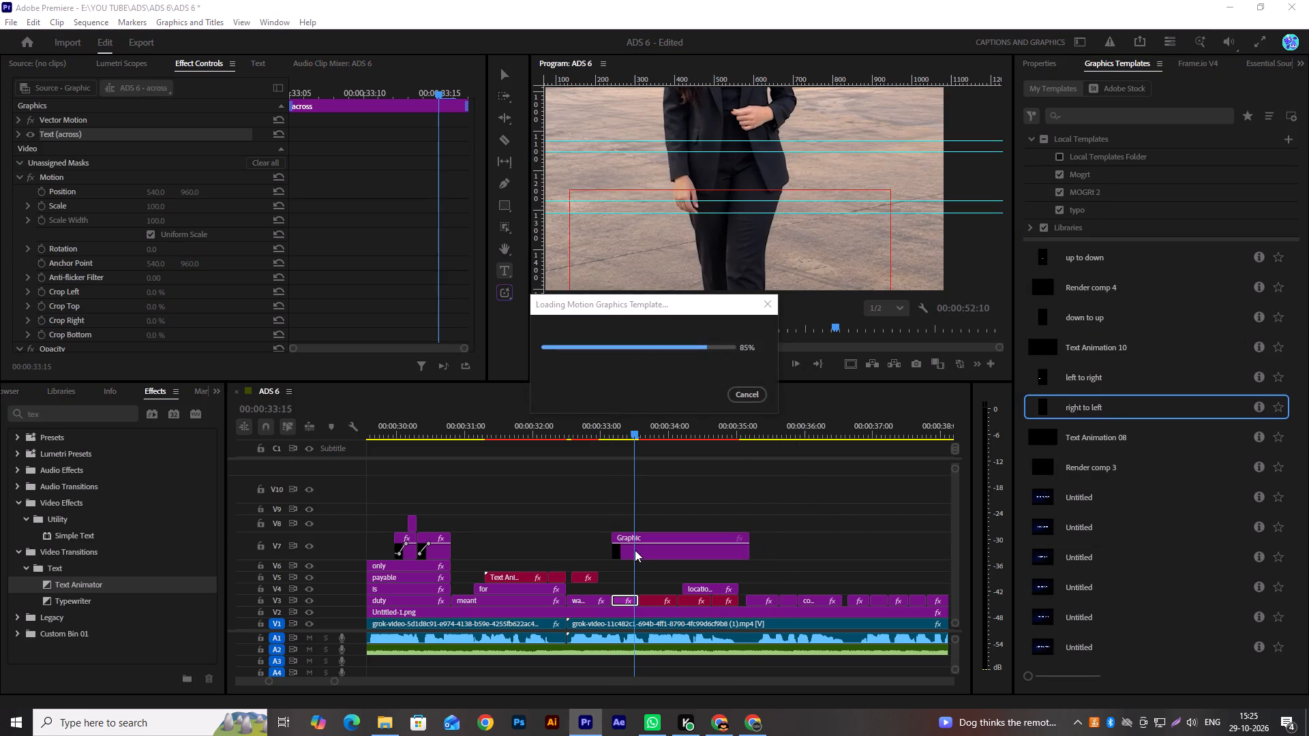
{"action": "left_click", "coordinate": [635, 550]}
Cut the new template clip on V7 at 00:00:33:17, where "across" ends, and delete the excess portion.
{"action": "scroll", "coordinate": [651, 553], "scroll_direction": "up", "scroll_amount": 9, "text": "alt"}
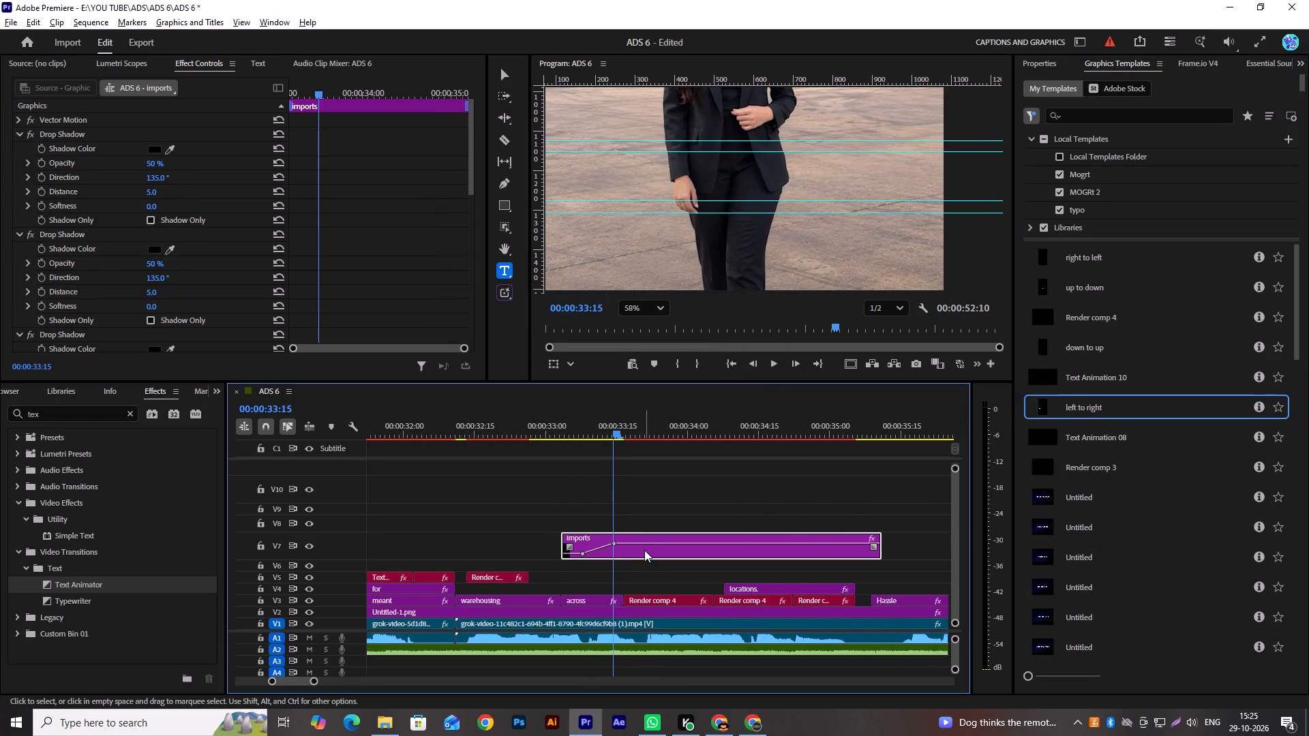
{"action": "scroll", "coordinate": [644, 550], "scroll_direction": "up", "scroll_amount": 3, "text": "alt"}
{"action": "left_click", "coordinate": [618, 440]}
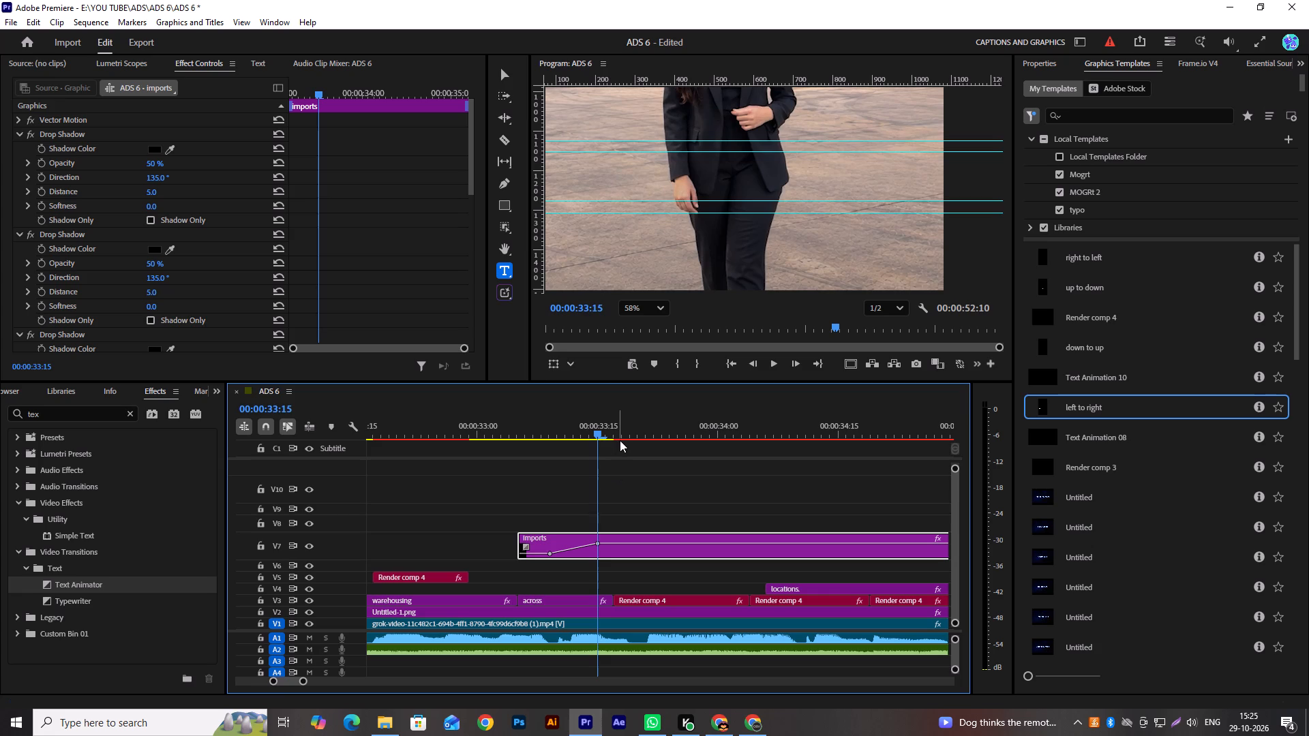
{"action": "key", "text": "Right"}
{"action": "key", "text": "Right"}
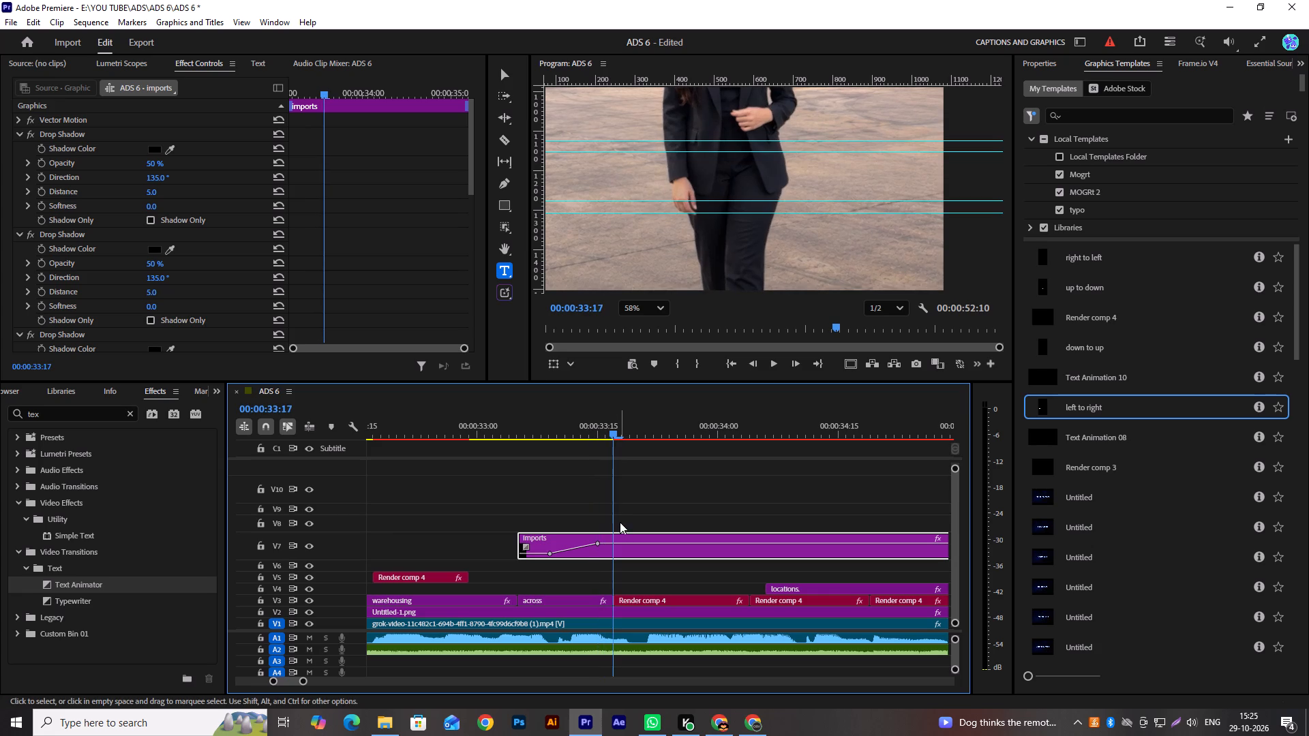
{"action": "key", "text": "c"}
{"action": "left_click", "coordinate": [615, 547]}
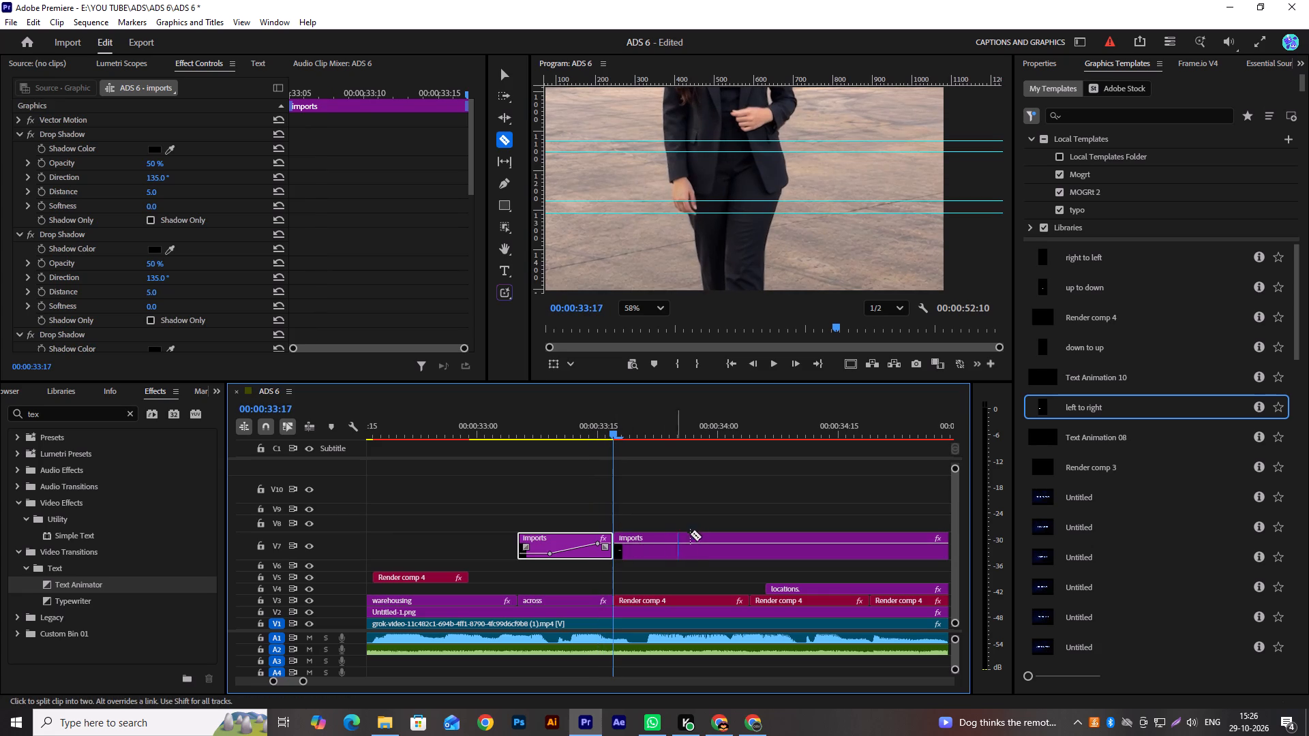
{"action": "key", "text": "v"}
{"action": "left_click", "coordinate": [688, 557]}
{"action": "key", "text": "Delete"}
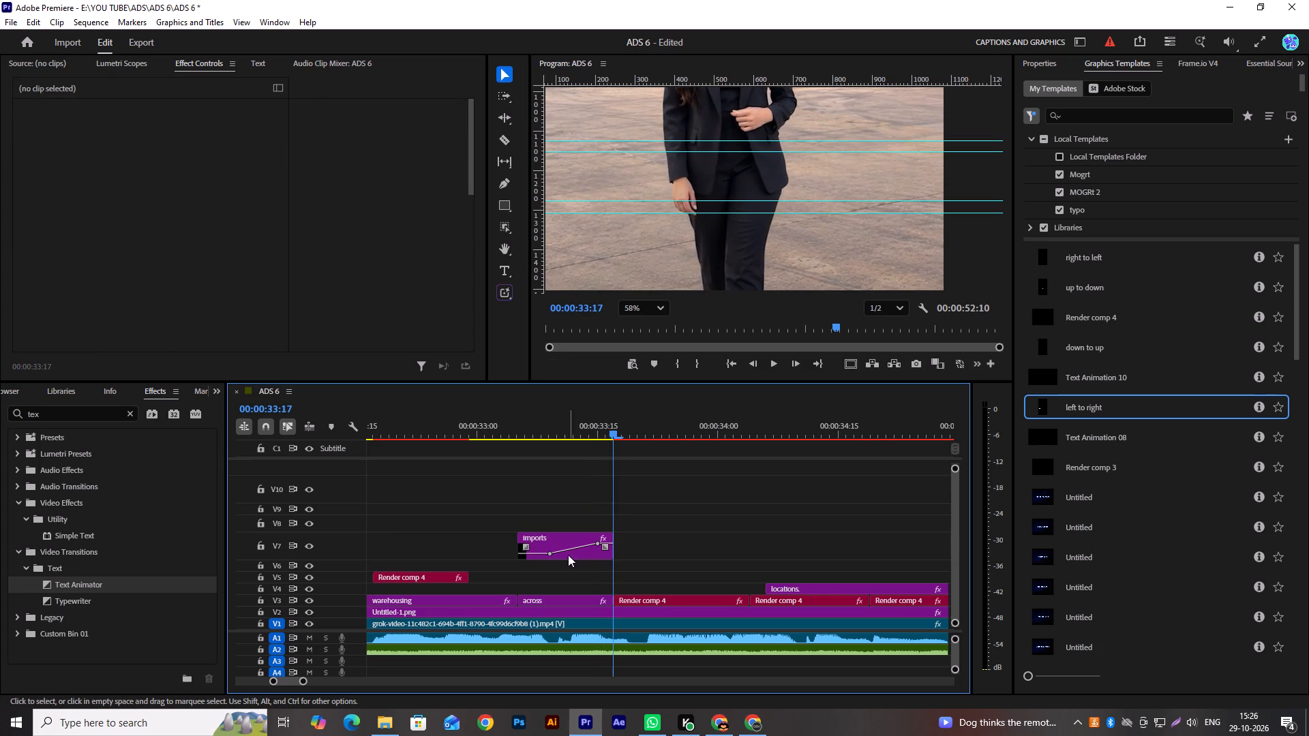
Replace the template's placeholder text "imports" with "across".
{"action": "left_click", "coordinate": [568, 555]}
{"action": "left_click", "coordinate": [1048, 63]}
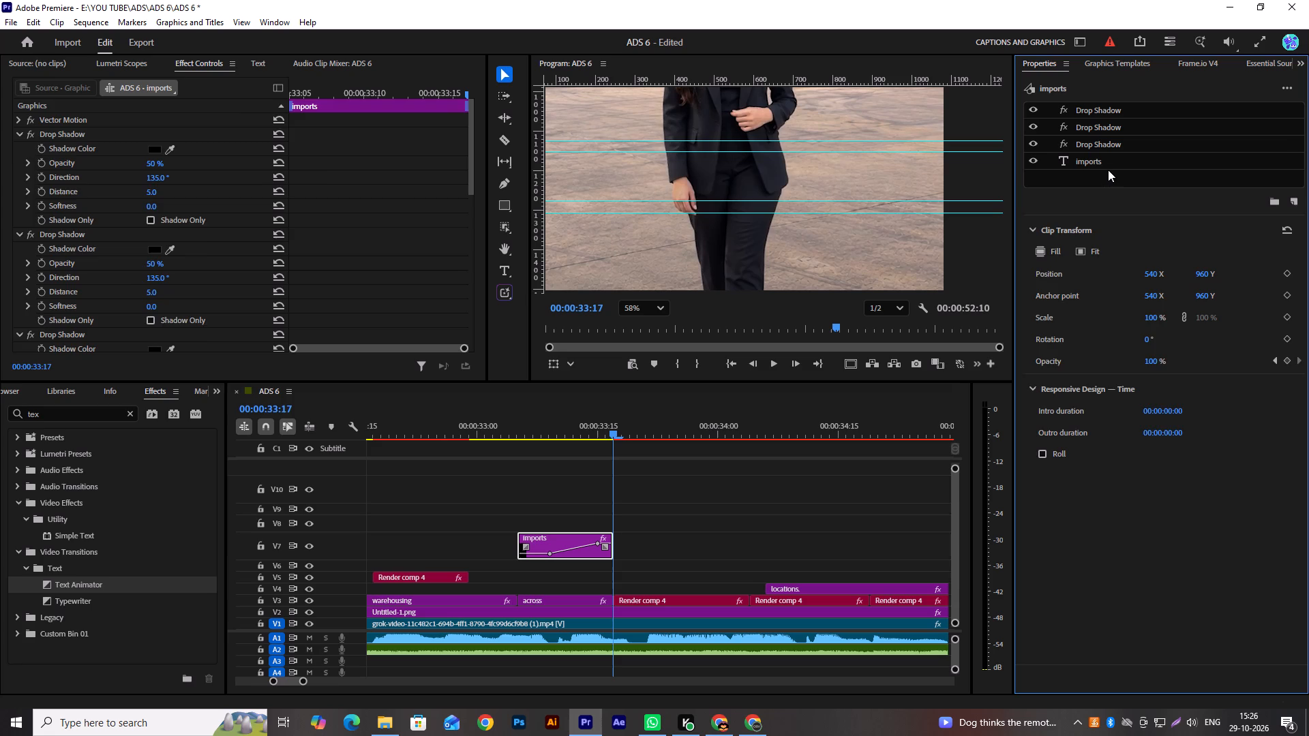
{"action": "double_click", "coordinate": [1109, 167]}
{"action": "type", "text": "acress"}
{"action": "key", "text": "BackSpace"}
{"action": "key", "text": "BackSpace"}
{"action": "key", "text": "BackSpace"}
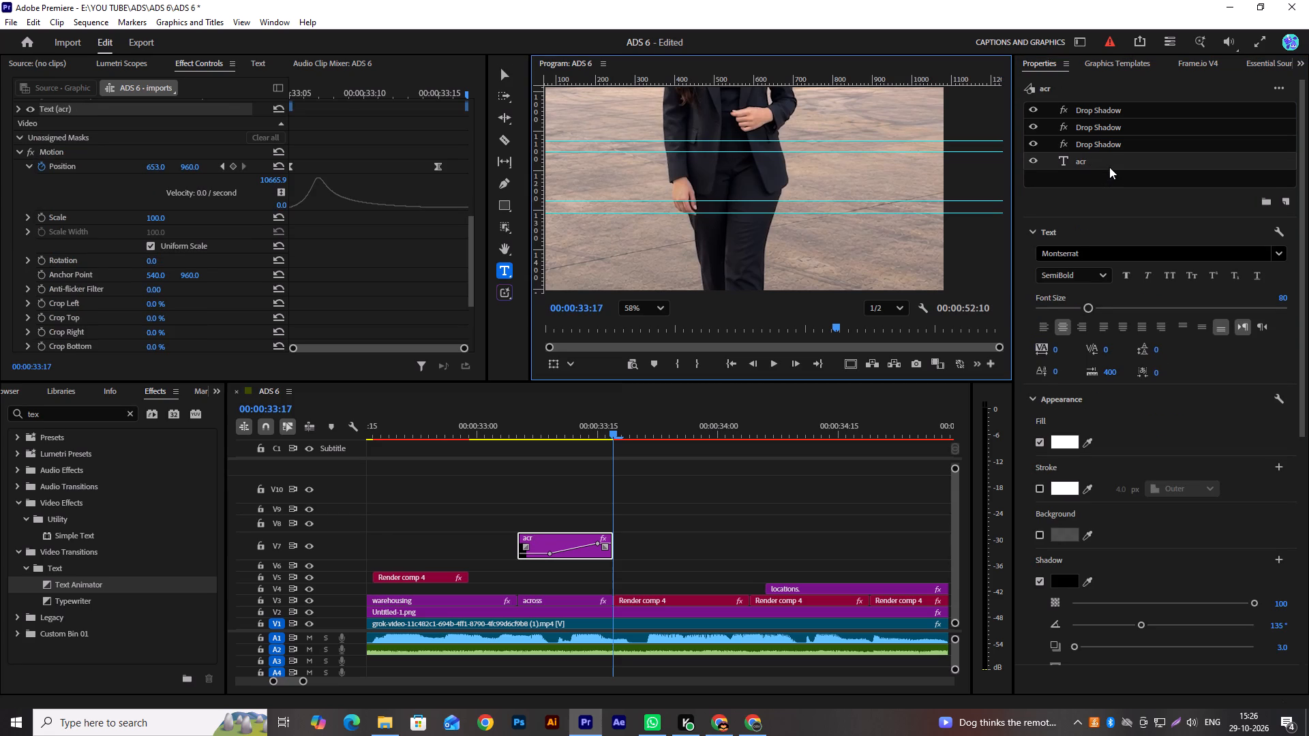
{"action": "type", "text": "oss"}
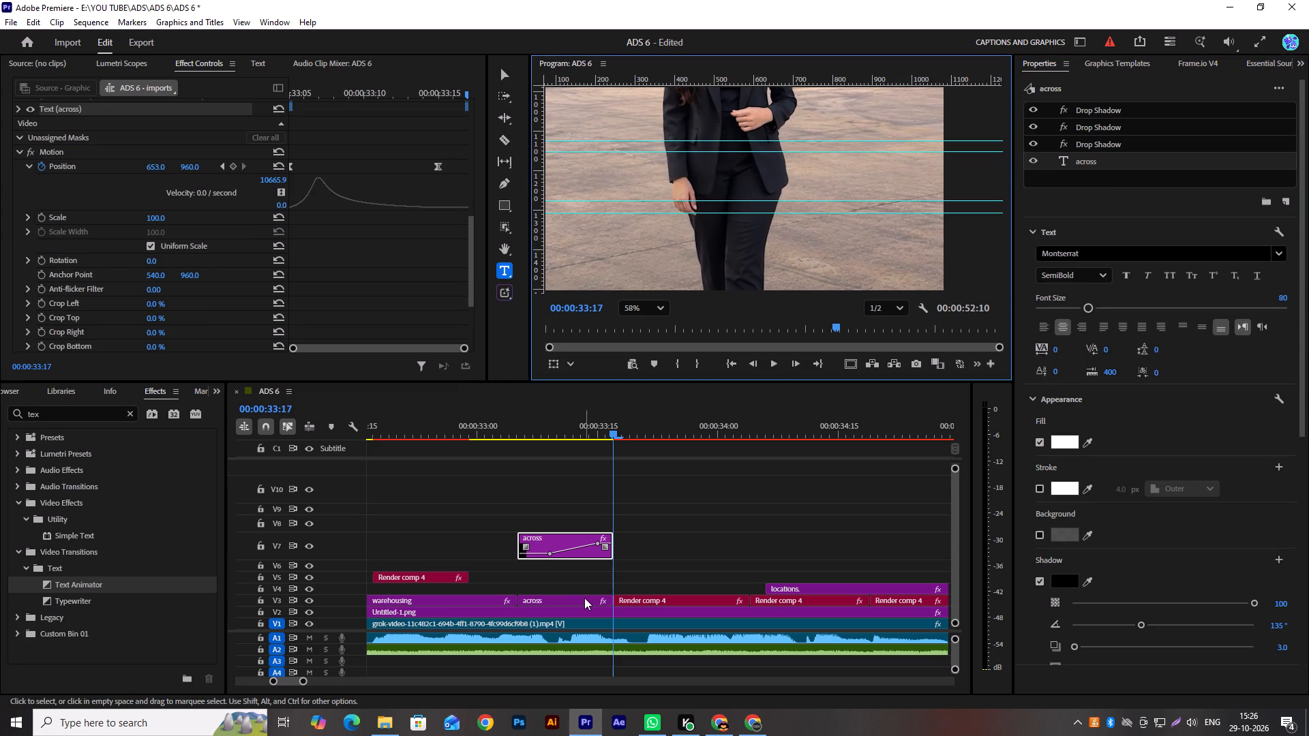
Replace the static "across" clip on V3 with the animated "across" clip from V7.
{"action": "left_click", "coordinate": [584, 598]}
{"action": "key", "text": "Delete"}
{"action": "left_click_drag", "start_coordinate": [580, 555], "coordinate": [575, 572]}
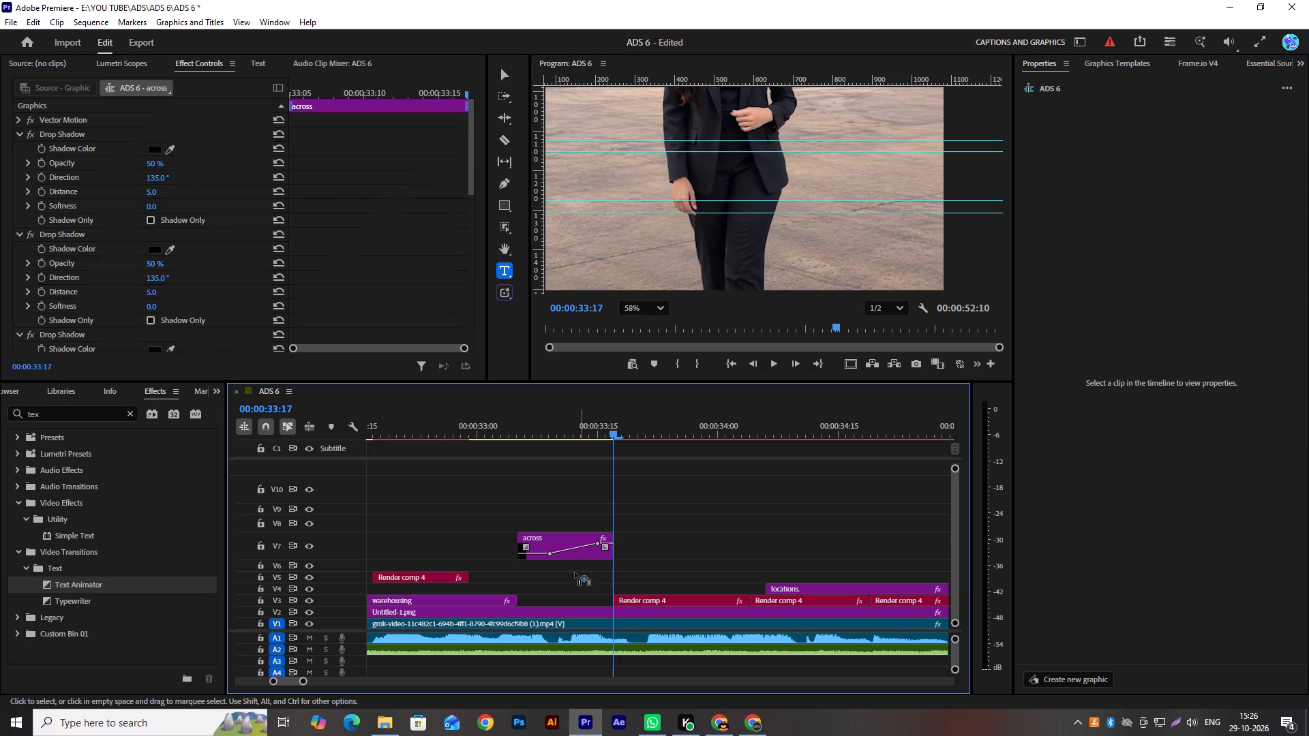
{"action": "left_click_drag", "start_coordinate": [575, 572], "coordinate": [571, 602]}
Move the "Pan- India" clip on V5 so it lies directly above the animated "across" clip.
{"action": "scroll", "coordinate": [378, 241], "scroll_direction": "down", "scroll_amount": 9}
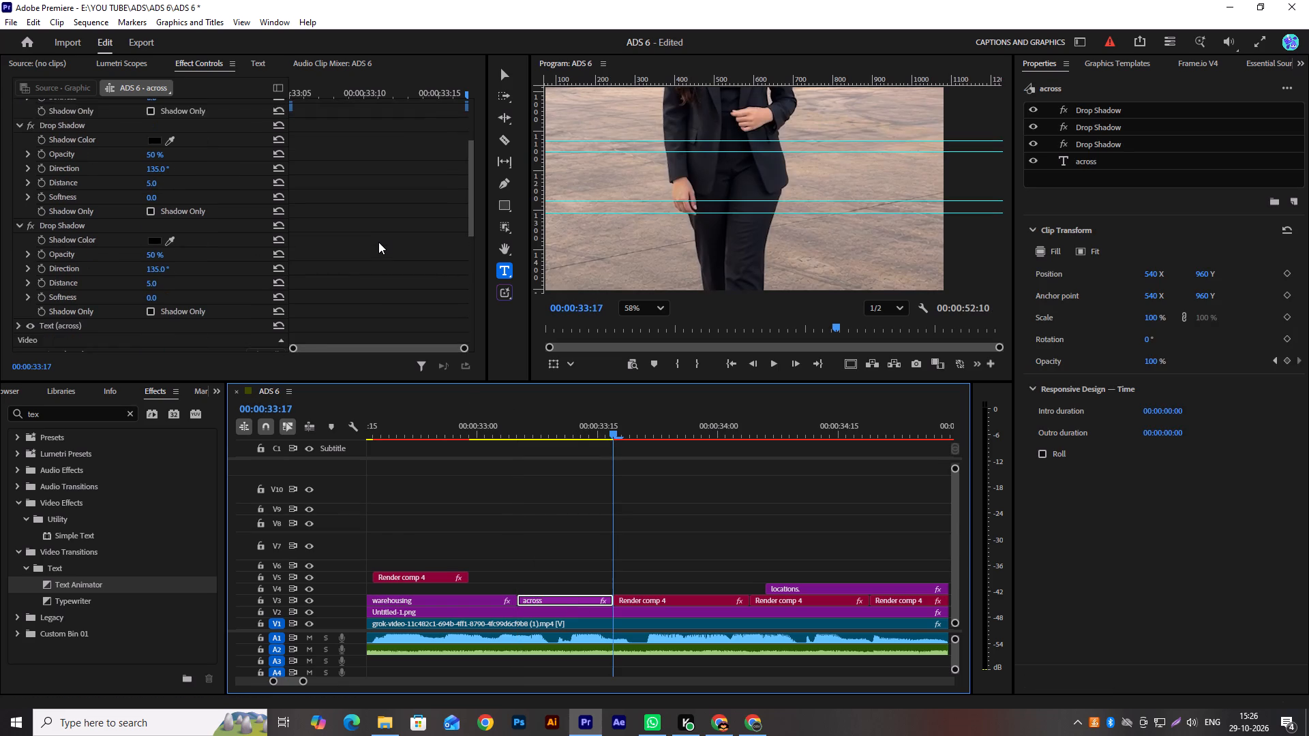
{"action": "scroll", "coordinate": [378, 242], "scroll_direction": "down", "scroll_amount": 9}
{"action": "left_click", "coordinate": [222, 249]}
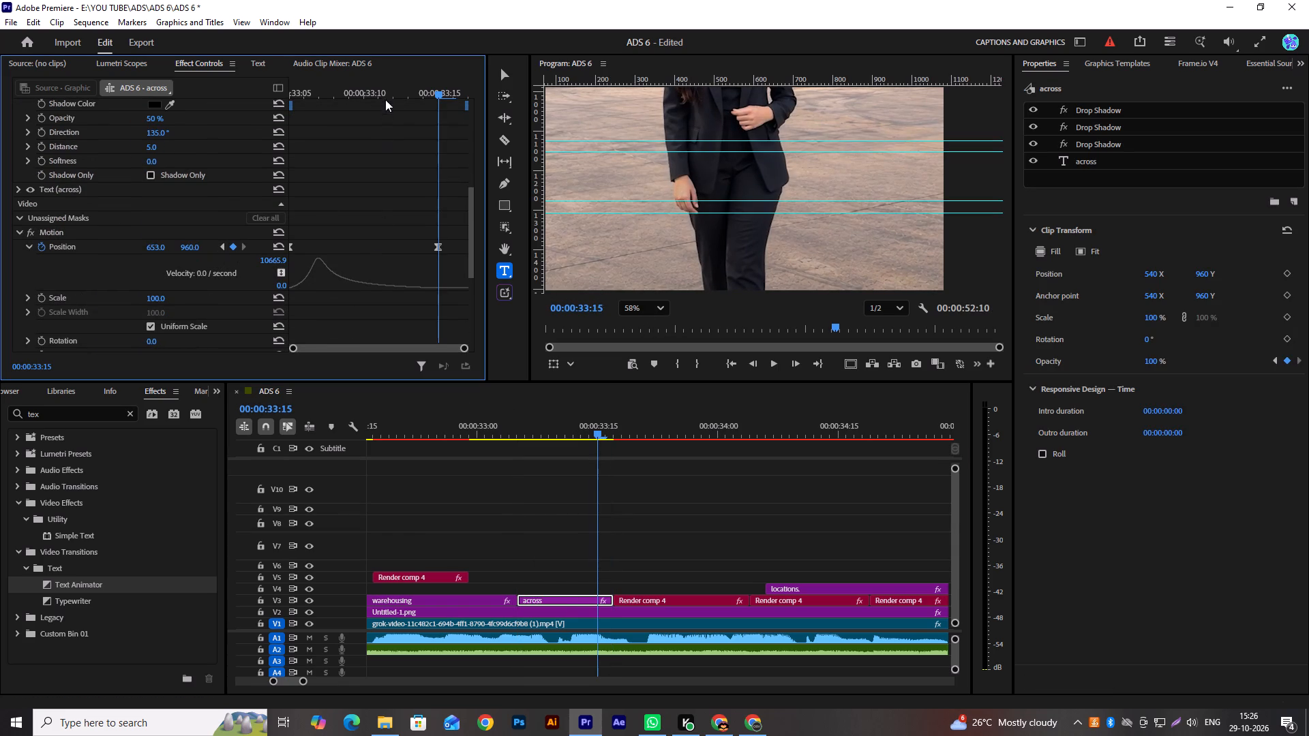
{"action": "left_click", "coordinate": [648, 309]}
{"action": "left_click", "coordinate": [646, 337]}
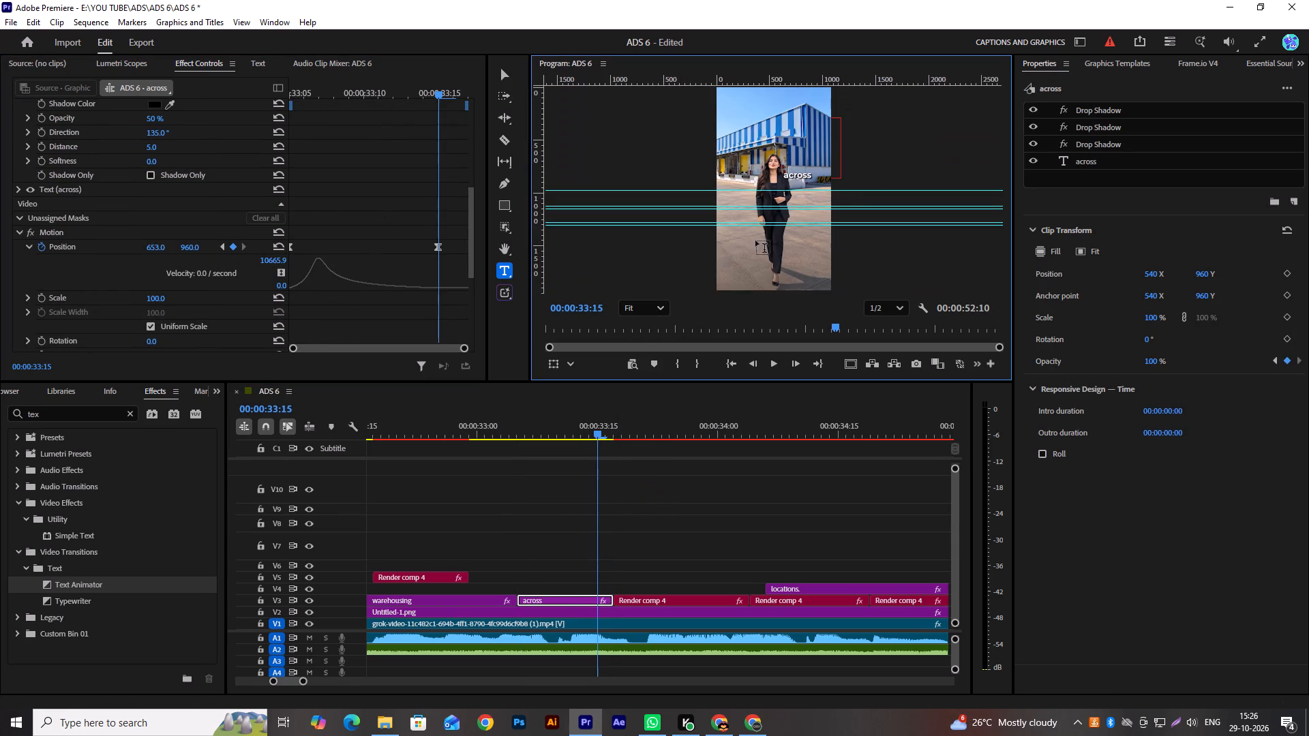
{"action": "scroll", "coordinate": [838, 172], "scroll_direction": "up", "scroll_amount": 5}
{"action": "scroll", "coordinate": [834, 174], "scroll_direction": "down", "scroll_amount": 1}
{"action": "scroll", "coordinate": [834, 174], "scroll_direction": "up", "scroll_amount": 9}
{"action": "scroll", "coordinate": [738, 185], "scroll_direction": "down", "scroll_amount": 4}
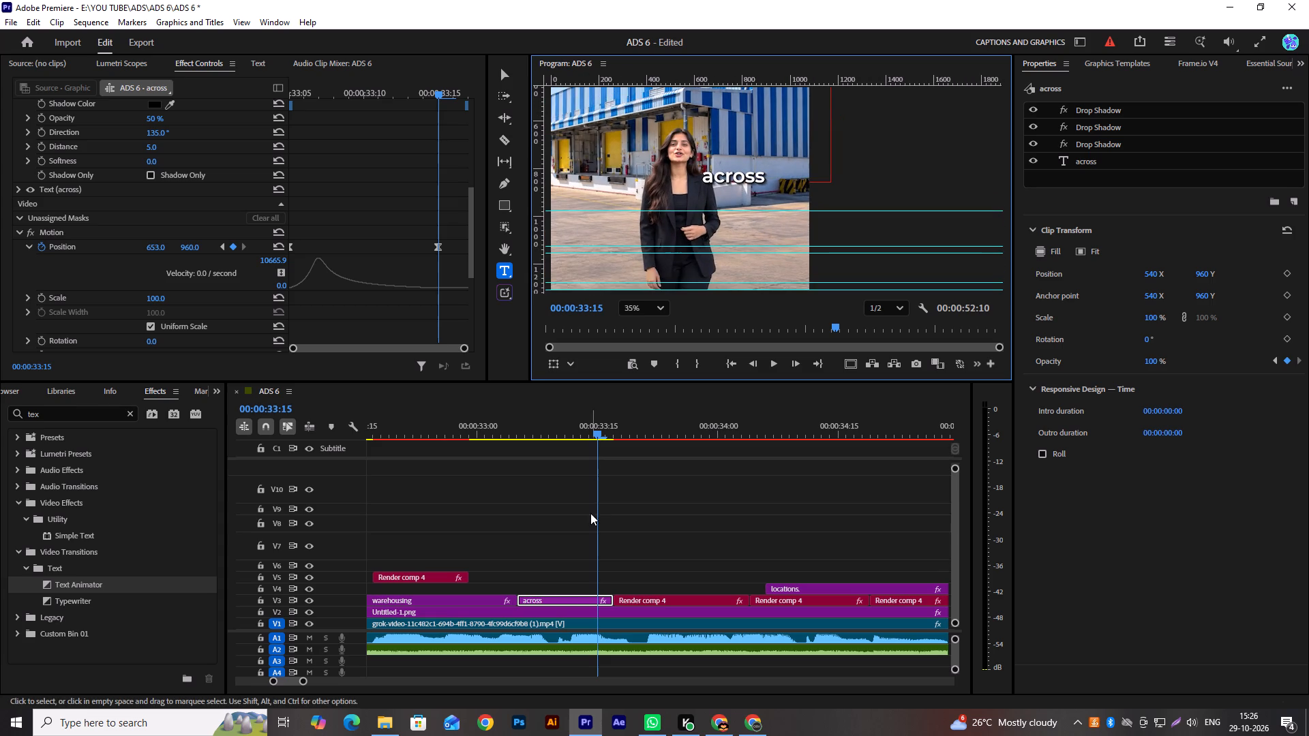
{"action": "left_click_drag", "start_coordinate": [427, 576], "coordinate": [576, 579]}
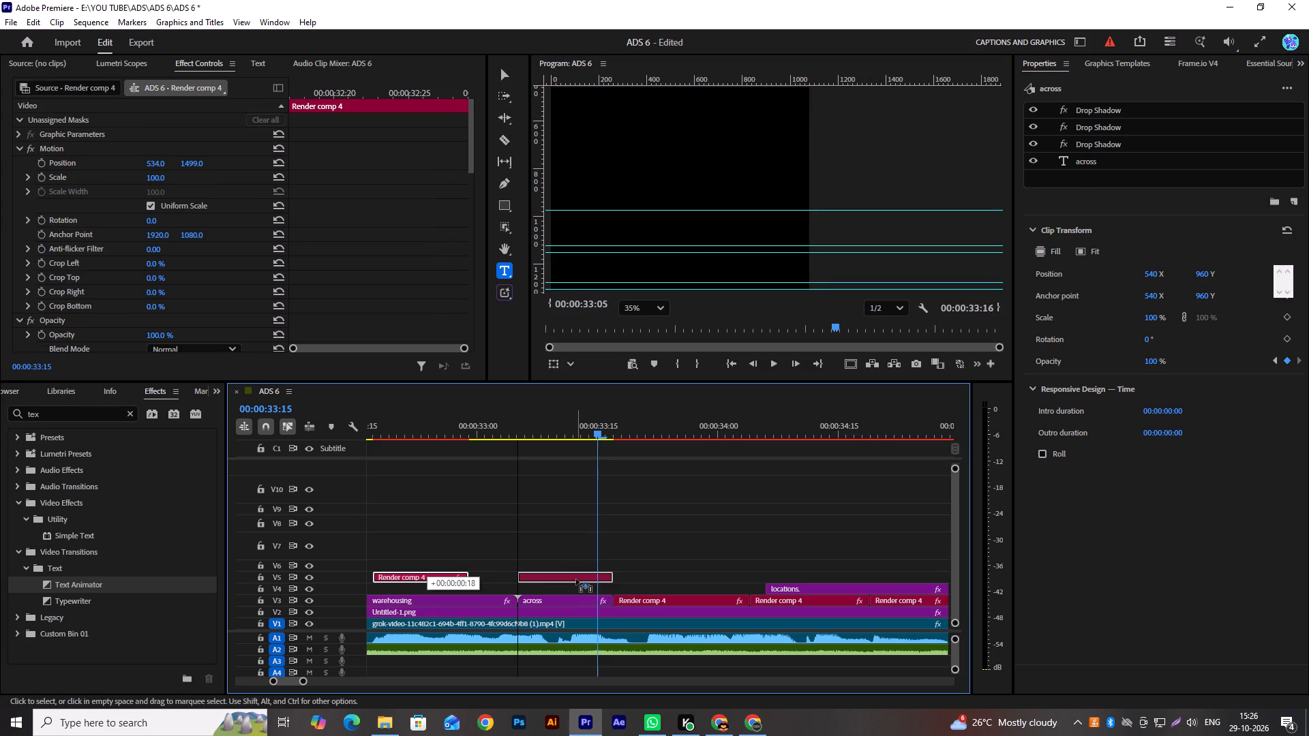
{"action": "left_click_drag", "start_coordinate": [576, 579], "coordinate": [578, 579]}
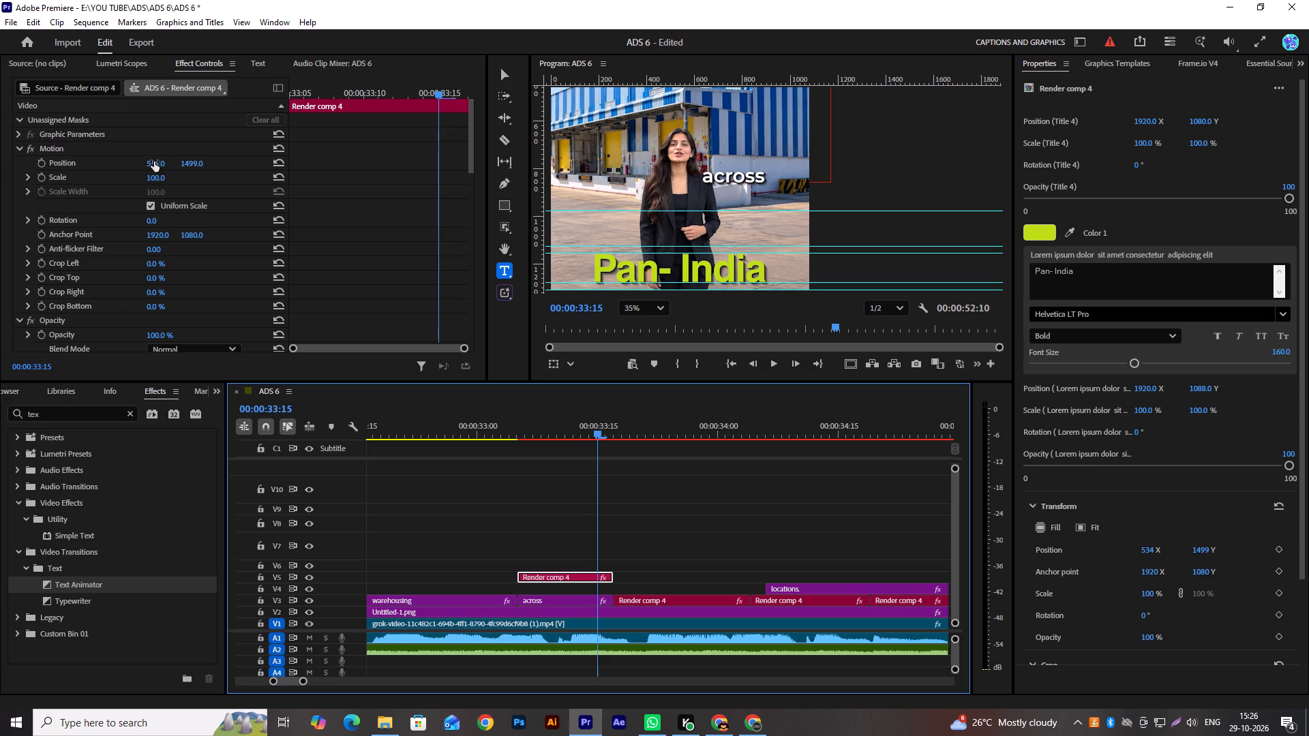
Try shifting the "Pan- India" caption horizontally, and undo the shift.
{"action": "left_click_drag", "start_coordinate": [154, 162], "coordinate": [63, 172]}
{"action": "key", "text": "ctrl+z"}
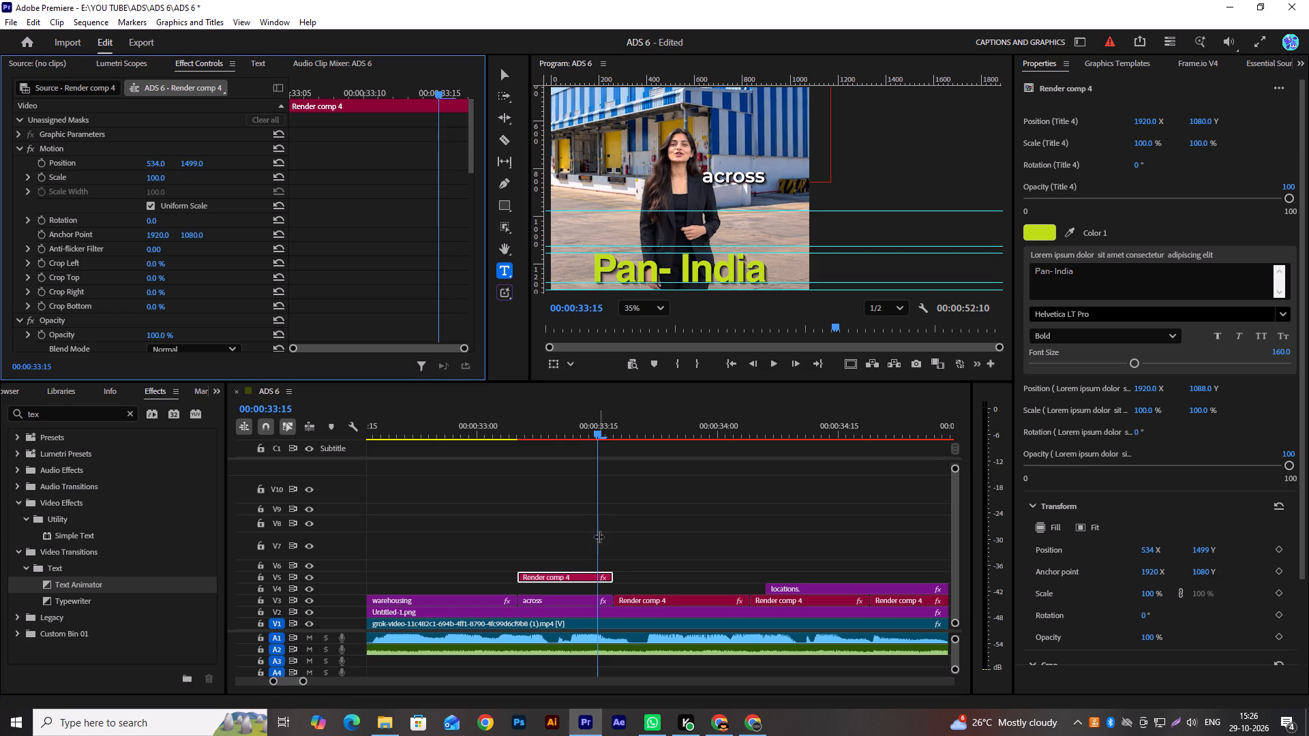
At the last Position keyframe of the animated "across" caption, set its position to 124, 1248, just above "Pan- India".
{"action": "left_click", "coordinate": [597, 598]}
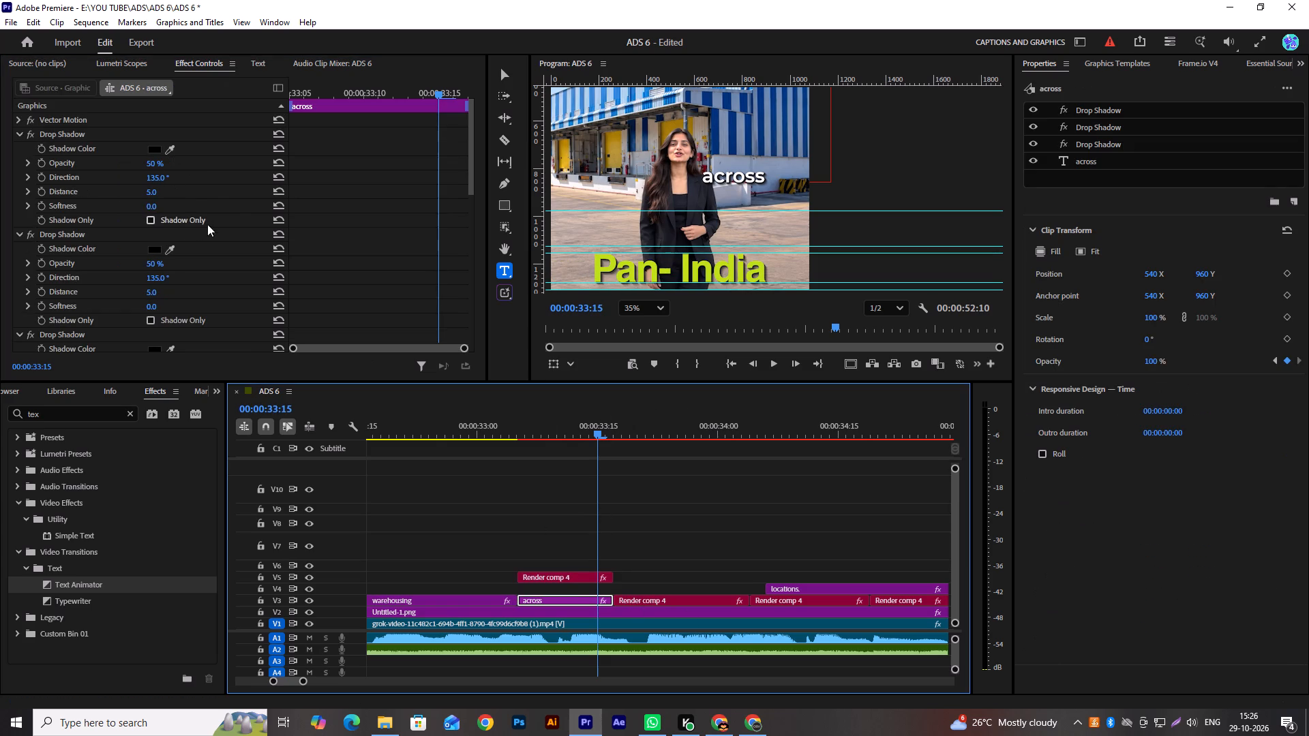
{"action": "scroll", "coordinate": [236, 198], "scroll_direction": "down", "scroll_amount": 8}
{"action": "scroll", "coordinate": [239, 199], "scroll_direction": "up", "scroll_amount": 1}
{"action": "scroll", "coordinate": [239, 199], "scroll_direction": "down", "scroll_amount": 10}
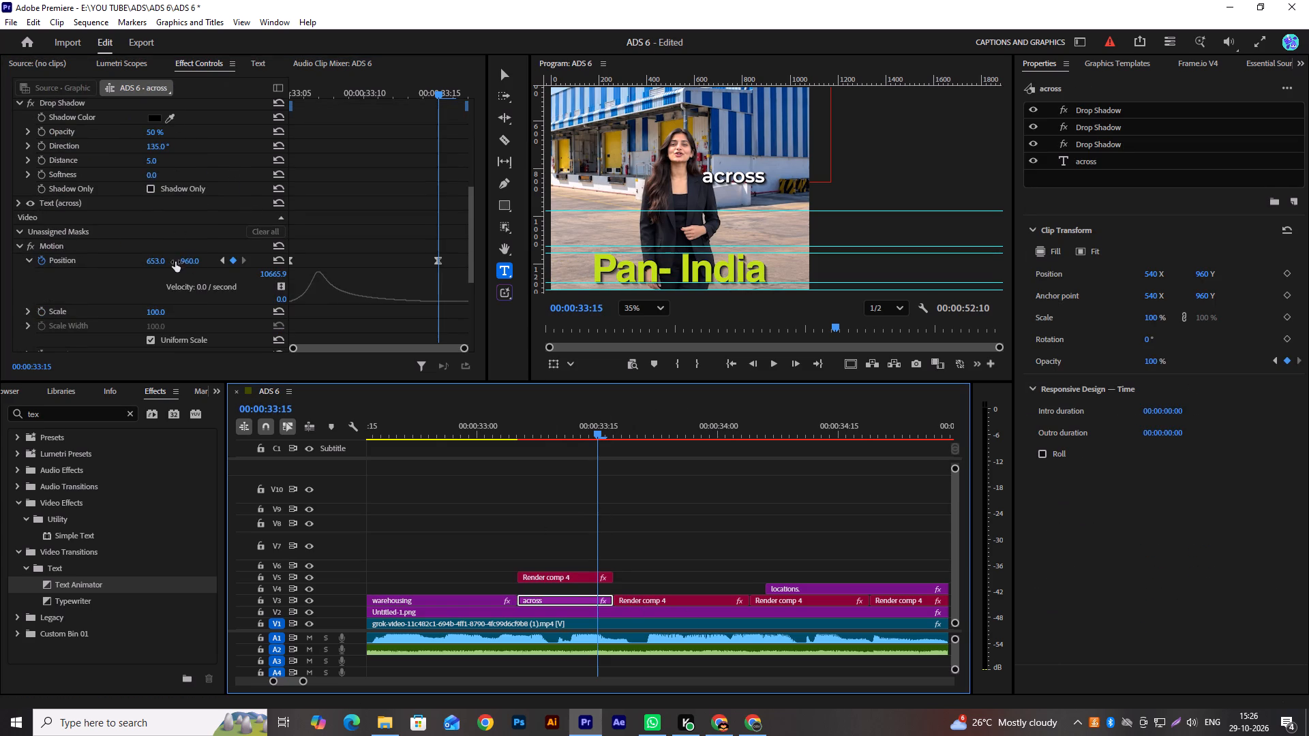
{"action": "left_click_drag", "start_coordinate": [160, 258], "coordinate": [116, 260]}
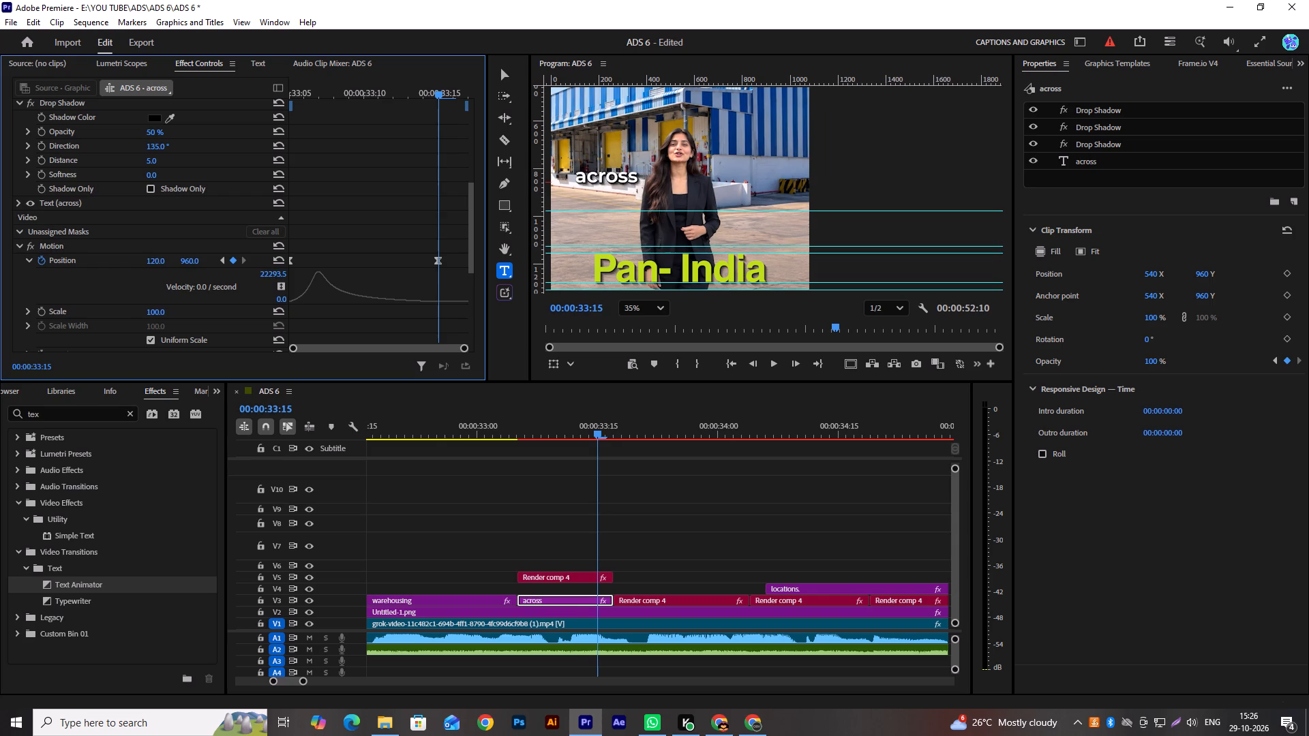
{"action": "left_click_drag", "start_coordinate": [116, 260], "coordinate": [119, 260]}
{"action": "left_click_drag", "start_coordinate": [186, 260], "coordinate": [351, 284]}
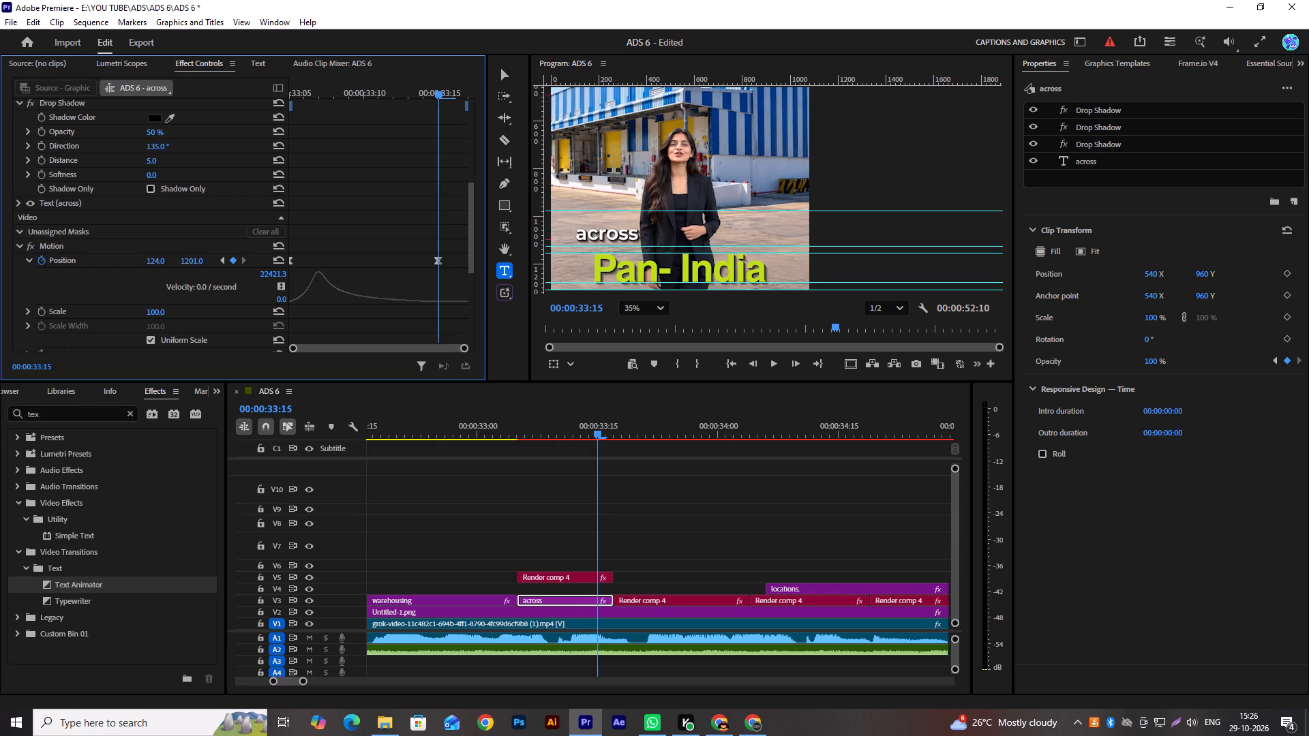
{"action": "left_click_drag", "start_coordinate": [351, 284], "coordinate": [383, 289]}
{"action": "scroll", "coordinate": [617, 236], "scroll_direction": "up", "scroll_amount": 8}
{"action": "scroll", "coordinate": [529, 243], "scroll_direction": "down", "scroll_amount": 4}
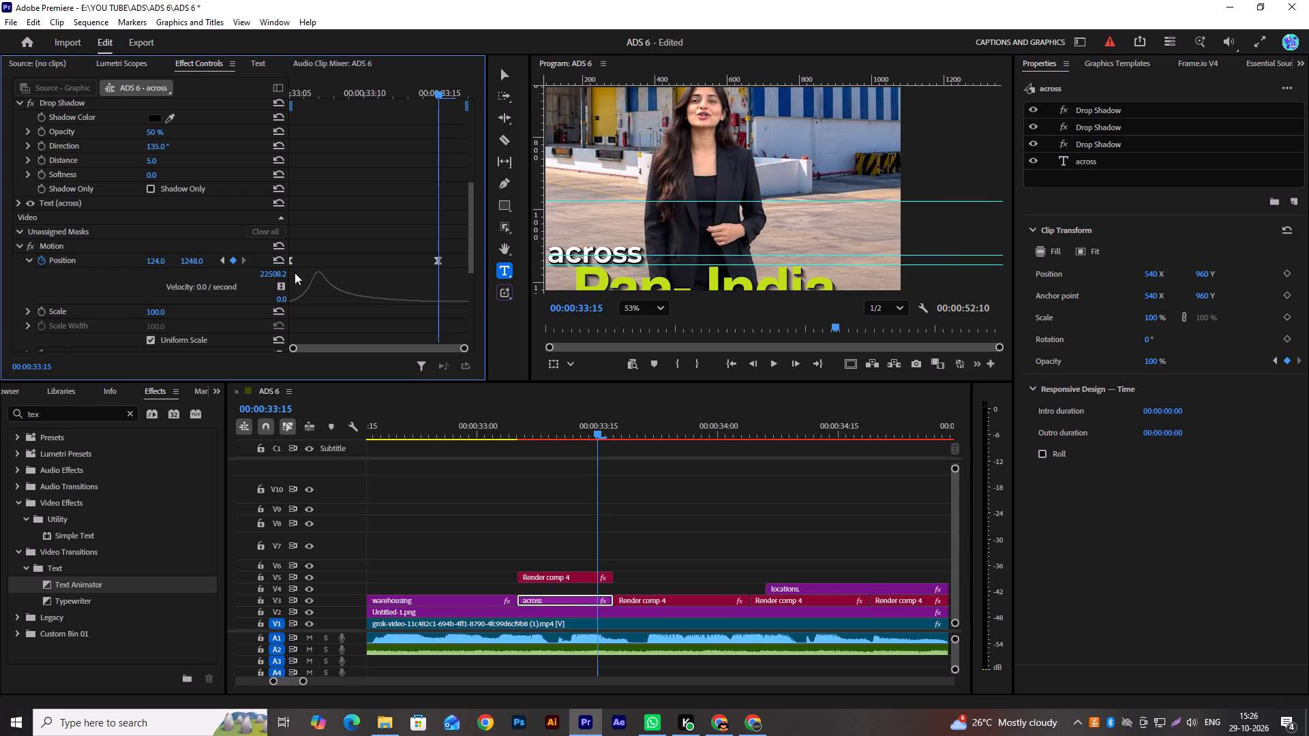
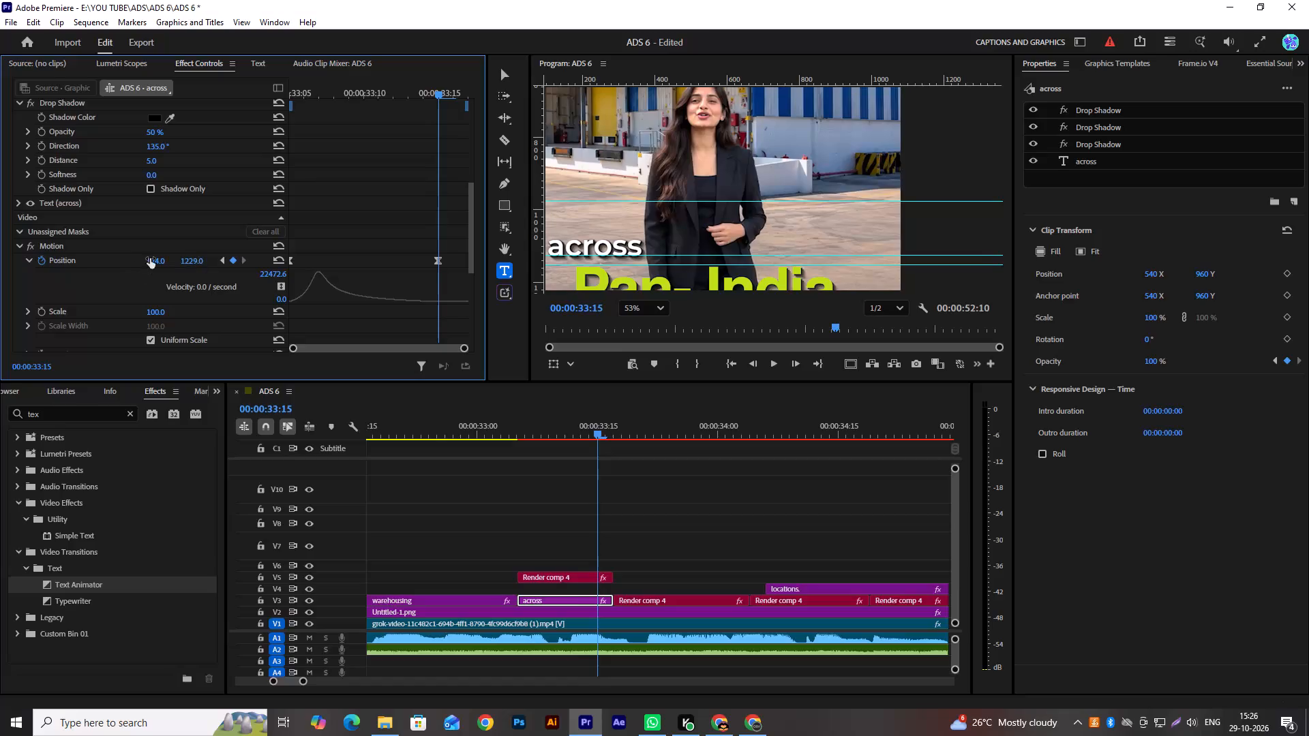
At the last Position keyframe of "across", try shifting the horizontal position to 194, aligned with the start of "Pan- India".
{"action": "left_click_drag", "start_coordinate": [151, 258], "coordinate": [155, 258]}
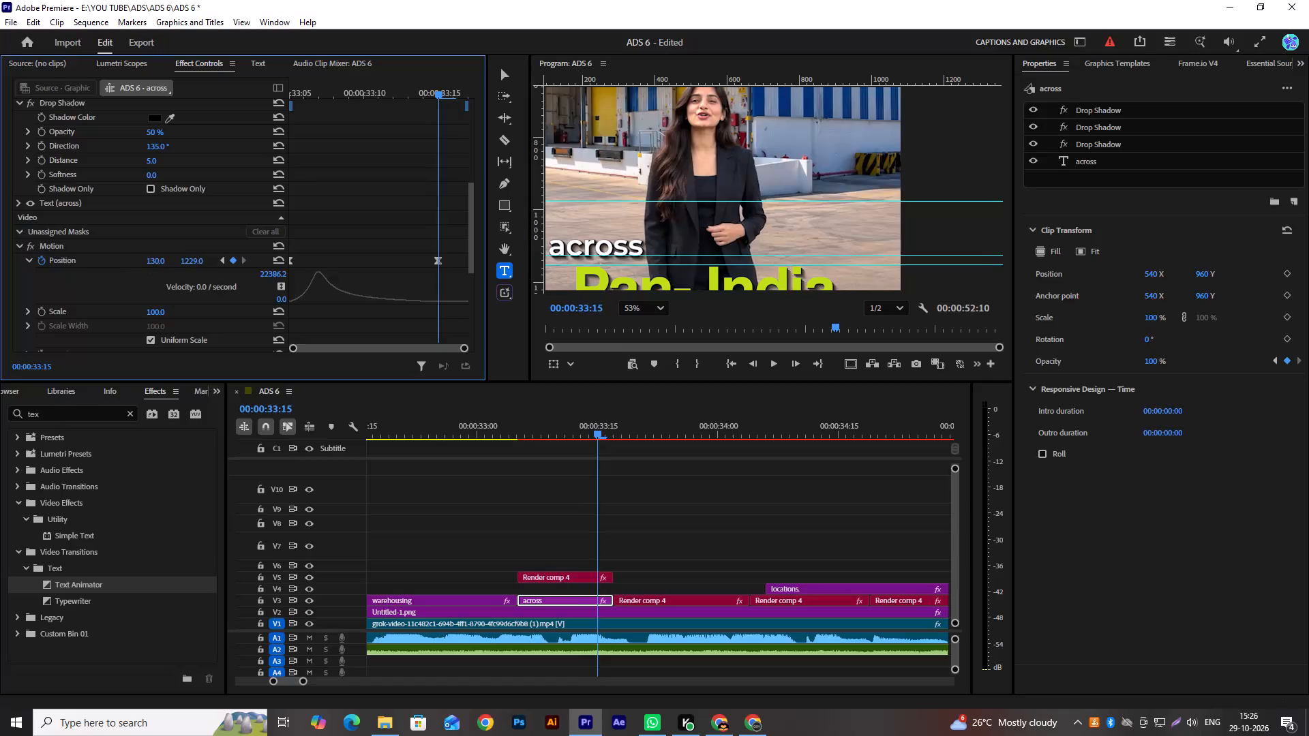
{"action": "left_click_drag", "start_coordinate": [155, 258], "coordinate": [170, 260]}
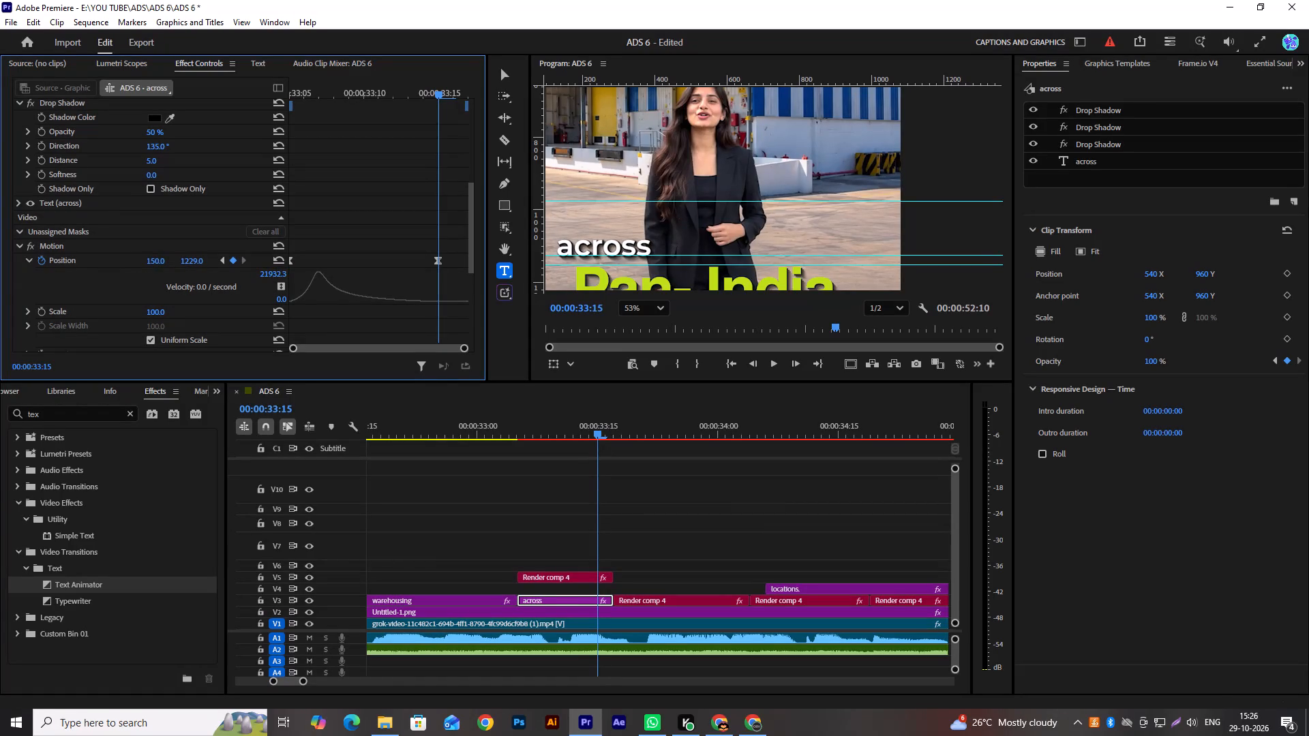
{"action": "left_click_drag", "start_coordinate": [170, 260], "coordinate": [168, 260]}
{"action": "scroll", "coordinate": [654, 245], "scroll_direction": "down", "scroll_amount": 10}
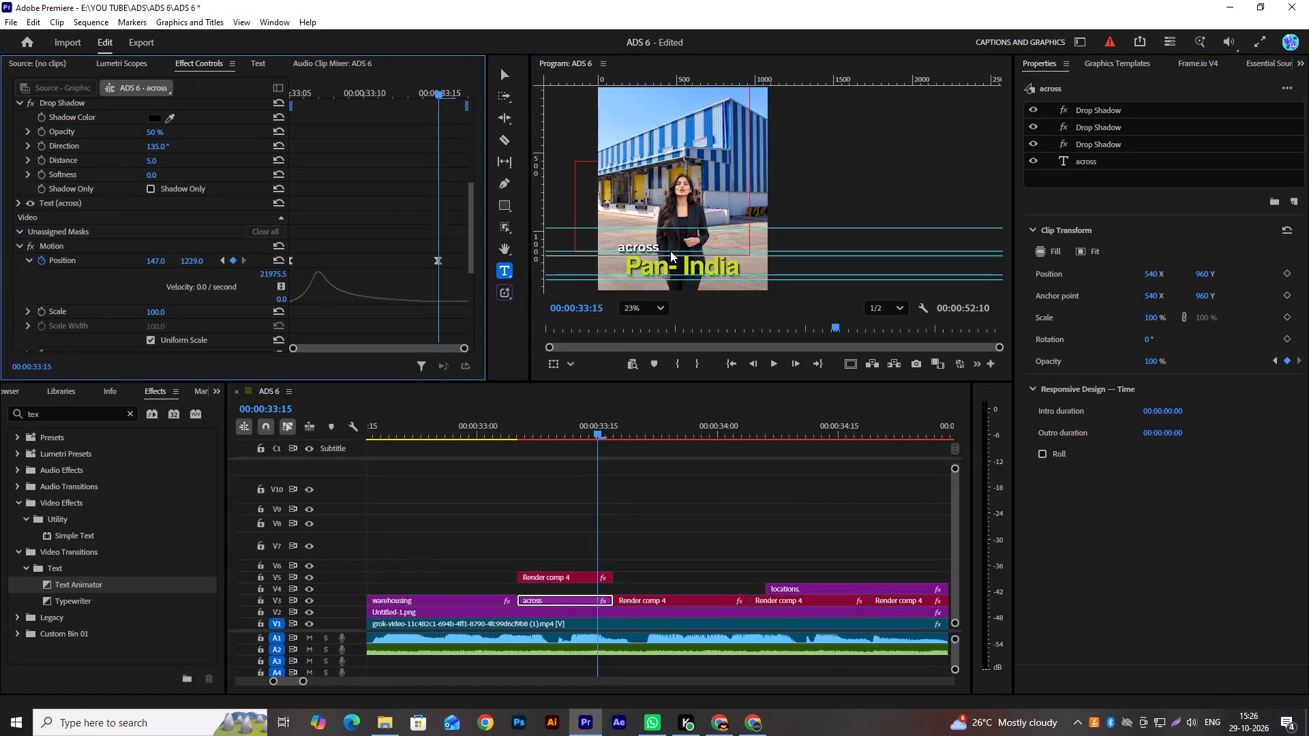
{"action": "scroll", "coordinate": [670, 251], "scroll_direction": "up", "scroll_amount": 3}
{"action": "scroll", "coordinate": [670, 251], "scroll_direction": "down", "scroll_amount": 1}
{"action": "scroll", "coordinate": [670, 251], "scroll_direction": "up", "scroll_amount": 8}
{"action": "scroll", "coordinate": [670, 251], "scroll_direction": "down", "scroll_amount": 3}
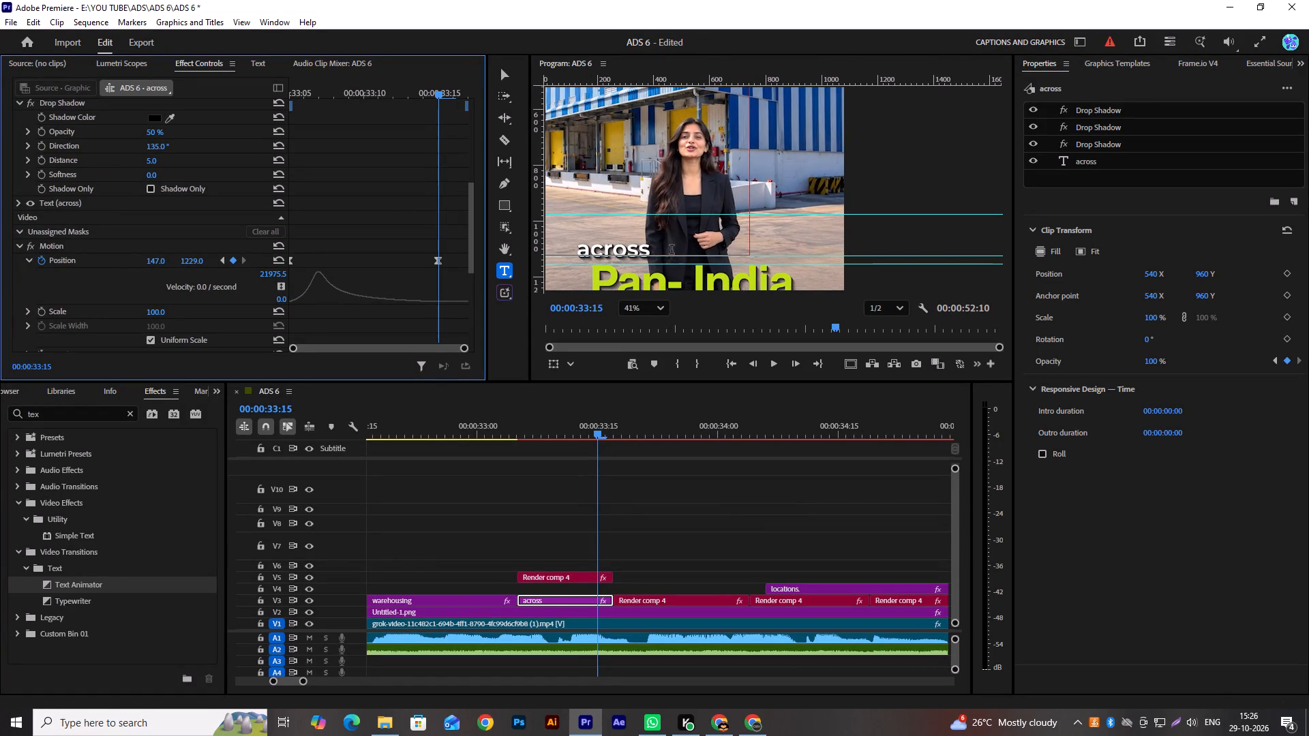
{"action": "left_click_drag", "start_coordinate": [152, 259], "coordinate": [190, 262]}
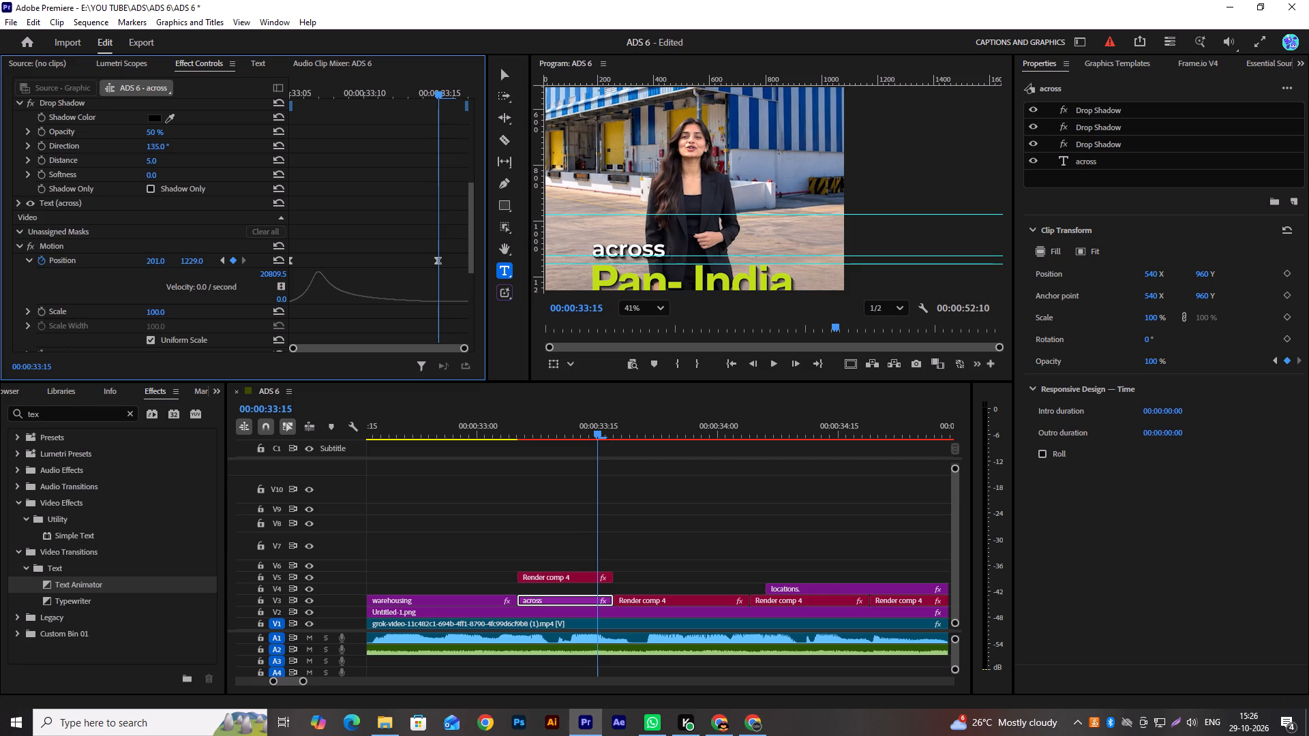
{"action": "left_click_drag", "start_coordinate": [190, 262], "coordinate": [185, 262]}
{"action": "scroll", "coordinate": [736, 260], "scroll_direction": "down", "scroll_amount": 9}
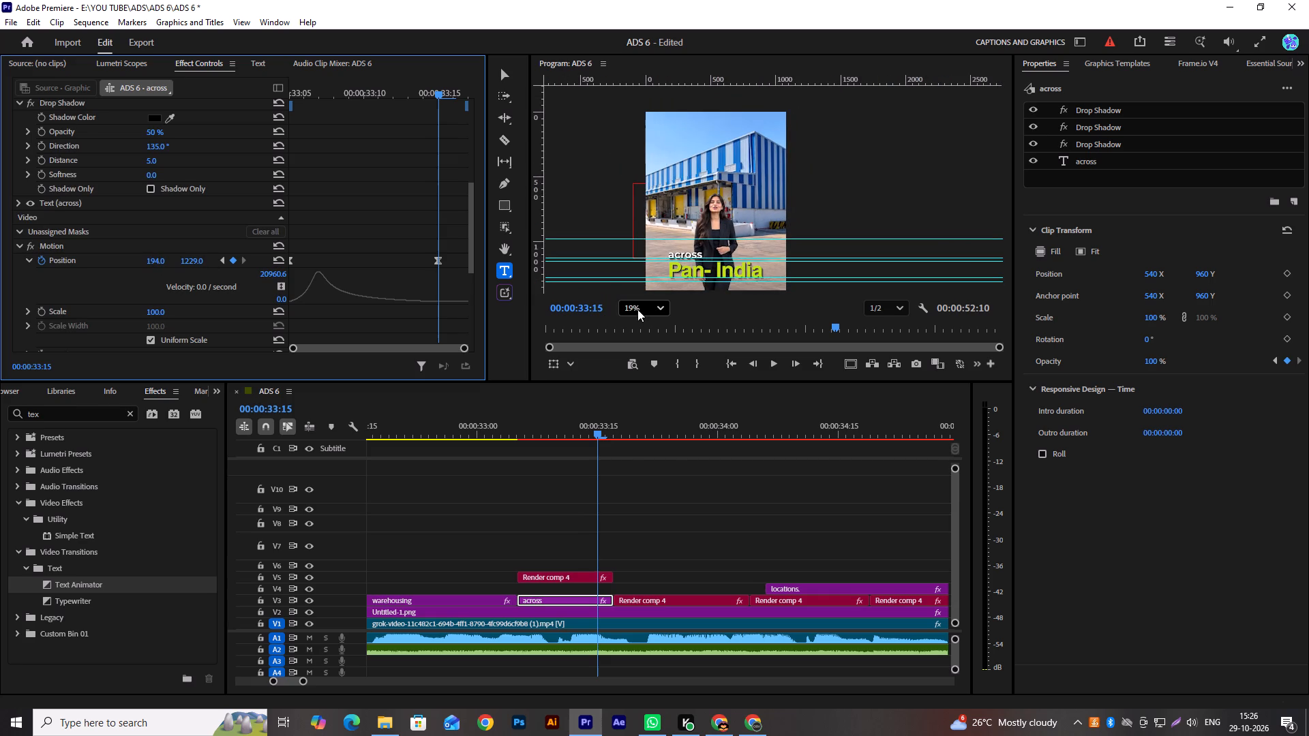
Set the horizontal position of "across" at its last Position keyframe to 143, slightly outside the start of "Pan- India".
{"action": "left_click", "coordinate": [638, 309]}
{"action": "left_click", "coordinate": [640, 331]}
{"action": "scroll", "coordinate": [779, 206], "scroll_direction": "up", "scroll_amount": 9}
{"action": "scroll", "coordinate": [779, 208], "scroll_direction": "down", "scroll_amount": 1}
{"action": "scroll", "coordinate": [779, 208], "scroll_direction": "up", "scroll_amount": 6}
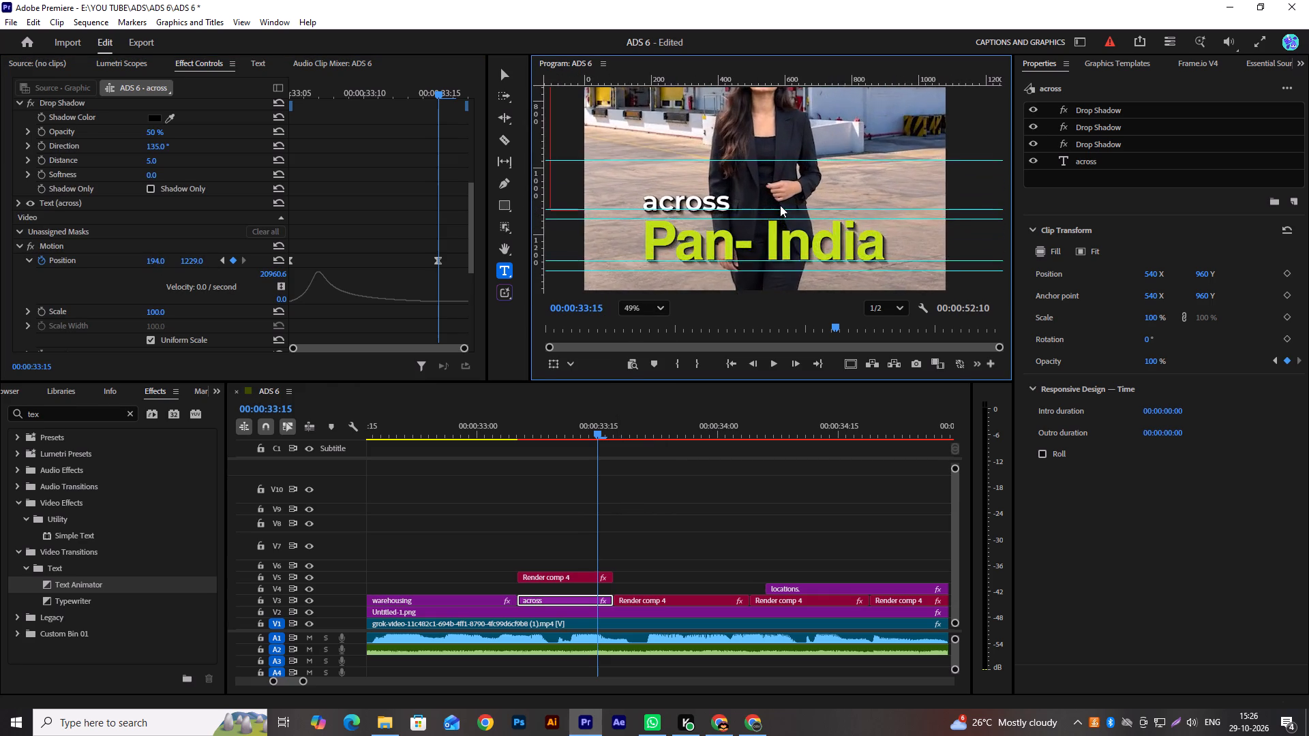
{"action": "scroll", "coordinate": [780, 205], "scroll_direction": "up", "scroll_amount": 5}
{"action": "scroll", "coordinate": [780, 203], "scroll_direction": "down", "scroll_amount": 4}
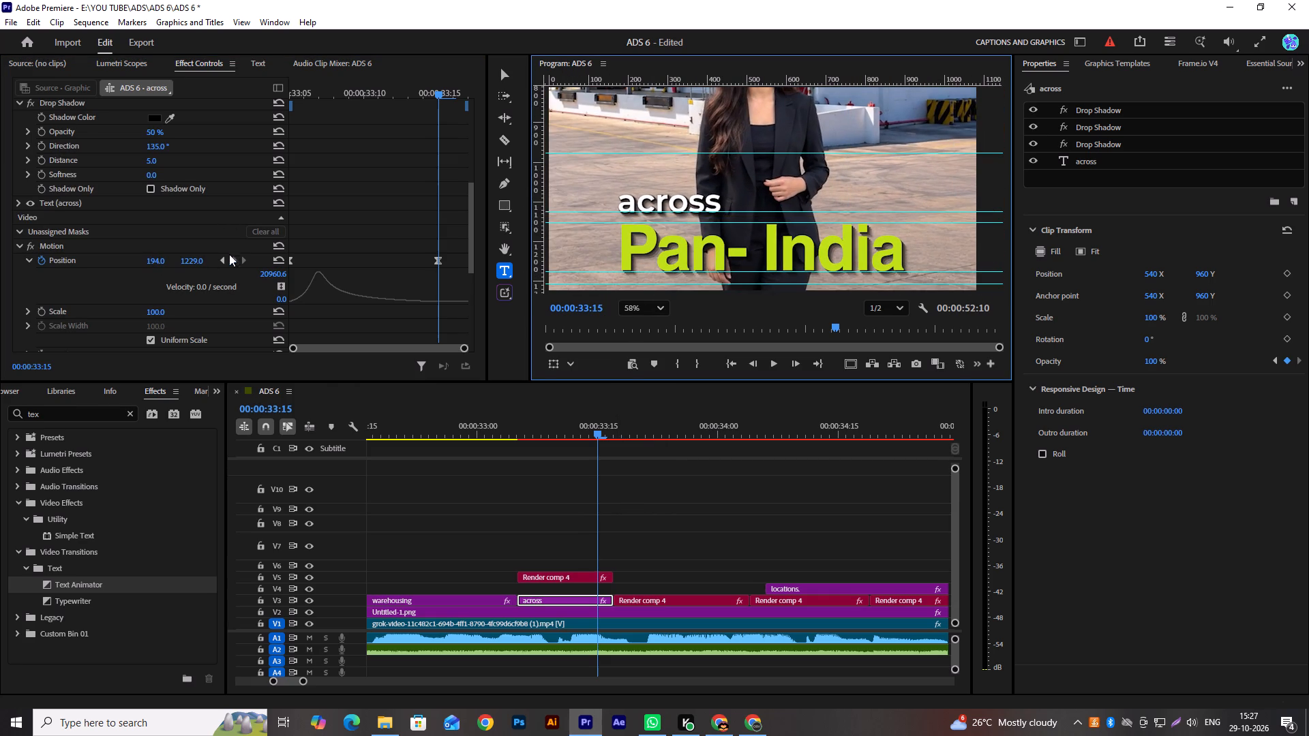
{"action": "left_click_drag", "start_coordinate": [157, 261], "coordinate": [127, 274]}
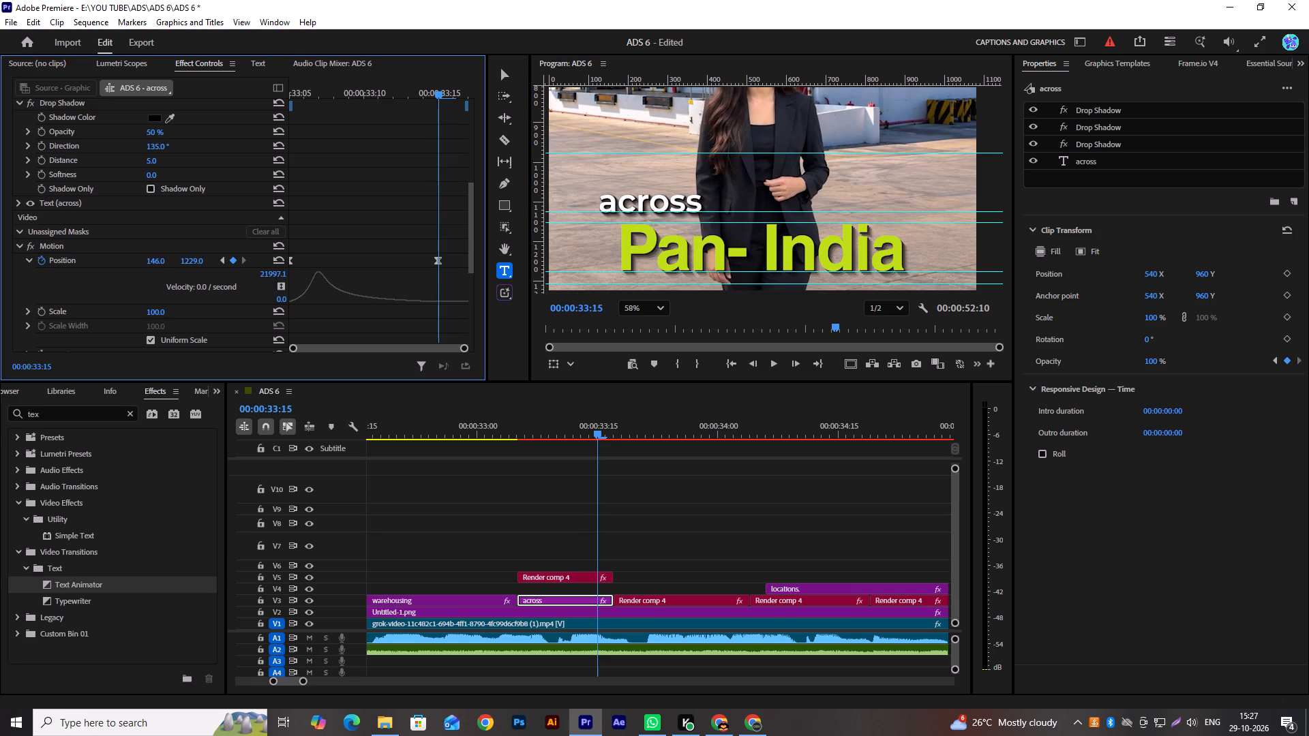
{"action": "left_click_drag", "start_coordinate": [127, 274], "coordinate": [125, 274]}
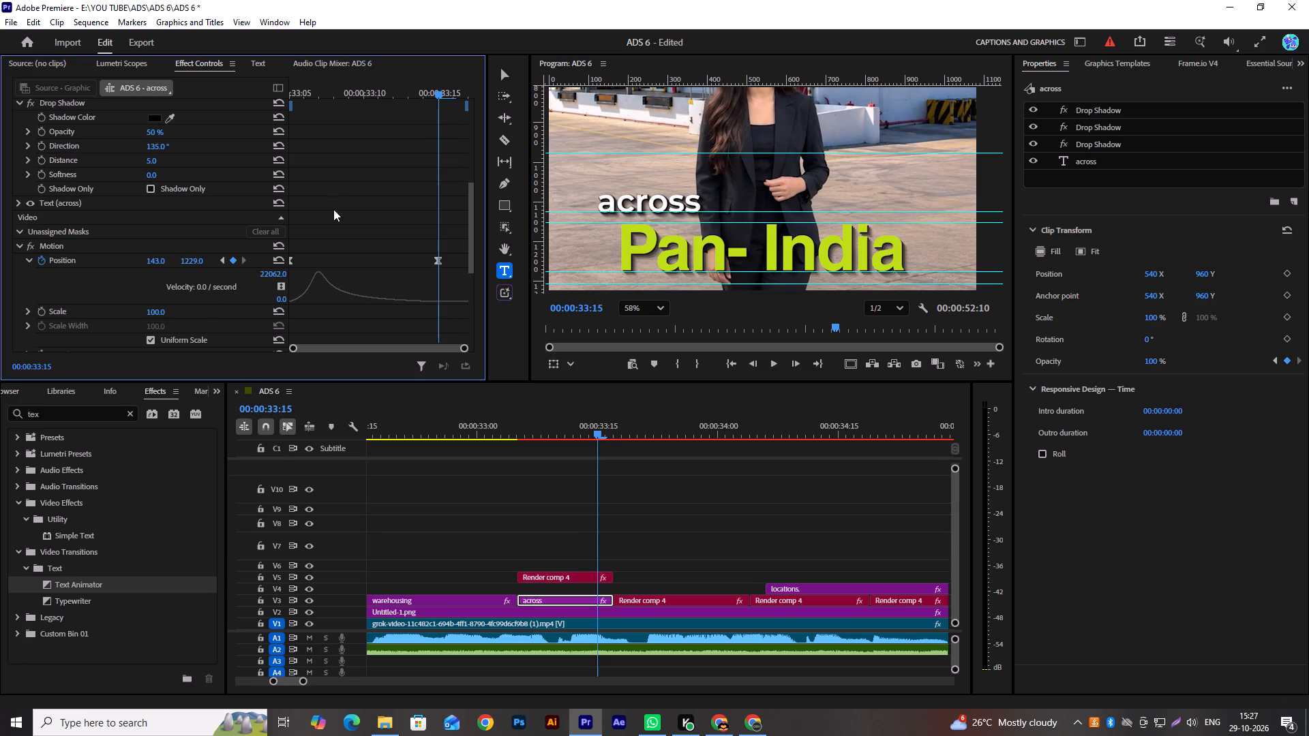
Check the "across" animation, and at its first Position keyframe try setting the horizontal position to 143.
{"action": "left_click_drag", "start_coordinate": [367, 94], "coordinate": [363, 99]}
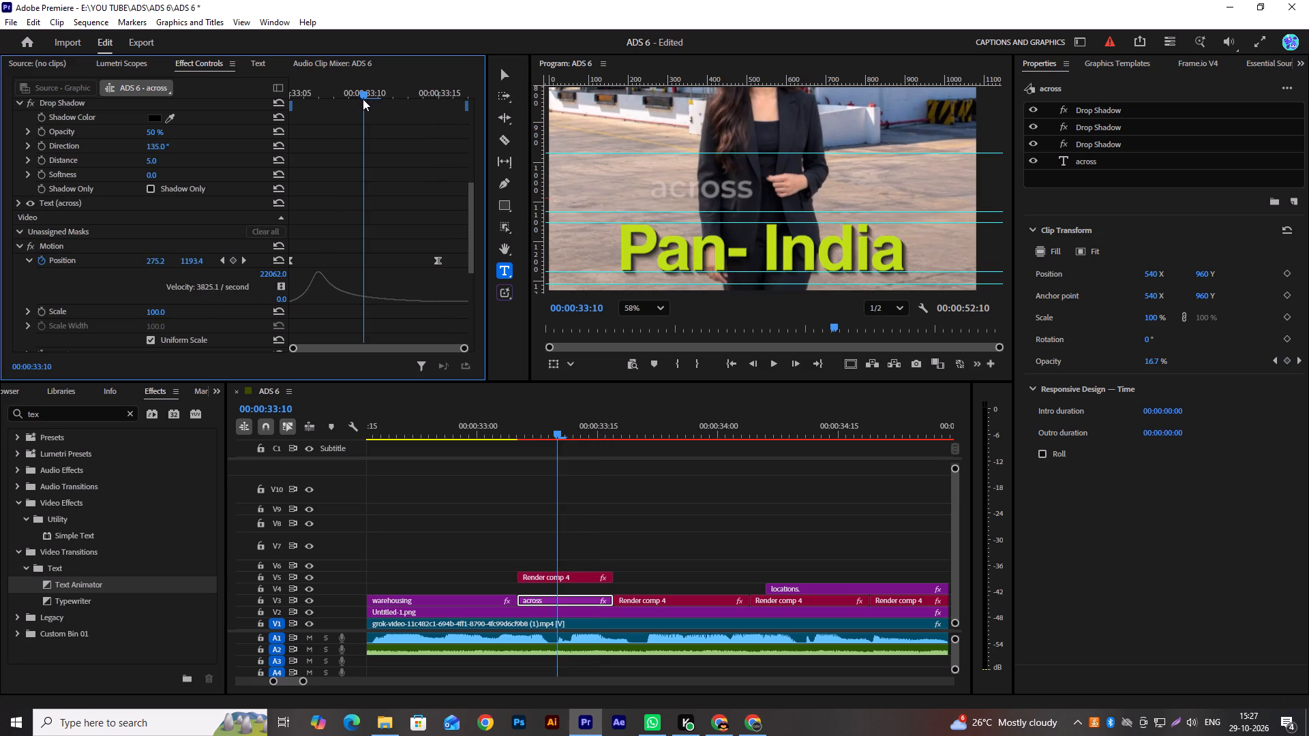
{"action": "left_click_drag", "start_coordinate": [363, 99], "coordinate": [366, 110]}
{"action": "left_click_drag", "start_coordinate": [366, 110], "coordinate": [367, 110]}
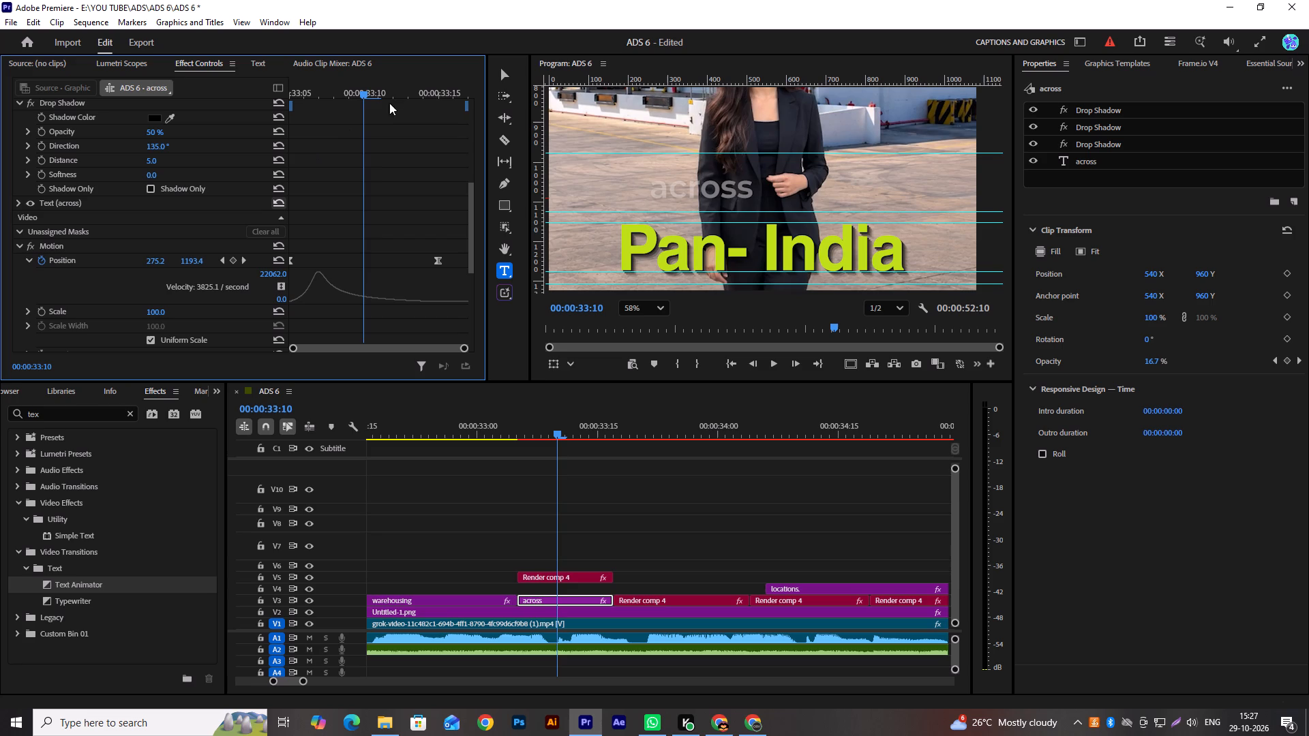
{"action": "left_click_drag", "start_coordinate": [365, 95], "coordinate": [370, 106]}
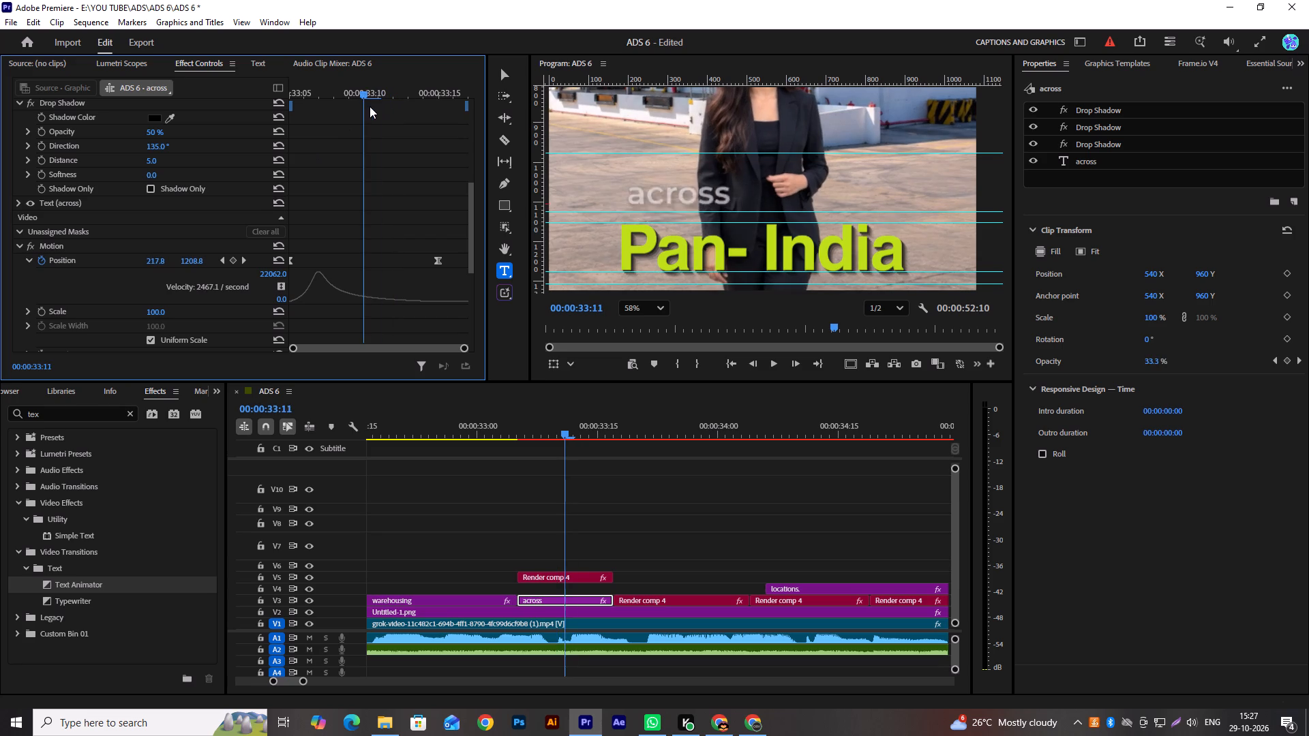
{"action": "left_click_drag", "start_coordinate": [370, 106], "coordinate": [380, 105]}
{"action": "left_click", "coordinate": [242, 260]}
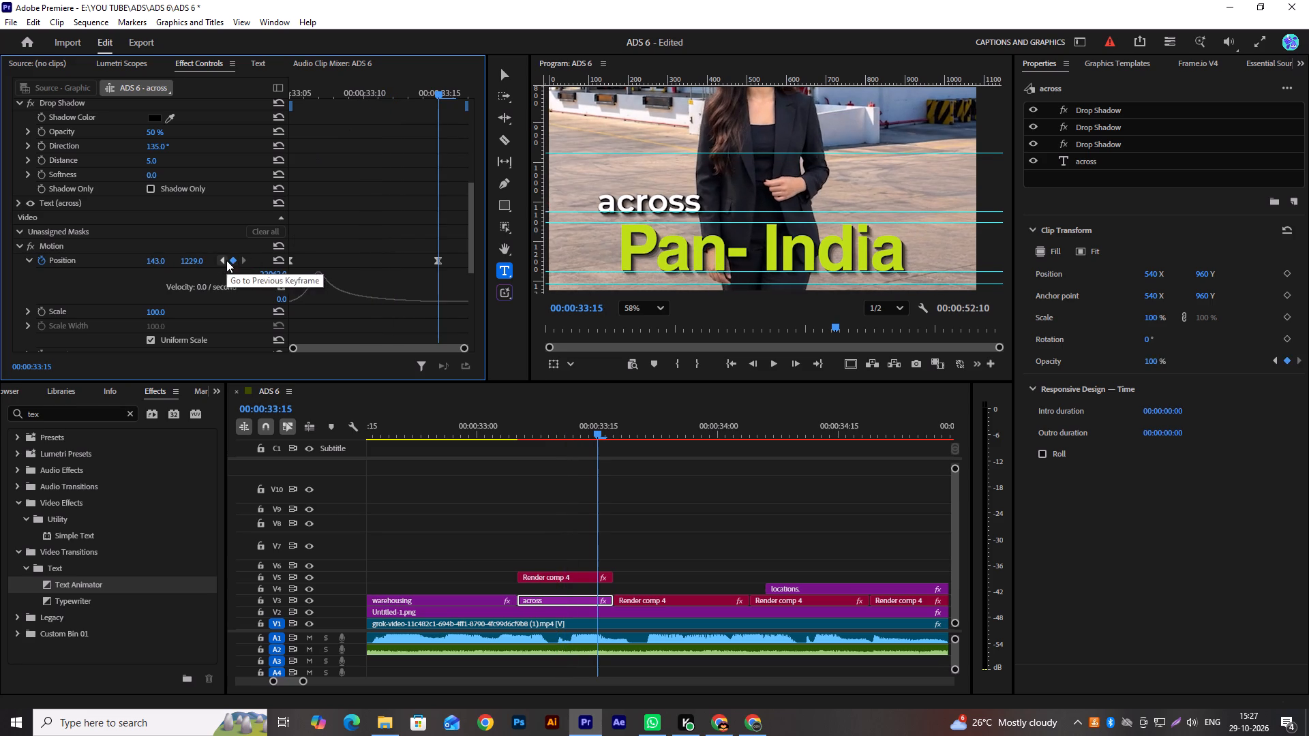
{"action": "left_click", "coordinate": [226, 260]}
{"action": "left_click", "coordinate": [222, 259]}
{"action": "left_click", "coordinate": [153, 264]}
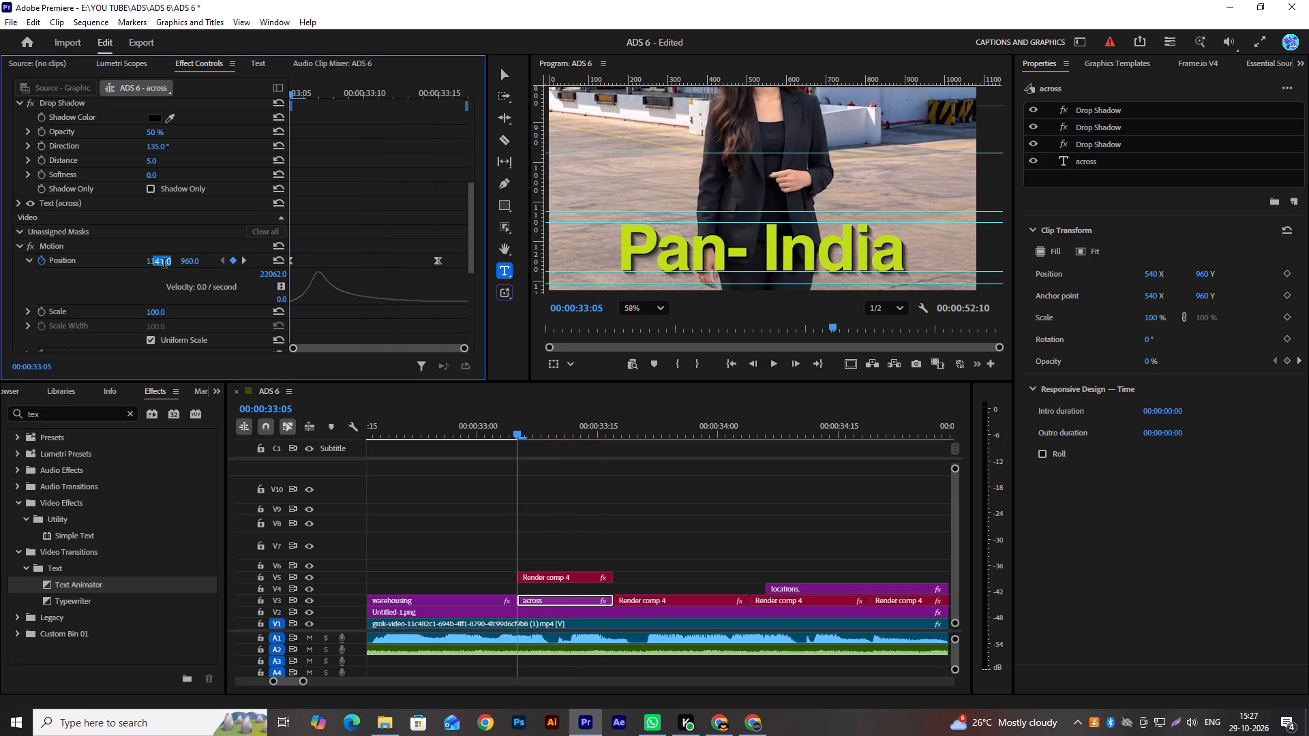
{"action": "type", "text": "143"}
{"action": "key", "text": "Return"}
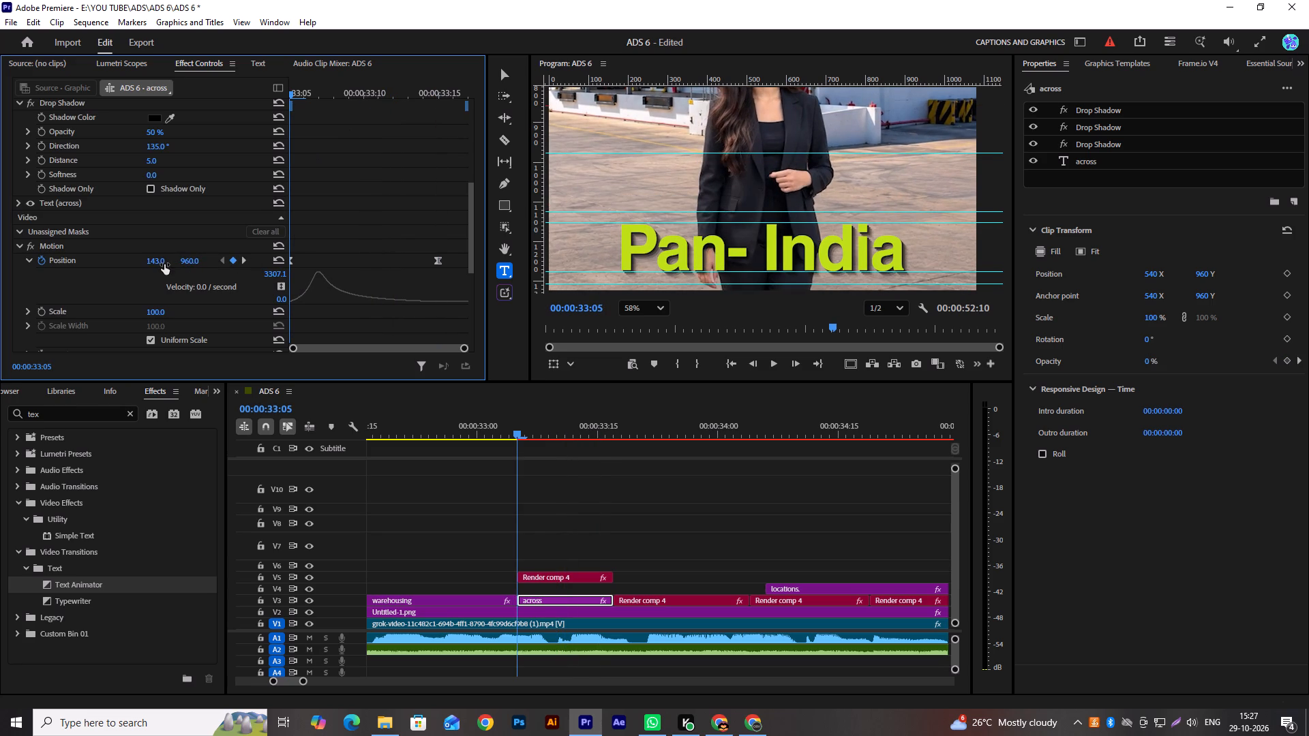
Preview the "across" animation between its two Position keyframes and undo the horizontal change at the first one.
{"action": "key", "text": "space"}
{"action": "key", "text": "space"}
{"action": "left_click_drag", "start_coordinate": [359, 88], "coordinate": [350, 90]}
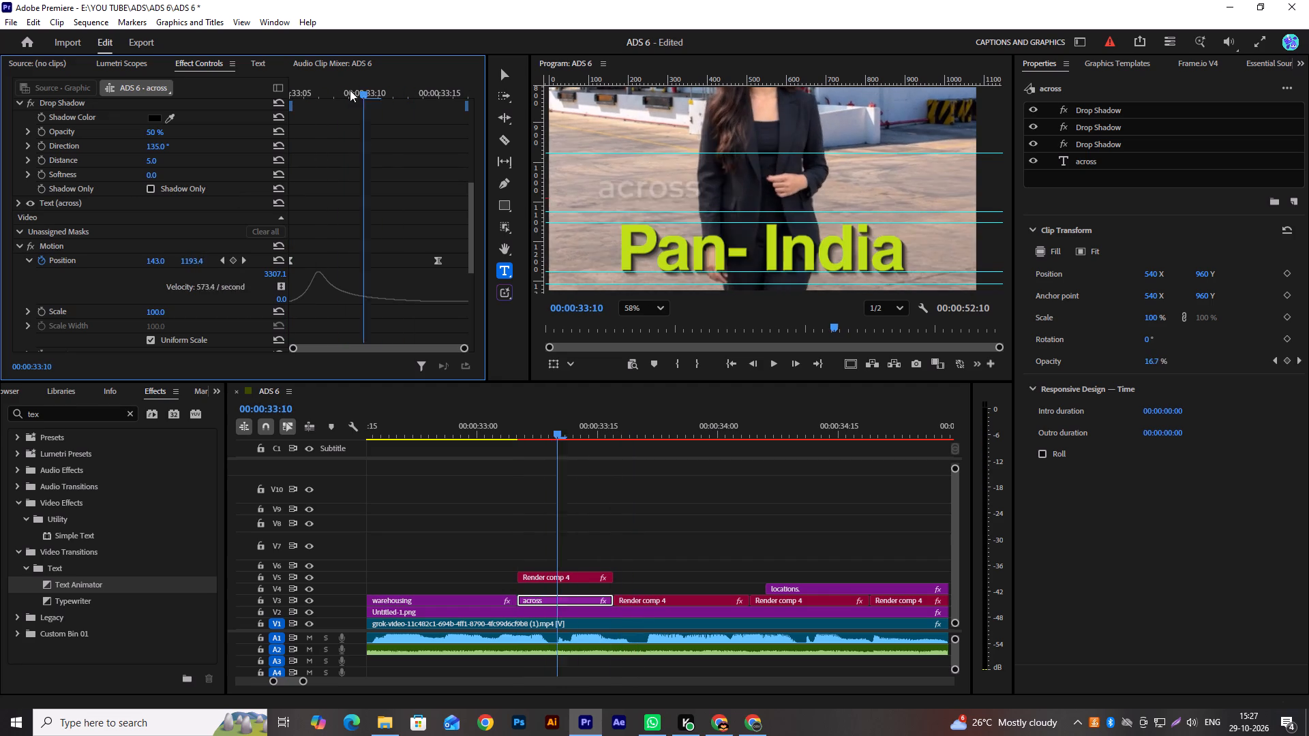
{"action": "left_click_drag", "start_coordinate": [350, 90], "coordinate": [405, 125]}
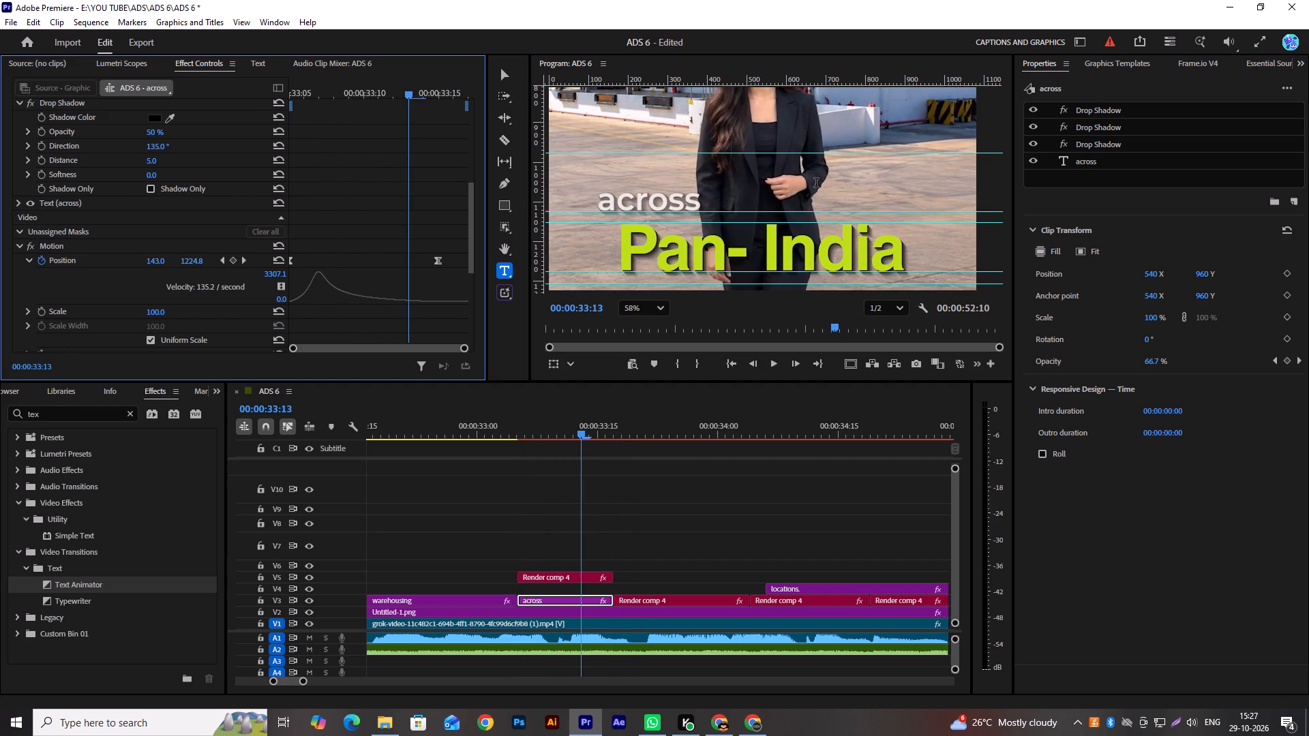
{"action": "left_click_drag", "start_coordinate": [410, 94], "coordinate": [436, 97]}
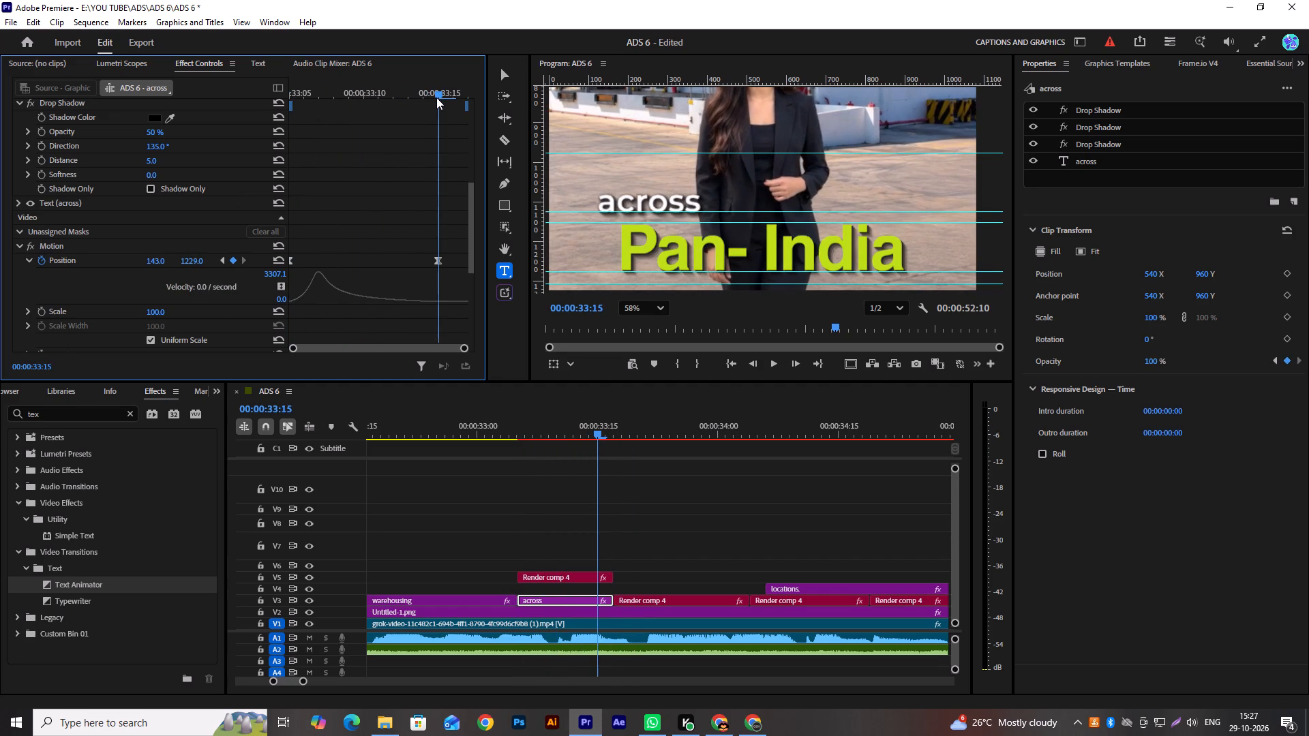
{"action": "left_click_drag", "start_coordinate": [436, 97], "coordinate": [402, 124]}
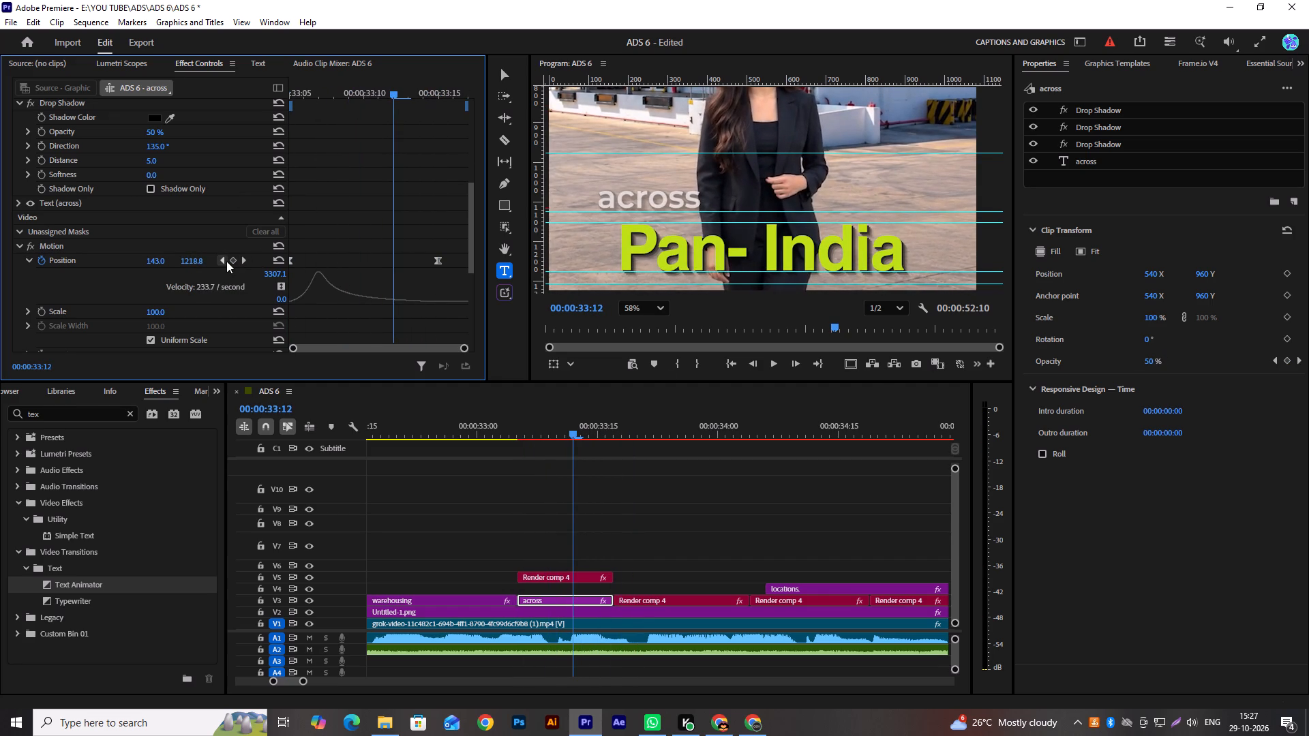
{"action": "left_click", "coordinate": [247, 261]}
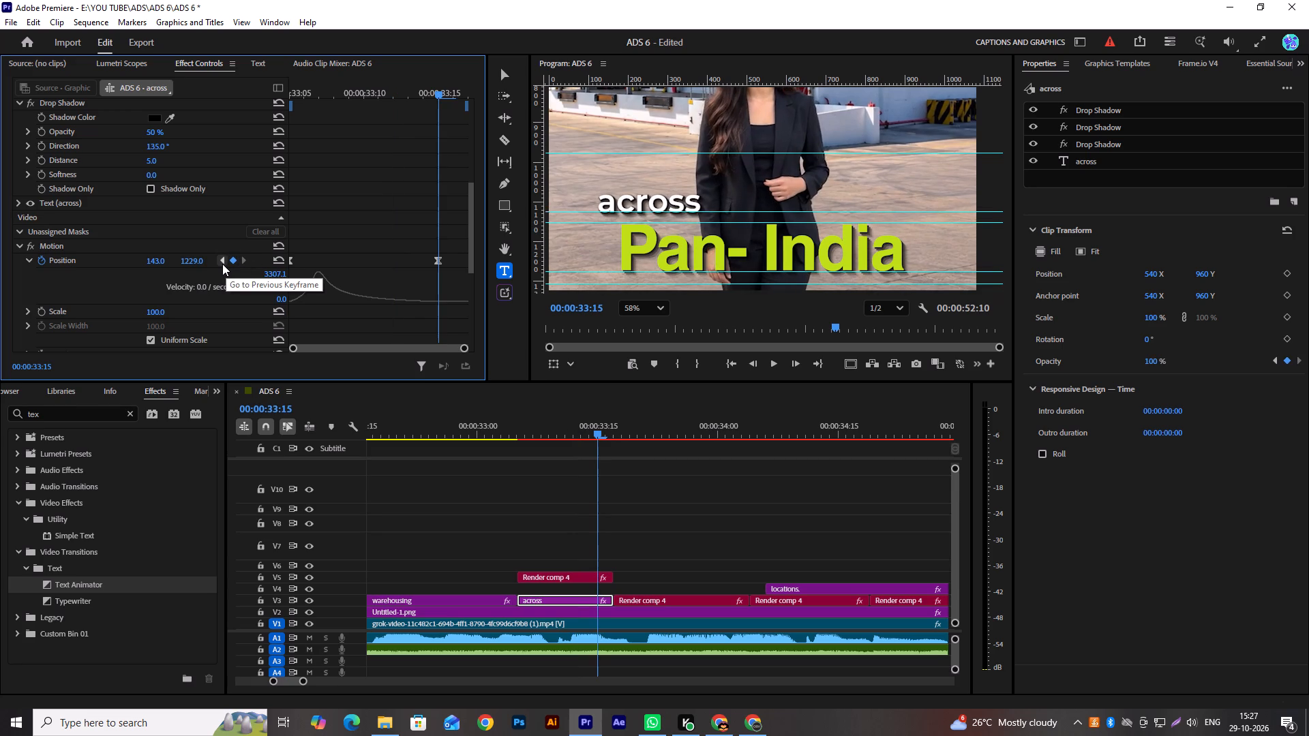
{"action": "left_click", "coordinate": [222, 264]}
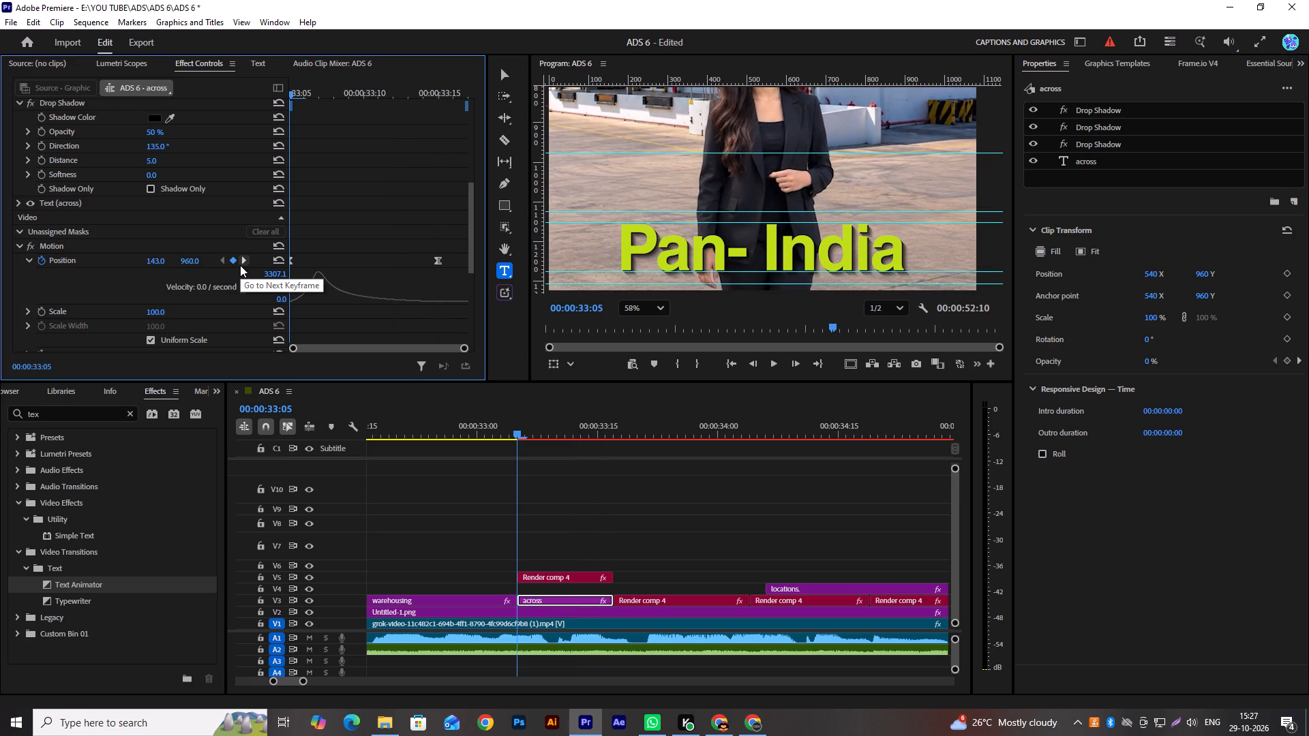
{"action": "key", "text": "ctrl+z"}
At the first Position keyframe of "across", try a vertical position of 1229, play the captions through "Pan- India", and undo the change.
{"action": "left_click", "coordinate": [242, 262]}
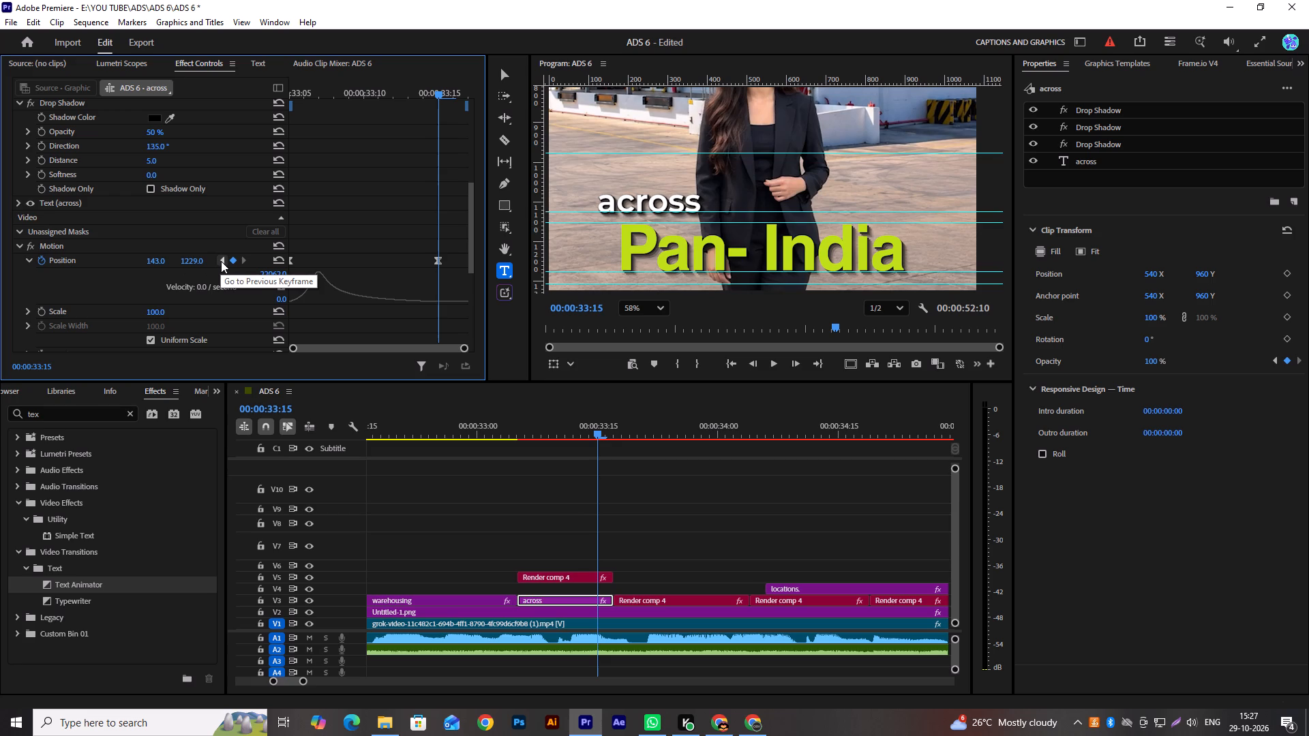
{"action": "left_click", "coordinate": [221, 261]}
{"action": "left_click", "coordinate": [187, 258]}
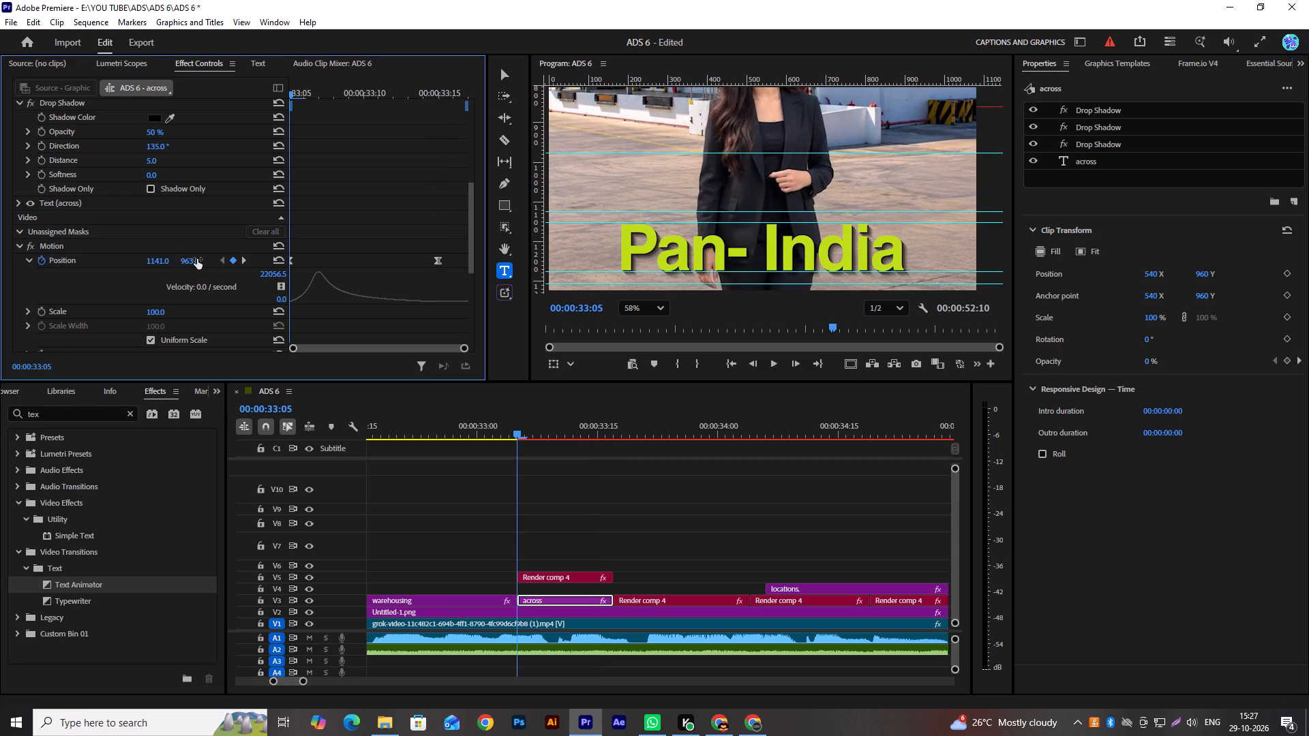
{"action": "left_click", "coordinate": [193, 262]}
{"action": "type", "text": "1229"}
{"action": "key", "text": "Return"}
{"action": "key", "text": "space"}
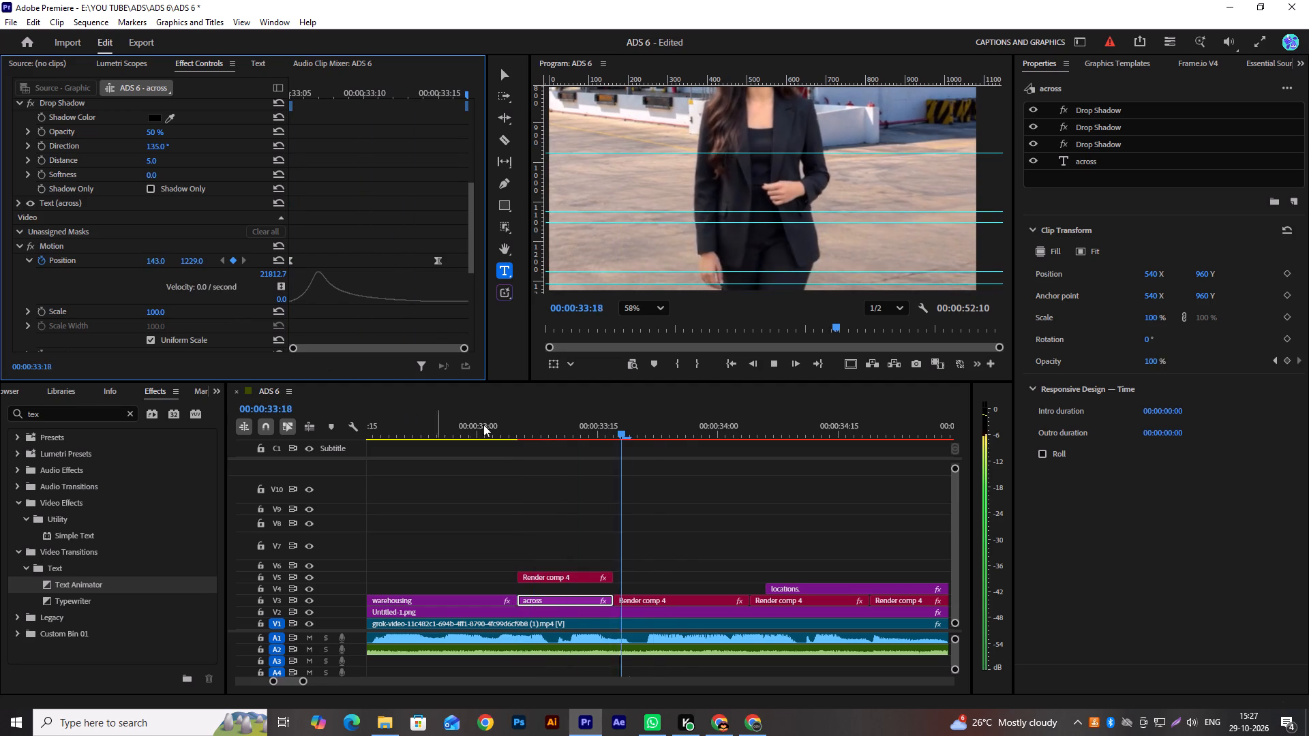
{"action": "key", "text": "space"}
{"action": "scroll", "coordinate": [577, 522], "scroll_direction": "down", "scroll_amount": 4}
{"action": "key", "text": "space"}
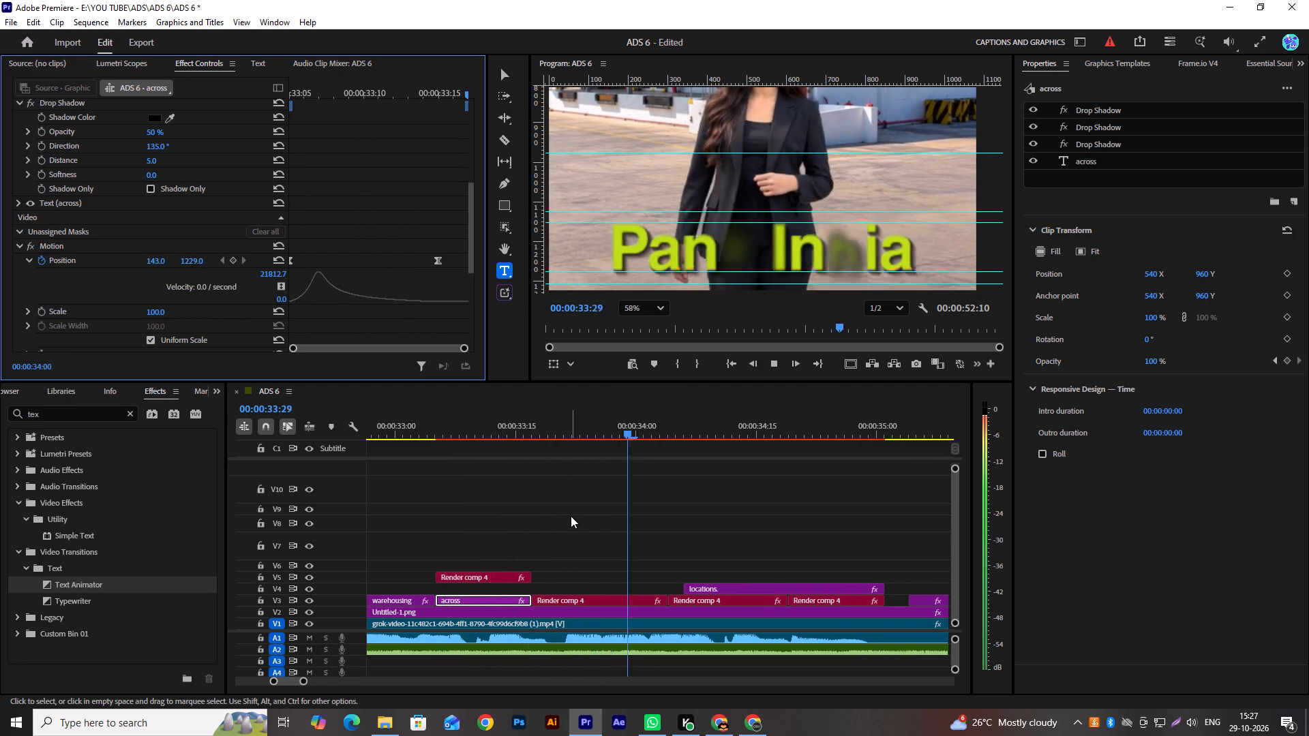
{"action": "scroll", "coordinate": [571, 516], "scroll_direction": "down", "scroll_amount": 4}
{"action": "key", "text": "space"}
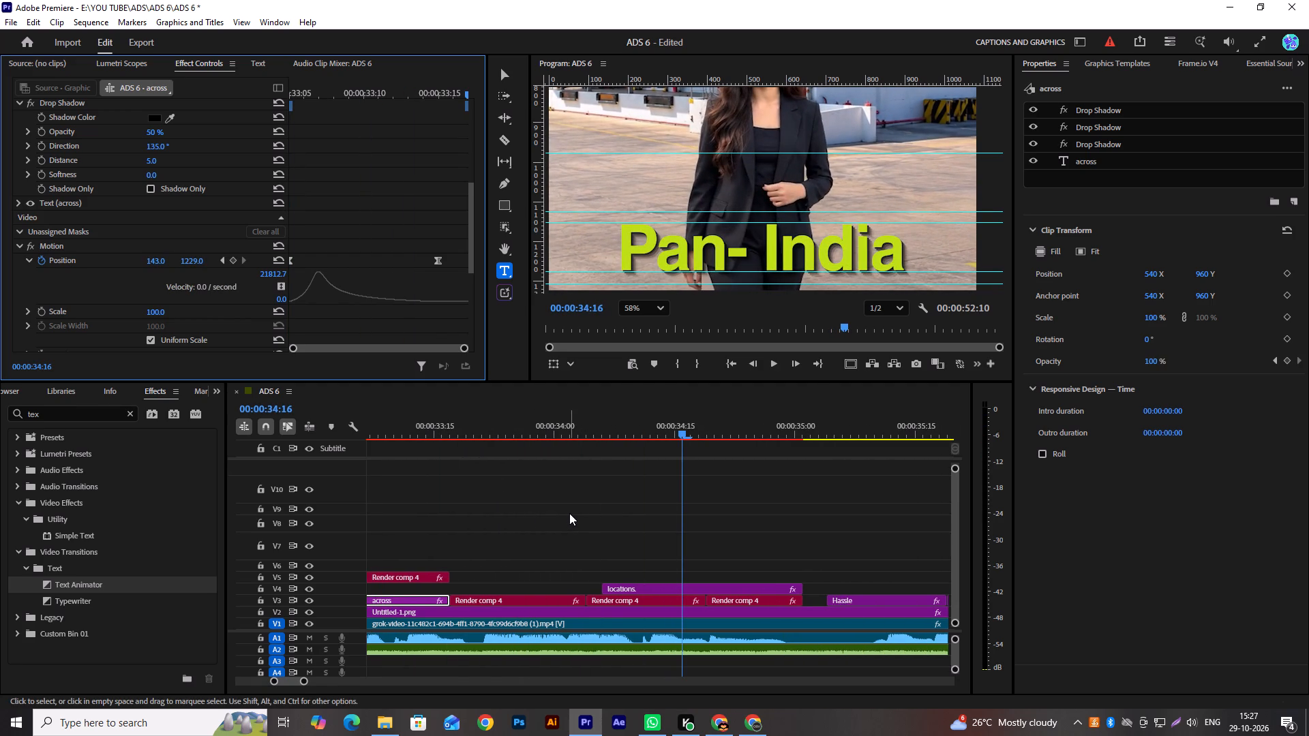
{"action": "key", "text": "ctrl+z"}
Move the three template clips following "across" on V3 and the "locations." clip up one track, to V4 and V5.
{"action": "left_click_drag", "start_coordinate": [527, 545], "coordinate": [717, 598]}
{"action": "left_click_drag", "start_coordinate": [721, 600], "coordinate": [721, 592]}
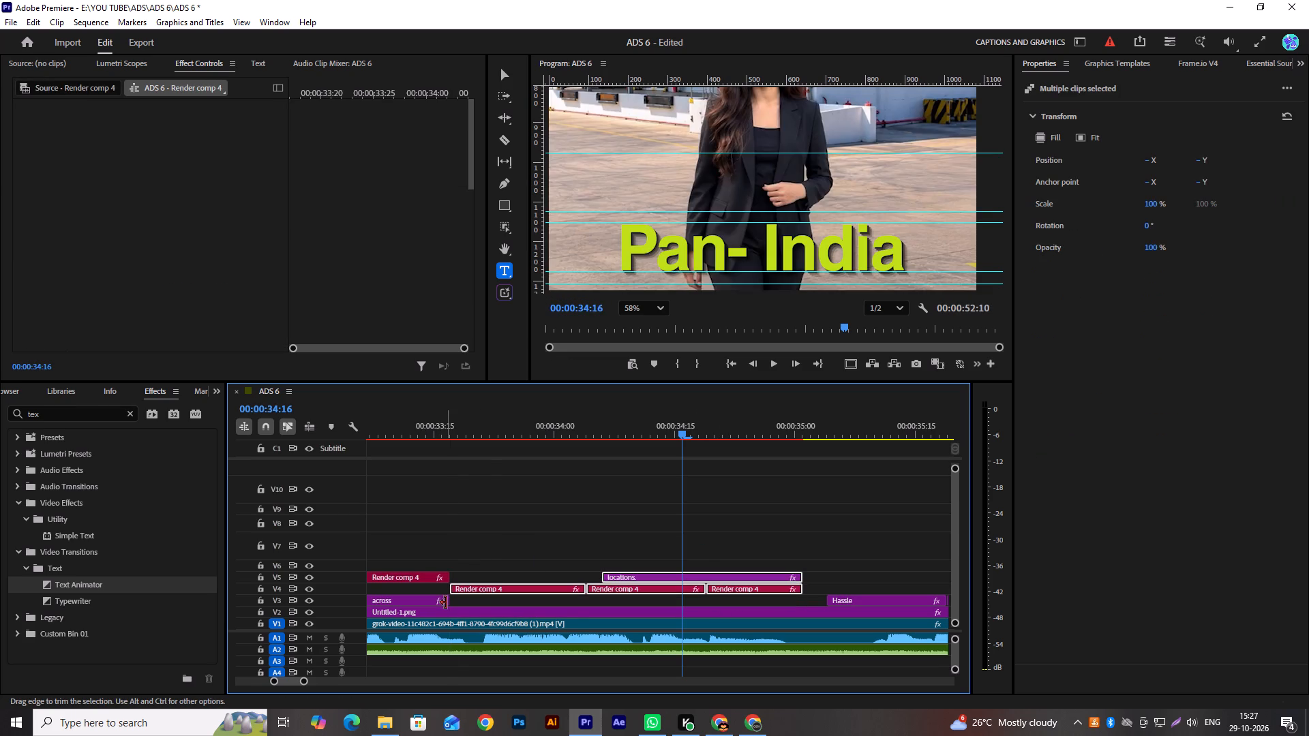
Extend the "across" clip on V3 to the end of the "locations." clip and preview the captions.
{"action": "left_click_drag", "start_coordinate": [446, 602], "coordinate": [802, 605]}
{"action": "key", "text": "space"}
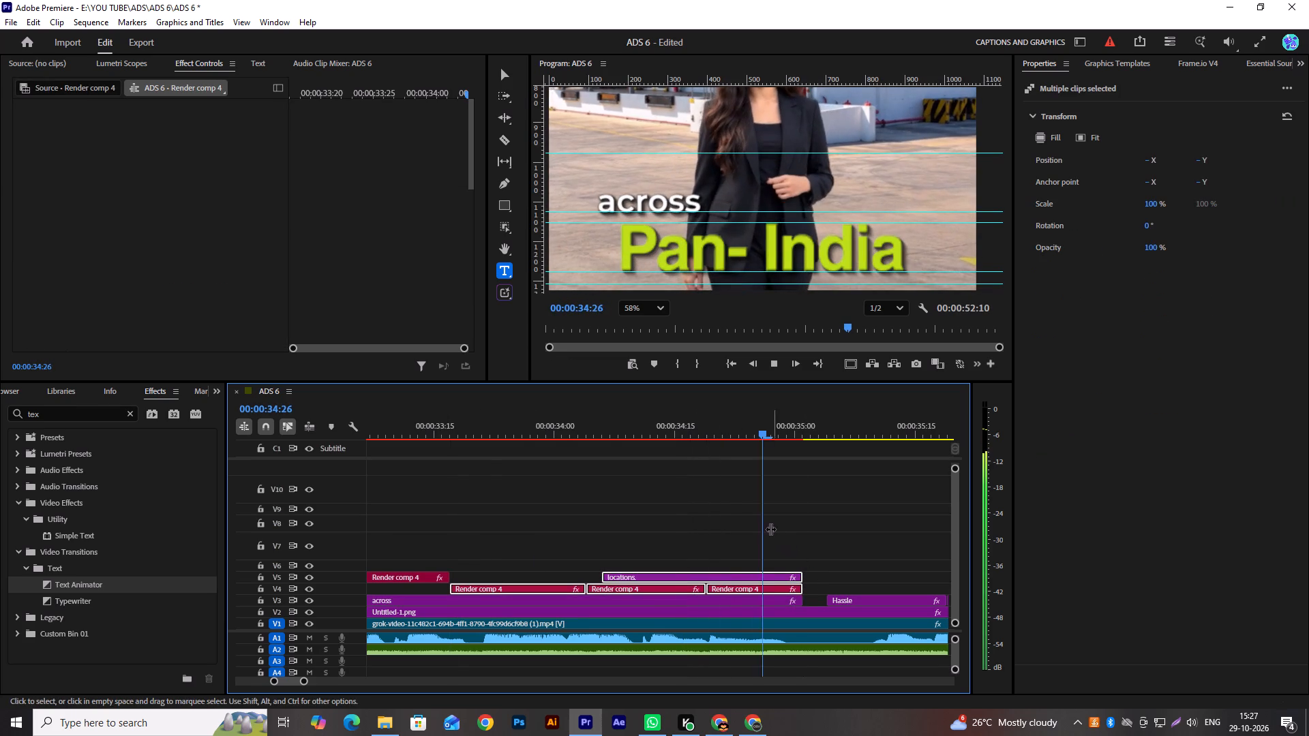
{"action": "key", "text": "space"}
{"action": "scroll", "coordinate": [688, 536], "scroll_direction": "down", "scroll_amount": 2}
{"action": "scroll", "coordinate": [584, 532], "scroll_direction": "up", "scroll_amount": 1}
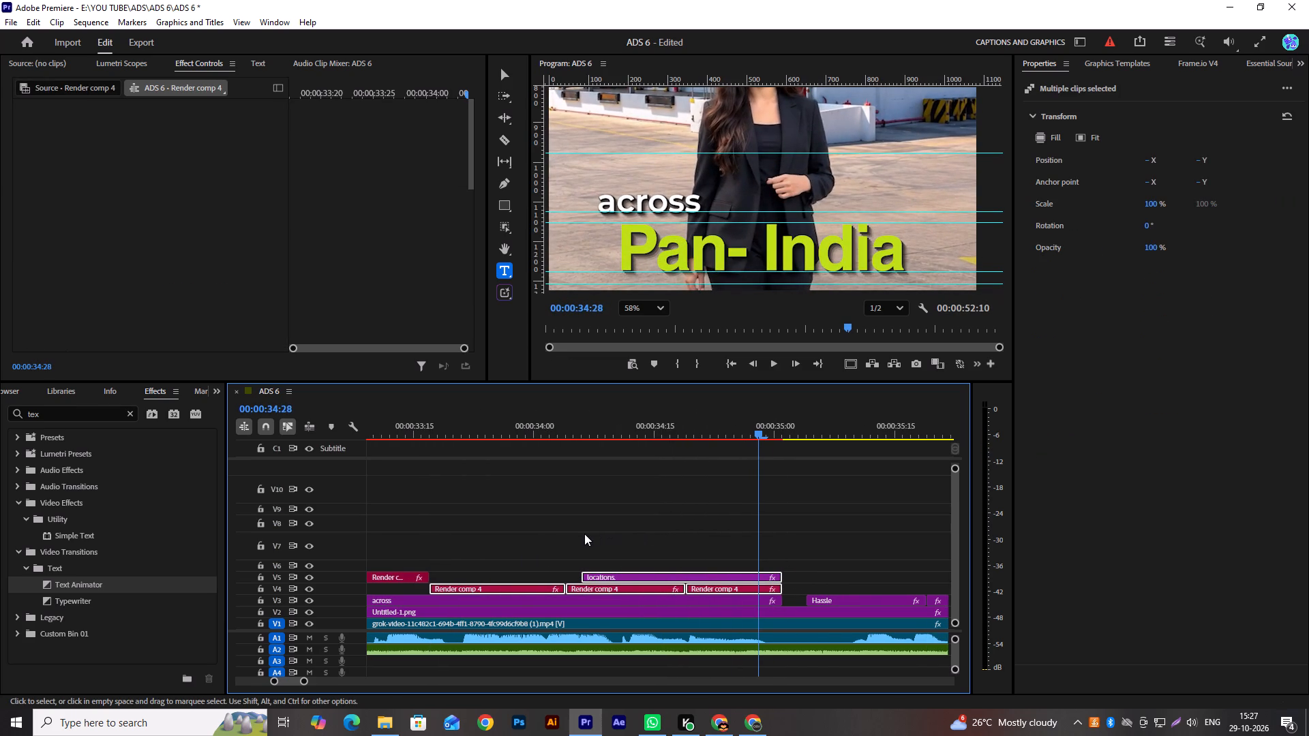
Place the "down to up" text template on V6, starting where the "locations." clip on V5 begins.
{"action": "left_click", "coordinate": [700, 552]}
{"action": "left_click", "coordinate": [700, 570]}
{"action": "left_click", "coordinate": [724, 575]}
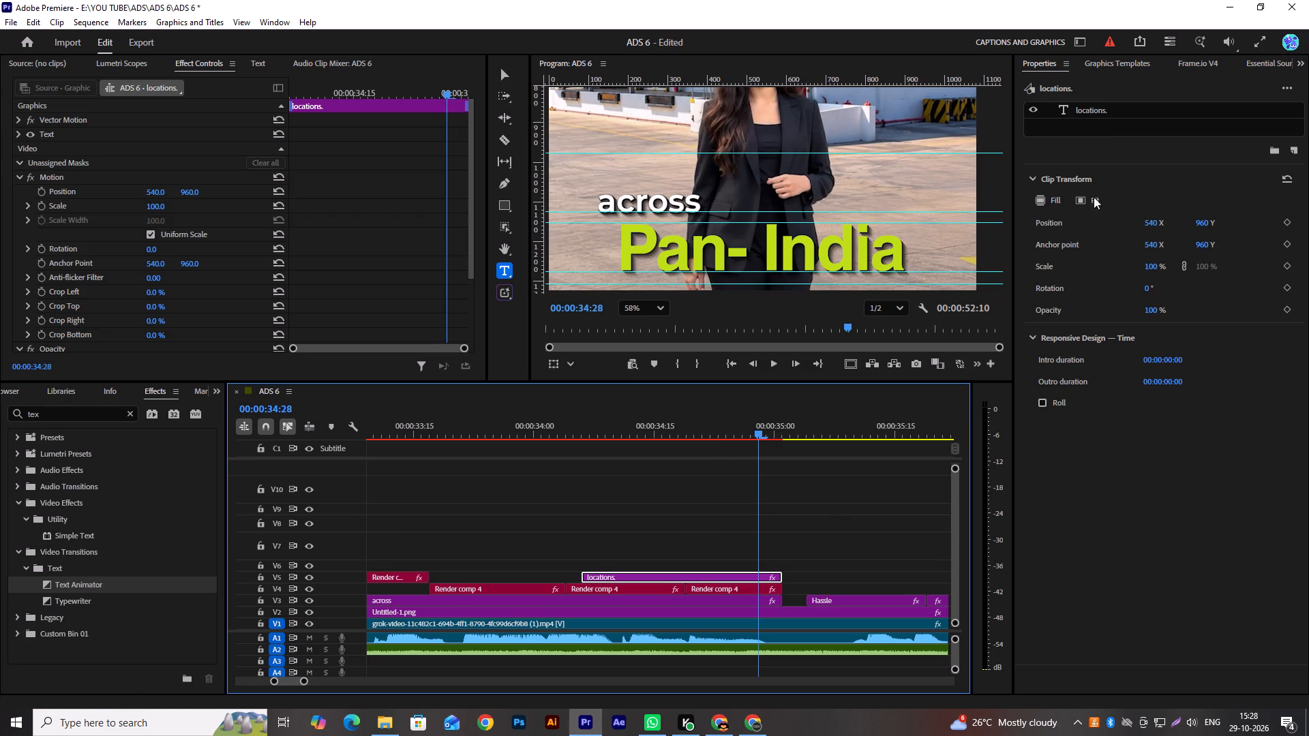
{"action": "left_click", "coordinate": [1098, 67]}
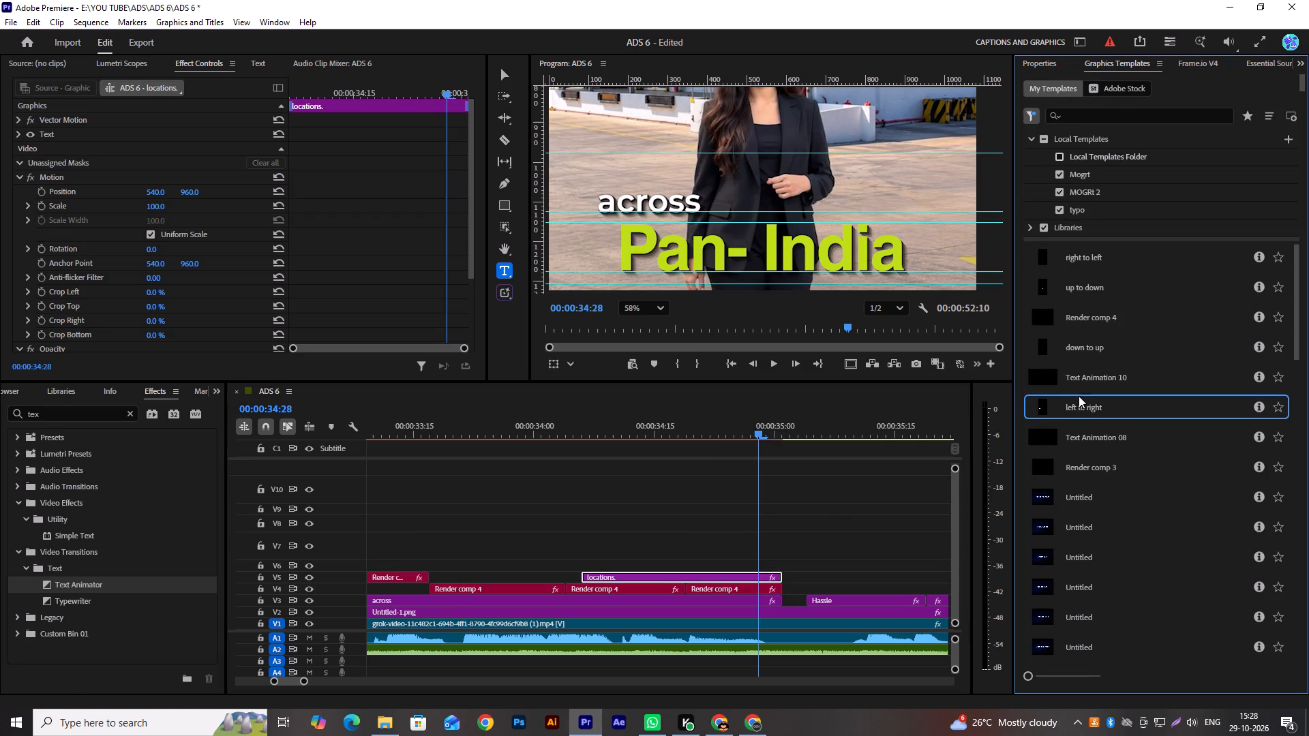
{"action": "scroll", "coordinate": [1104, 424], "scroll_direction": "down", "scroll_amount": 2}
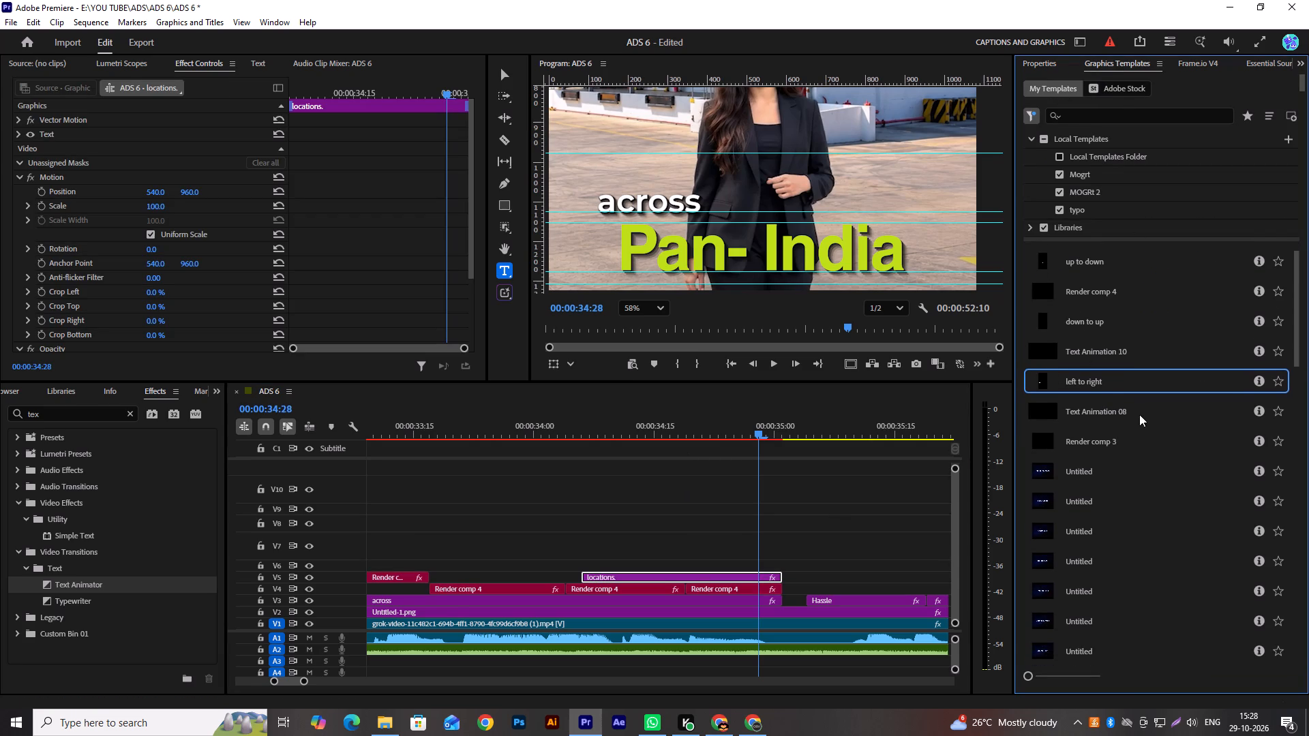
{"action": "scroll", "coordinate": [1139, 414], "scroll_direction": "up", "scroll_amount": 4}
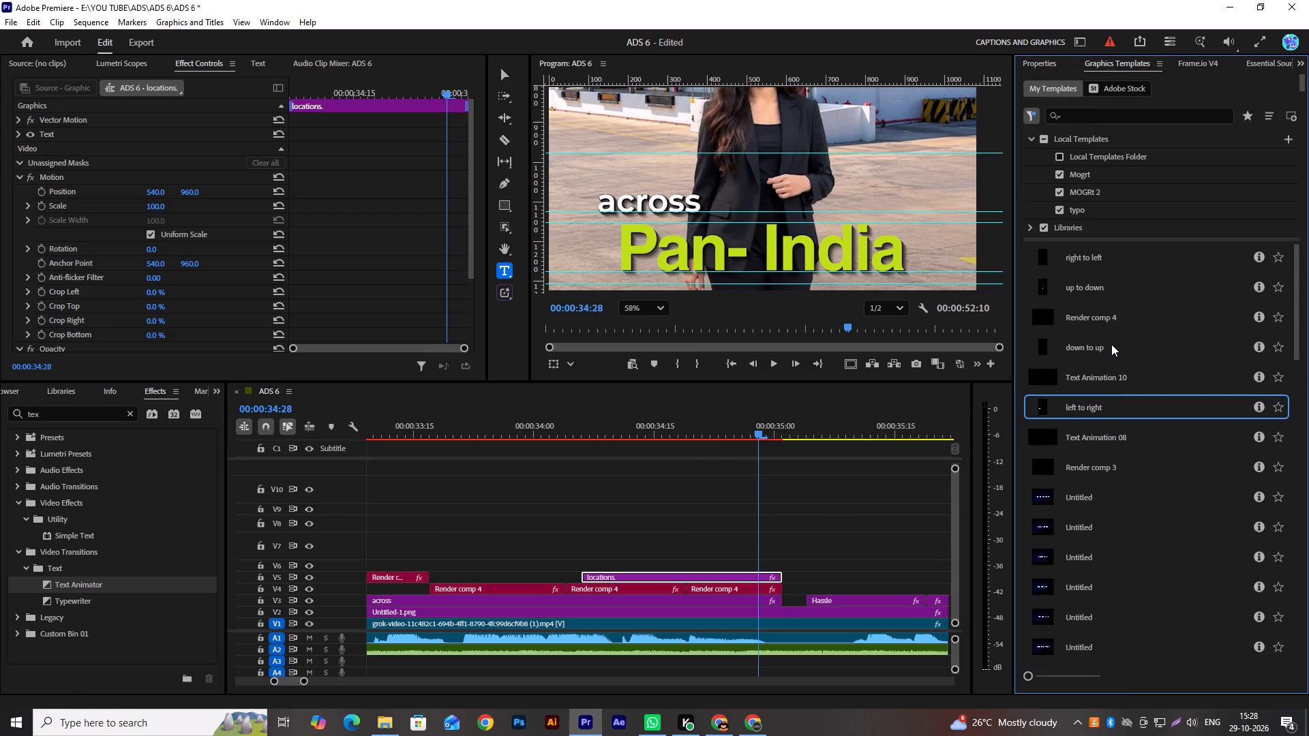
{"action": "left_click_drag", "start_coordinate": [1111, 341], "coordinate": [581, 559]}
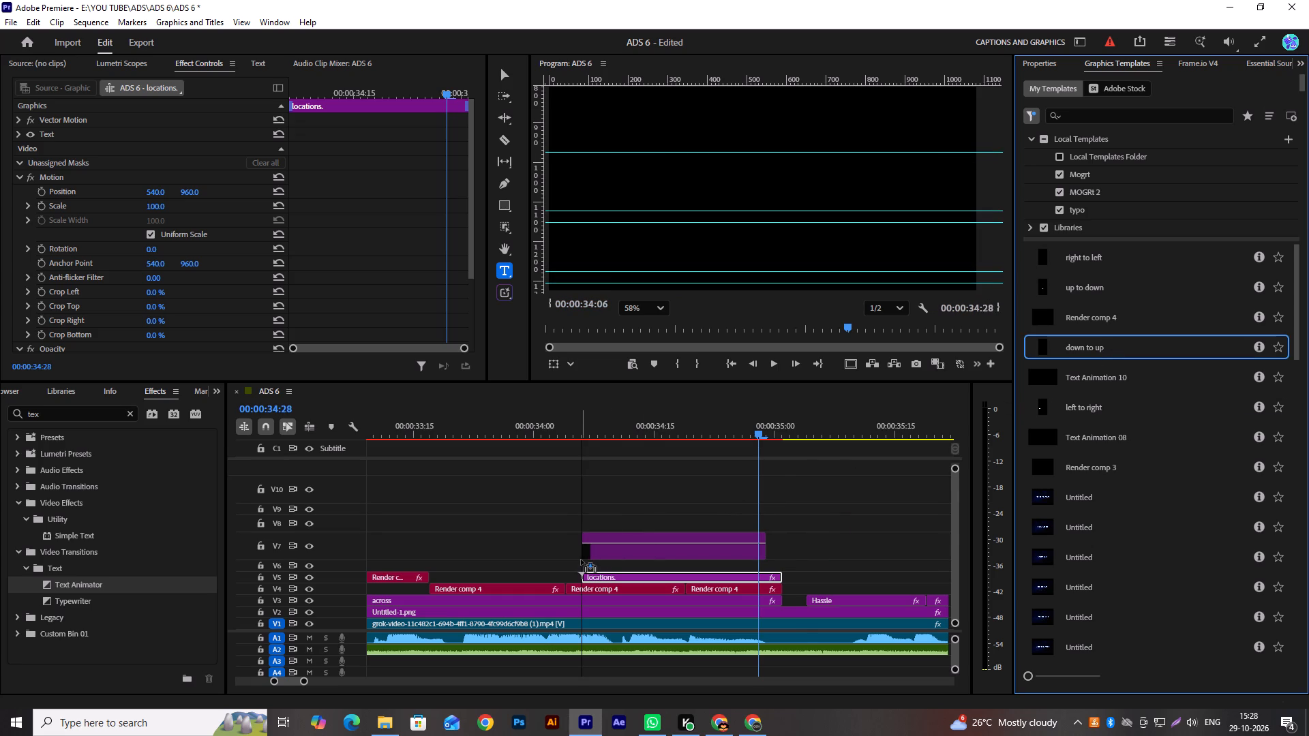
{"action": "left_click_drag", "start_coordinate": [581, 559], "coordinate": [582, 568]}
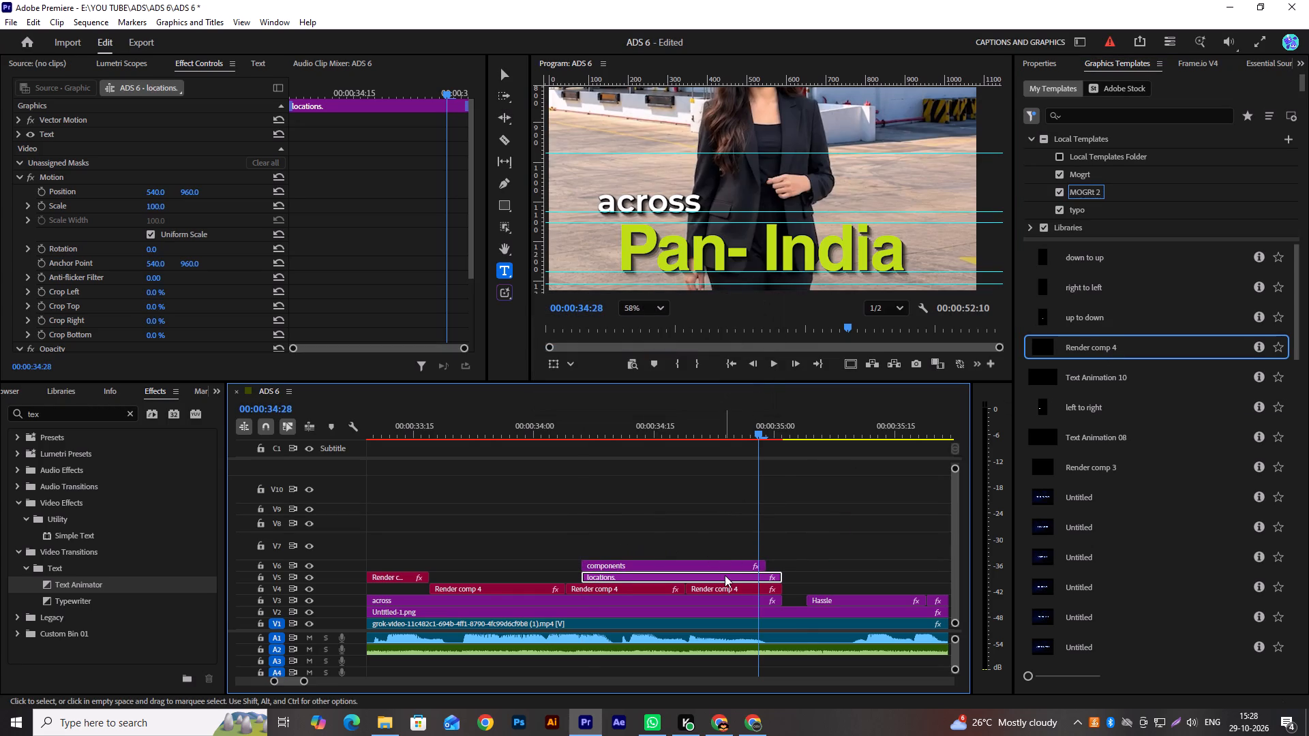
Replace the "locations." clip on V5 with the new "components" template clip and extend it to the end of "across".
{"action": "left_click", "coordinate": [725, 575]}
{"action": "key", "text": "Delete"}
{"action": "left_click_drag", "start_coordinate": [702, 564], "coordinate": [702, 578]}
{"action": "left_click_drag", "start_coordinate": [762, 577], "coordinate": [777, 577]}
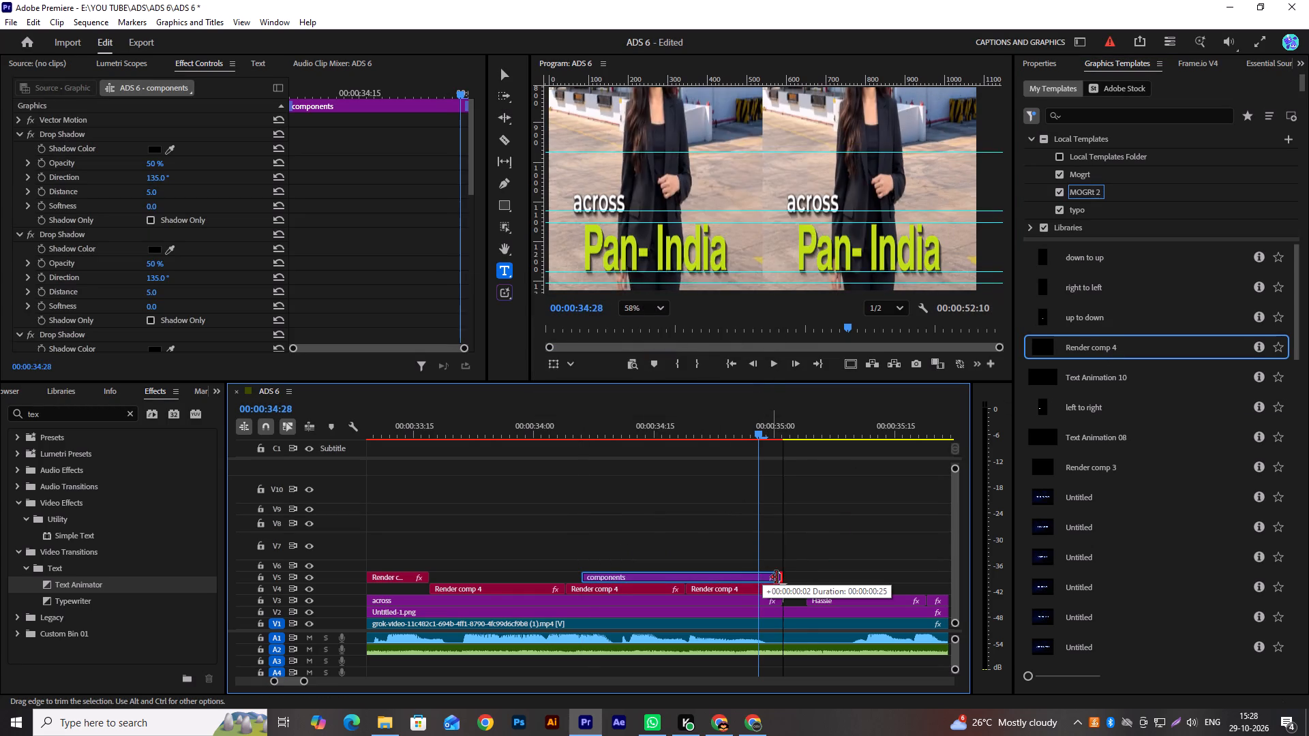
{"action": "left_click_drag", "start_coordinate": [777, 577], "coordinate": [778, 578]}
{"action": "left_click", "coordinate": [750, 576]}
Change the template clip's text from "components" to "locations".
{"action": "left_click", "coordinate": [1053, 64]}
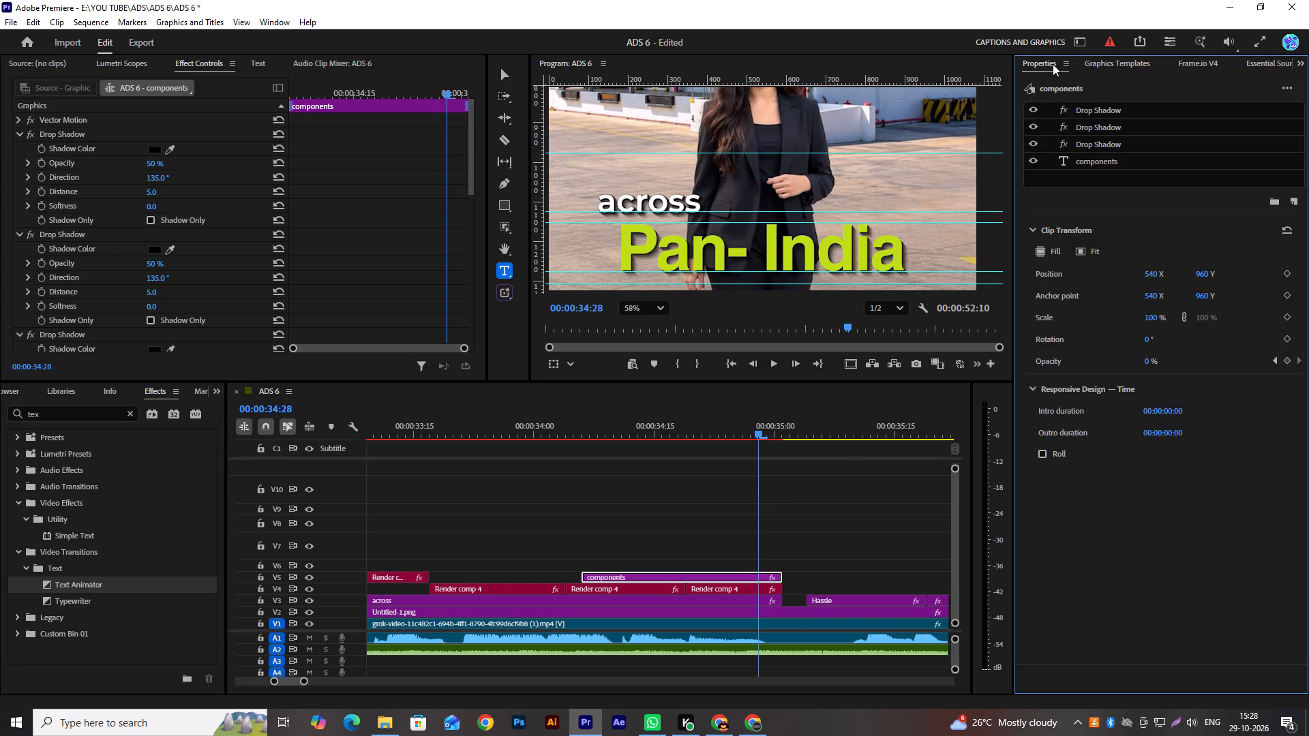
{"action": "double_click", "coordinate": [1128, 164]}
{"action": "type", "text": "location"}
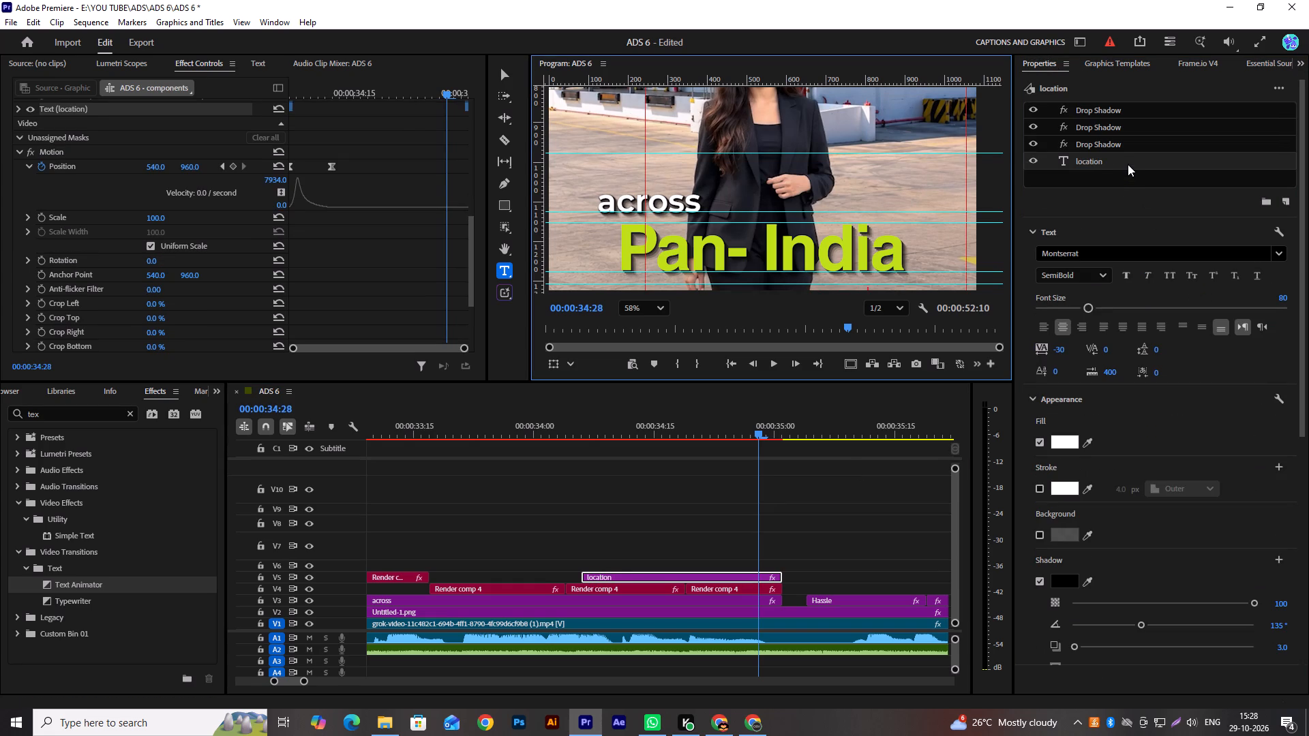
{"action": "key", "text": "s"}
At the second Position keyframe of "locations", set the position to 669 horizontally and 930 vertically, just below "Pan- India".
{"action": "left_click", "coordinate": [220, 168]}
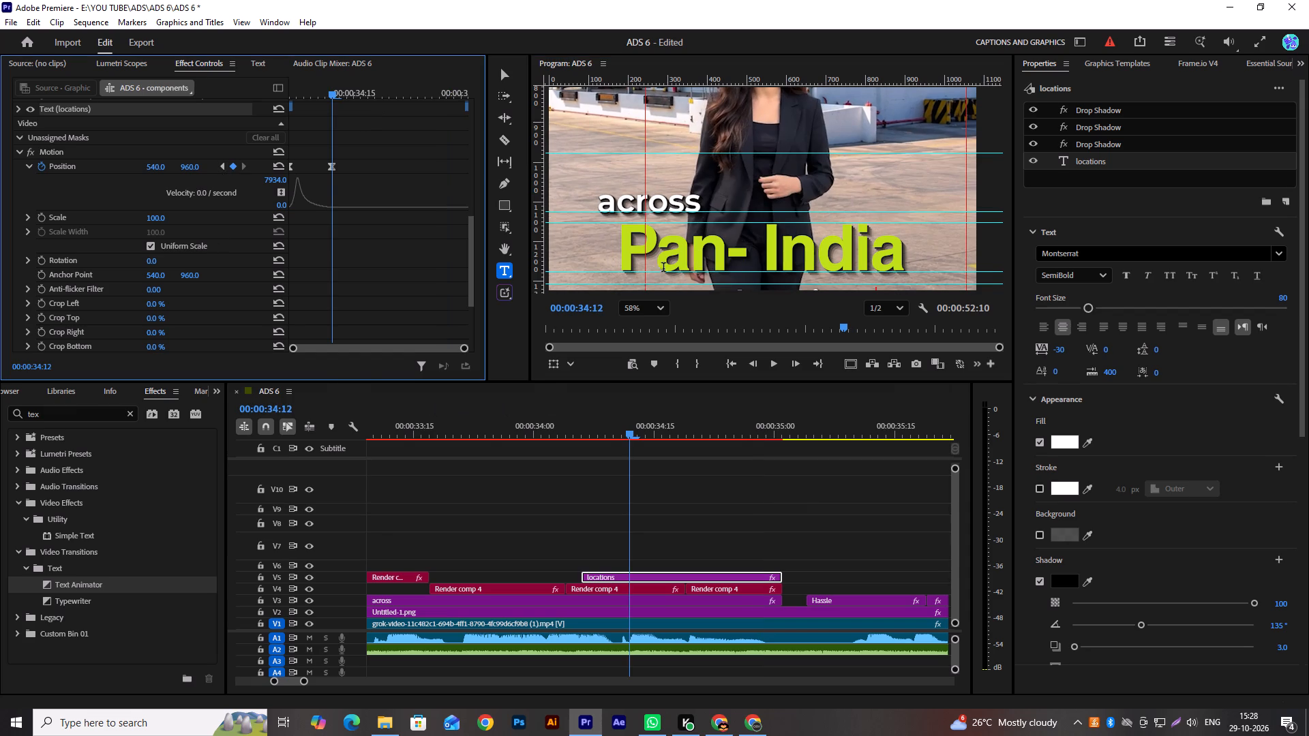
{"action": "scroll", "coordinate": [751, 254], "scroll_direction": "down", "scroll_amount": 6}
{"action": "scroll", "coordinate": [804, 281], "scroll_direction": "up", "scroll_amount": 7}
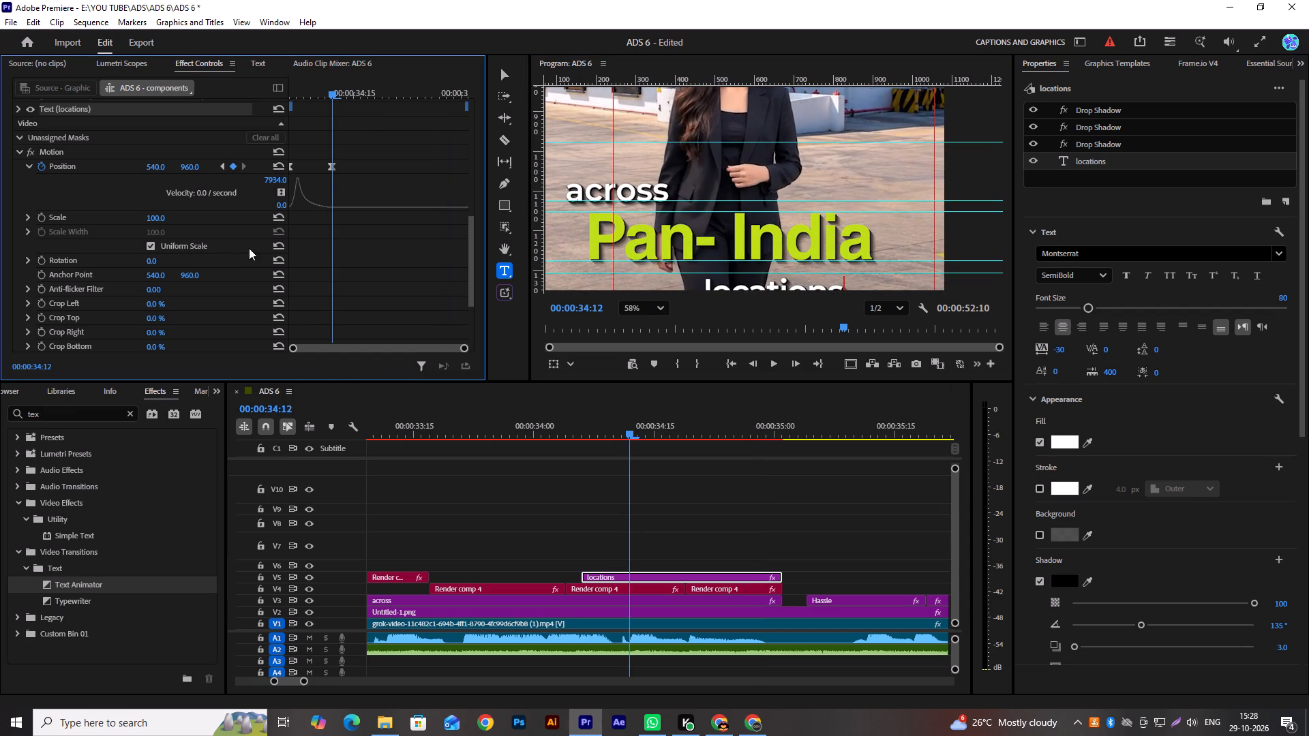
{"action": "left_click_drag", "start_coordinate": [188, 166], "coordinate": [175, 173]}
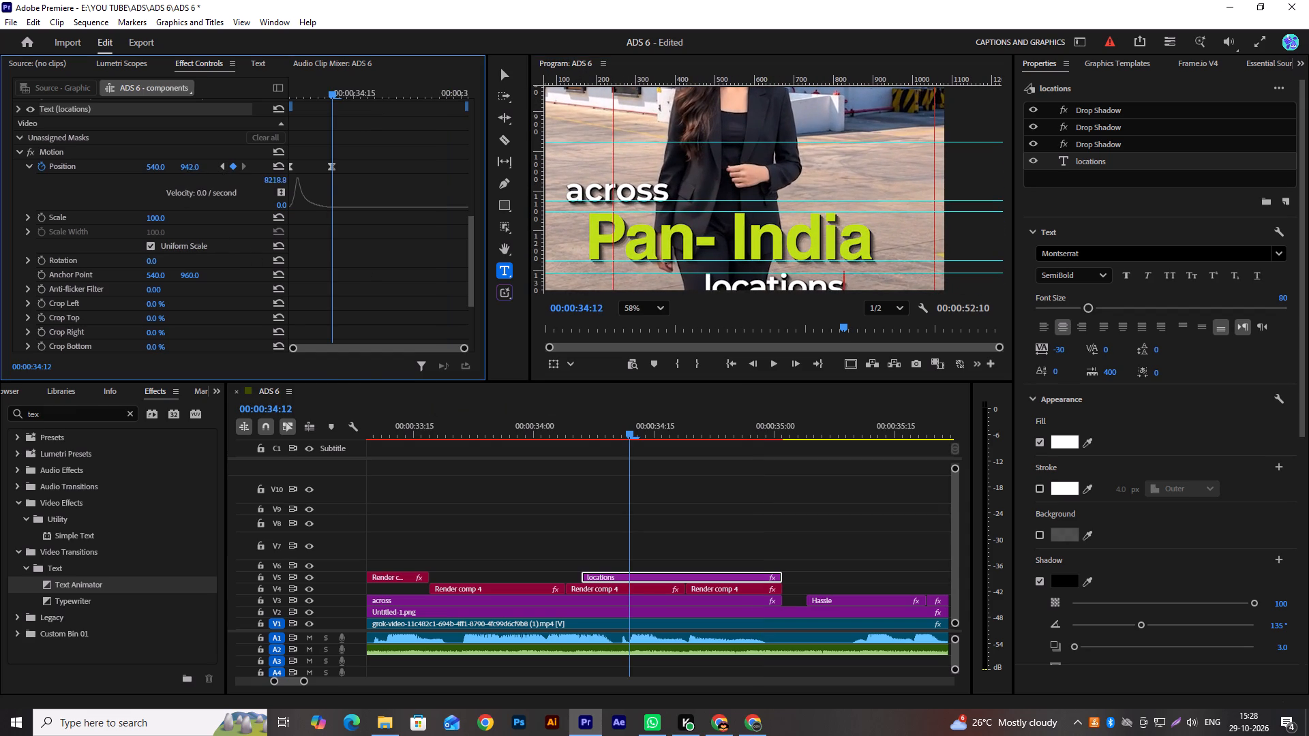
{"action": "left_click_drag", "start_coordinate": [175, 173], "coordinate": [168, 178]}
{"action": "left_click", "coordinate": [625, 433]}
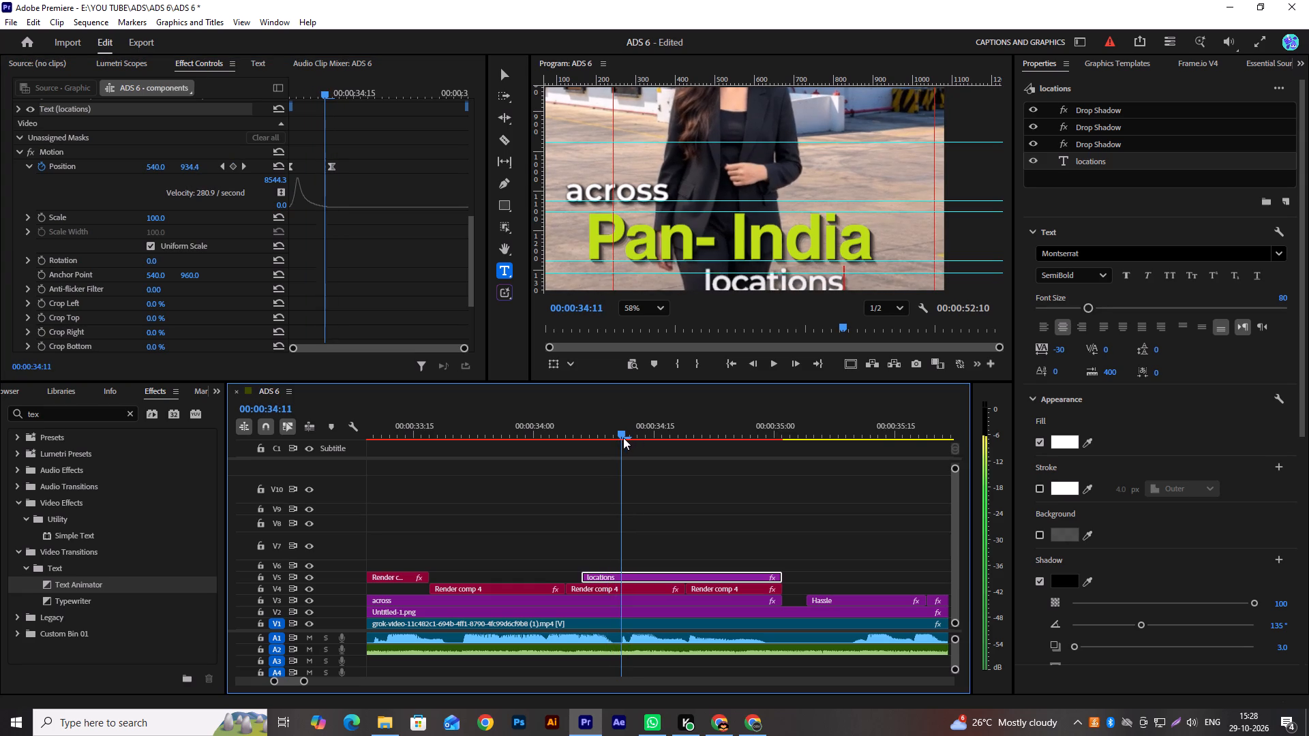
{"action": "left_click", "coordinate": [245, 169]}
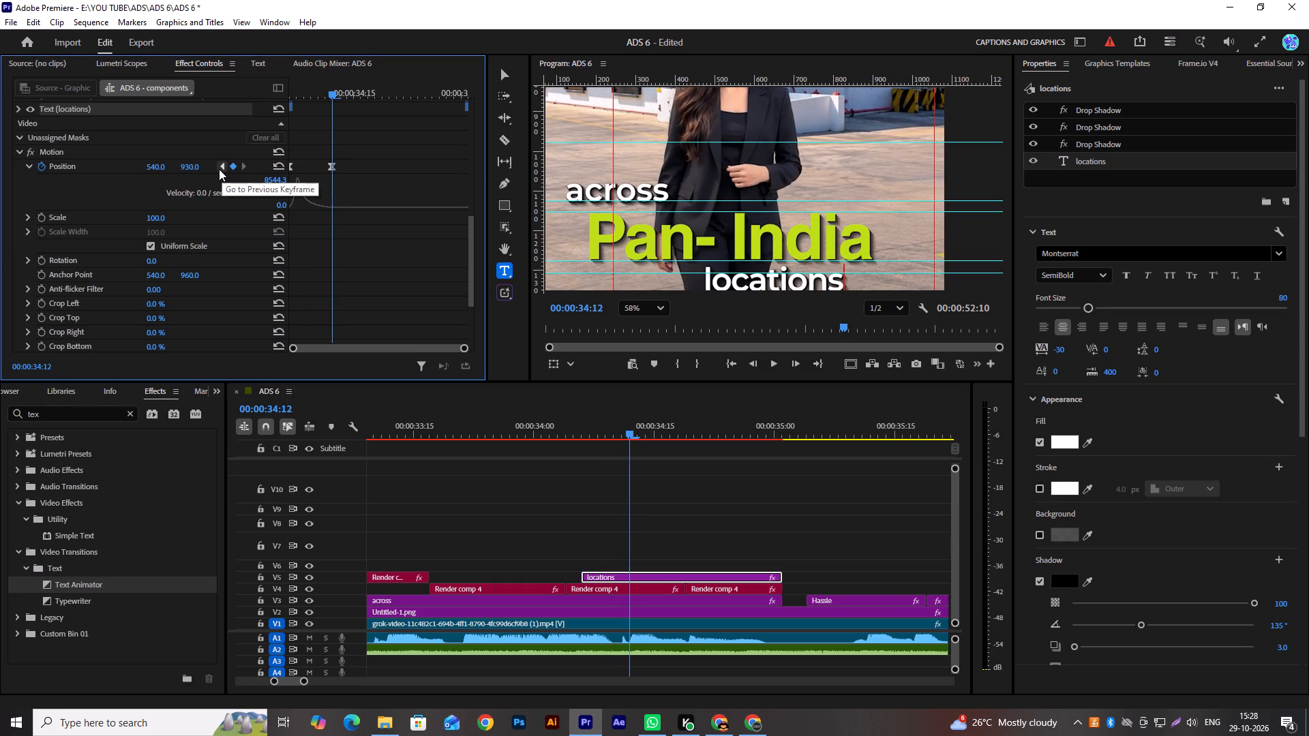
{"action": "left_click_drag", "start_coordinate": [151, 166], "coordinate": [200, 168]}
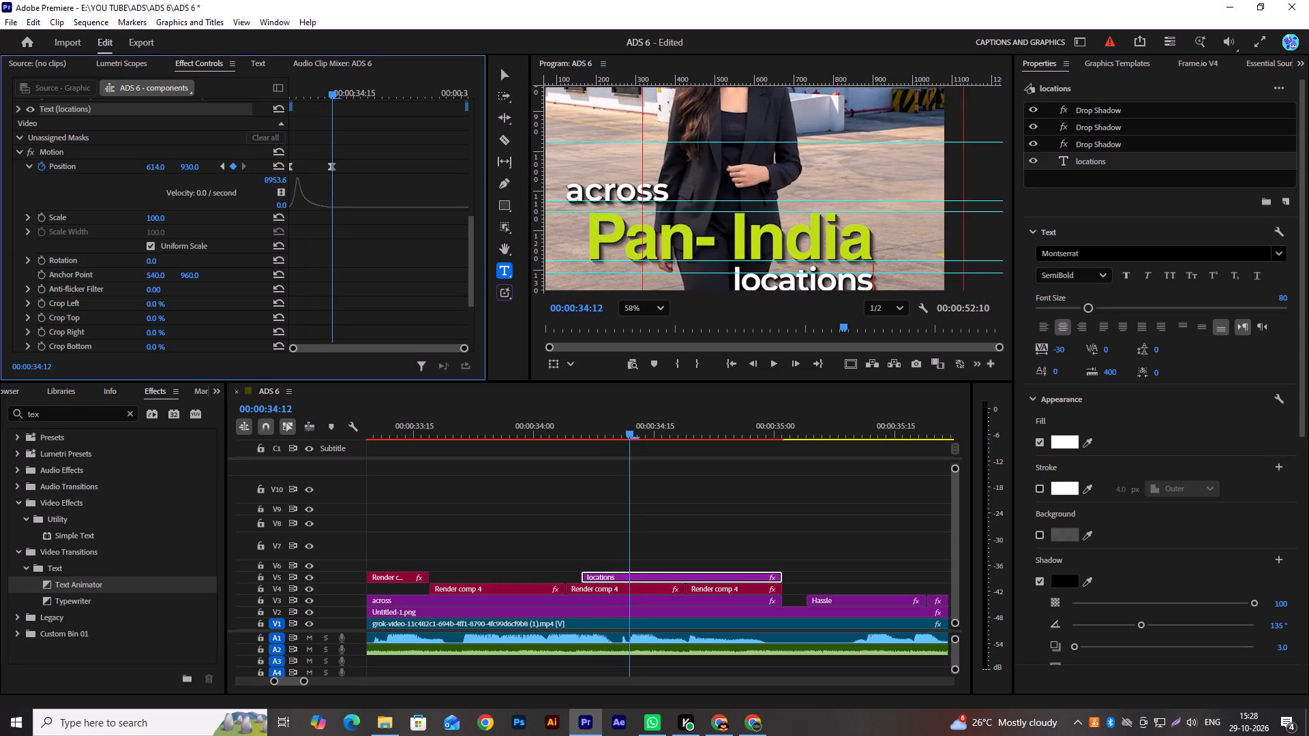
{"action": "left_click_drag", "start_coordinate": [200, 168], "coordinate": [241, 173]}
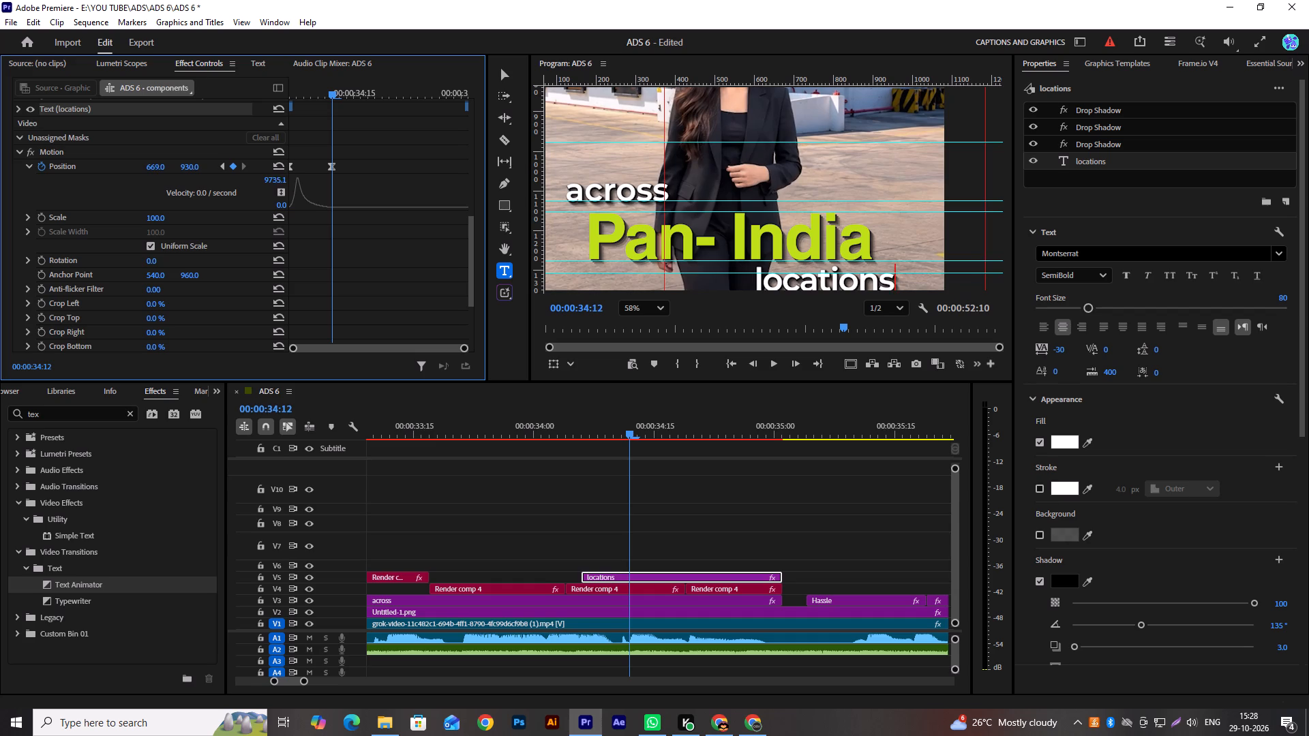
{"action": "left_click_drag", "start_coordinate": [241, 173], "coordinate": [243, 174]}
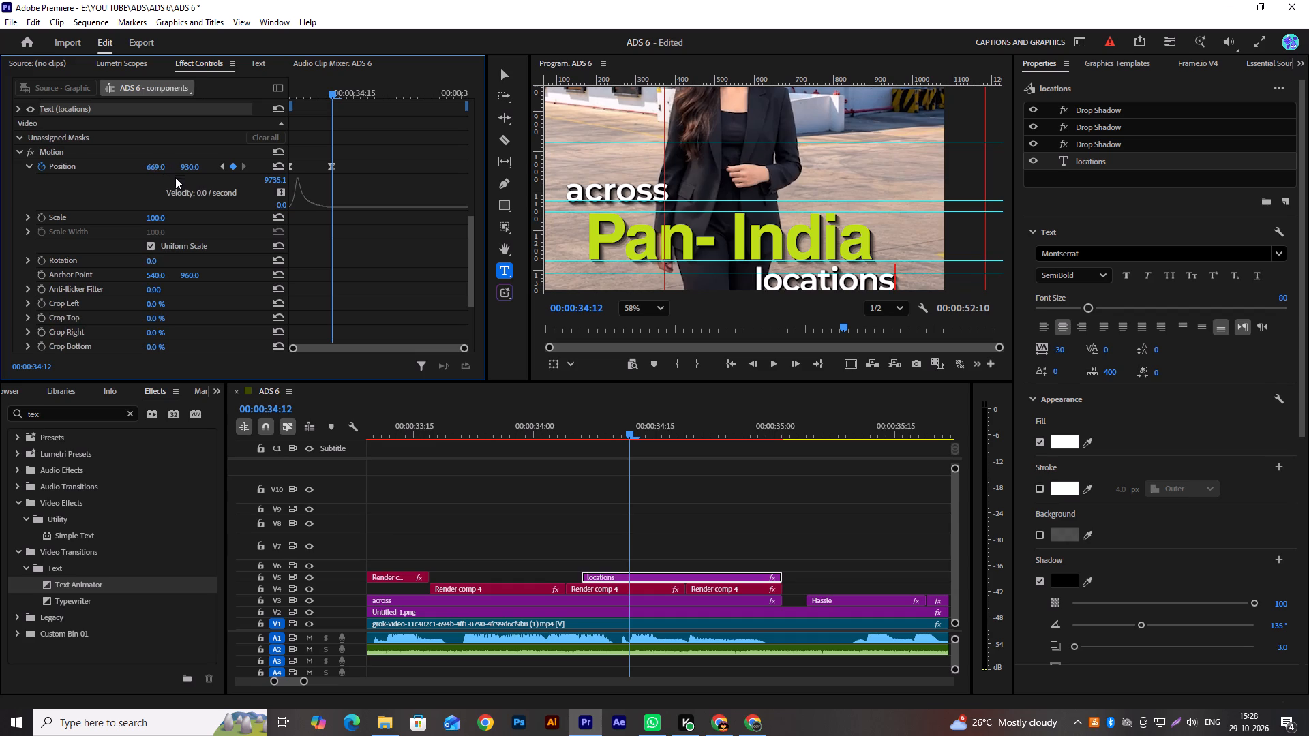
At the first Position keyframe of "locations", set the horizontal position to 669 and save the project.
{"action": "left_click", "coordinate": [221, 166]}
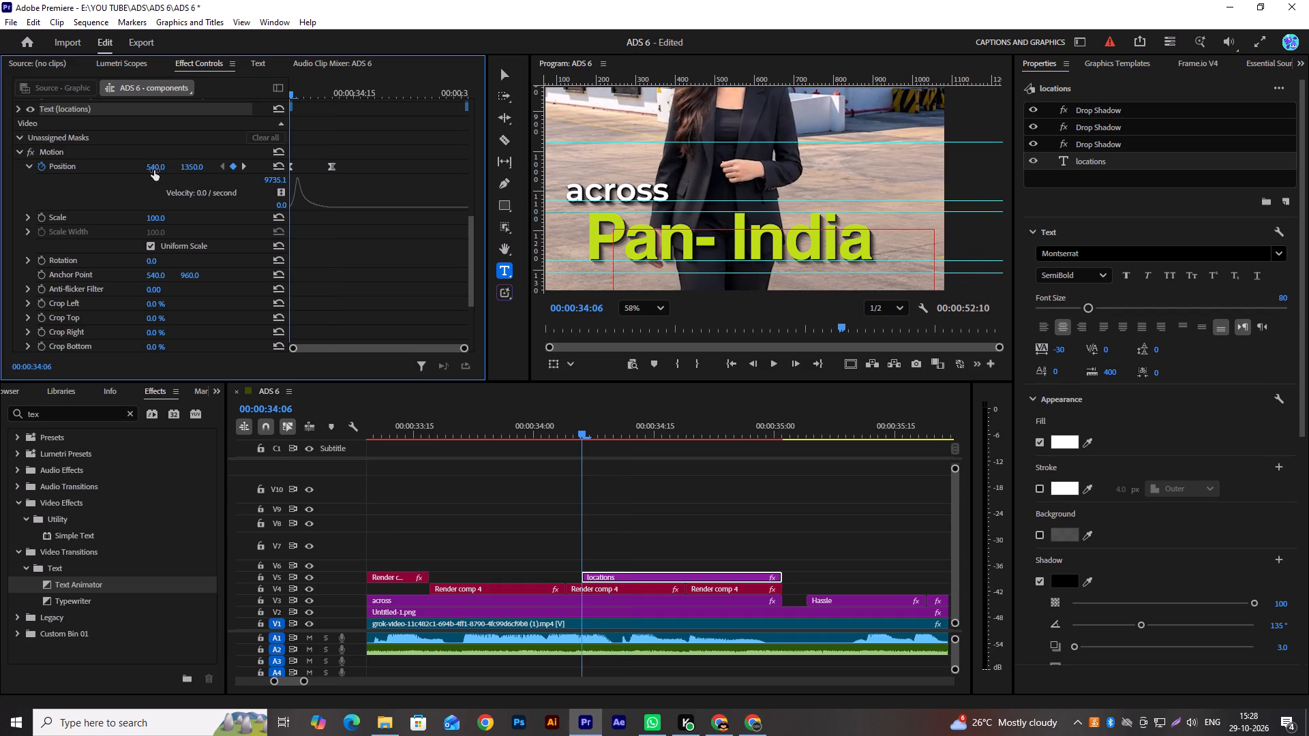
{"action": "left_click", "coordinate": [154, 170]}
{"action": "type", "text": "669"}
{"action": "key", "text": "Return"}
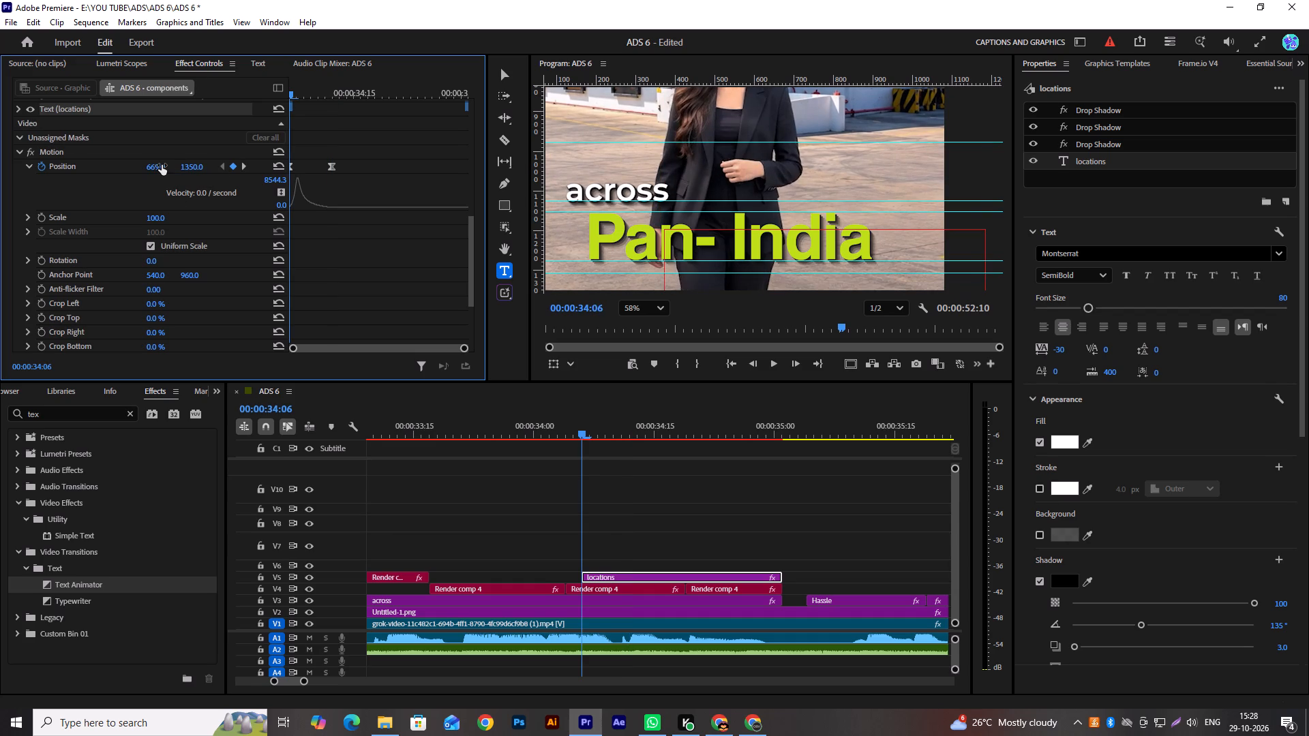
{"action": "key", "text": "ctrl+s"}
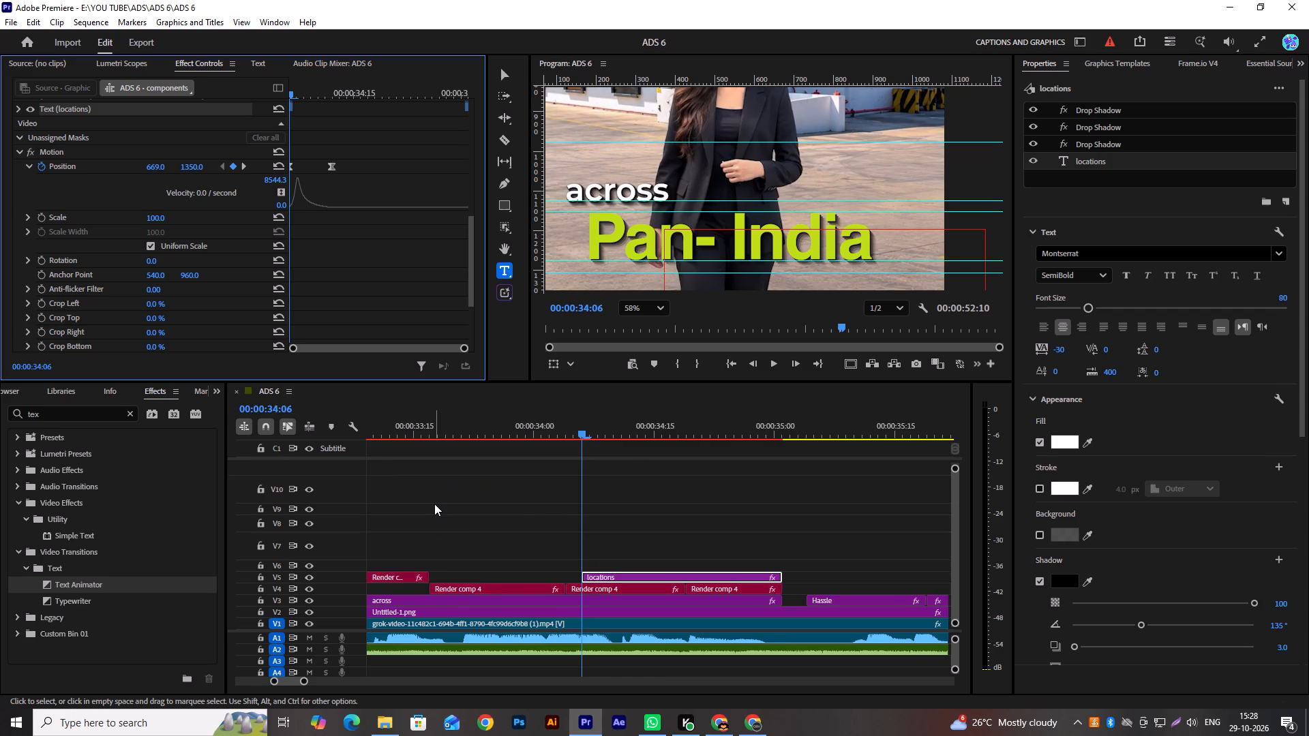
Delete the leftover "Render comp 4" clip on V5 above the start of "across".
{"action": "scroll", "coordinate": [434, 504], "scroll_direction": "up", "scroll_amount": 4}
{"action": "left_click", "coordinate": [457, 578]}
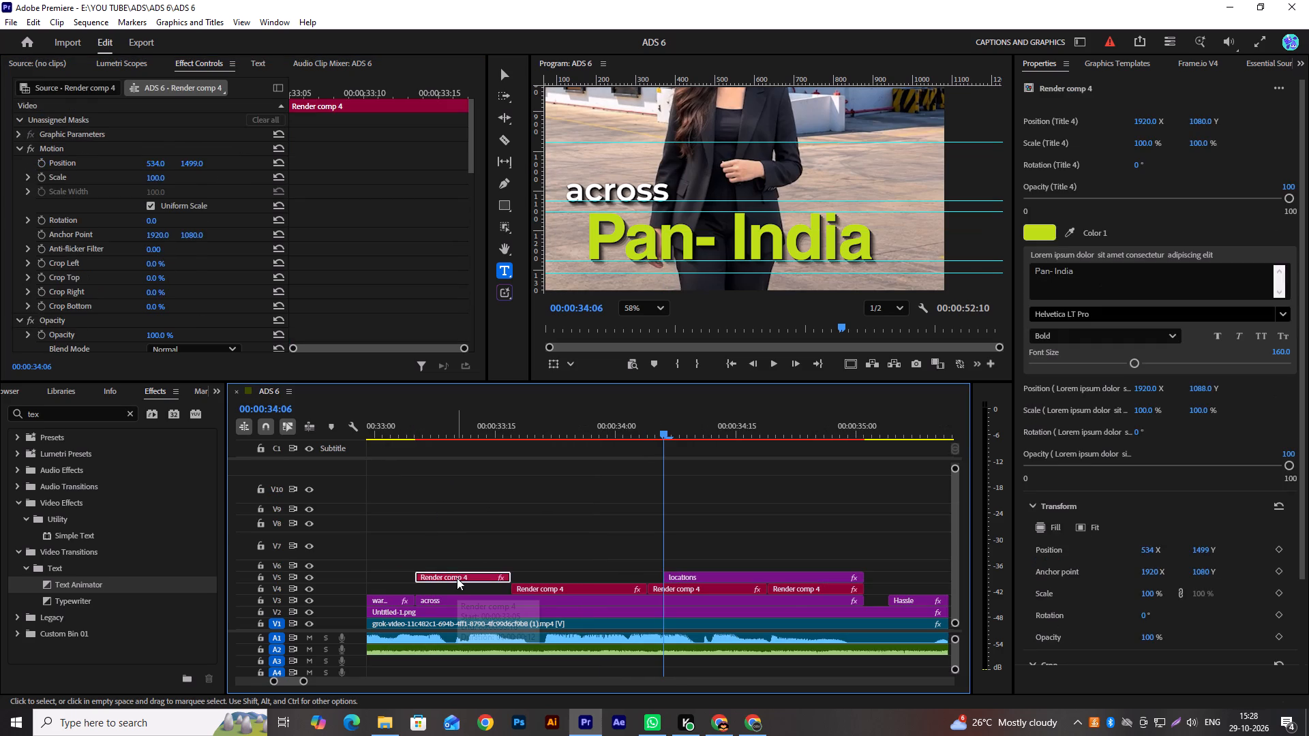
{"action": "key", "text": "Delete"}
Play the captions from "for" into "across" and scrub over the change from "warehousing" to "across".
{"action": "scroll", "coordinate": [461, 540], "scroll_direction": "down", "scroll_amount": 2, "text": "alt"}
{"action": "scroll", "coordinate": [461, 540], "scroll_direction": "up", "scroll_amount": 1, "text": "alt"}
{"action": "scroll", "coordinate": [461, 540], "scroll_direction": "down", "scroll_amount": 12, "text": "alt"}
{"action": "scroll", "coordinate": [464, 542], "scroll_direction": "up", "scroll_amount": 7}
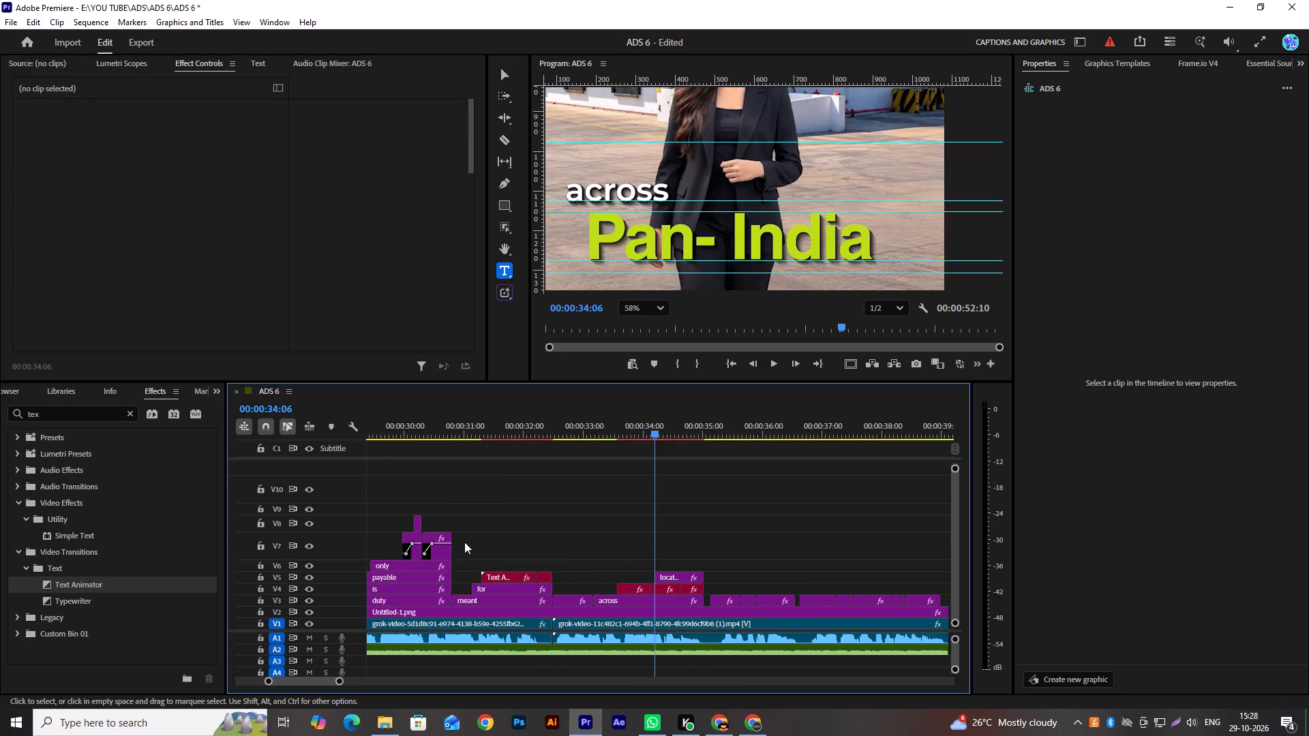
{"action": "left_click", "coordinate": [511, 434]}
{"action": "key", "text": "space"}
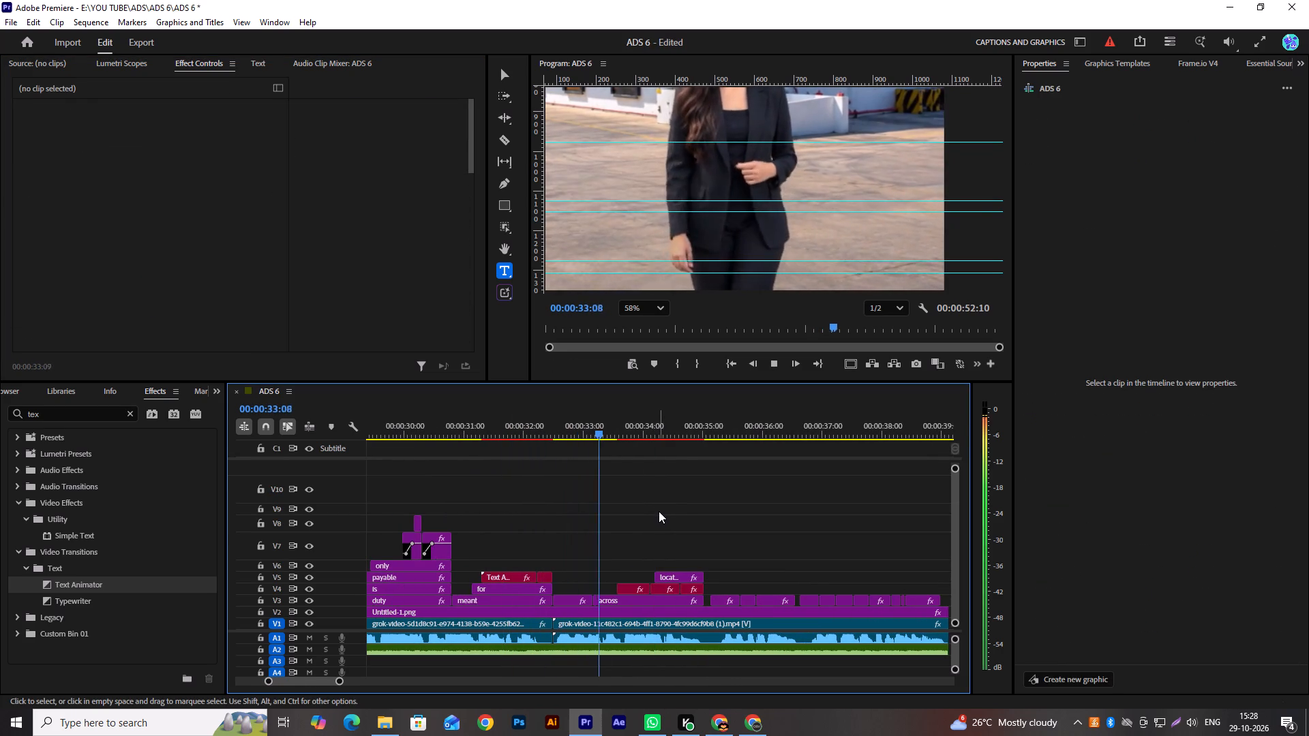
{"action": "key", "text": "space"}
{"action": "left_click_drag", "start_coordinate": [601, 437], "coordinate": [588, 444]}
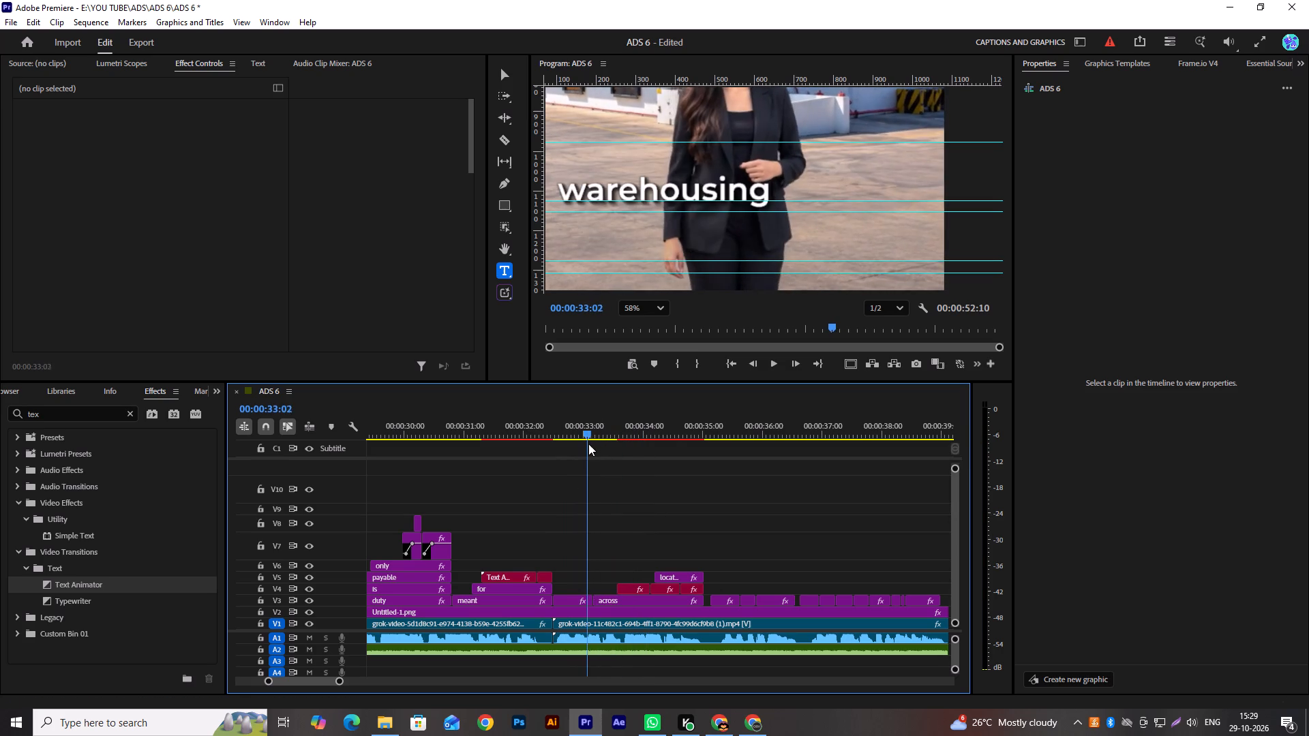
{"action": "left_click_drag", "start_coordinate": [588, 444], "coordinate": [601, 452]}
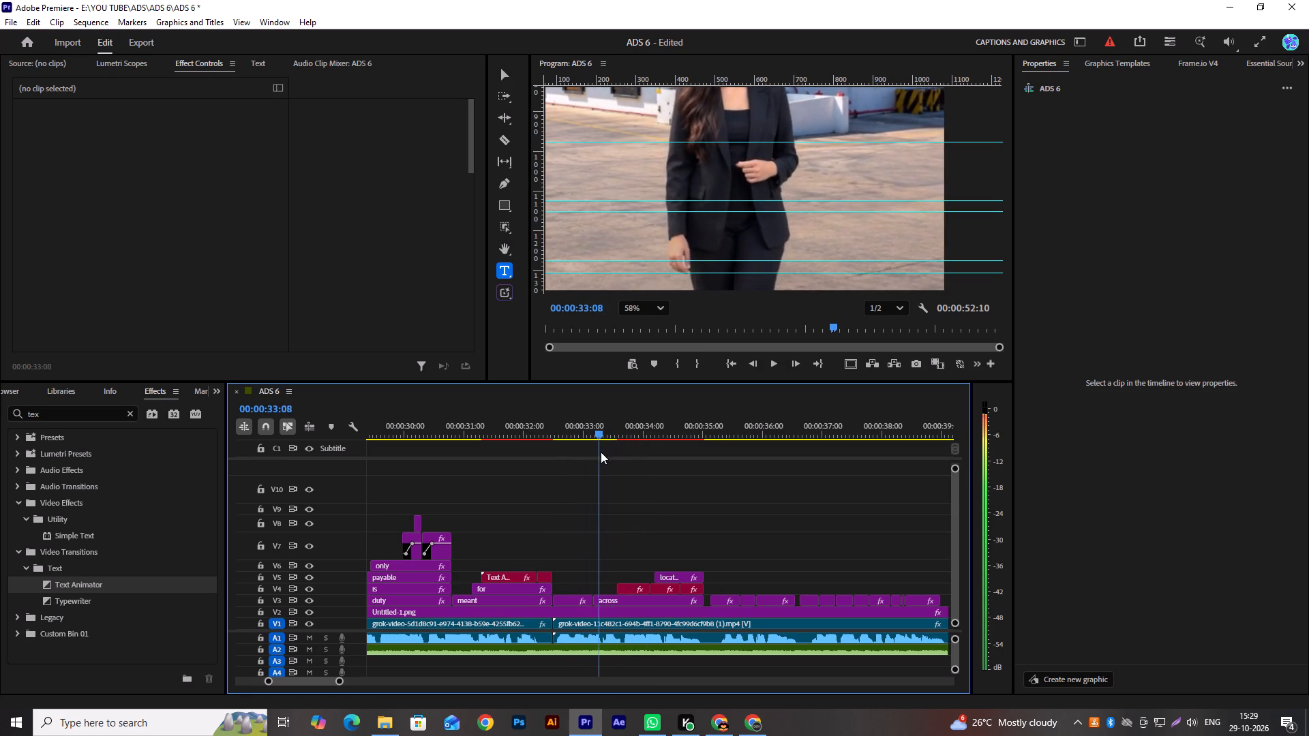
{"action": "left_click_drag", "start_coordinate": [601, 452], "coordinate": [612, 450]}
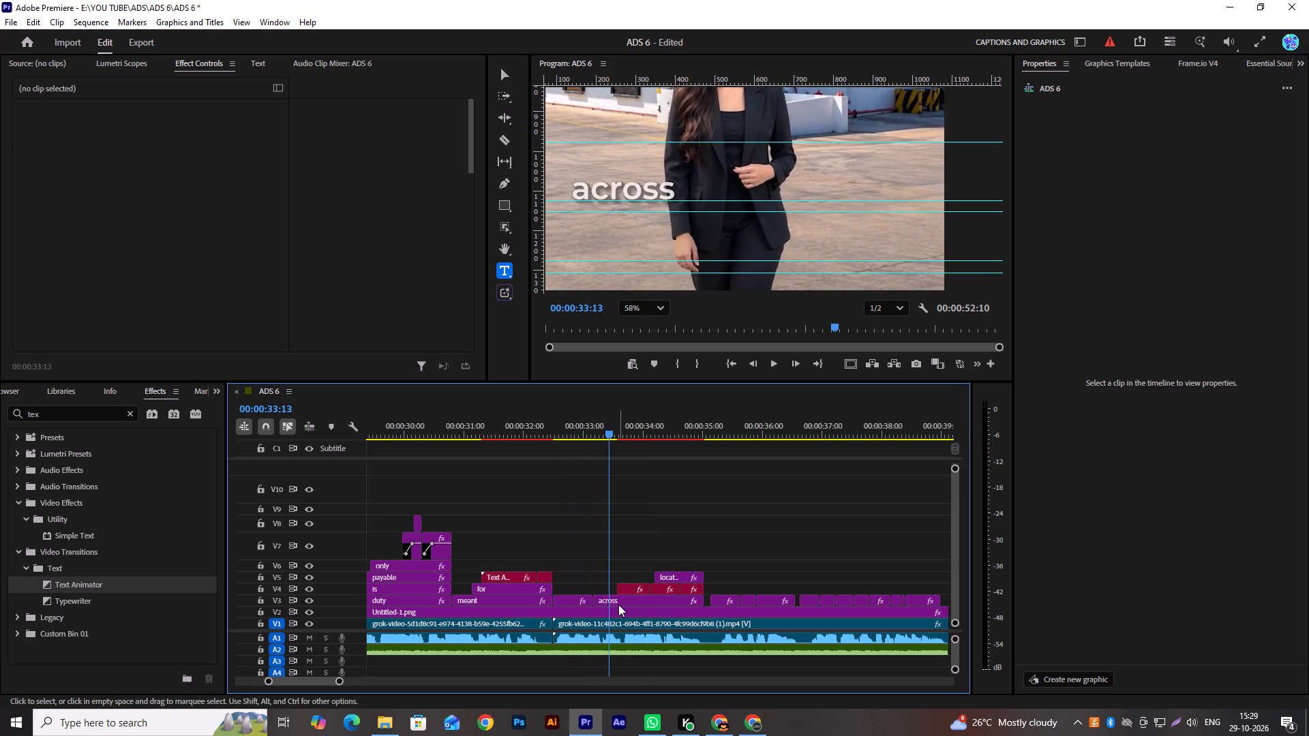
Scrub back and forth between the Position keyframes of the "across" clip to examine how the word moves in.
{"action": "left_click", "coordinate": [618, 604]}
{"action": "scroll", "coordinate": [424, 216], "scroll_direction": "down", "scroll_amount": 20}
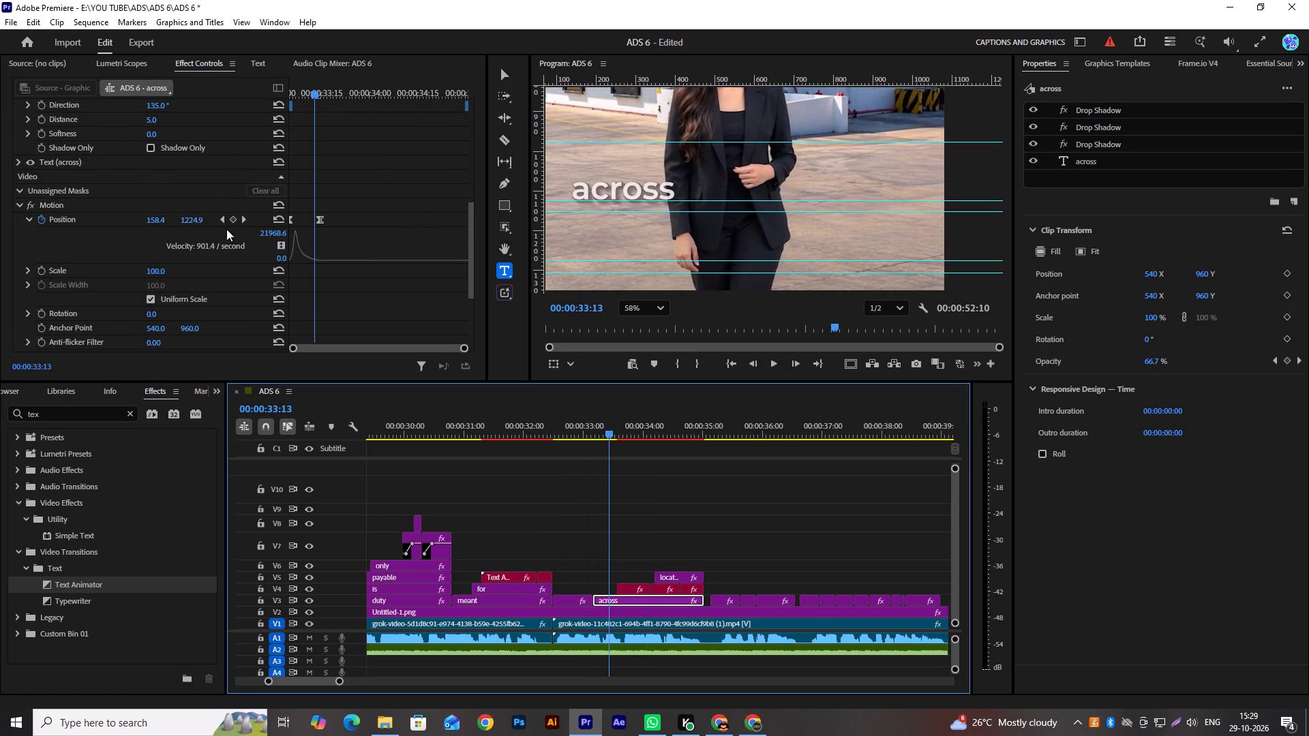
{"action": "left_click", "coordinate": [243, 219]}
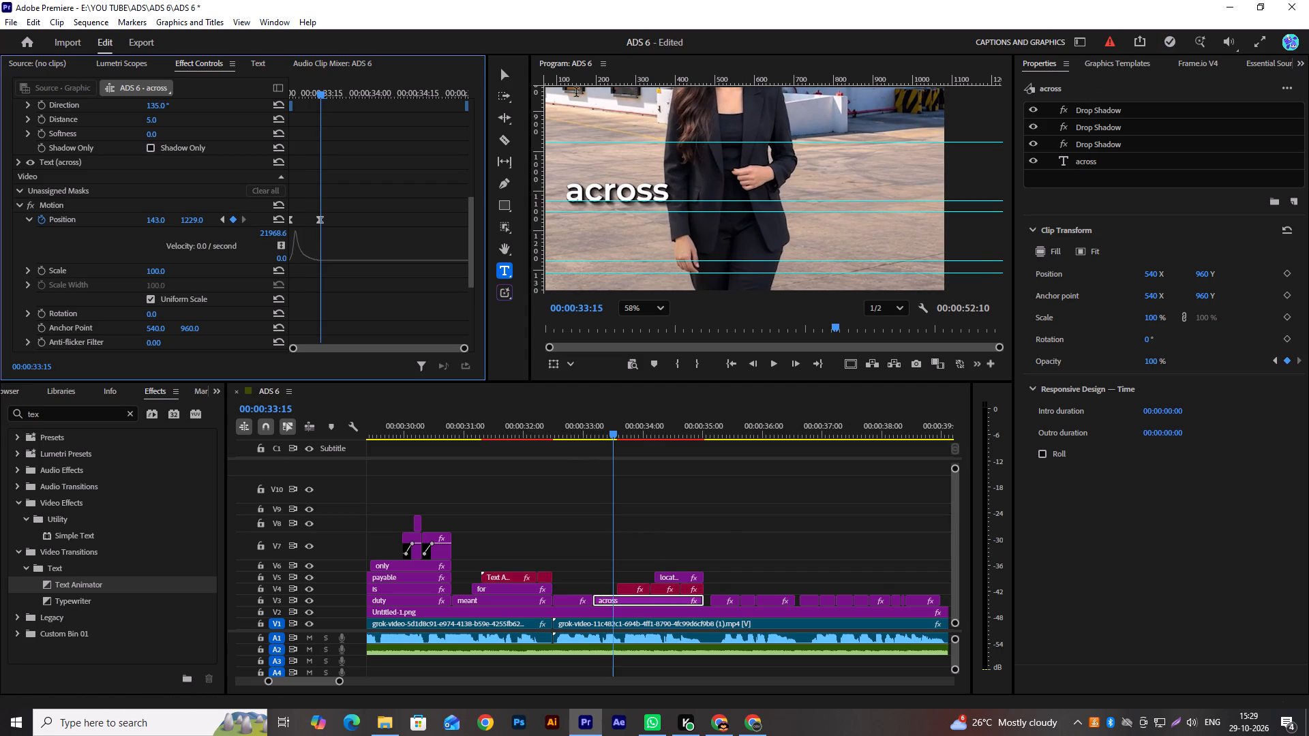
{"action": "left_click_drag", "start_coordinate": [320, 94], "coordinate": [319, 94]}
{"action": "left_click_drag", "start_coordinate": [319, 94], "coordinate": [315, 102]}
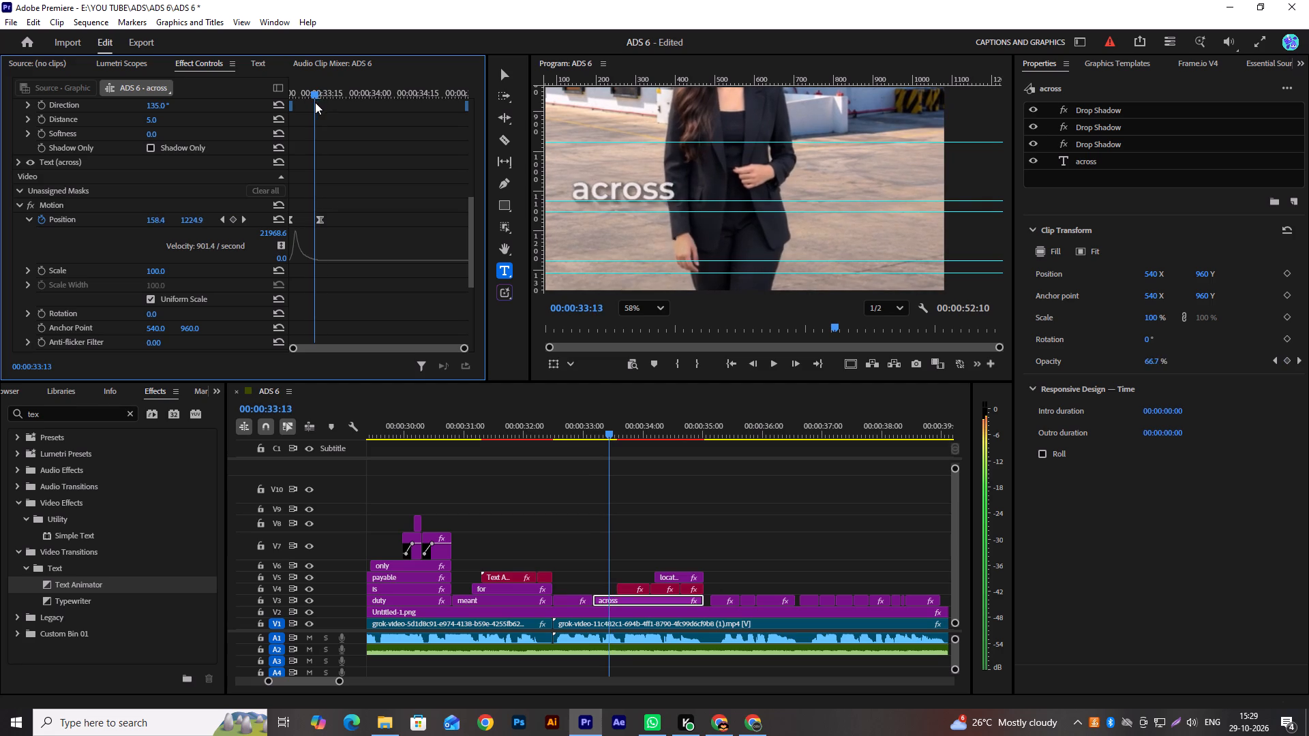
{"action": "left_click_drag", "start_coordinate": [315, 102], "coordinate": [304, 114]}
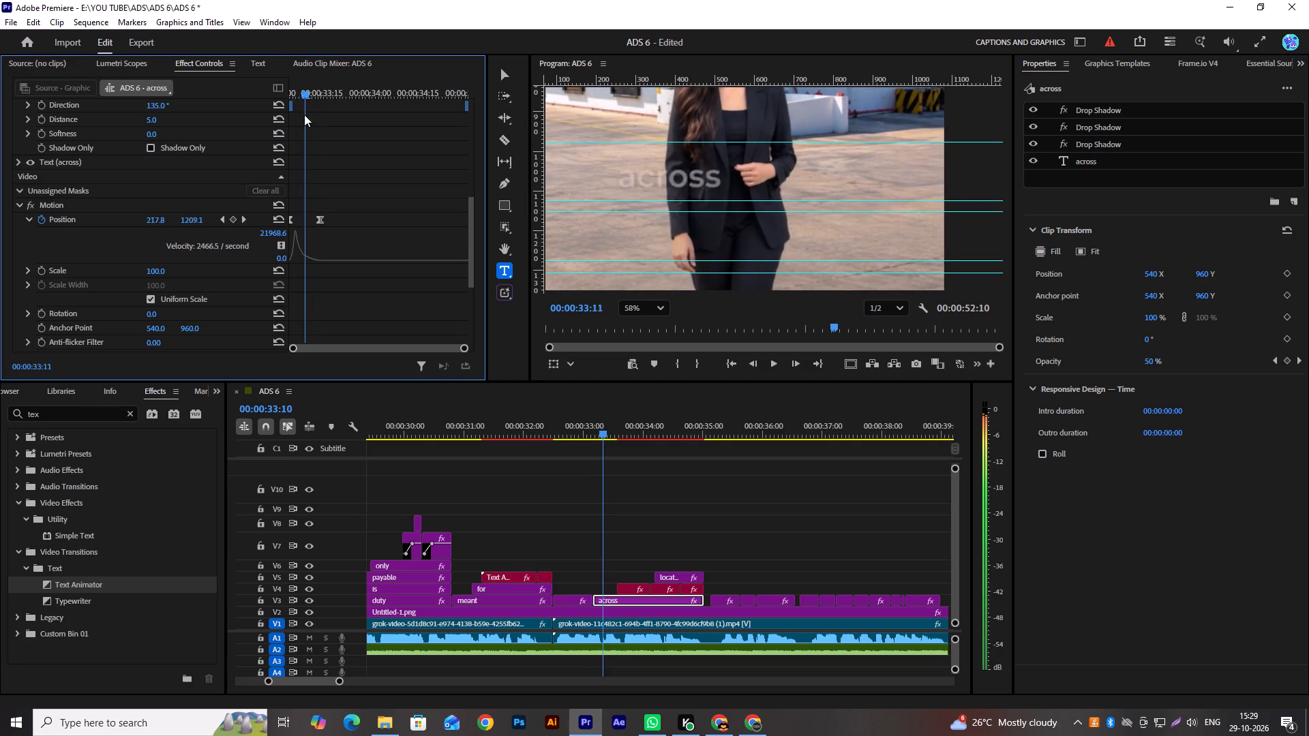
{"action": "left_click_drag", "start_coordinate": [304, 114], "coordinate": [250, 143]}
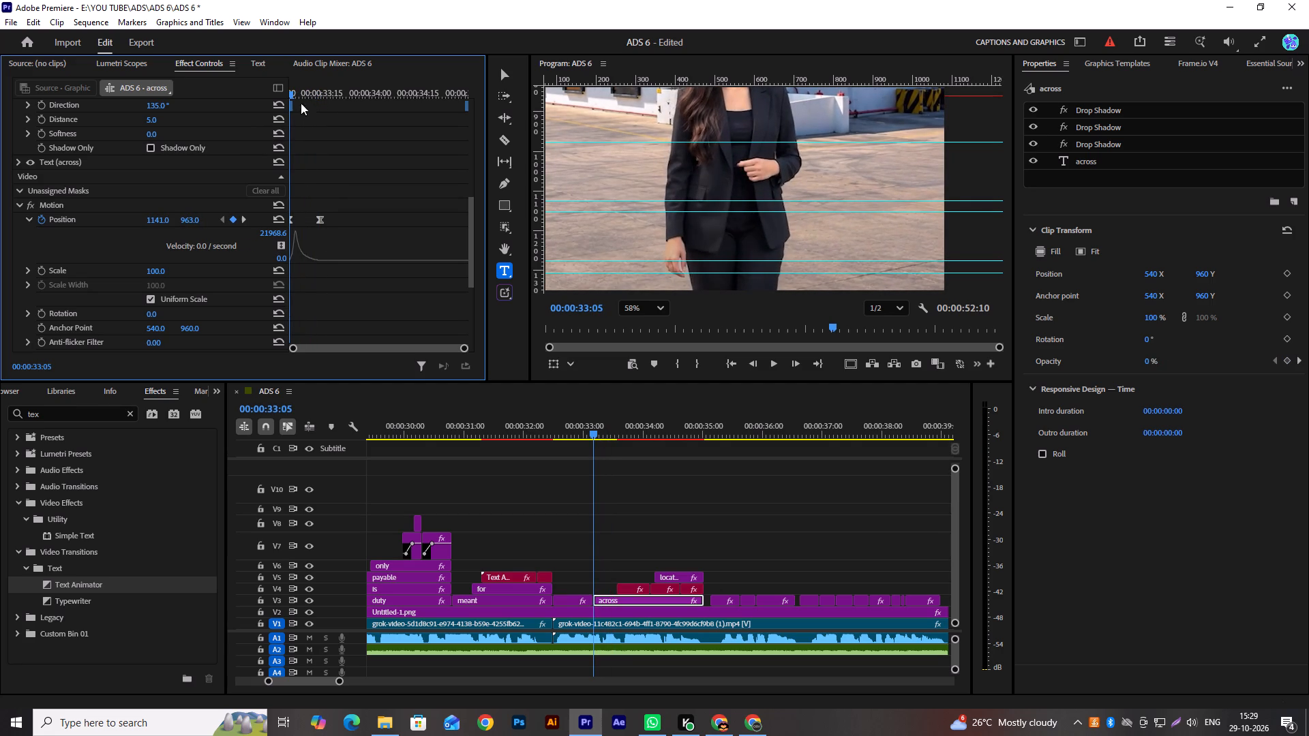
{"action": "left_click_drag", "start_coordinate": [291, 93], "coordinate": [316, 101]}
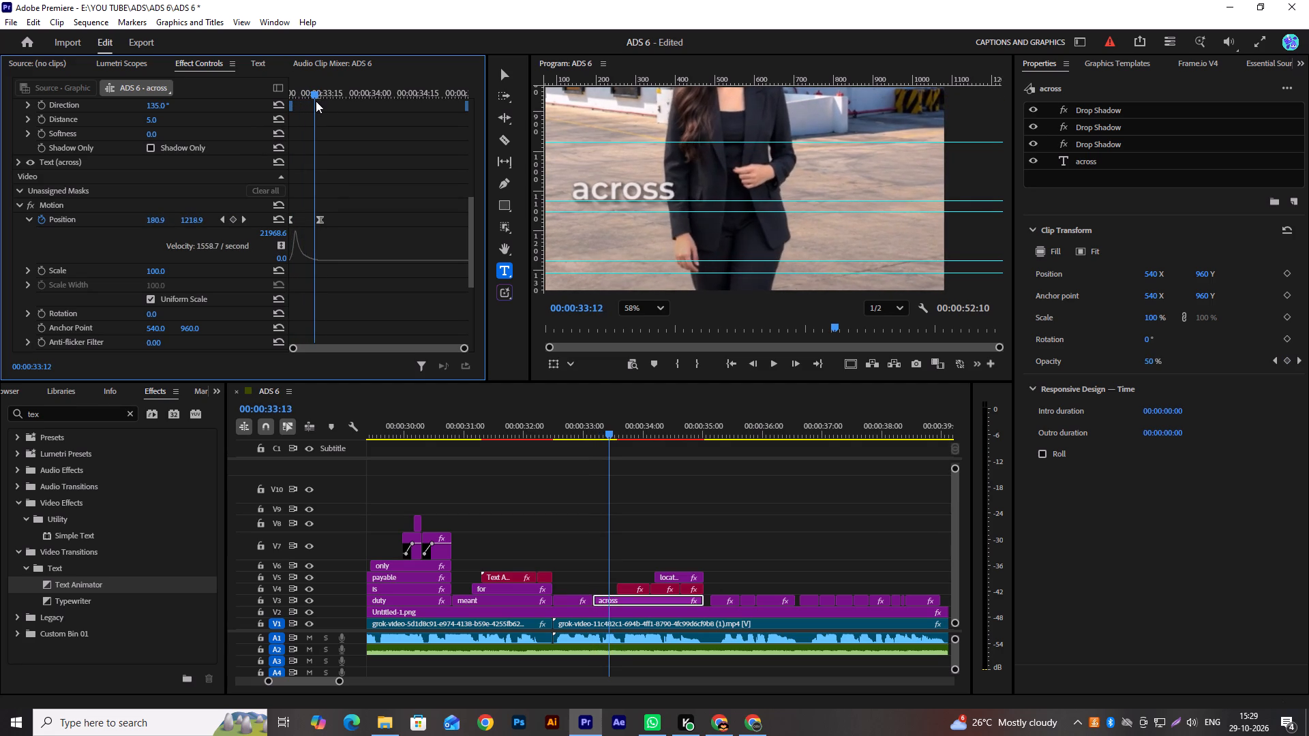
{"action": "left_click_drag", "start_coordinate": [316, 101], "coordinate": [318, 102]}
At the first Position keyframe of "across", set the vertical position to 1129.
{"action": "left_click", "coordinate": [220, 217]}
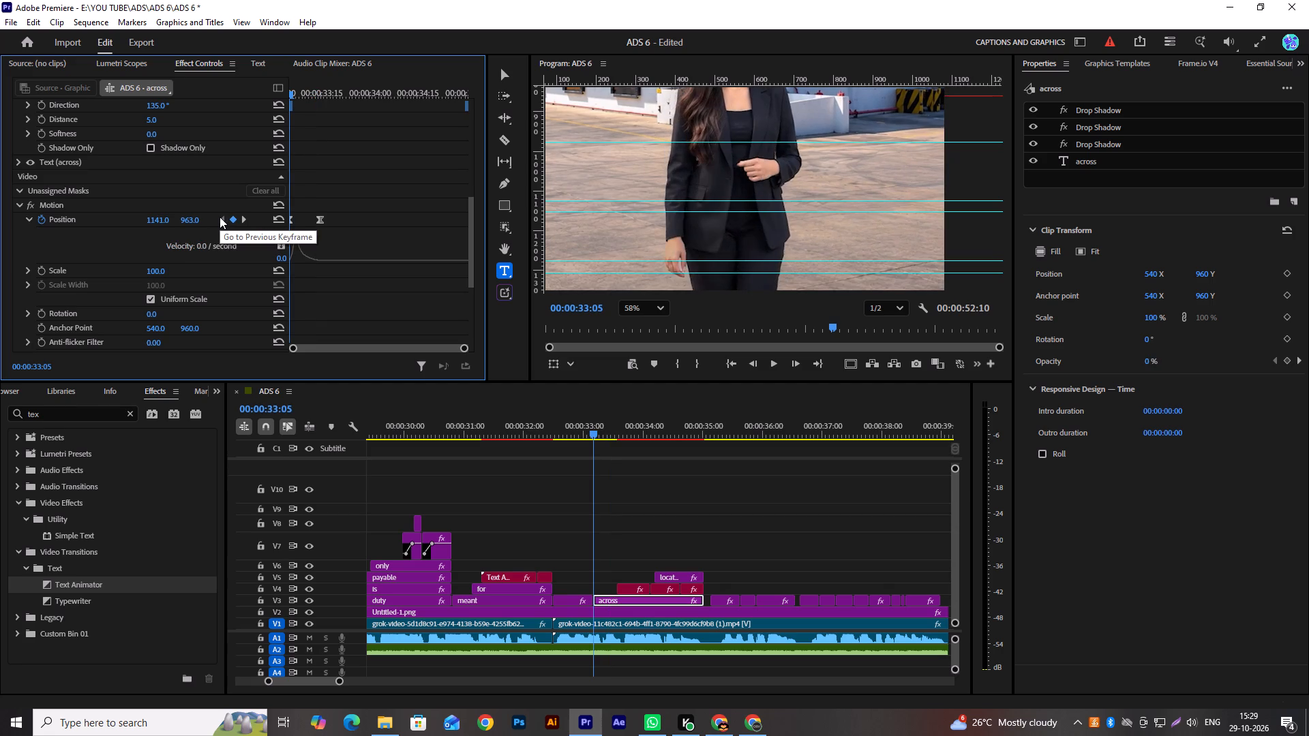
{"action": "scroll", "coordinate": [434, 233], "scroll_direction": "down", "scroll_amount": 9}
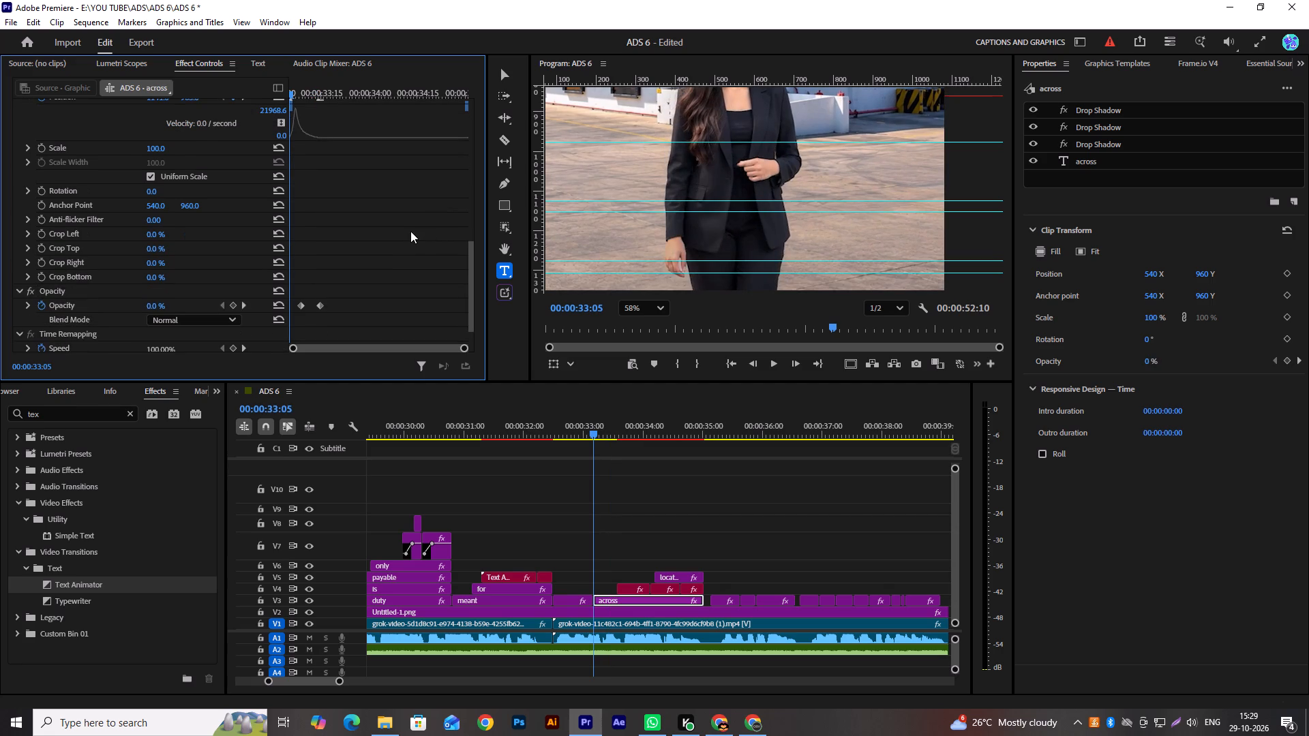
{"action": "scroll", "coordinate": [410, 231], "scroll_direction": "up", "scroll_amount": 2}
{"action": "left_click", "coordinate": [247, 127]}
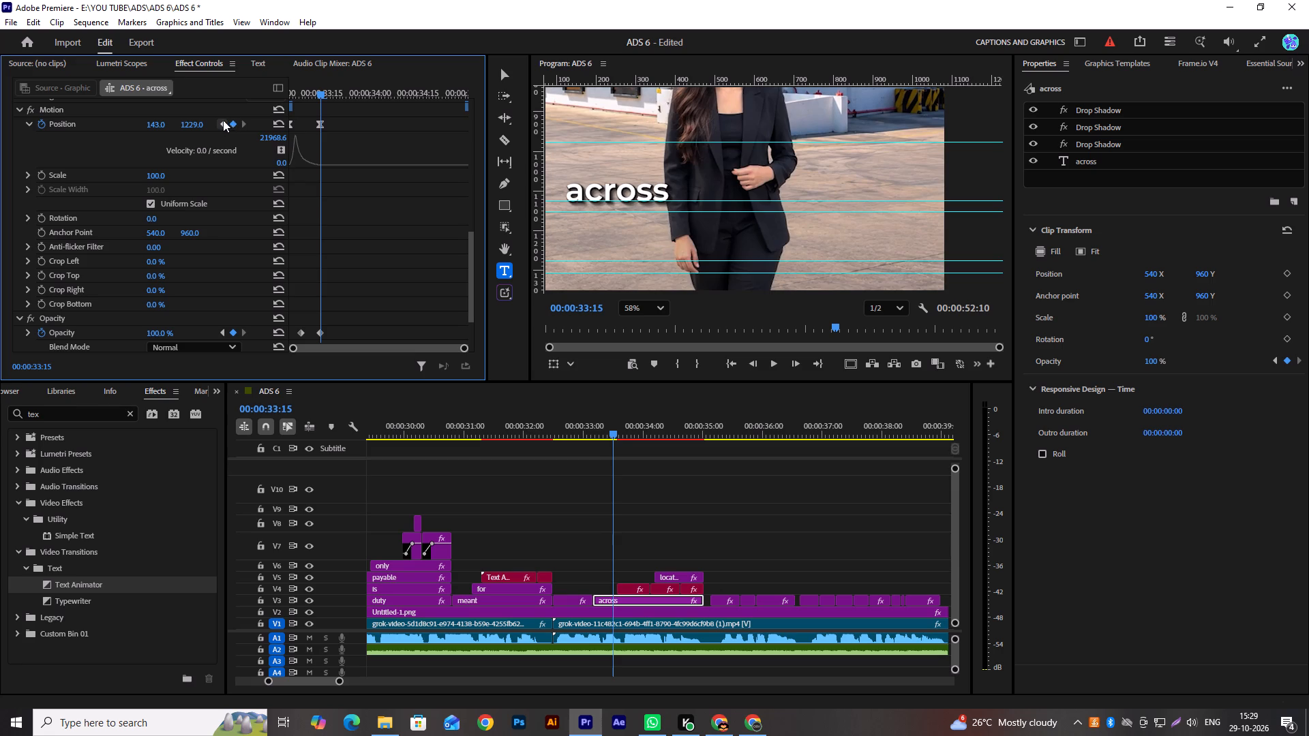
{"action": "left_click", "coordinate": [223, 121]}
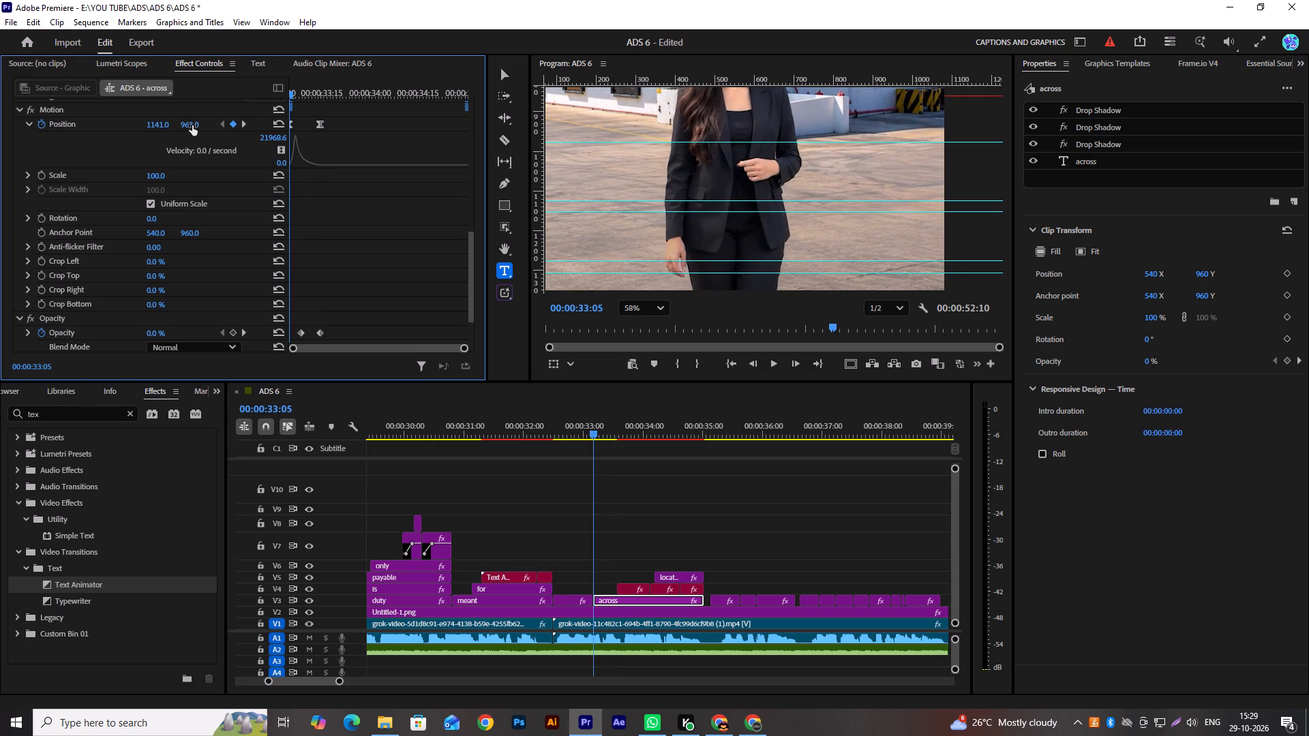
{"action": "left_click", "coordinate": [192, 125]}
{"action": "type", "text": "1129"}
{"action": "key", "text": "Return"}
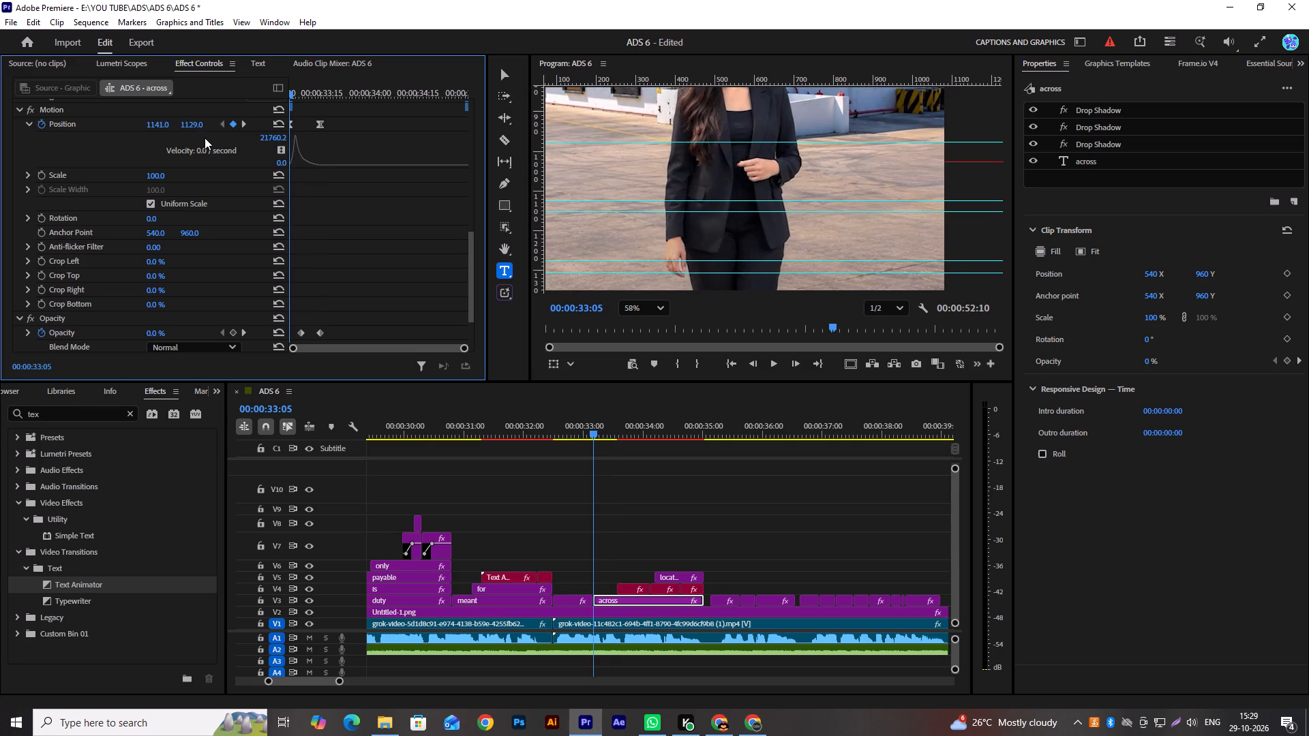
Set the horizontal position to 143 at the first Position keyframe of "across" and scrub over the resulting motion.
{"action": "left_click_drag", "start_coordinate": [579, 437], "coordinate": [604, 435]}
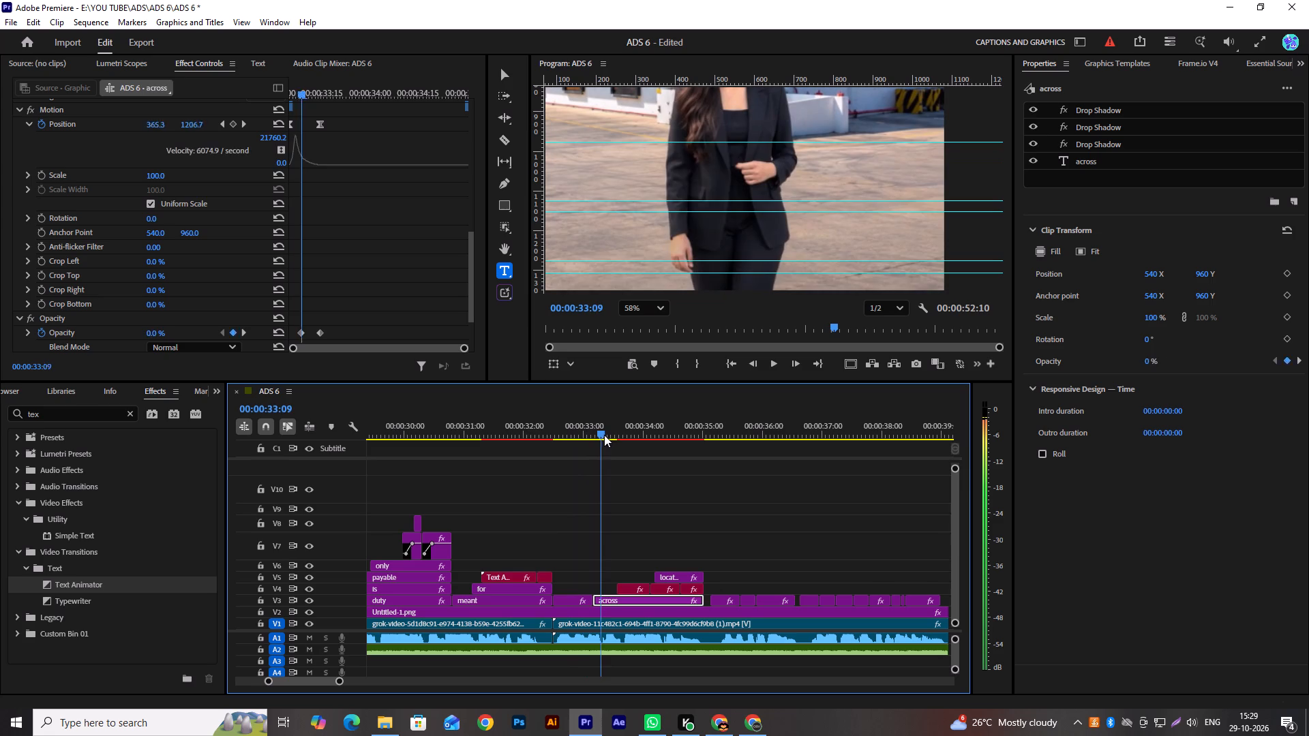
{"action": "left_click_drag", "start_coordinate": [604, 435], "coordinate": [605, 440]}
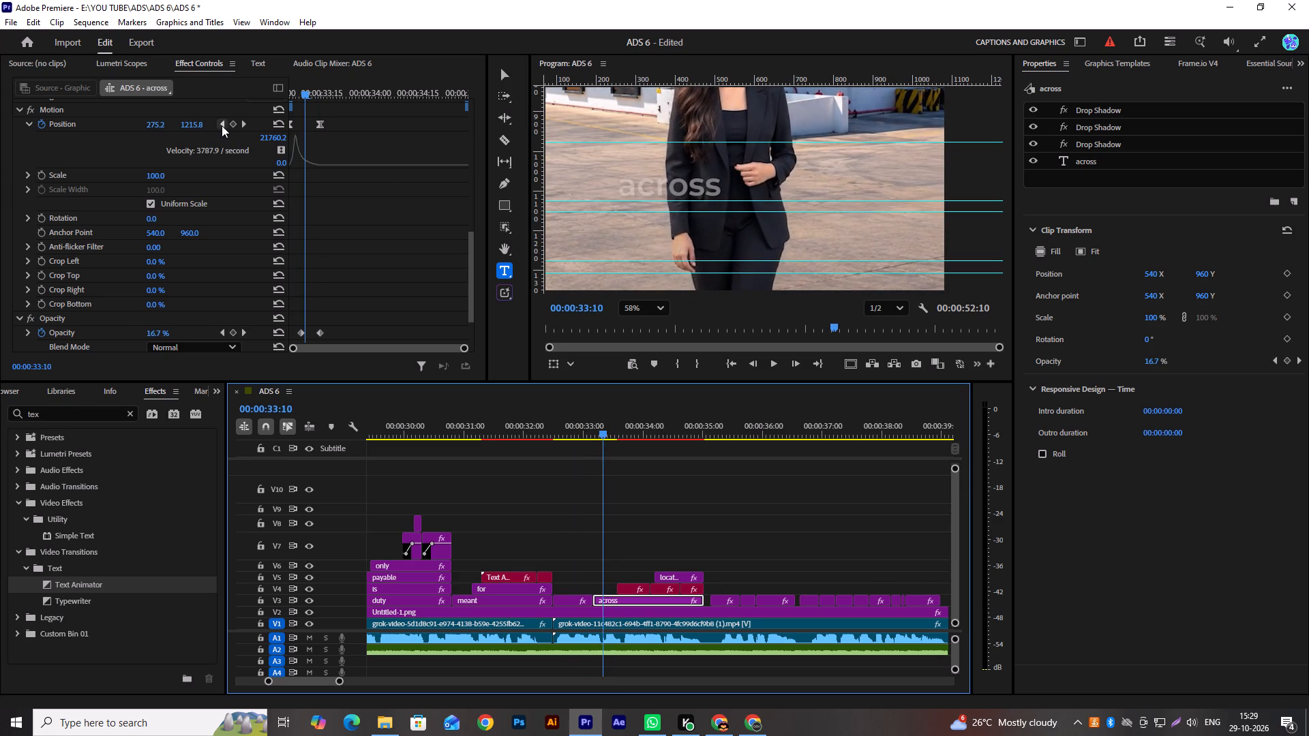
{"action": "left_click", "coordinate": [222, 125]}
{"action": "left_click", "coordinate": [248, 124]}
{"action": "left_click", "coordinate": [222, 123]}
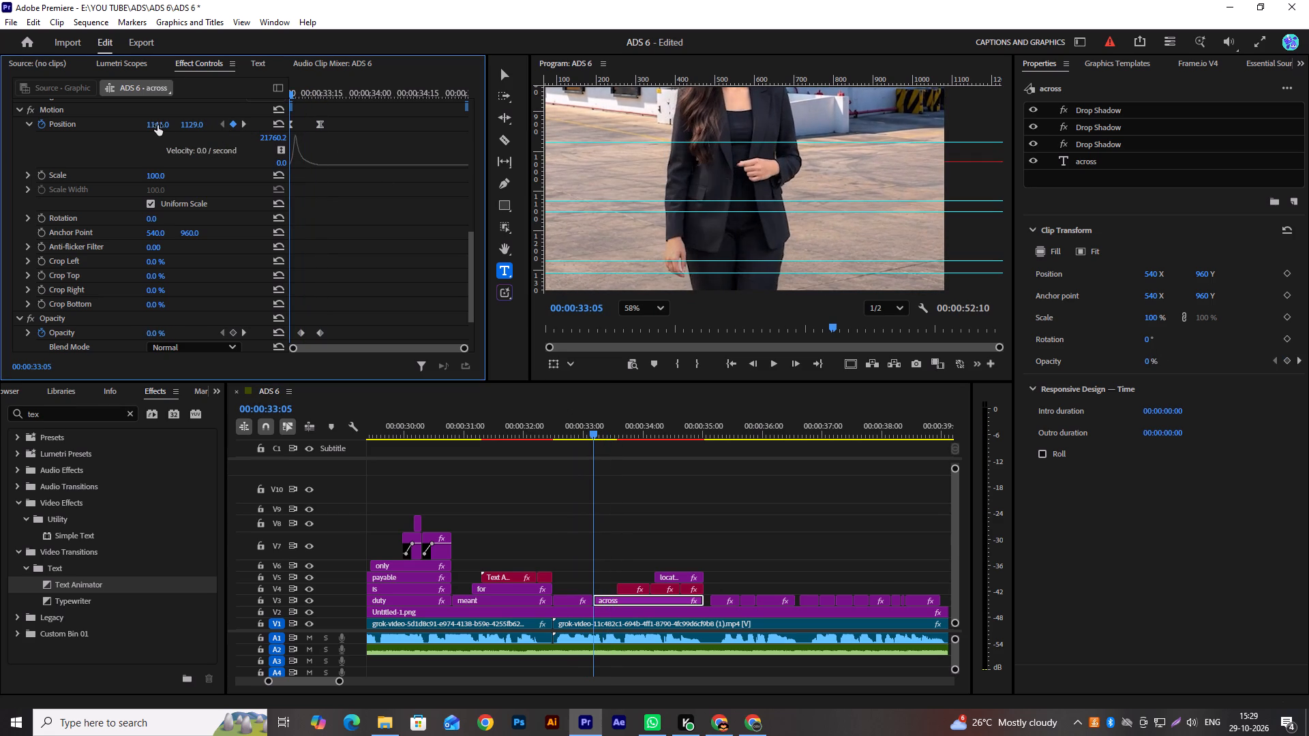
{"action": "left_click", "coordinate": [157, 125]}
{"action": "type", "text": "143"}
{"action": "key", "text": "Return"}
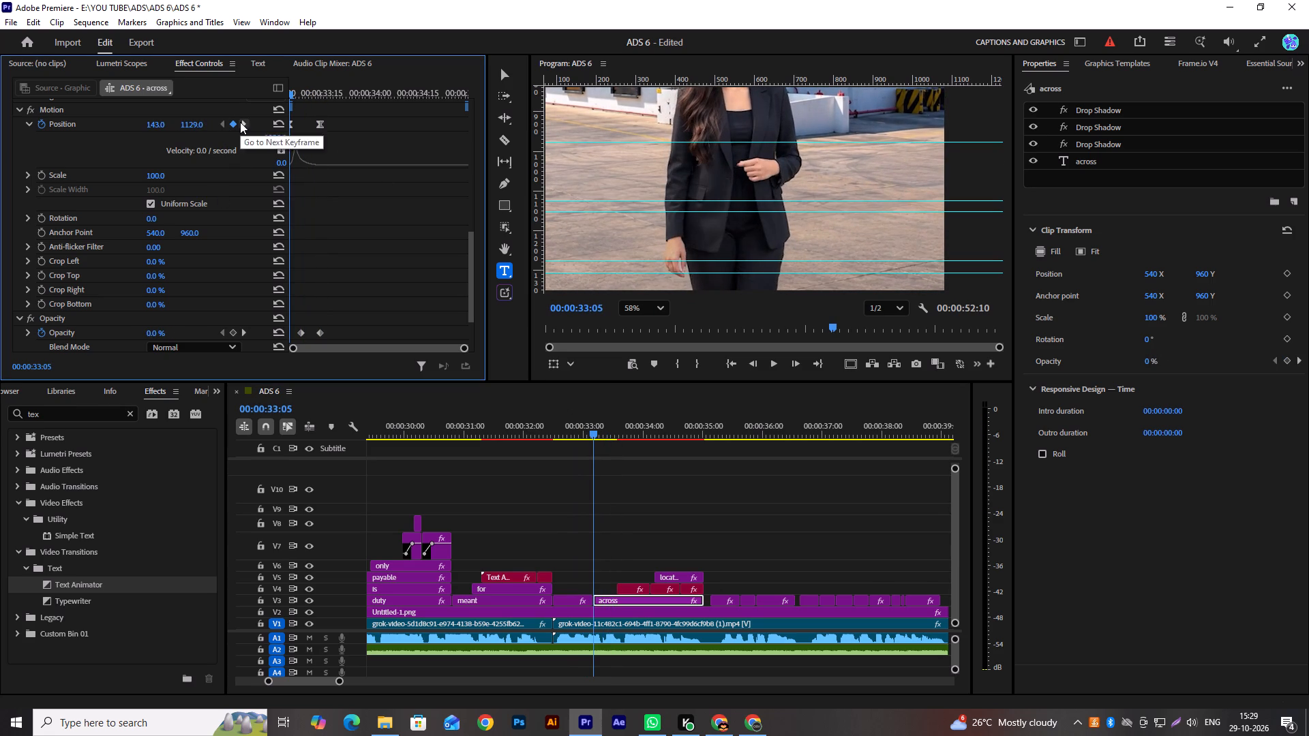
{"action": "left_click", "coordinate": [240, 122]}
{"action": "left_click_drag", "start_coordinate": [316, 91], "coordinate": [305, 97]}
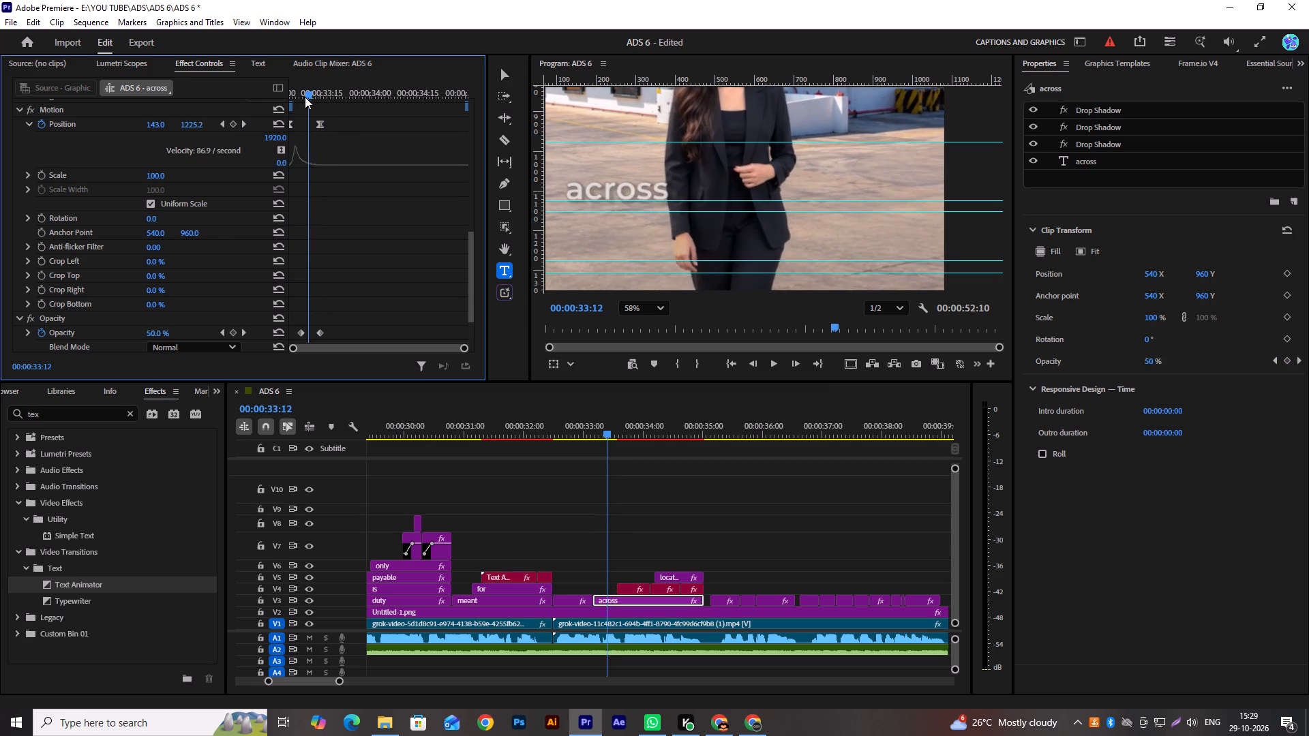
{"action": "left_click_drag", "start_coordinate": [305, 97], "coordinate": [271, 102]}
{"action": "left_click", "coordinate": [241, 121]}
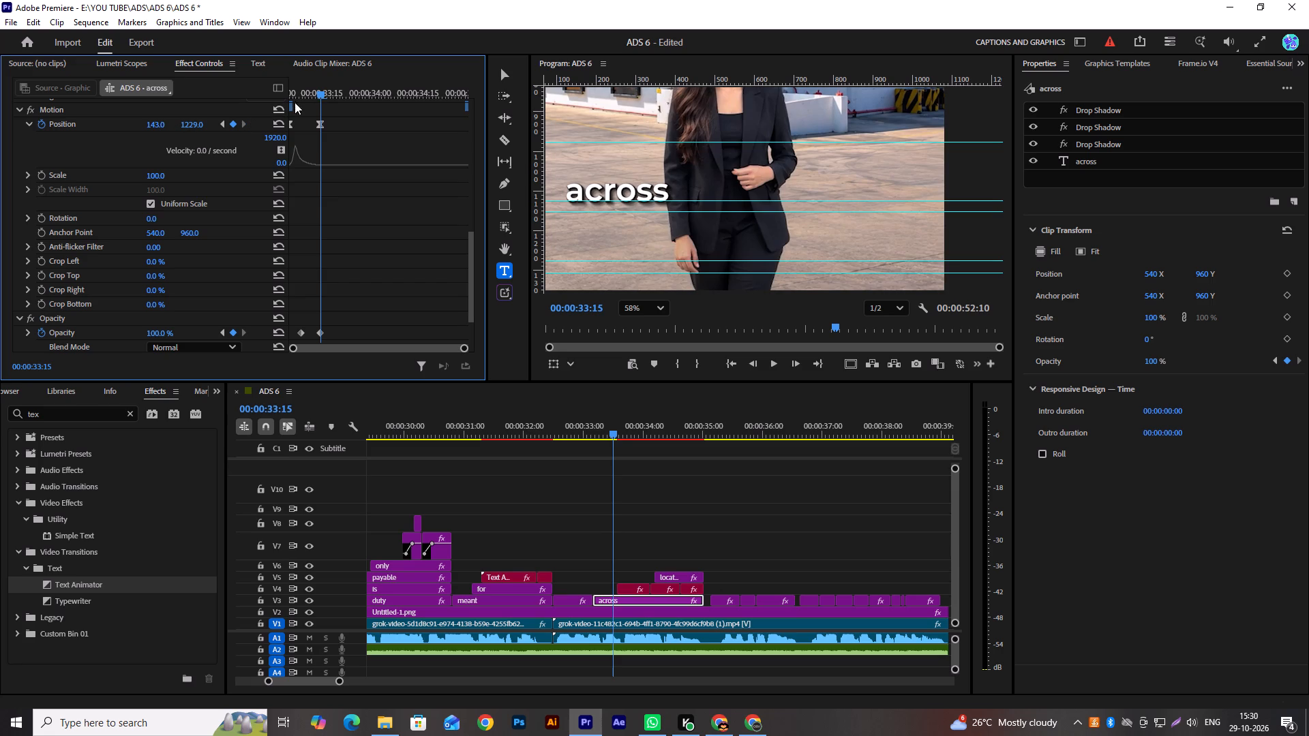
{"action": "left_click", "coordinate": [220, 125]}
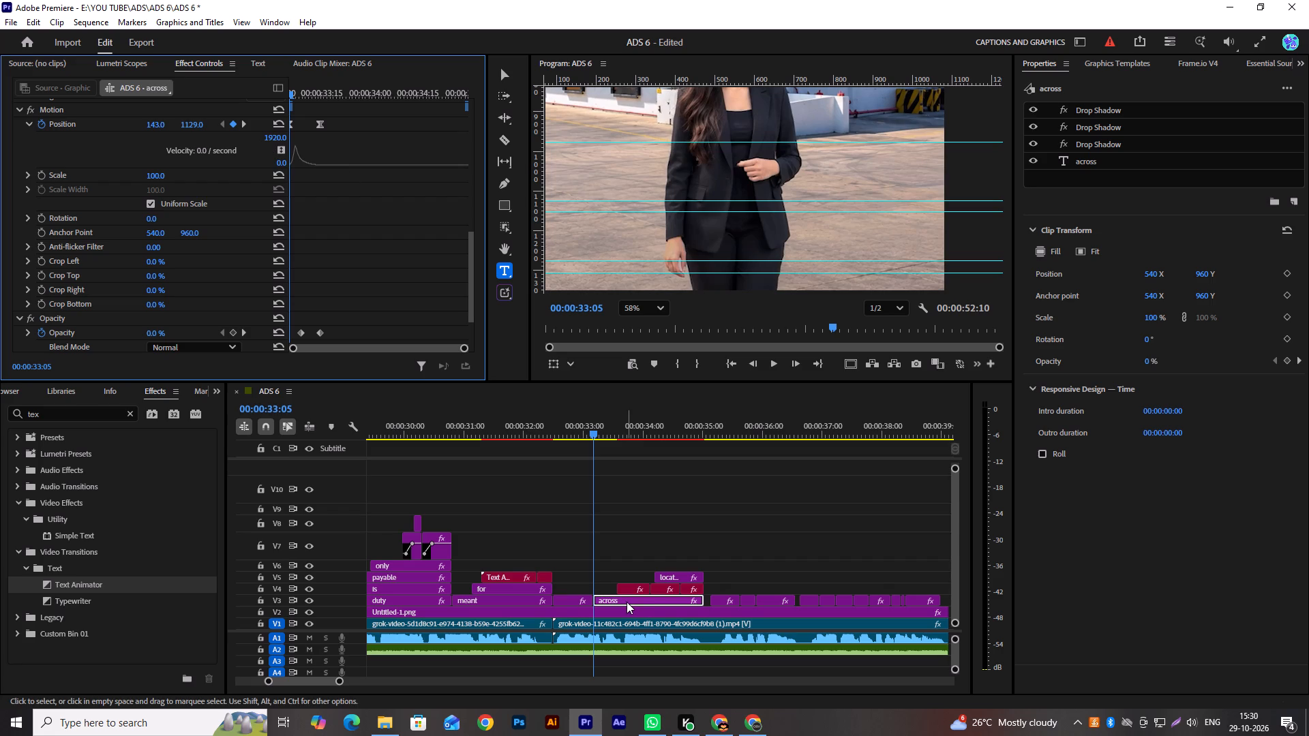
Delete the "across" caption clip on V3 that follows "warehousing".
{"action": "key", "text": "Delete"}
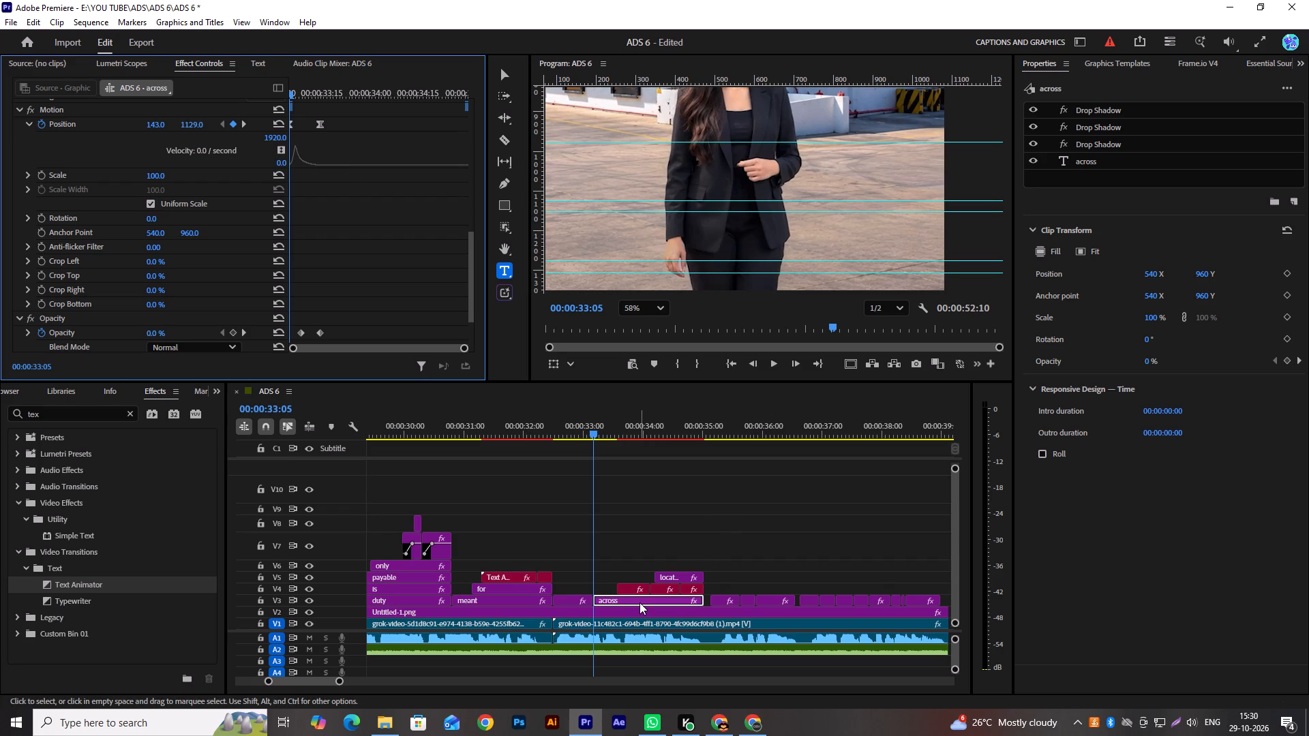
{"action": "left_click", "coordinate": [640, 602]}
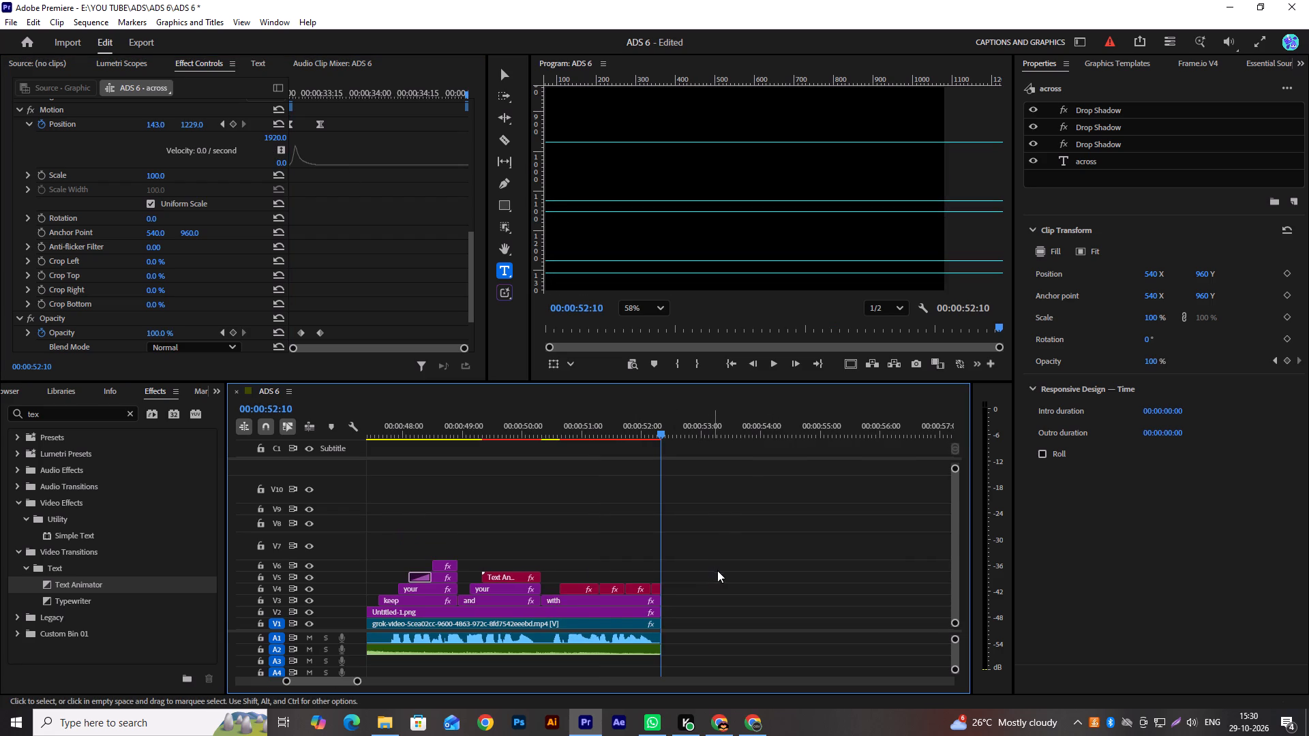
{"action": "key", "text": "ctrl+z"}
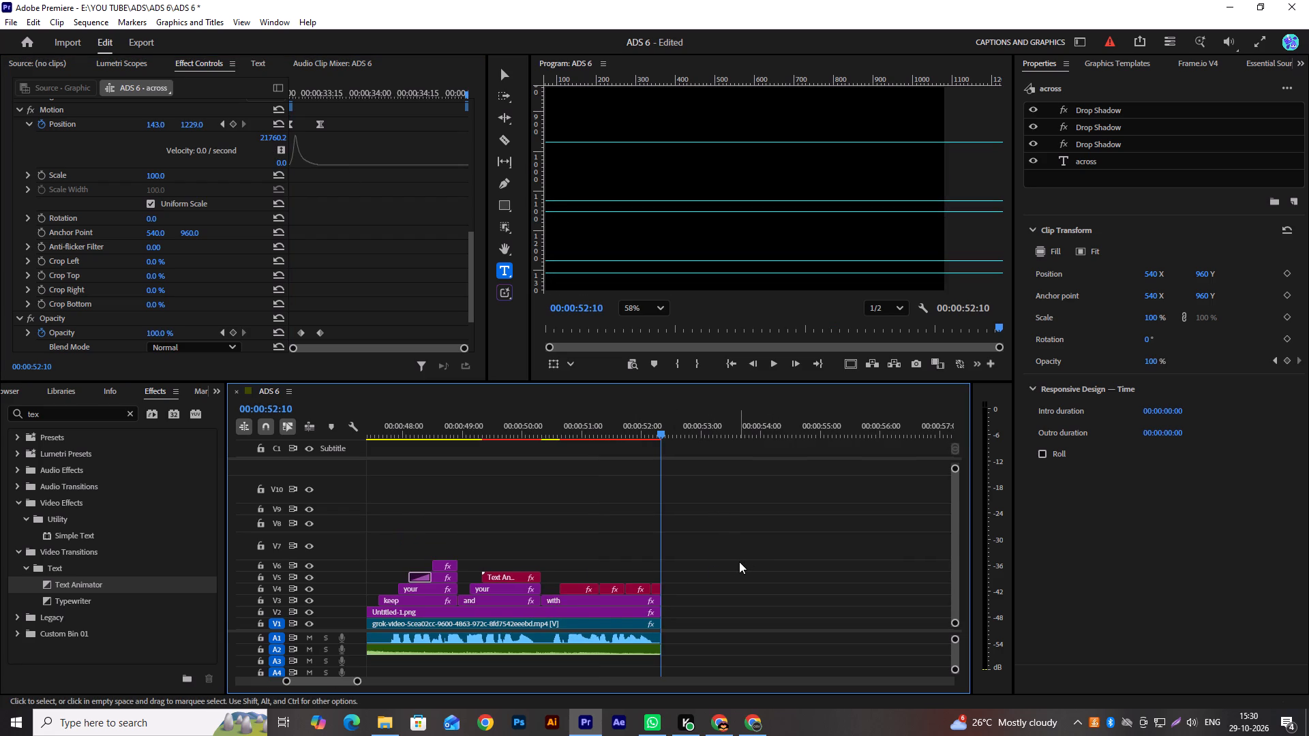
{"action": "scroll", "coordinate": [728, 569], "scroll_direction": "up", "scroll_amount": 6}
{"action": "scroll", "coordinate": [657, 554], "scroll_direction": "up", "scroll_amount": 9}
{"action": "scroll", "coordinate": [655, 553], "scroll_direction": "down", "scroll_amount": 1}
{"action": "scroll", "coordinate": [655, 553], "scroll_direction": "up", "scroll_amount": 17}
{"action": "scroll", "coordinate": [652, 549], "scroll_direction": "down", "scroll_amount": 1}
{"action": "scroll", "coordinate": [652, 549], "scroll_direction": "up", "scroll_amount": 7}
{"action": "scroll", "coordinate": [650, 545], "scroll_direction": "down", "scroll_amount": 1}
{"action": "scroll", "coordinate": [650, 545], "scroll_direction": "up", "scroll_amount": 7}
{"action": "scroll", "coordinate": [648, 542], "scroll_direction": "down", "scroll_amount": 1}
{"action": "scroll", "coordinate": [648, 542], "scroll_direction": "up", "scroll_amount": 10}
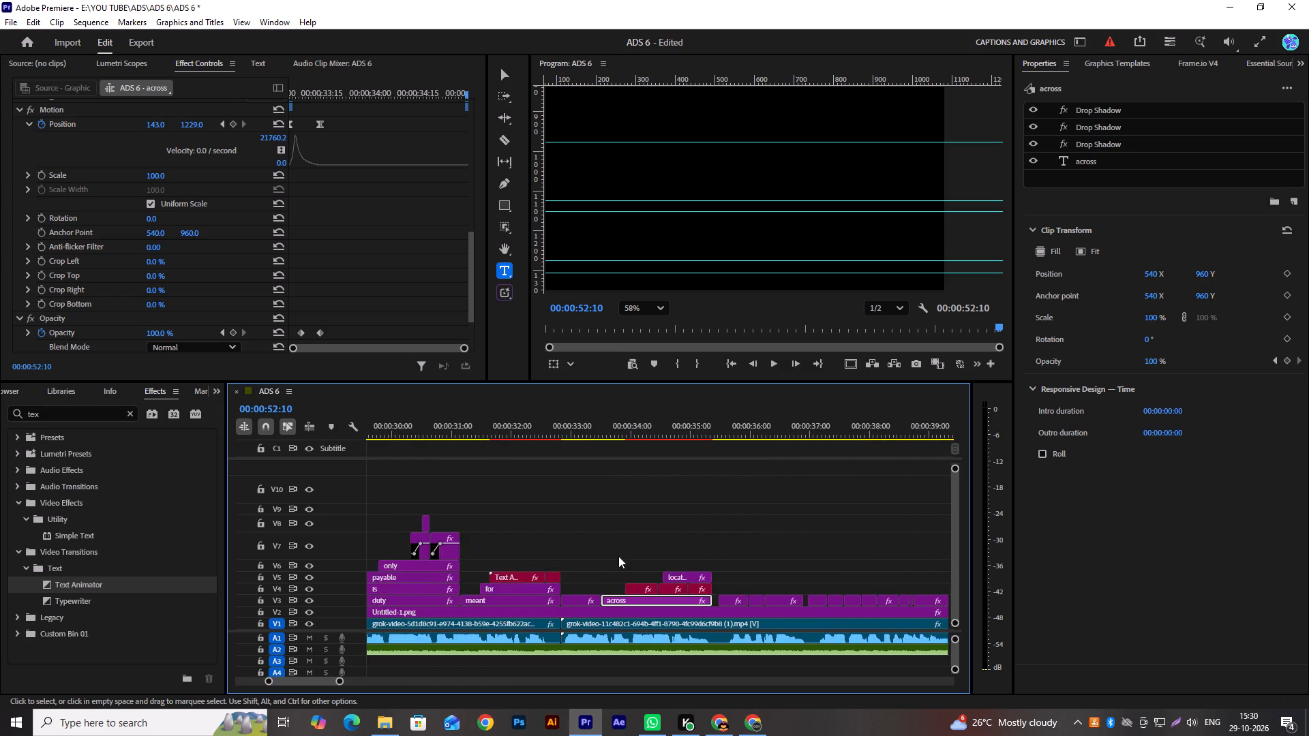
{"action": "scroll", "coordinate": [618, 556], "scroll_direction": "up", "scroll_amount": 5}
{"action": "key", "text": "Delete"}
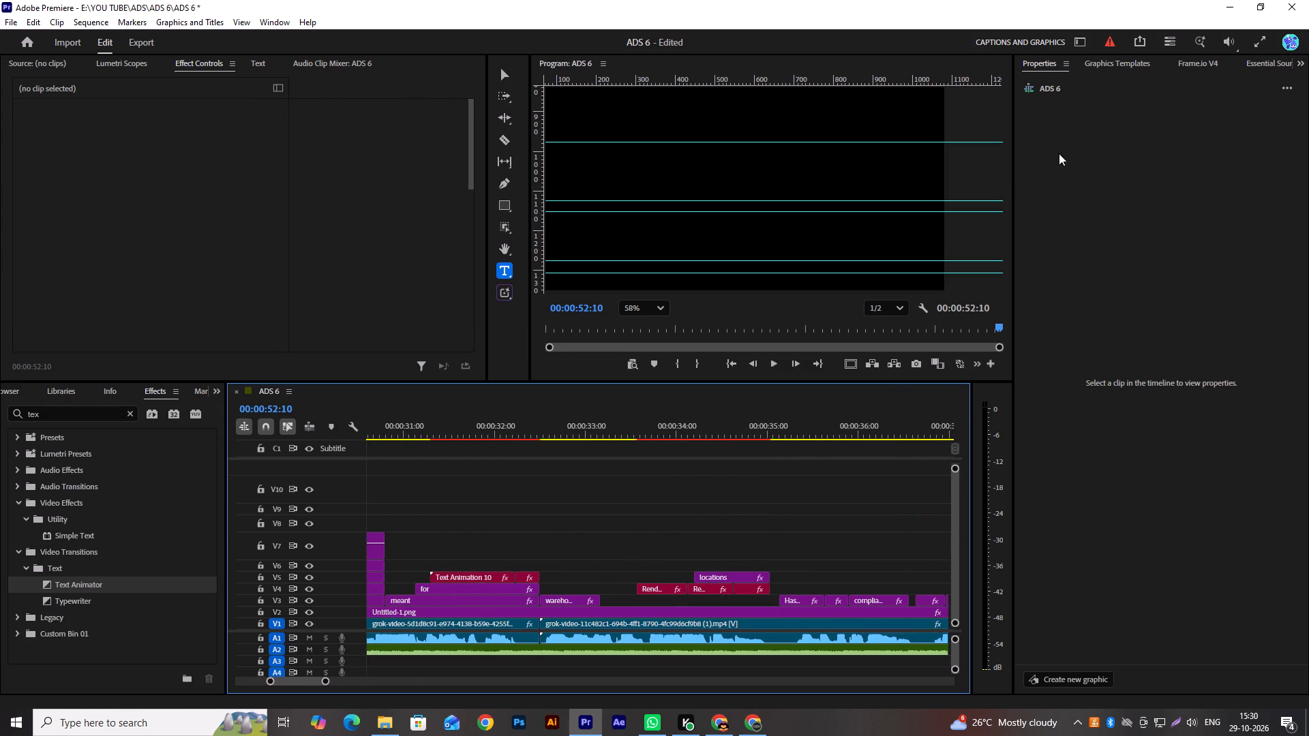
Place the "right to left" graphics template on V7 just after the end of "warehousing", where "across" used to start.
{"action": "left_click", "coordinate": [1101, 65]}
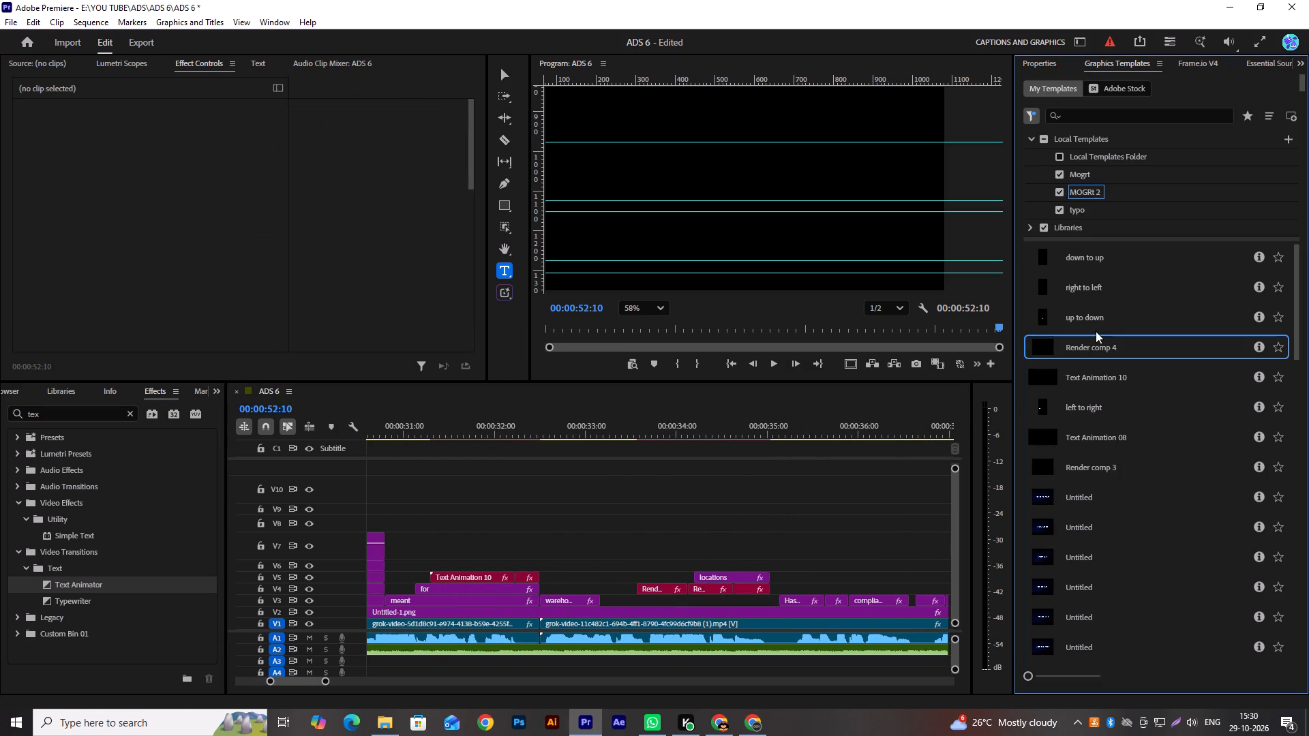
{"action": "left_click_drag", "start_coordinate": [1120, 284], "coordinate": [633, 543]}
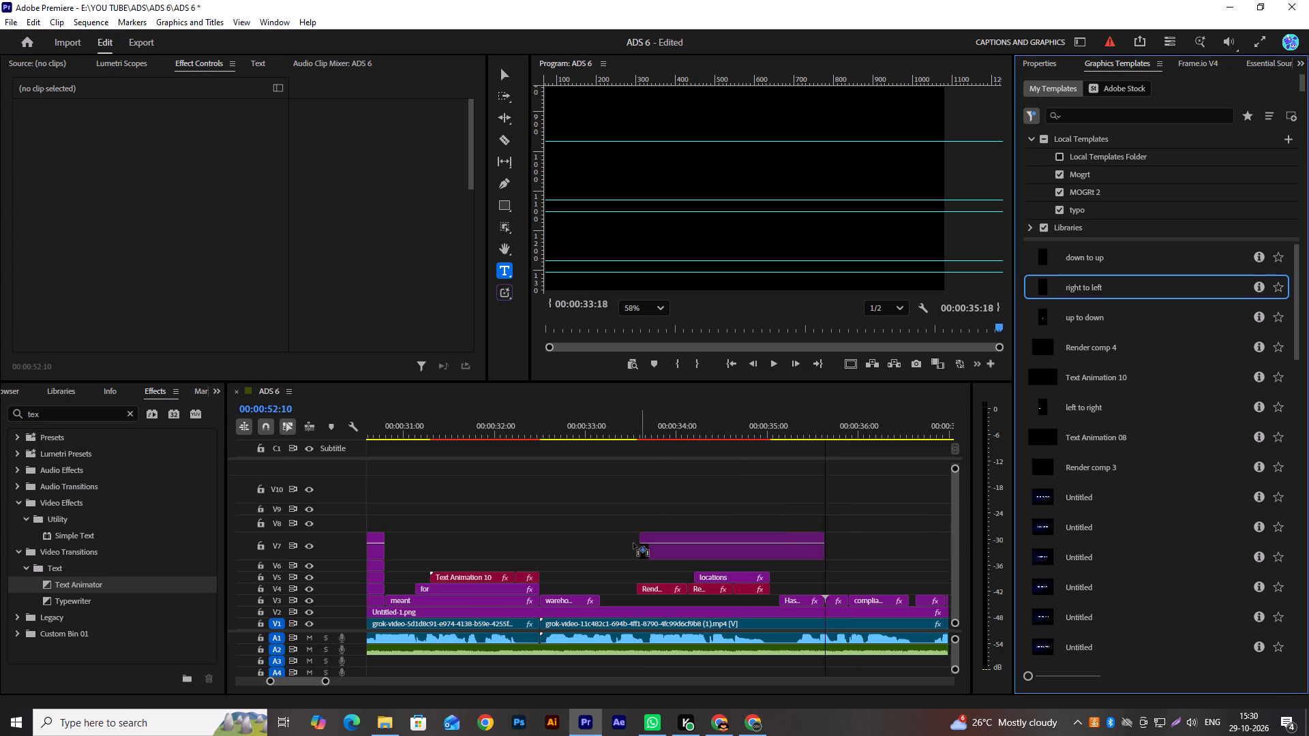
{"action": "left_click_drag", "start_coordinate": [633, 543], "coordinate": [603, 551]}
{"action": "left_click", "coordinate": [649, 549]}
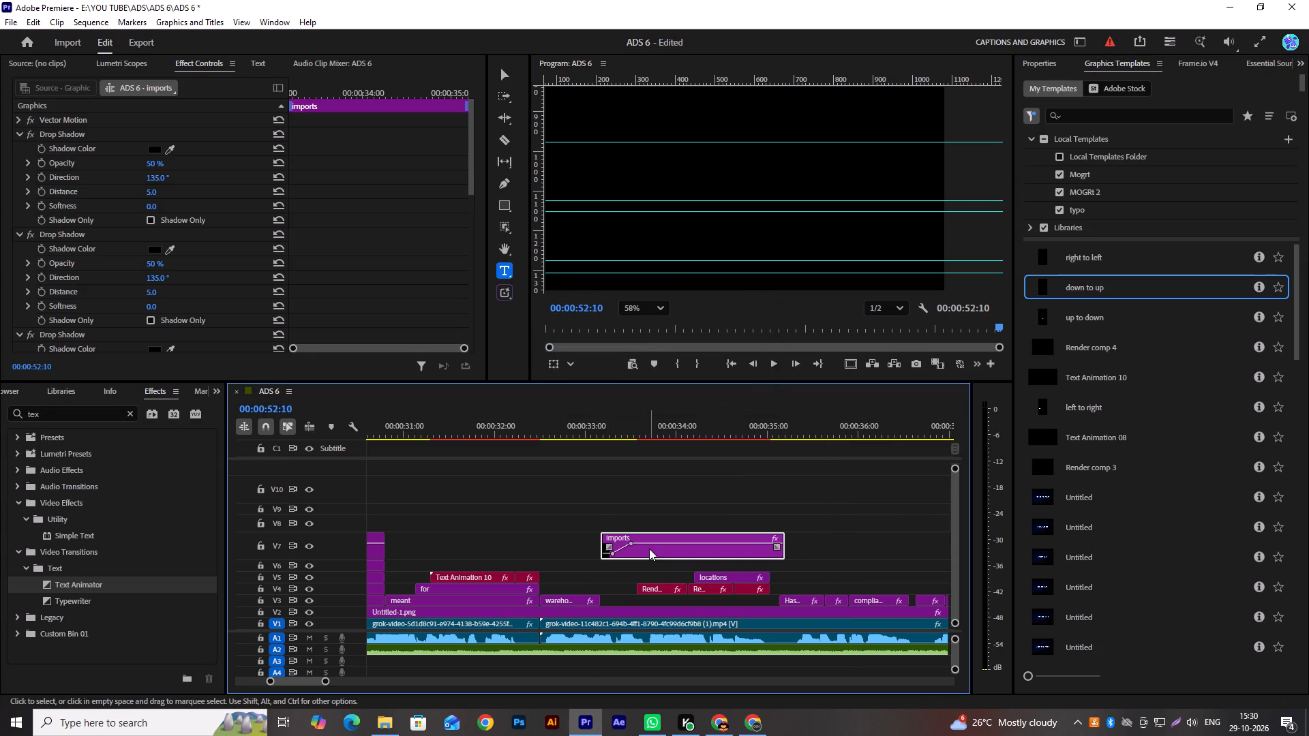
Replace the text "imports" with "across" in the newly placed "right to left" graphic on V7.
{"action": "left_click", "coordinate": [1049, 59]}
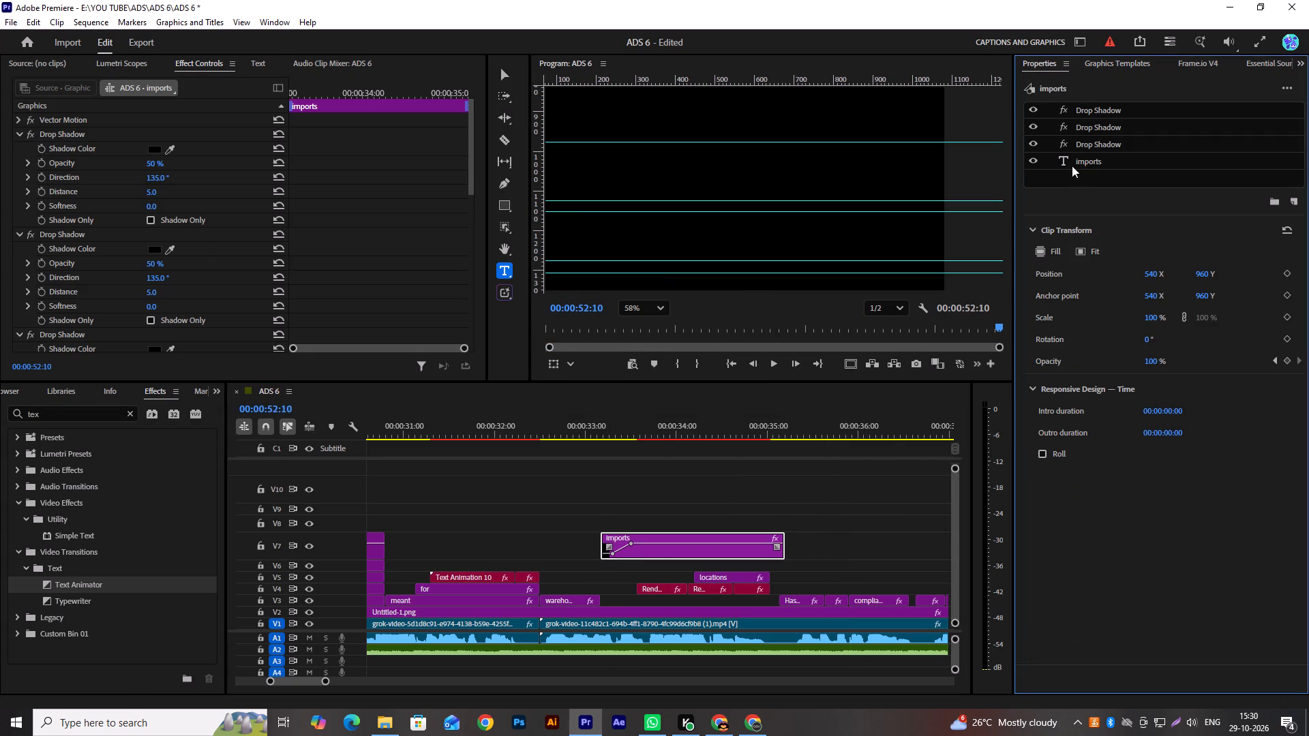
{"action": "double_click", "coordinate": [1094, 166]}
{"action": "type", "text": "ac"}
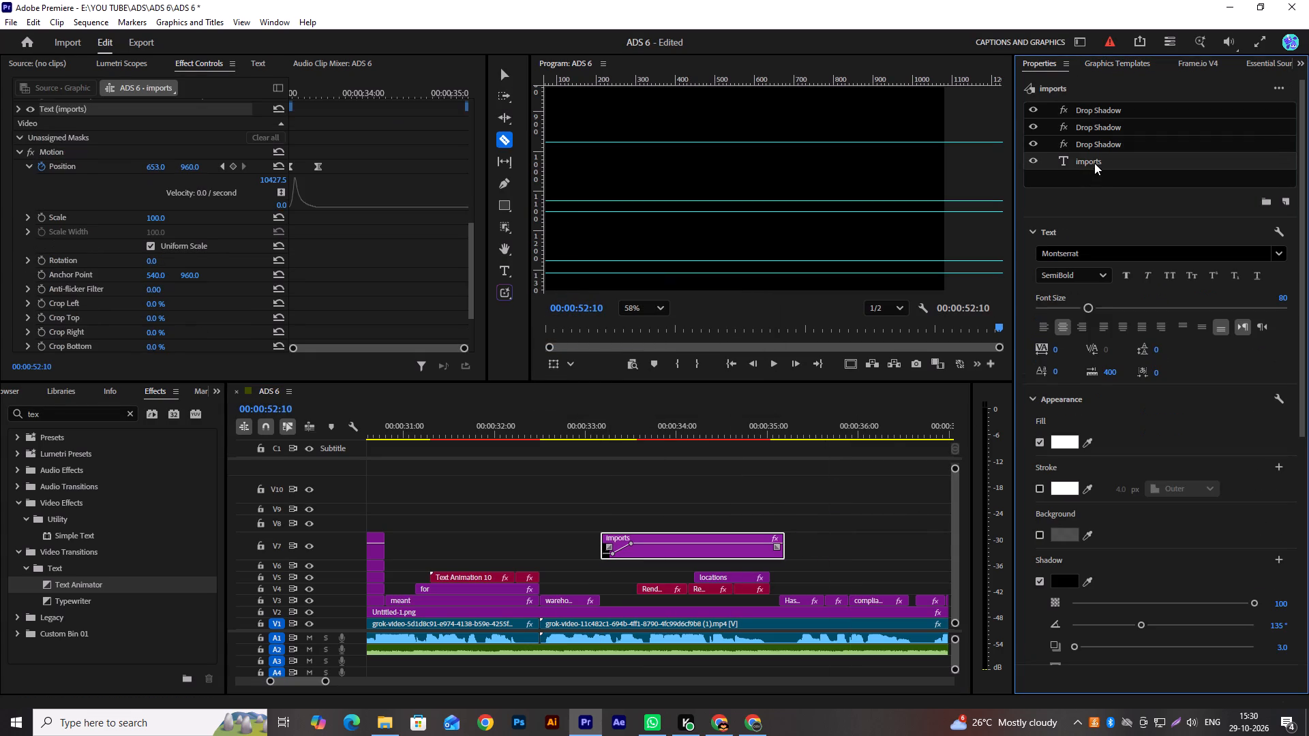
{"action": "double_click", "coordinate": [1094, 163]}
{"action": "key", "text": "a"}
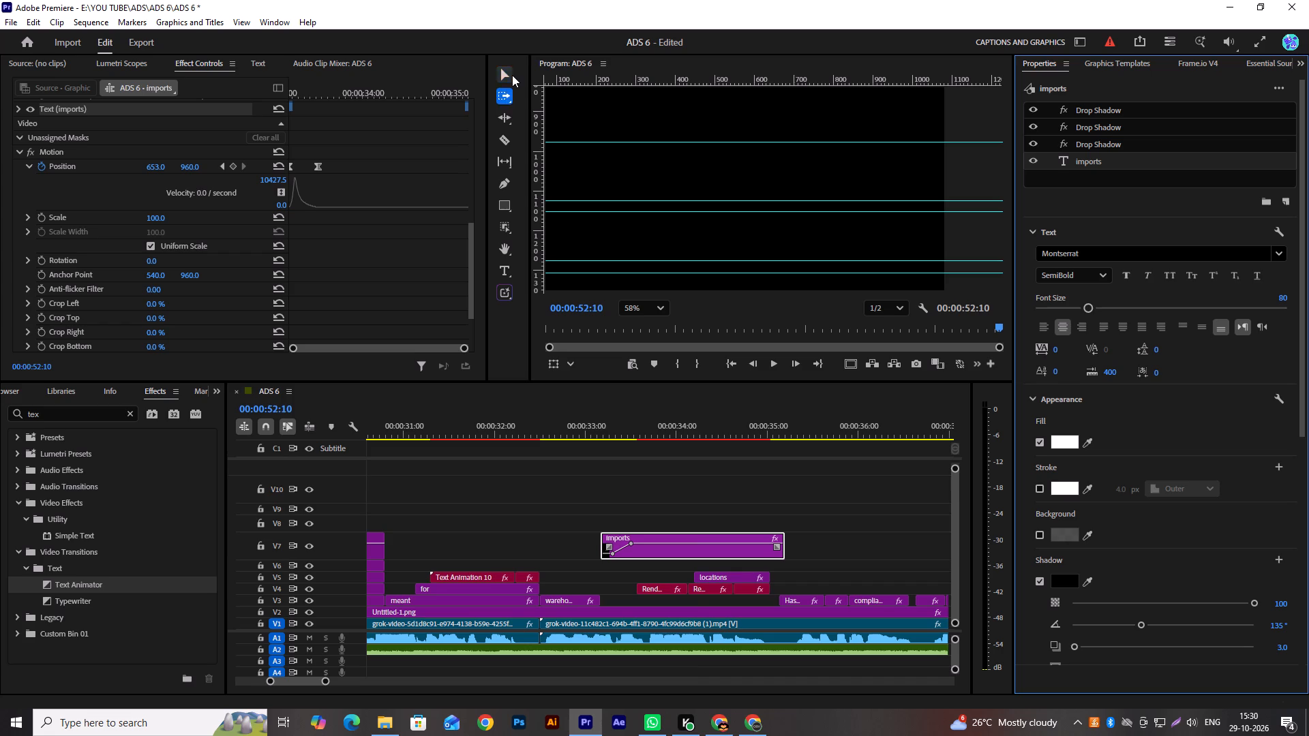
{"action": "left_click", "coordinate": [512, 75]}
{"action": "left_click", "coordinate": [697, 433]}
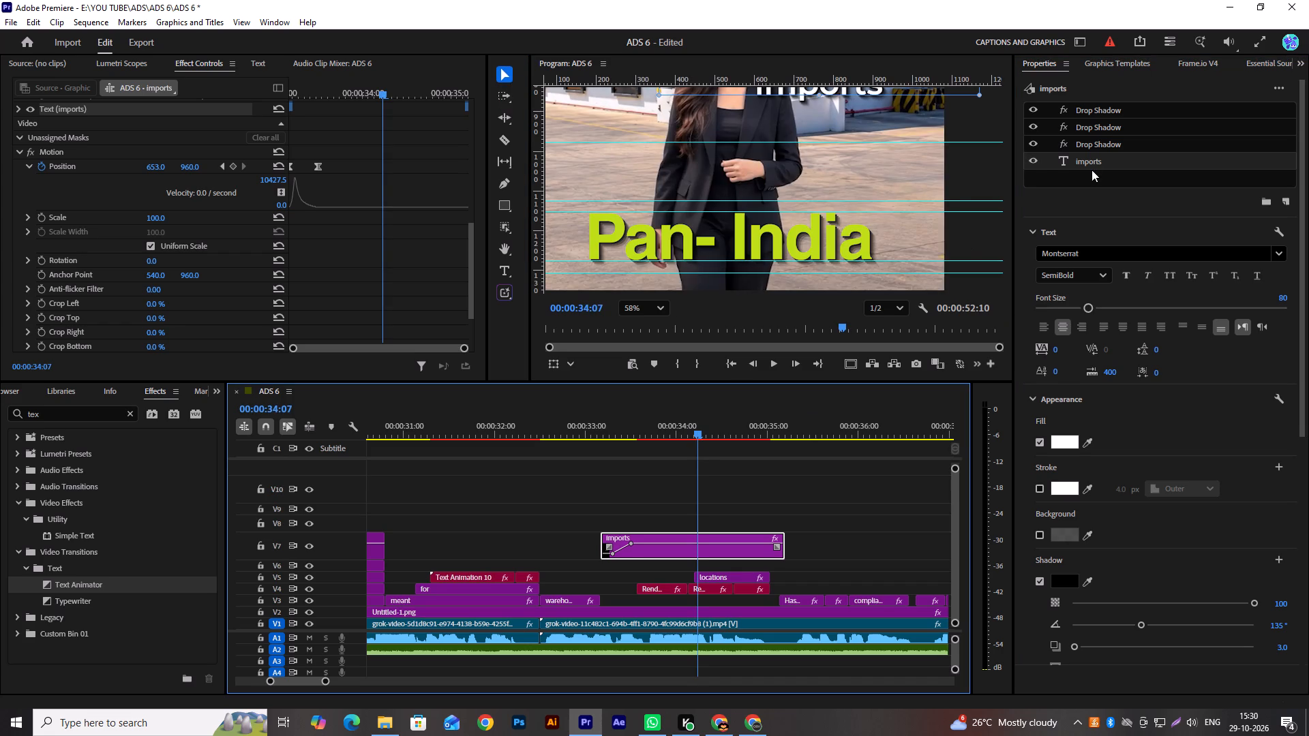
{"action": "double_click", "coordinate": [1094, 162]}
{"action": "type", "text": "ac"}
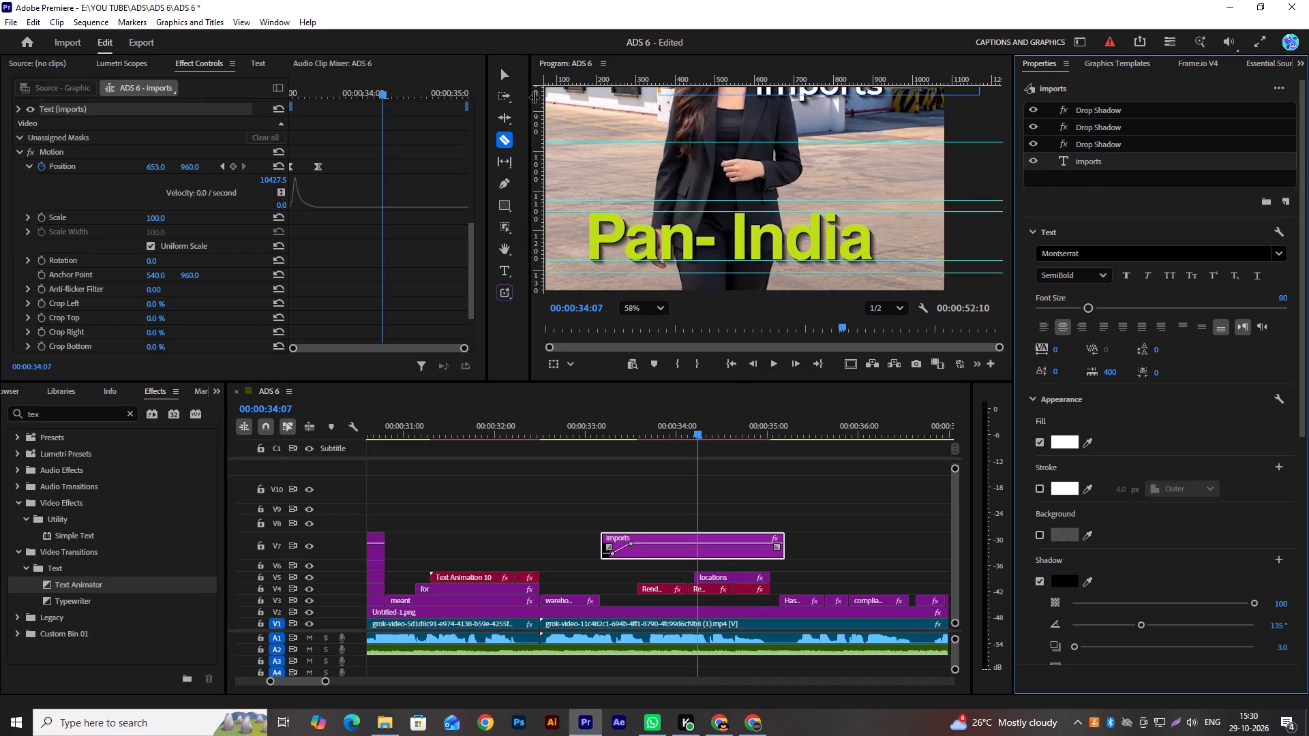
{"action": "left_click", "coordinate": [512, 77]}
{"action": "left_click", "coordinate": [224, 168]}
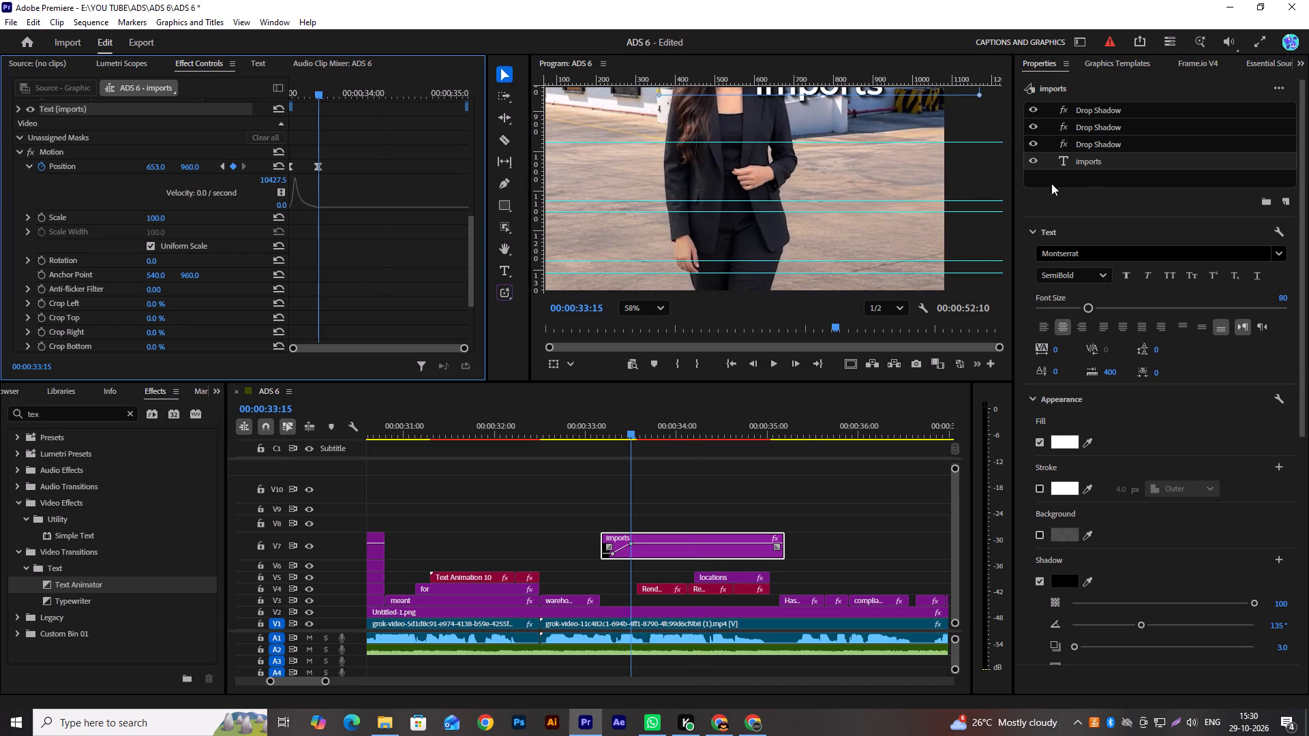
{"action": "double_click", "coordinate": [1087, 162]}
{"action": "type", "text": "ac"}
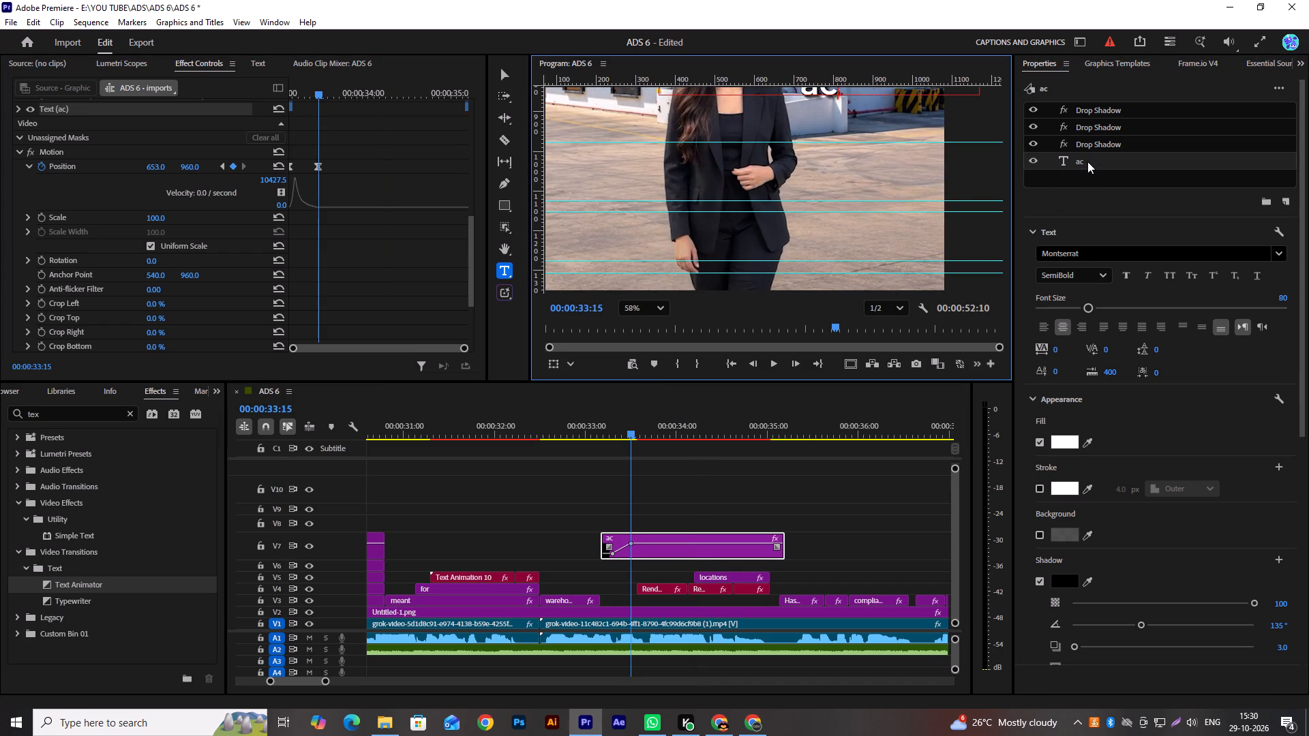
{"action": "key", "text": "r"}
{"action": "type", "text": "oss"}
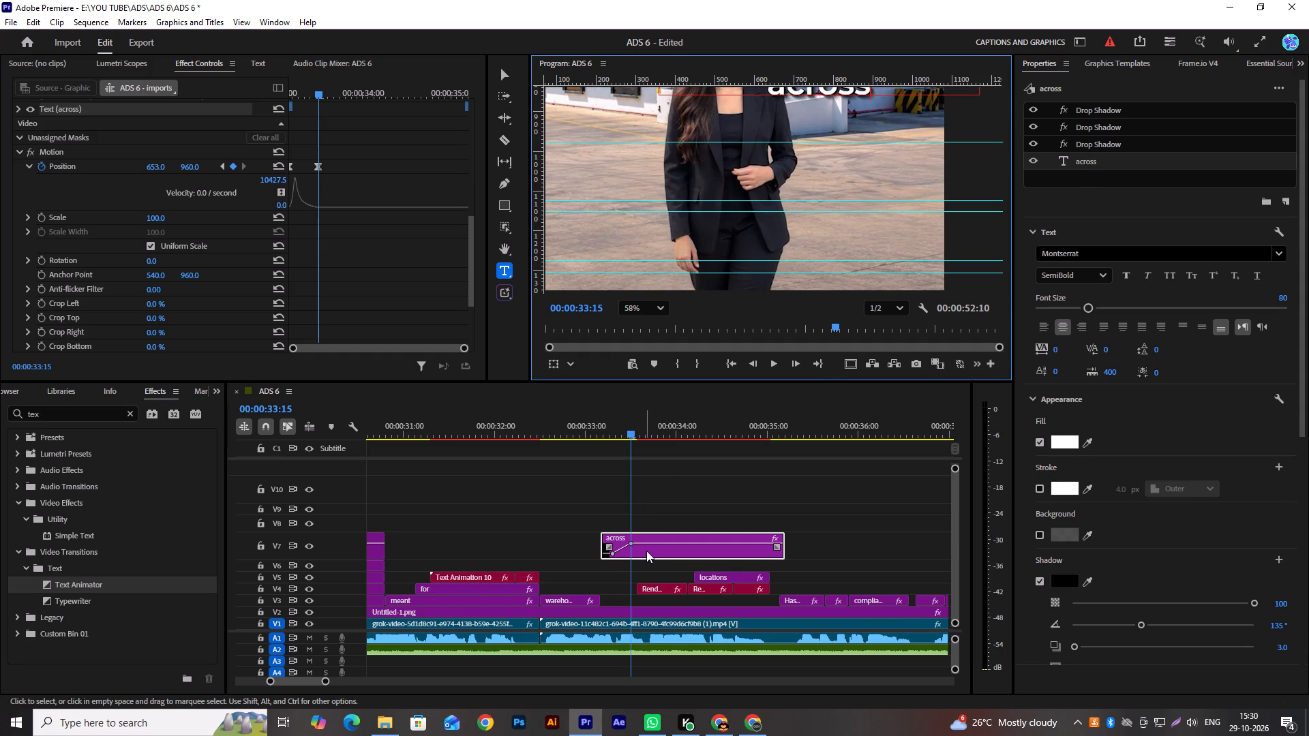
Trim the end of the "across" clip to line up with the end of "locations" and move it down to V3 after "warehousing".
{"action": "left_click_drag", "start_coordinate": [654, 554], "coordinate": [650, 598]}
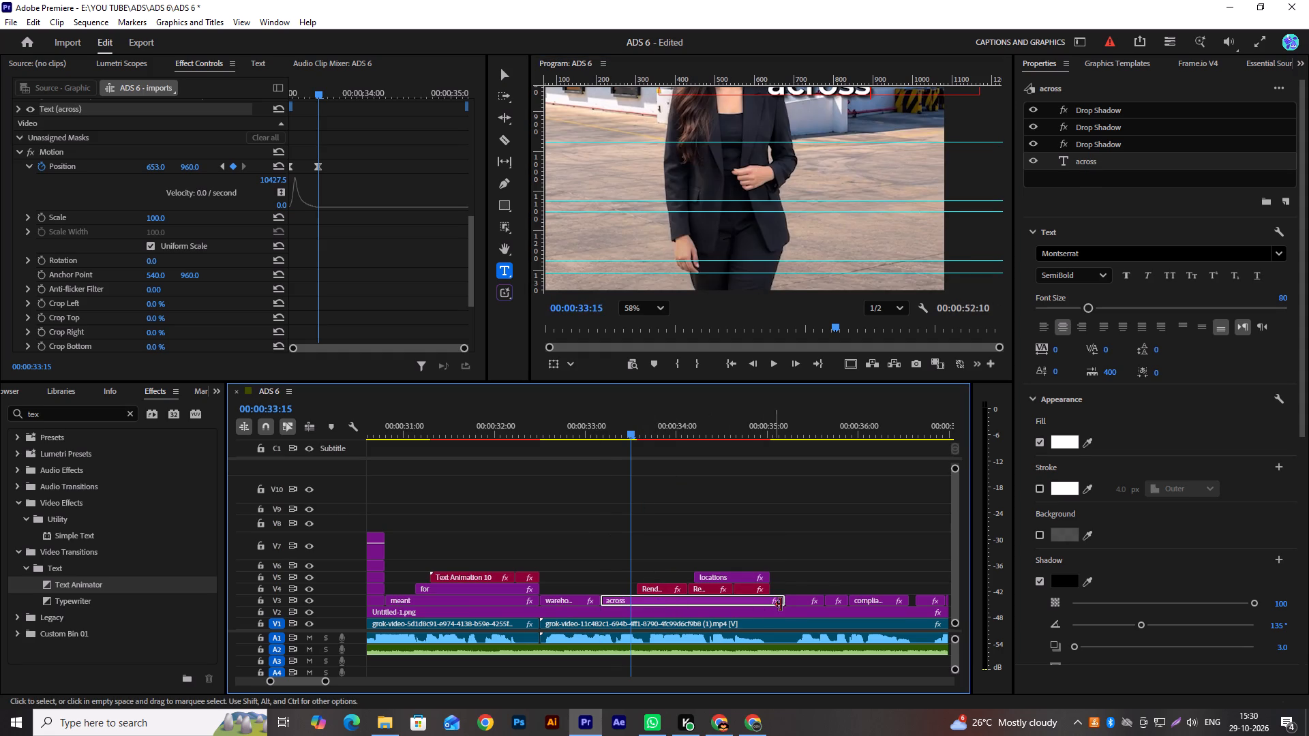
{"action": "key", "text": "ctrl+z"}
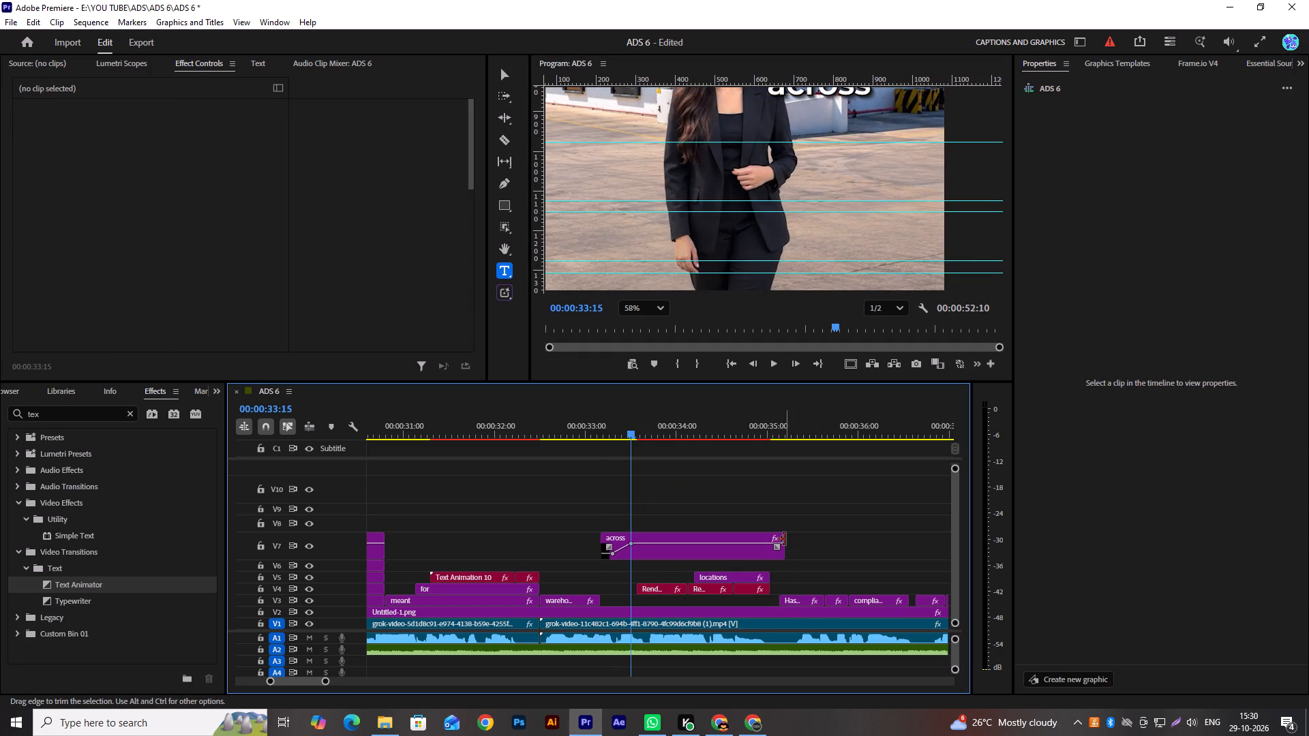
{"action": "left_click_drag", "start_coordinate": [781, 535], "coordinate": [767, 534]}
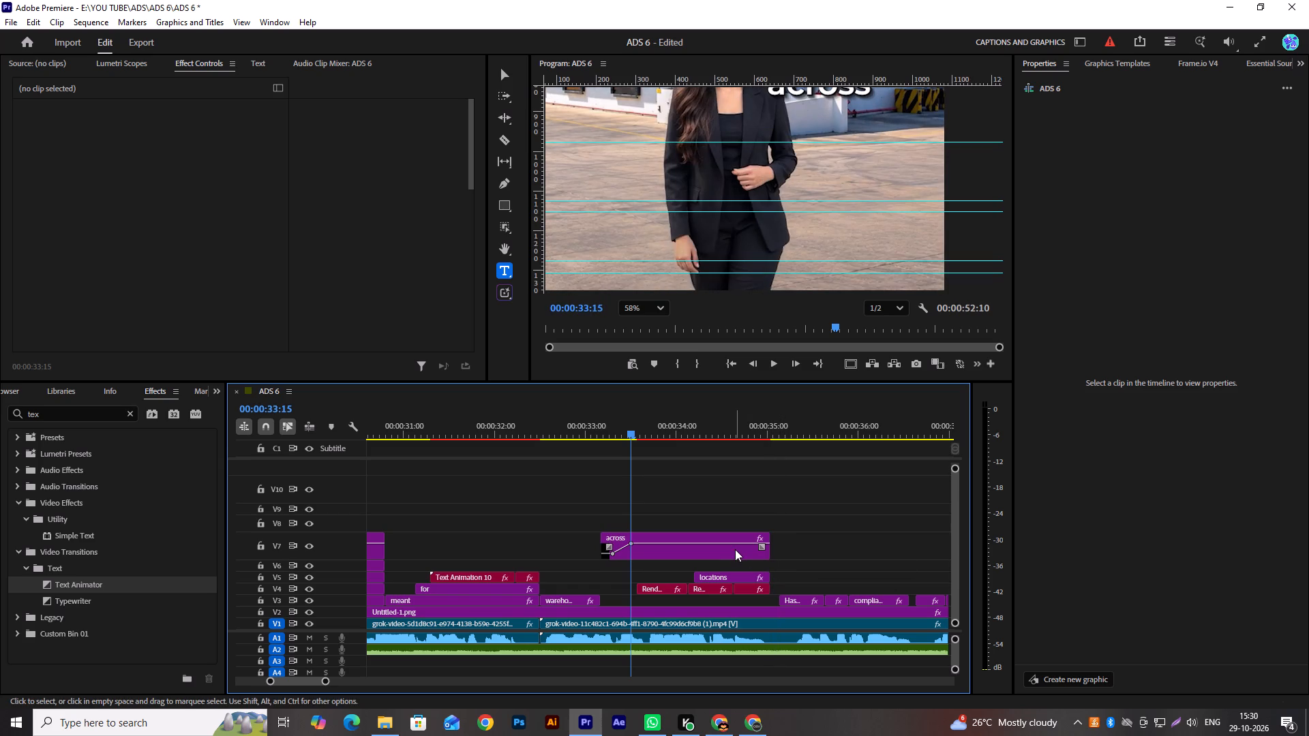
{"action": "left_click_drag", "start_coordinate": [734, 554], "coordinate": [734, 600]}
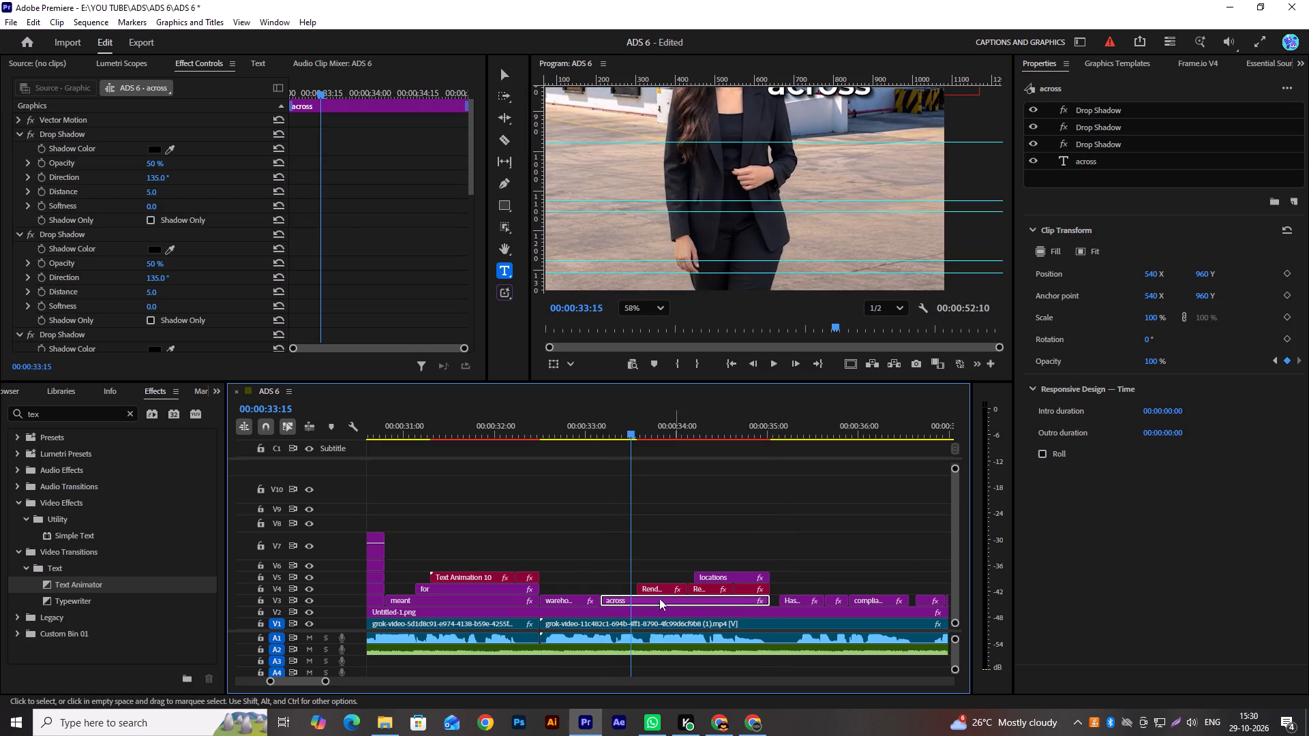
At the second Position keyframe of "across", set the position to 155 horizontally and 1224 vertically.
{"action": "scroll", "coordinate": [354, 219], "scroll_direction": "down", "scroll_amount": 13}
{"action": "scroll", "coordinate": [365, 206], "scroll_direction": "up", "scroll_amount": 1}
{"action": "scroll", "coordinate": [365, 206], "scroll_direction": "down", "scroll_amount": 3}
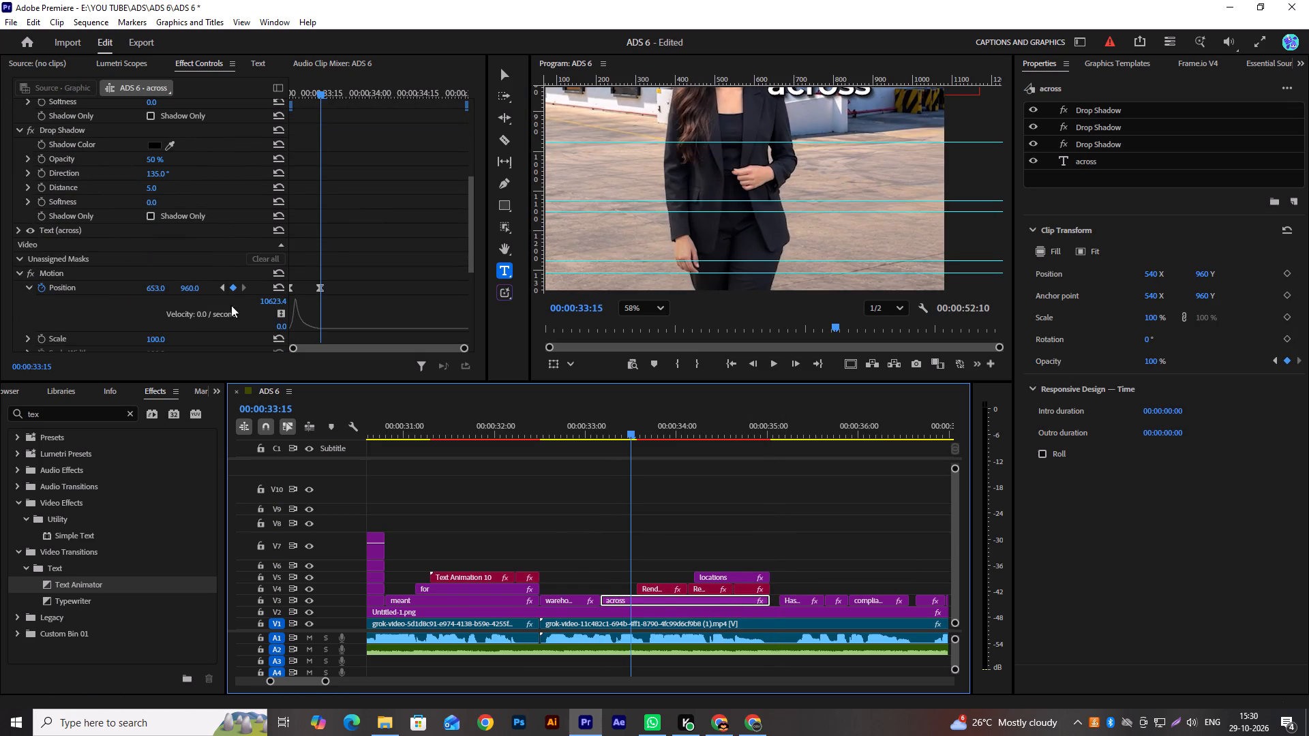
{"action": "left_click", "coordinate": [220, 291]}
{"action": "left_click", "coordinate": [243, 290]}
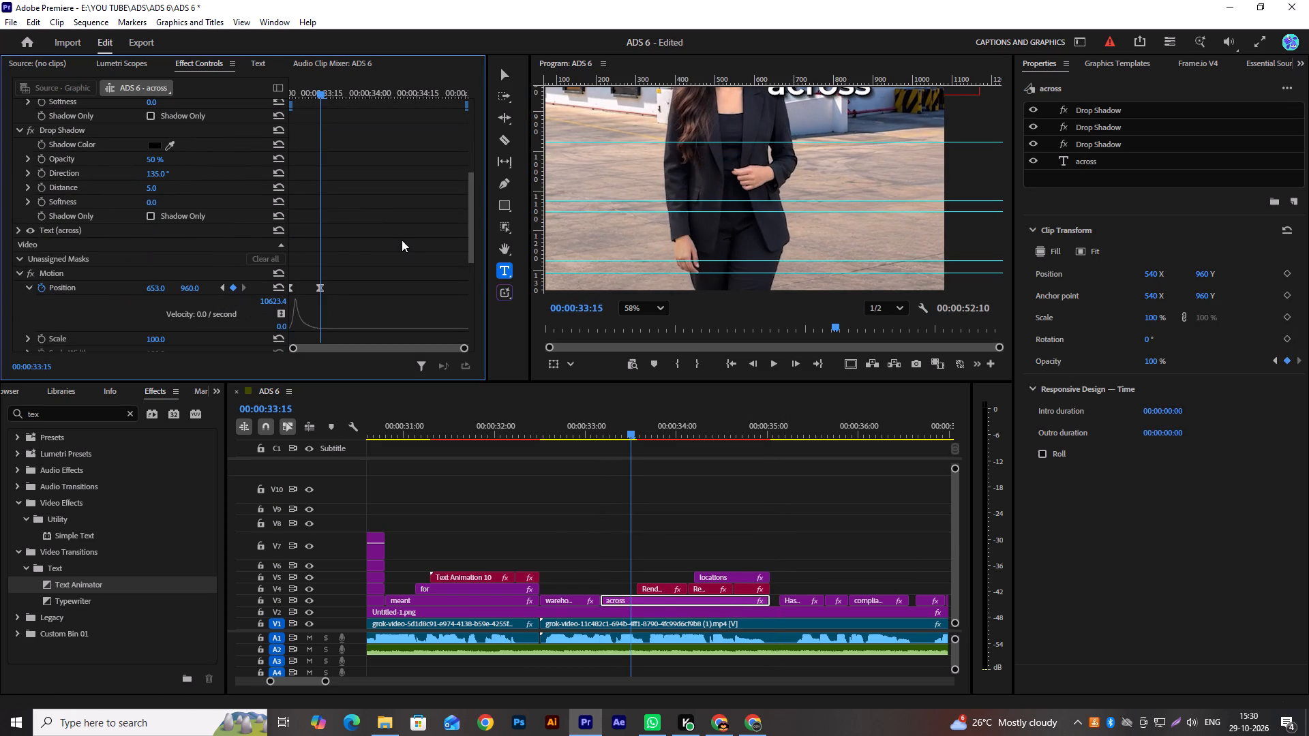
{"action": "scroll", "coordinate": [822, 131], "scroll_direction": "up", "scroll_amount": 3}
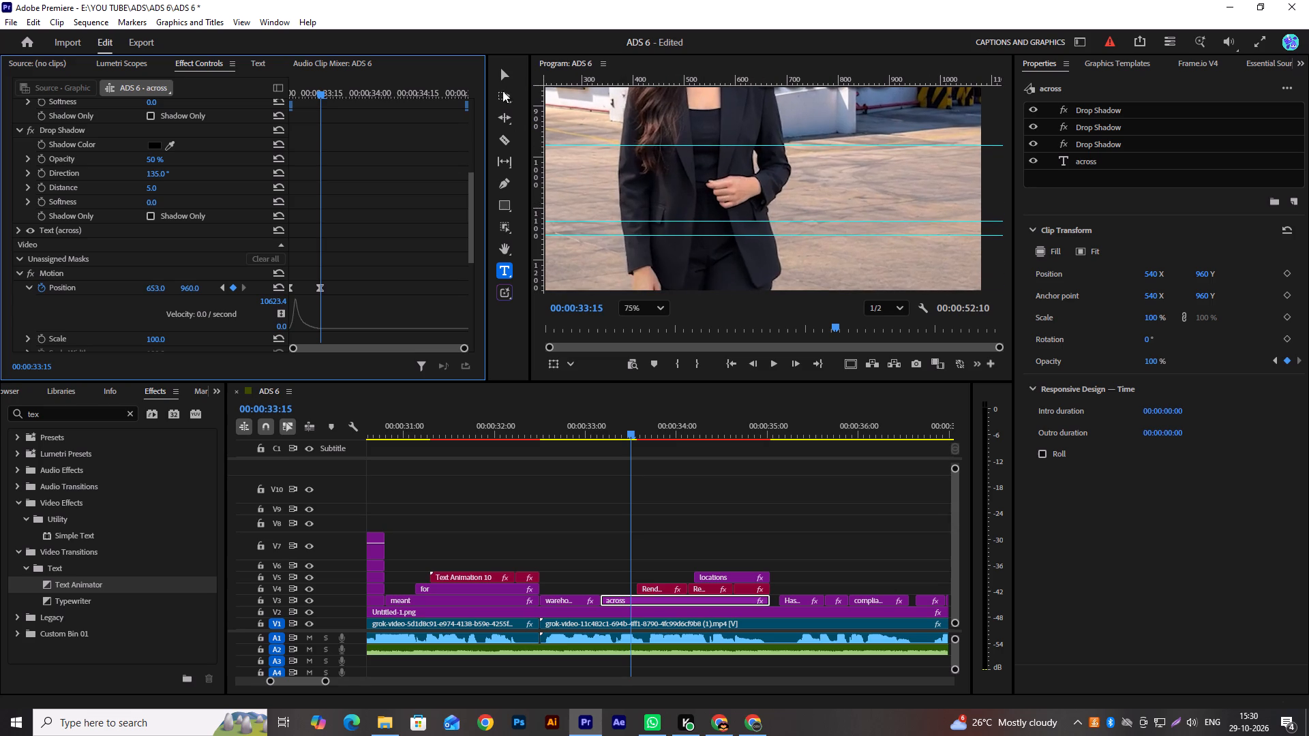
{"action": "left_click", "coordinate": [506, 82]}
{"action": "scroll", "coordinate": [733, 114], "scroll_direction": "down", "scroll_amount": 5}
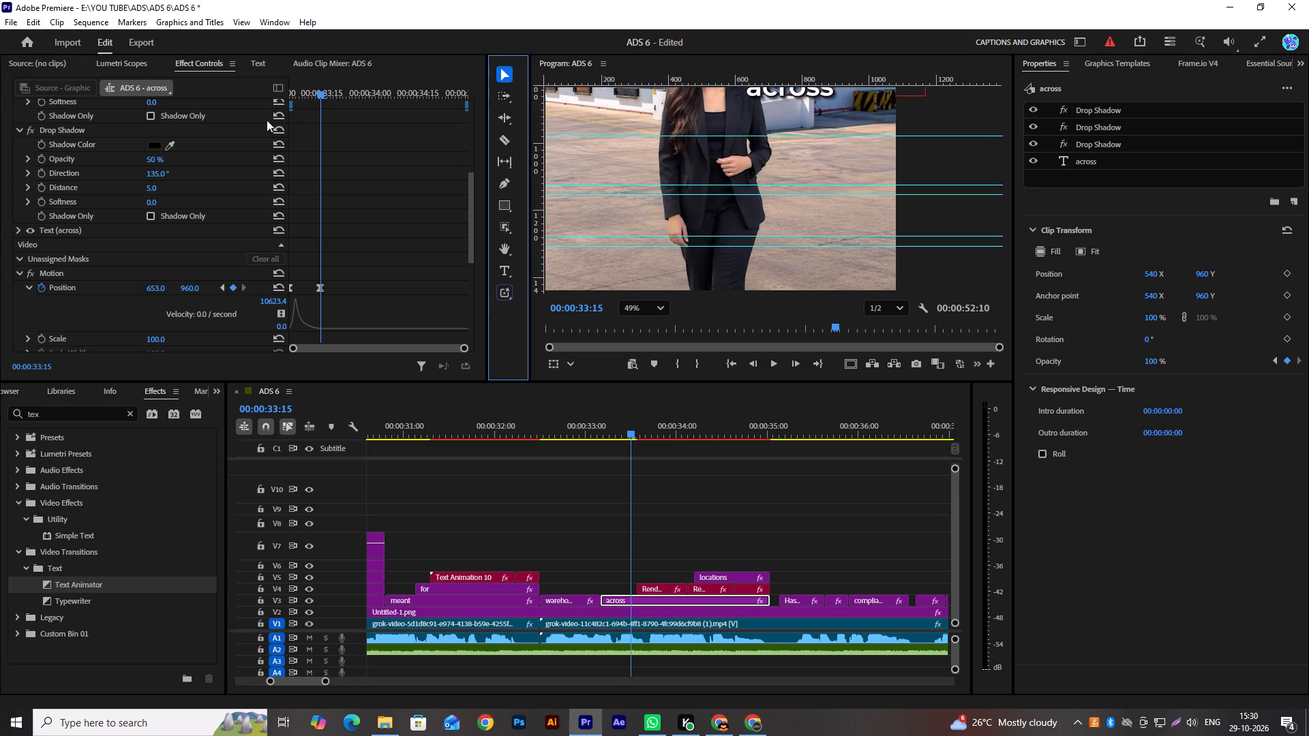
{"action": "left_click_drag", "start_coordinate": [320, 91], "coordinate": [301, 88]}
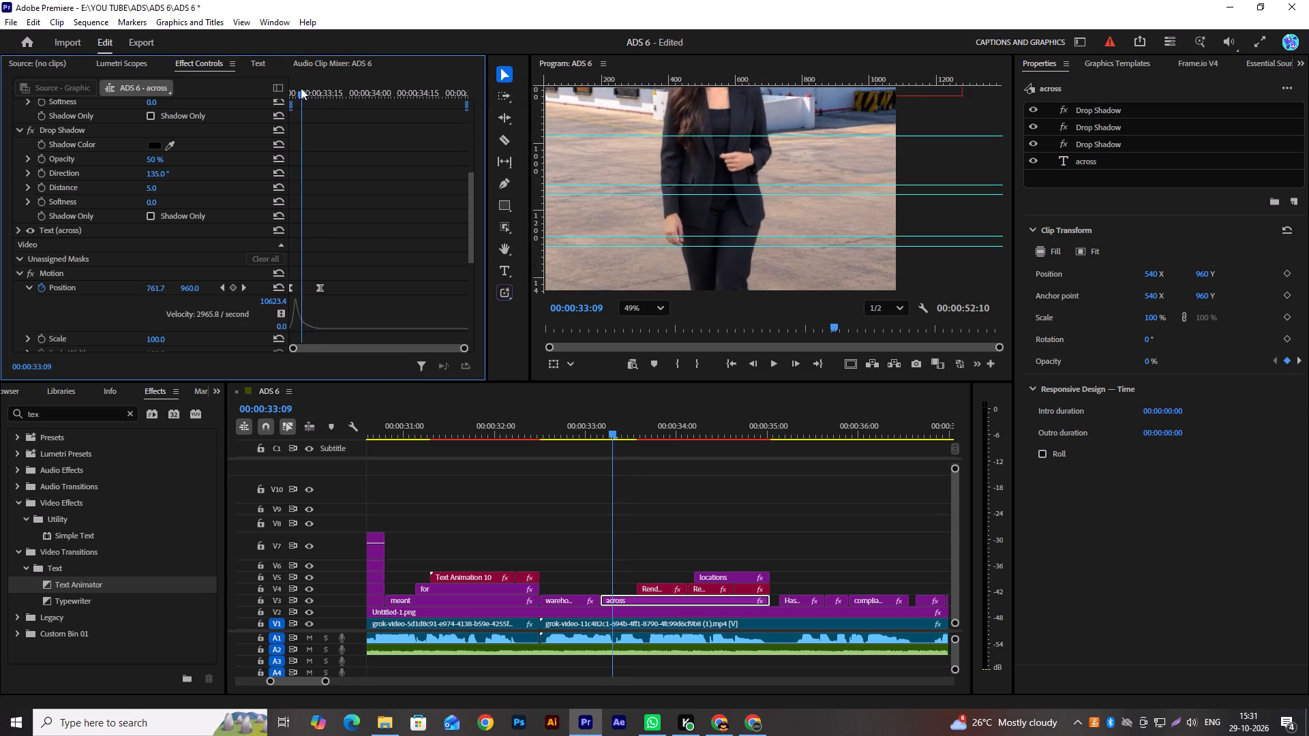
{"action": "left_click_drag", "start_coordinate": [301, 88], "coordinate": [308, 90]}
{"action": "left_click", "coordinate": [248, 283]}
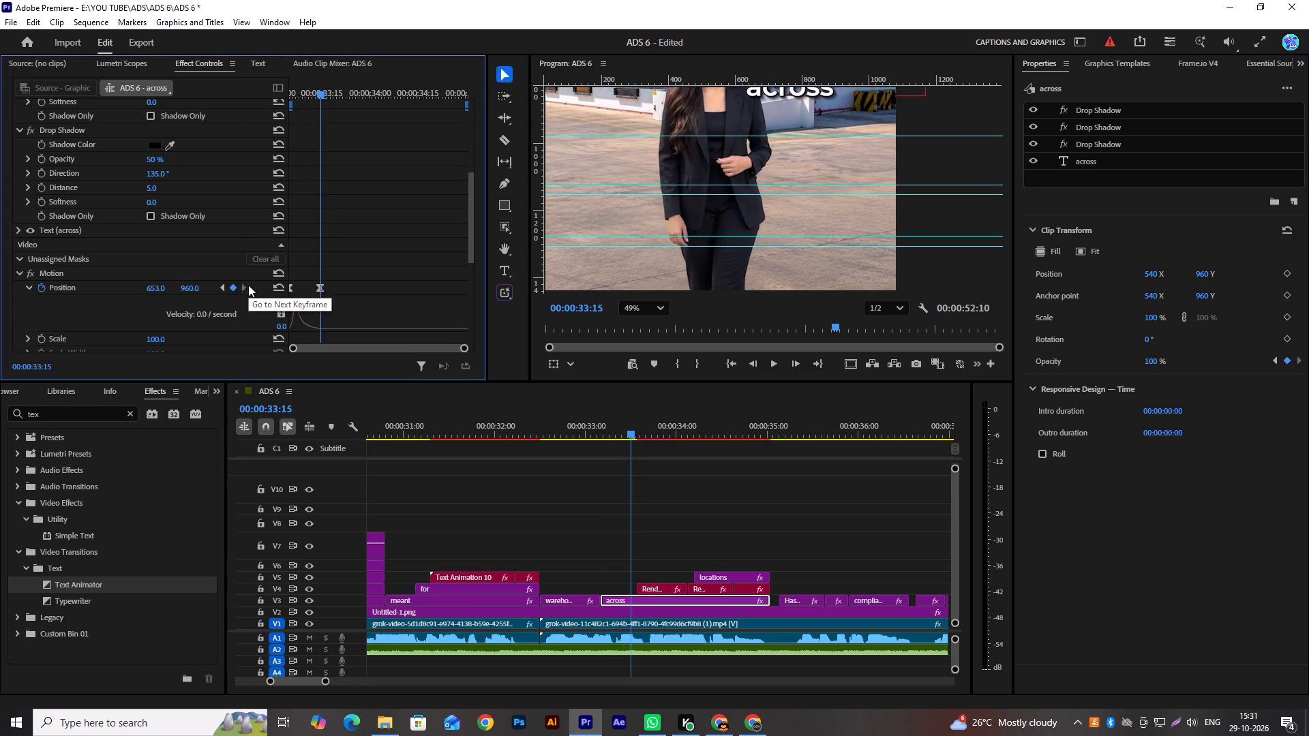
{"action": "left_click_drag", "start_coordinate": [155, 288], "coordinate": [134, 294]}
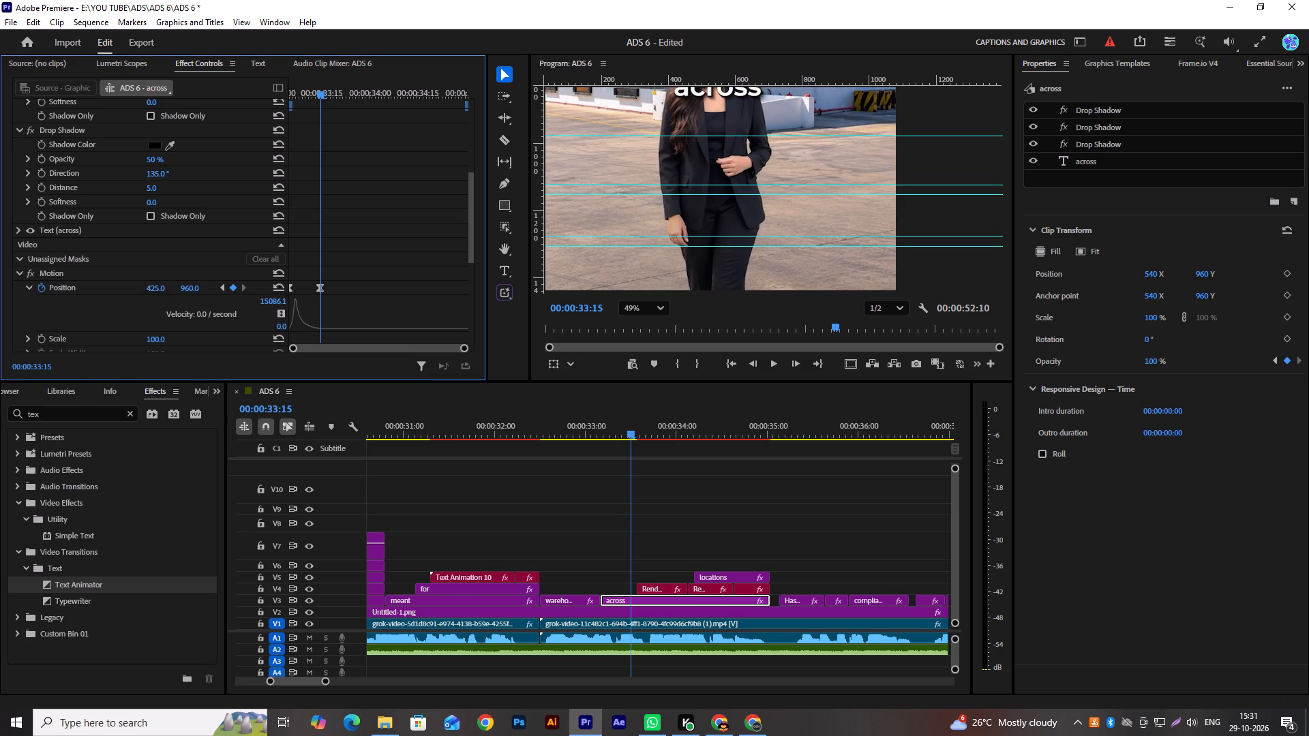
{"action": "left_click_drag", "start_coordinate": [134, 294], "coordinate": [1, 330]}
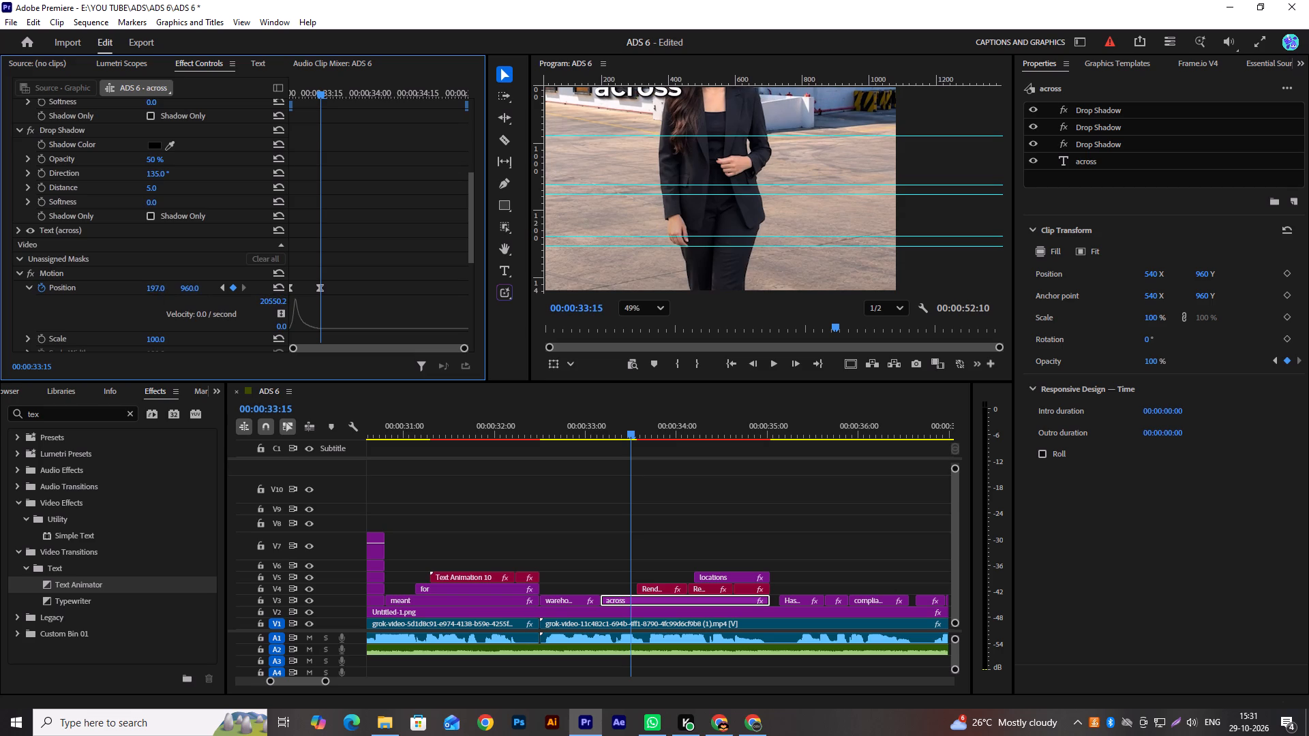
{"action": "left_click_drag", "start_coordinate": [1, 330], "coordinate": [131, 298]}
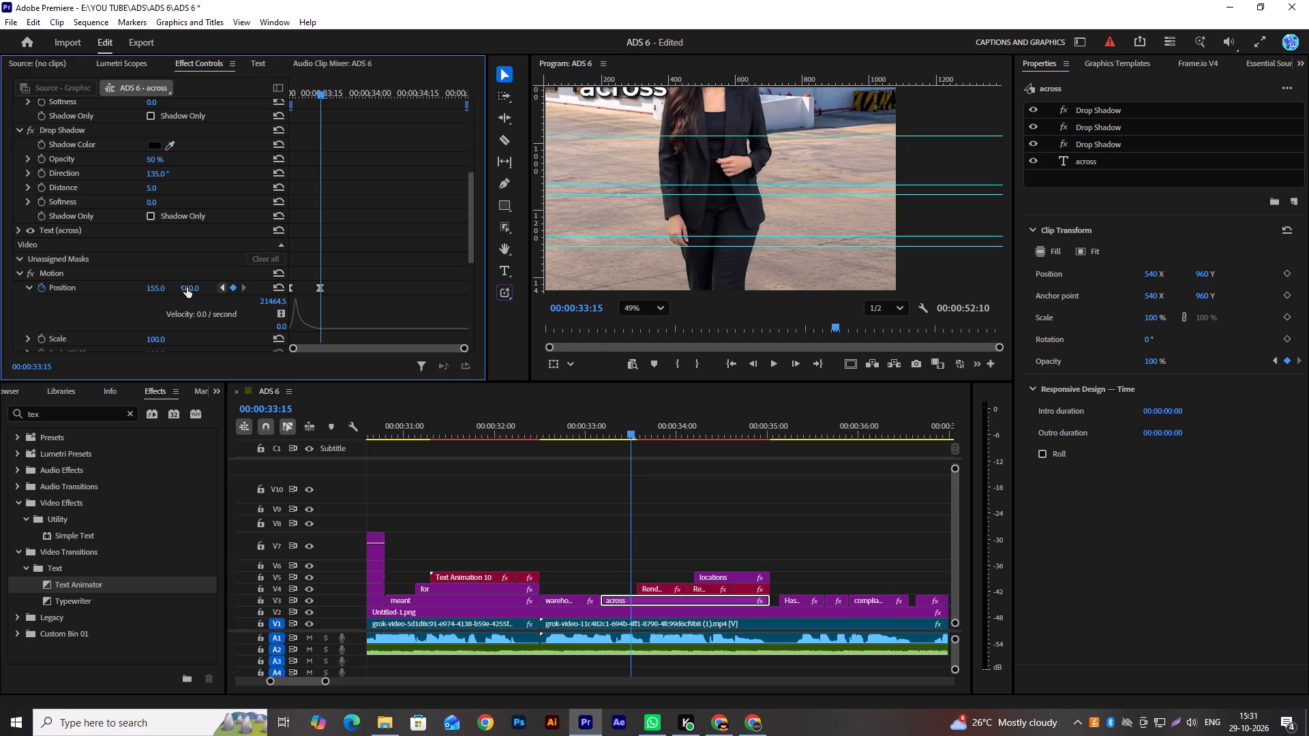
{"action": "left_click_drag", "start_coordinate": [187, 288], "coordinate": [300, 292]}
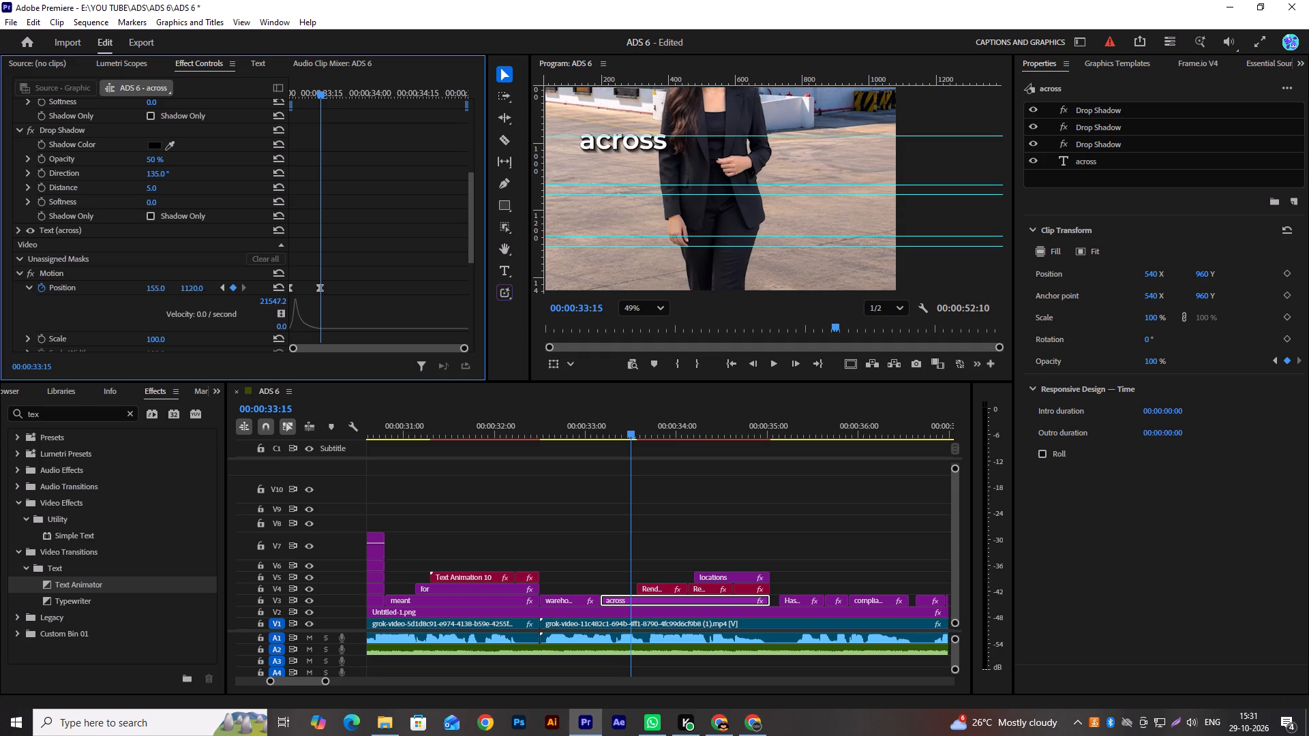
{"action": "left_click_drag", "start_coordinate": [300, 292], "coordinate": [366, 296]}
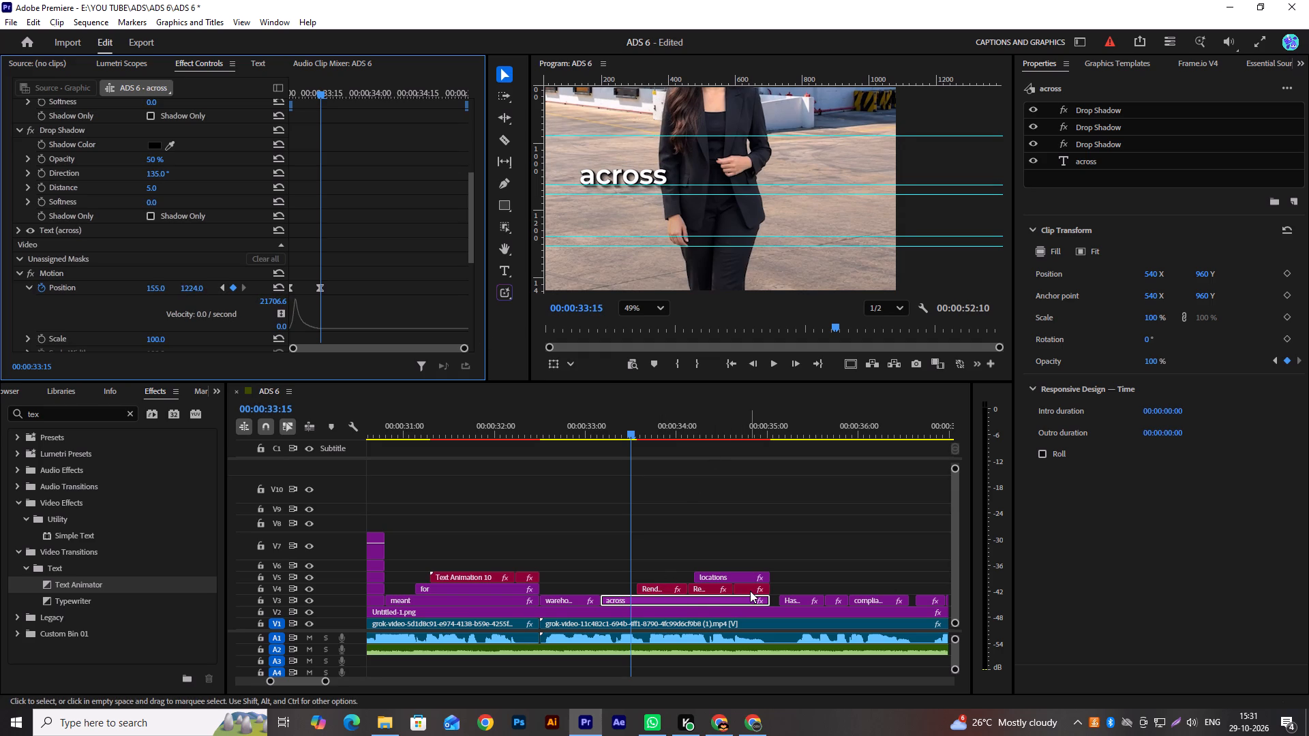
Copy the last "Pan- India" Render comp 4 clip from V4 onto V6, above the start of "across", as an alignment reference.
{"action": "left_click_drag", "start_coordinate": [750, 591], "coordinate": [637, 568], "text": "alt"}
{"action": "scroll", "coordinate": [657, 159], "scroll_direction": "up", "scroll_amount": 2}
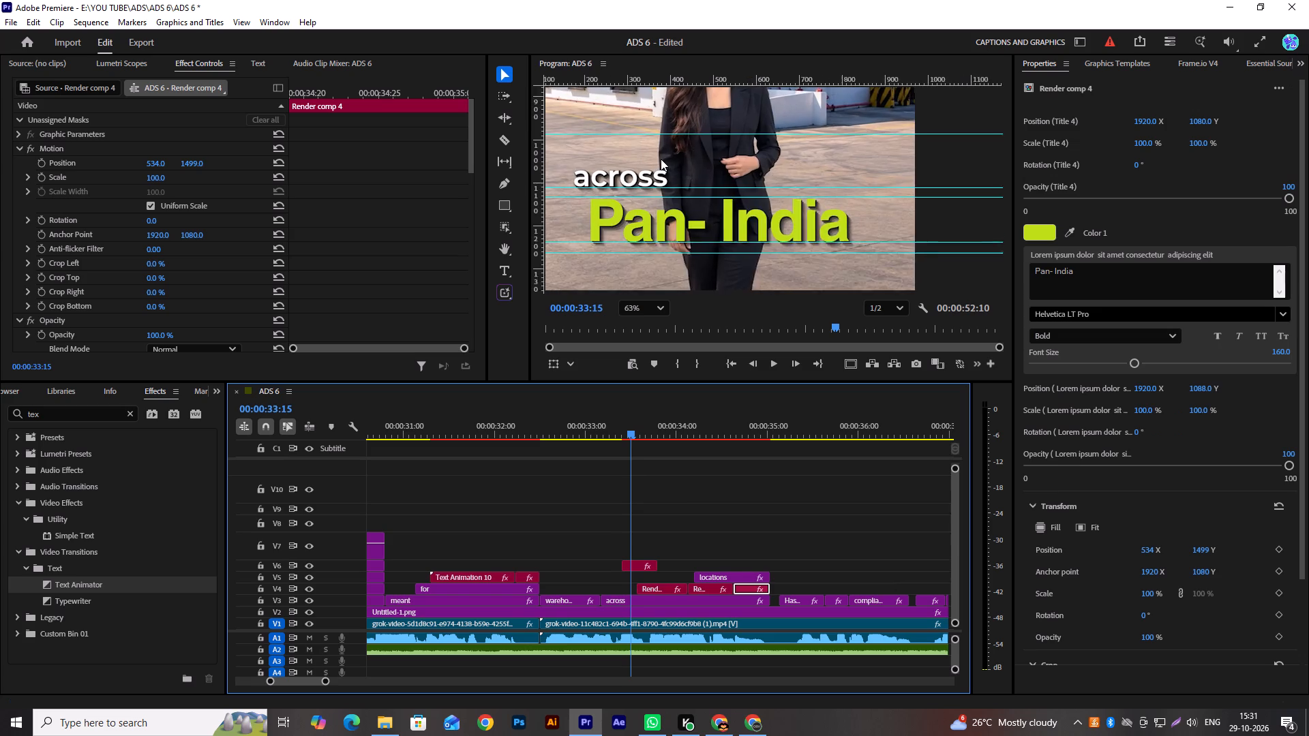
{"action": "scroll", "coordinate": [661, 159], "scroll_direction": "up", "scroll_amount": 2}
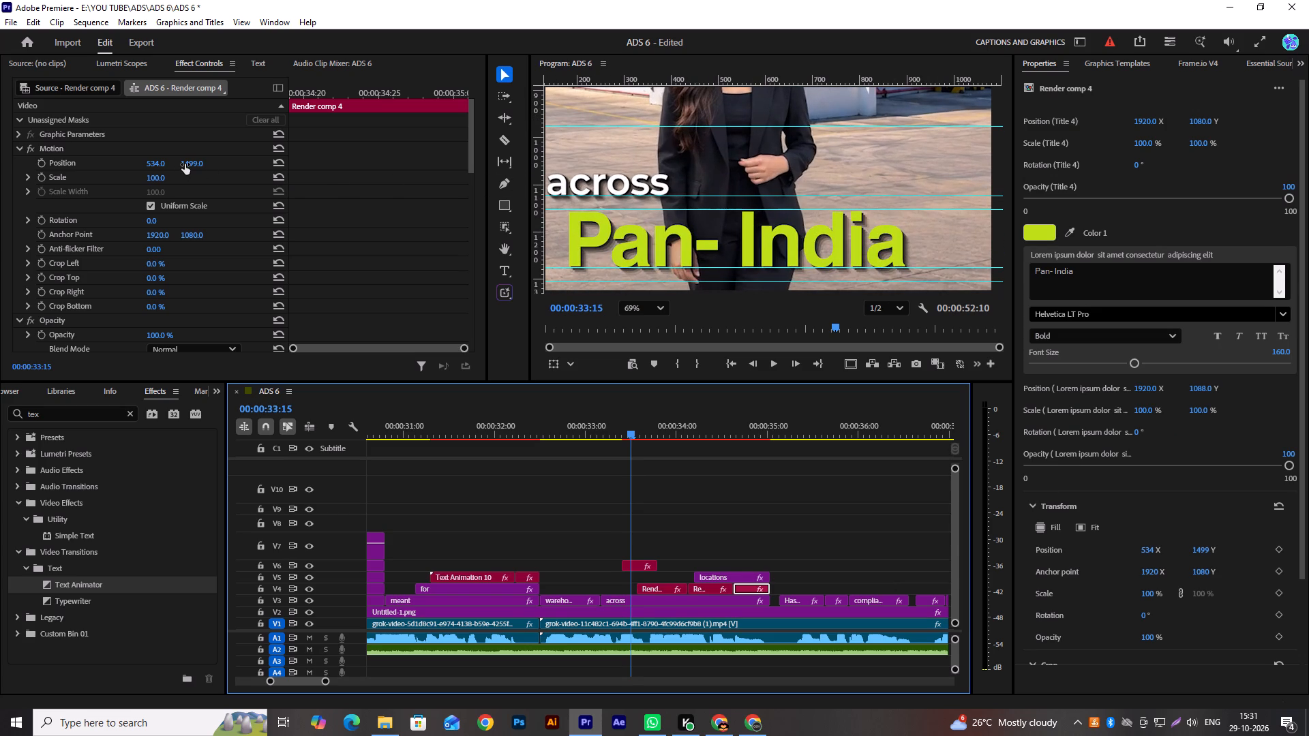
{"action": "scroll", "coordinate": [346, 175], "scroll_direction": "down", "scroll_amount": 10}
{"action": "scroll", "coordinate": [350, 179], "scroll_direction": "up", "scroll_amount": 1}
{"action": "scroll", "coordinate": [350, 179], "scroll_direction": "down", "scroll_amount": 9}
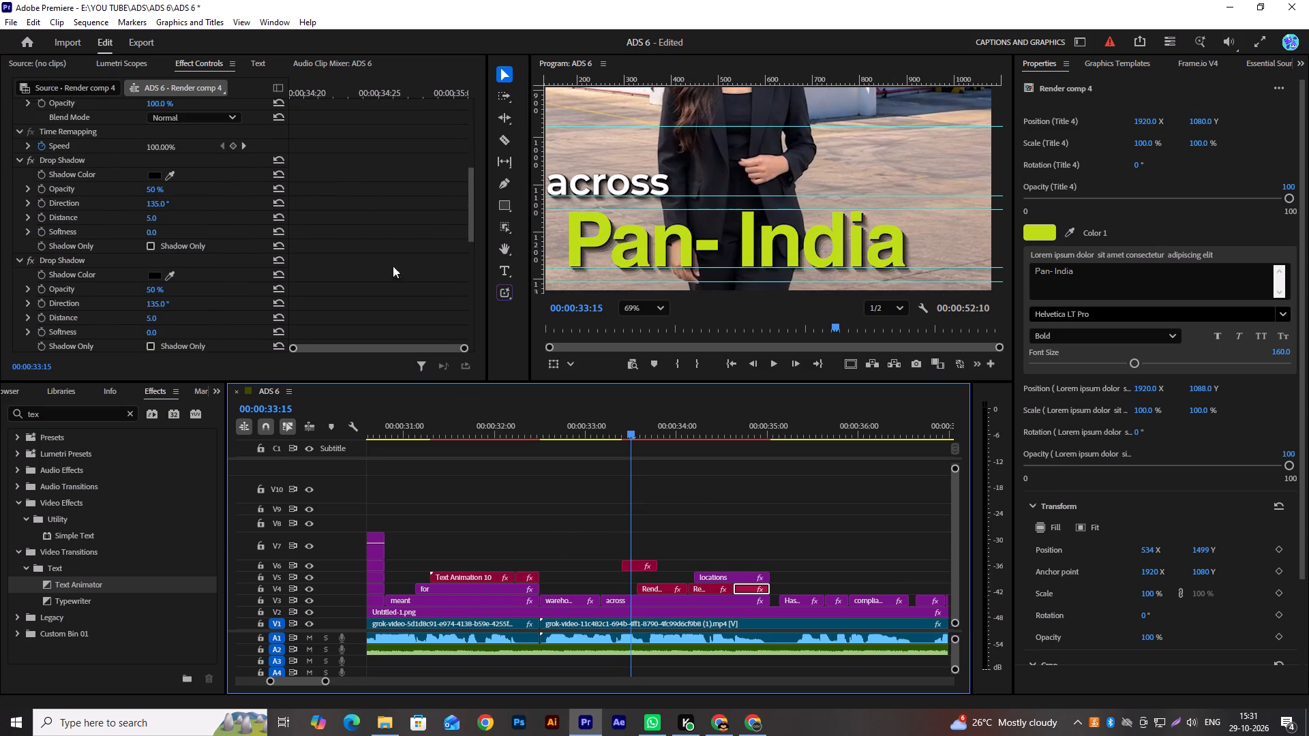
Fine-tune the vertical position of "across" to 1226 at its second Position keyframe.
{"action": "left_click", "coordinate": [620, 602]}
{"action": "scroll", "coordinate": [338, 262], "scroll_direction": "down", "scroll_amount": 13}
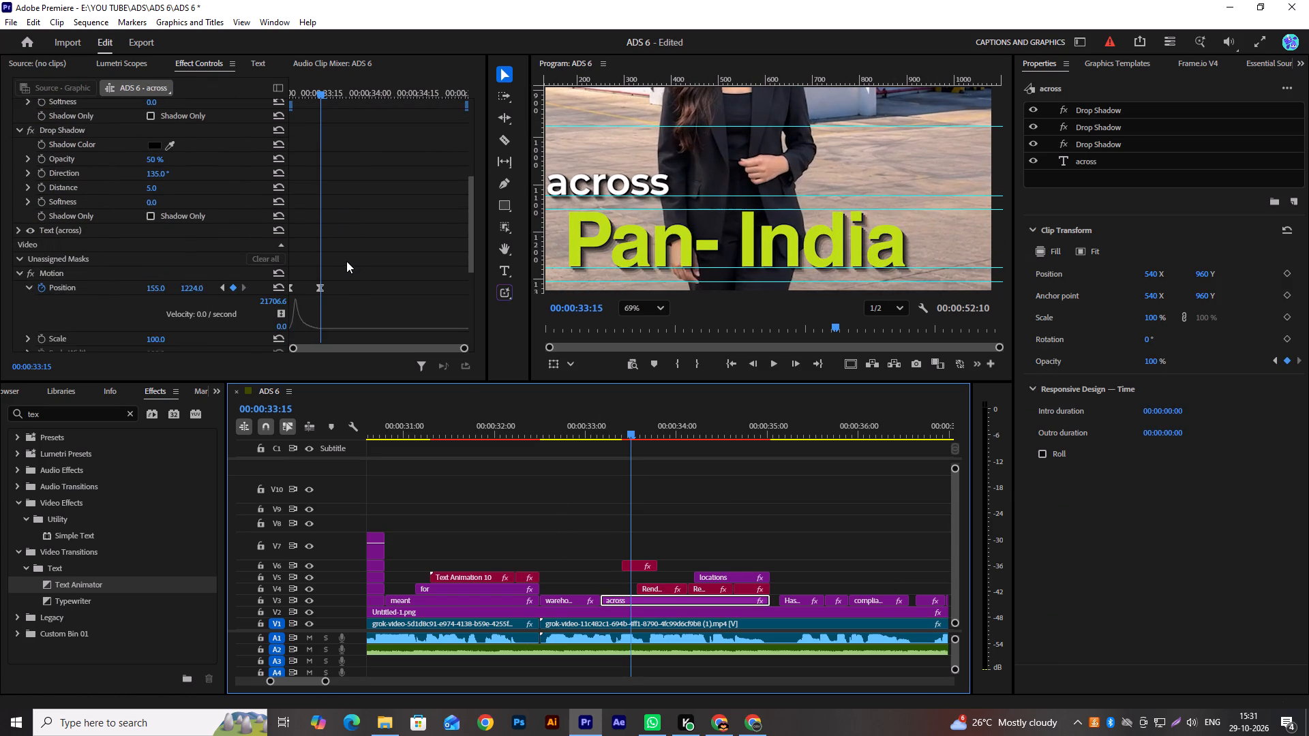
{"action": "scroll", "coordinate": [346, 261], "scroll_direction": "down", "scroll_amount": 4}
{"action": "left_click", "coordinate": [192, 259]}
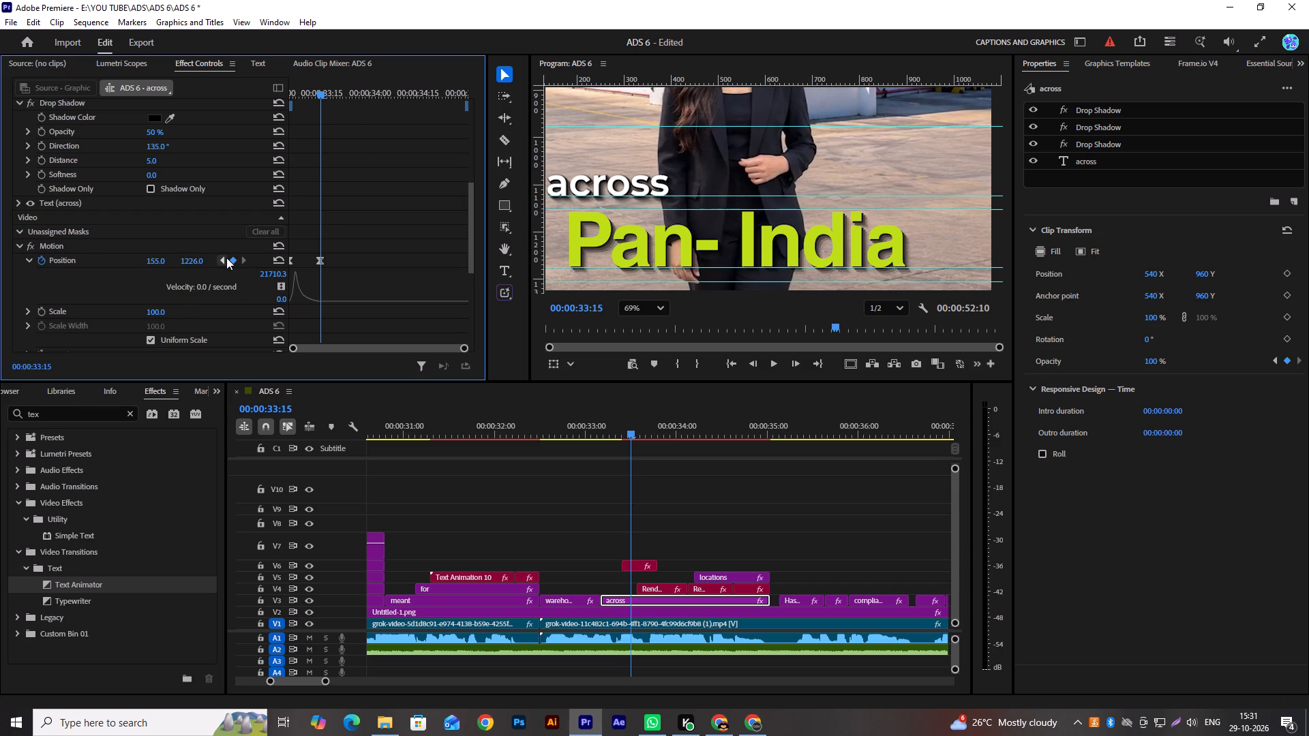
At the first Position keyframe of "across", set the vertical position to 1126, and preview the resulting motion.
{"action": "left_click", "coordinate": [226, 258]}
{"action": "left_click", "coordinate": [194, 260]}
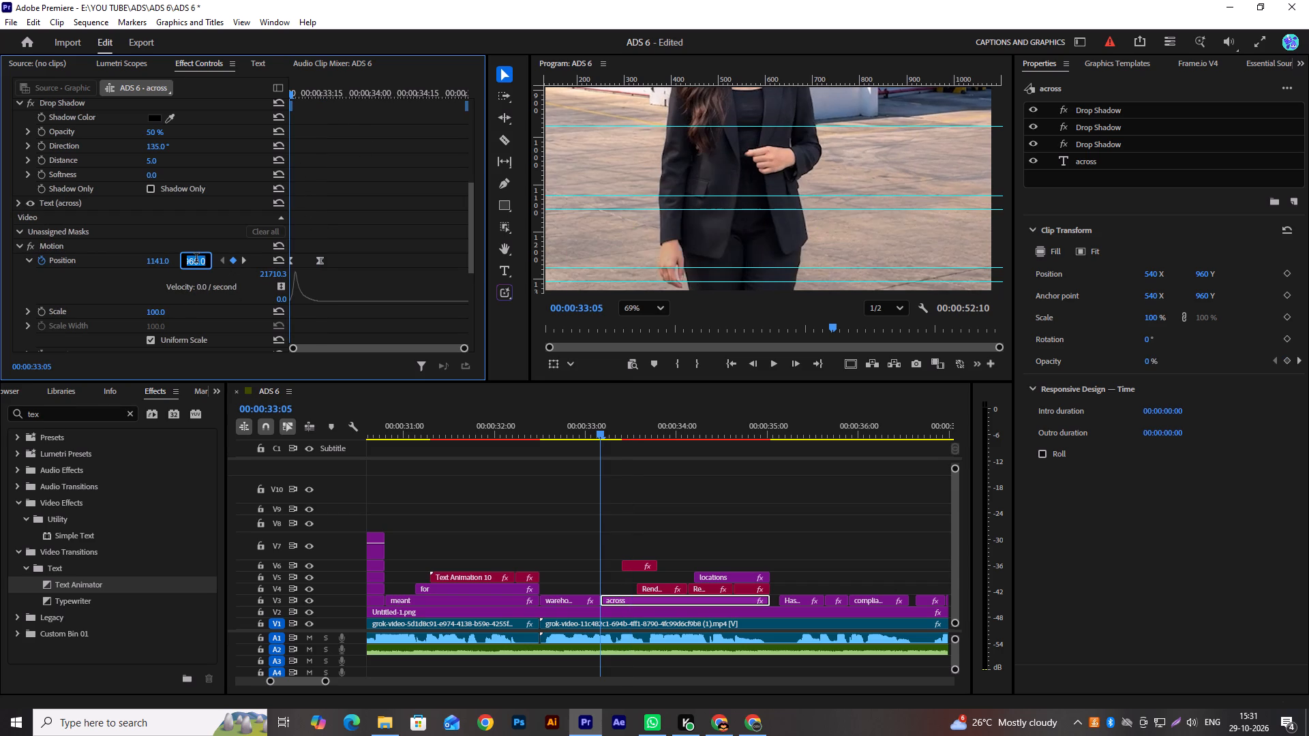
{"action": "type", "text": "1126"}
{"action": "key", "text": "Return"}
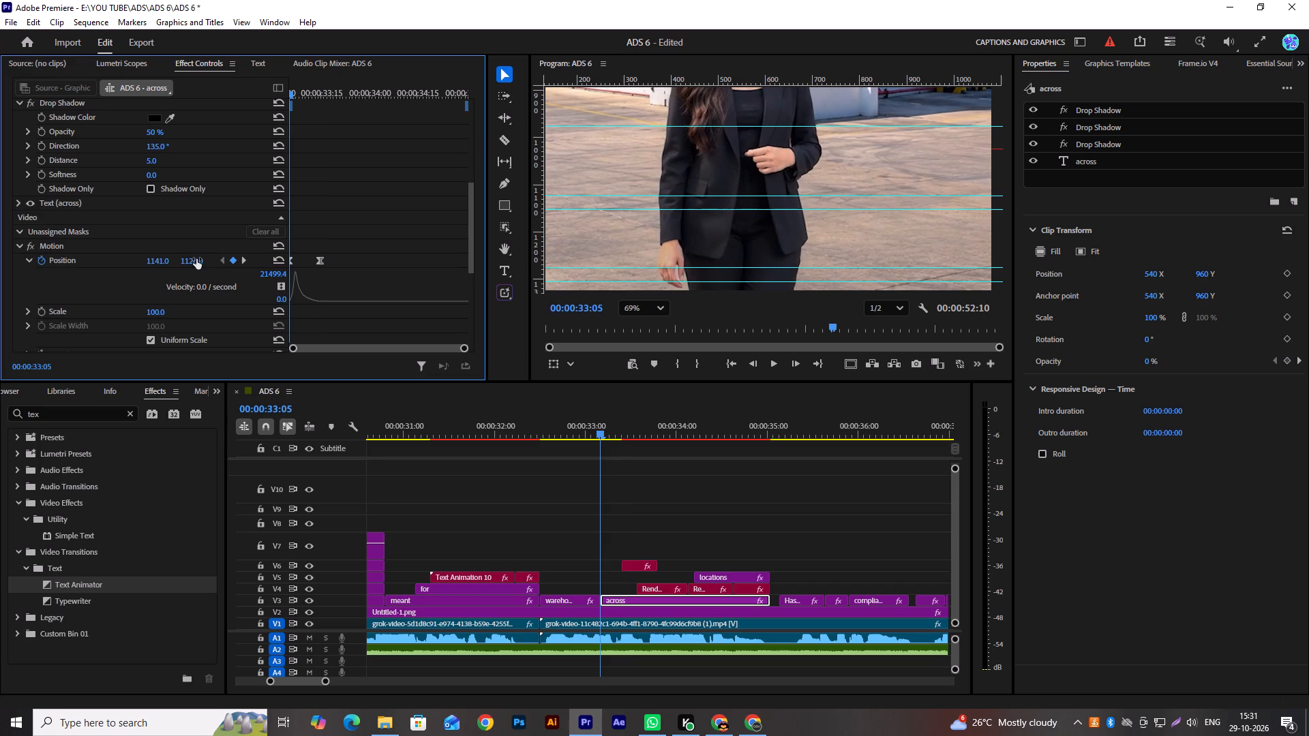
{"action": "key", "text": "space"}
{"action": "key", "text": "space"}
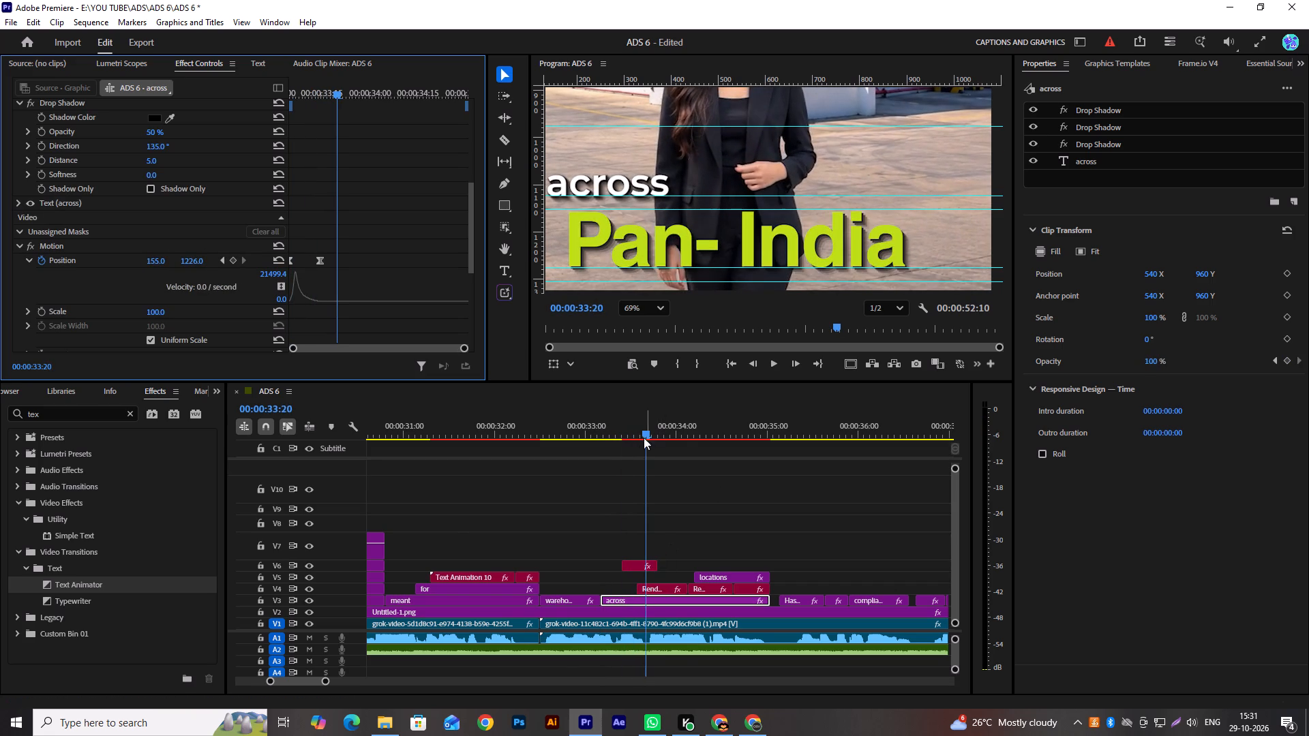
{"action": "left_click_drag", "start_coordinate": [644, 438], "coordinate": [612, 446]}
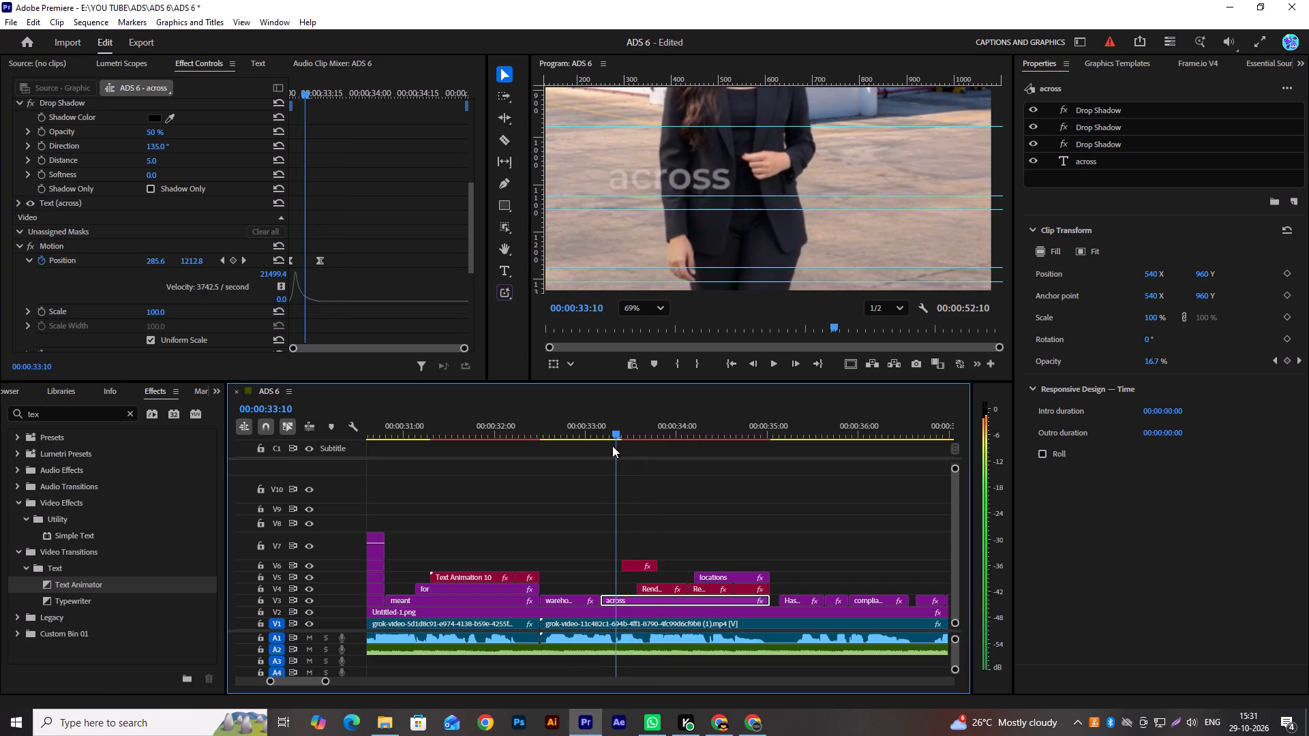
{"action": "left_click_drag", "start_coordinate": [612, 446], "coordinate": [616, 444]}
{"action": "scroll", "coordinate": [717, 215], "scroll_direction": "down", "scroll_amount": 10}
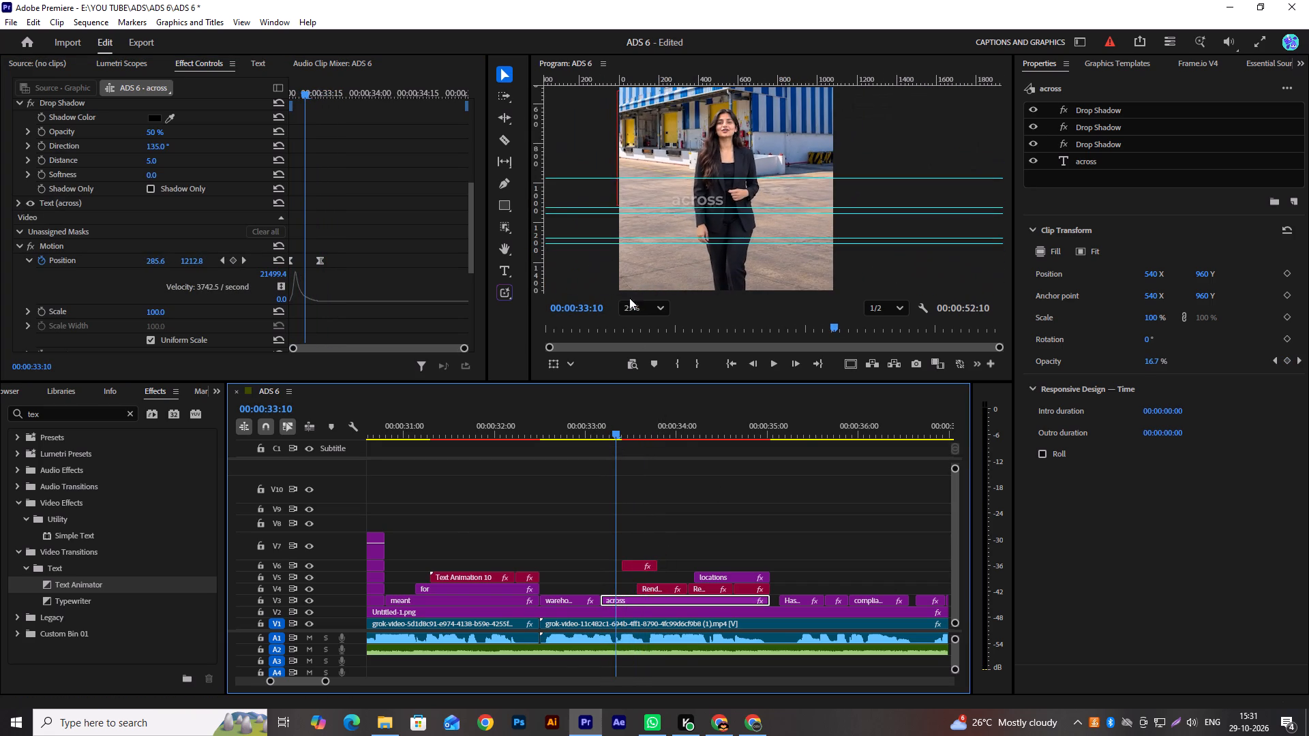
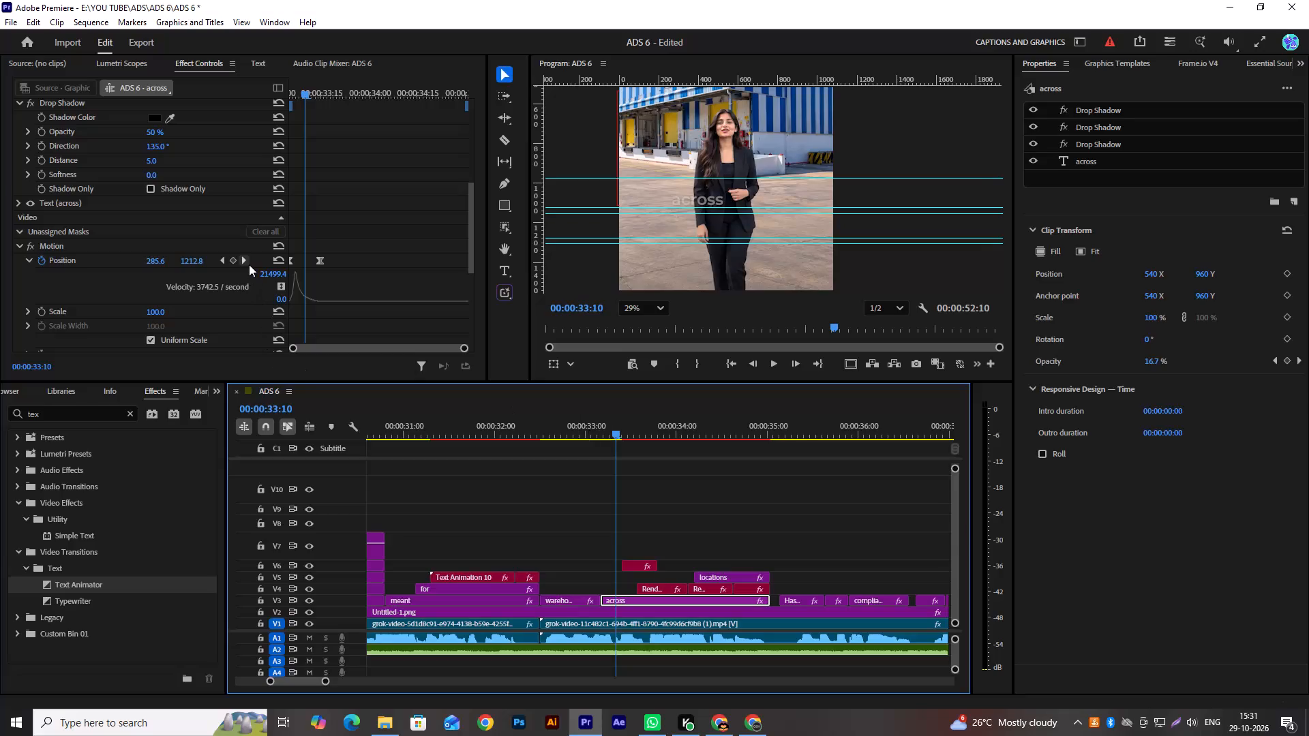
At the first Position keyframe of "across", set the vertical position to 1226 and preview the motion.
{"action": "left_click", "coordinate": [245, 260]}
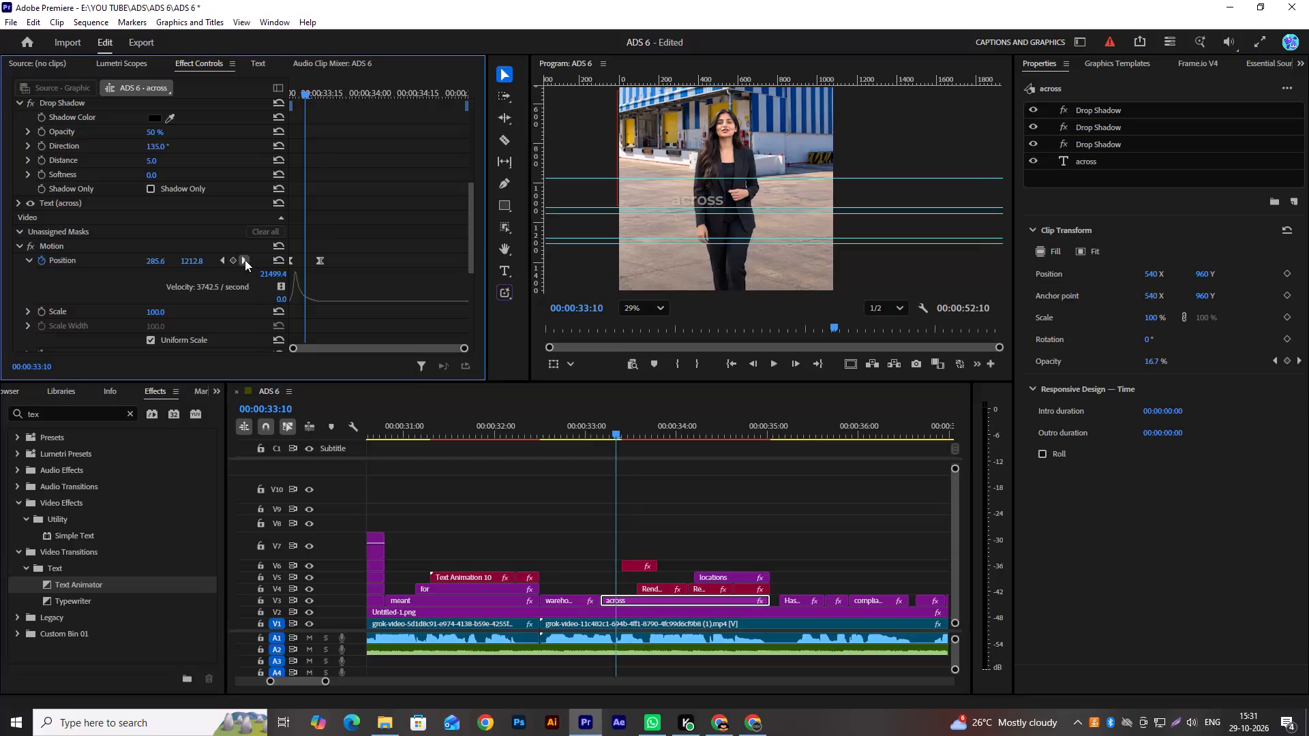
{"action": "left_click", "coordinate": [226, 260]}
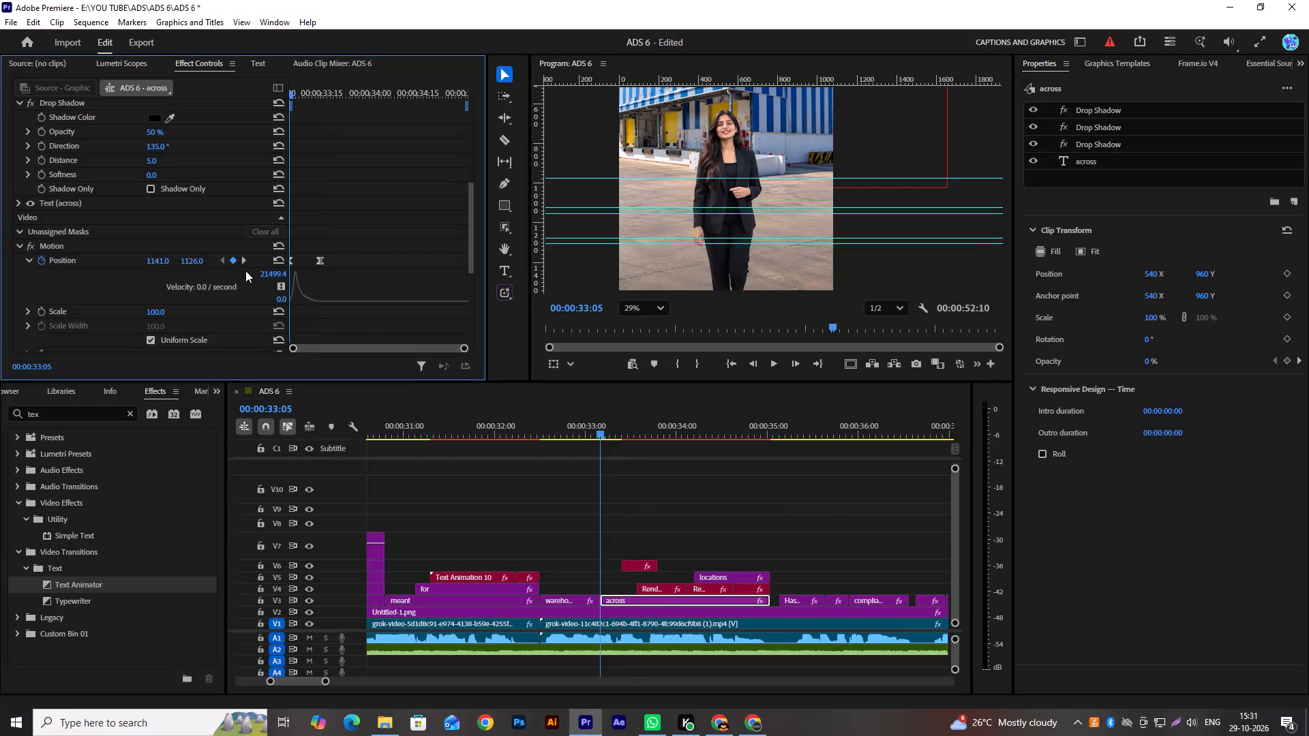
{"action": "left_click", "coordinate": [246, 262]}
{"action": "left_click", "coordinate": [224, 262]}
{"action": "left_click", "coordinate": [196, 260]}
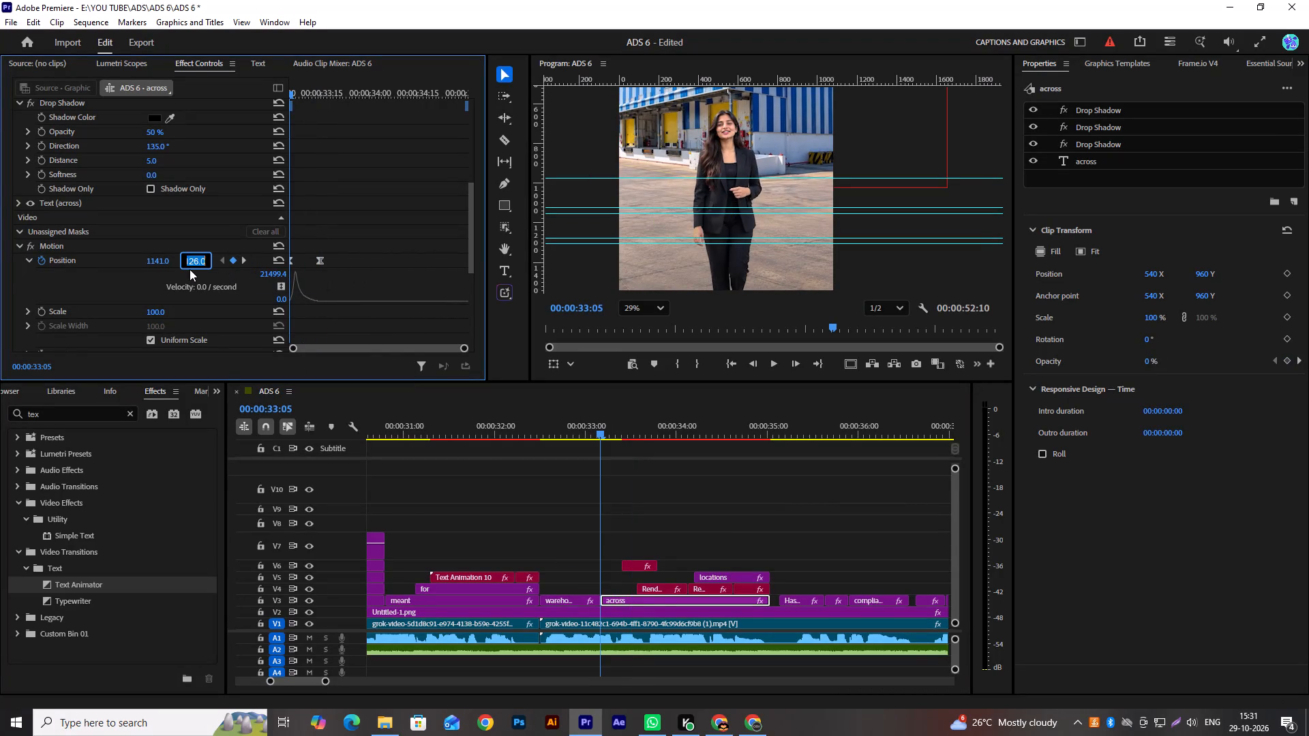
{"action": "type", "text": "1226"}
{"action": "key", "text": "Return"}
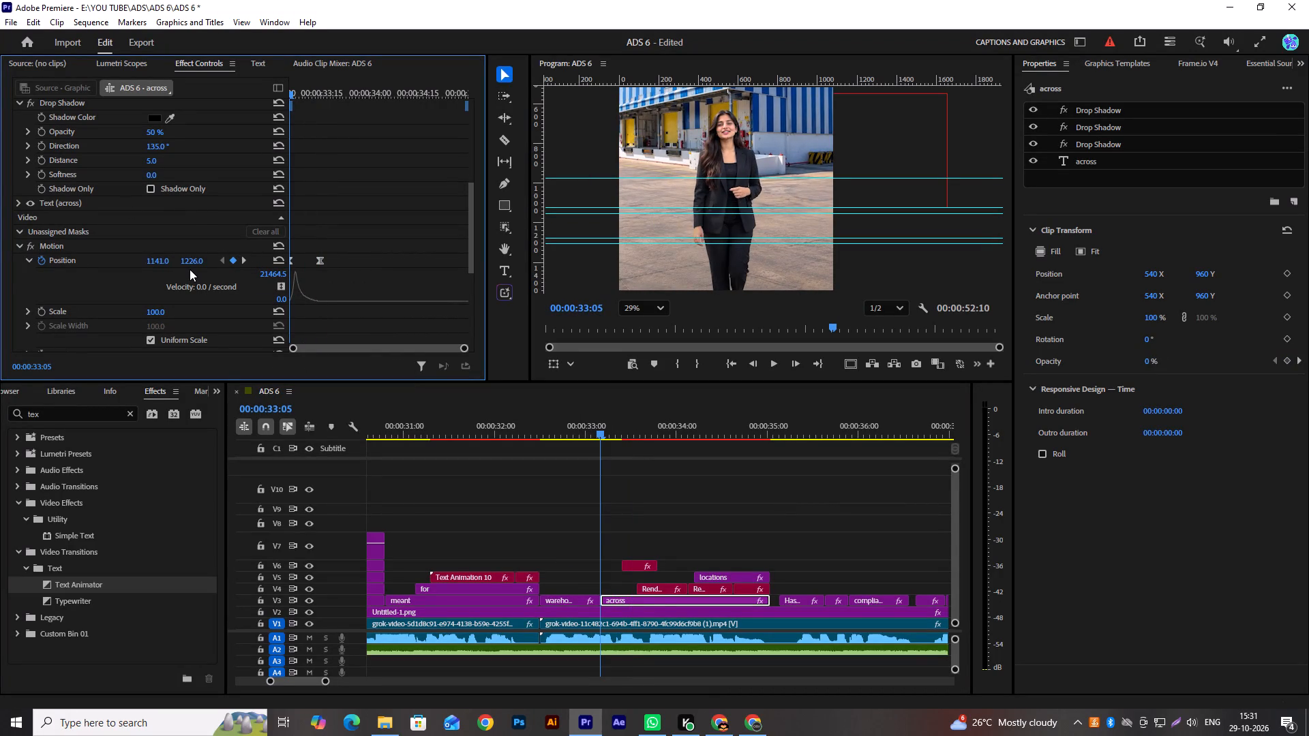
{"action": "left_click", "coordinate": [242, 258]}
{"action": "left_click", "coordinate": [594, 437]}
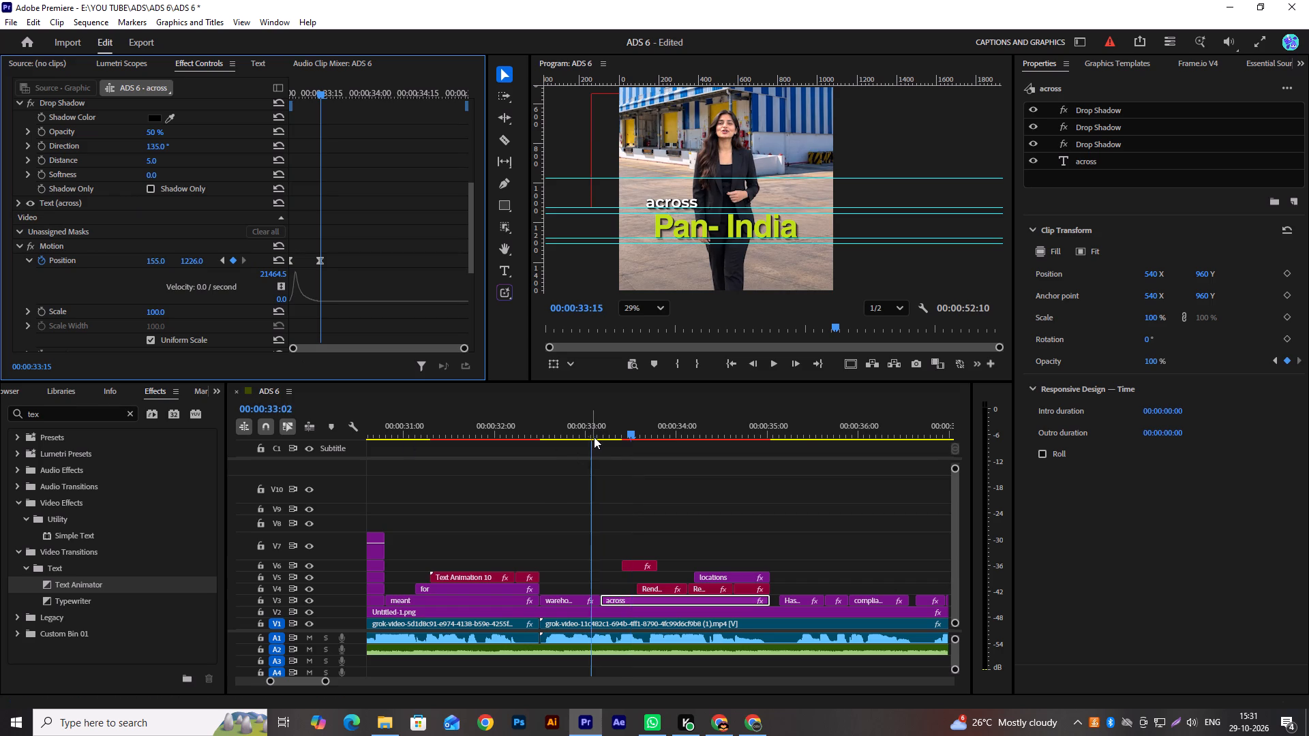
{"action": "key", "text": "space"}
{"action": "key", "text": "space"}
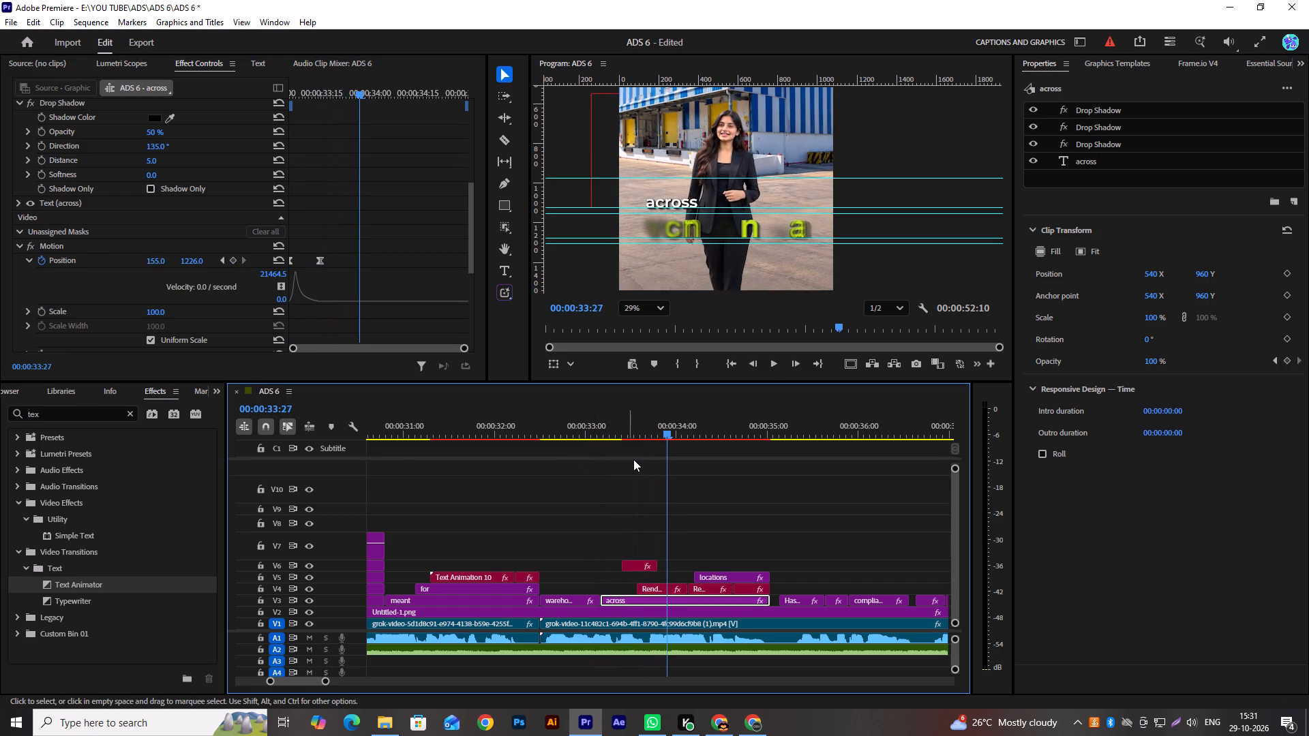
Delete the "Pan- India" Render comp 4 reference clip from V6 and save the project.
{"action": "left_click", "coordinate": [640, 568]}
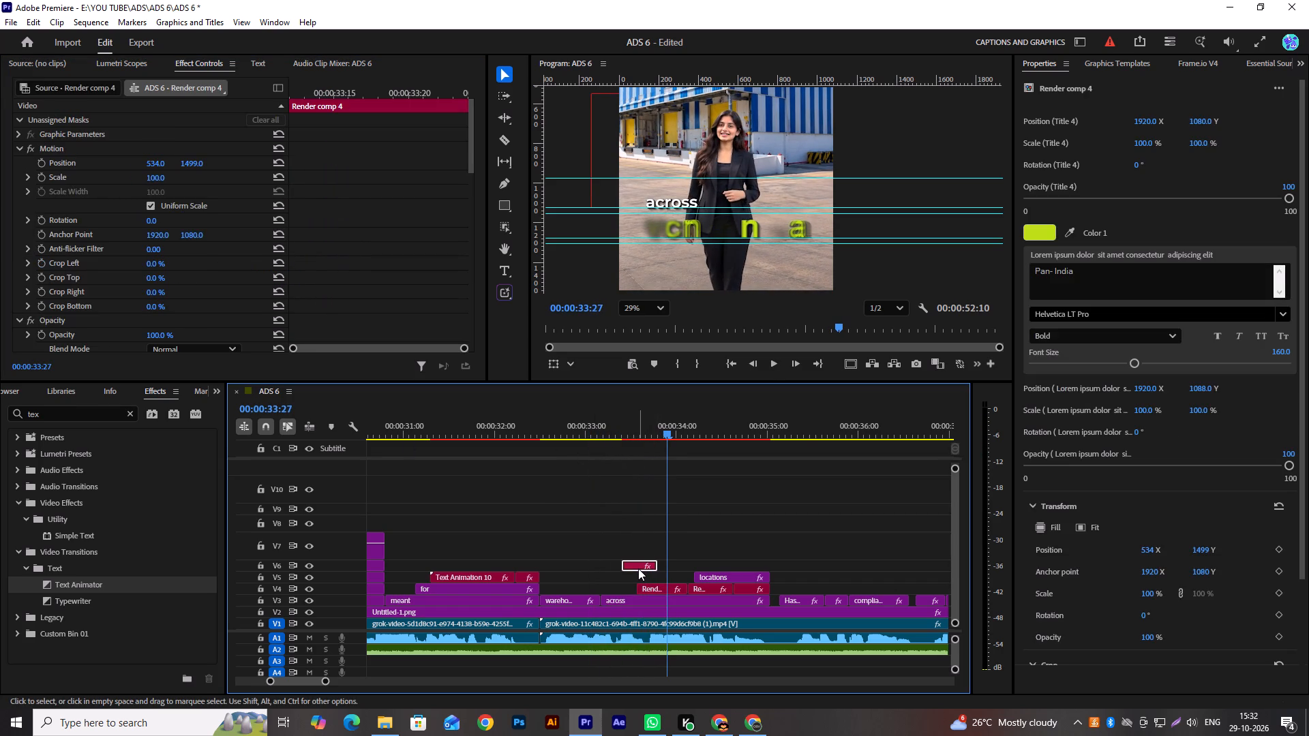
{"action": "key", "text": "Delete"}
{"action": "key", "text": "ctrl+s"}
Remove the last two Opacity keyframes of the "locations" clip, preview the end of the caption group, and save the project.
{"action": "scroll", "coordinate": [682, 533], "scroll_direction": "down", "scroll_amount": 3}
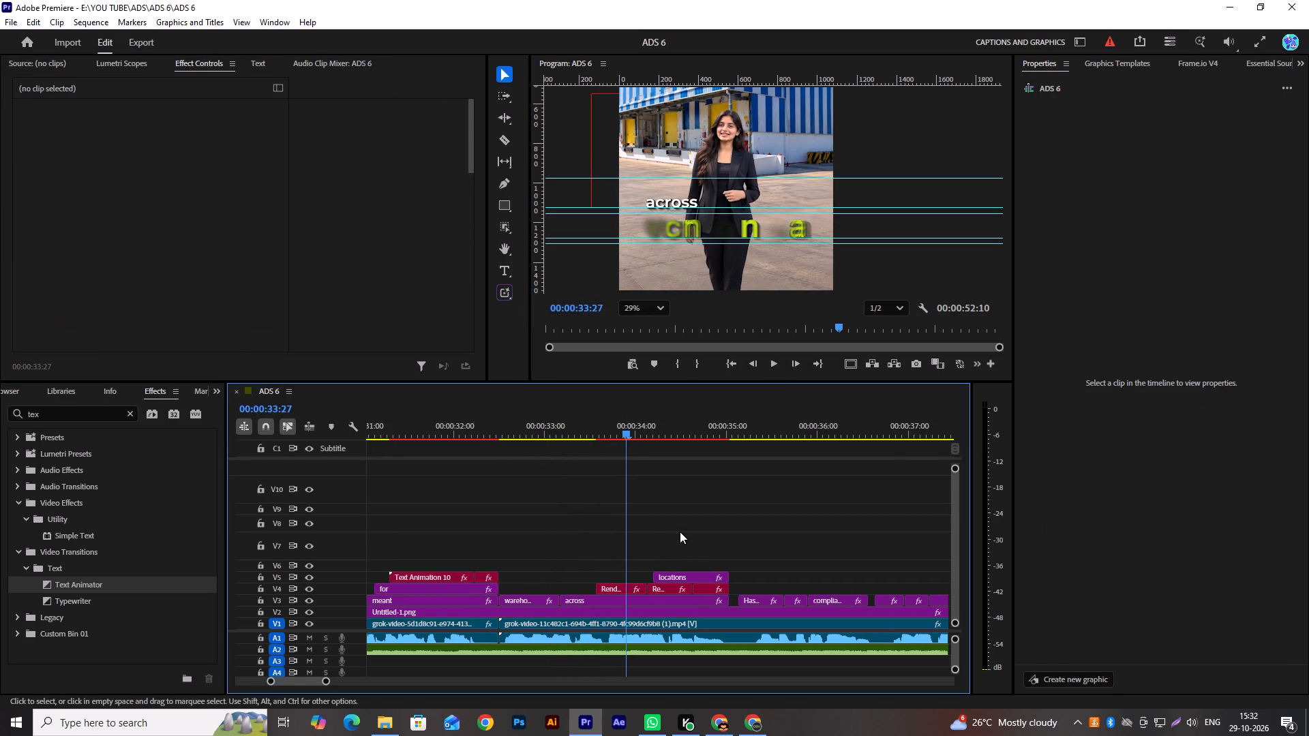
{"action": "key", "text": "space"}
{"action": "key", "text": "space"}
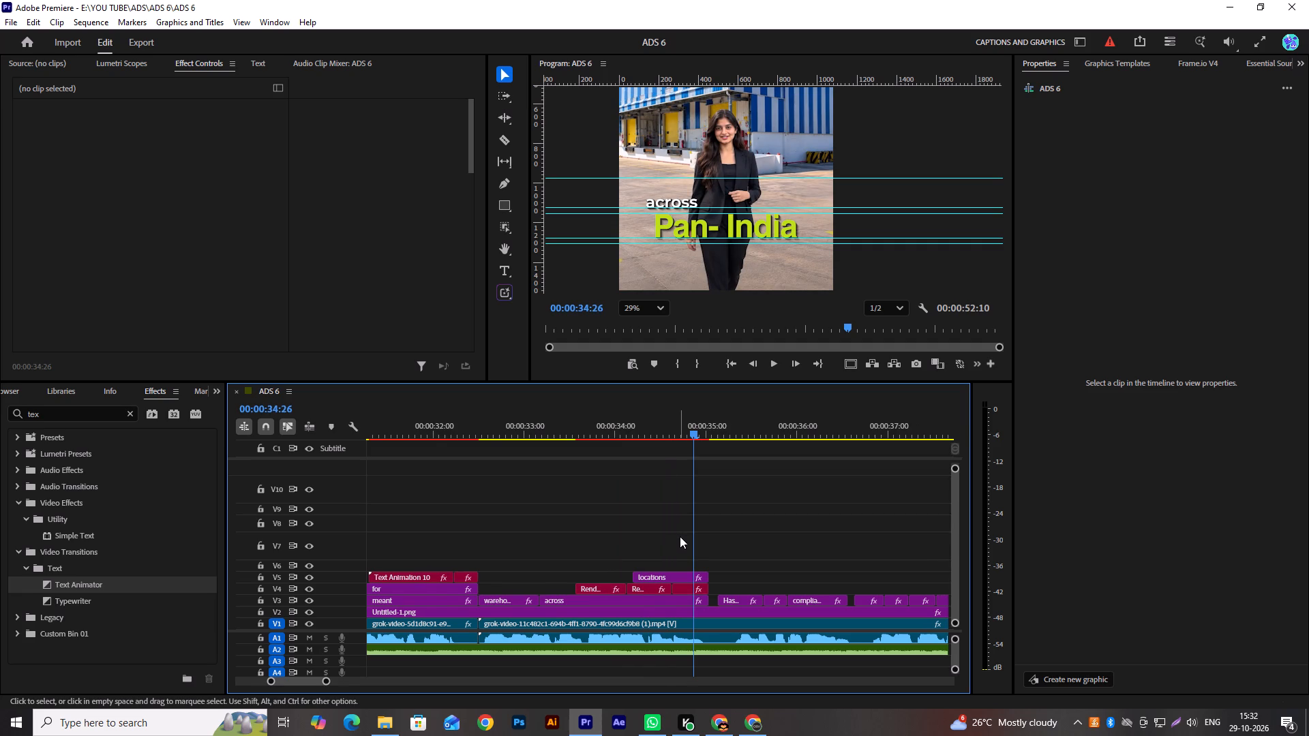
{"action": "scroll", "coordinate": [680, 536], "scroll_direction": "down", "scroll_amount": 2}
{"action": "left_click", "coordinate": [637, 577]}
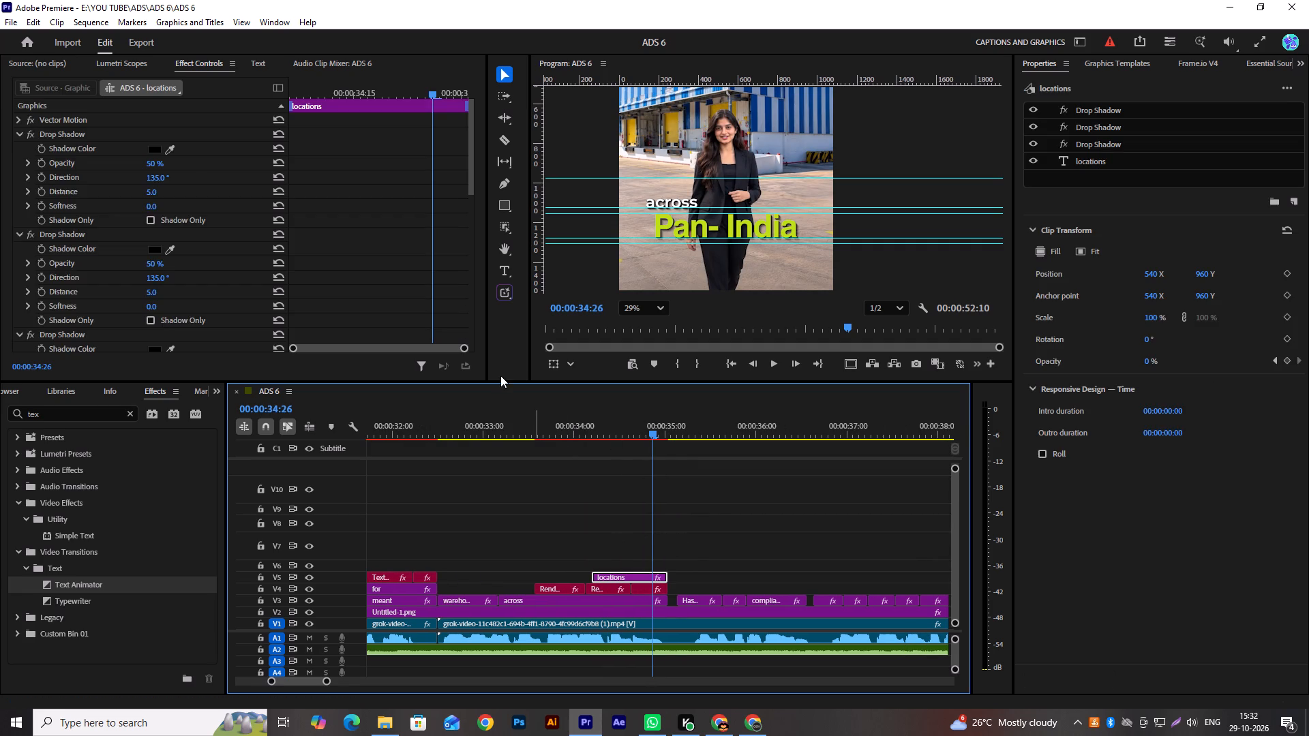
{"action": "scroll", "coordinate": [462, 291], "scroll_direction": "down", "scroll_amount": 20}
{"action": "scroll", "coordinate": [462, 291], "scroll_direction": "down", "scroll_amount": 10}
{"action": "scroll", "coordinate": [423, 277], "scroll_direction": "up", "scroll_amount": 1}
{"action": "scroll", "coordinate": [423, 277], "scroll_direction": "down", "scroll_amount": 2}
{"action": "left_click_drag", "start_coordinate": [373, 282], "coordinate": [383, 292]}
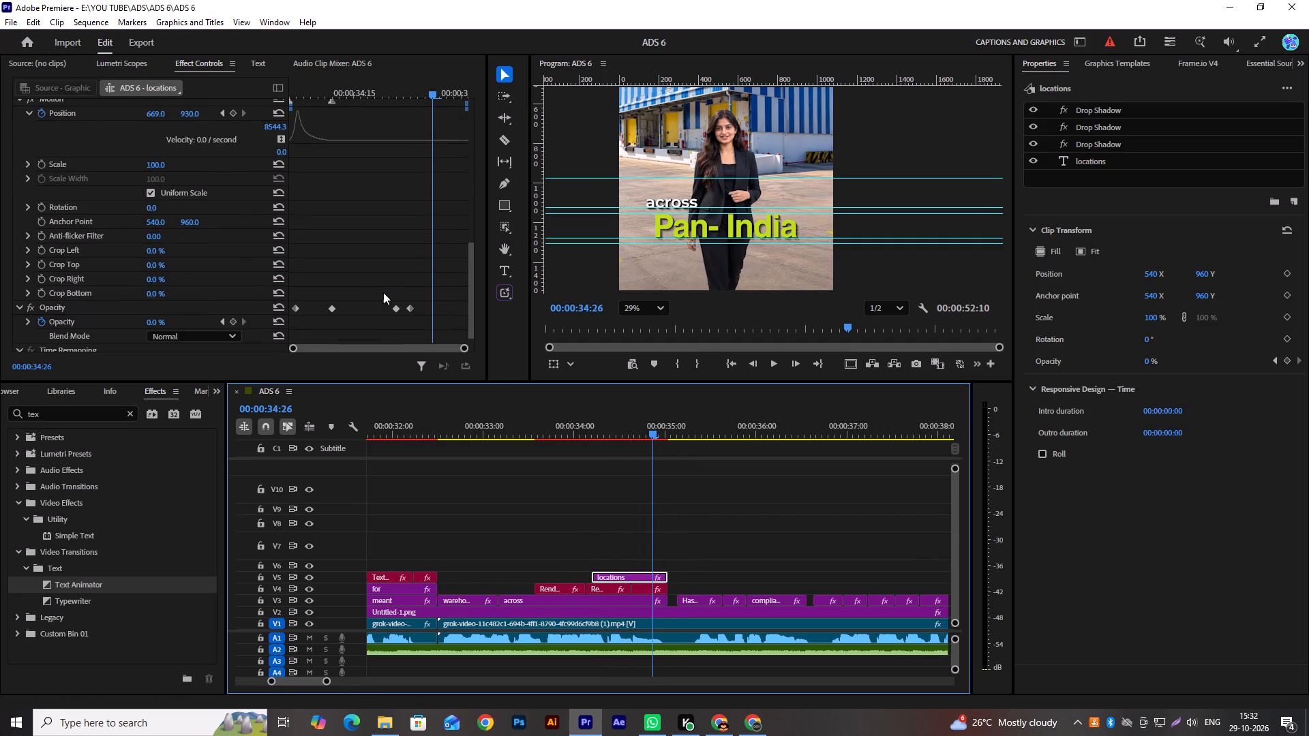
{"action": "left_click_drag", "start_coordinate": [383, 292], "coordinate": [425, 320]}
{"action": "left_click_drag", "start_coordinate": [425, 320], "coordinate": [382, 296]}
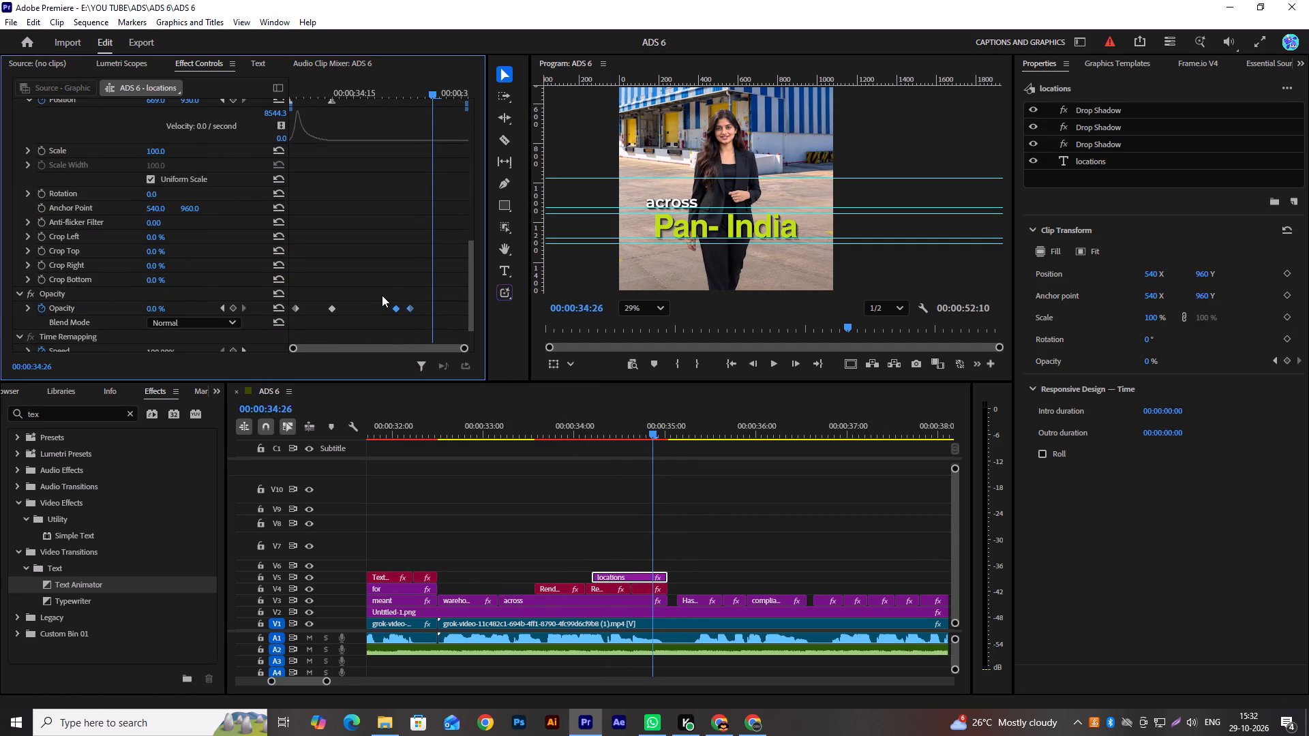
{"action": "key", "text": "Delete"}
{"action": "key", "text": "space"}
{"action": "key", "text": "space"}
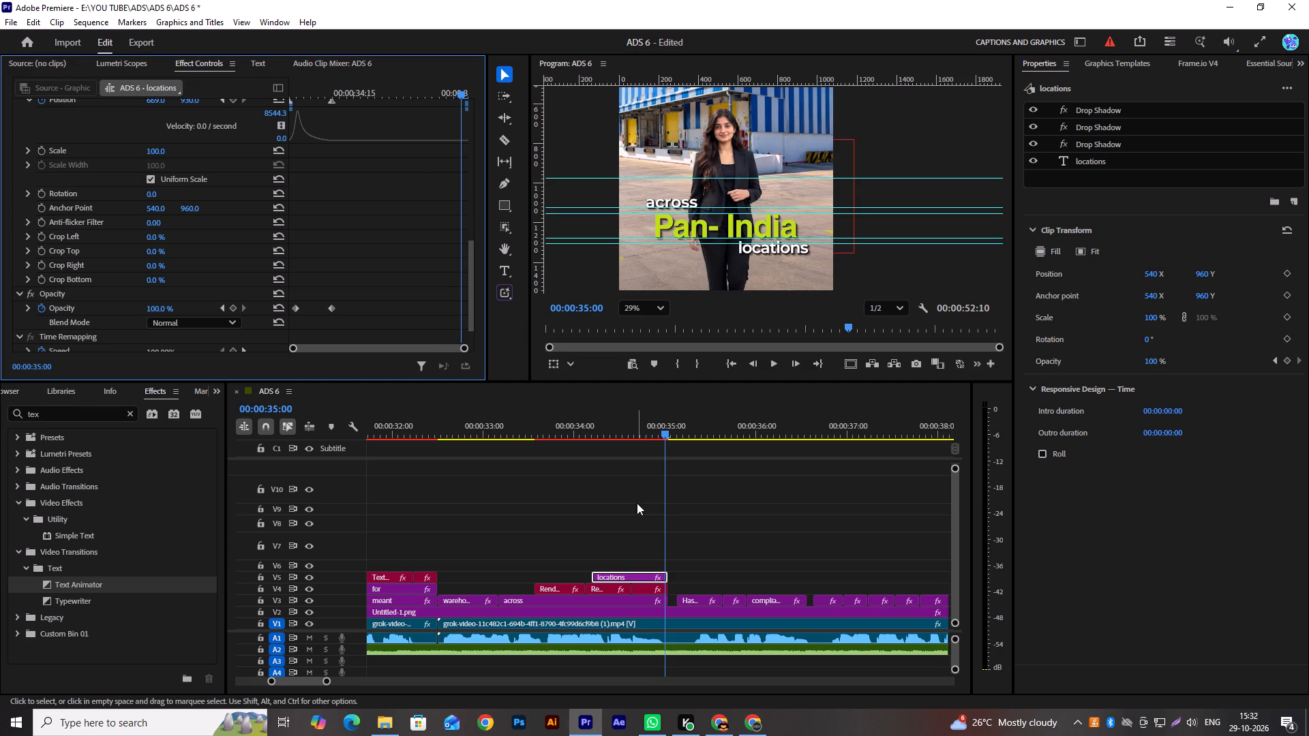
{"action": "key", "text": "ctrl+s"}
Look over the ADS 6 timeline, examining the caption stacks built so far and the single-track word captions following "locations".
{"action": "scroll", "coordinate": [631, 499], "scroll_direction": "down", "scroll_amount": 8}
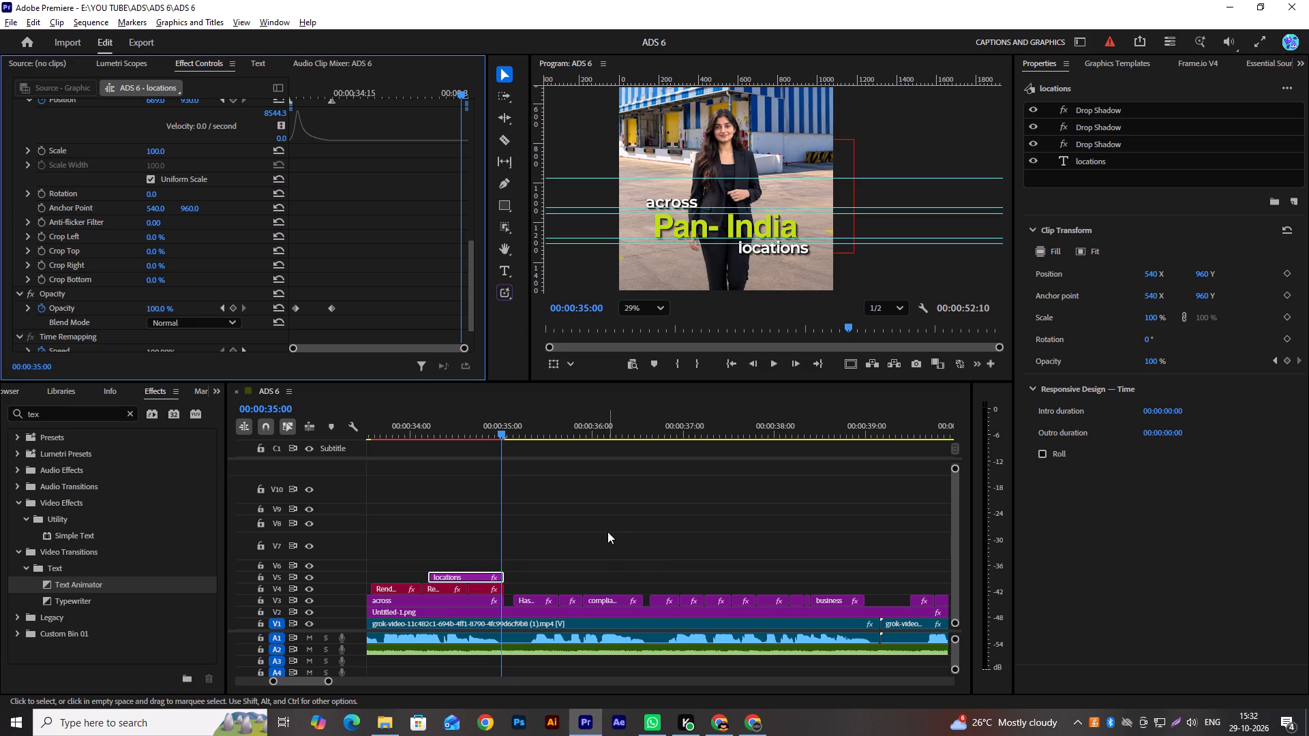
{"action": "scroll", "coordinate": [612, 581], "scroll_direction": "down", "scroll_amount": 13, "text": "alt"}
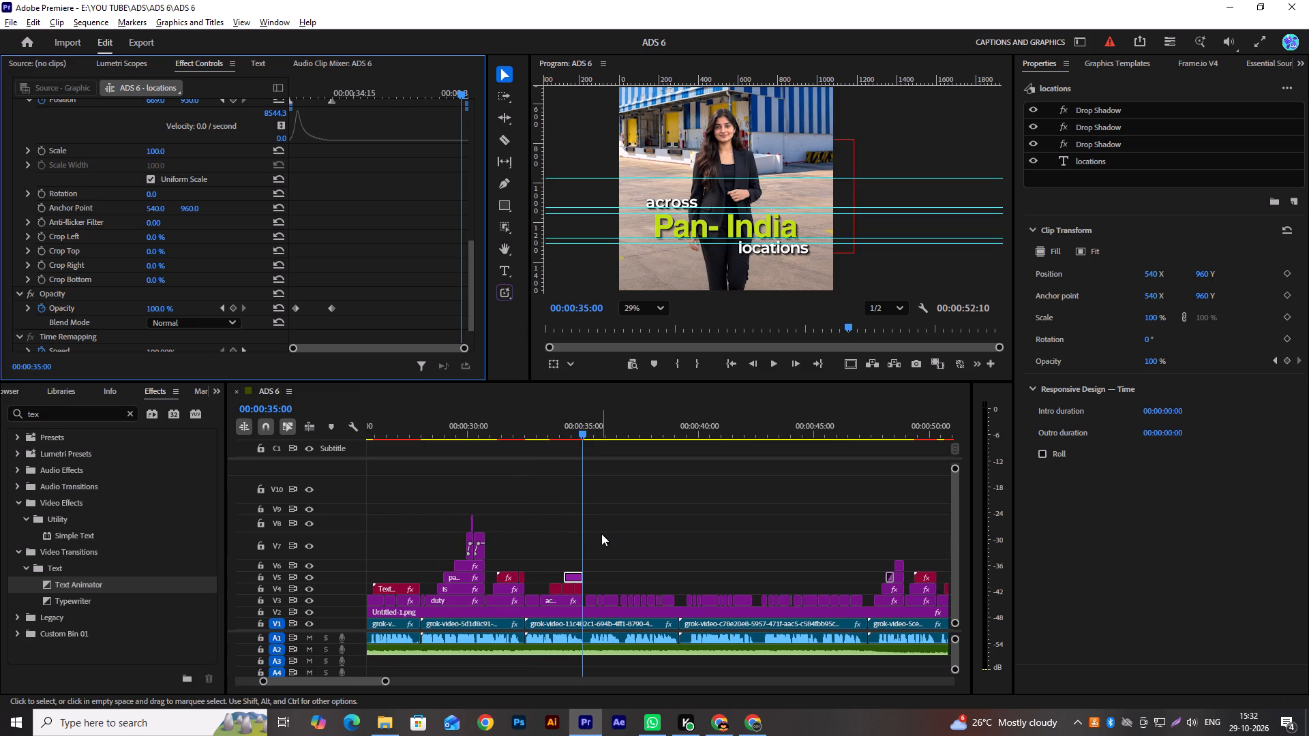
{"action": "scroll", "coordinate": [612, 529], "scroll_direction": "down", "scroll_amount": 4, "text": "alt"}
{"action": "scroll", "coordinate": [632, 538], "scroll_direction": "up", "scroll_amount": 19}
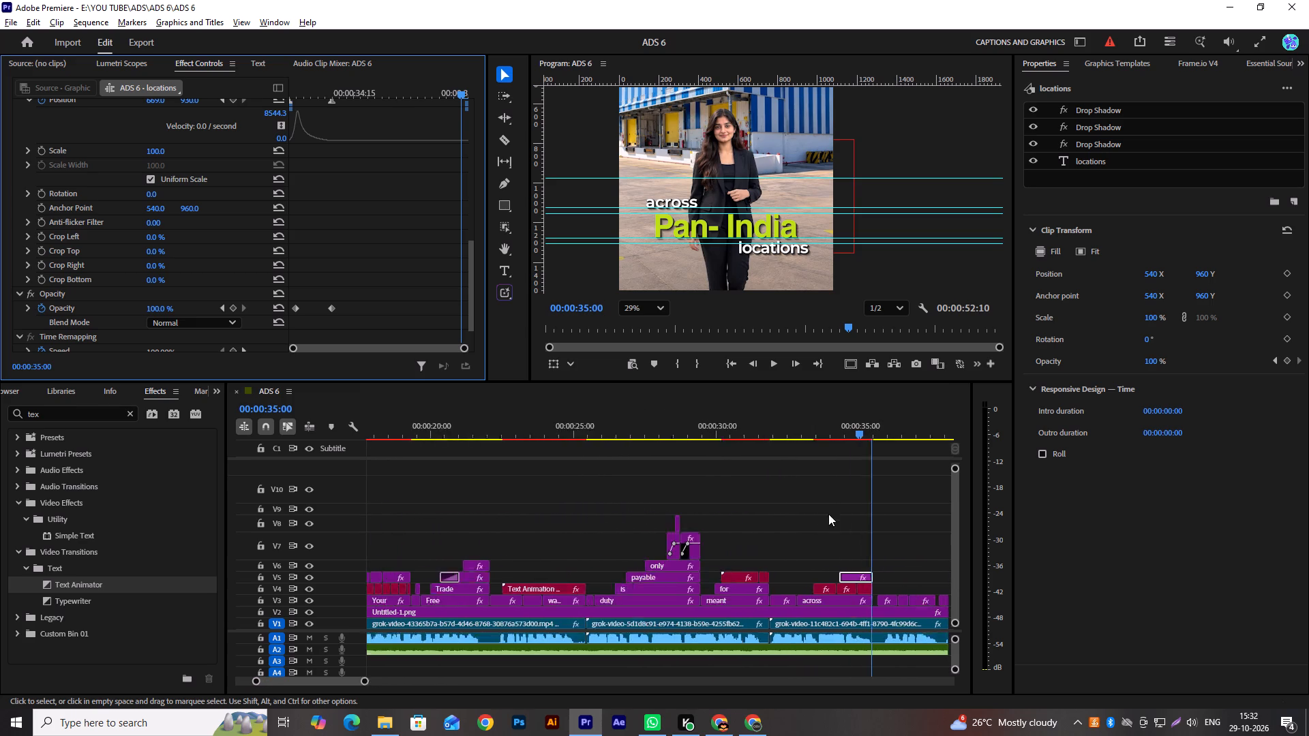
{"action": "scroll", "coordinate": [828, 514], "scroll_direction": "up", "scroll_amount": 14}
{"action": "scroll", "coordinate": [609, 533], "scroll_direction": "up", "scroll_amount": 1}
{"action": "scroll", "coordinate": [609, 533], "scroll_direction": "down", "scroll_amount": 1}
{"action": "scroll", "coordinate": [608, 533], "scroll_direction": "up", "scroll_amount": 9}
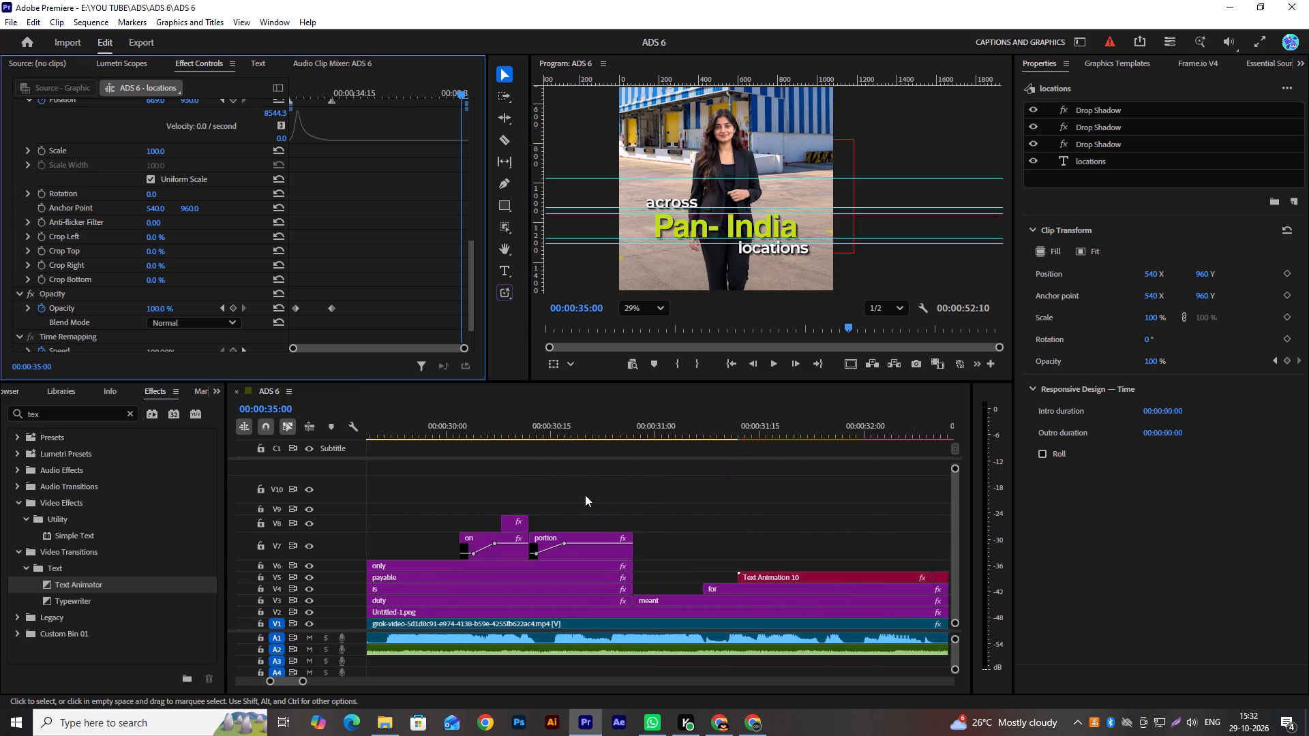
{"action": "scroll", "coordinate": [555, 491], "scroll_direction": "up", "scroll_amount": 10, "text": "alt"}
{"action": "scroll", "coordinate": [571, 502], "scroll_direction": "down", "scroll_amount": 16, "text": "alt"}
{"action": "scroll", "coordinate": [705, 489], "scroll_direction": "up", "scroll_amount": 1, "text": "alt"}
{"action": "scroll", "coordinate": [705, 489], "scroll_direction": "down", "scroll_amount": 3, "text": "alt"}
{"action": "scroll", "coordinate": [741, 491], "scroll_direction": "up", "scroll_amount": 1, "text": "alt"}
{"action": "scroll", "coordinate": [741, 491], "scroll_direction": "down", "scroll_amount": 5, "text": "alt"}
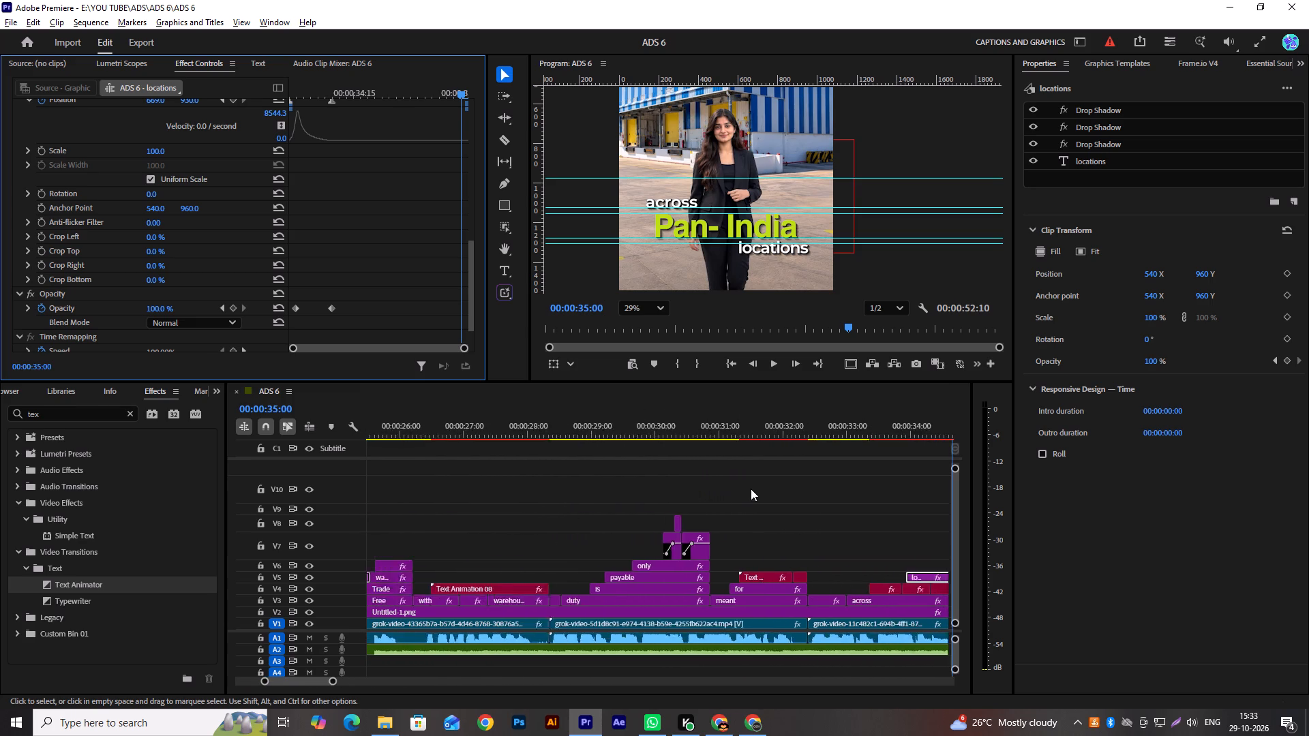
{"action": "scroll", "coordinate": [751, 489], "scroll_direction": "down", "scroll_amount": 16, "text": "alt"}
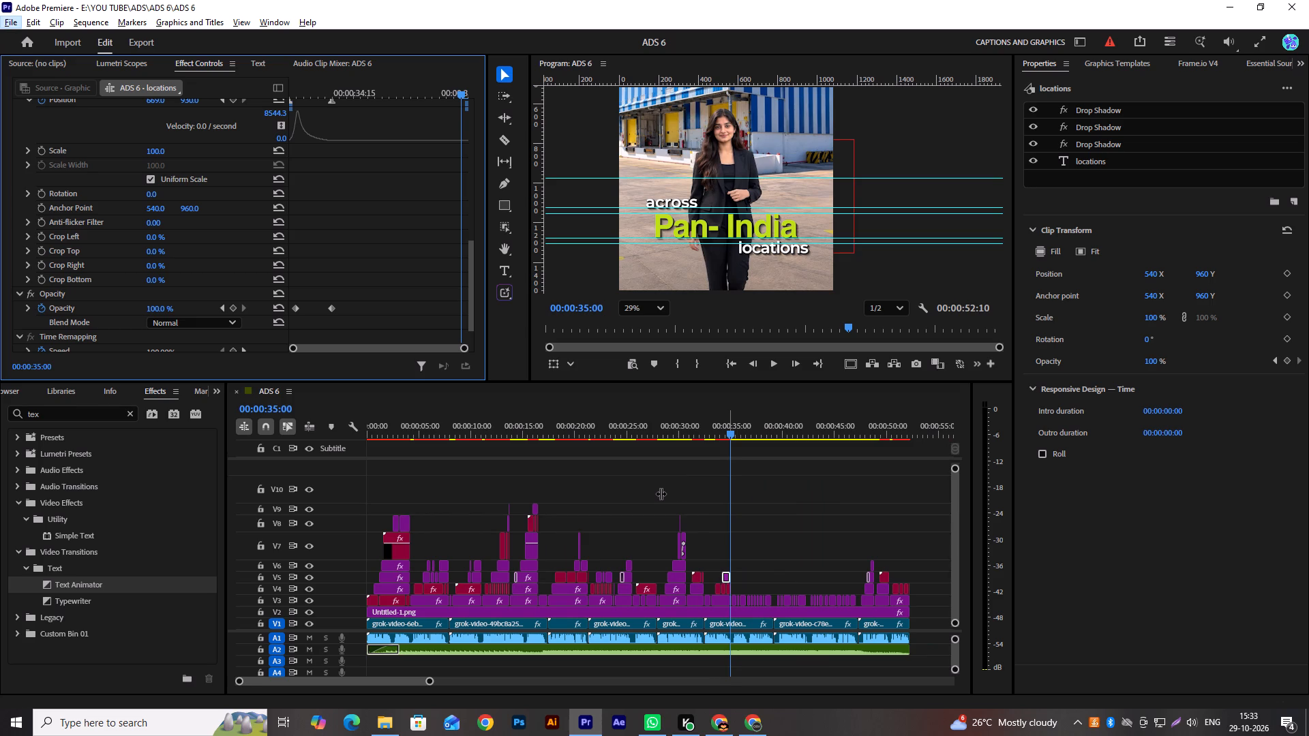
{"action": "scroll", "coordinate": [661, 493], "scroll_direction": "up", "scroll_amount": 5}
{"action": "left_click", "coordinate": [626, 495]}
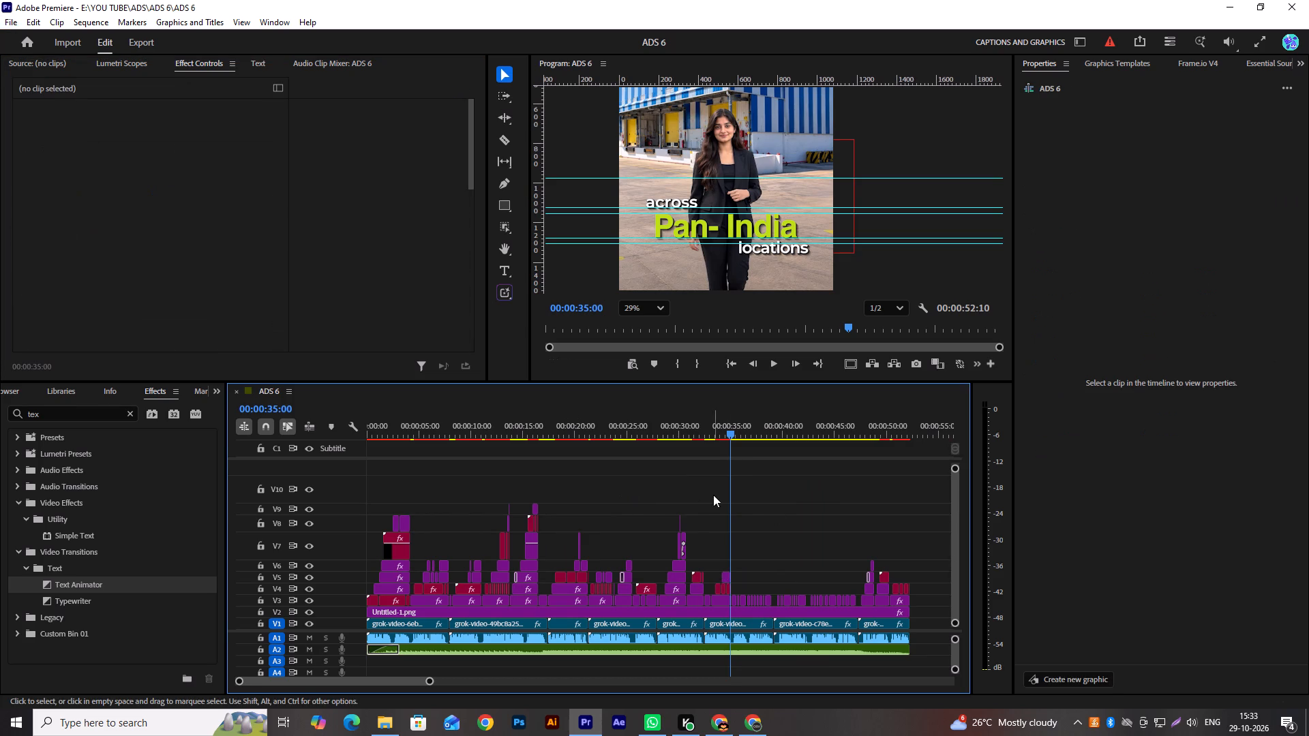
{"action": "scroll", "coordinate": [738, 502], "scroll_direction": "down", "scroll_amount": 7}
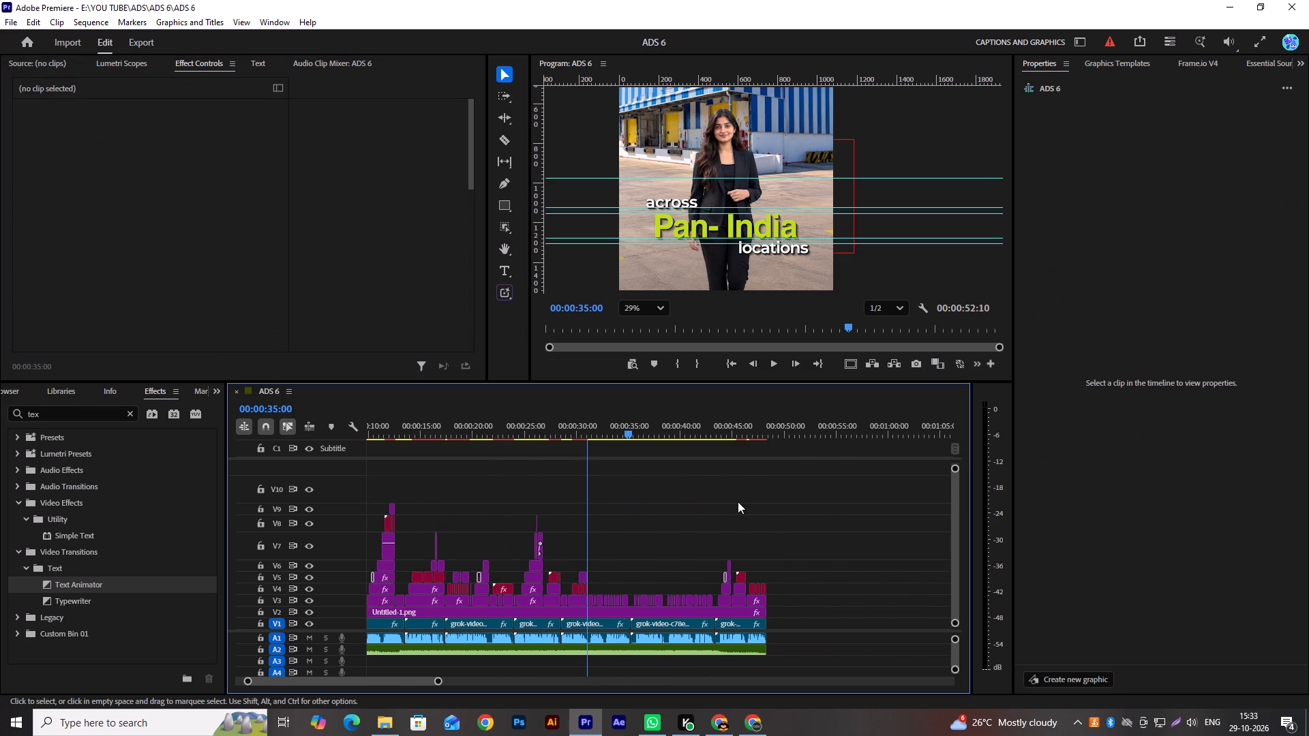
{"action": "scroll", "coordinate": [532, 545], "scroll_direction": "up", "scroll_amount": 14}
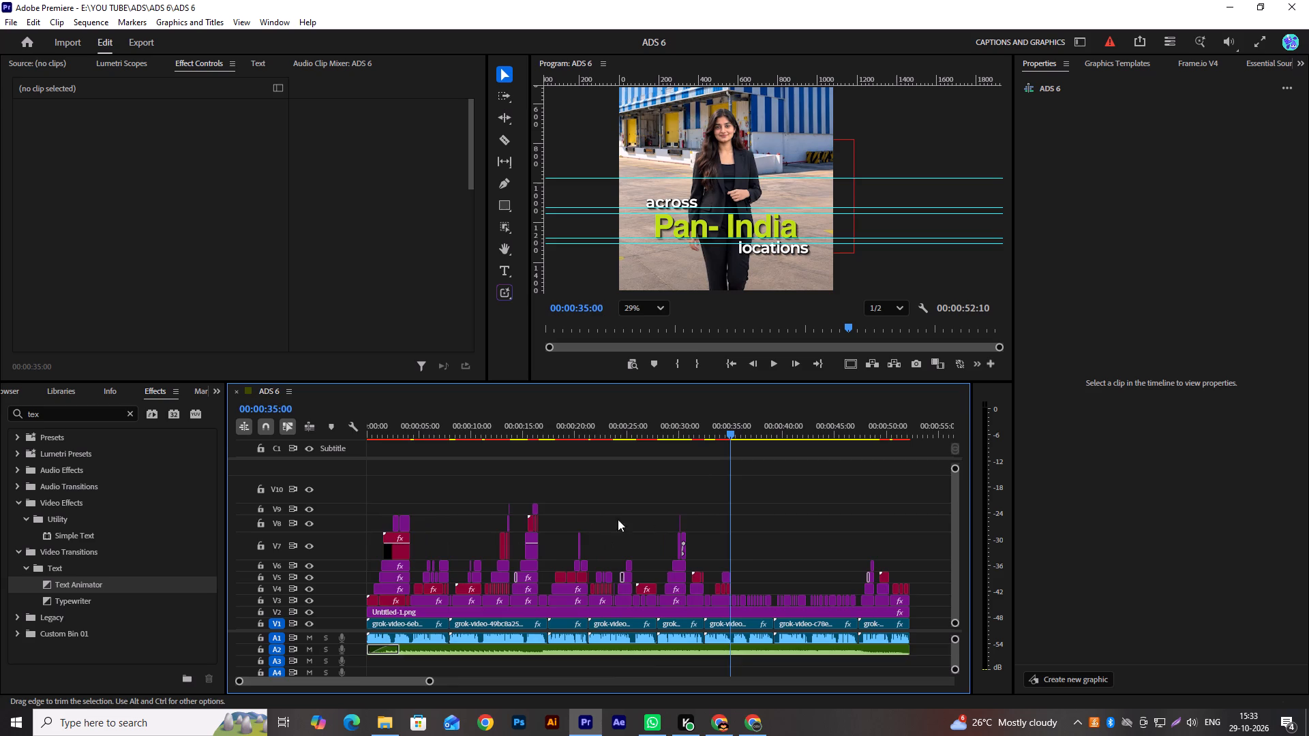
{"action": "scroll", "coordinate": [677, 517], "scroll_direction": "down", "scroll_amount": 7}
{"action": "scroll", "coordinate": [684, 523], "scroll_direction": "up", "scroll_amount": 7, "text": "alt"}
{"action": "scroll", "coordinate": [546, 550], "scroll_direction": "up", "scroll_amount": 14}
{"action": "scroll", "coordinate": [627, 549], "scroll_direction": "down", "scroll_amount": 1, "text": "alt"}
{"action": "scroll", "coordinate": [627, 550], "scroll_direction": "up", "scroll_amount": 4, "text": "alt"}
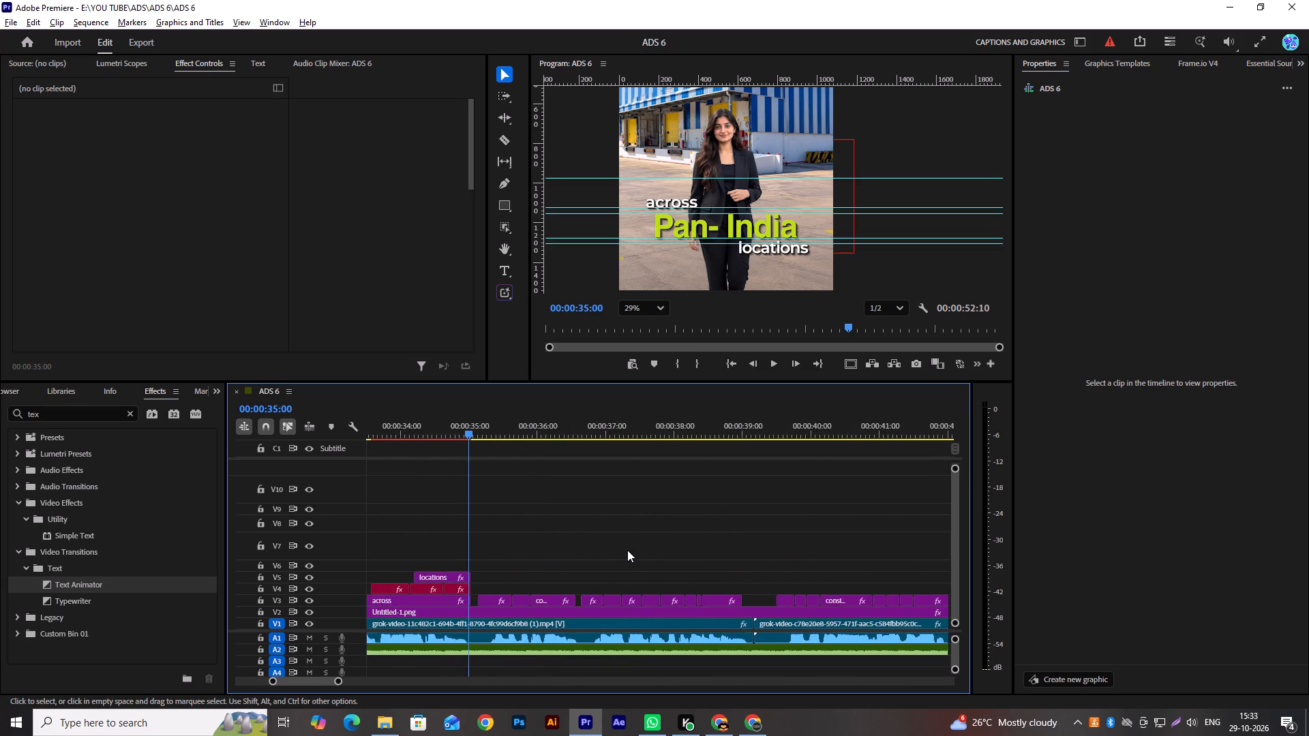
{"action": "scroll", "coordinate": [627, 550], "scroll_direction": "up", "scroll_amount": 8, "text": "alt"}
{"action": "scroll", "coordinate": [628, 549], "scroll_direction": "up", "scroll_amount": 1}
{"action": "scroll", "coordinate": [628, 549], "scroll_direction": "down", "scroll_amount": 1}
{"action": "scroll", "coordinate": [628, 549], "scroll_direction": "up", "scroll_amount": 4}
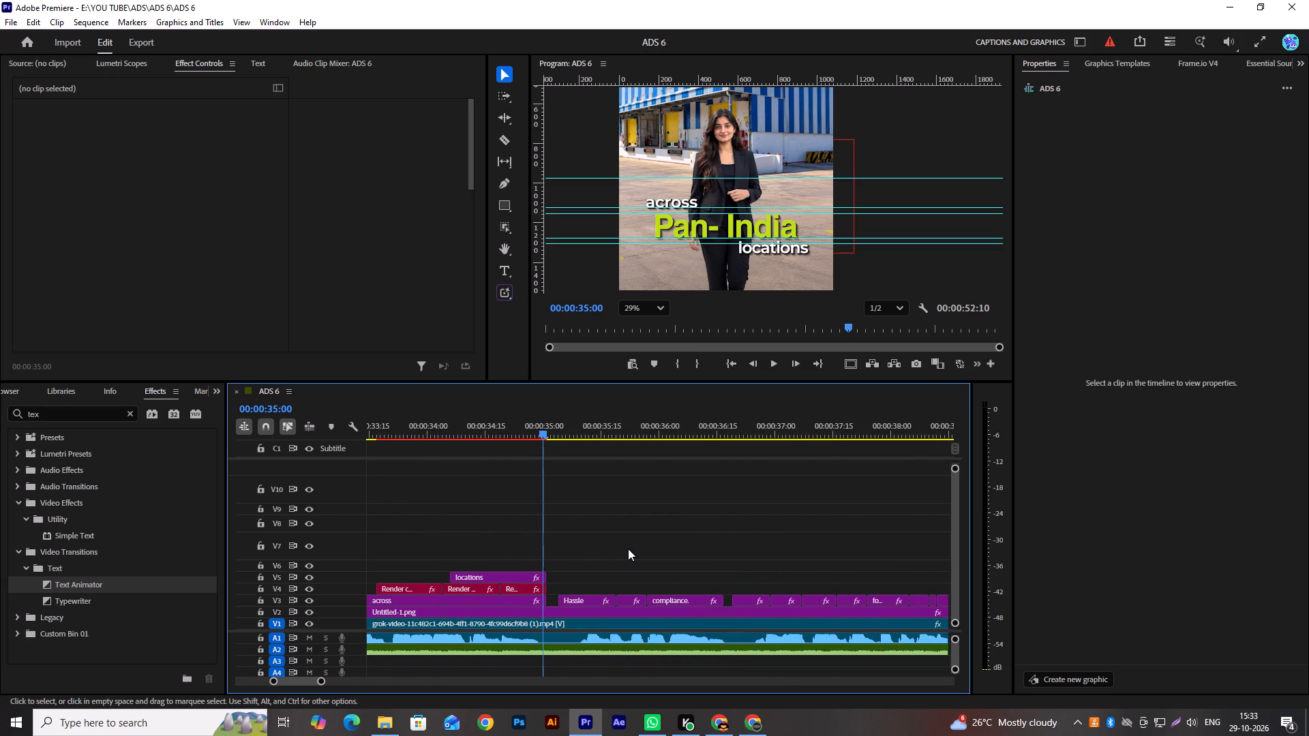
Play the section after "locations" up to the "business" caption and examine its word captions on V3.
{"action": "scroll", "coordinate": [628, 549], "scroll_direction": "down", "scroll_amount": 5}
{"action": "scroll", "coordinate": [651, 459], "scroll_direction": "down", "scroll_amount": 2}
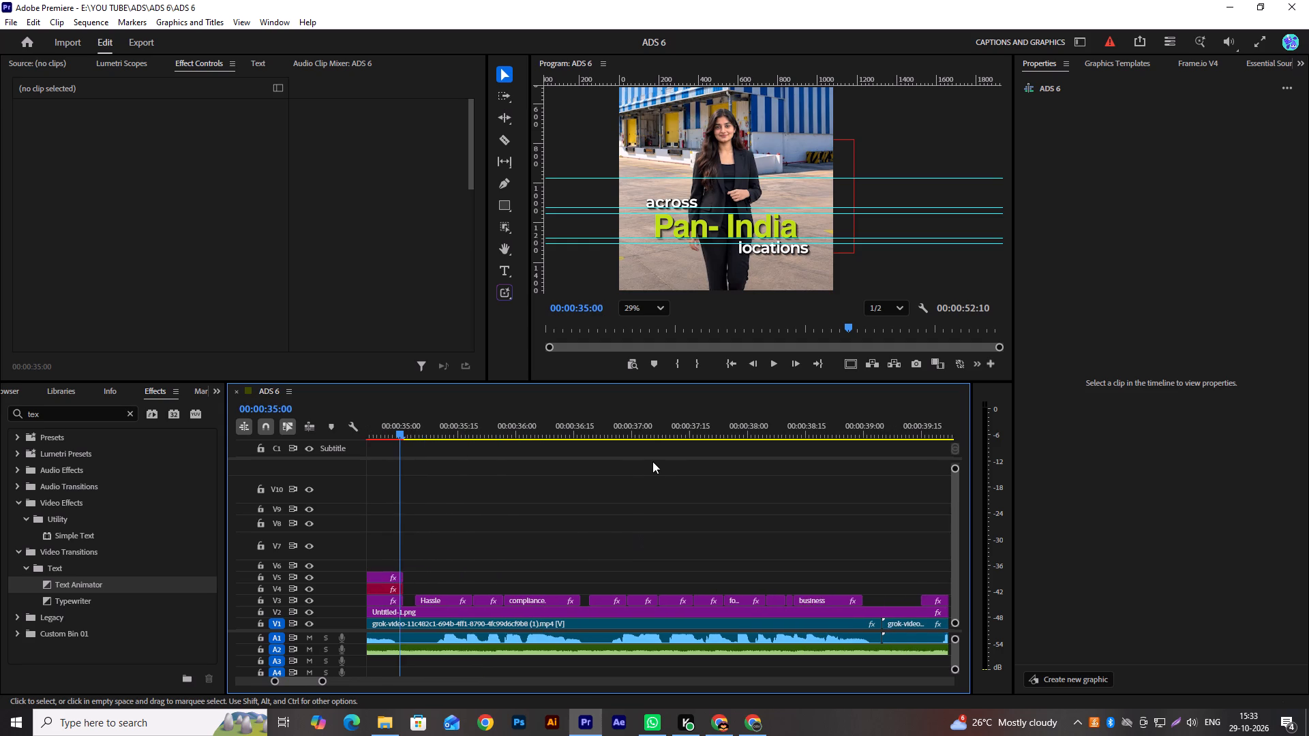
{"action": "scroll", "coordinate": [652, 461], "scroll_direction": "down", "scroll_amount": 1}
{"action": "key", "text": "space"}
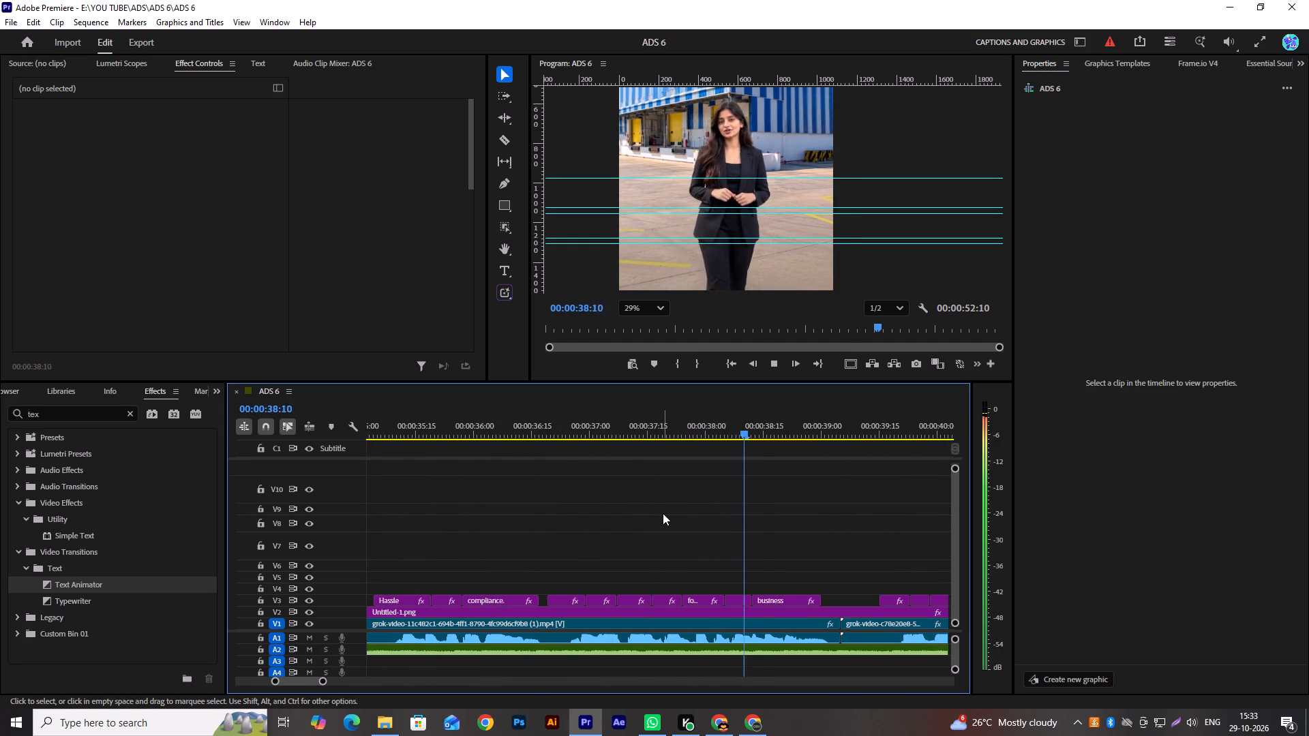
{"action": "key", "text": "space"}
{"action": "scroll", "coordinate": [592, 508], "scroll_direction": "up", "scroll_amount": 6, "text": "alt"}
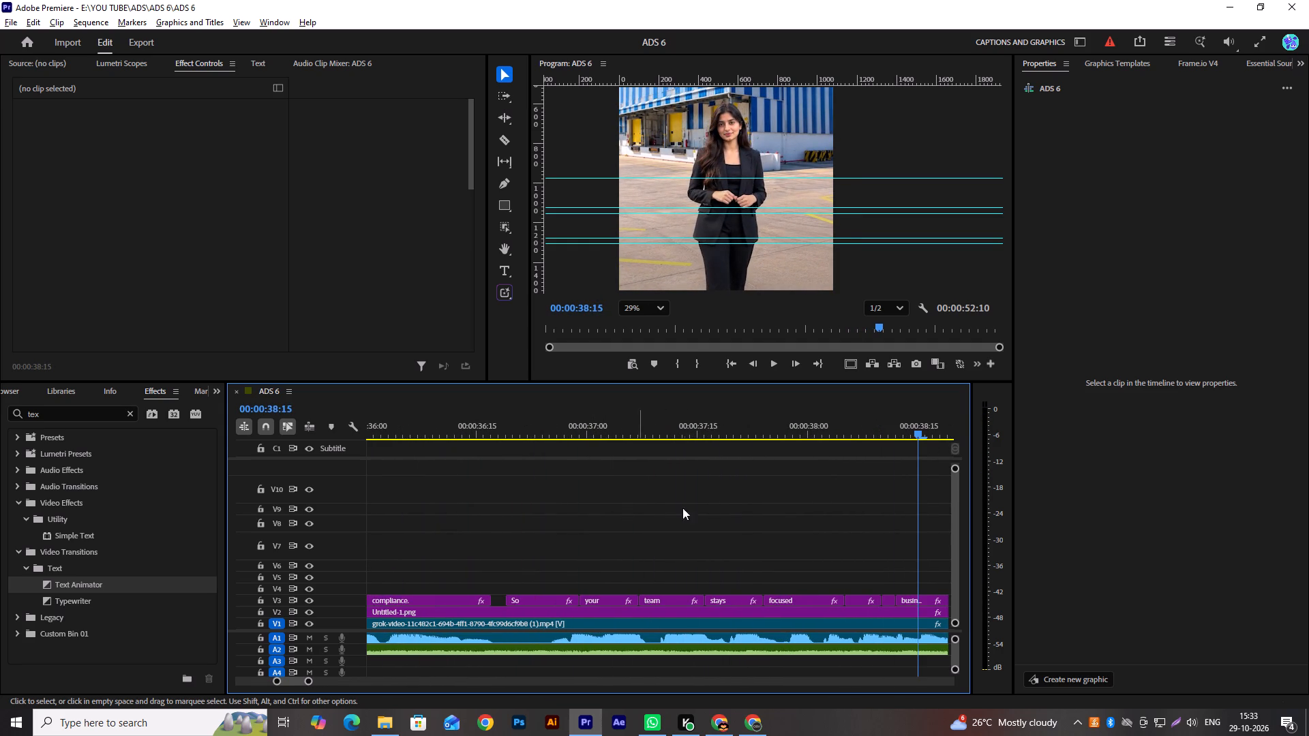
{"action": "scroll", "coordinate": [736, 513], "scroll_direction": "down", "scroll_amount": 7, "text": "alt"}
{"action": "scroll", "coordinate": [738, 515], "scroll_direction": "up", "scroll_amount": 7, "text": "alt"}
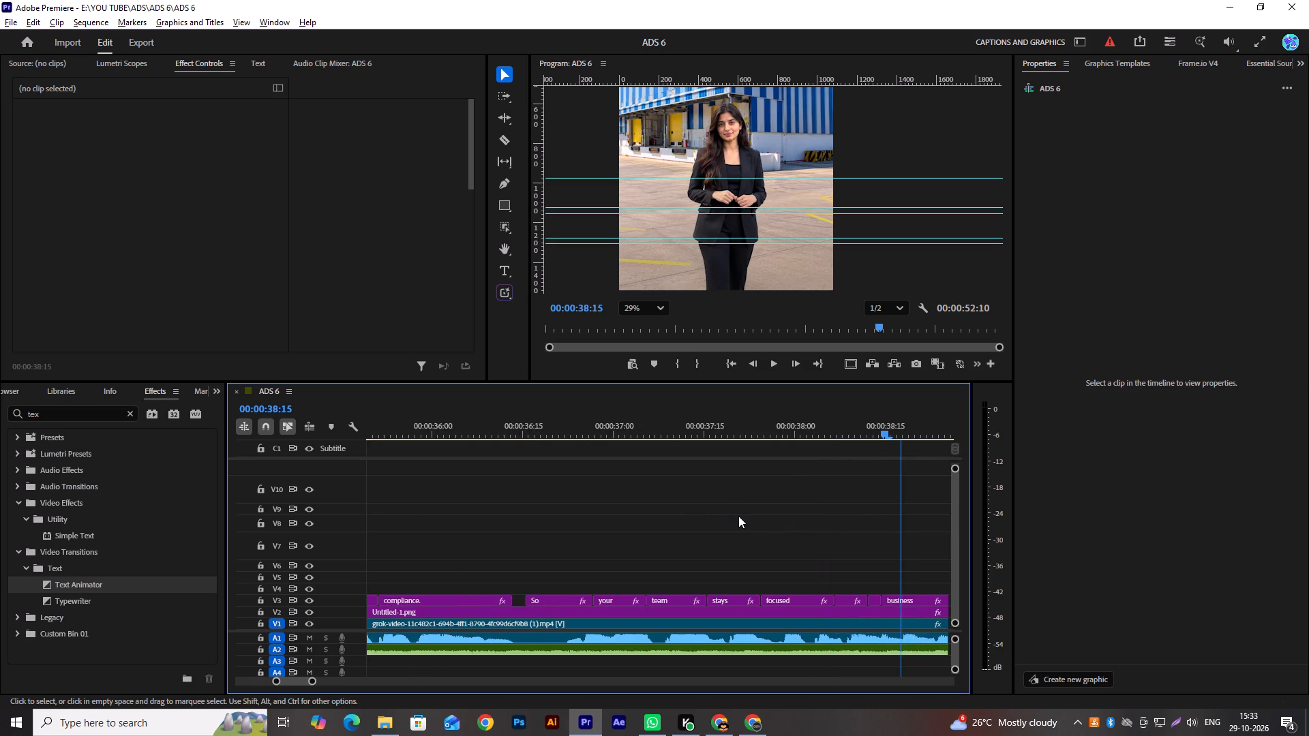
{"action": "scroll", "coordinate": [738, 516], "scroll_direction": "down", "scroll_amount": 5, "text": "alt"}
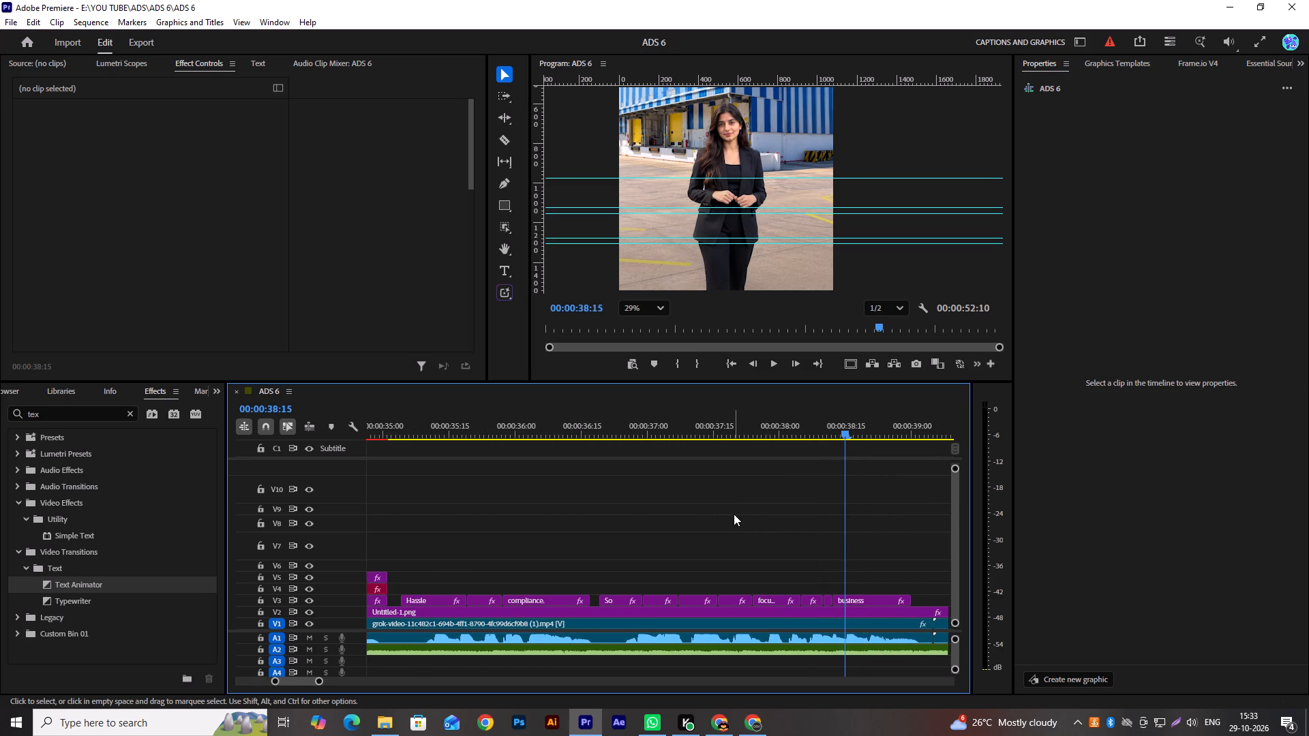